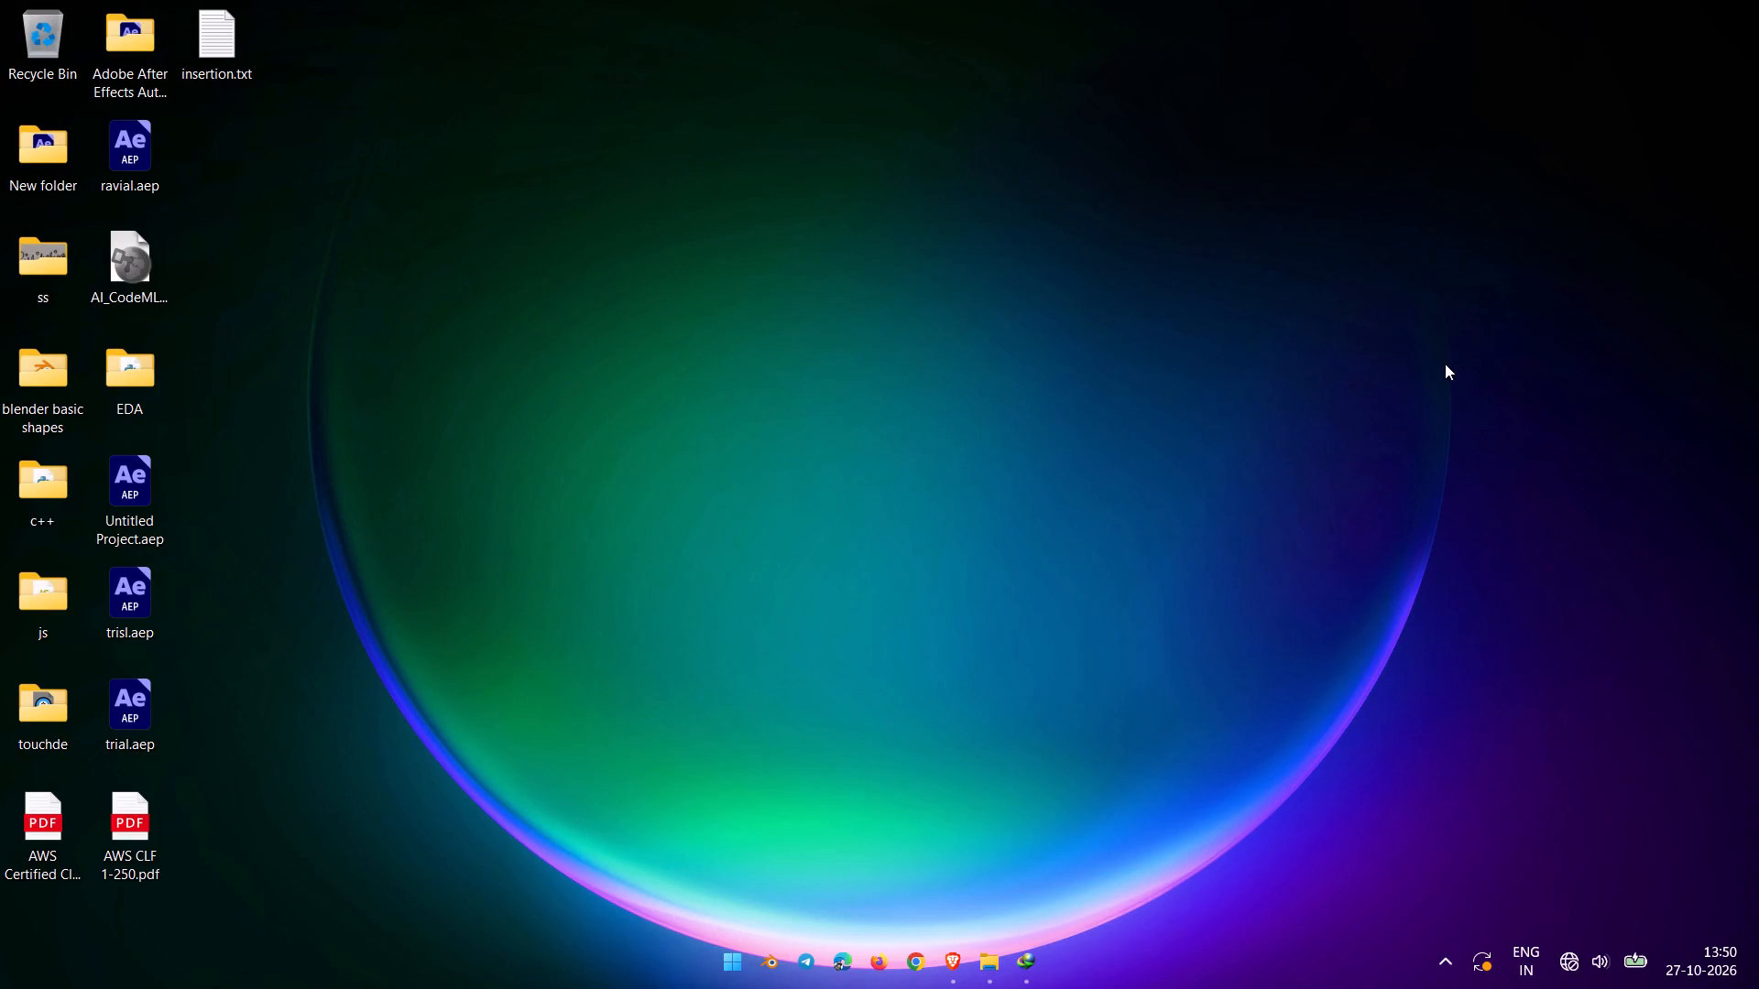
Close the open Brave browser, File Explorer and Internet Download Manager windows to clear the desktop.
left_click(1363, 178)
left_click(943, 962)
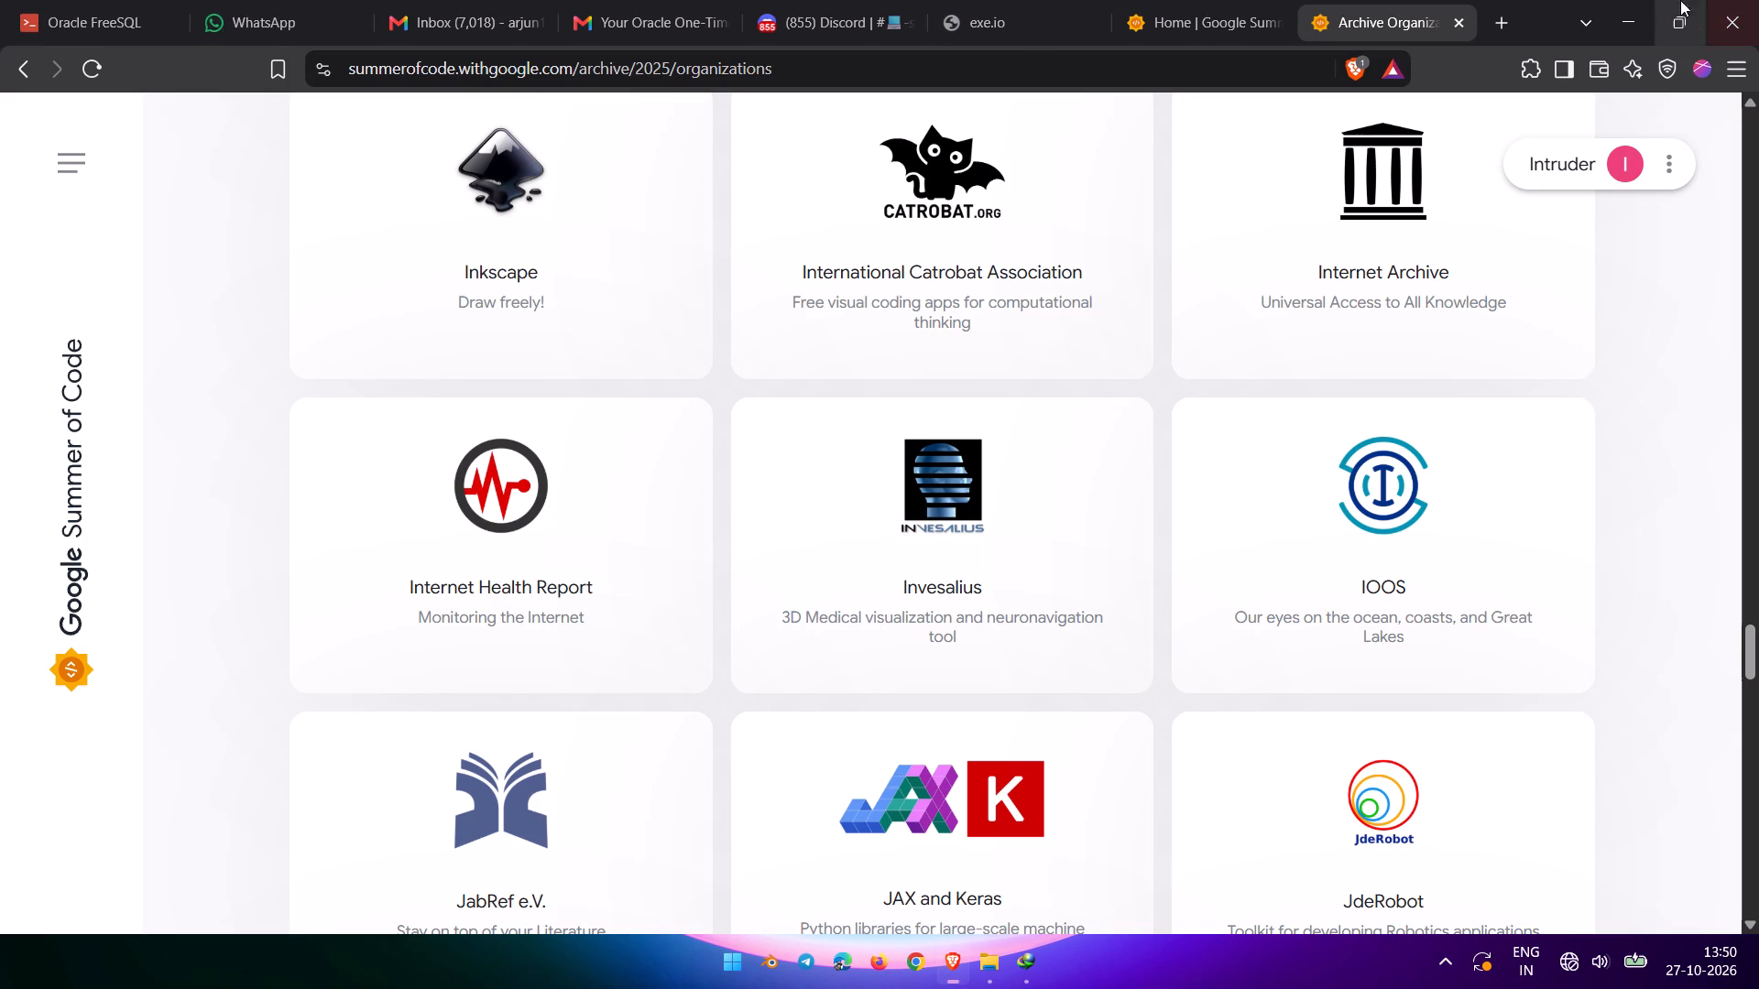
left_click(1740, 0)
left_click_drag(978, 563, 992, 665)
left_click(986, 988)
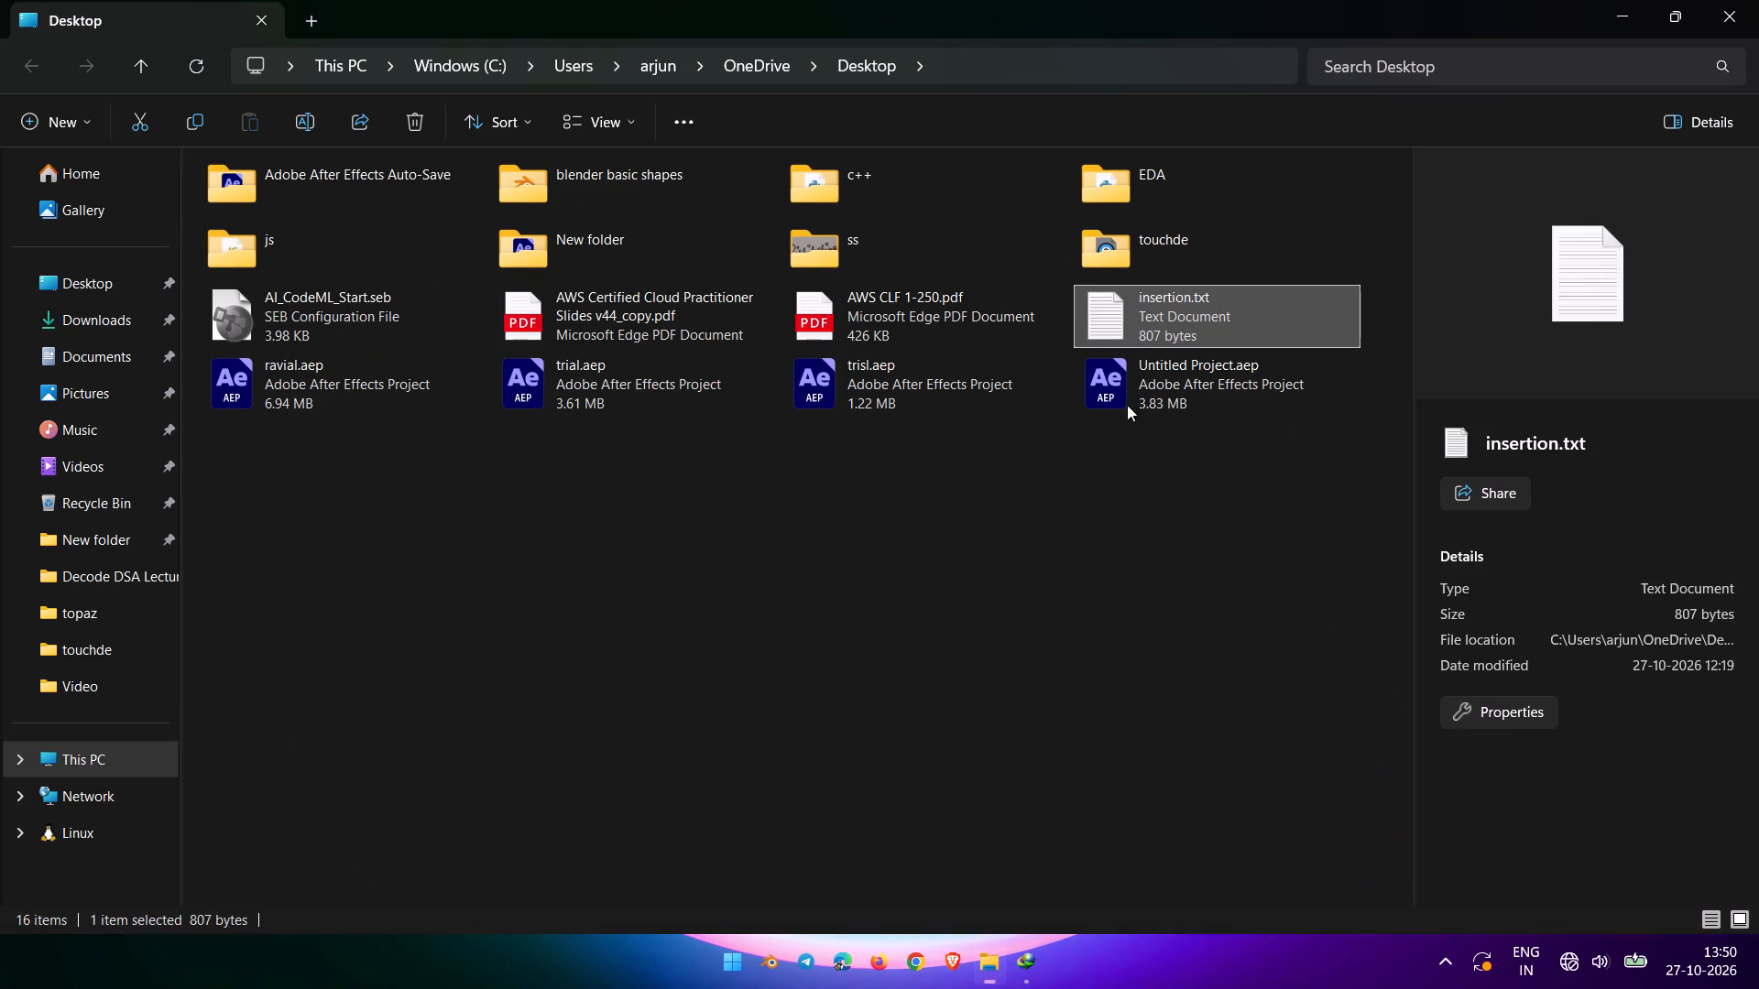
left_click(1758, 0)
left_click(1249, 422)
left_click(1039, 962)
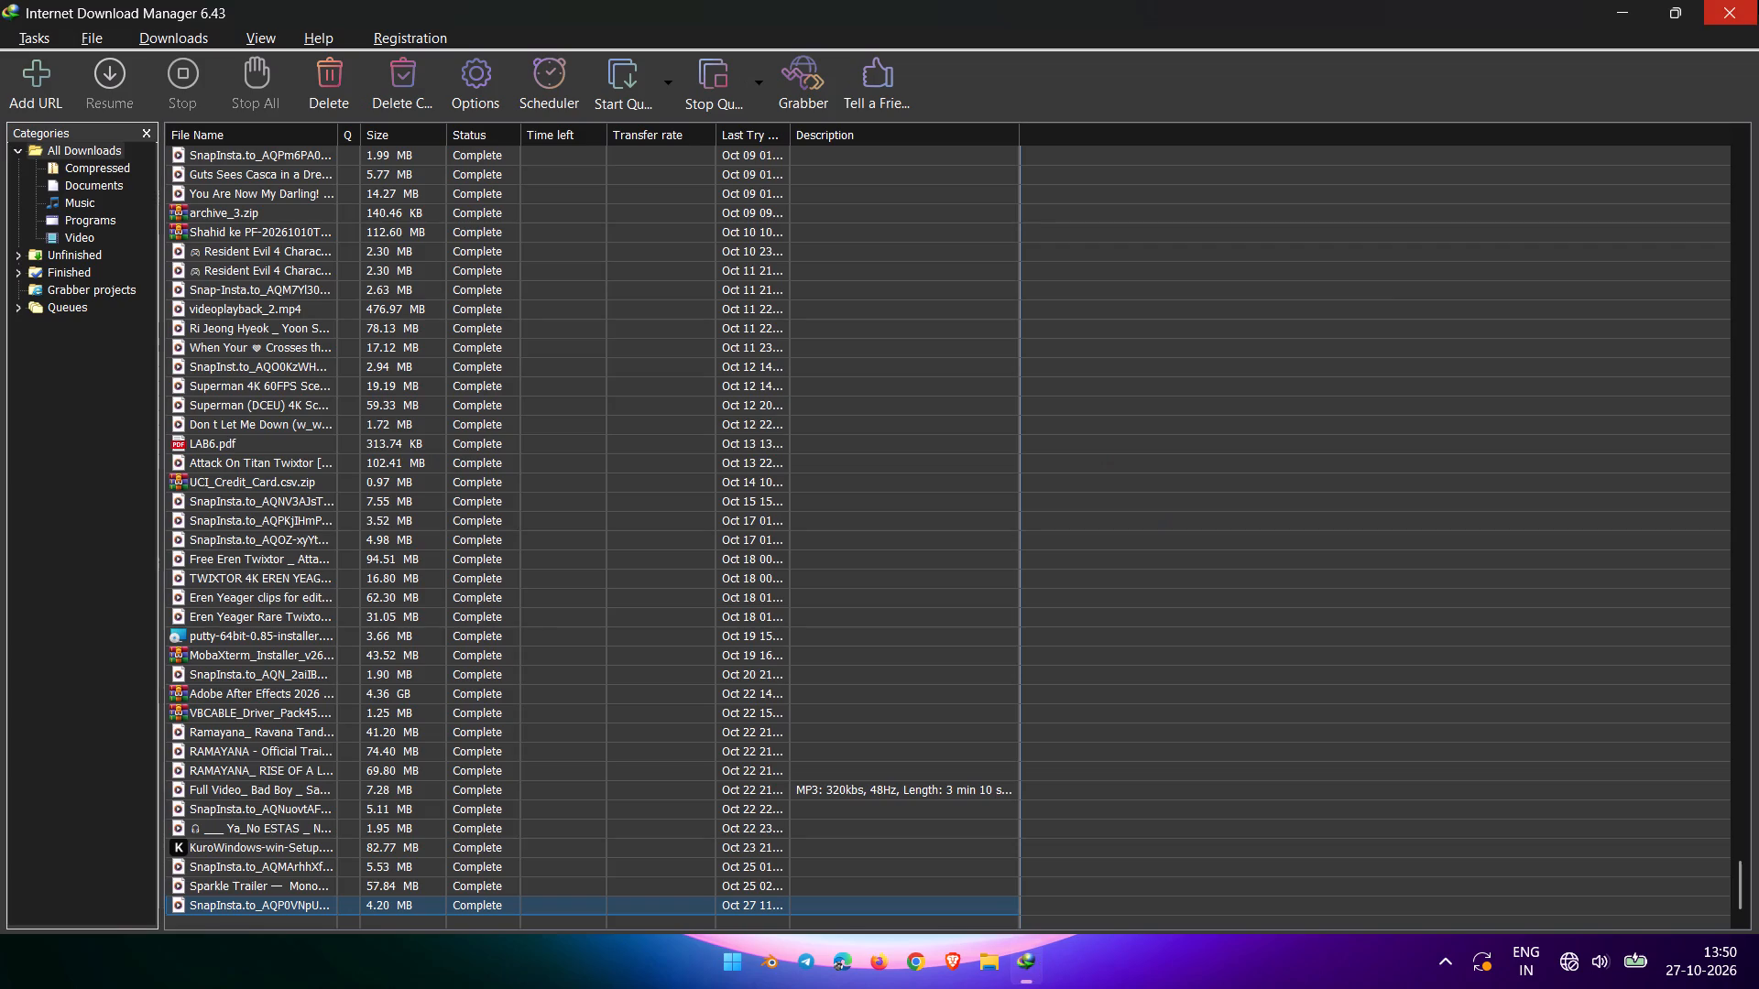
left_click(1758, 0)
Search the computer for "after" and launch Adobe After Effects.
left_click(1024, 387)
type("after")
key("Return")
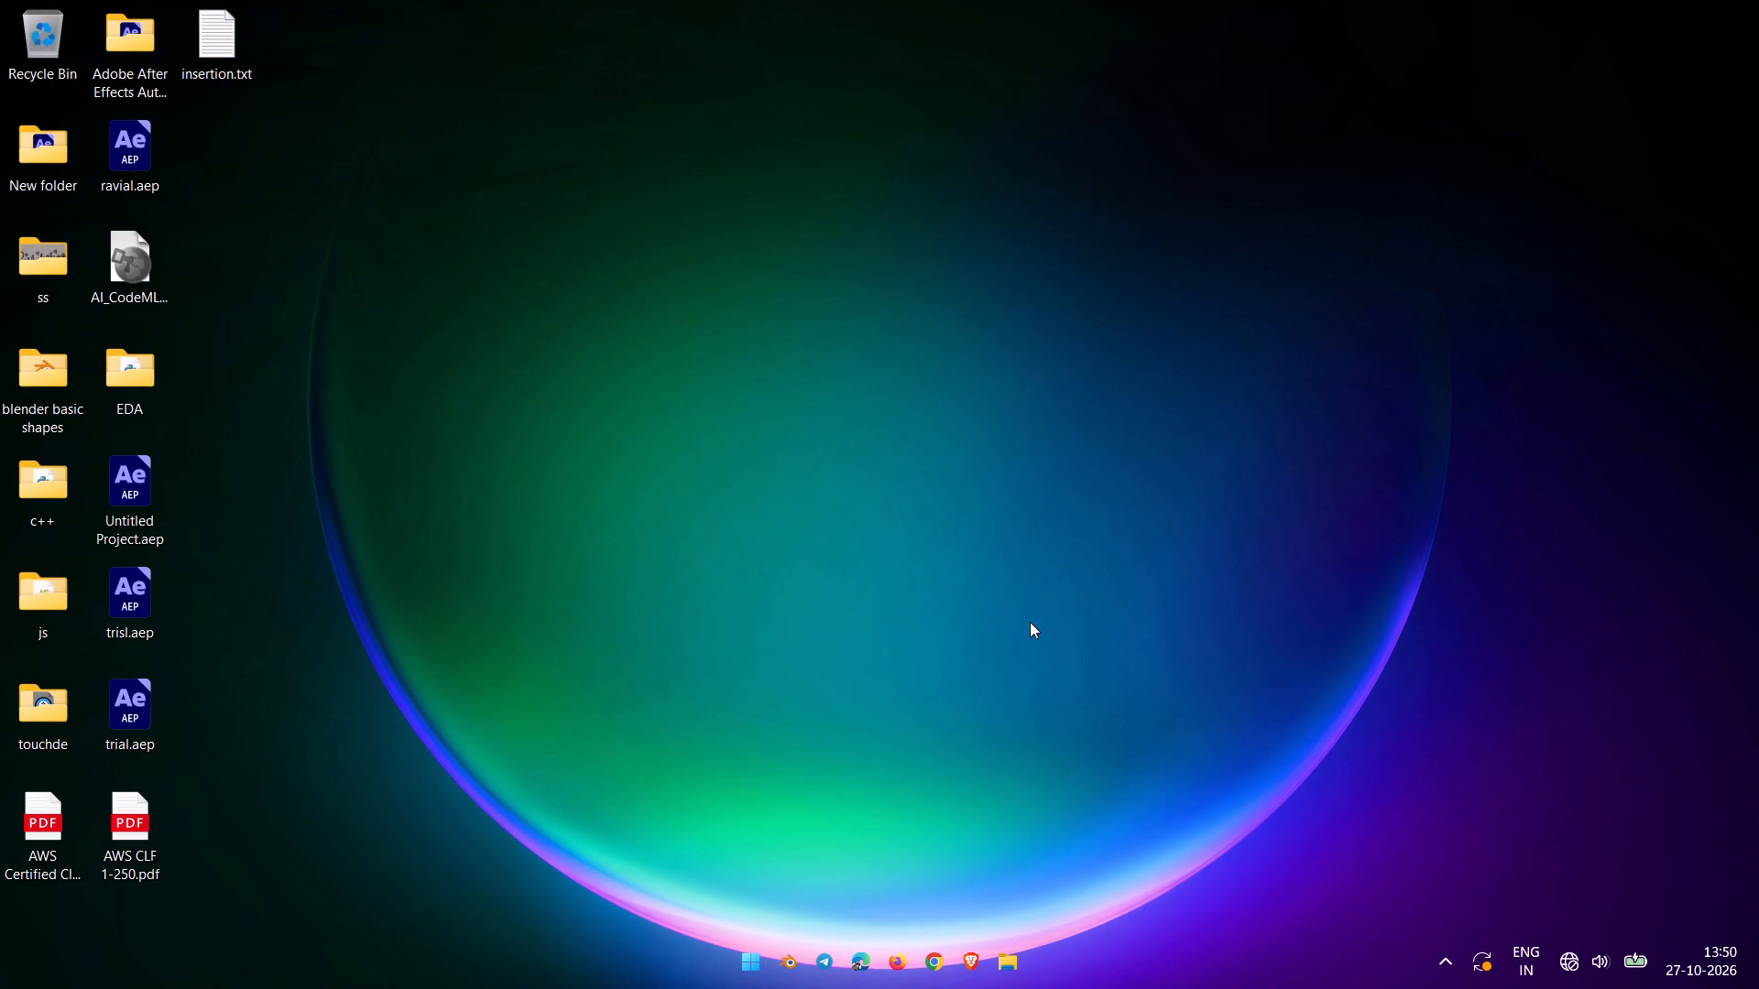
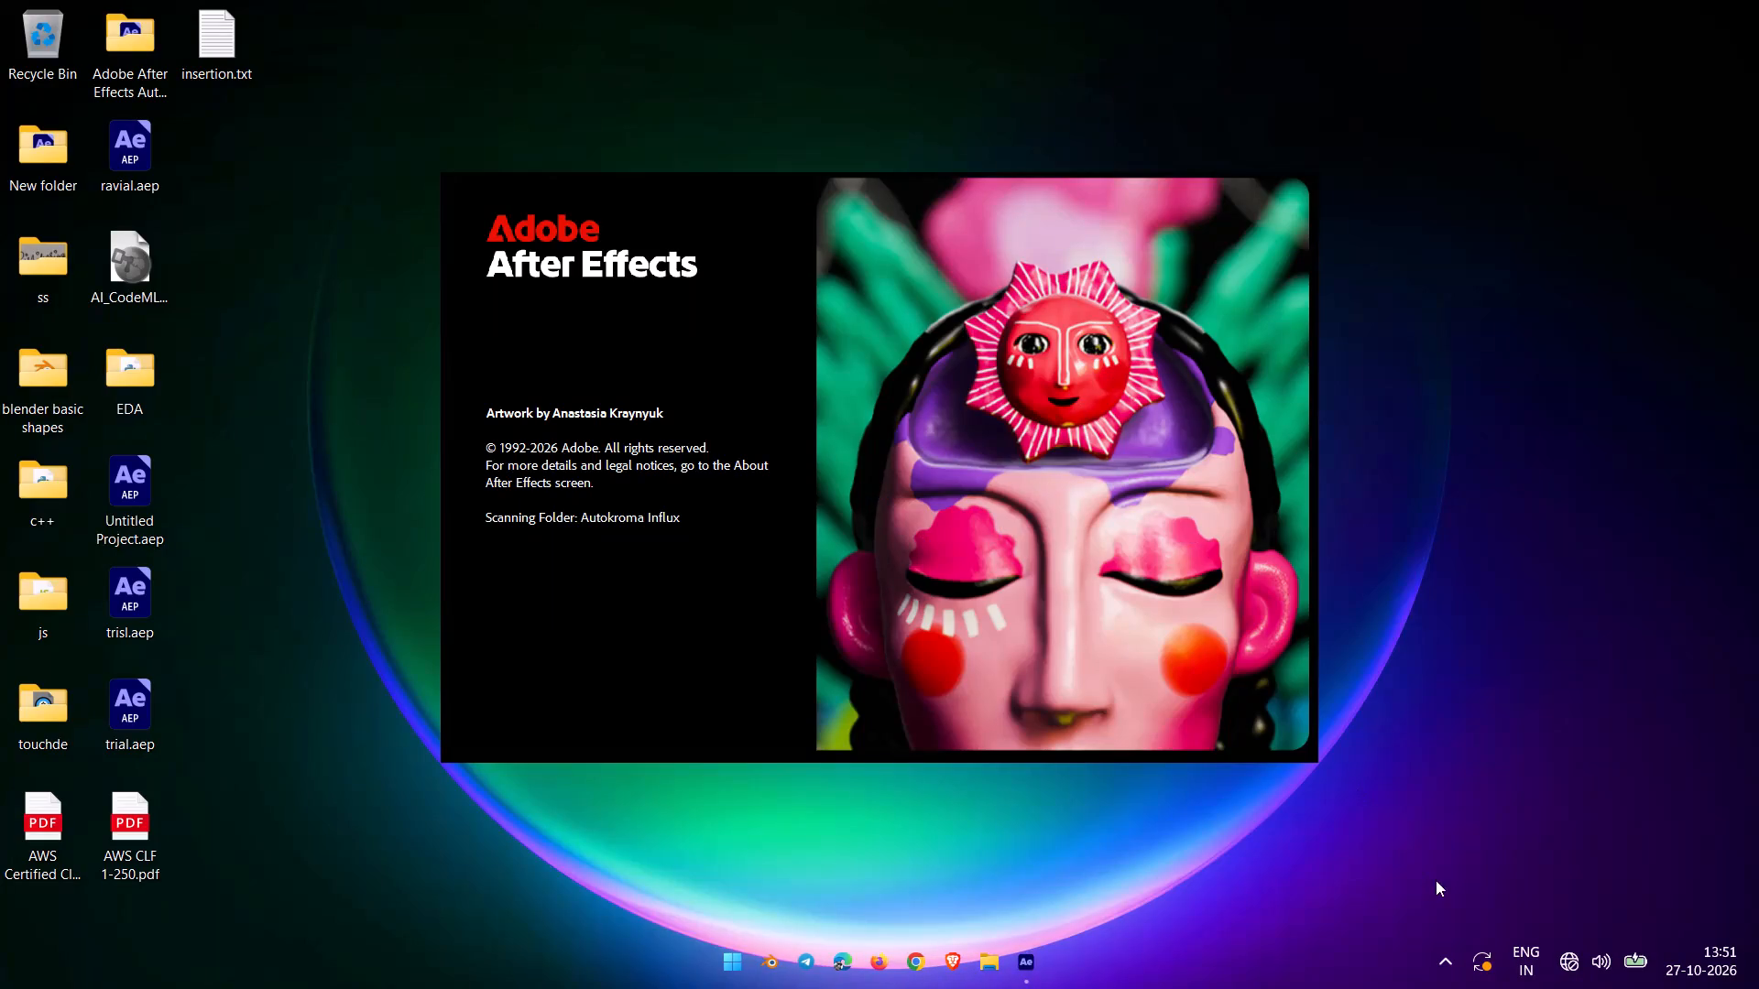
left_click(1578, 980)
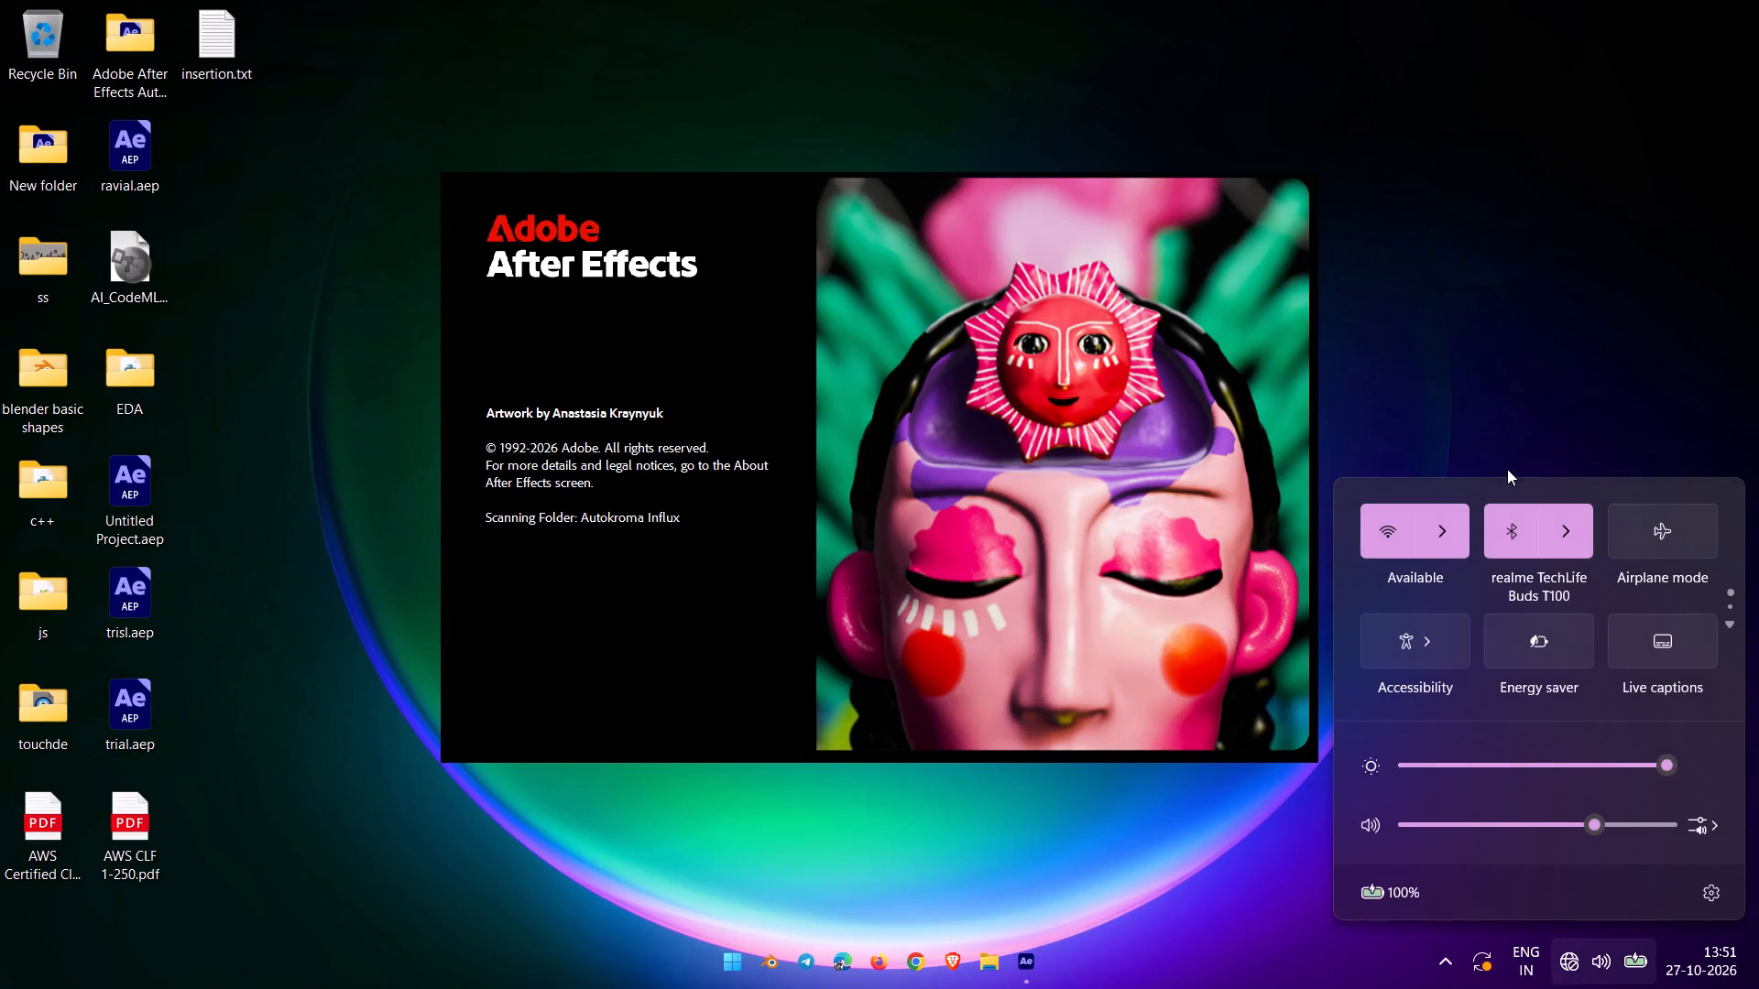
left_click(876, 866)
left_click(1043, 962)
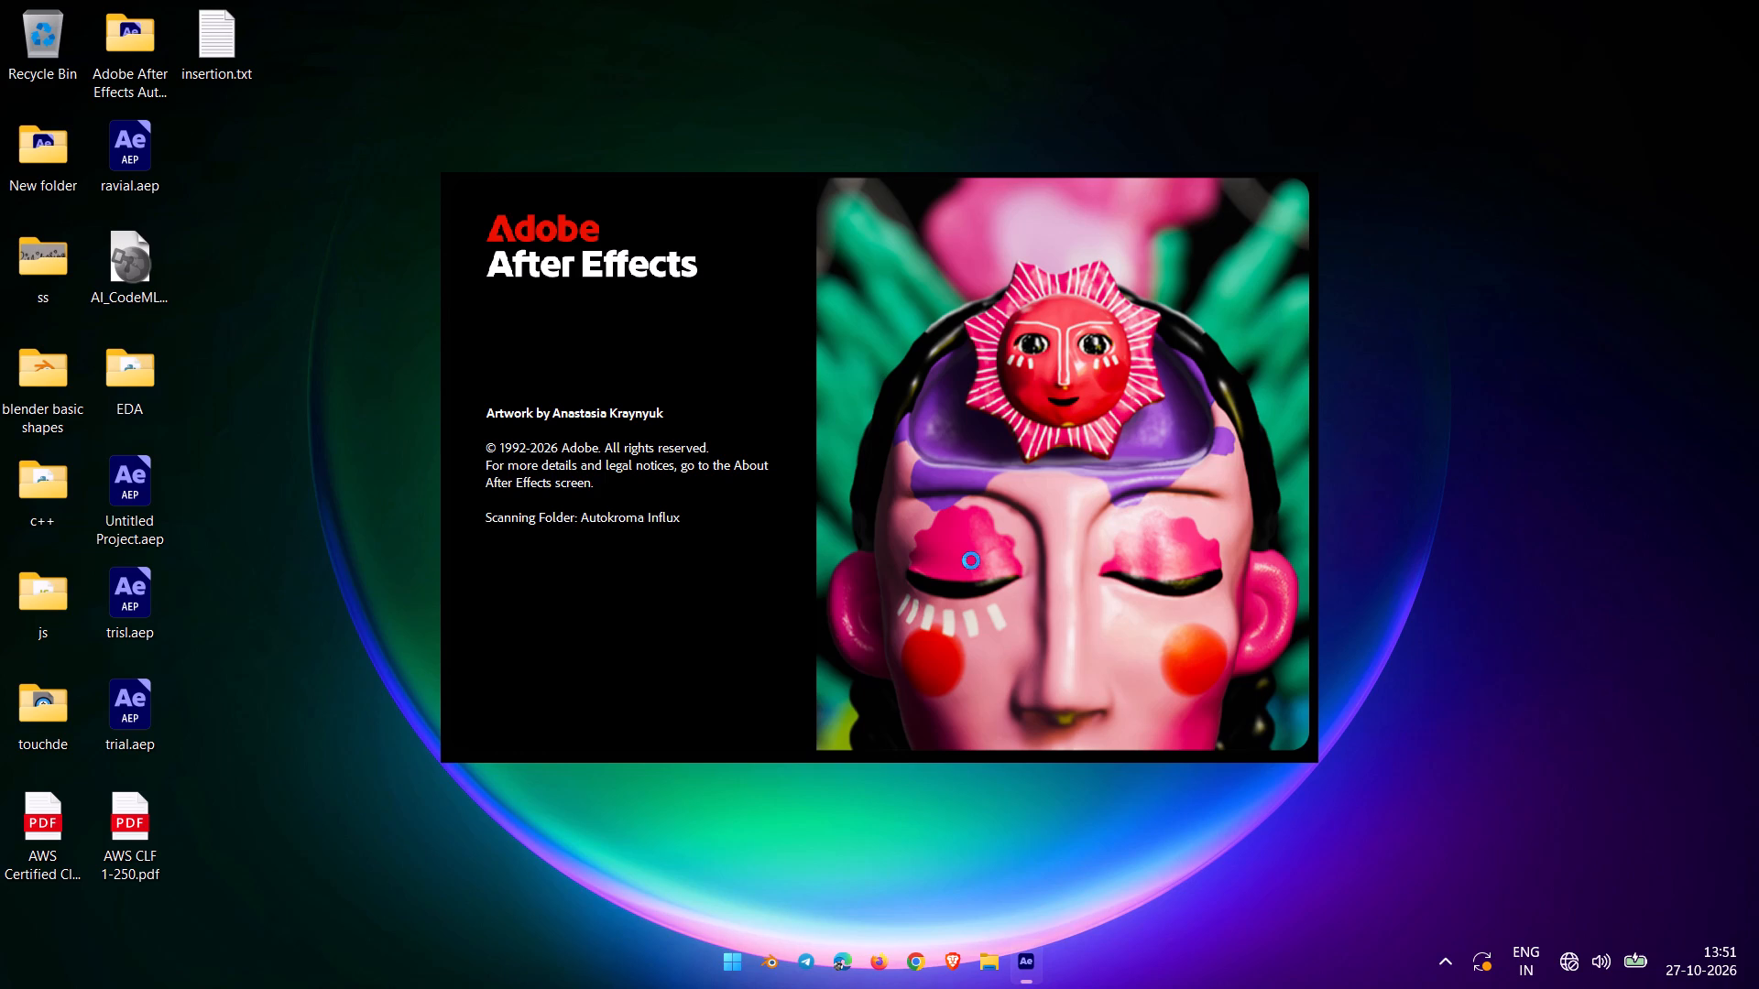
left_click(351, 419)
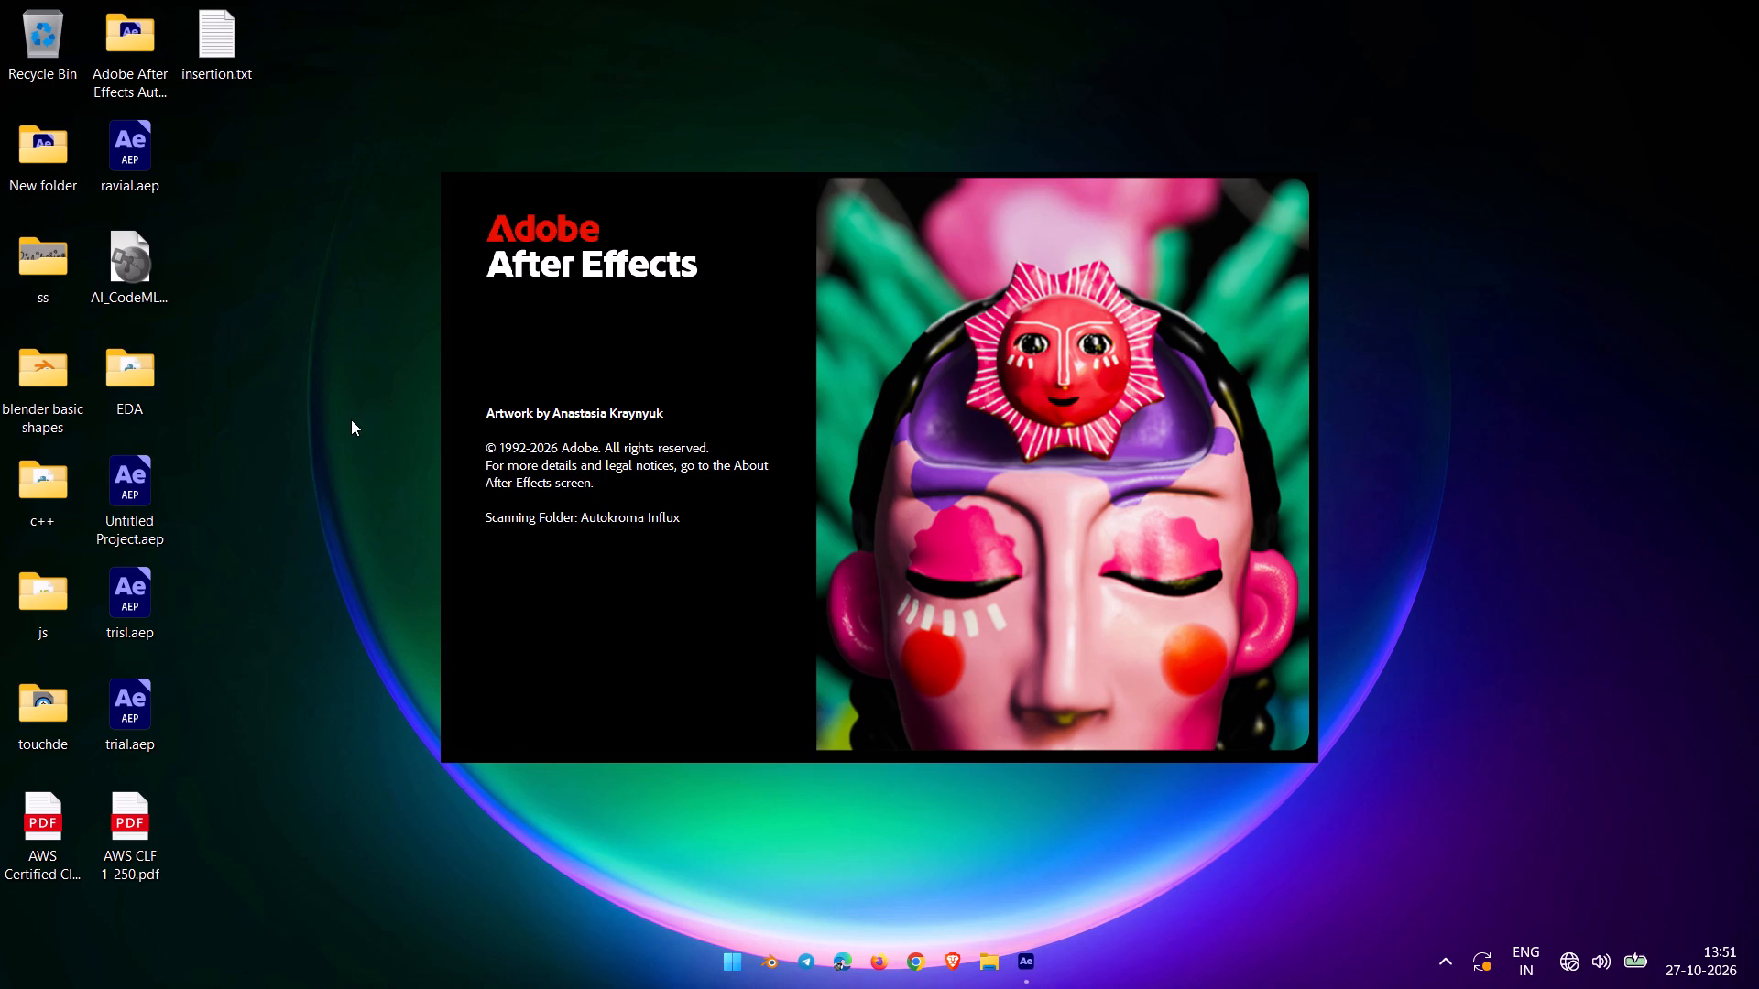
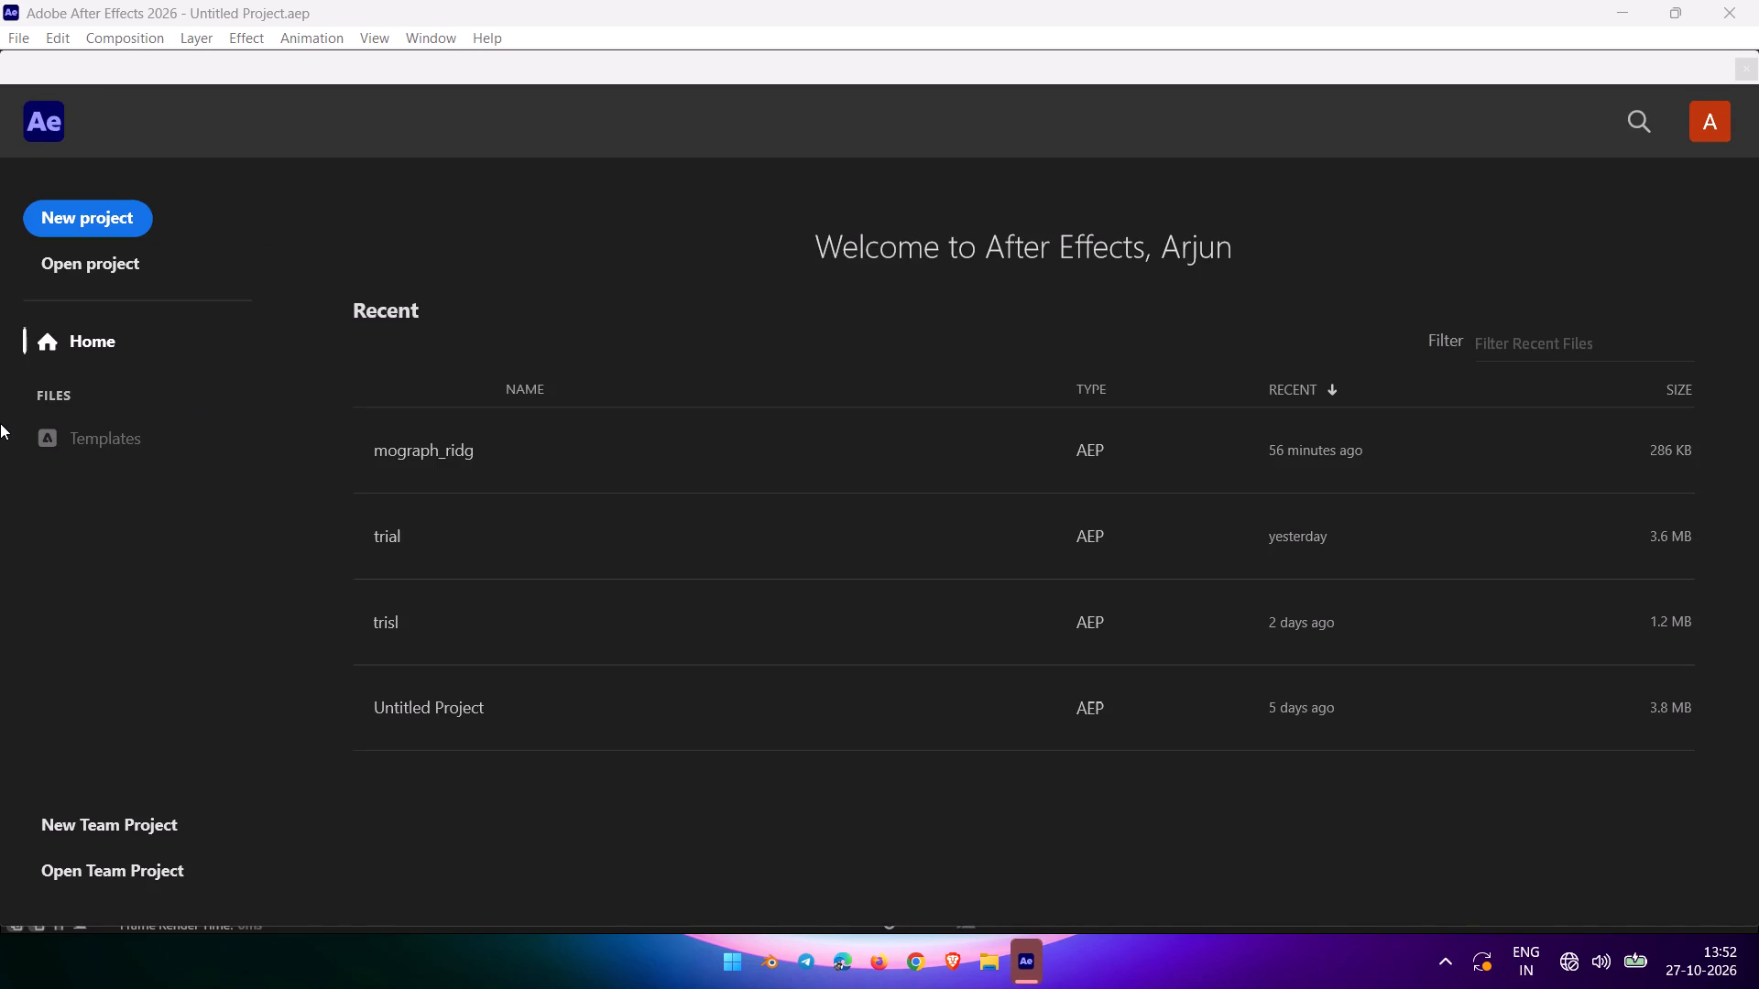
Open the recent project mograph_ridg from the After Effects home screen.
left_click(421, 450)
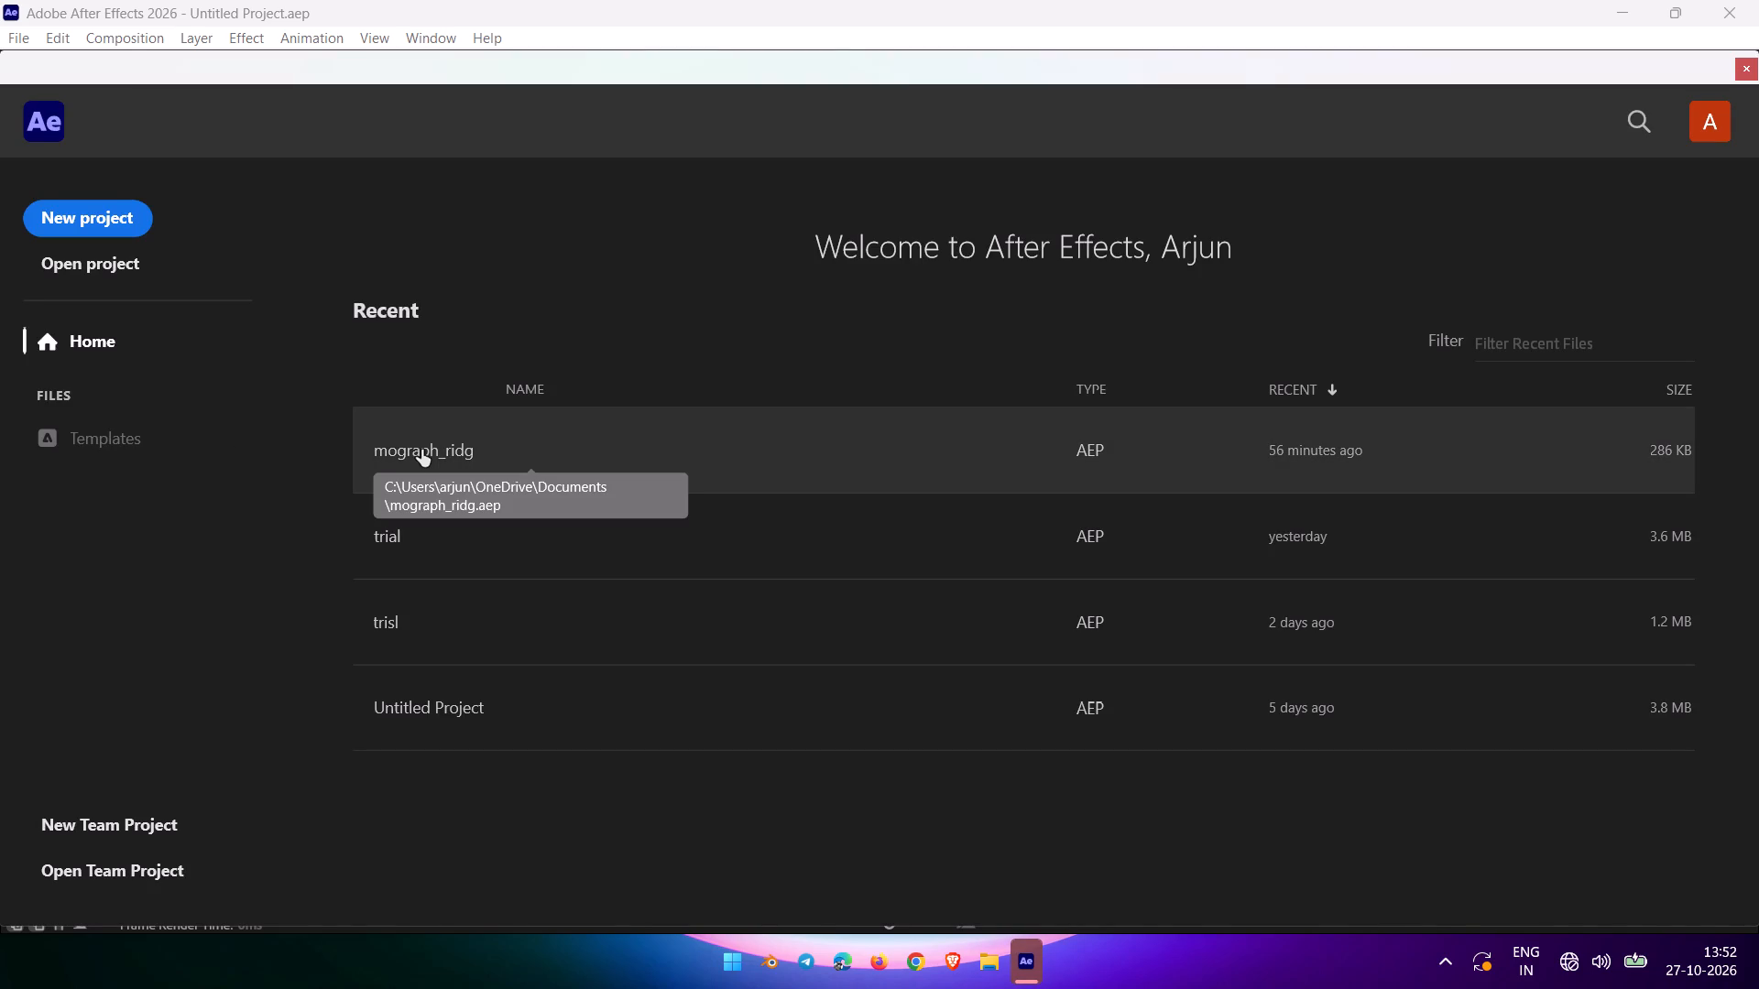
double_click(629, 457)
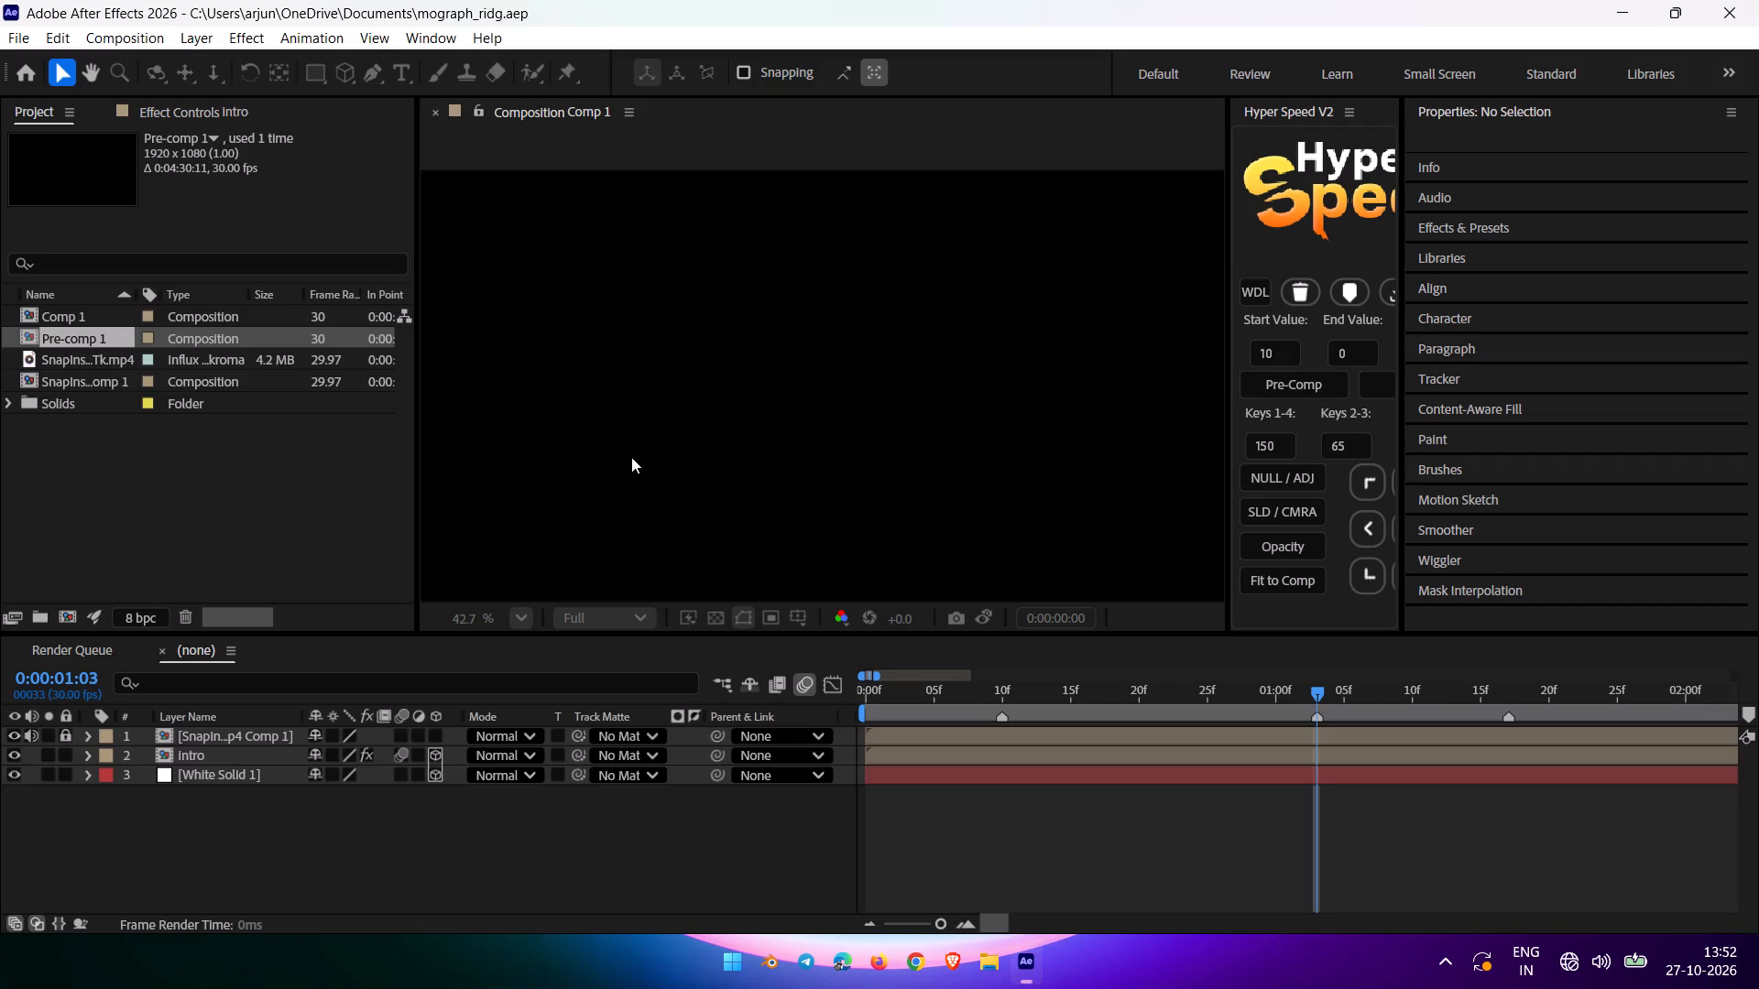
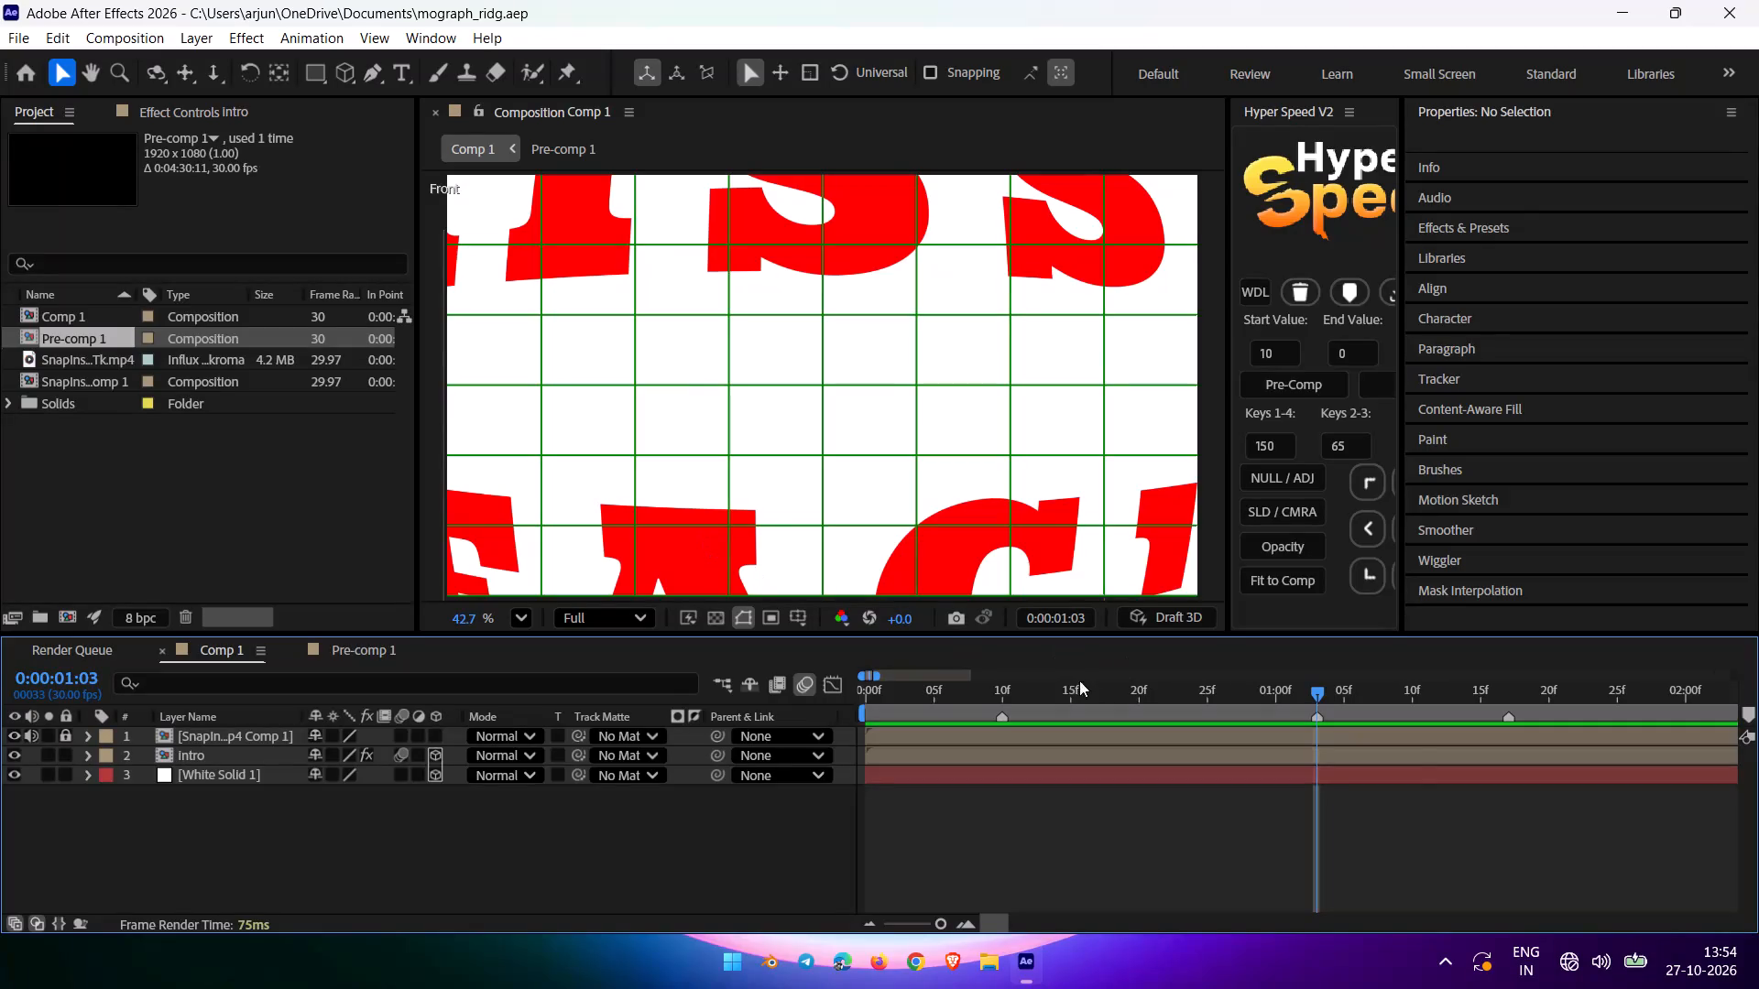
Preview Comp 1 from the first frame, stopping shortly after one second.
left_click_drag(1043, 688, 497, 783)
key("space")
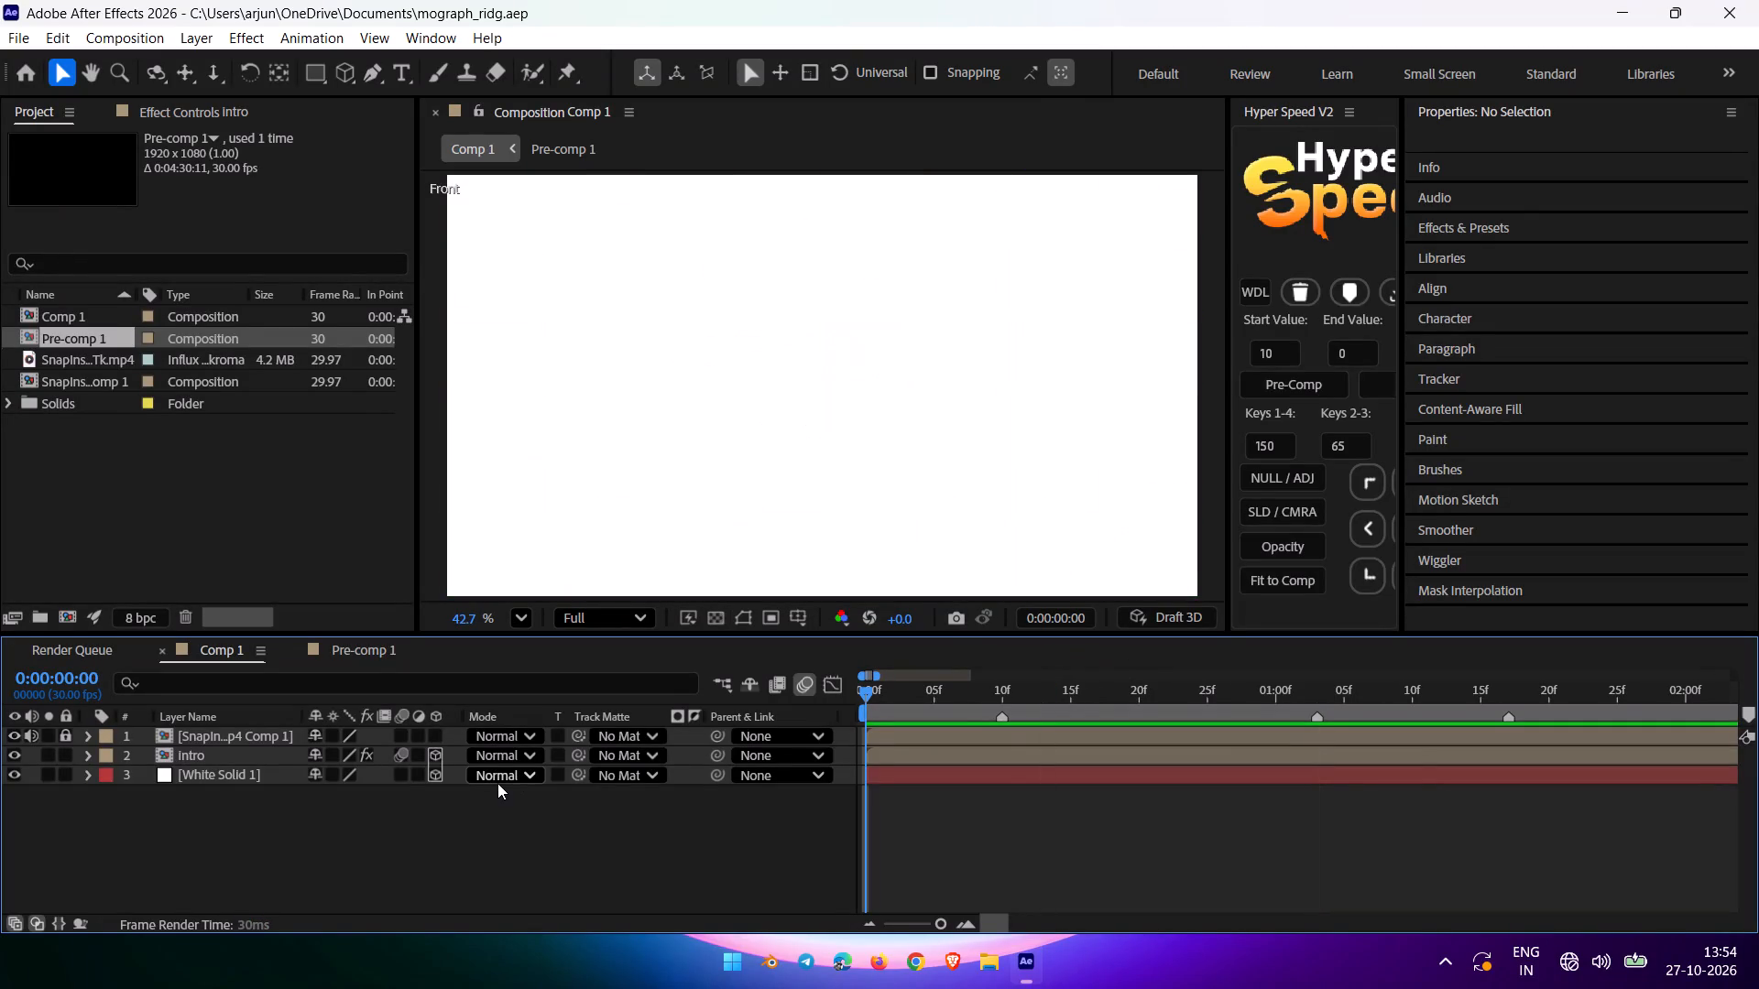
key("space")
Set the Windows system volume to 53.
left_click(1598, 966)
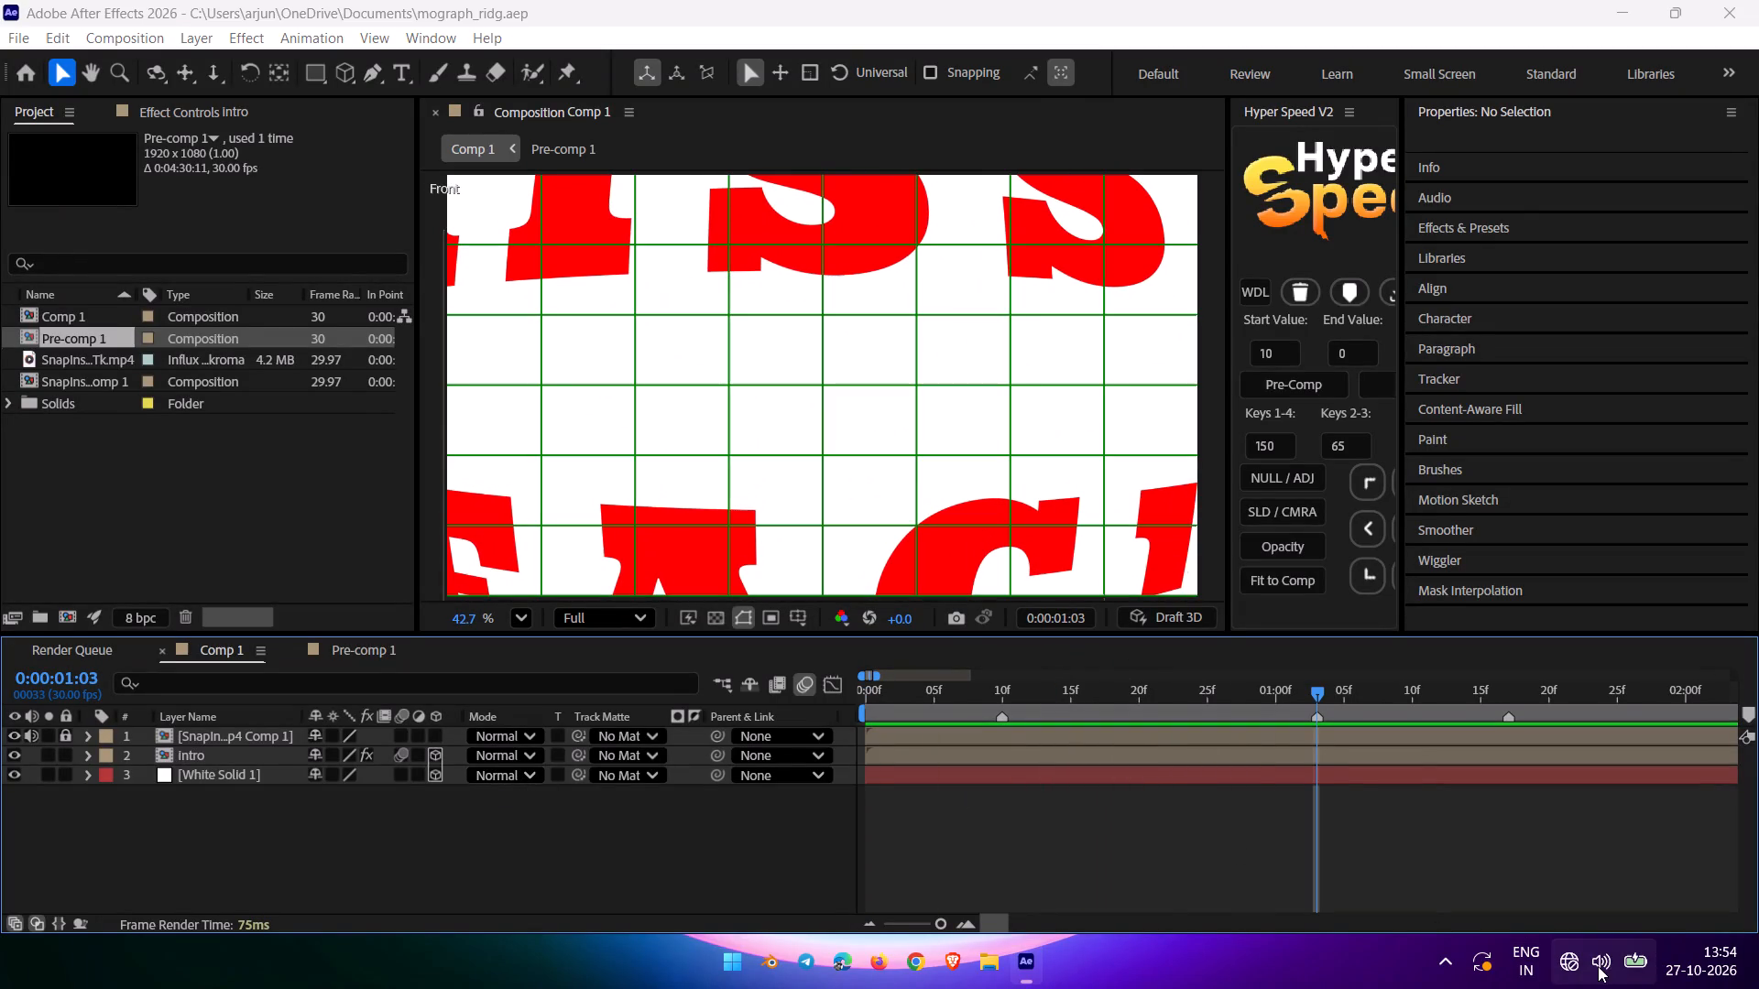
left_click(1564, 820)
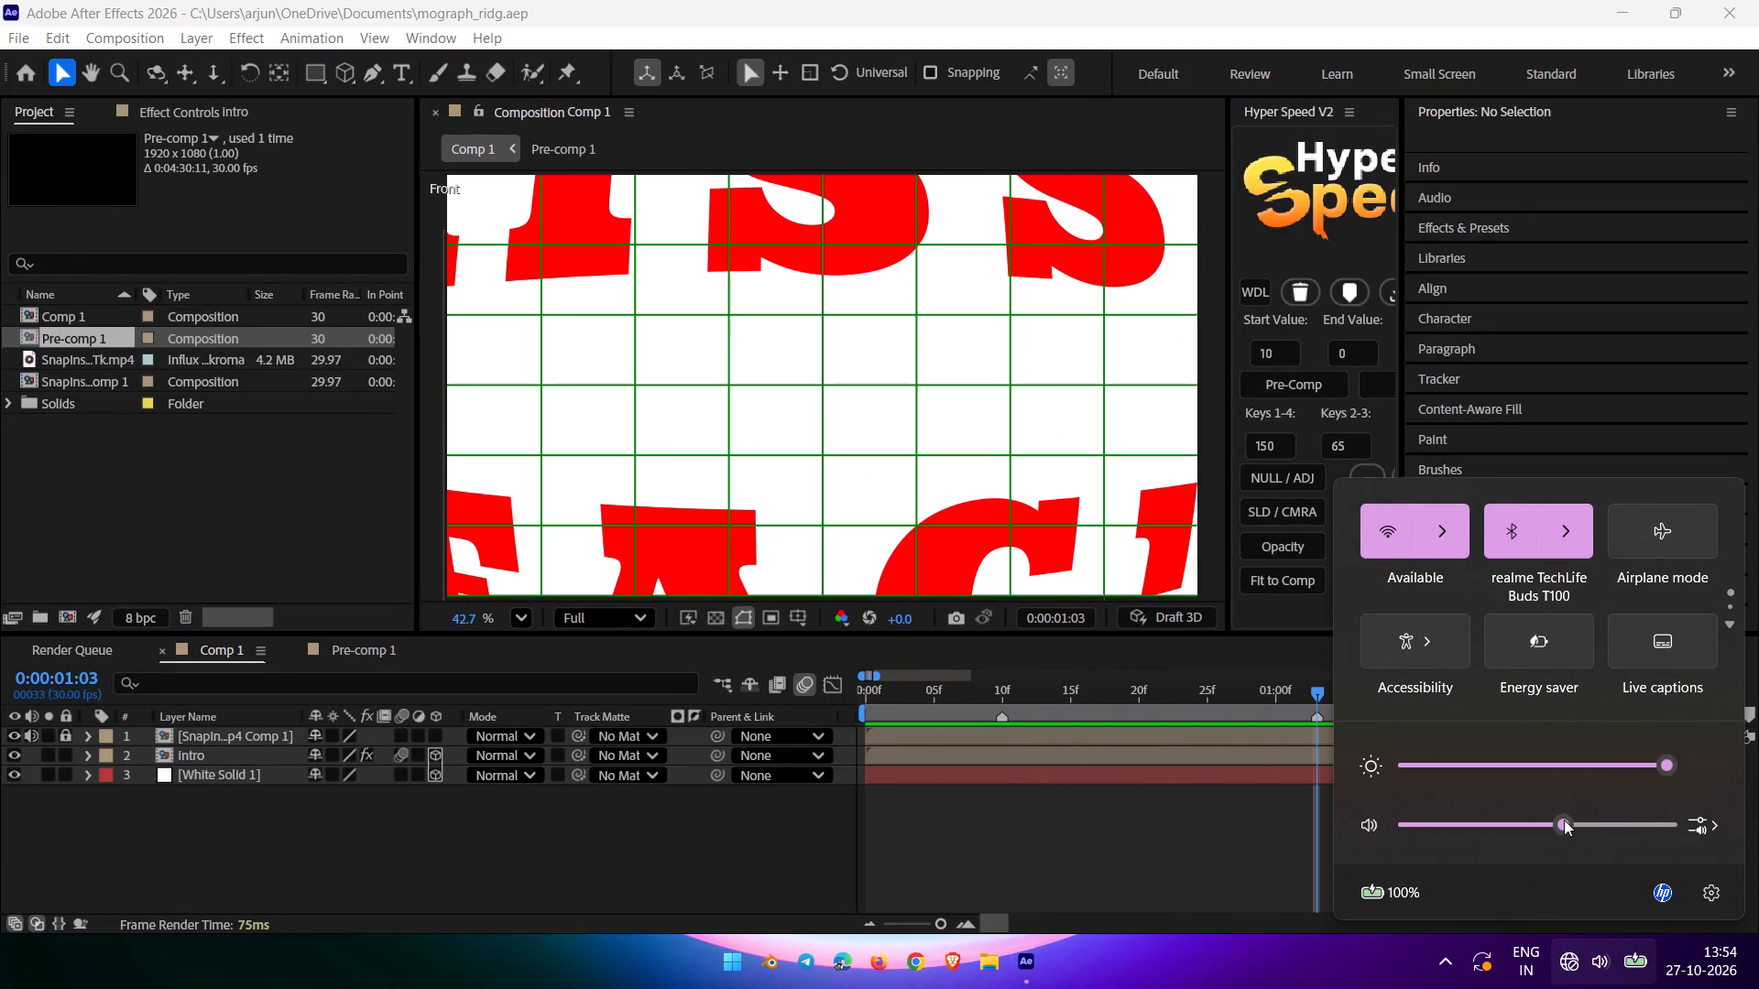
left_click(1376, 823)
left_click(1586, 814)
left_click(1547, 820)
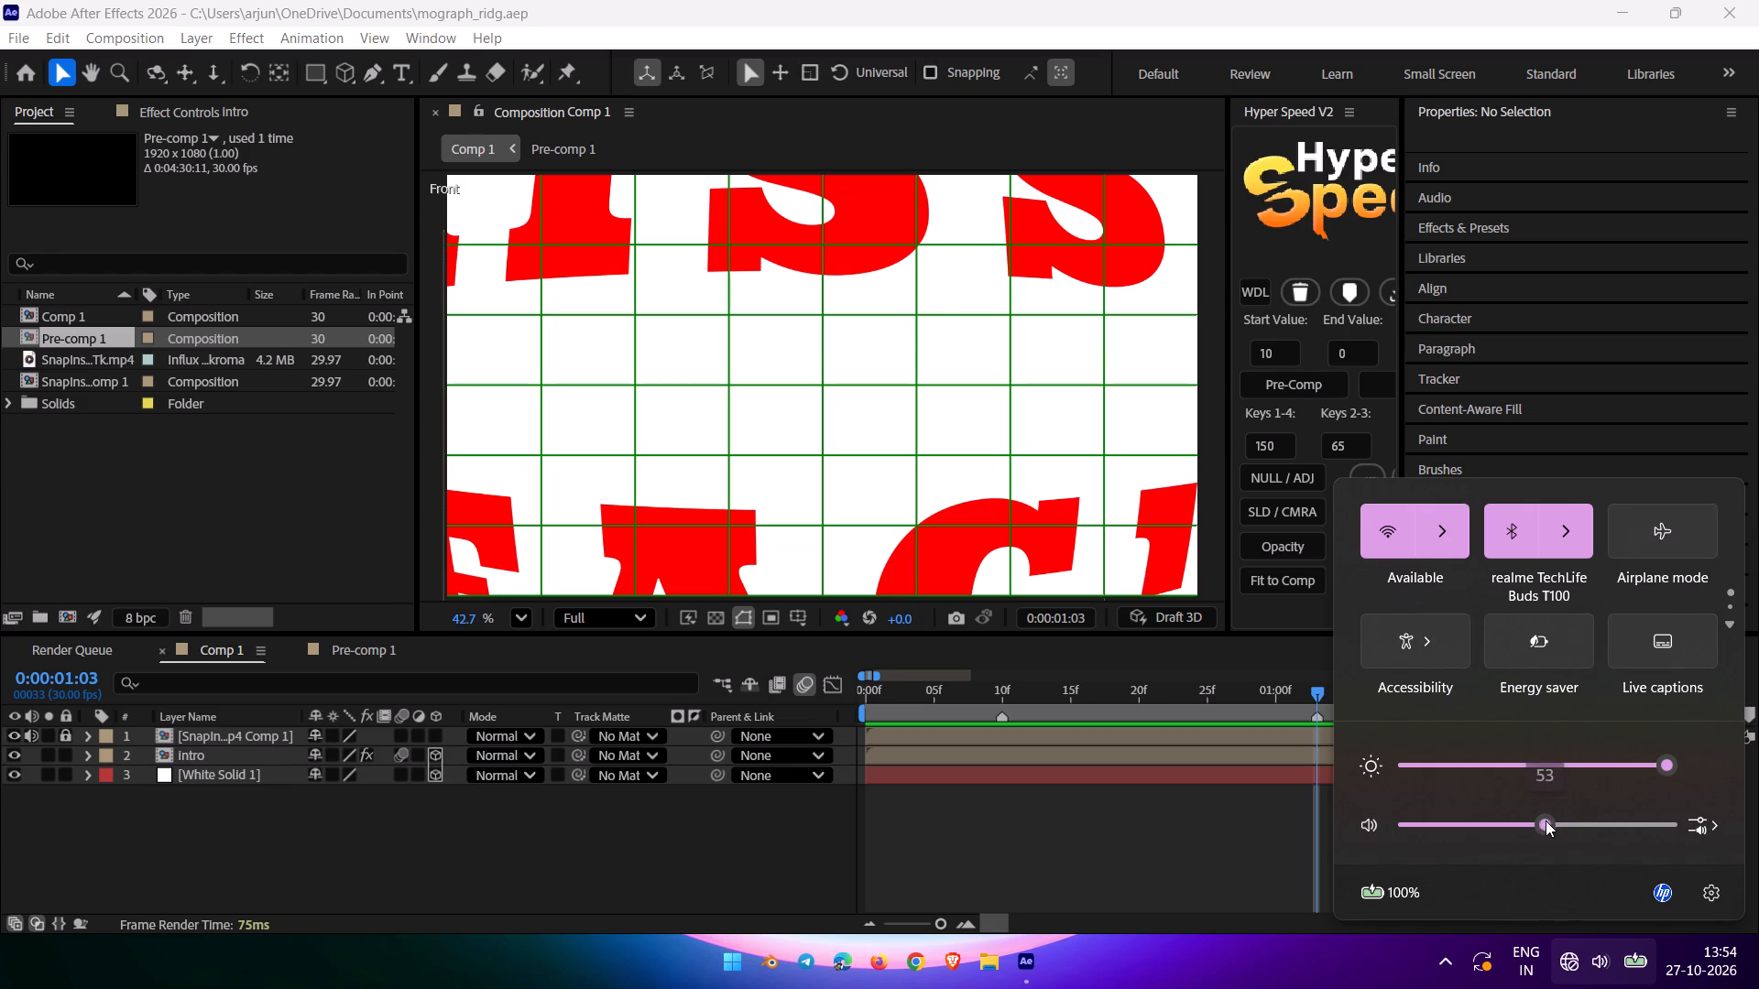
Return to After Effects and preview Comp 1 again from the first frame to check the sound.
left_click_drag(1188, 699, 164, 704)
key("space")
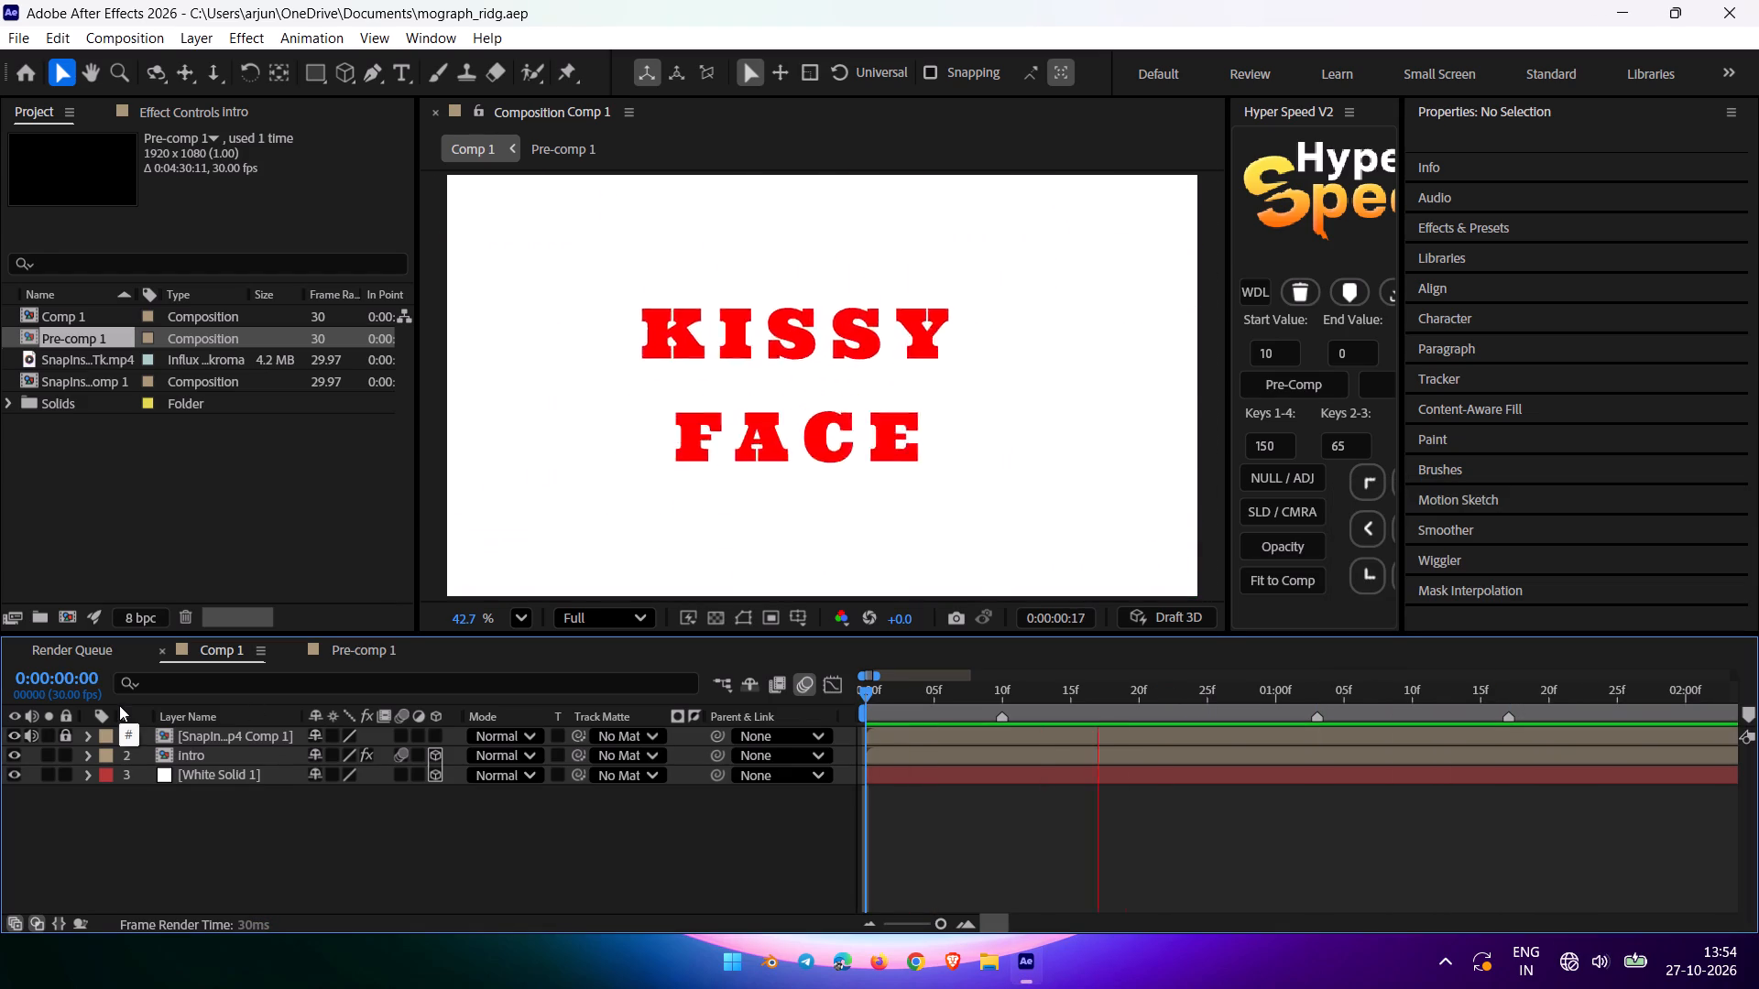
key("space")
Open the Windows quick settings with the system sound controls again.
left_click(1610, 929)
left_click(1587, 952)
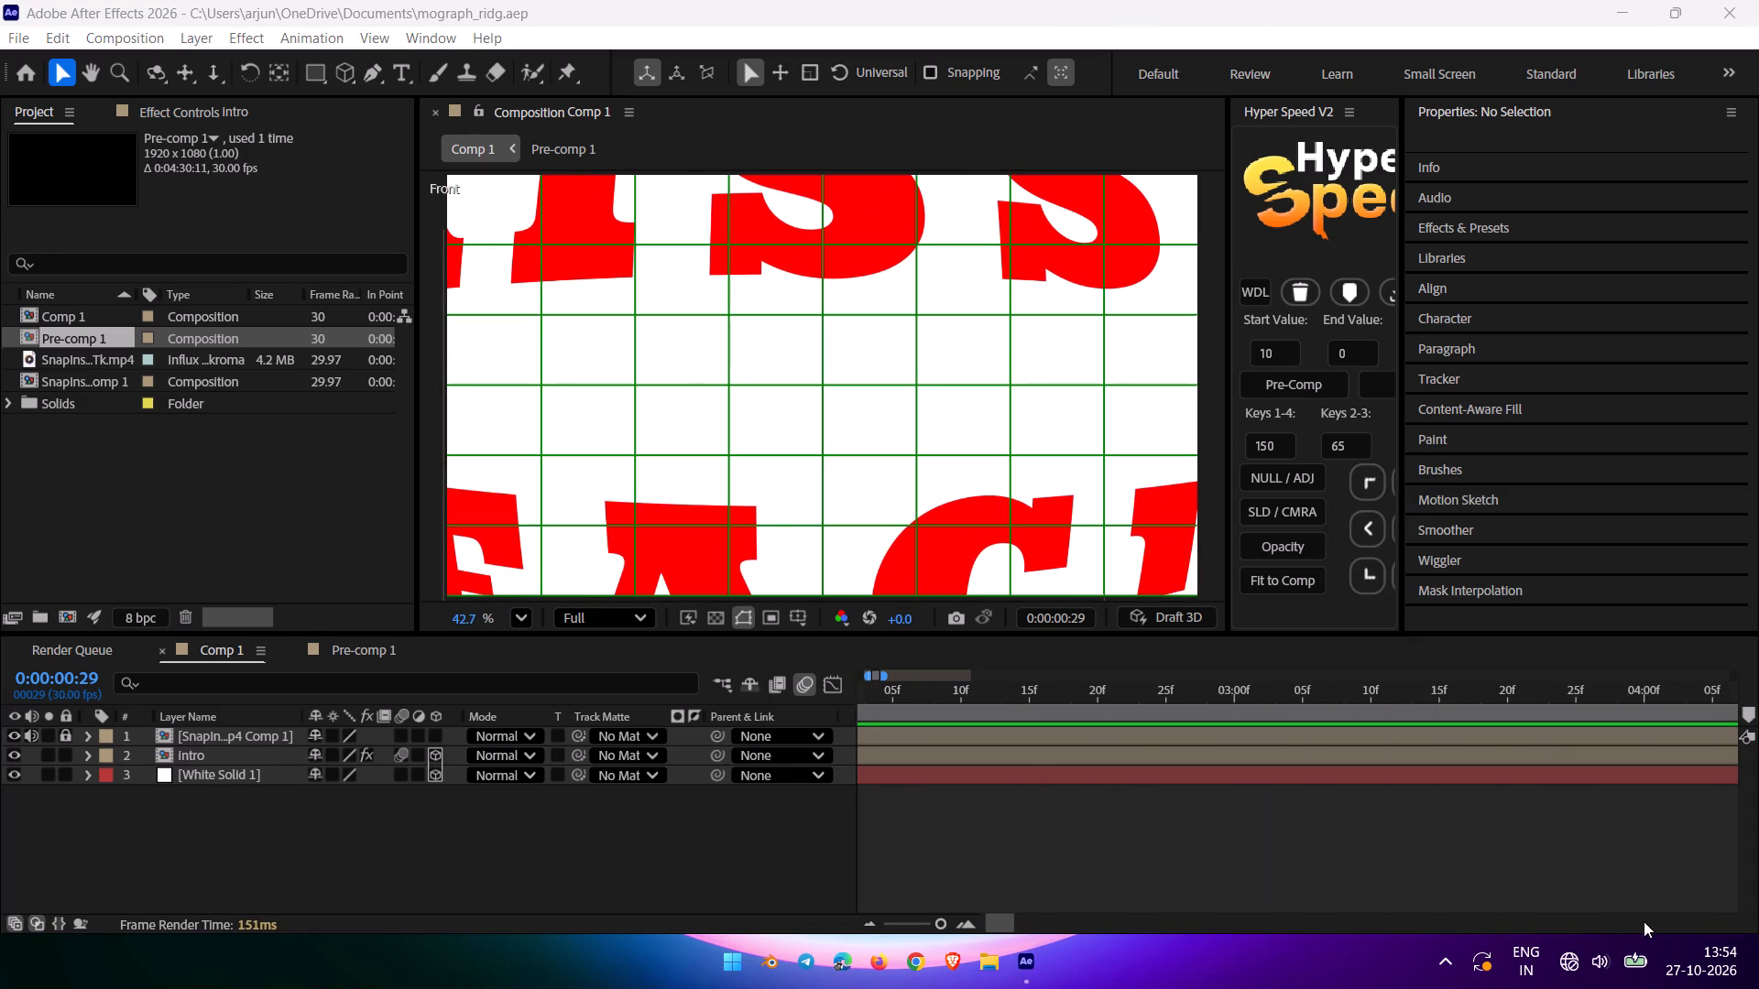
left_click(1595, 950)
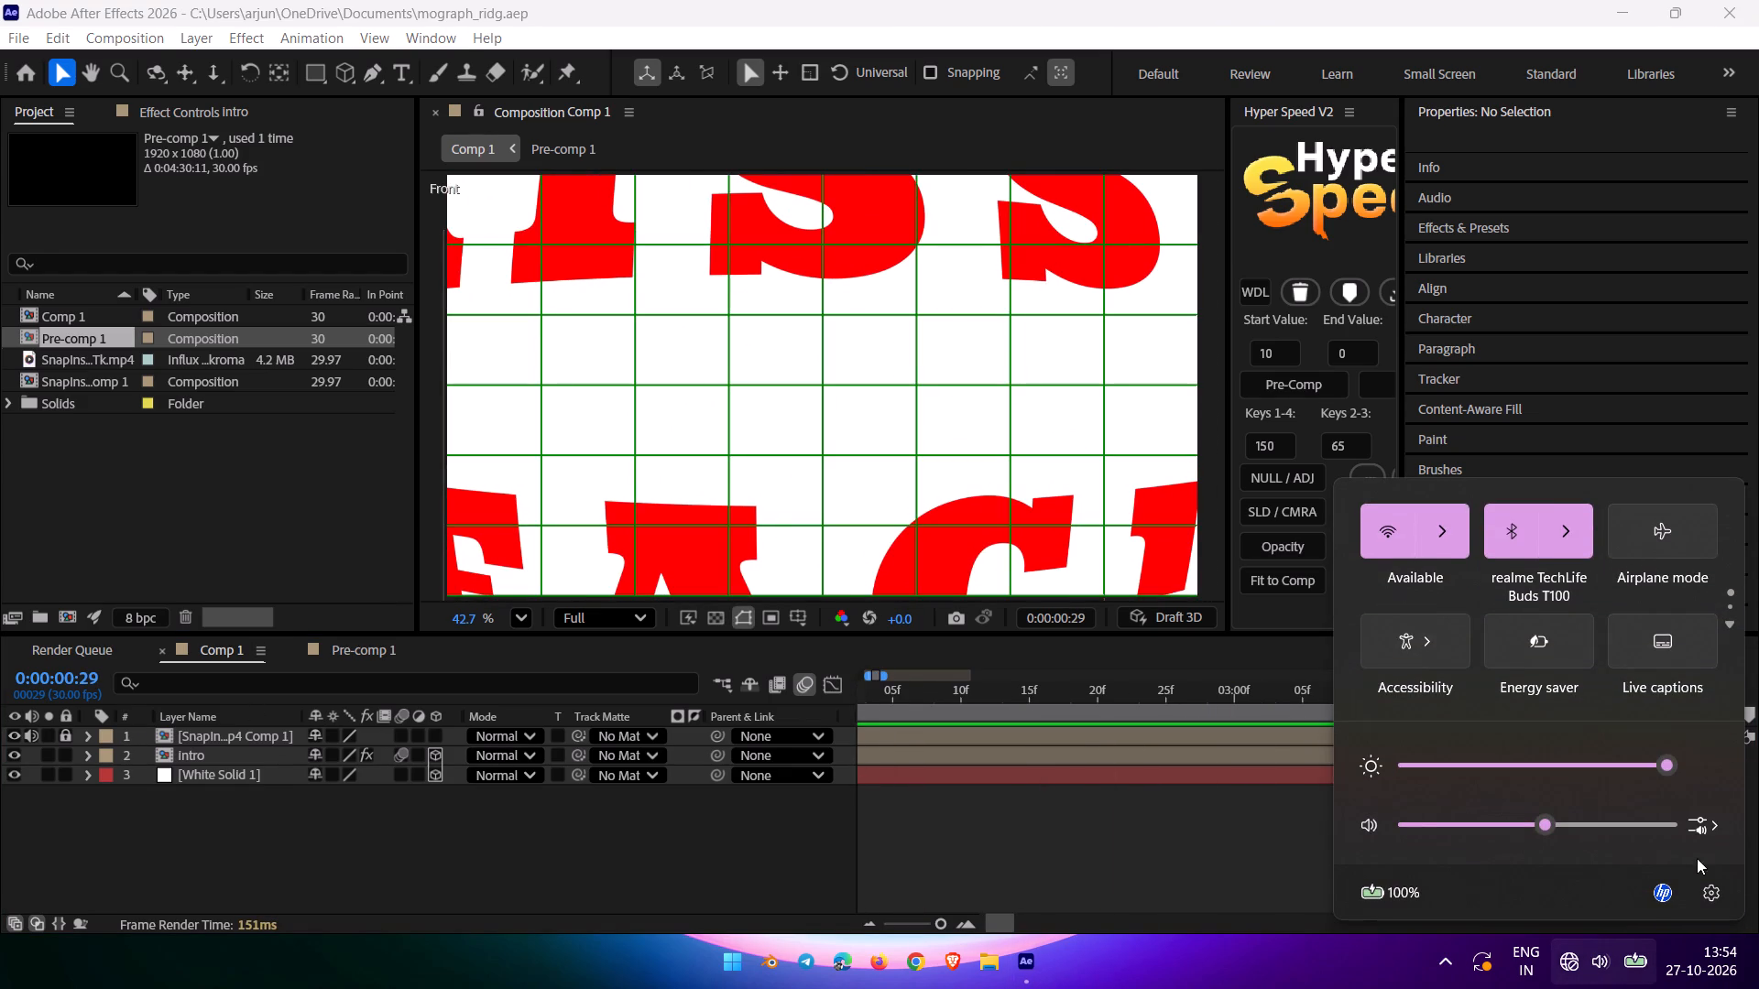
Choose Headphones (realme TechLife Buds T100) as the Windows sound output device and return to After Effects.
left_click(1729, 834)
left_click(1723, 831)
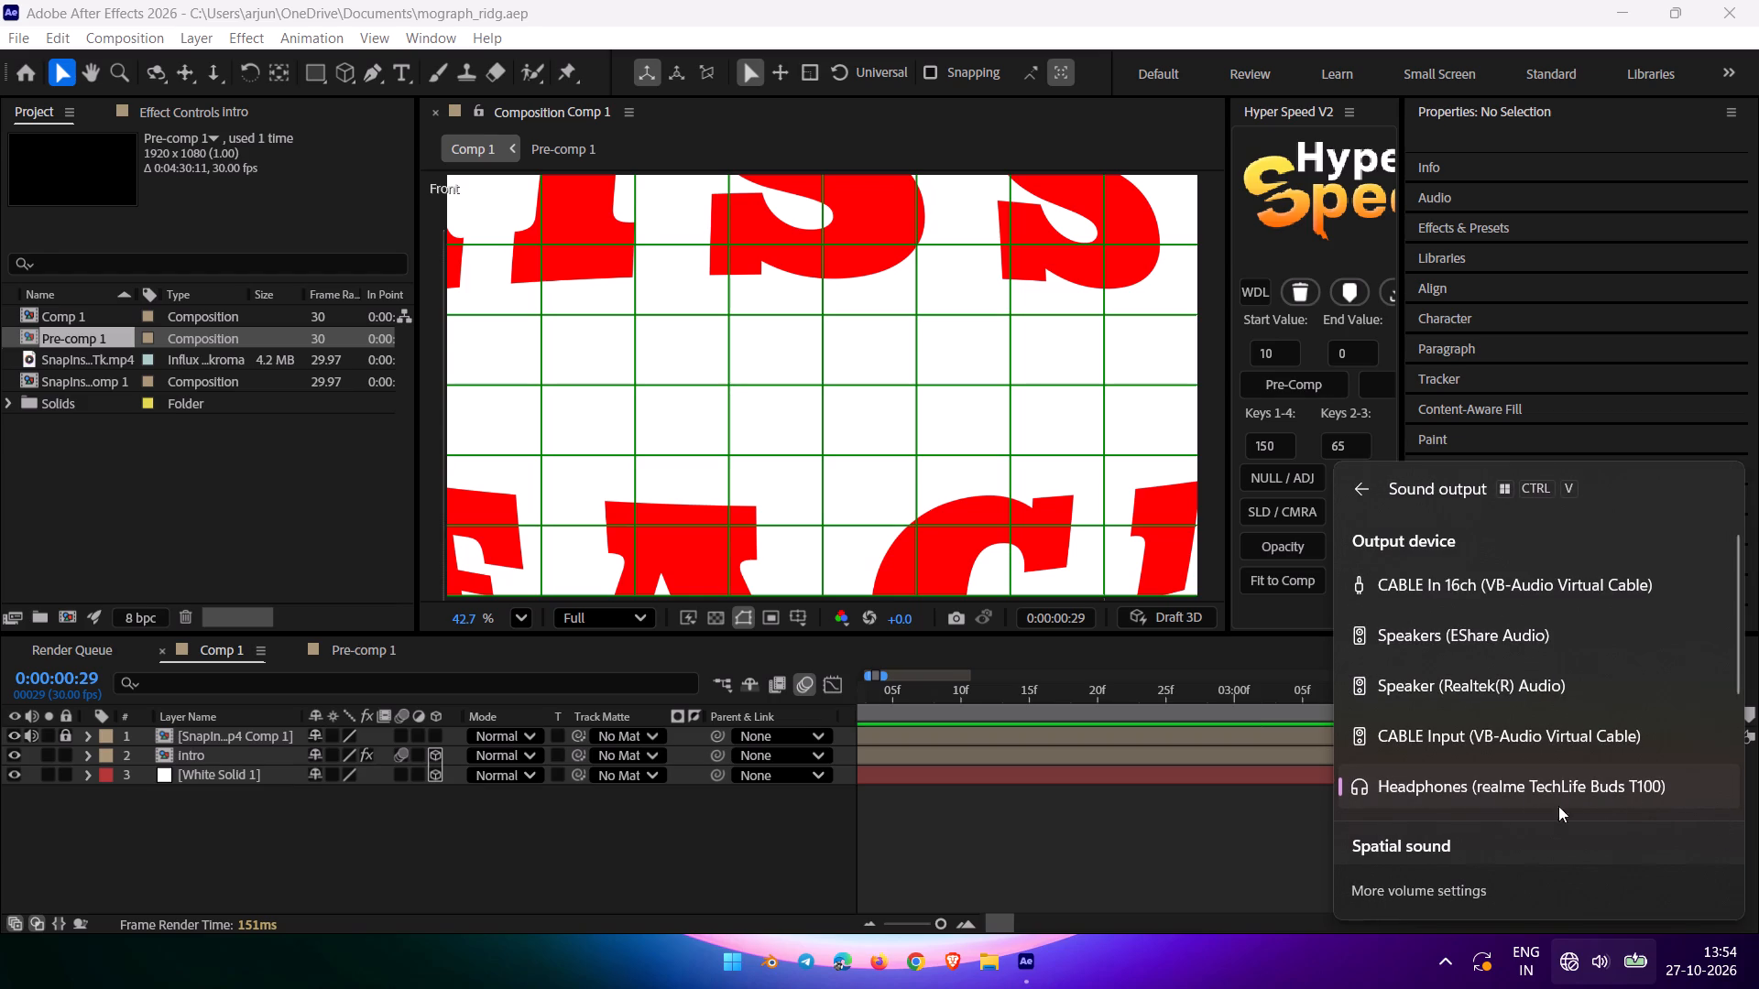
scroll(1432, 792, "down", 4)
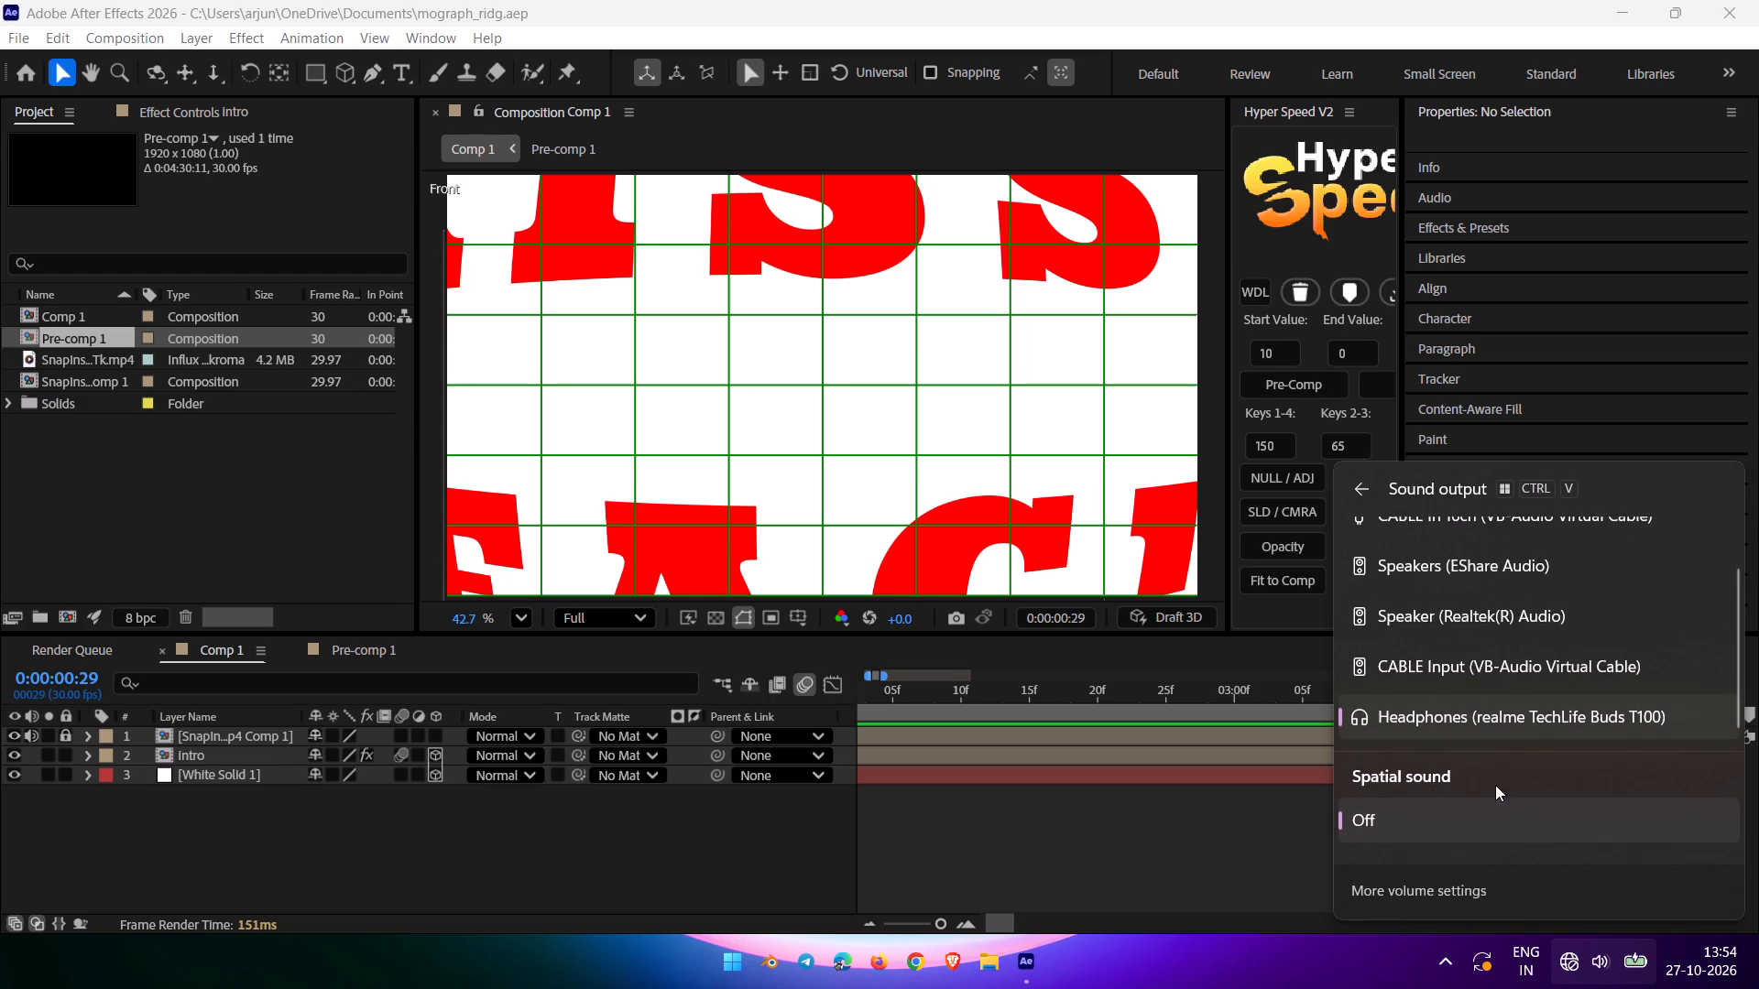
left_click(1426, 717)
left_click(1185, 846)
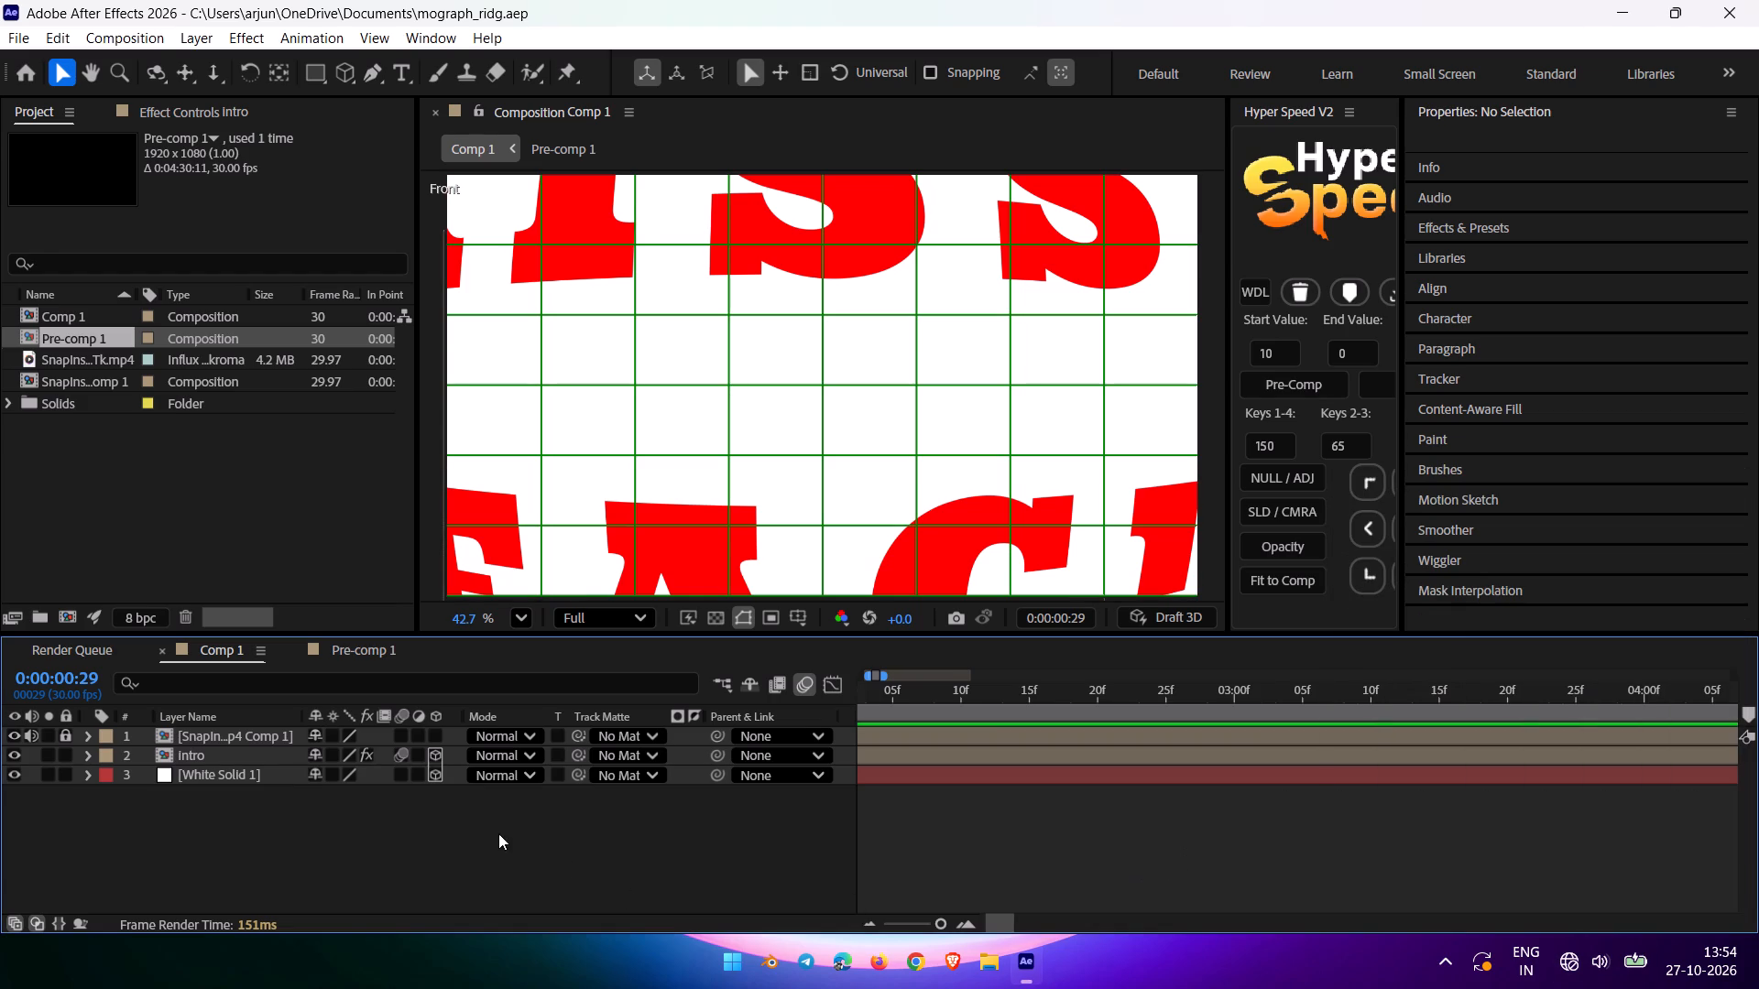
Play a short preview of Comp 1 from the current frame to check the sound.
key("space")
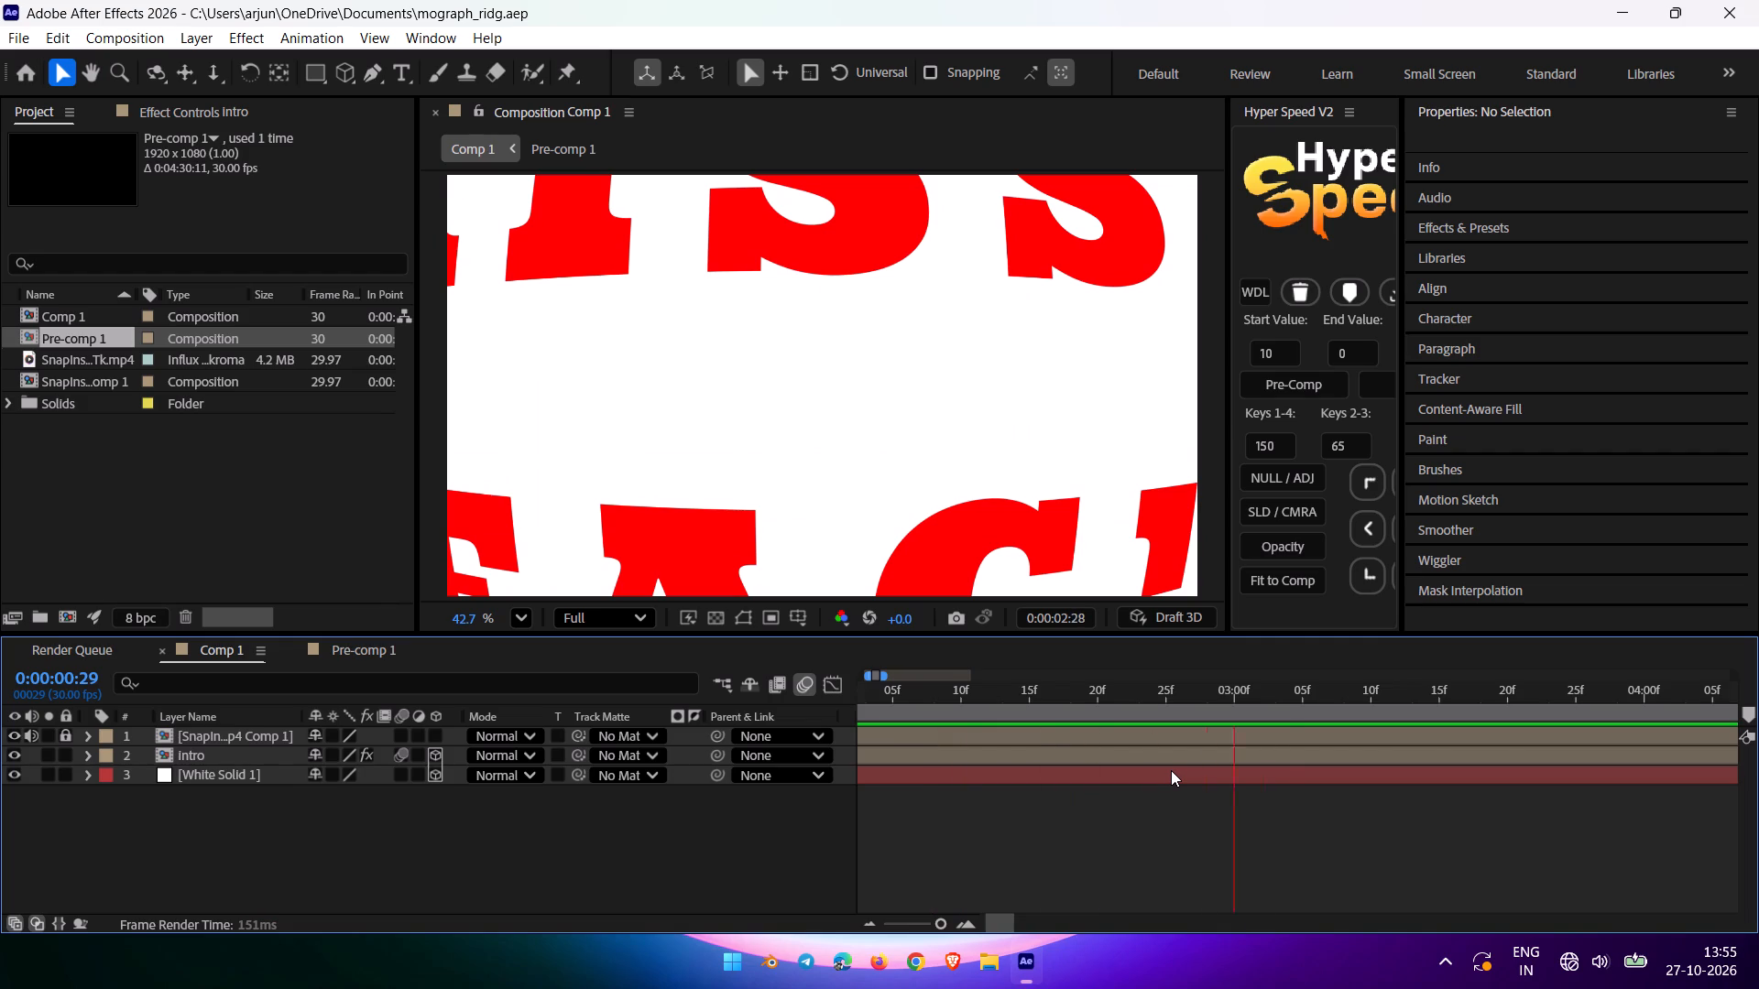
key("space")
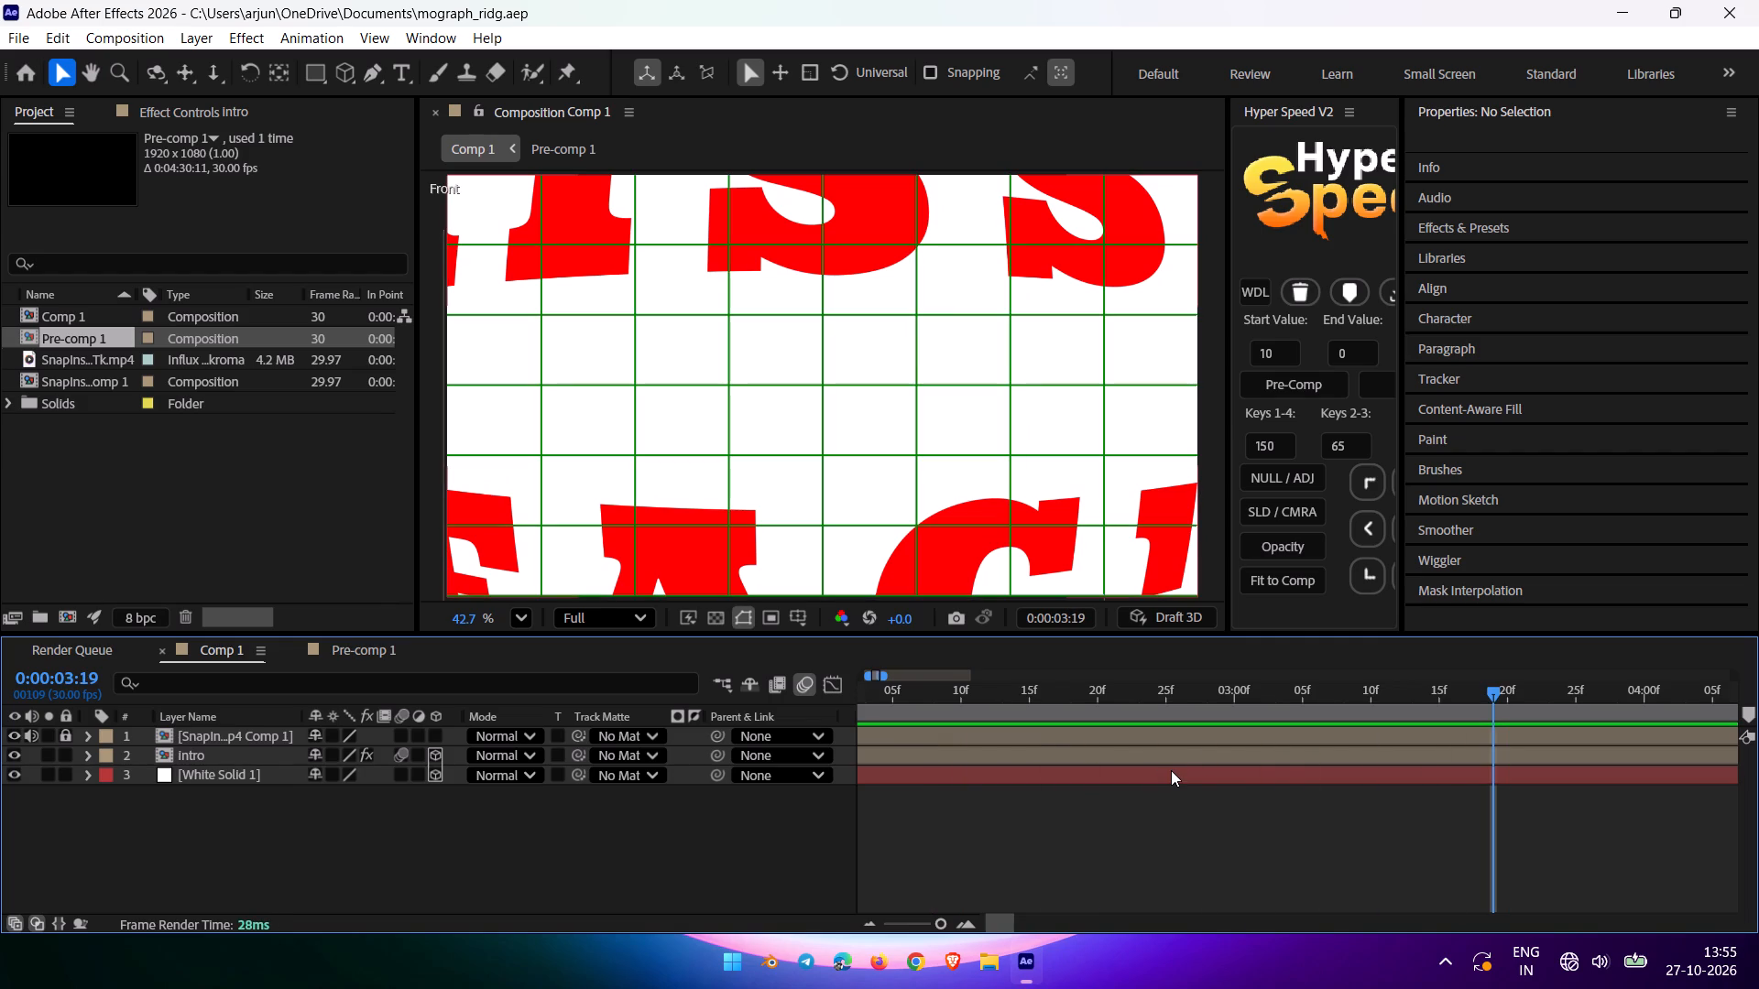
Switch Windows Bluetooth off and on again, and try to reconnect the realme TechLife Buds T100.
left_click(1655, 988)
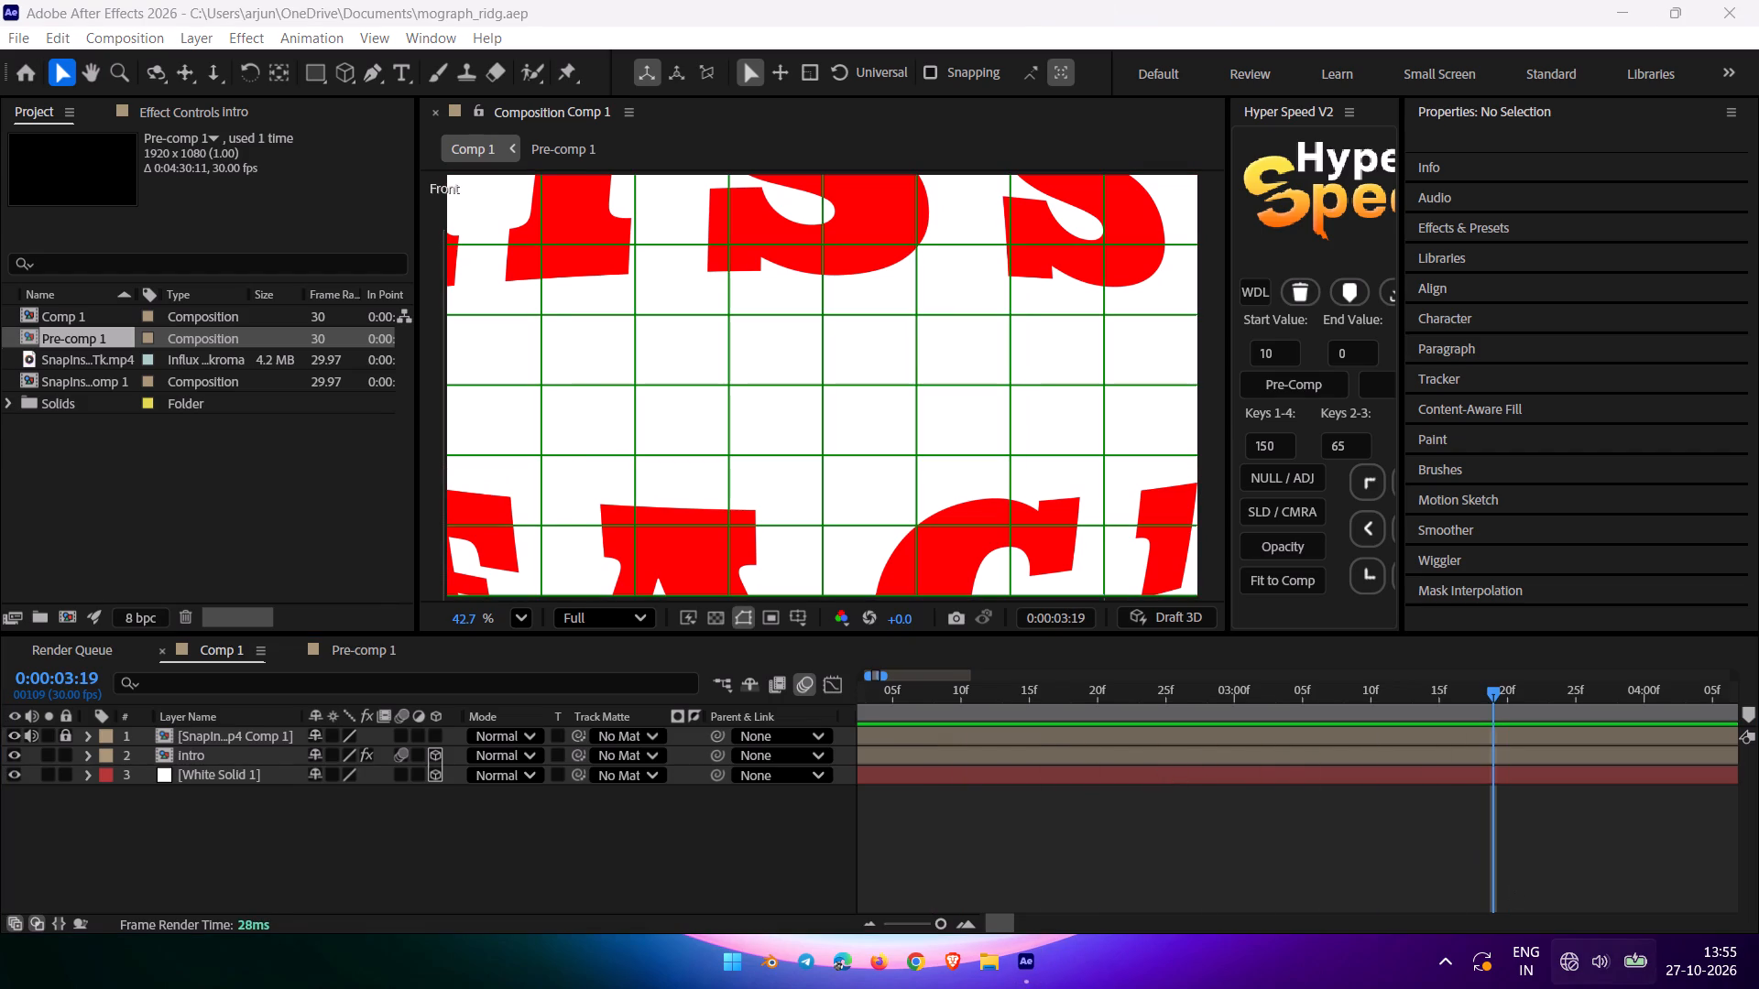
left_click(1623, 987)
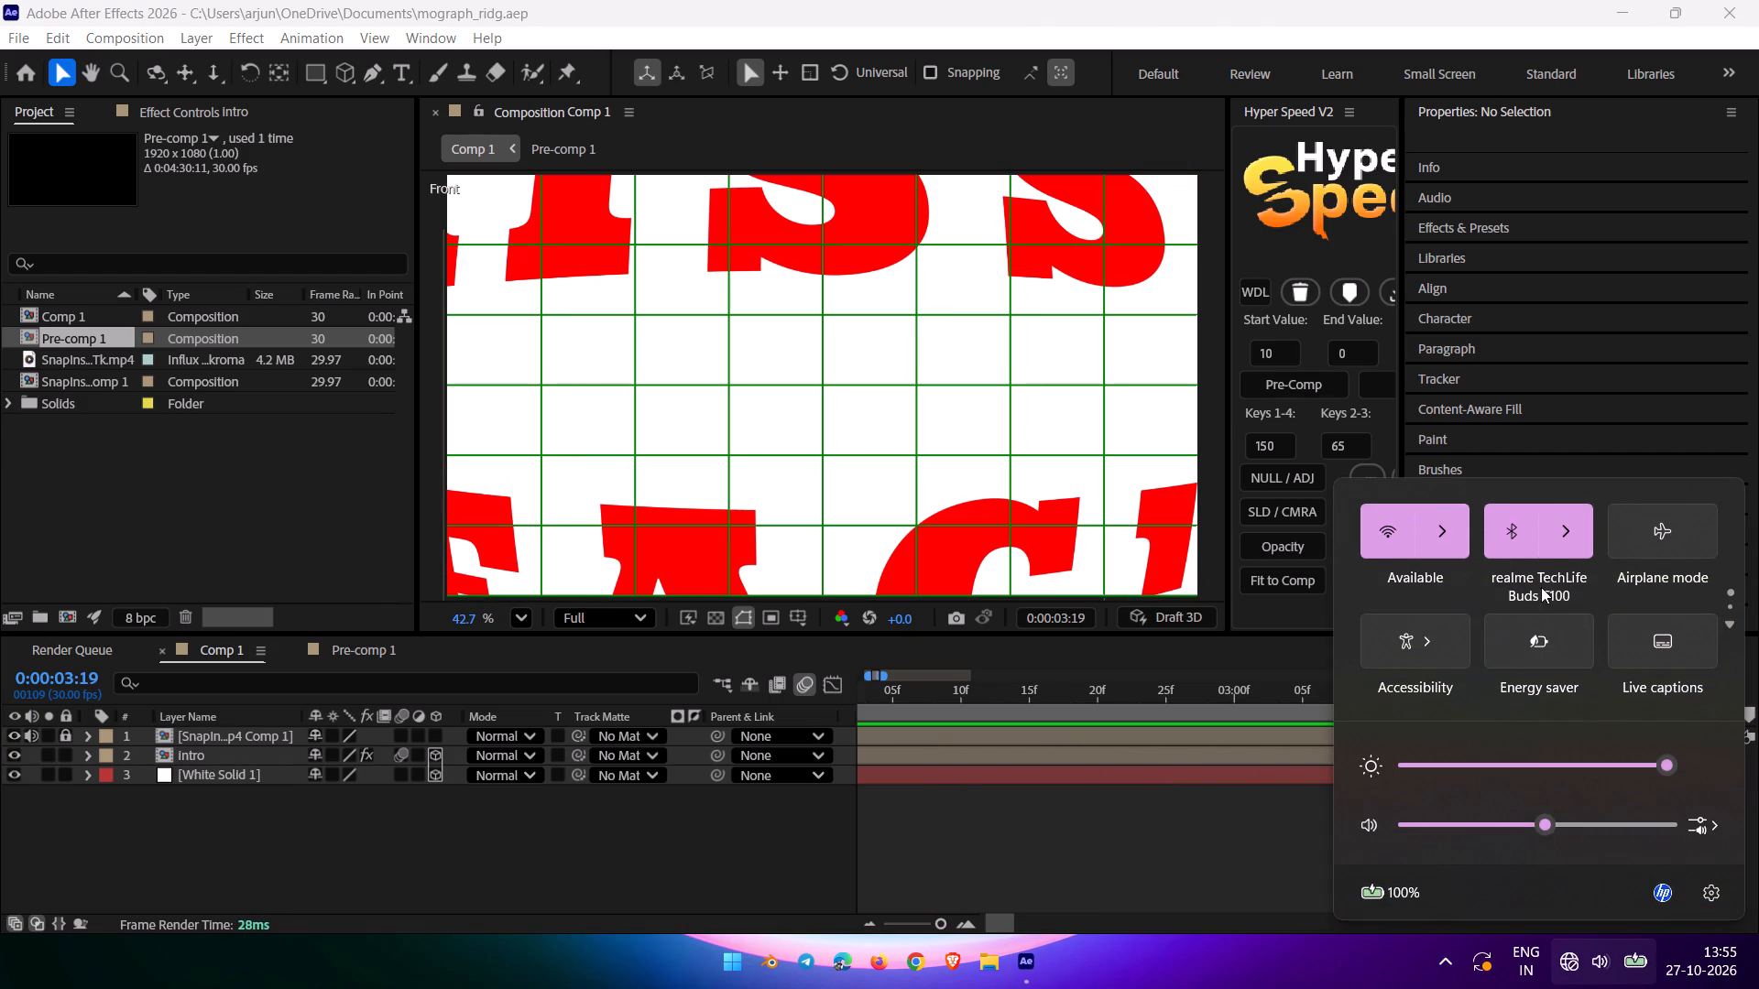
left_click(1532, 539)
left_click(1559, 540)
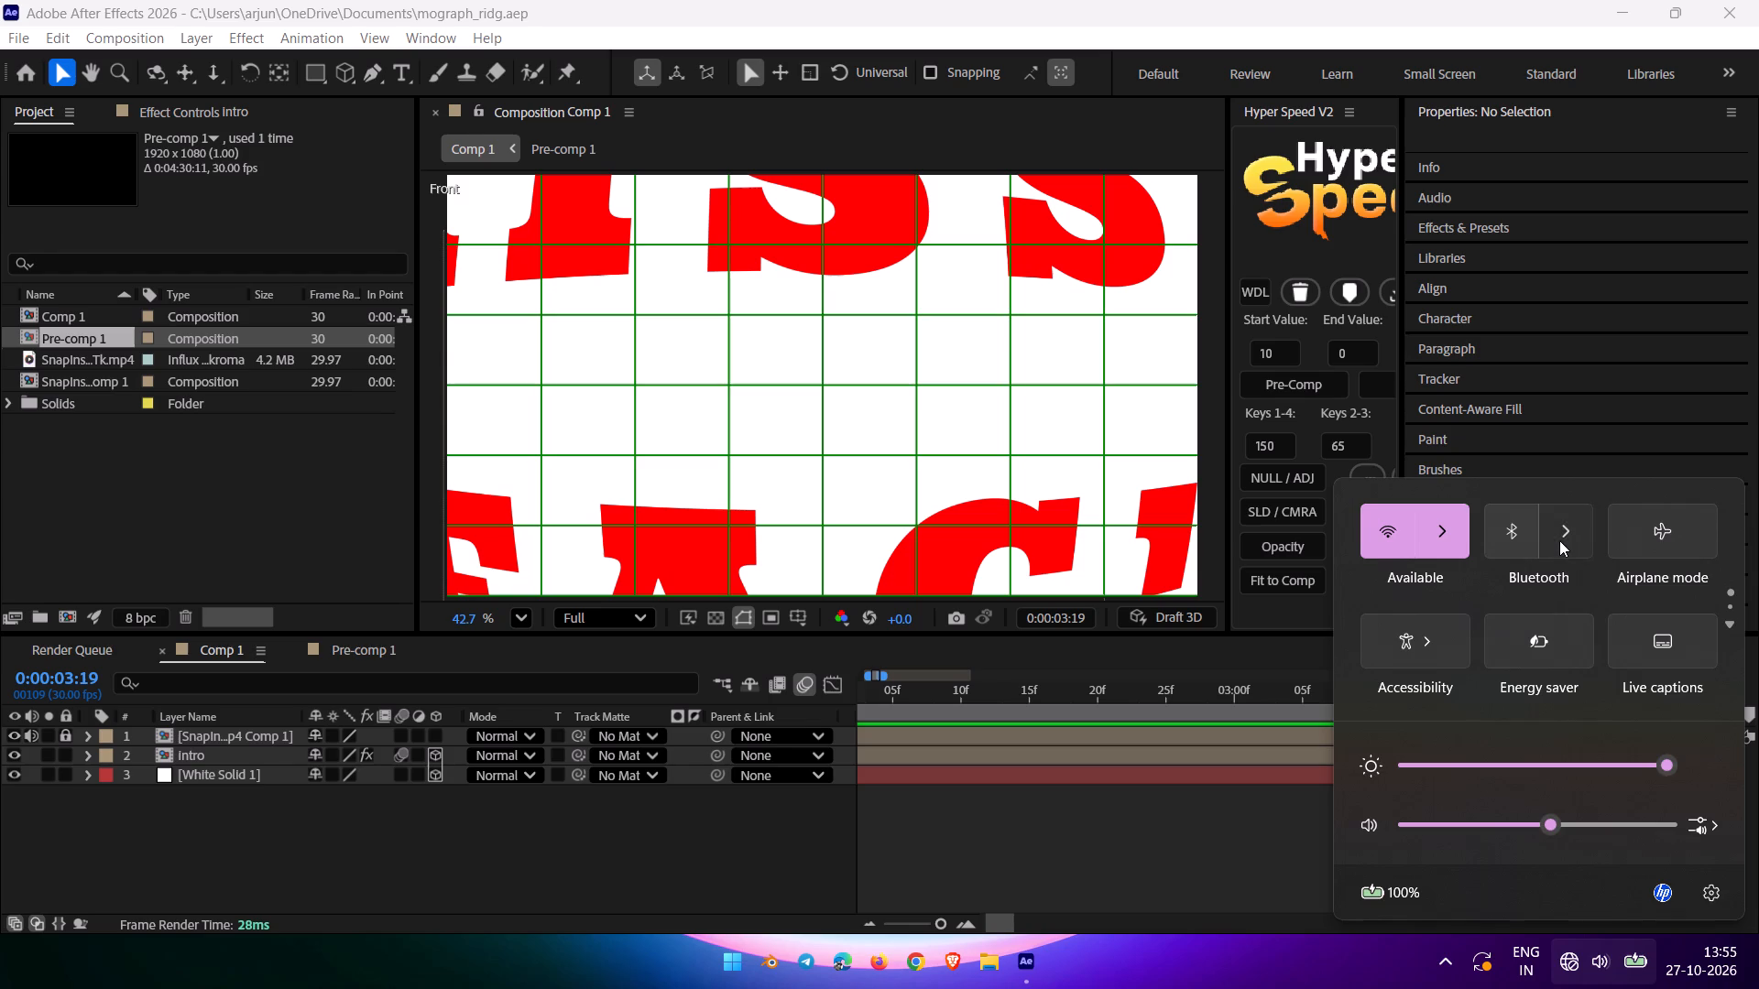
left_click(1694, 497)
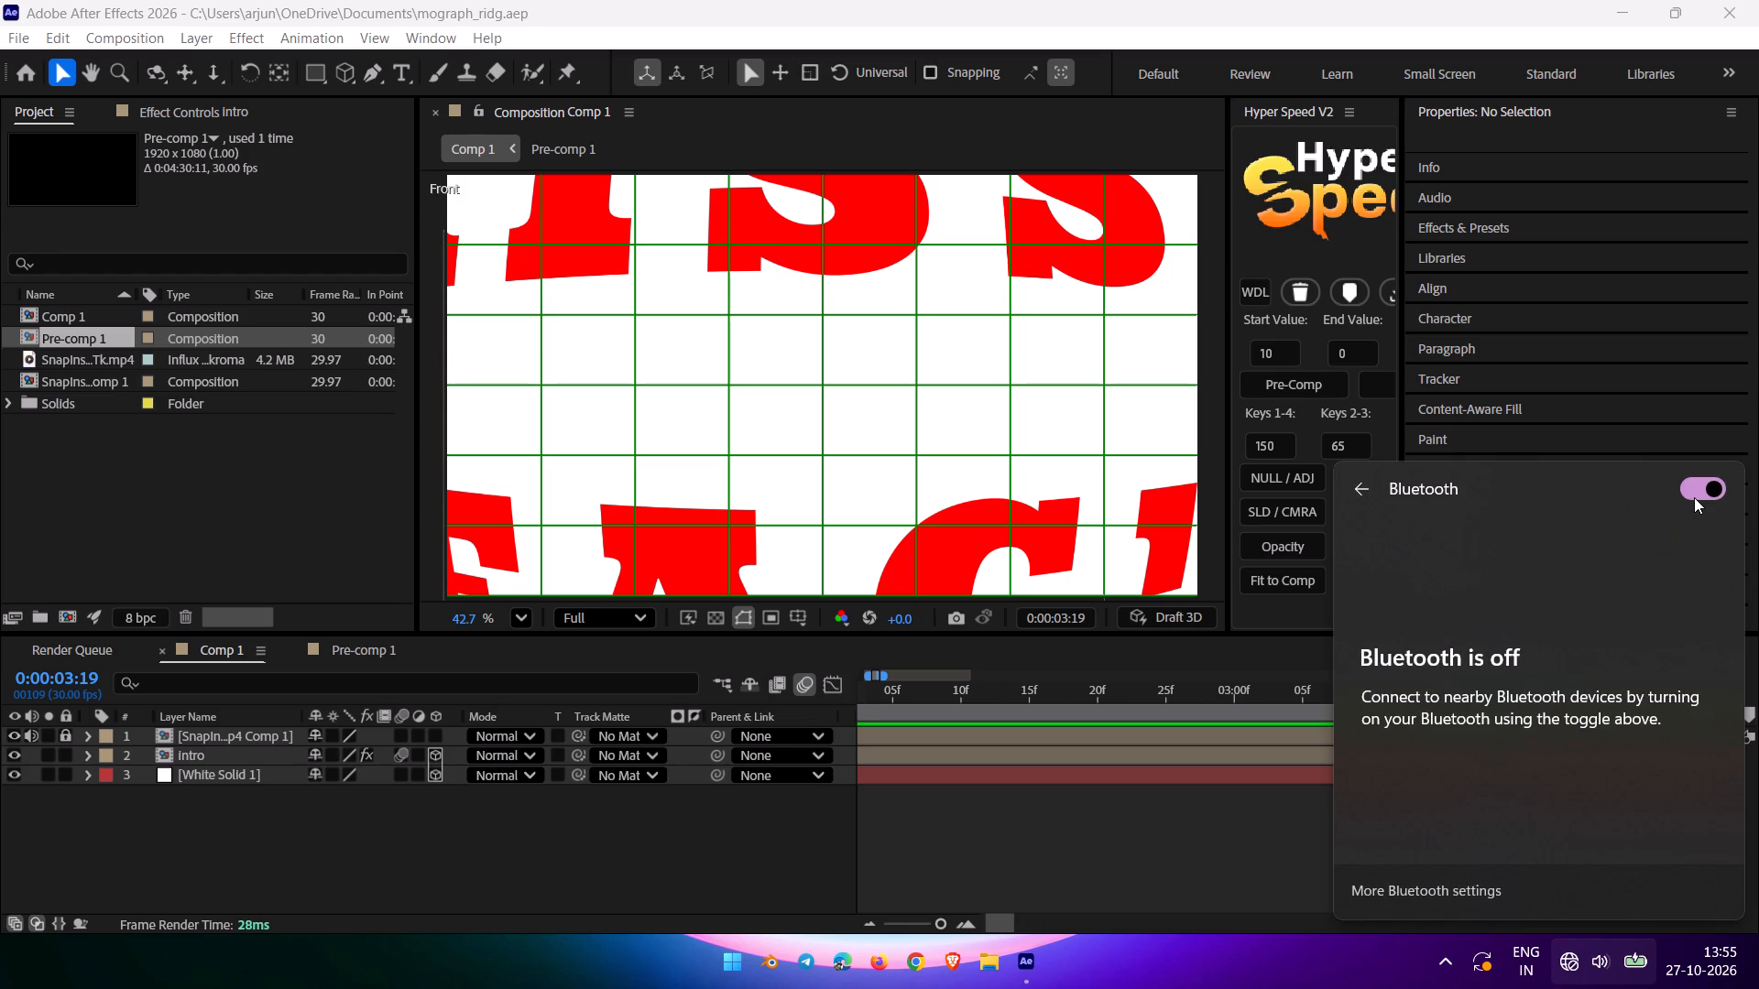
left_click(1463, 706)
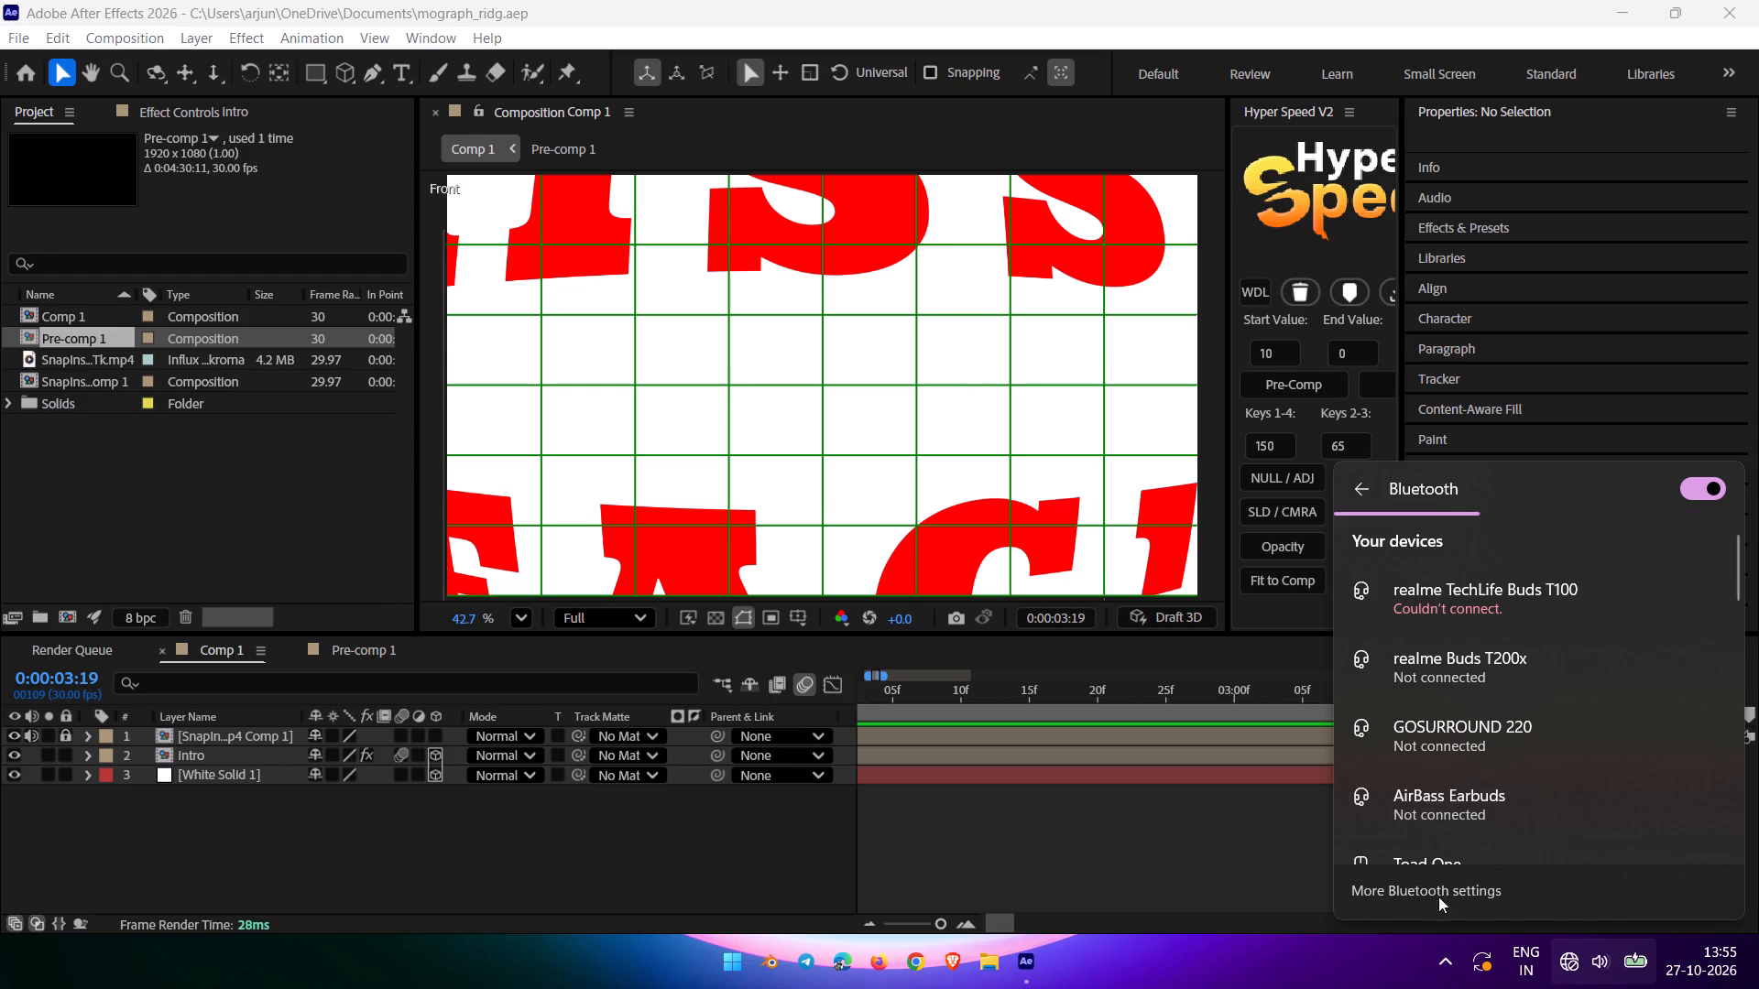
left_click(1250, 842)
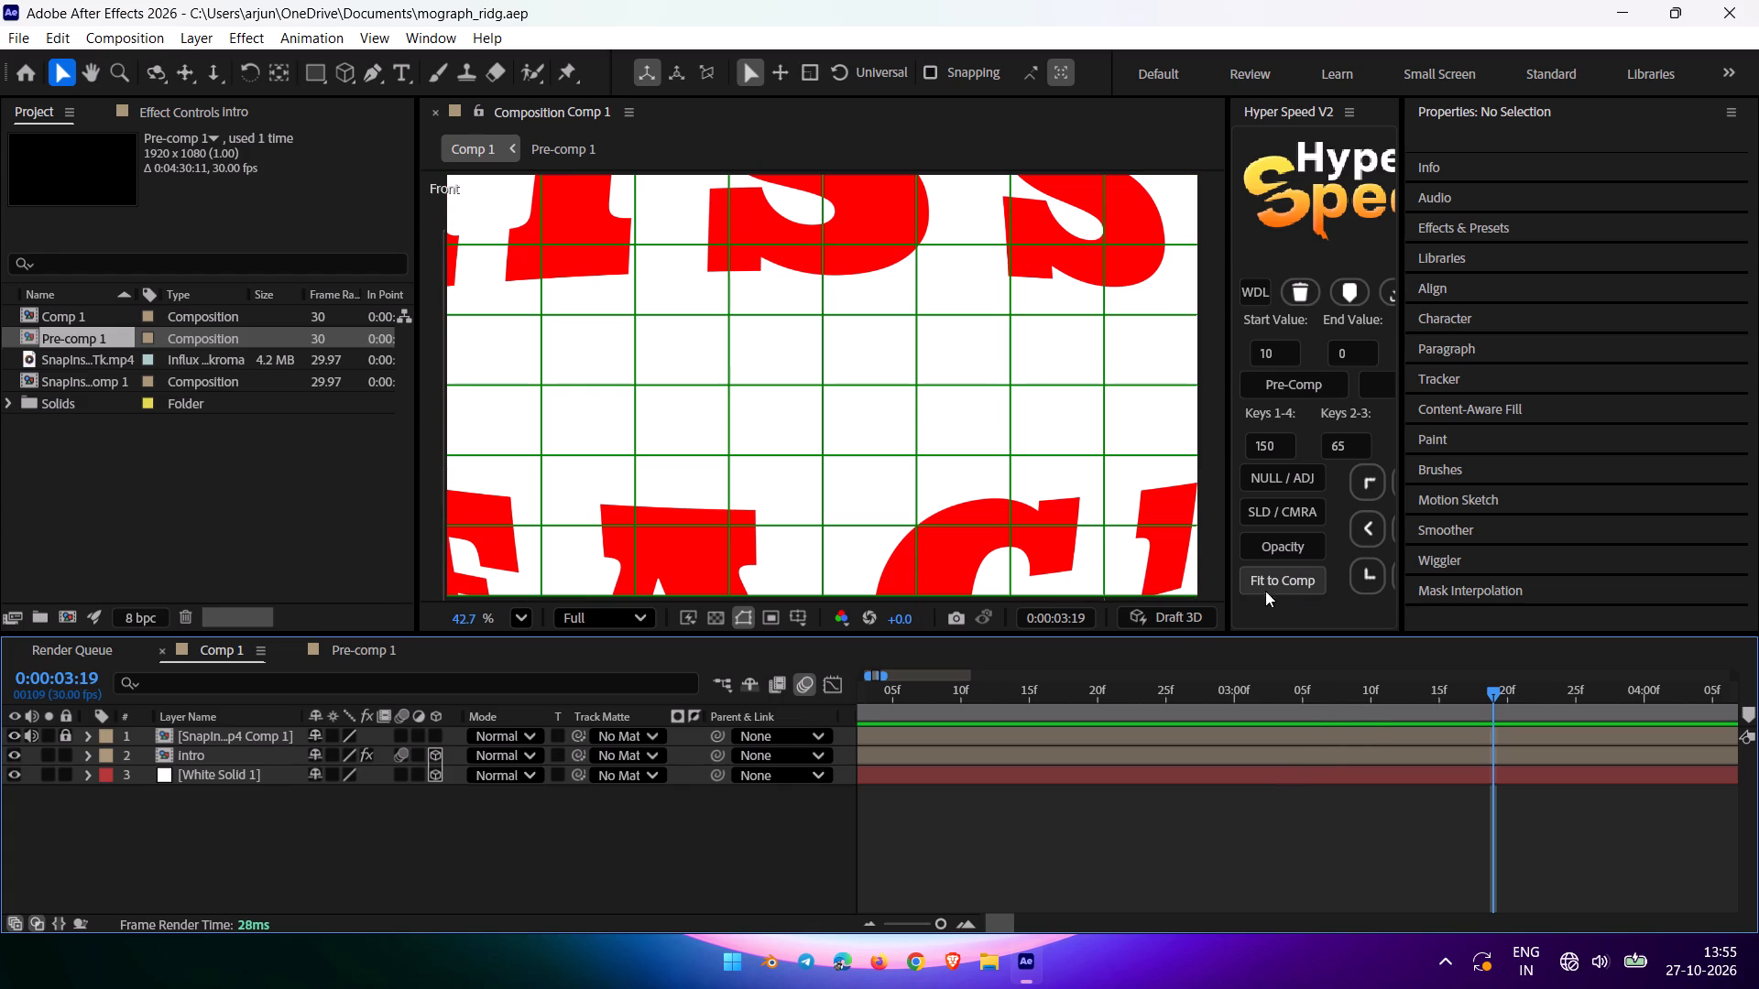
Preview Comp 1 repeatedly from its first frame to check the playback of the intro text animation and the audio.
left_click_drag(995, 693, 978, 700)
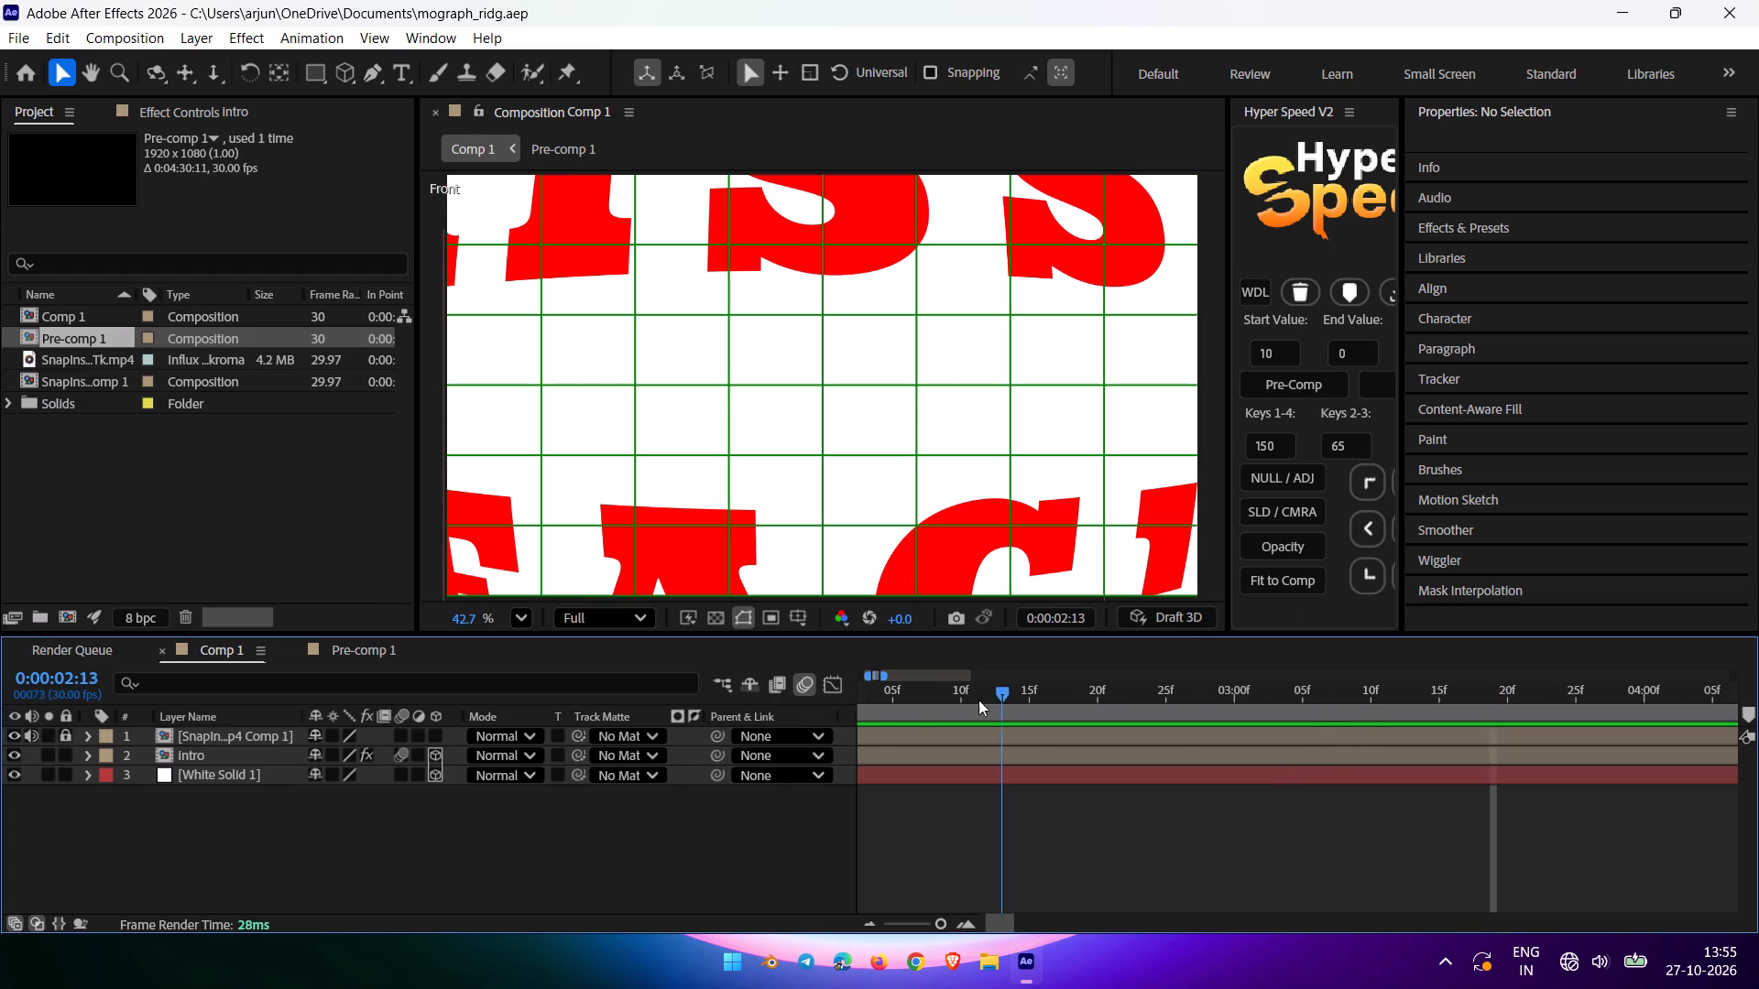
left_click_drag(978, 700, 317, 880)
key("space")
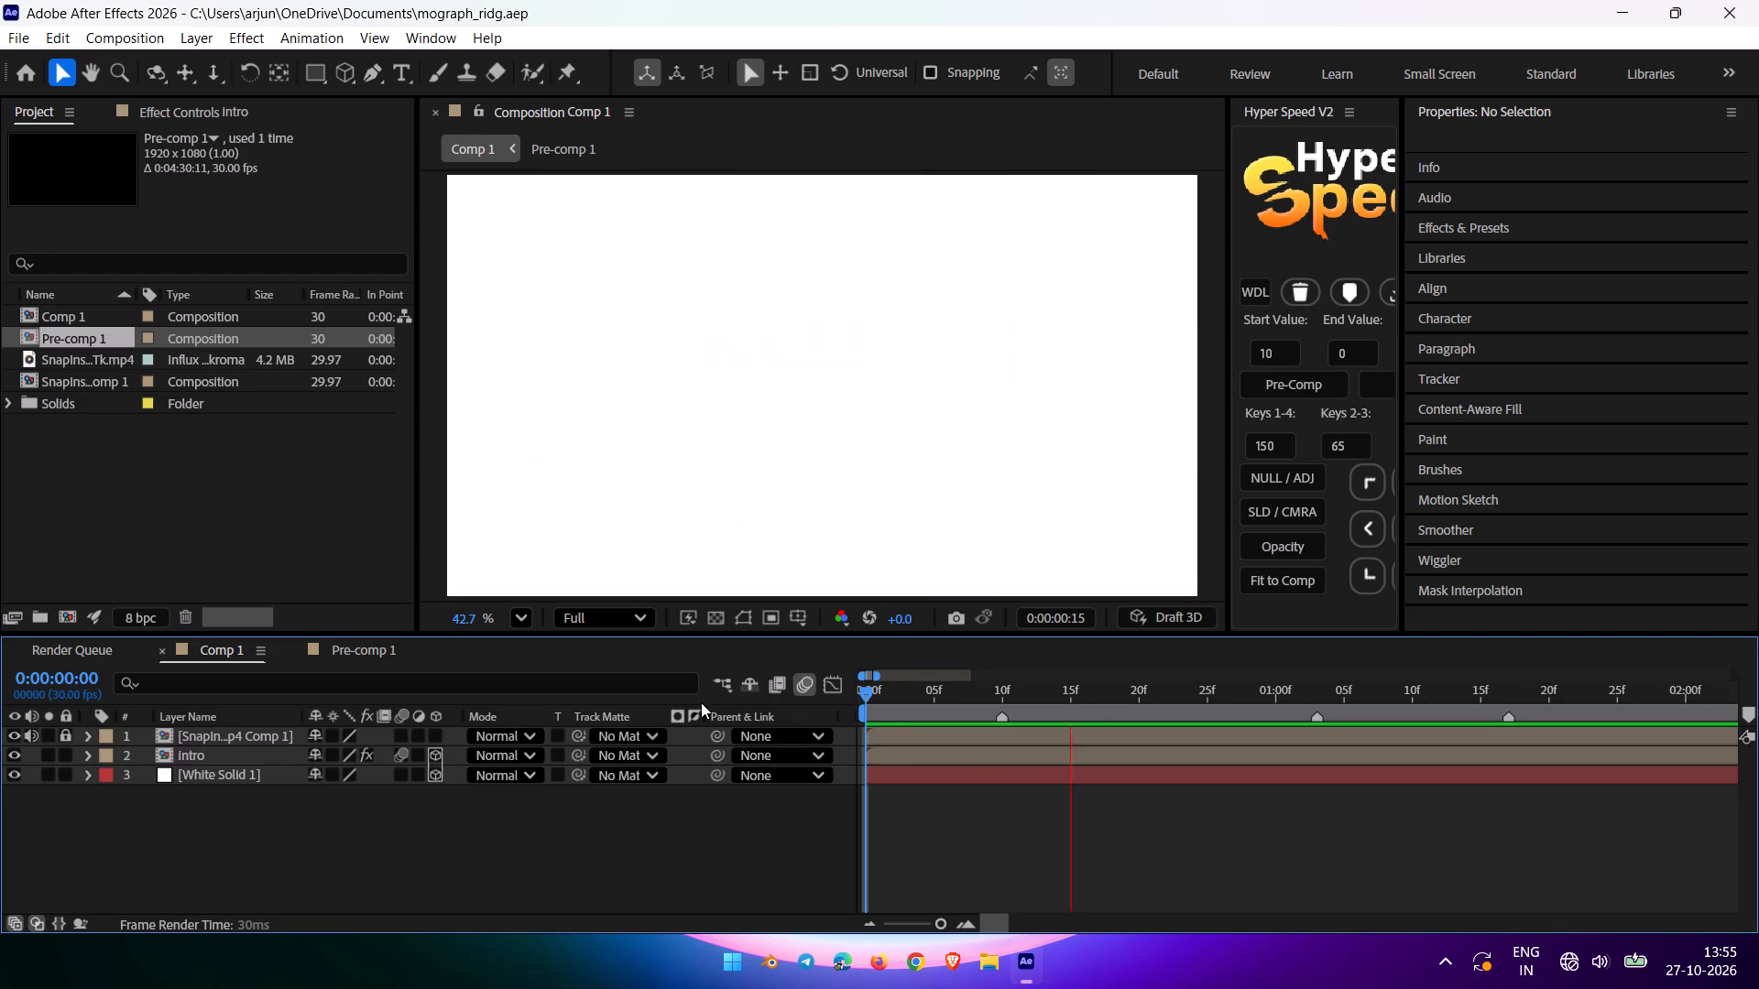
left_click_drag(895, 697, 627, 766)
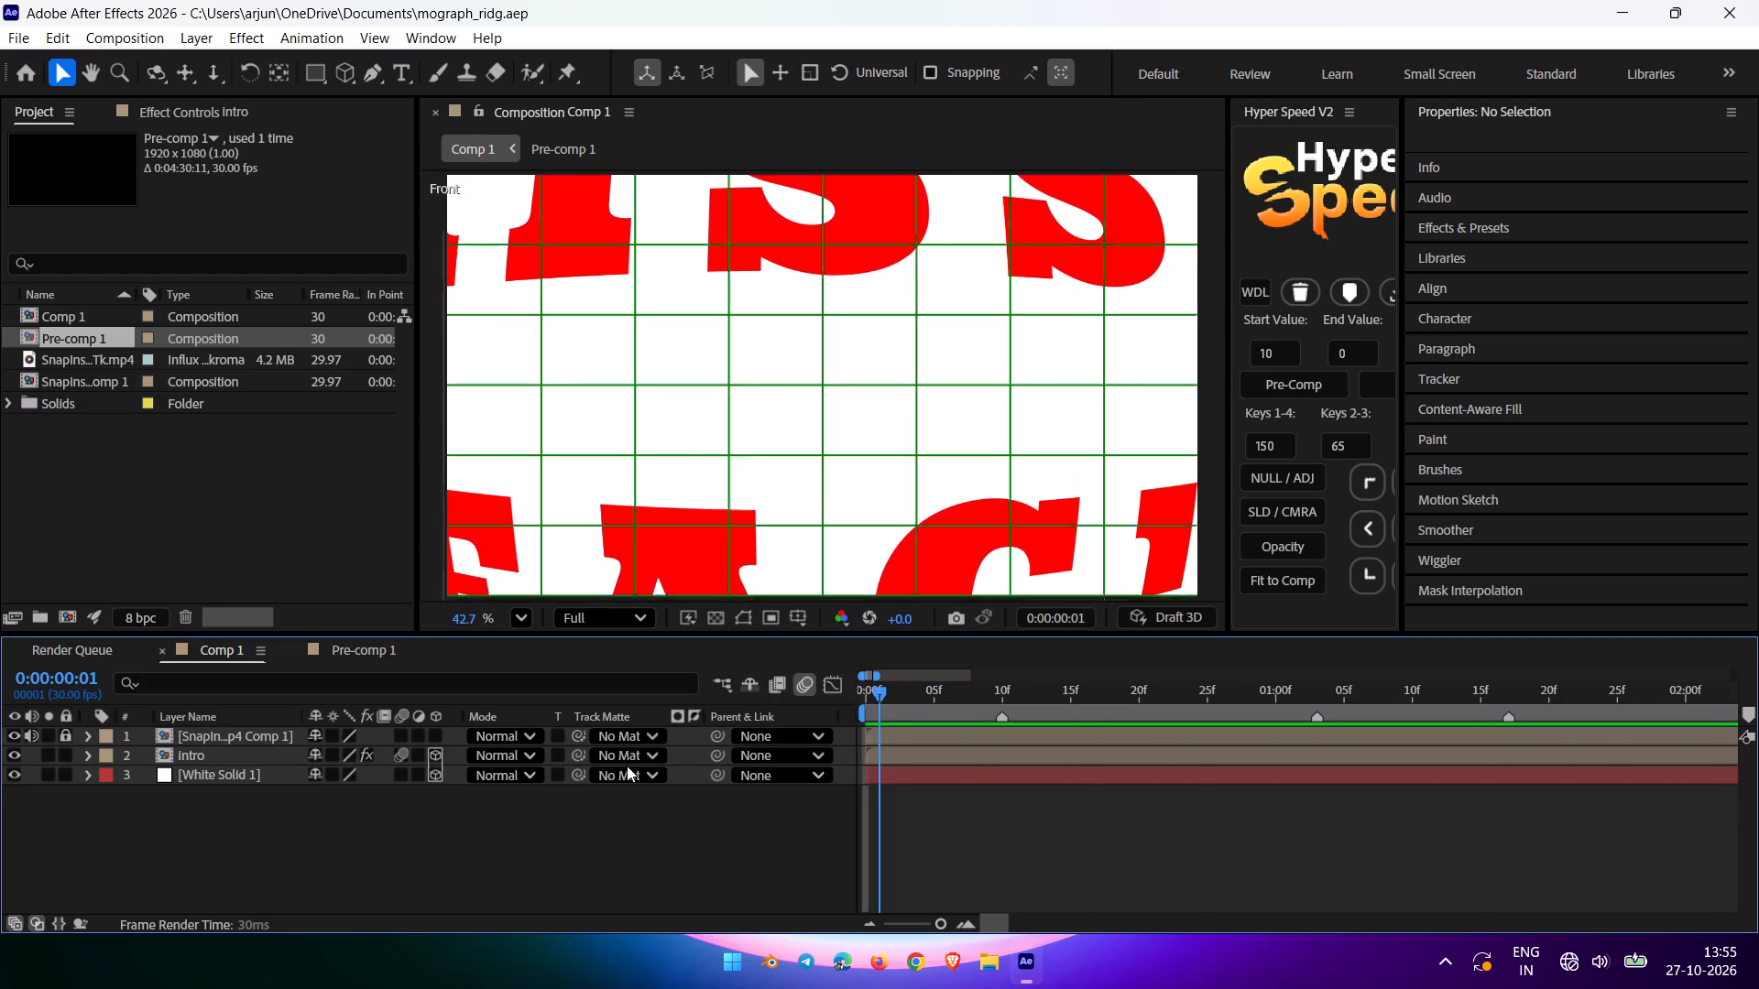
left_click_drag(627, 766, 459, 807)
key("space")
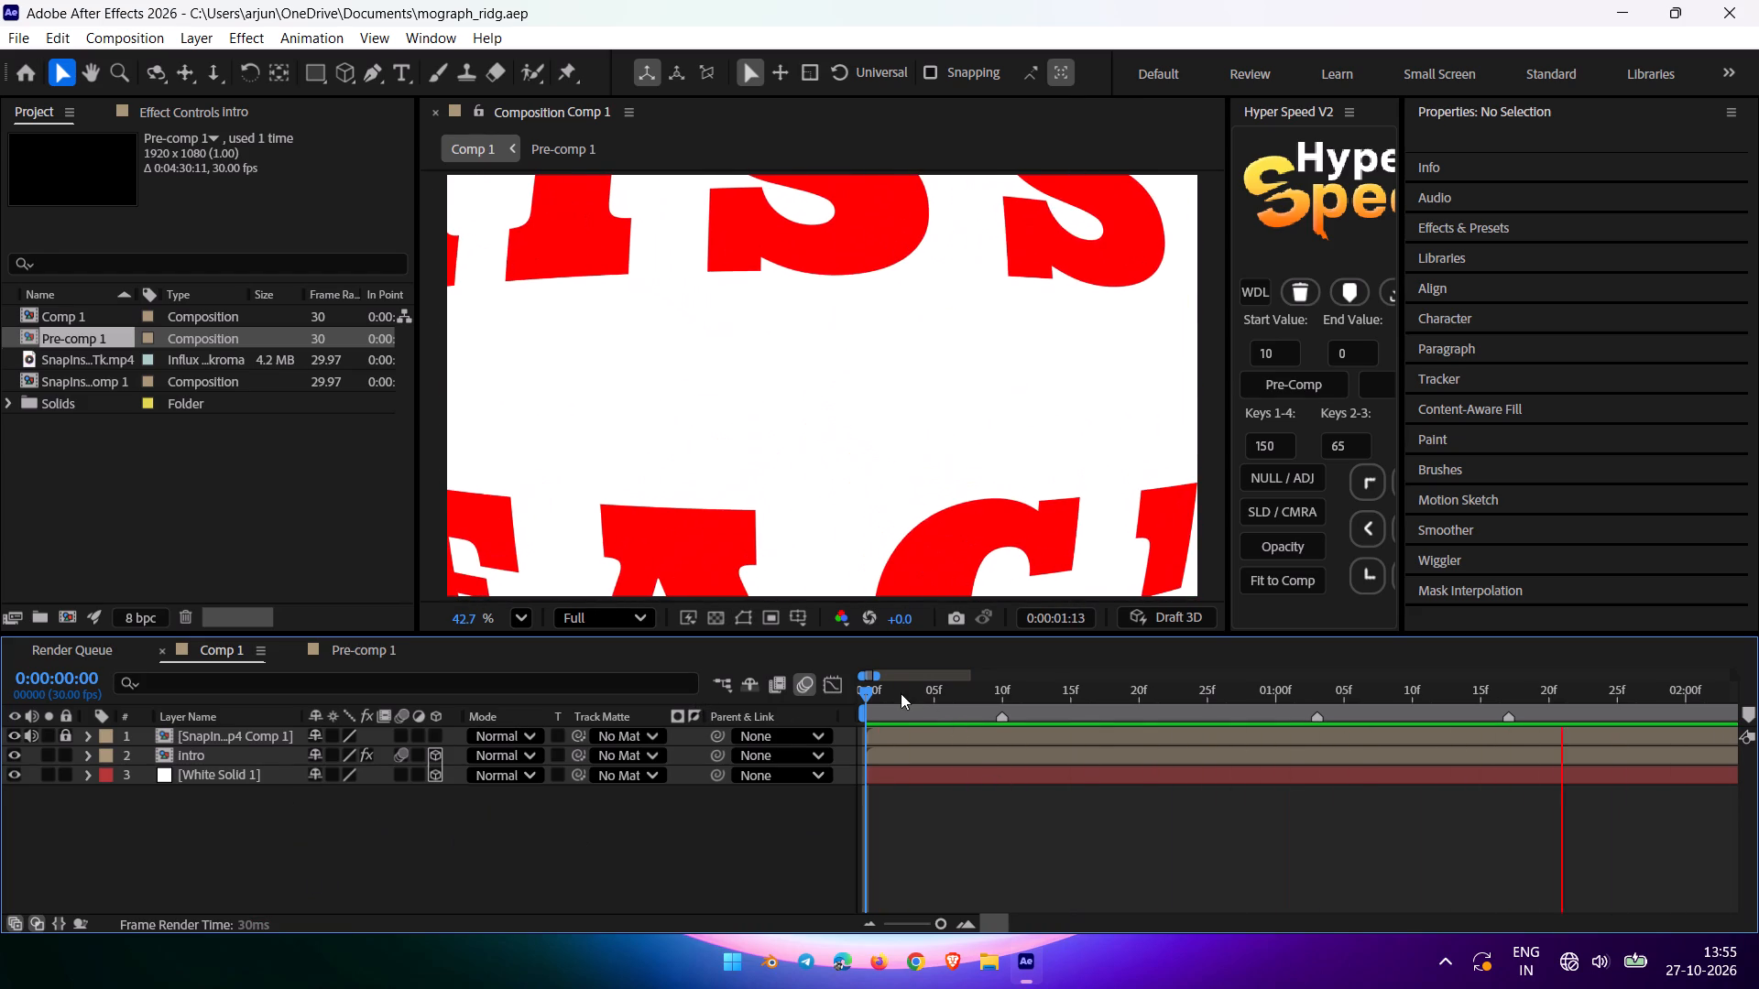
left_click_drag(901, 693, 577, 766)
key("space")
left_click_drag(906, 697, 901, 698)
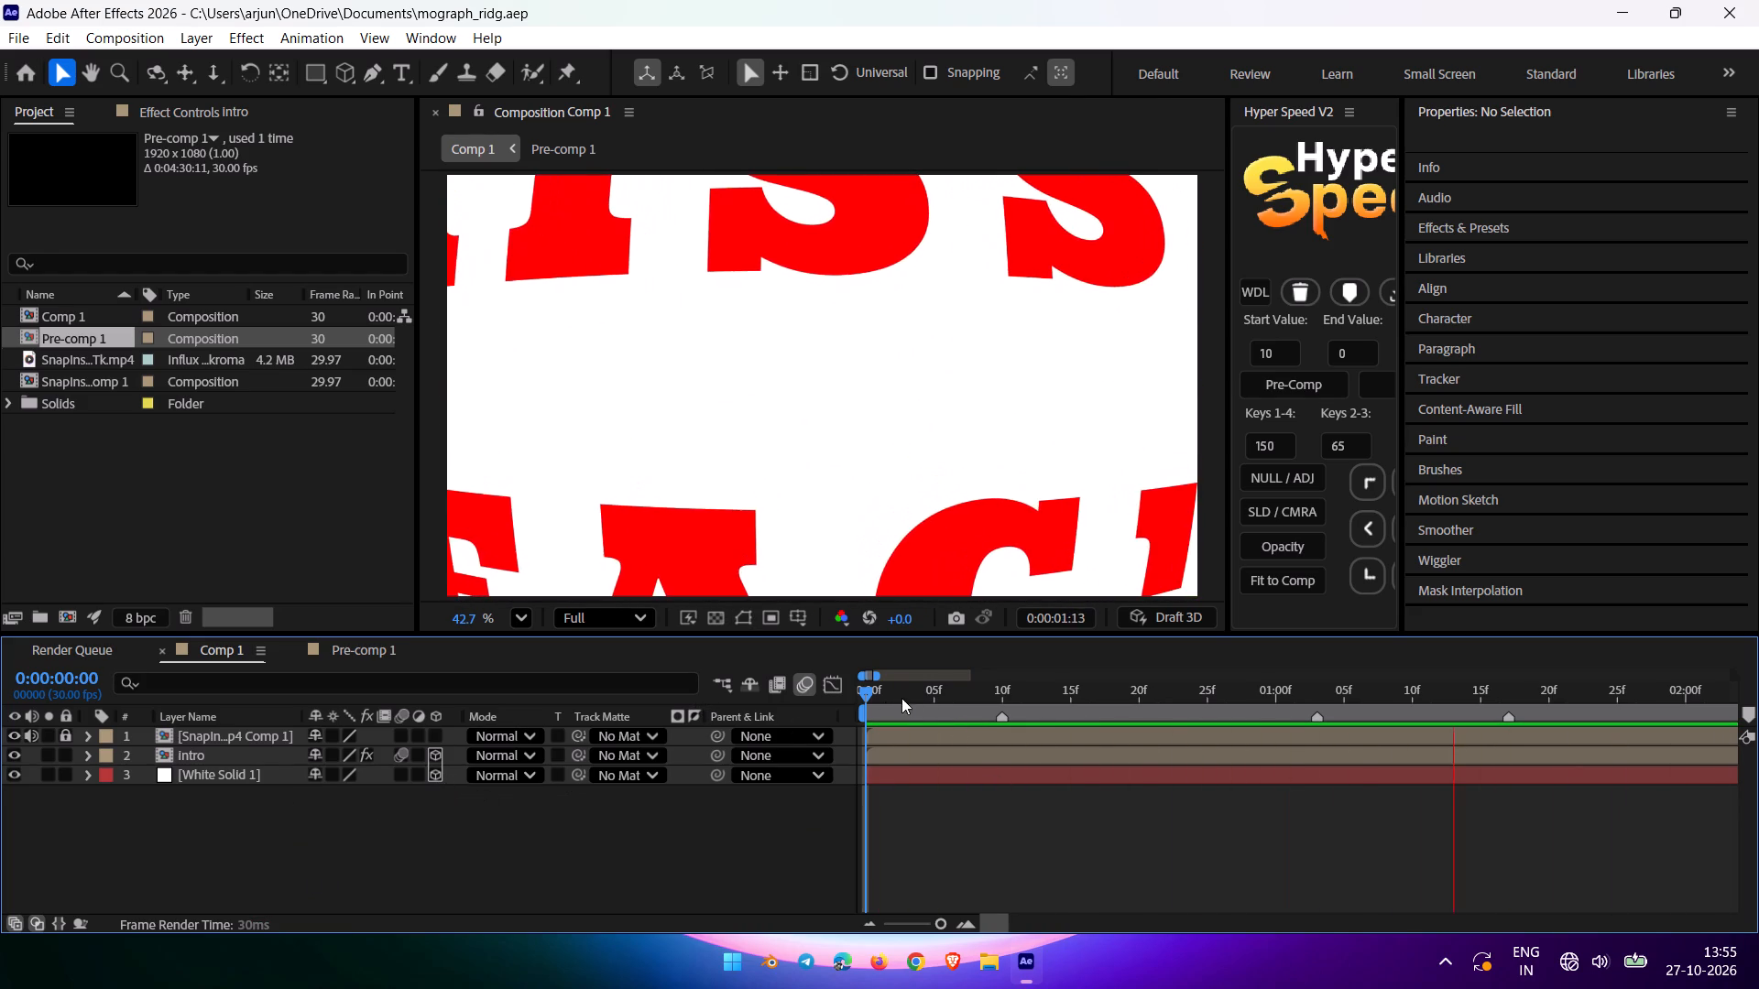
left_click_drag(901, 698, 760, 726)
key("space")
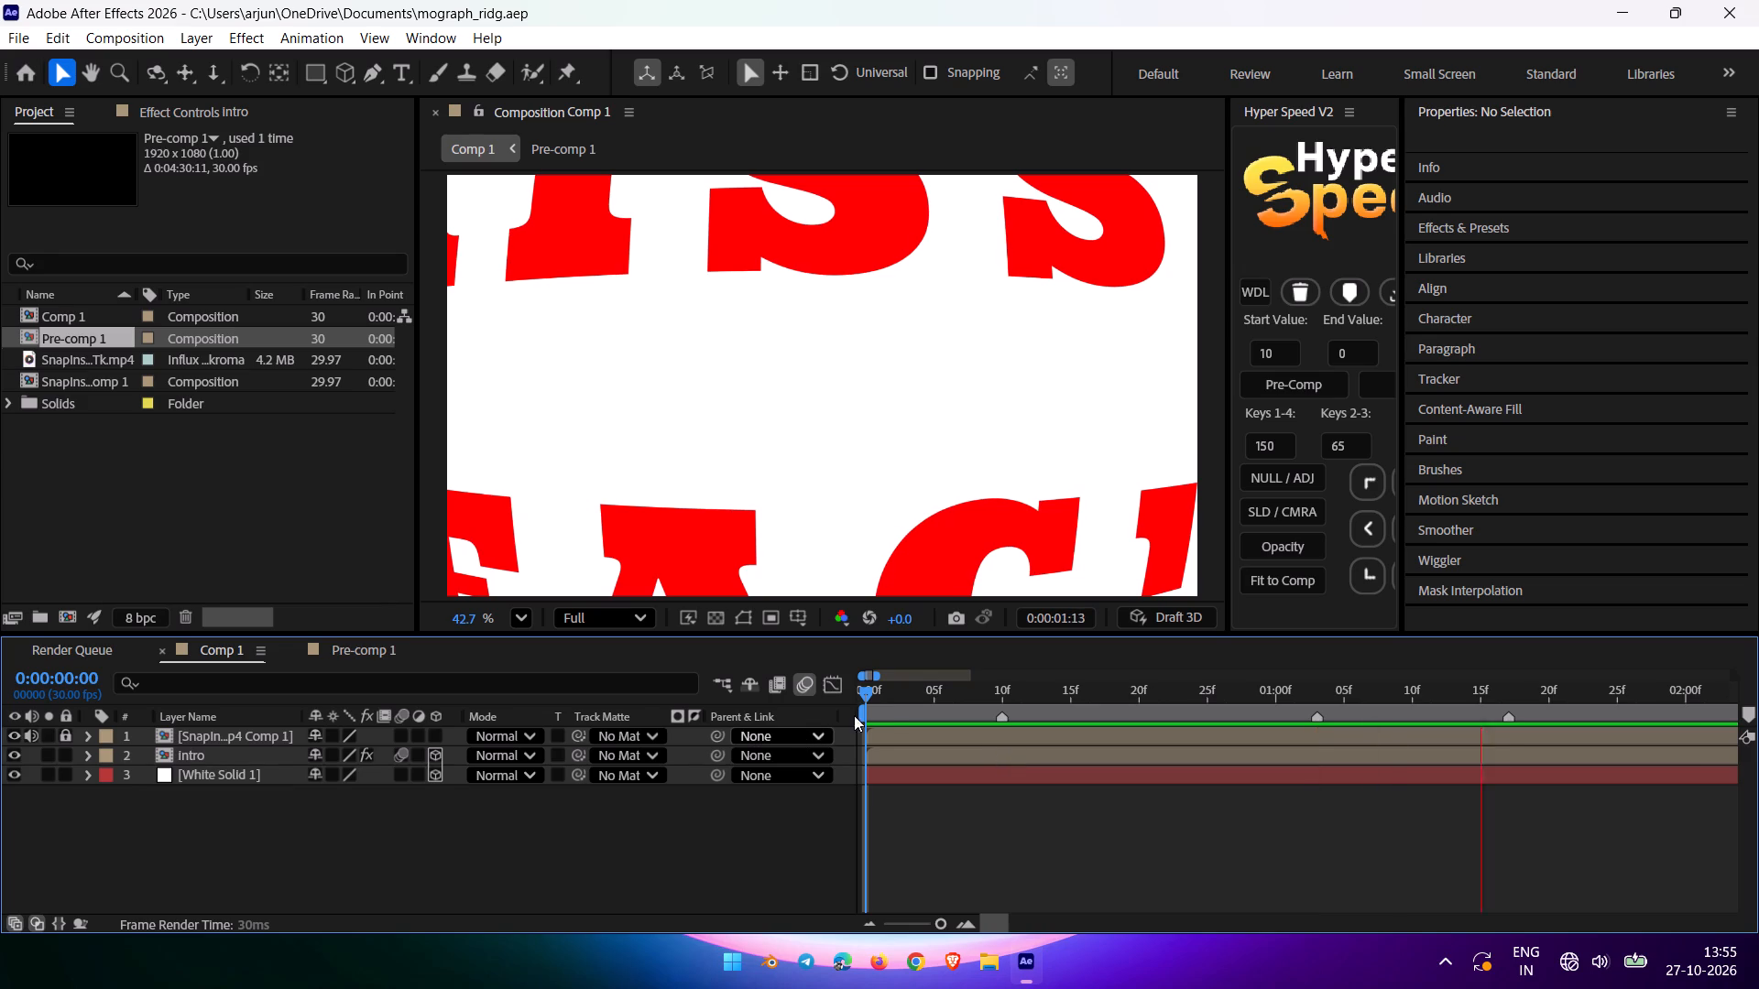
left_click_drag(896, 698, 1237, 718)
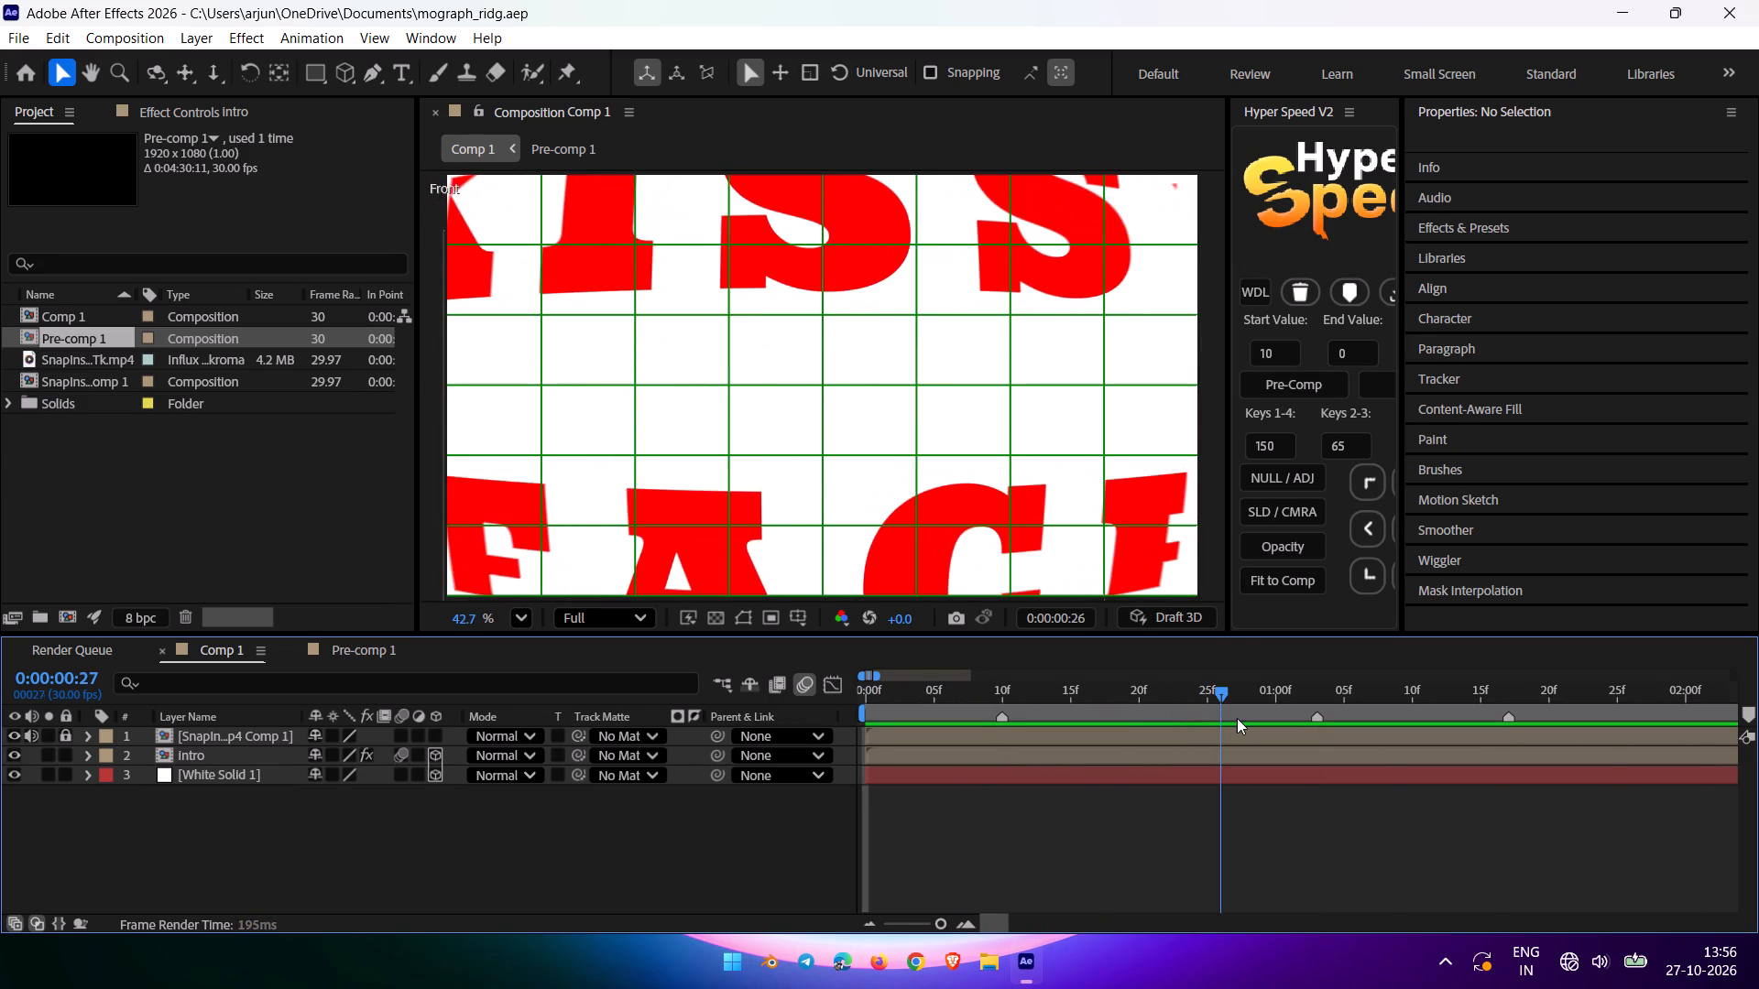
left_click_drag(1237, 718, 615, 883)
key("space")
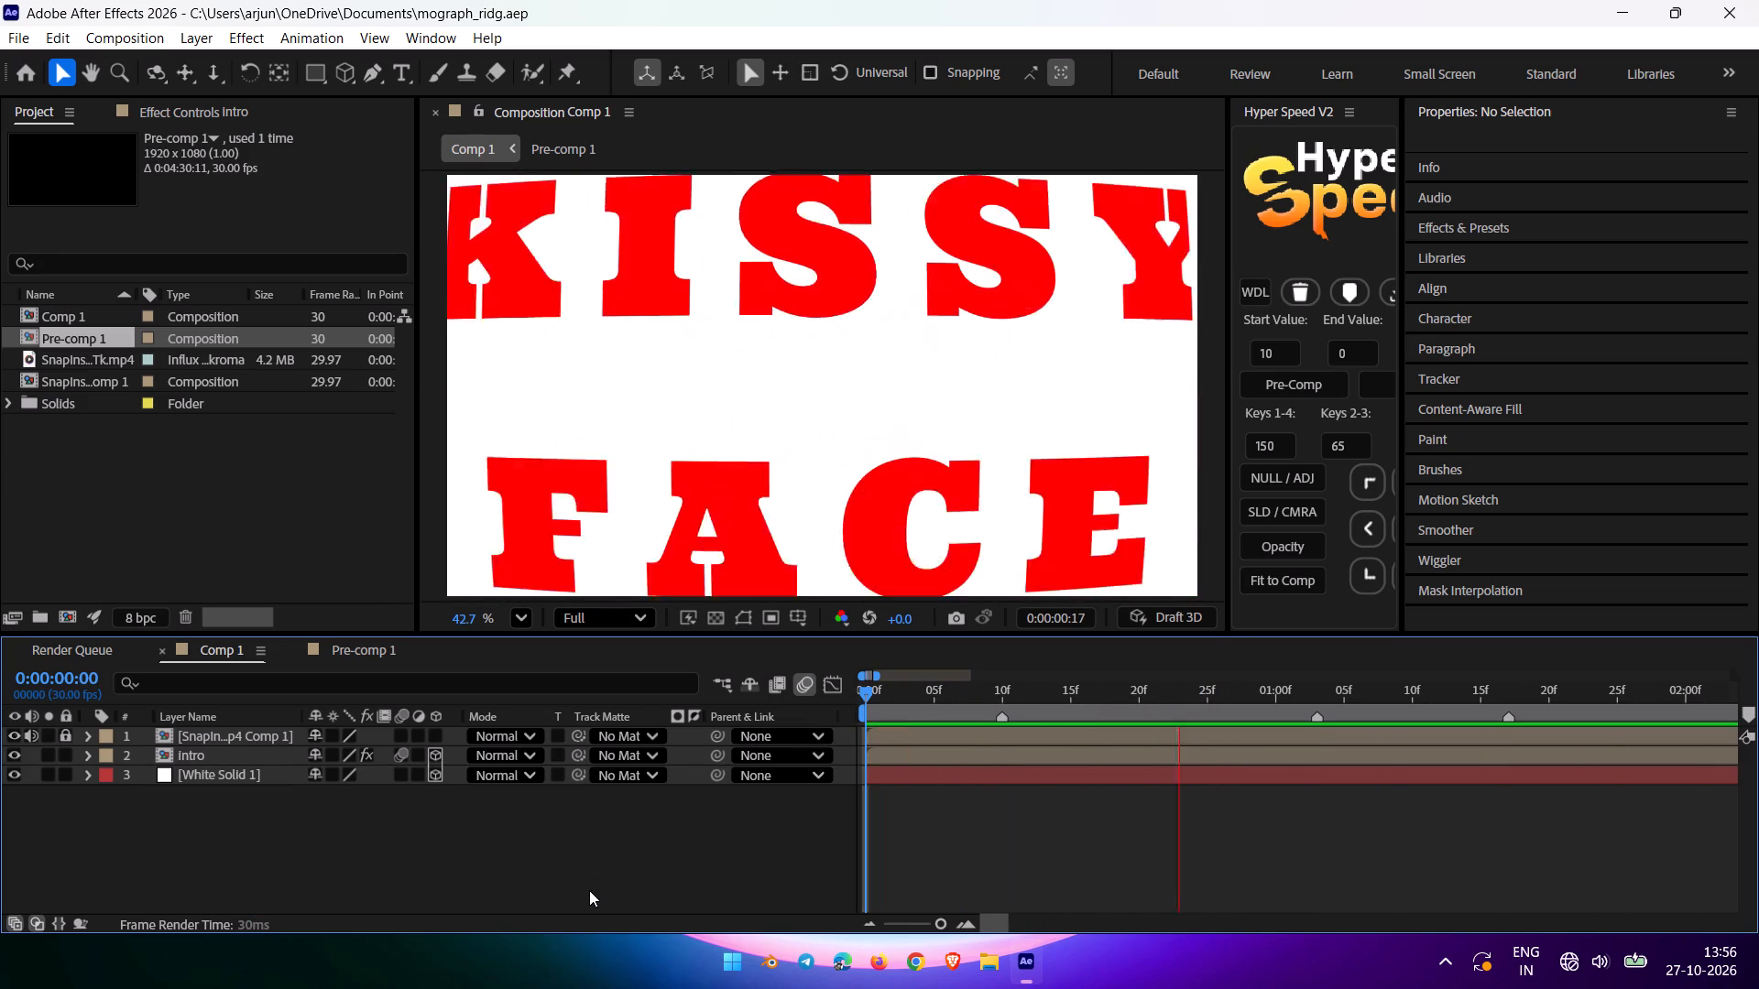
left_click_drag(1042, 686, 575, 794)
key("space")
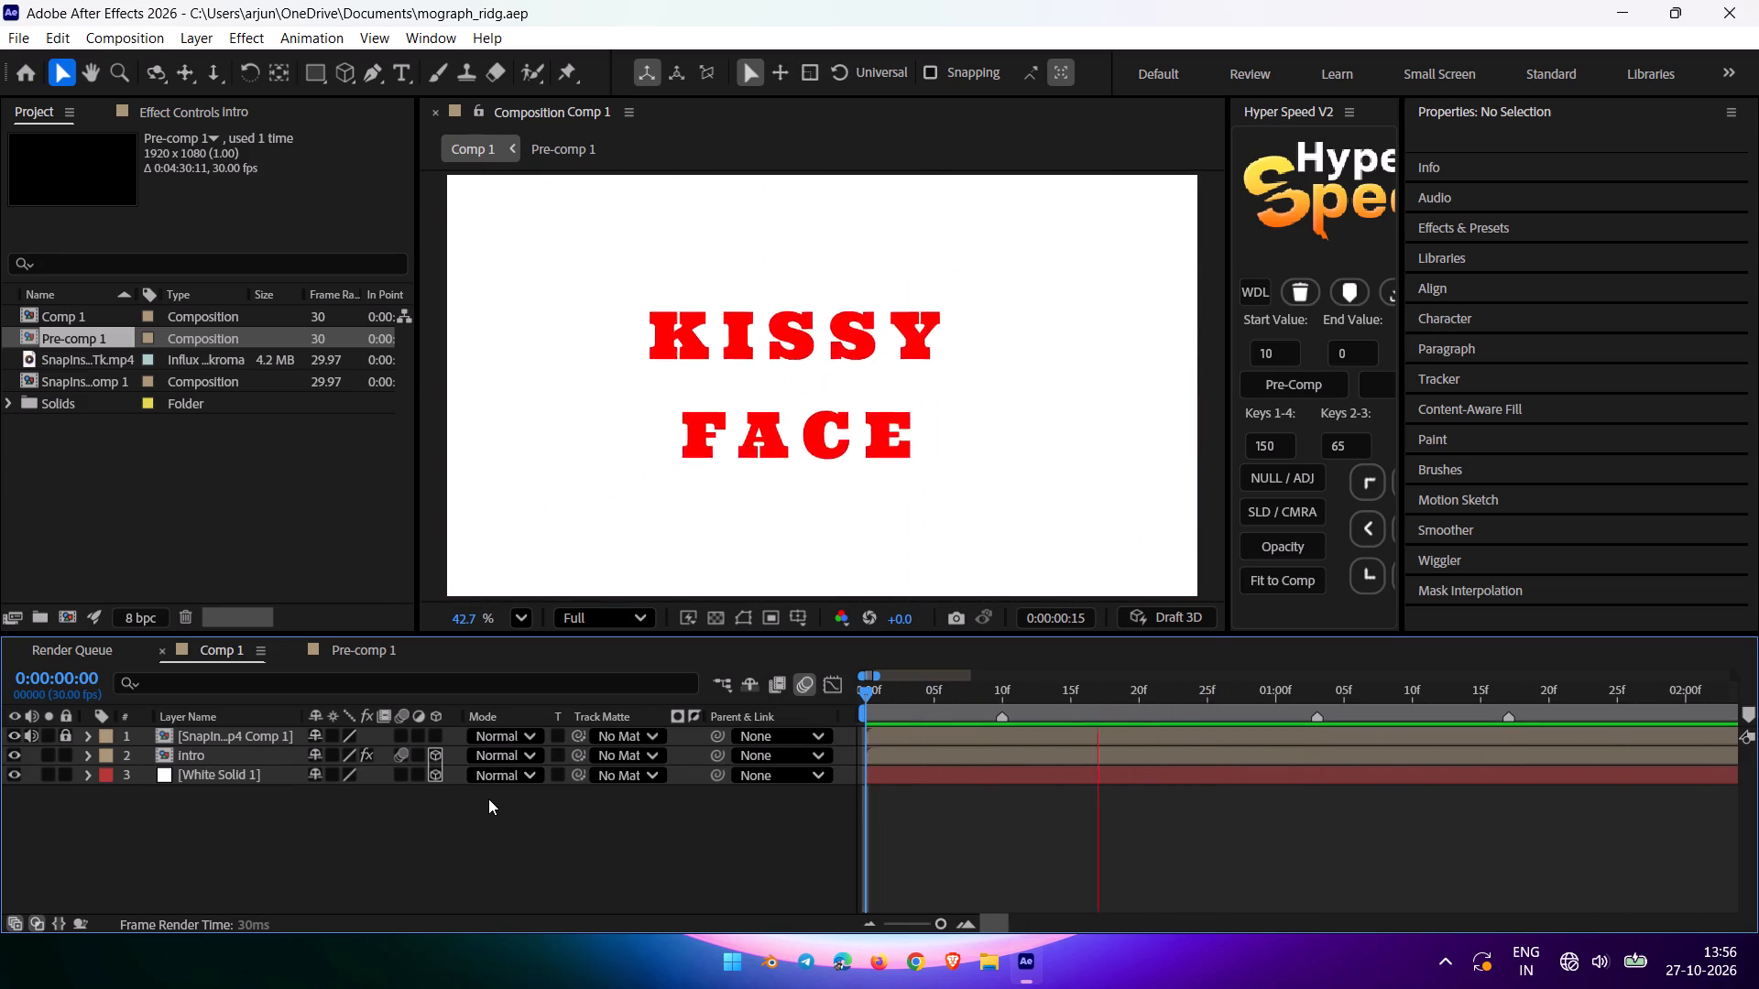
left_click_drag(1044, 692, 604, 776)
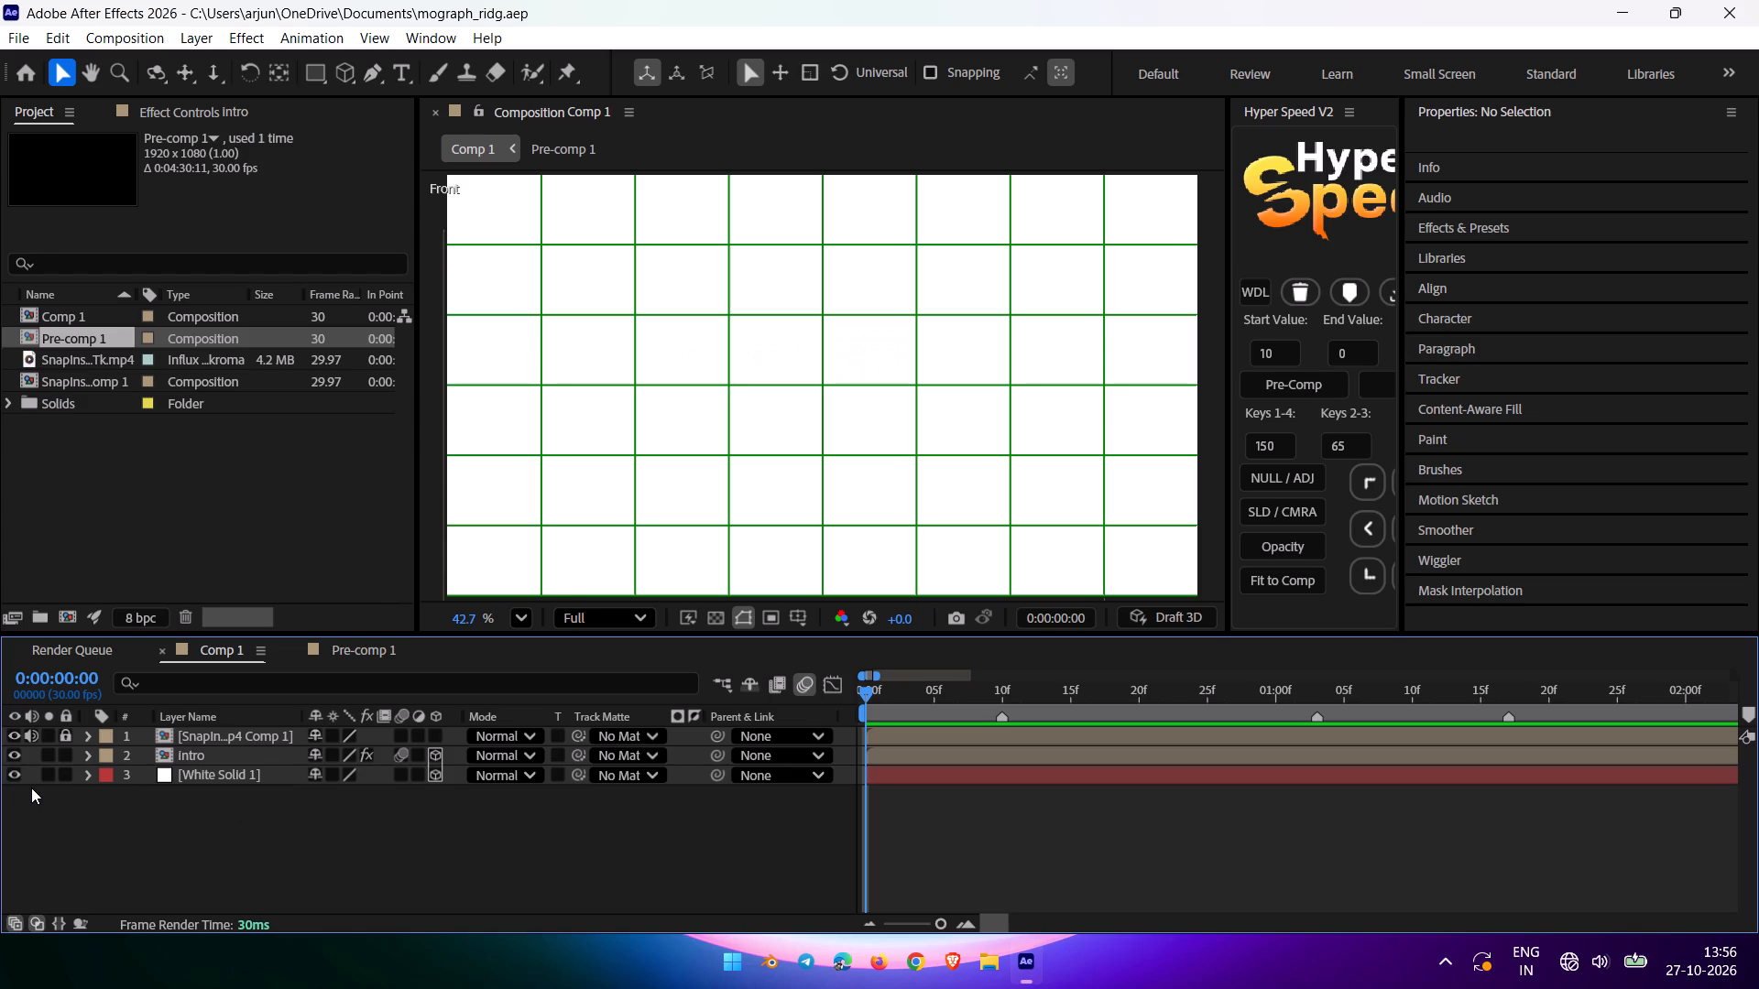
scroll(94, 793, "up", 2)
key("space")
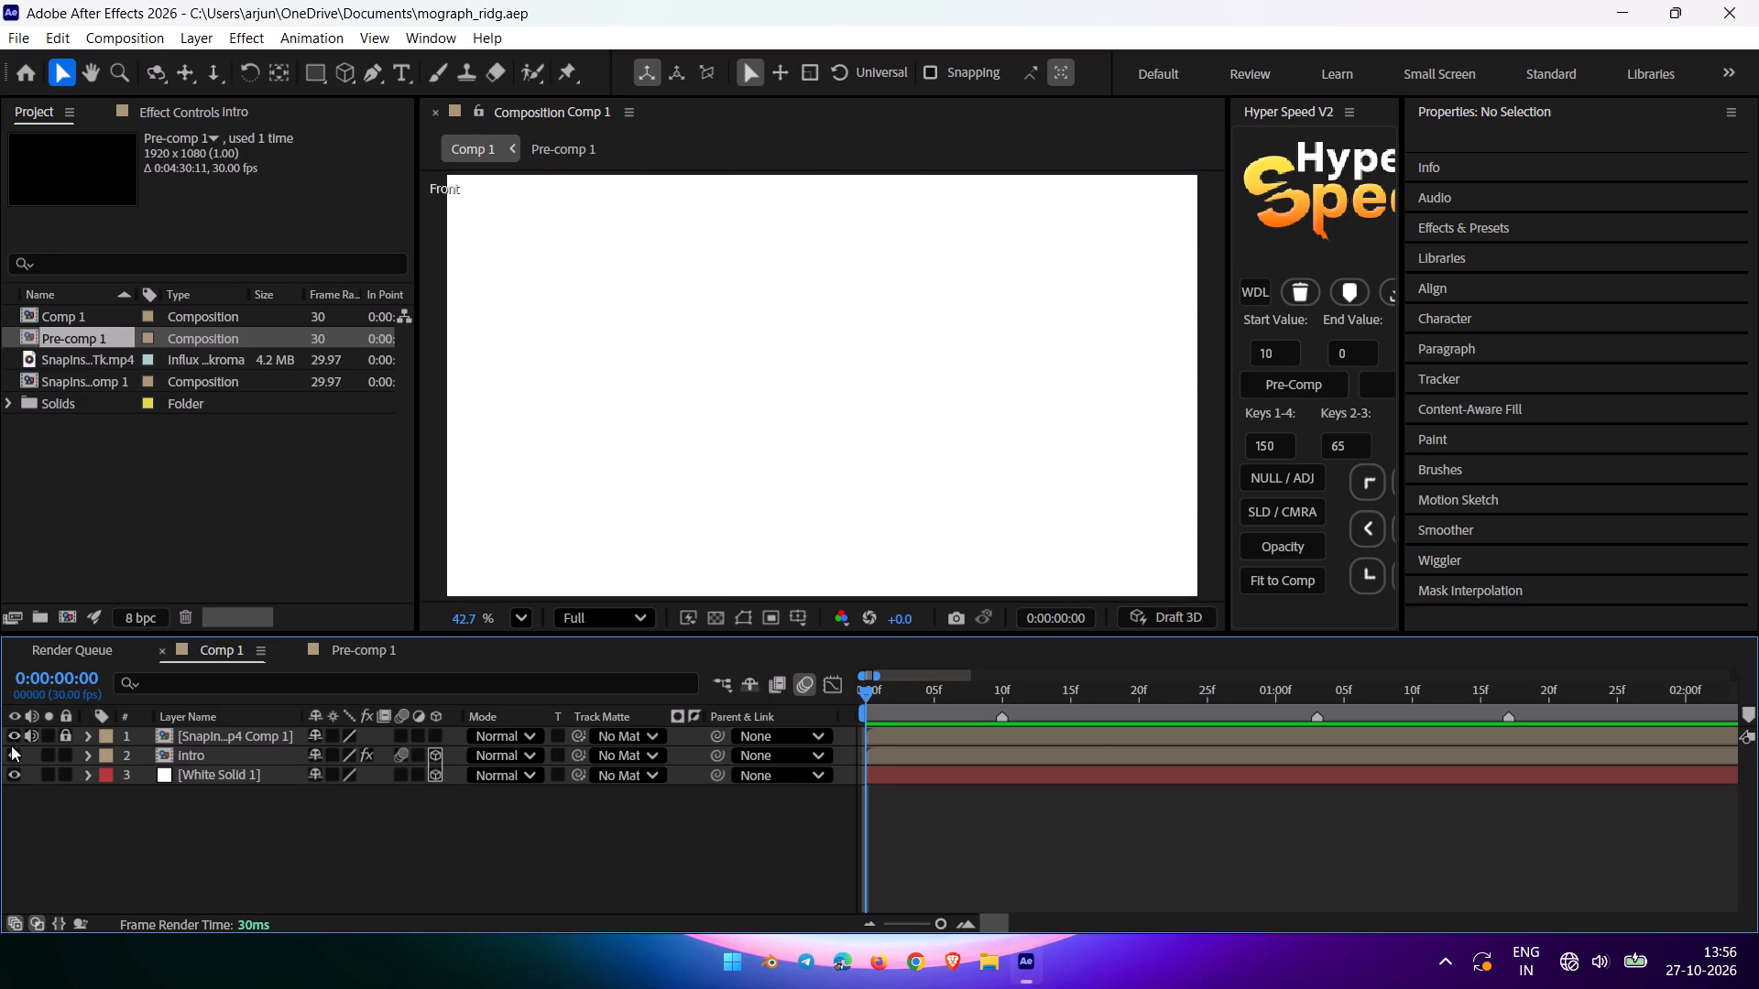
key("space")
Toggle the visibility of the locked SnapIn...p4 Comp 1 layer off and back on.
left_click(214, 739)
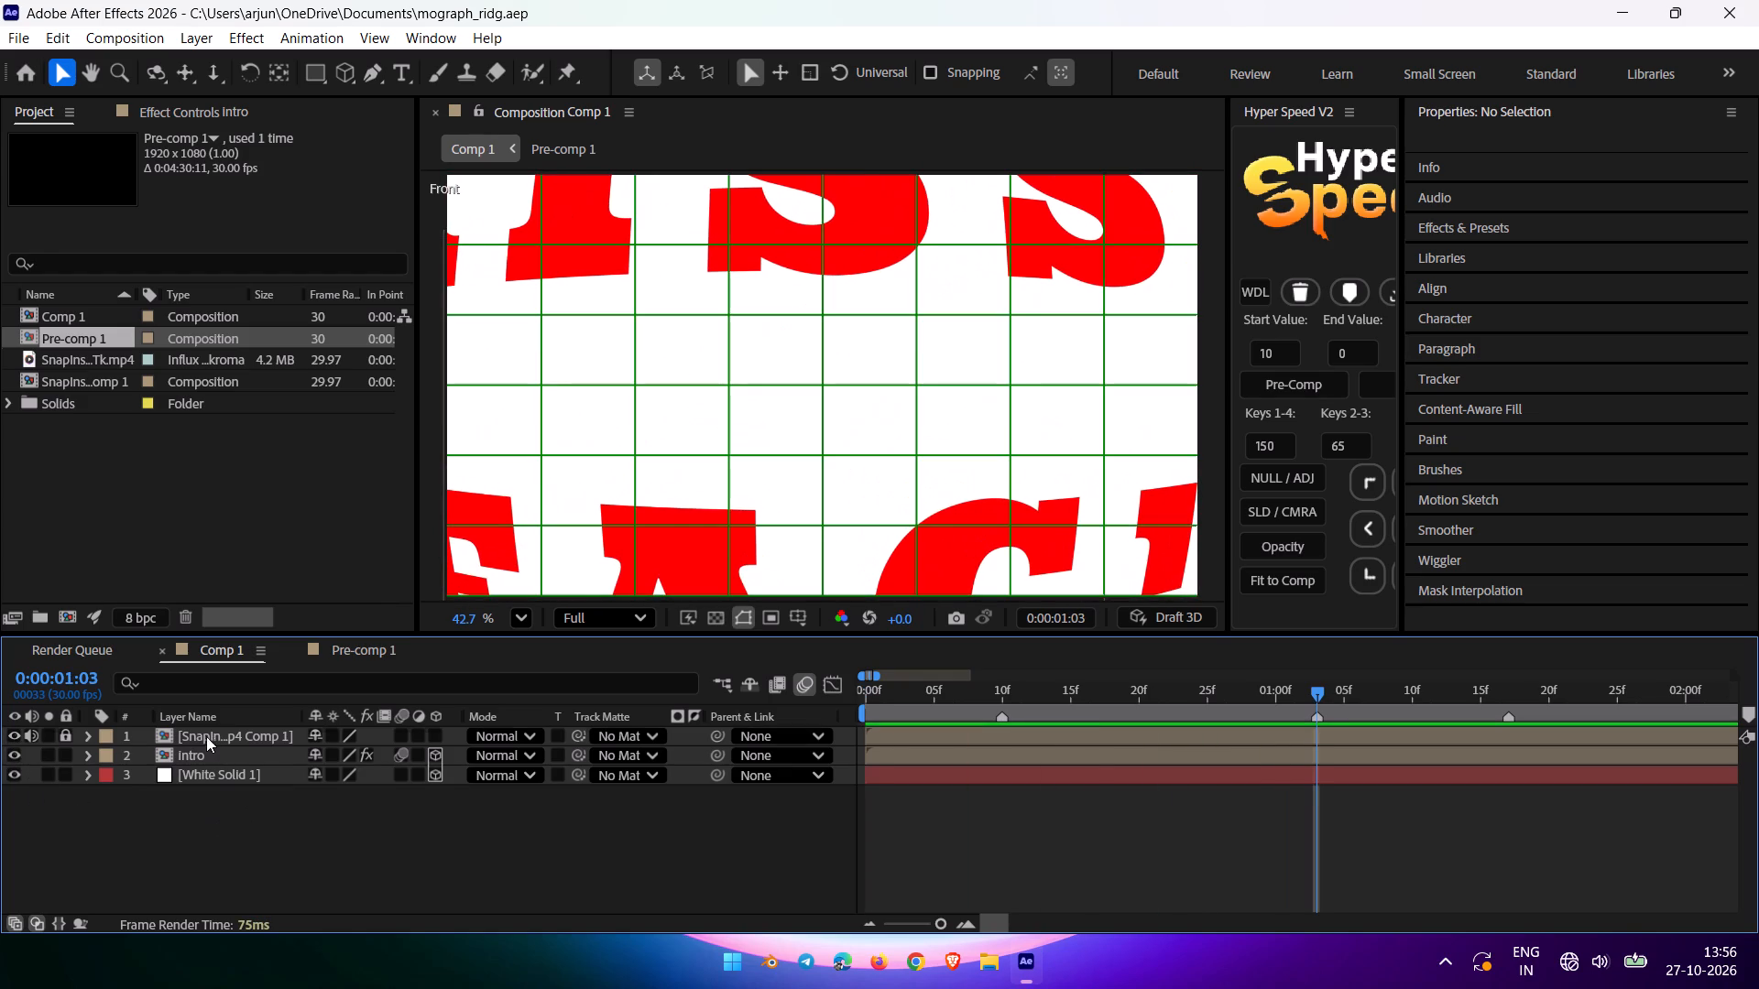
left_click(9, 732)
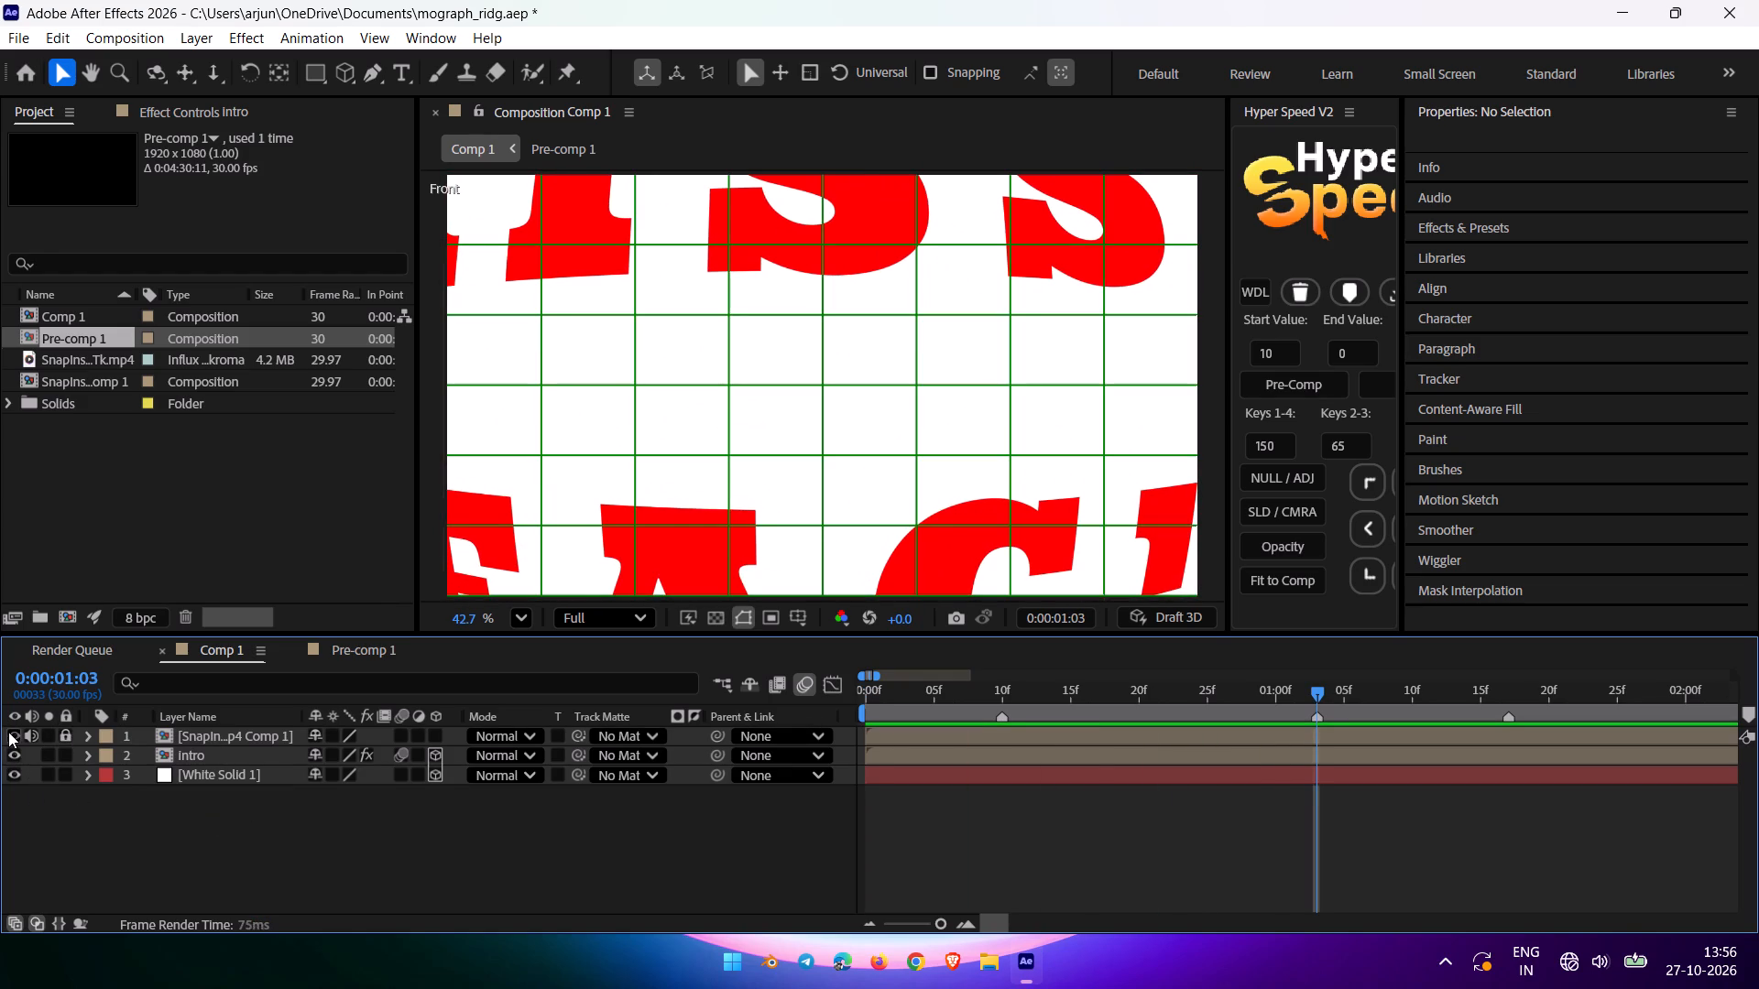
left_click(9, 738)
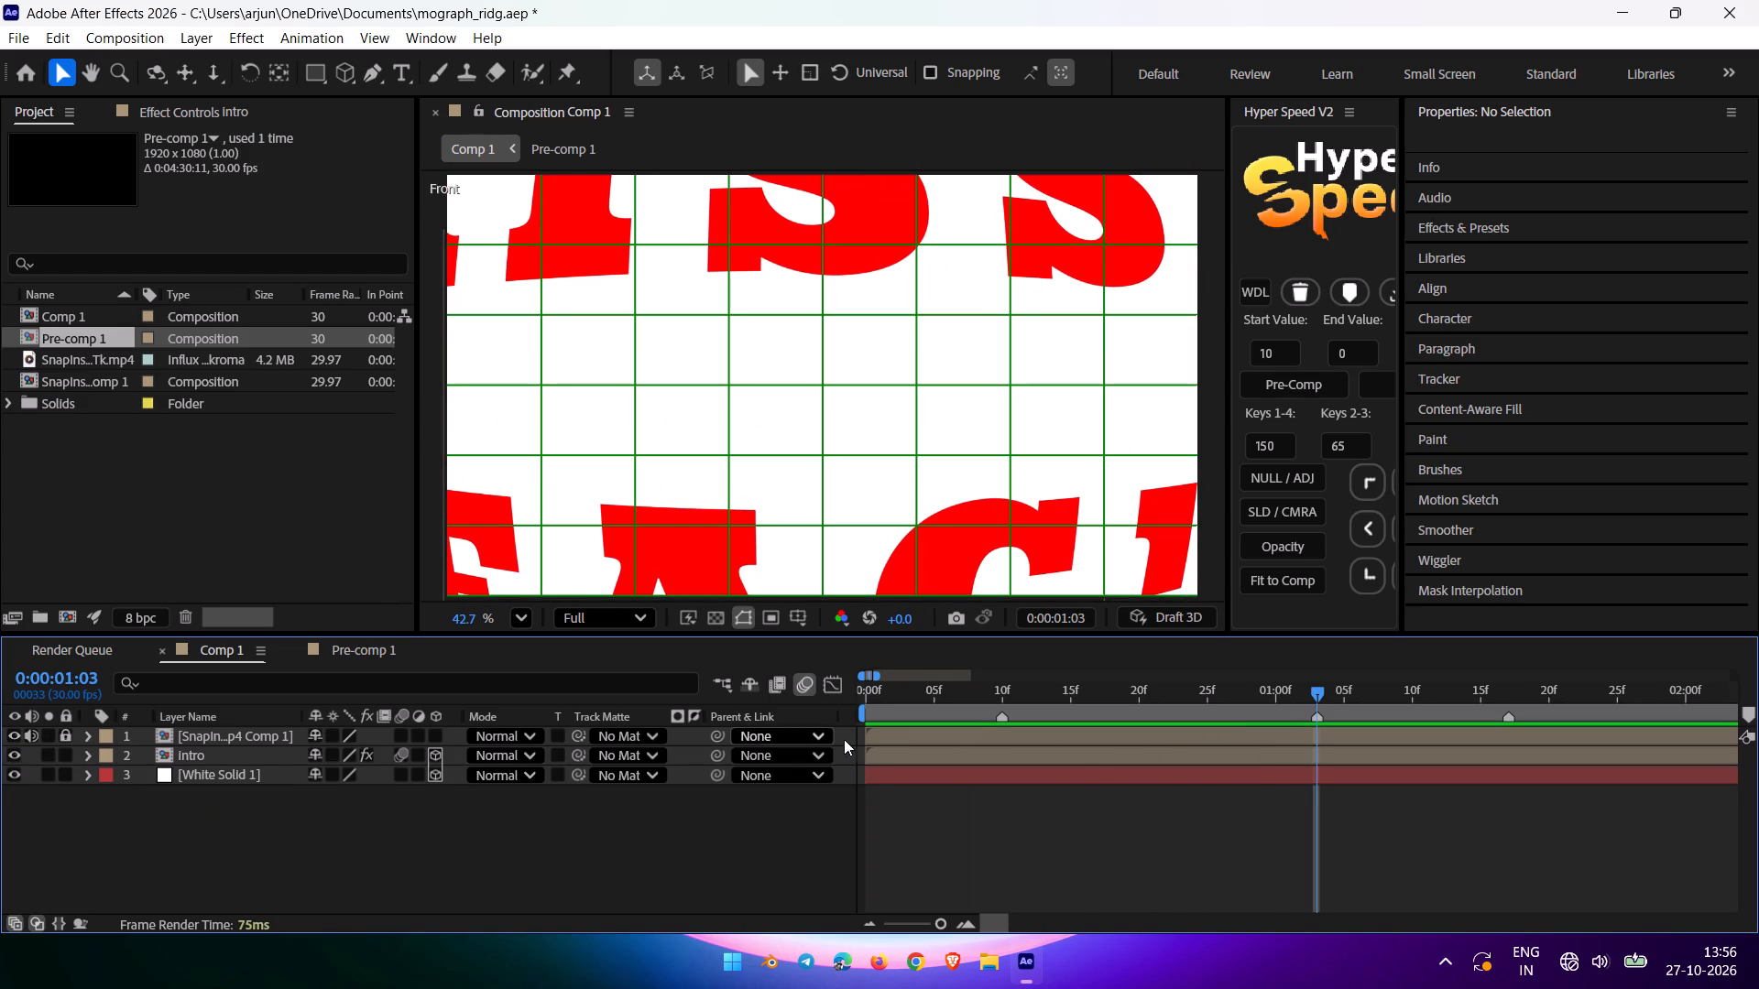
Unlock the SnapIn...p4 Comp 1 layer and select it.
left_click(222, 735)
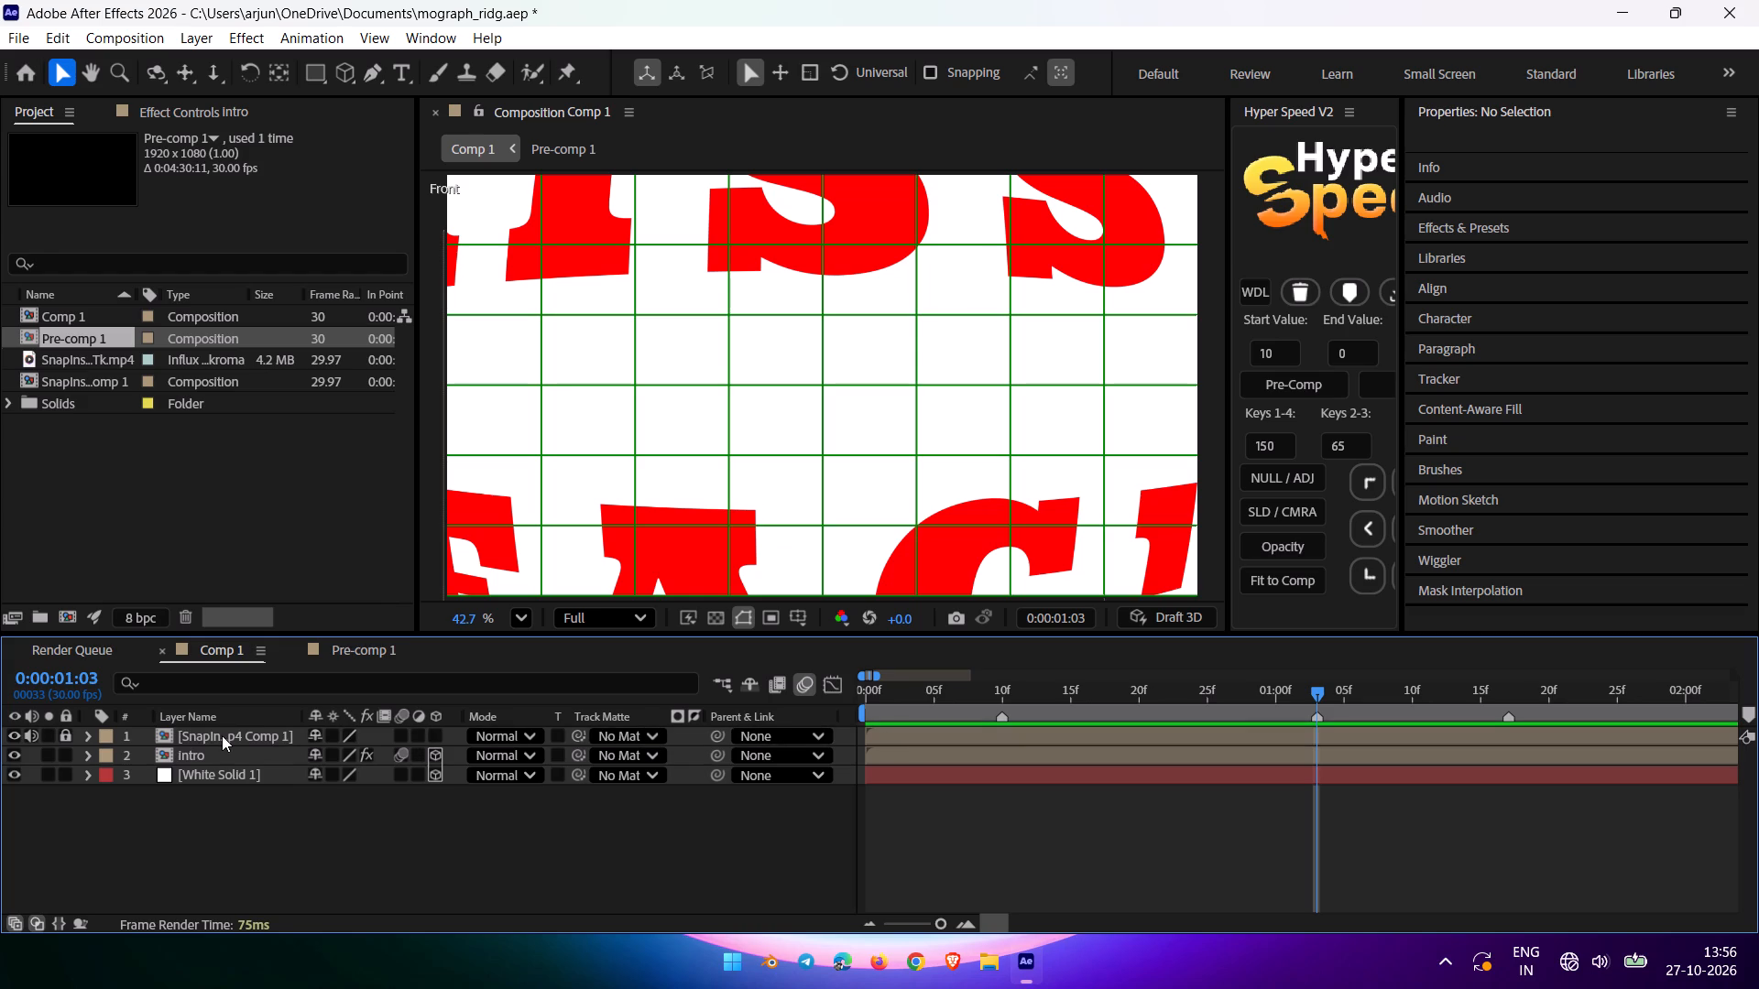
left_click(71, 738)
left_click(228, 735)
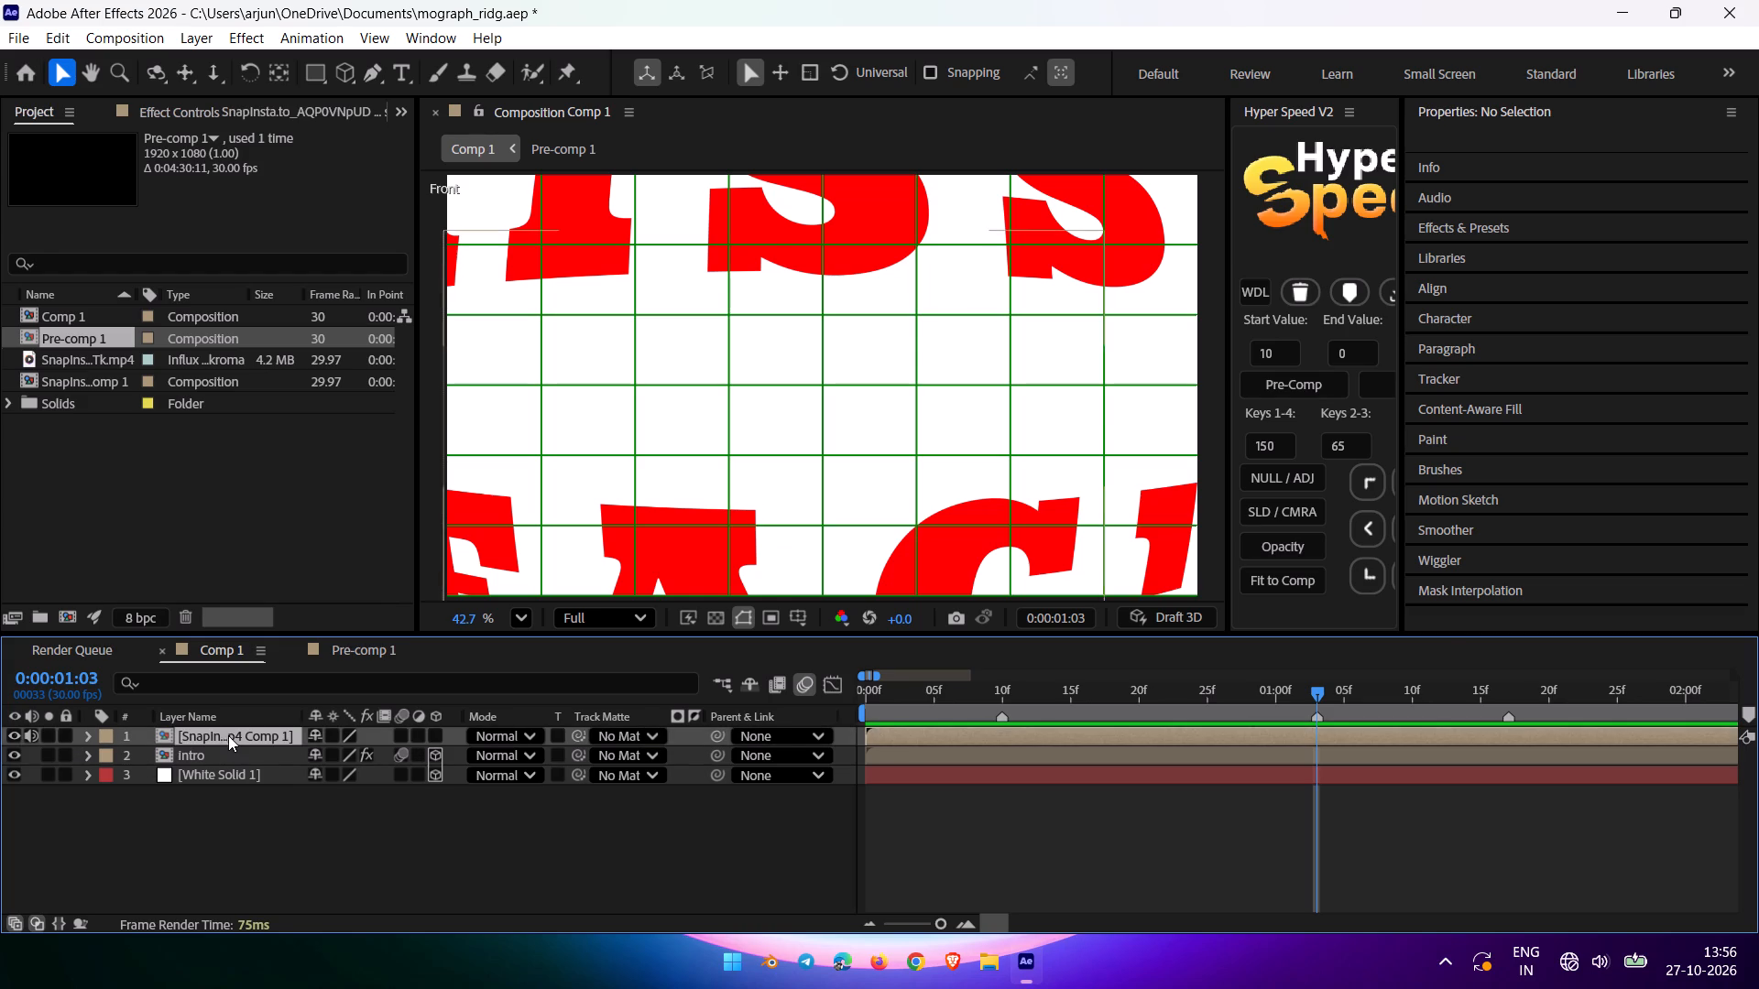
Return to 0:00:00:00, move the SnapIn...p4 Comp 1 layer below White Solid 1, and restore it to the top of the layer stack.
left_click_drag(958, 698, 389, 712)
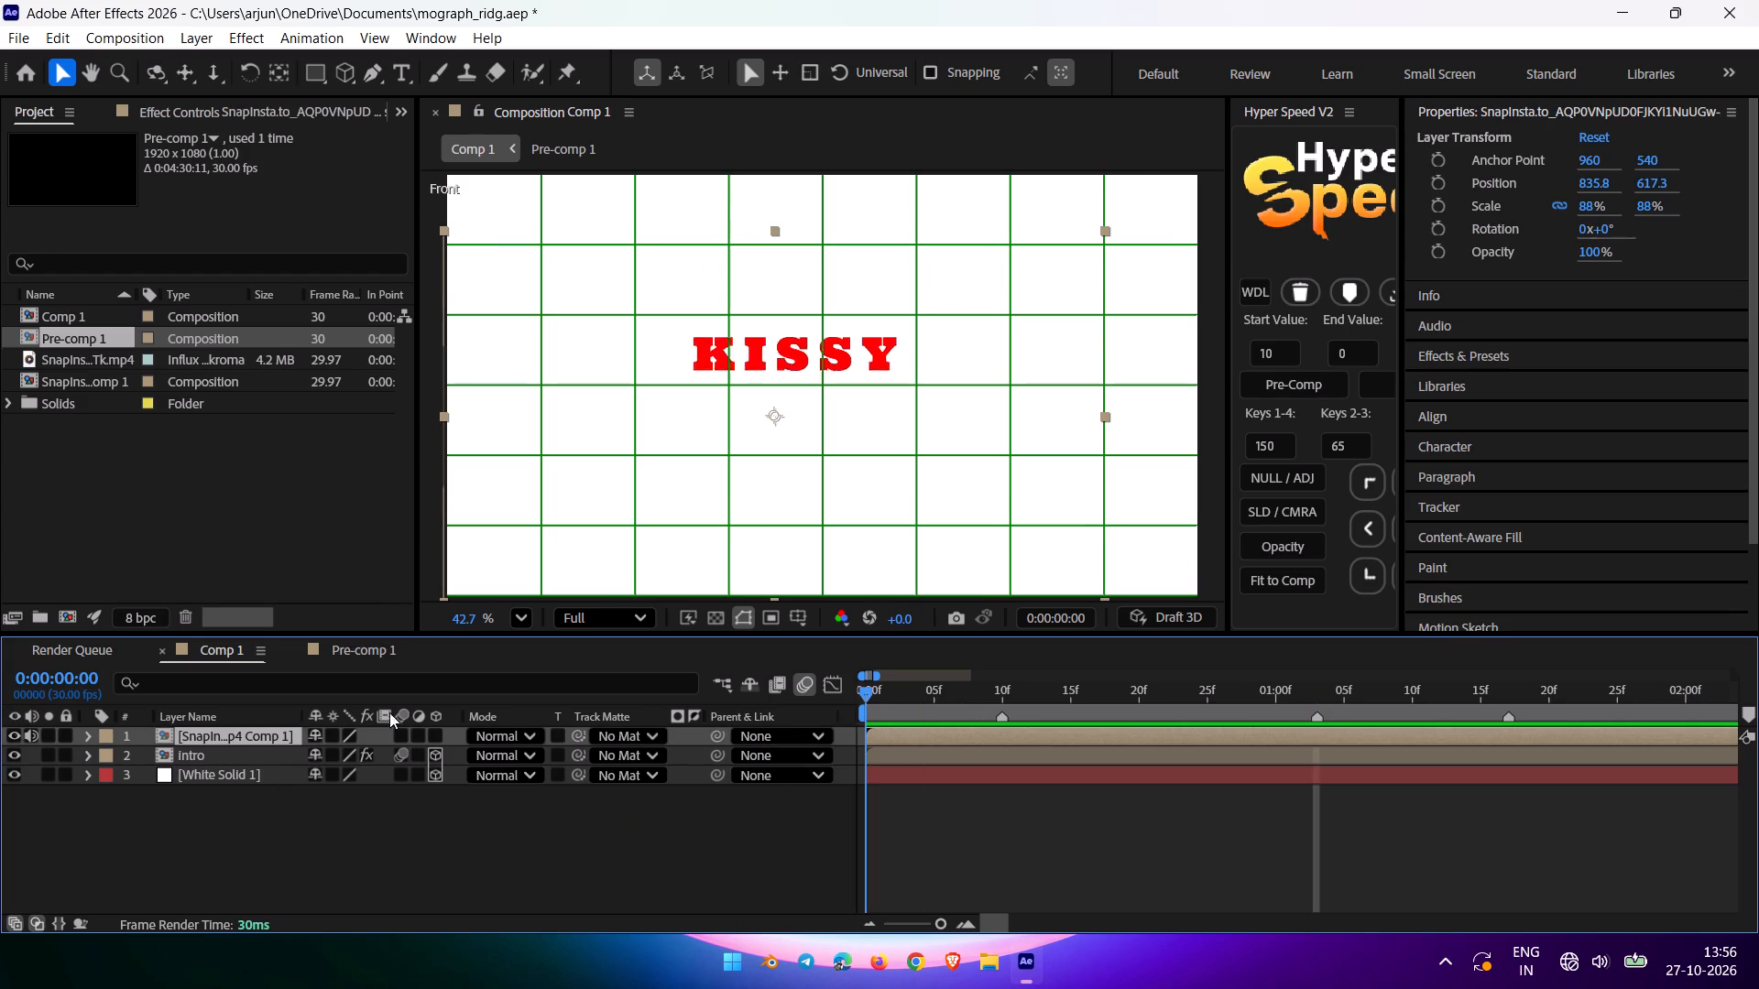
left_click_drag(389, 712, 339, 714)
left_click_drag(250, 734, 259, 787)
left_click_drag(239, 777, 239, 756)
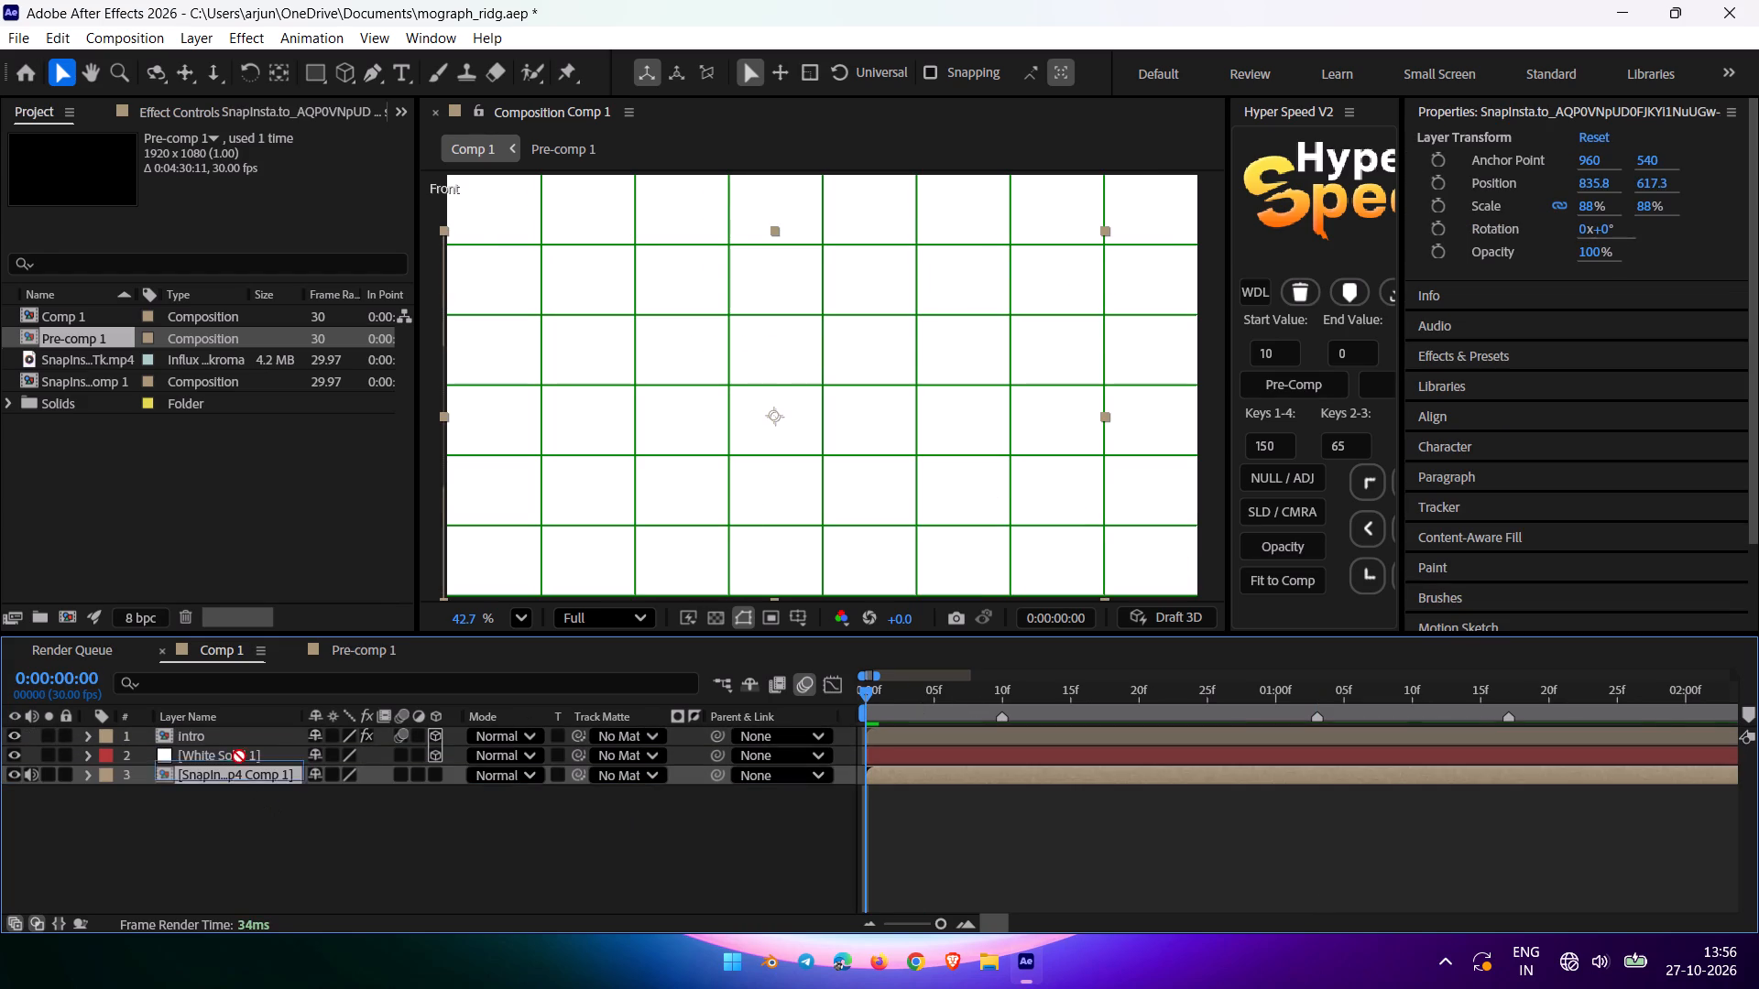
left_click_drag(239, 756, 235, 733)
Preview Comp 1 from the first frame with the SnapIn...p4 Comp 1 layer on top.
key("space")
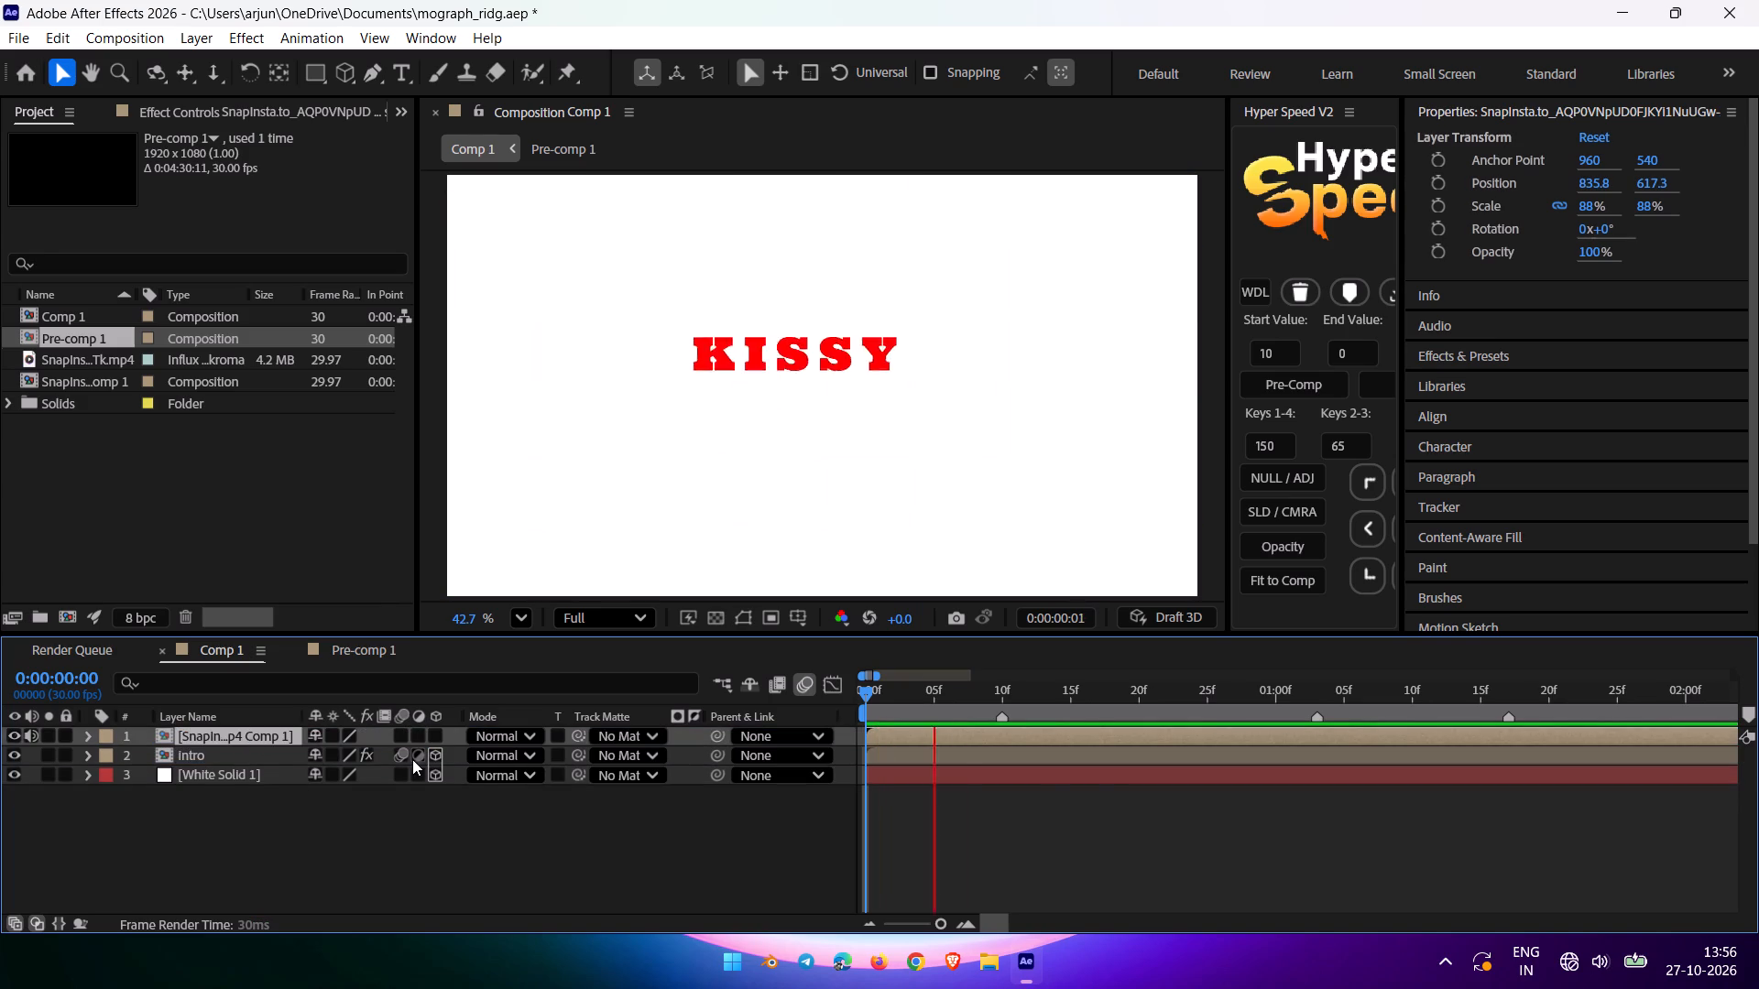
key("space")
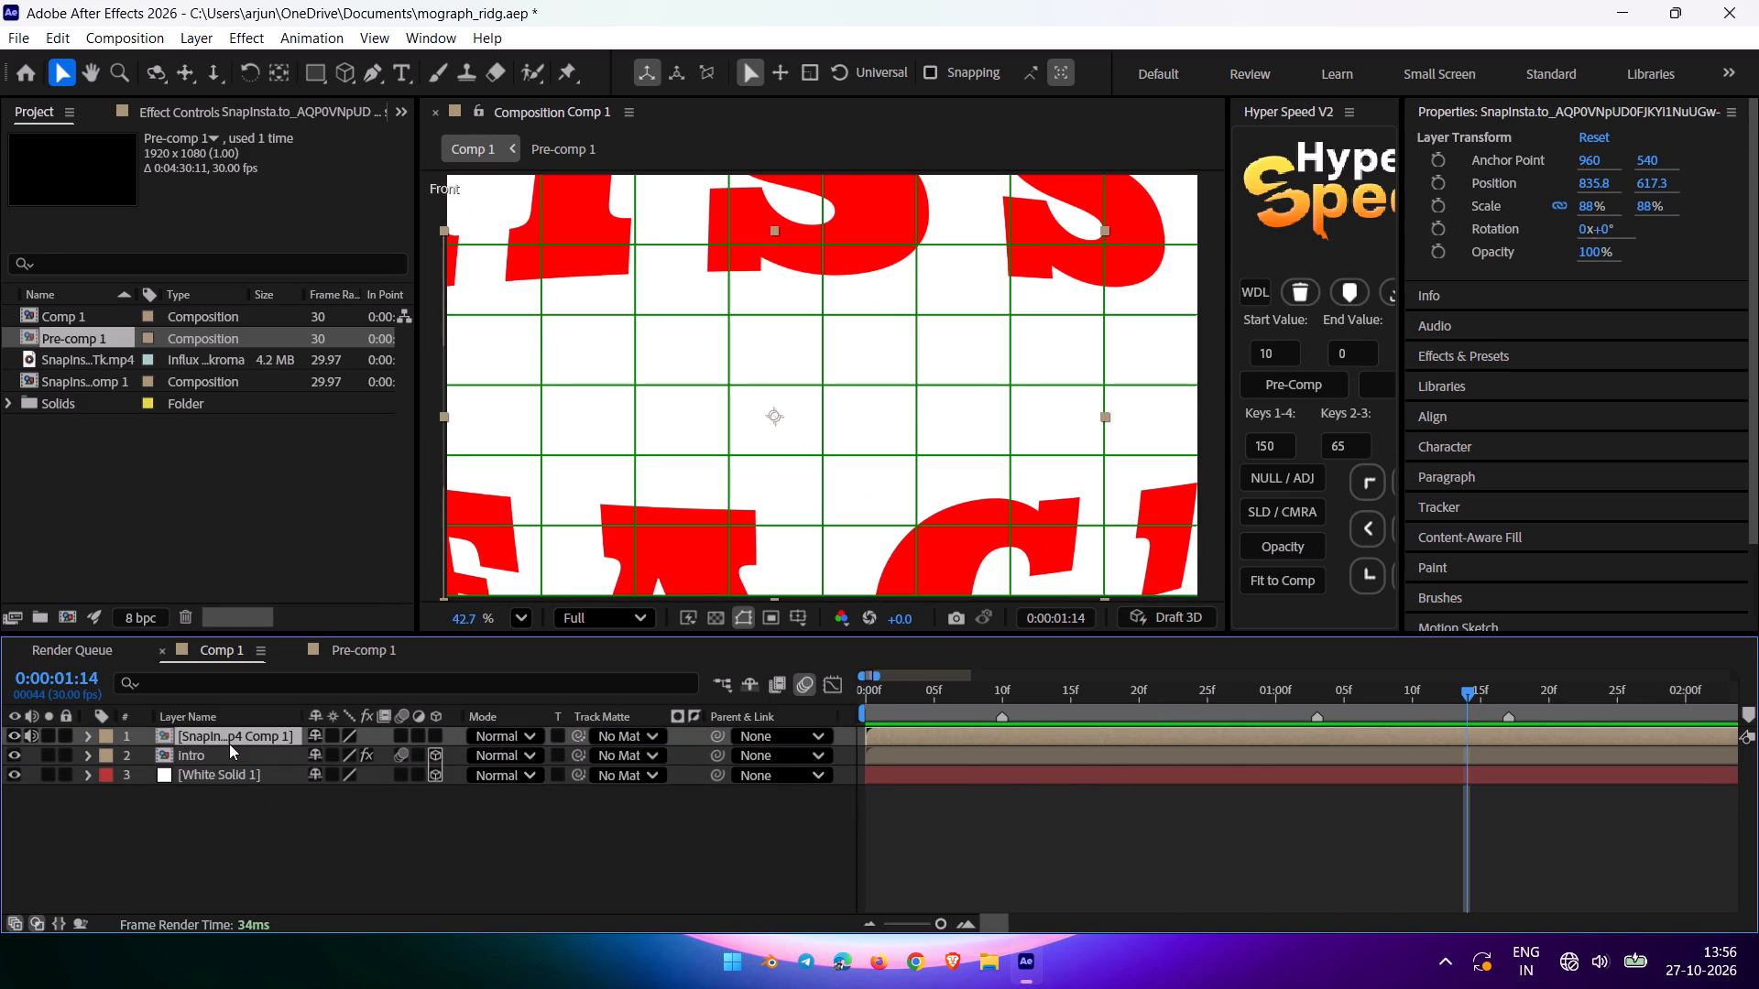
Replace the SnapIn...p4 Comp 1 layer by deleting it and adding the same composition again from the project above the Intro layer.
left_click(74, 428)
left_click(69, 354)
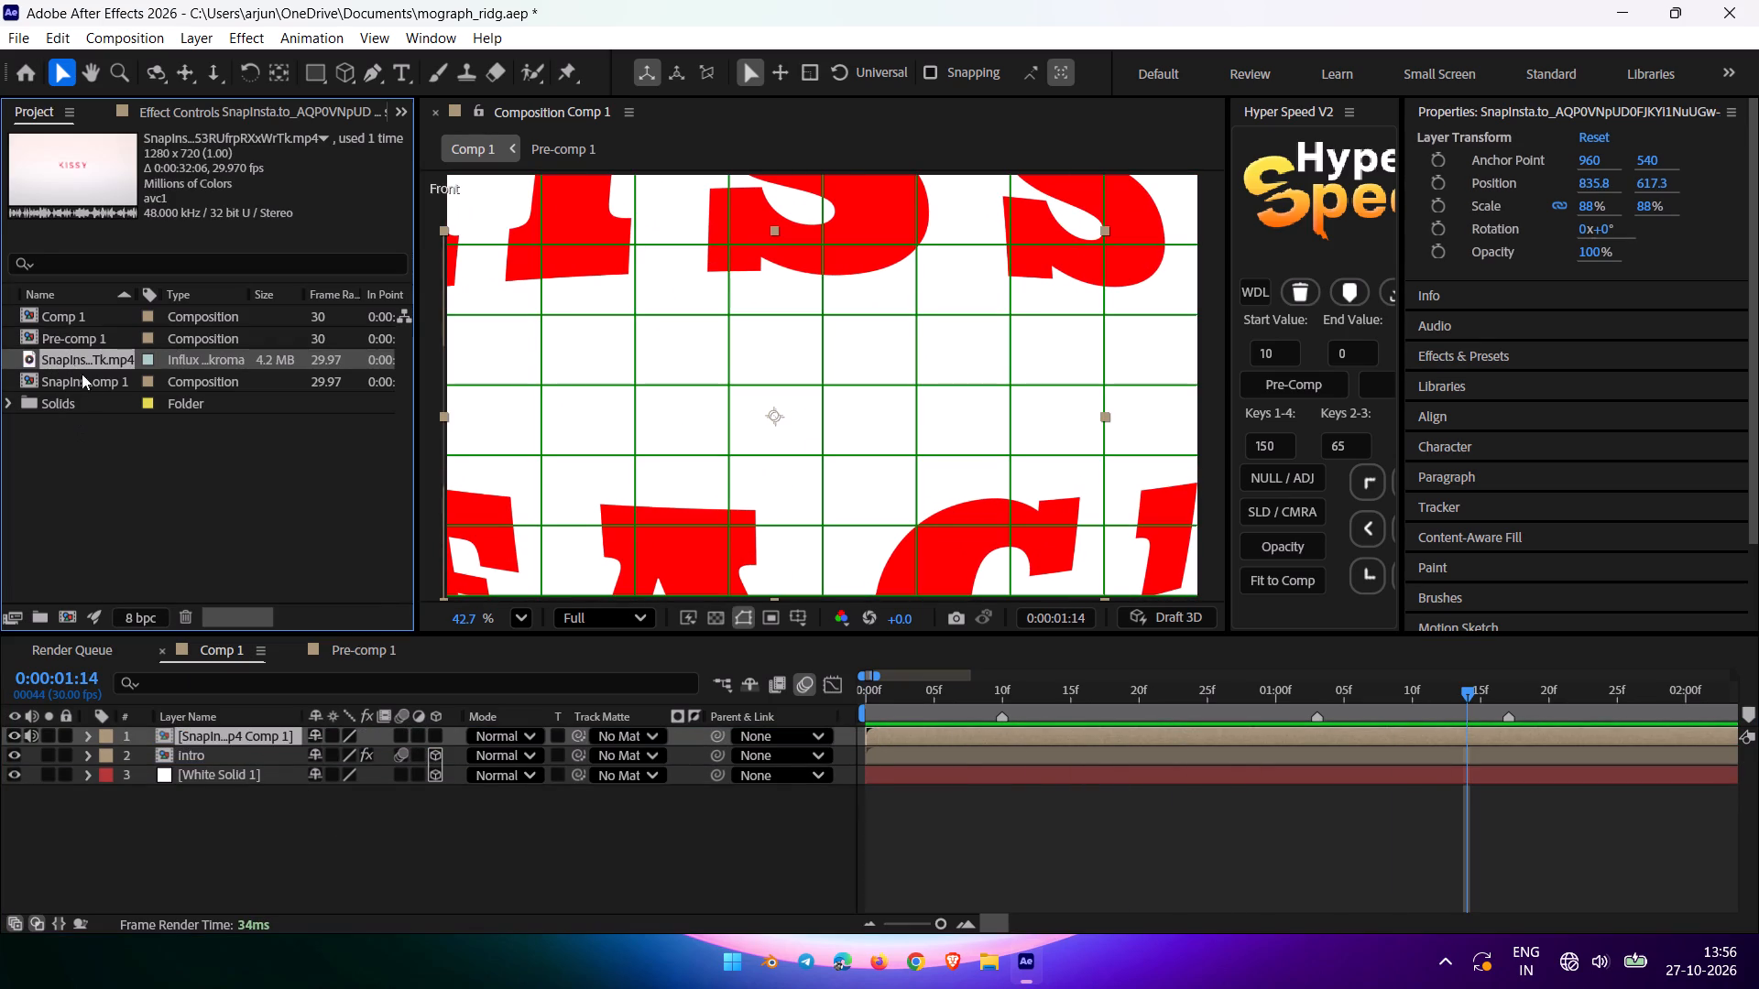
left_click(200, 740)
key("Delete")
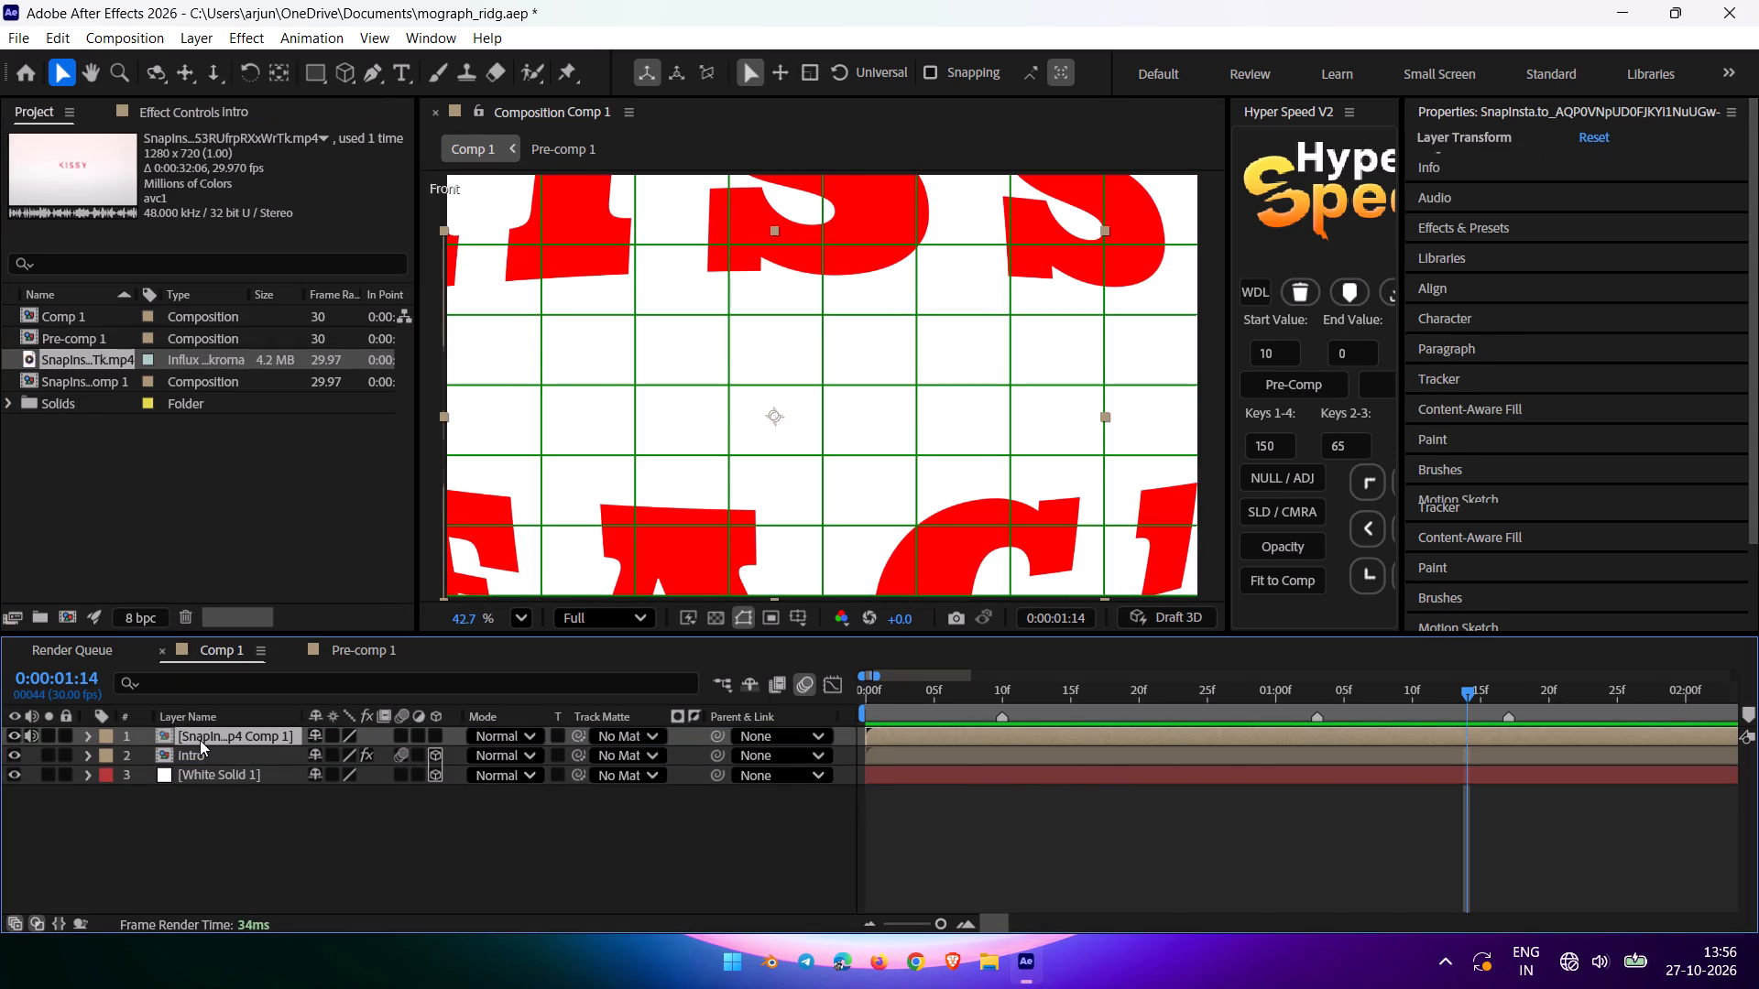
left_click_drag(95, 372, 218, 682)
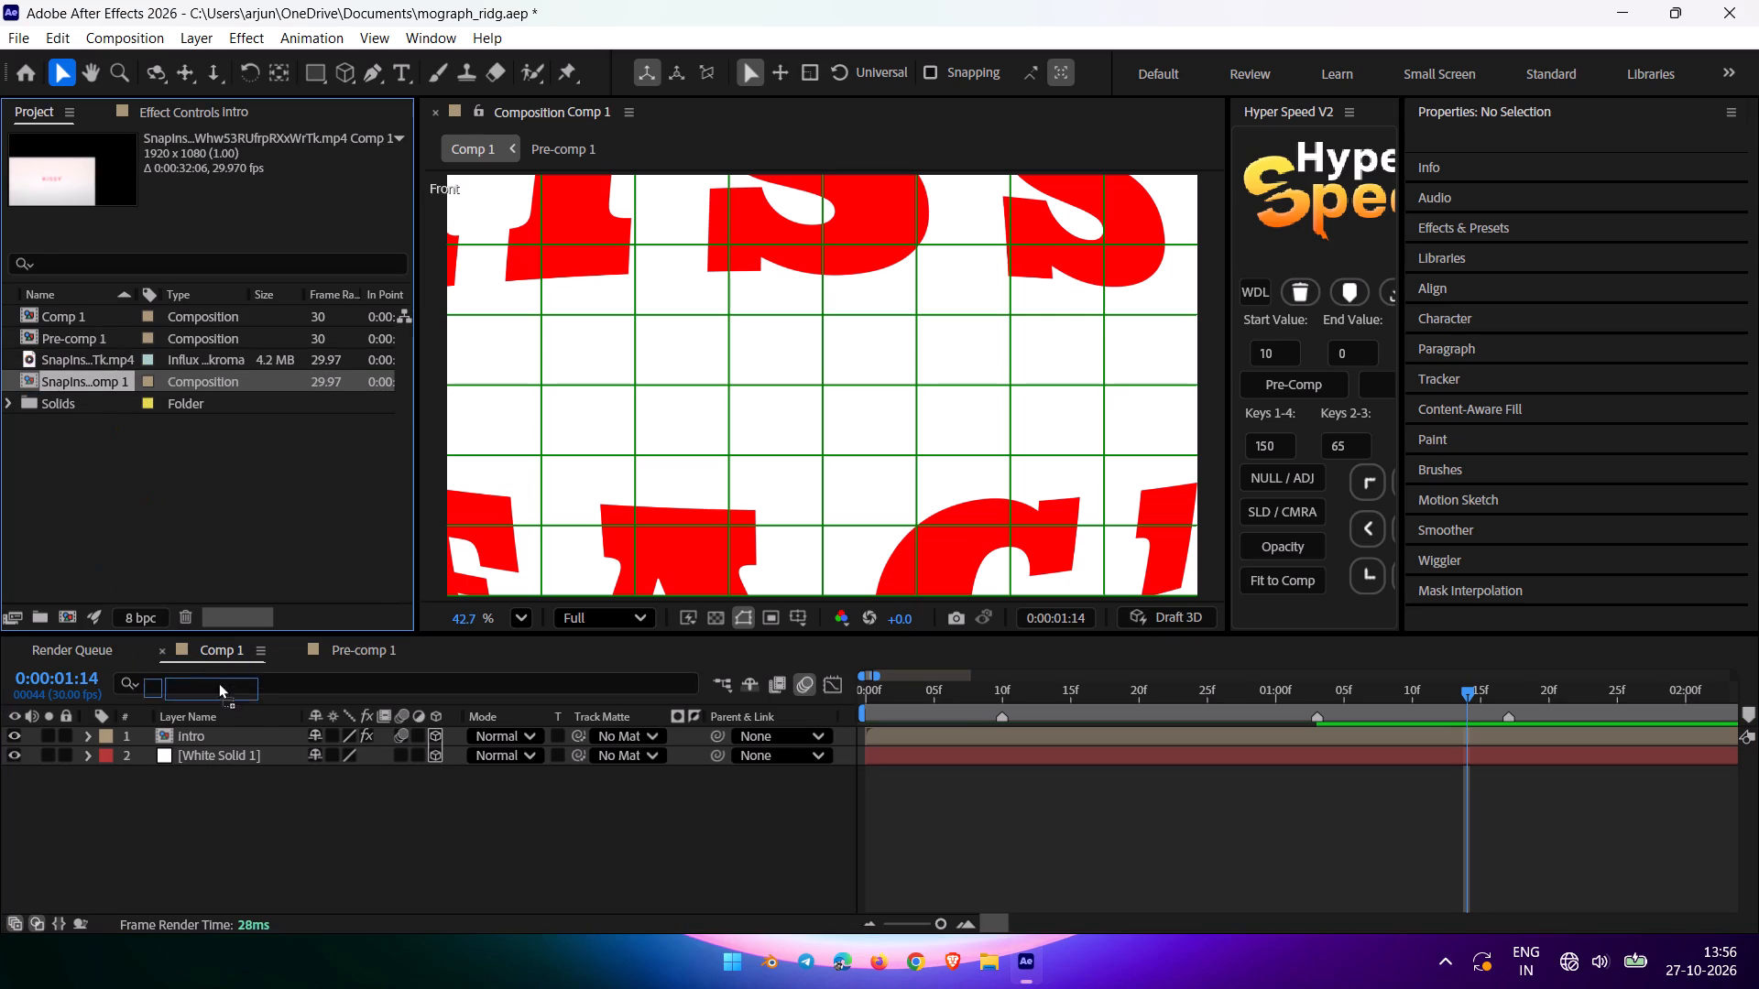
left_click_drag(218, 682, 239, 732)
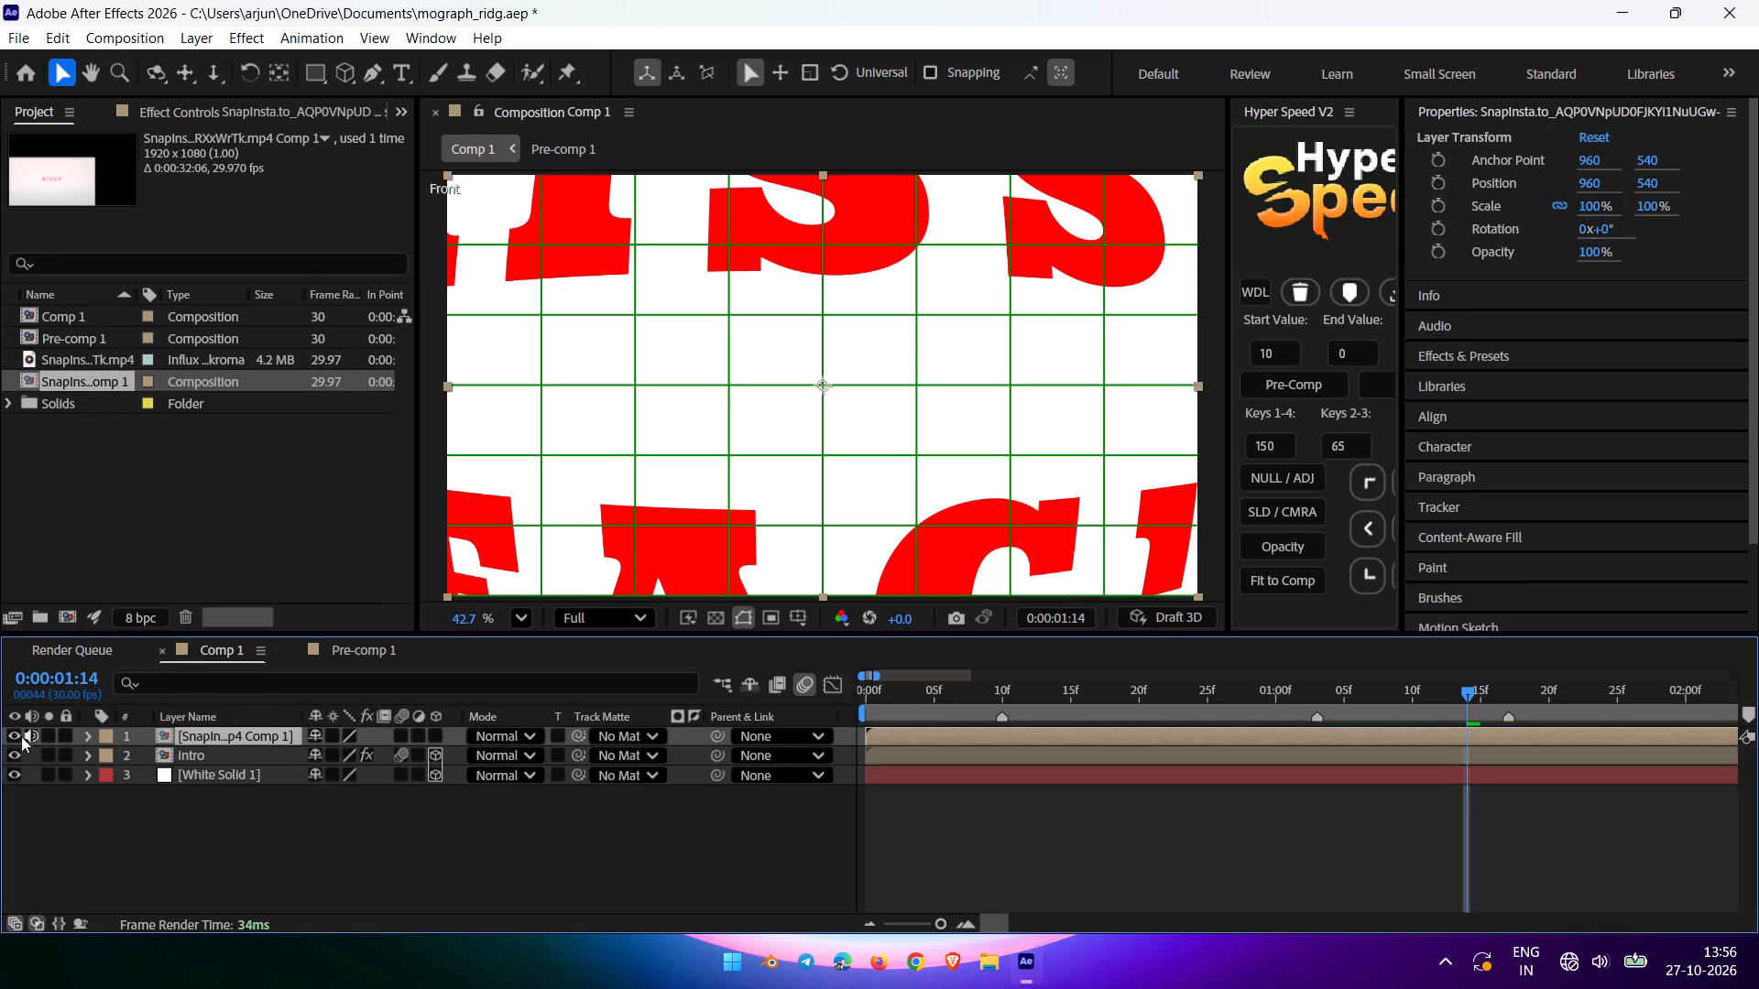
Preview the opening of Comp 1 repeatedly from 0:00:00:00 to check the KISSY FACE animation and playback.
left_click_drag(965, 695, 854, 709)
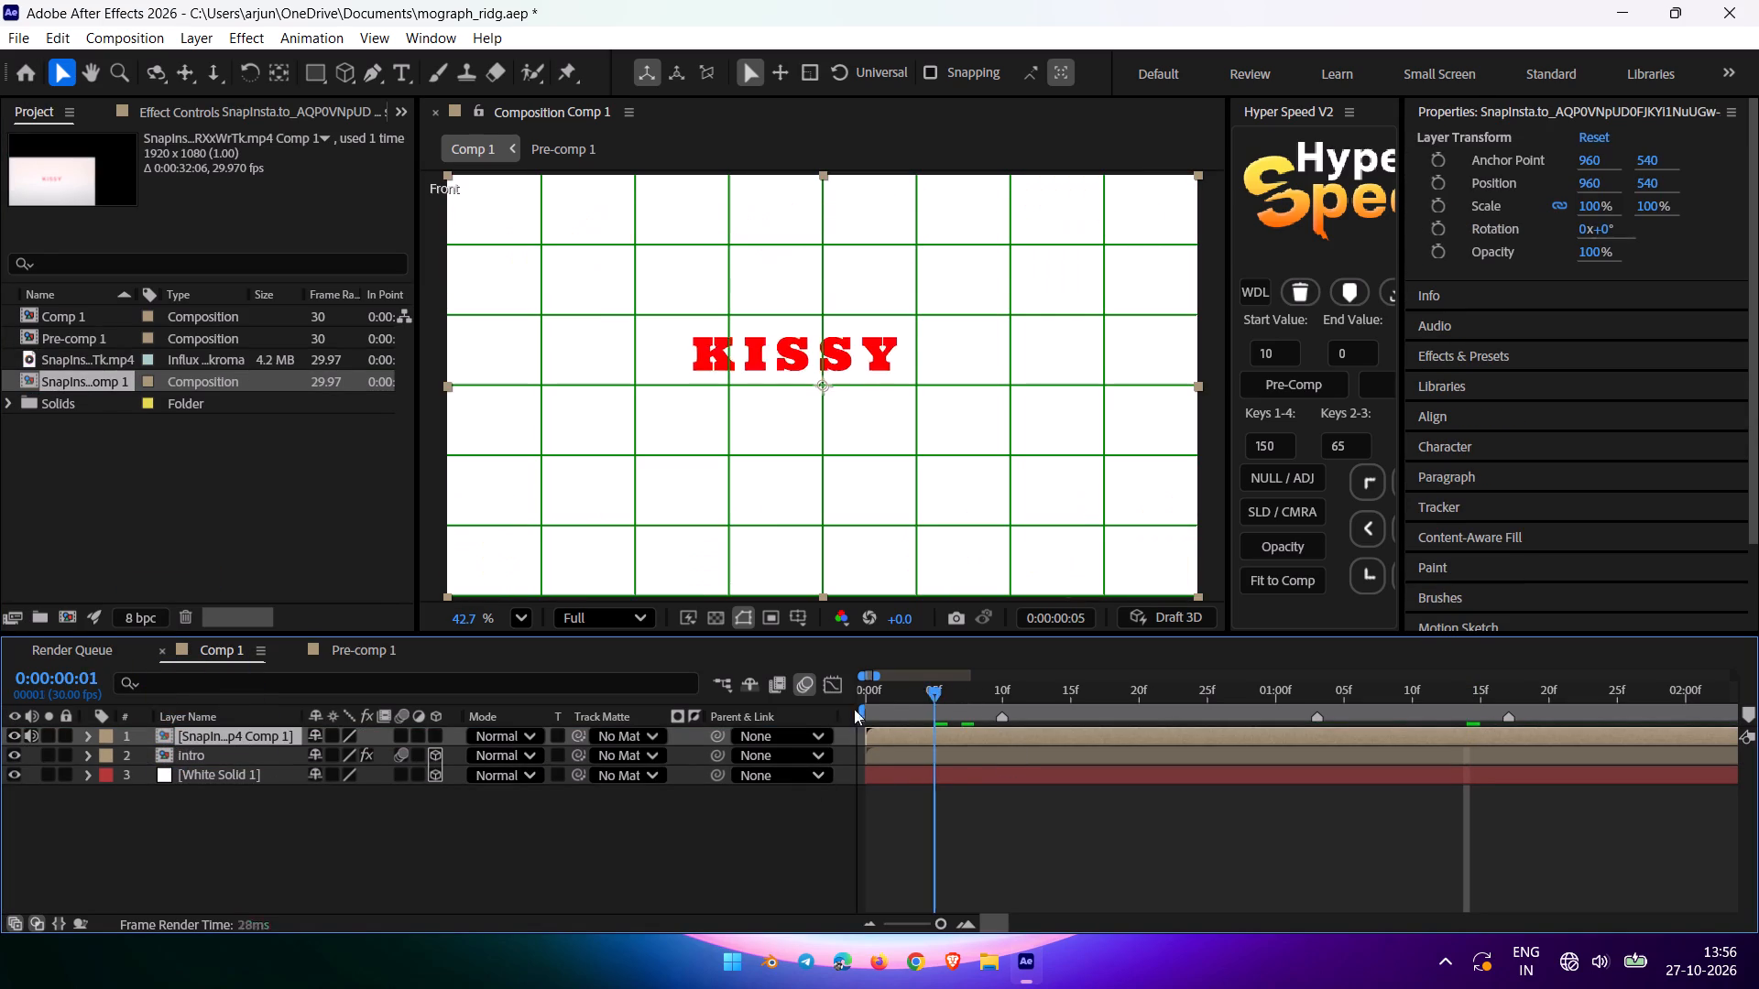
left_click_drag(854, 709, 783, 726)
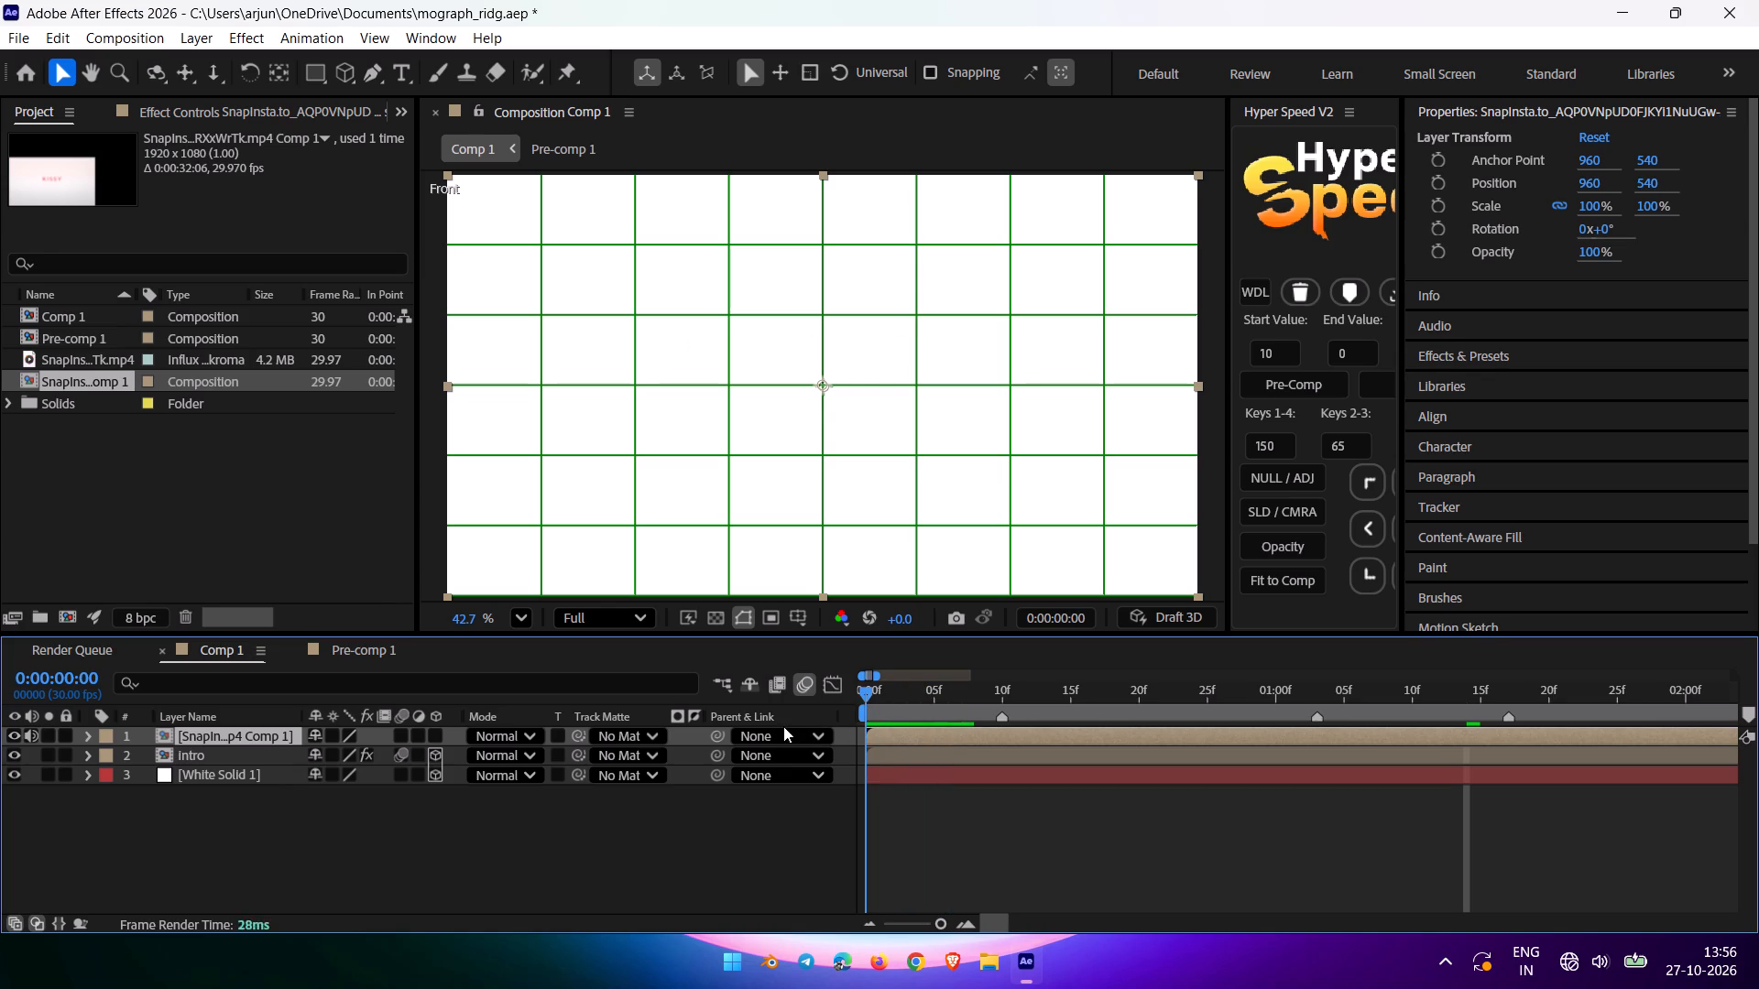
left_click_drag(783, 726, 778, 727)
left_click(395, 882)
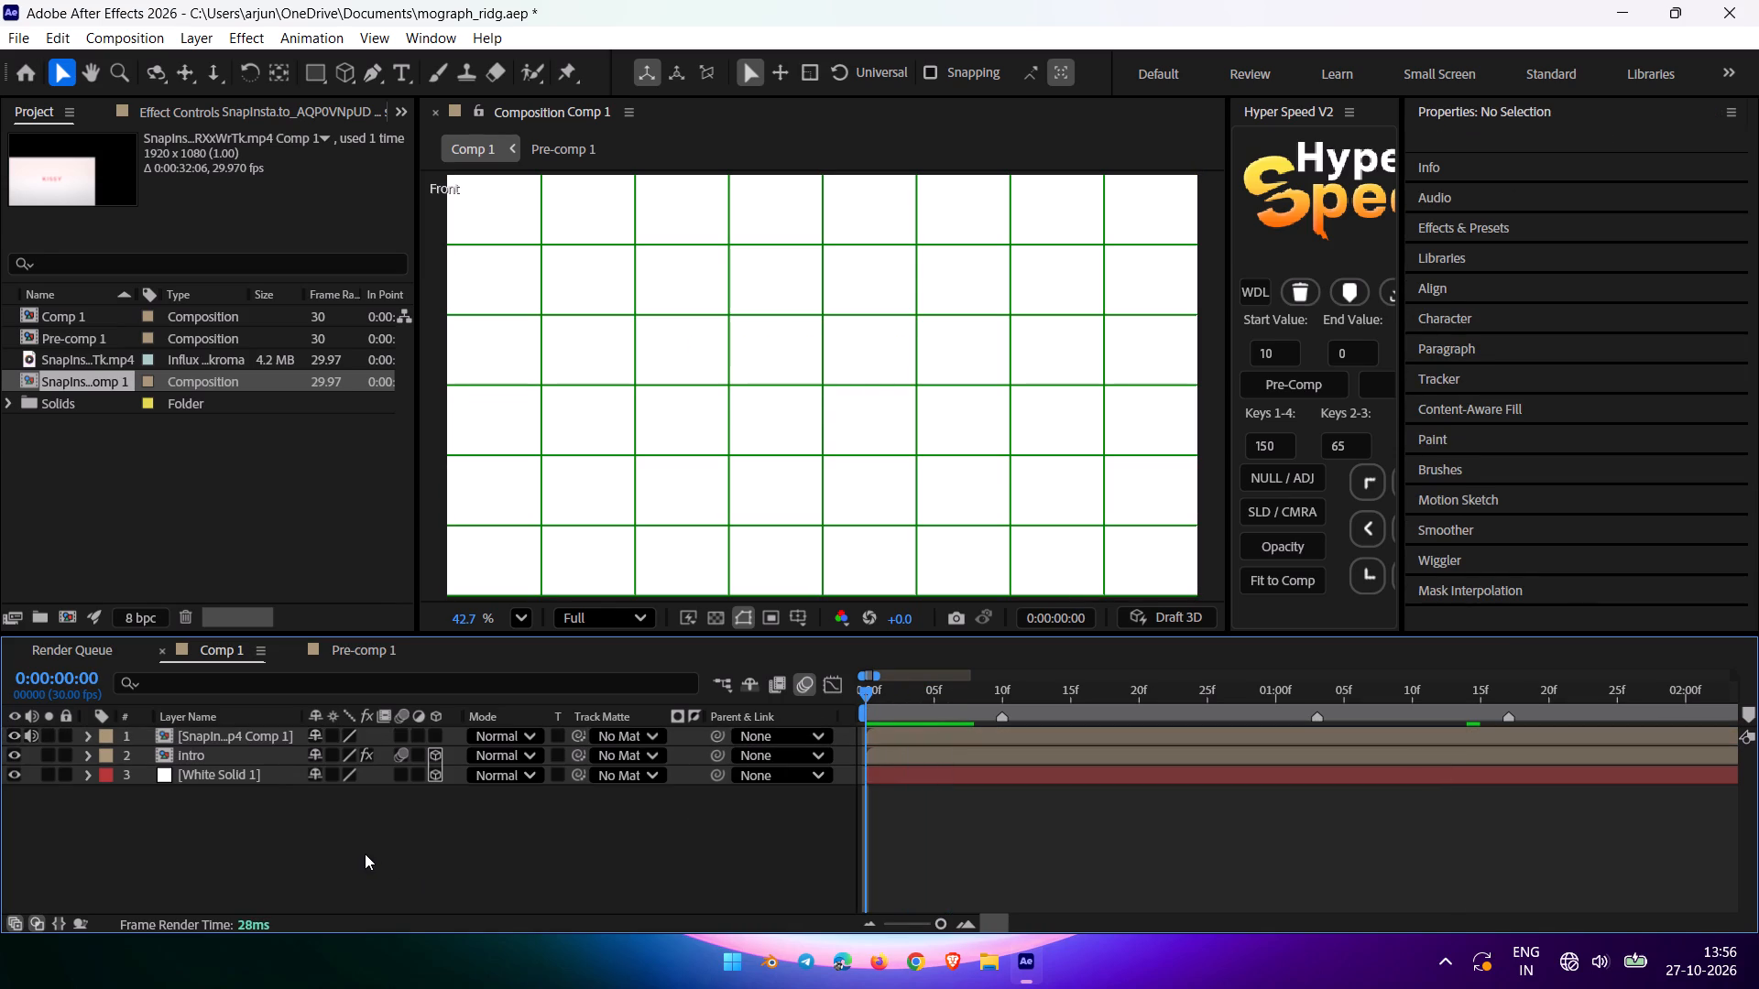
key("space")
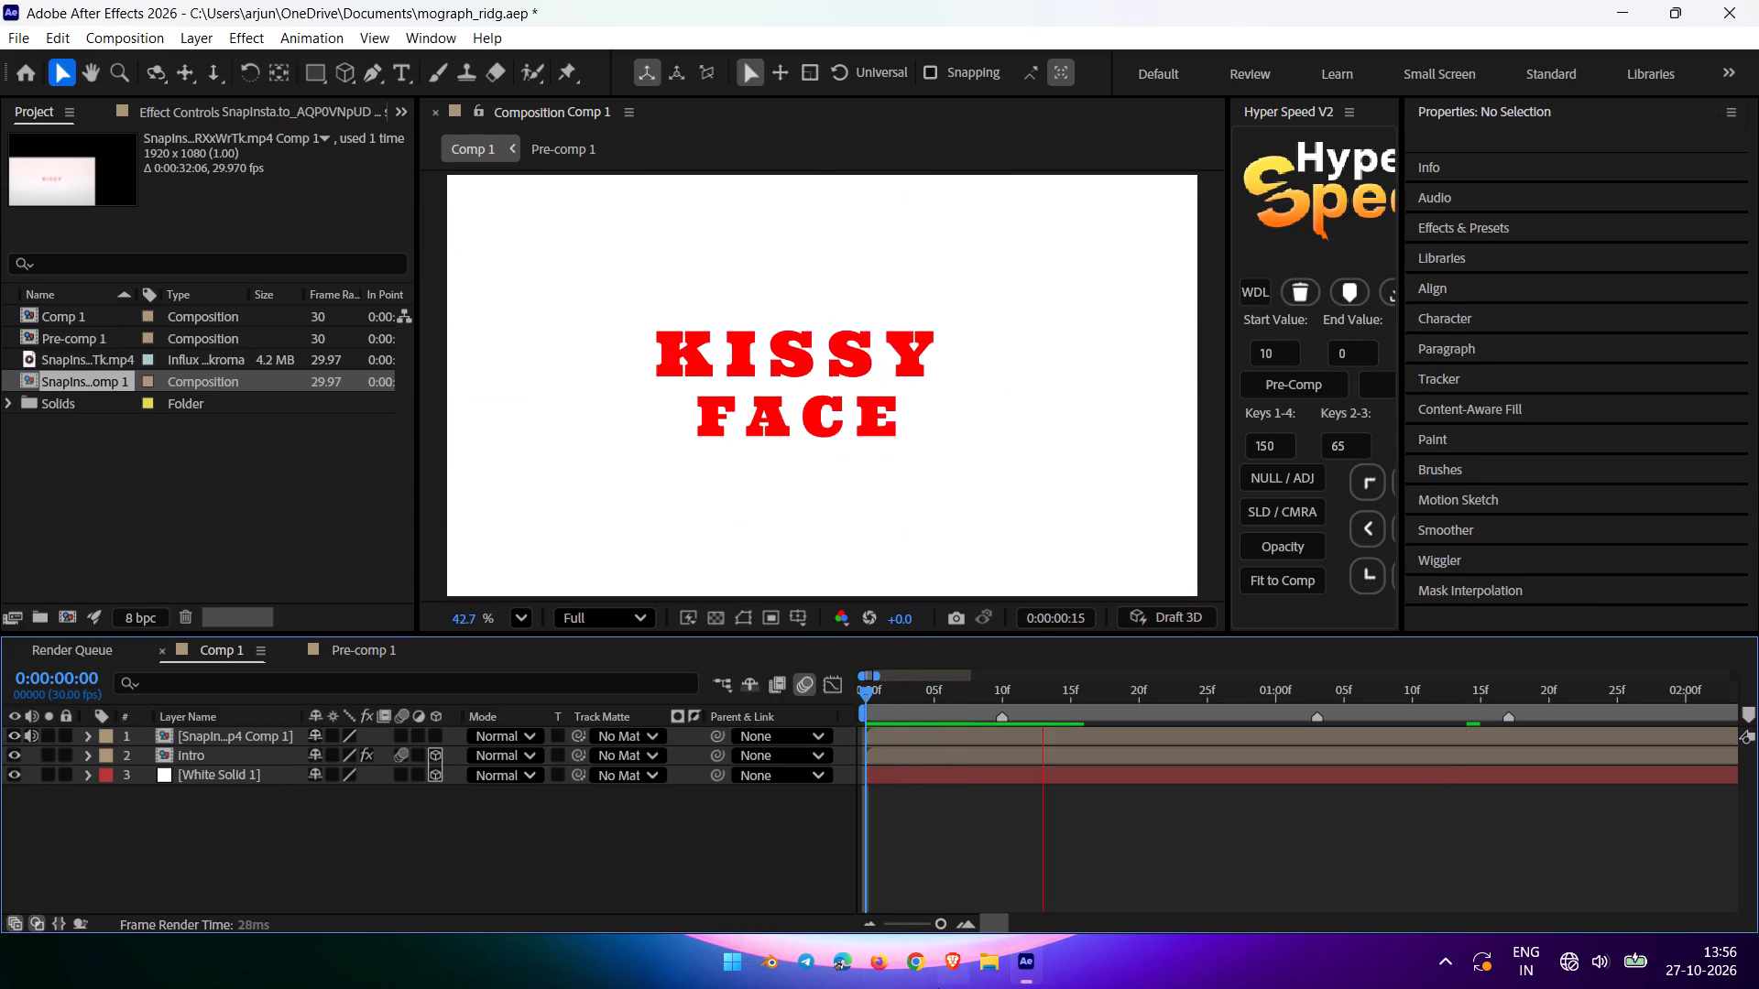
key("space")
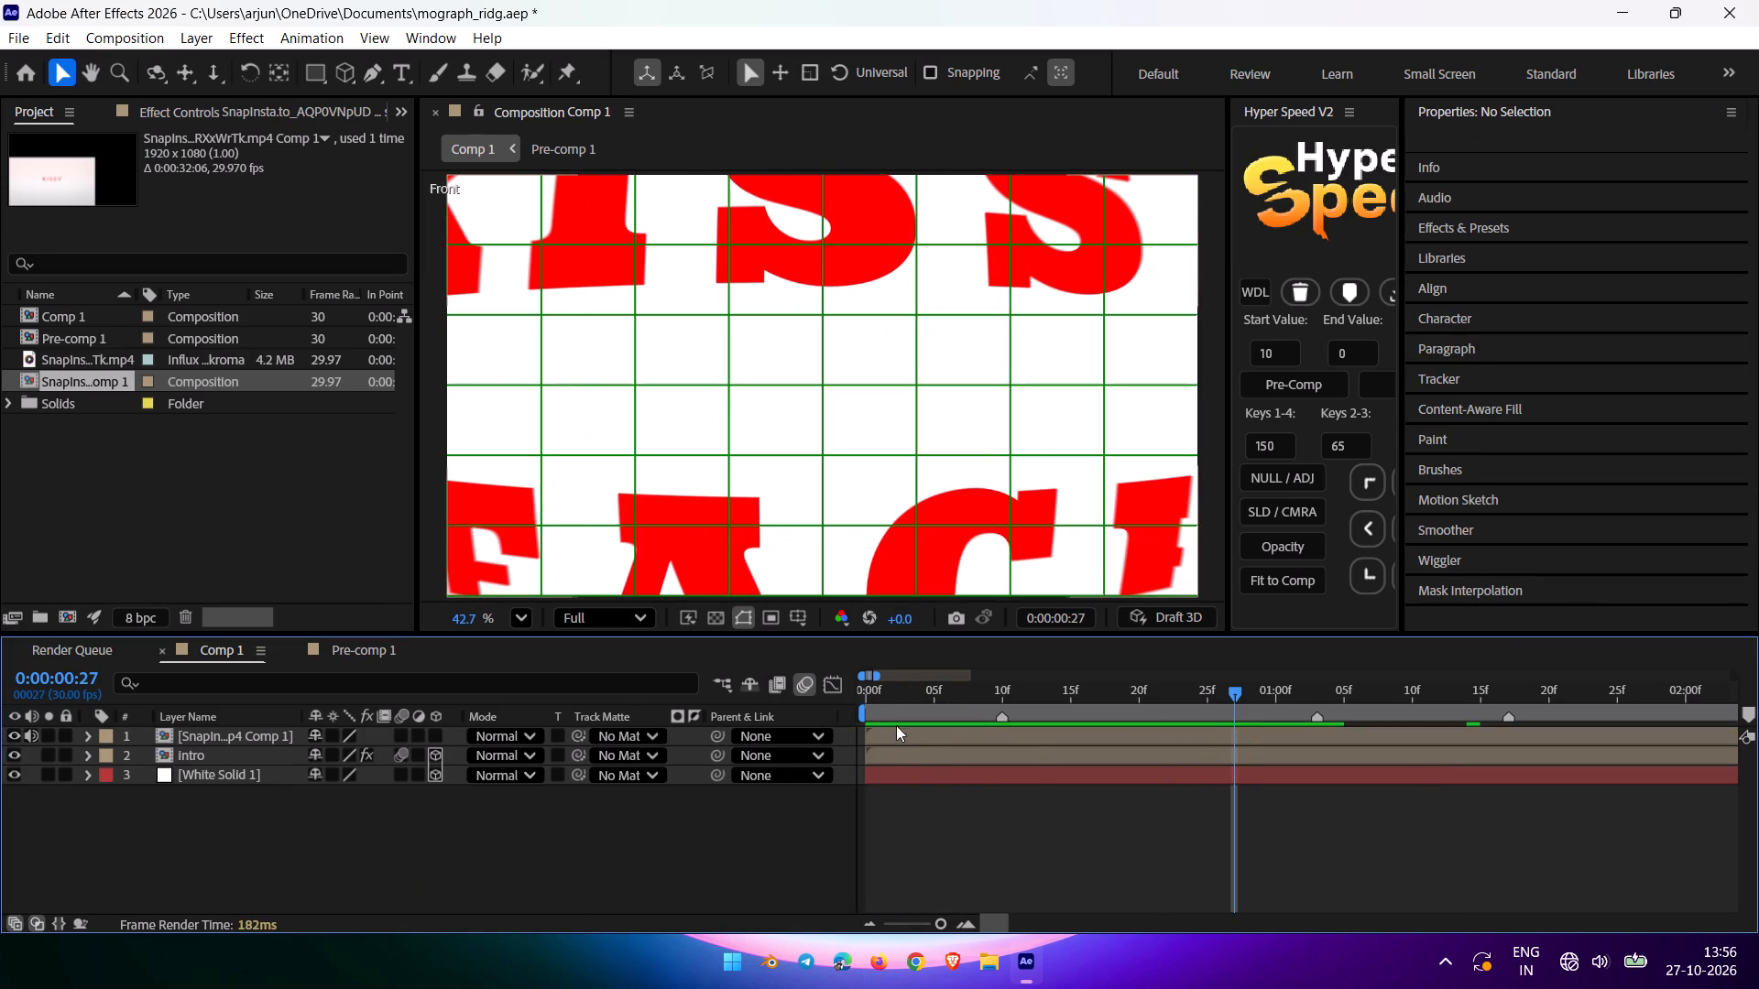
left_click_drag(894, 701, 715, 737)
key("space")
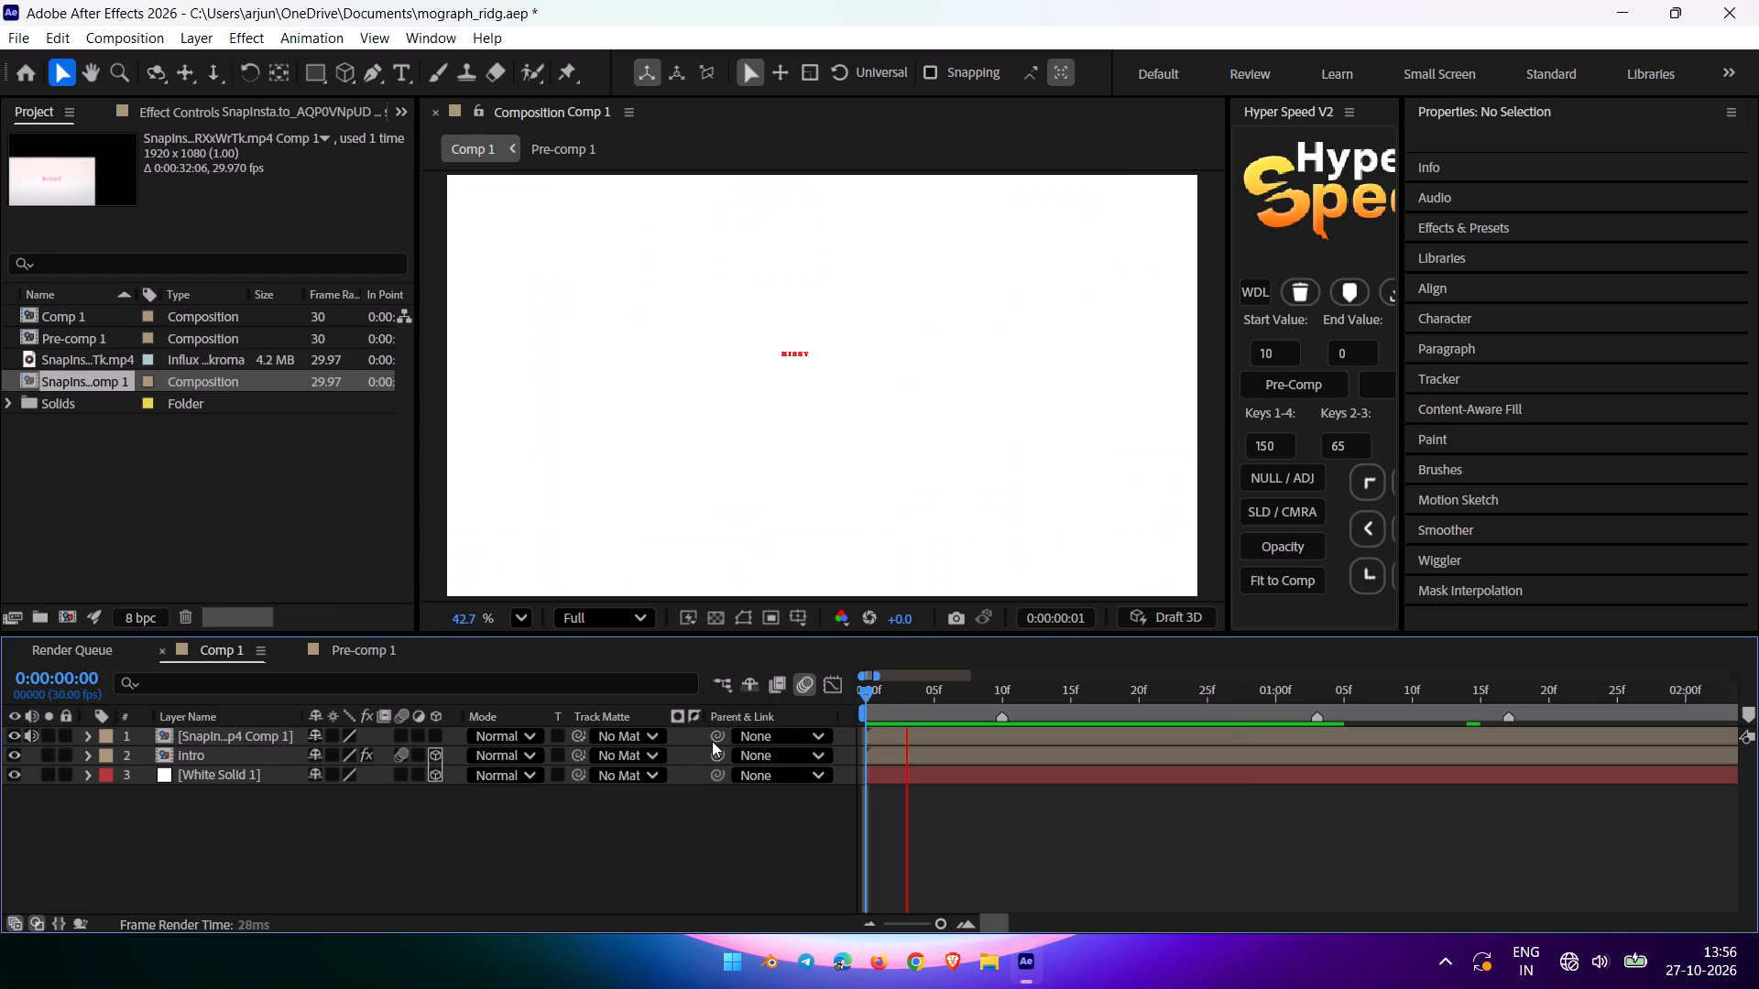
key("space")
left_click_drag(892, 695, 750, 732)
key("space")
key("space")
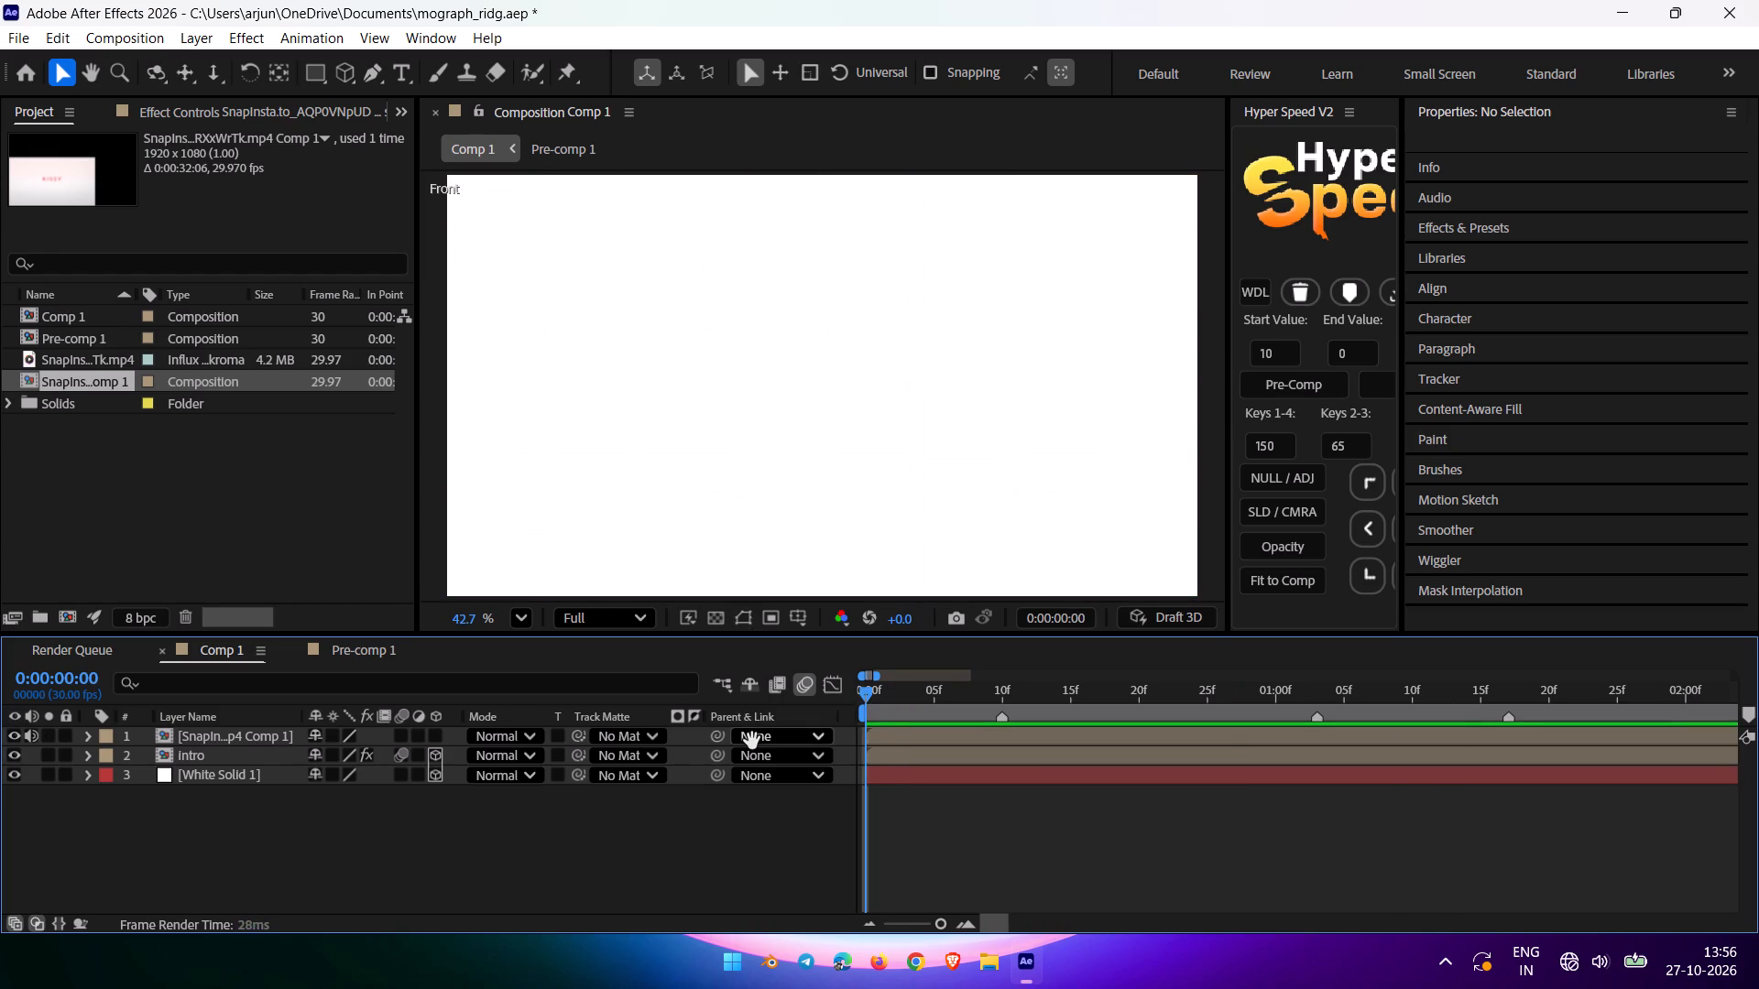
key("space")
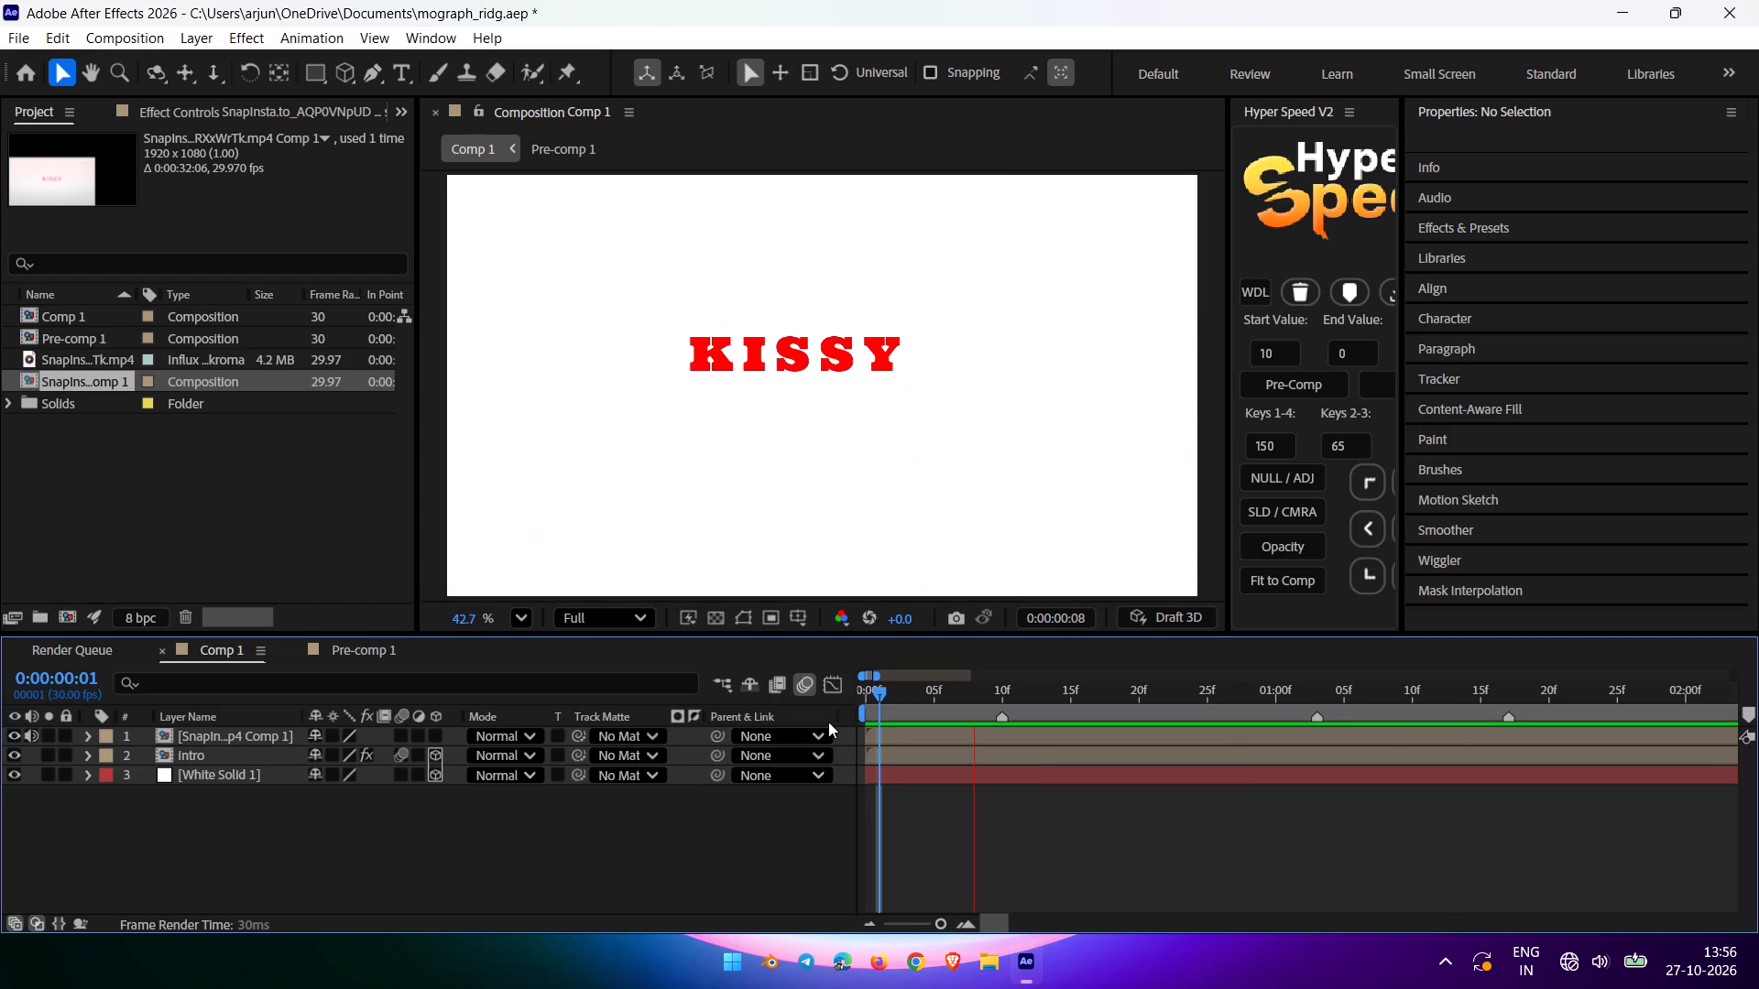
left_click_drag(903, 692, 676, 740)
key("space")
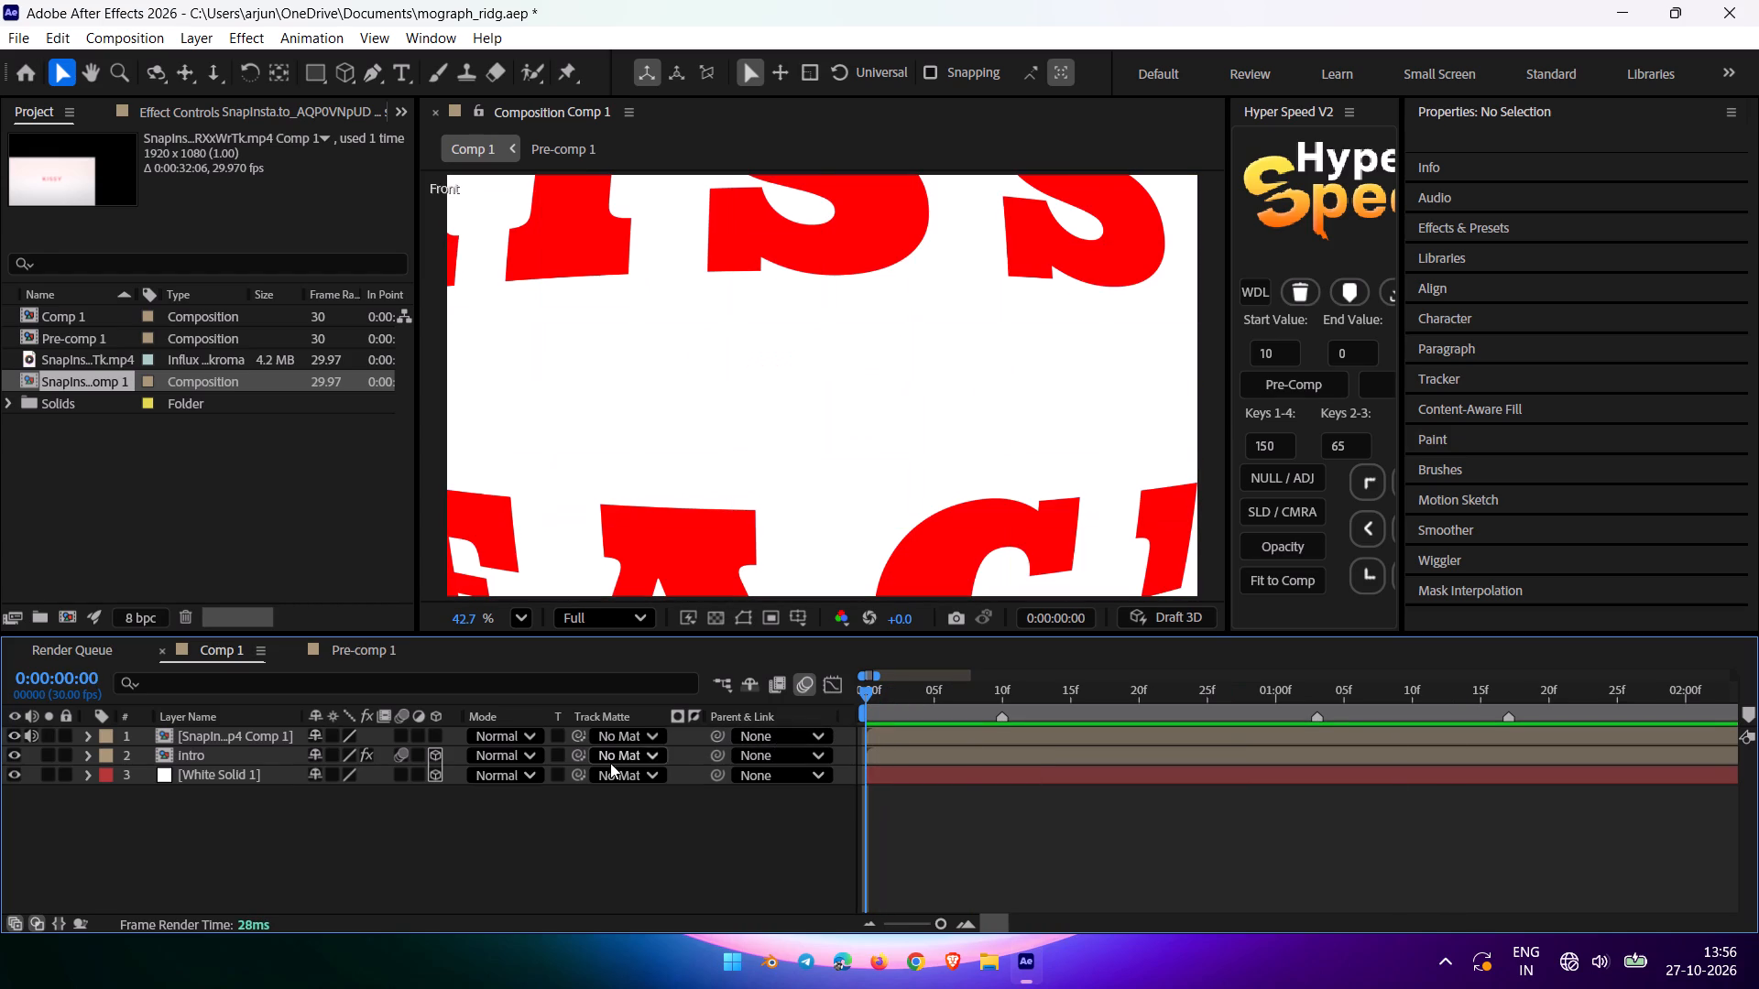
key("space")
Examine the frame at the 0:00:00:10 marker, and replay Comp 1 from the first frame to check the timing against the markers.
left_click_drag(879, 690, 1025, 711)
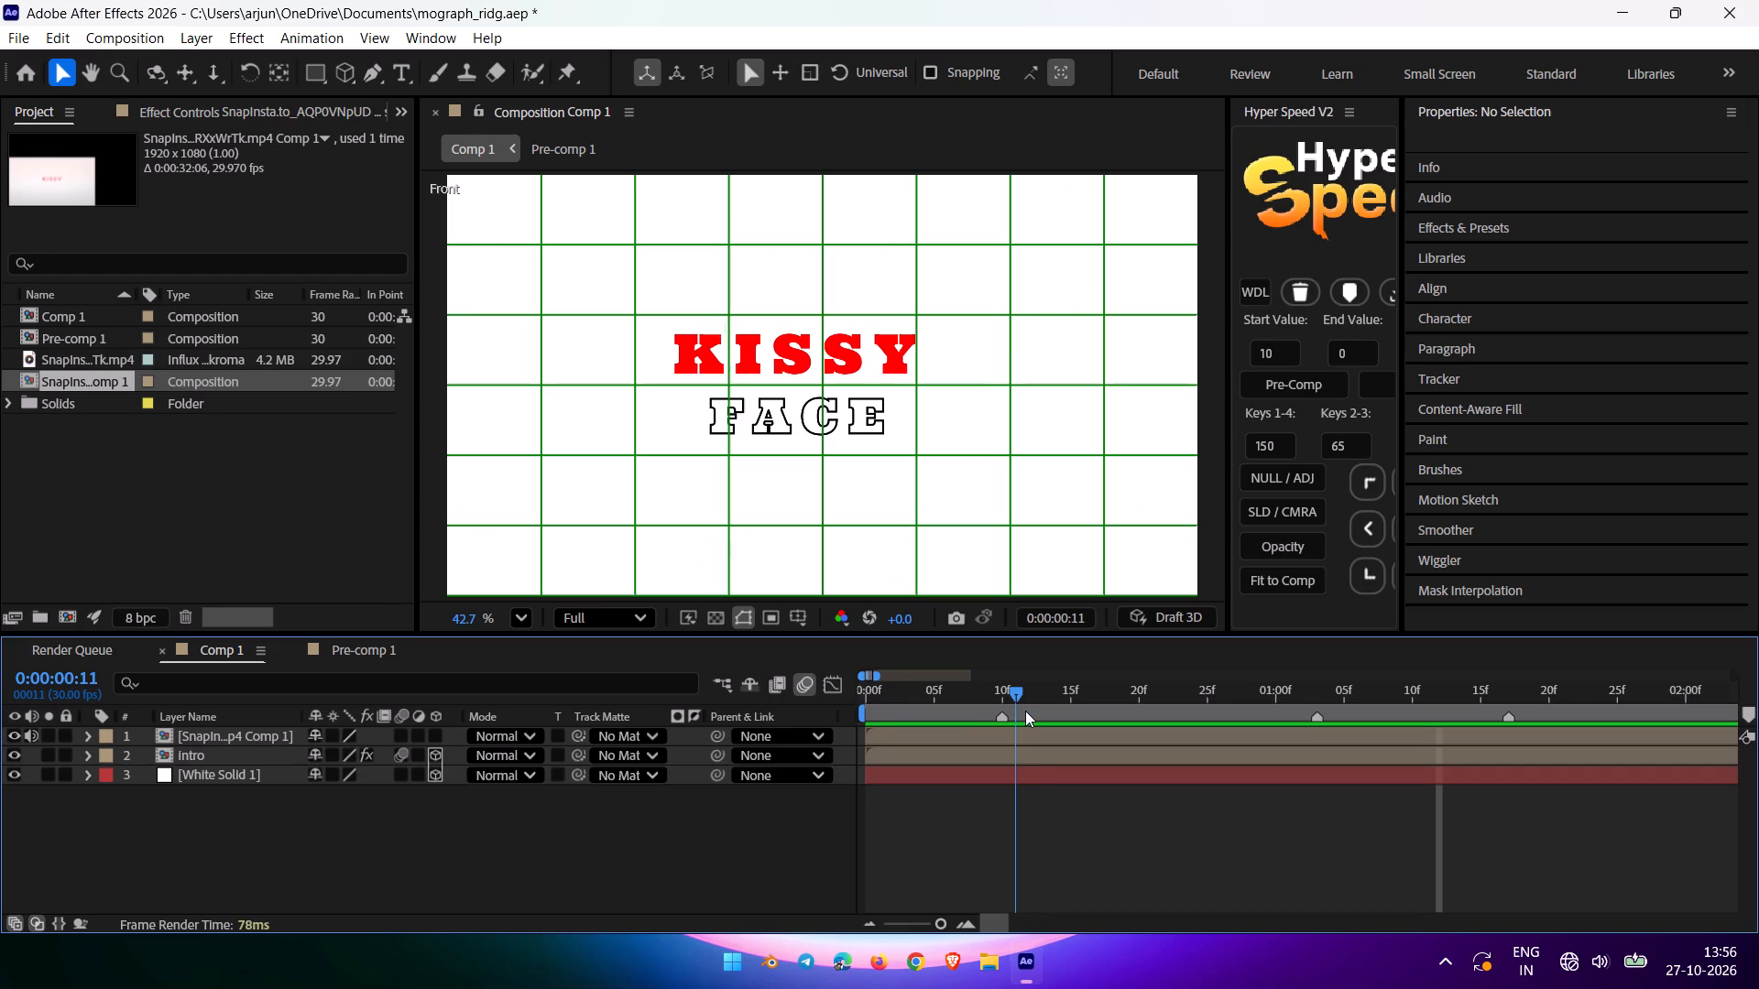
left_click_drag(1025, 711, 1002, 715)
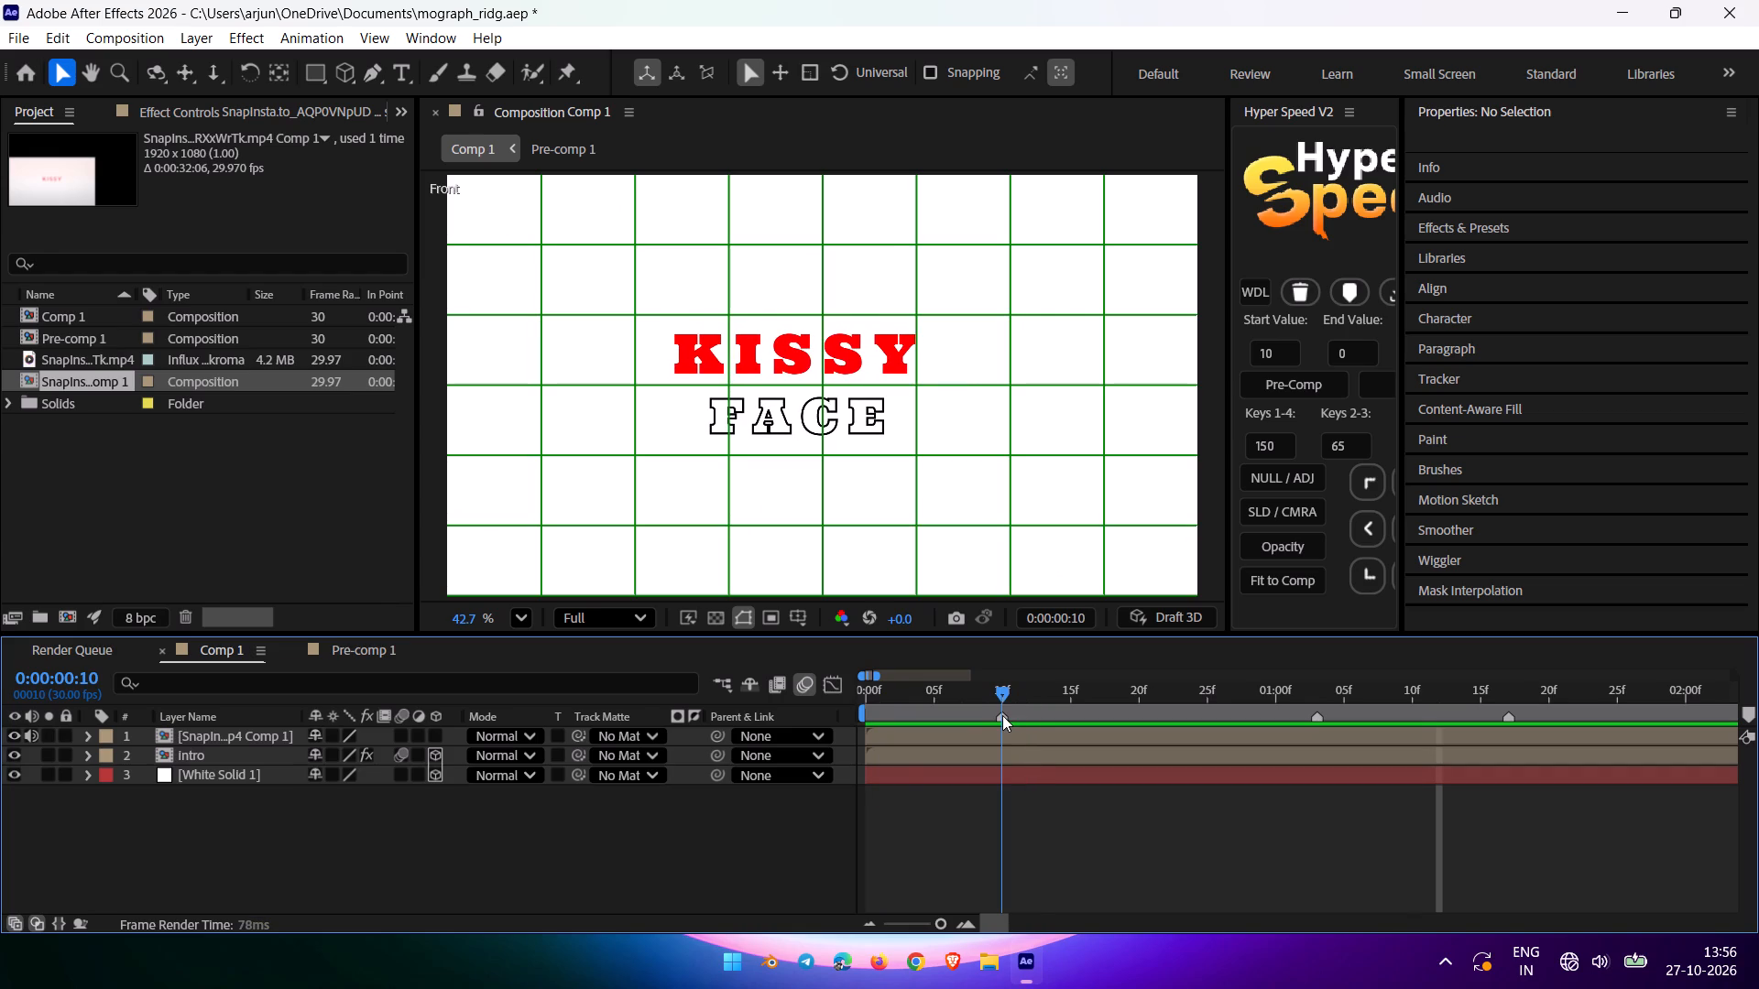
left_click_drag(1002, 715, 456, 831)
key("space")
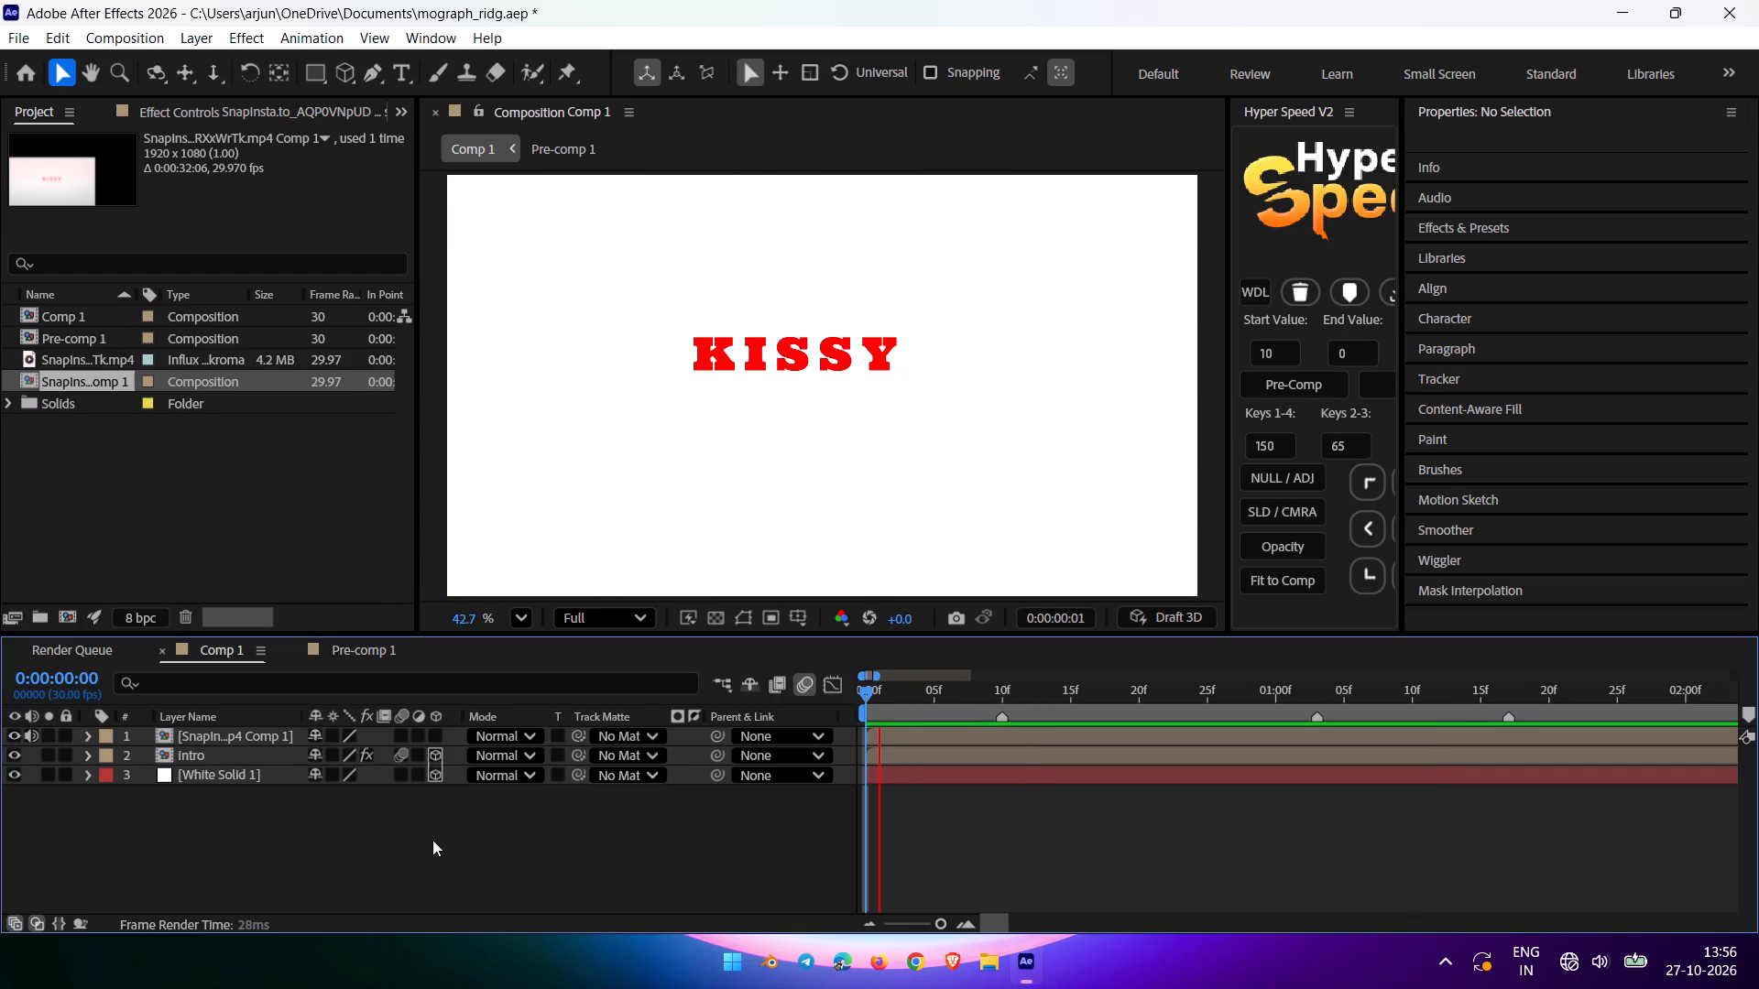
left_click_drag(907, 691, 705, 742)
key("space")
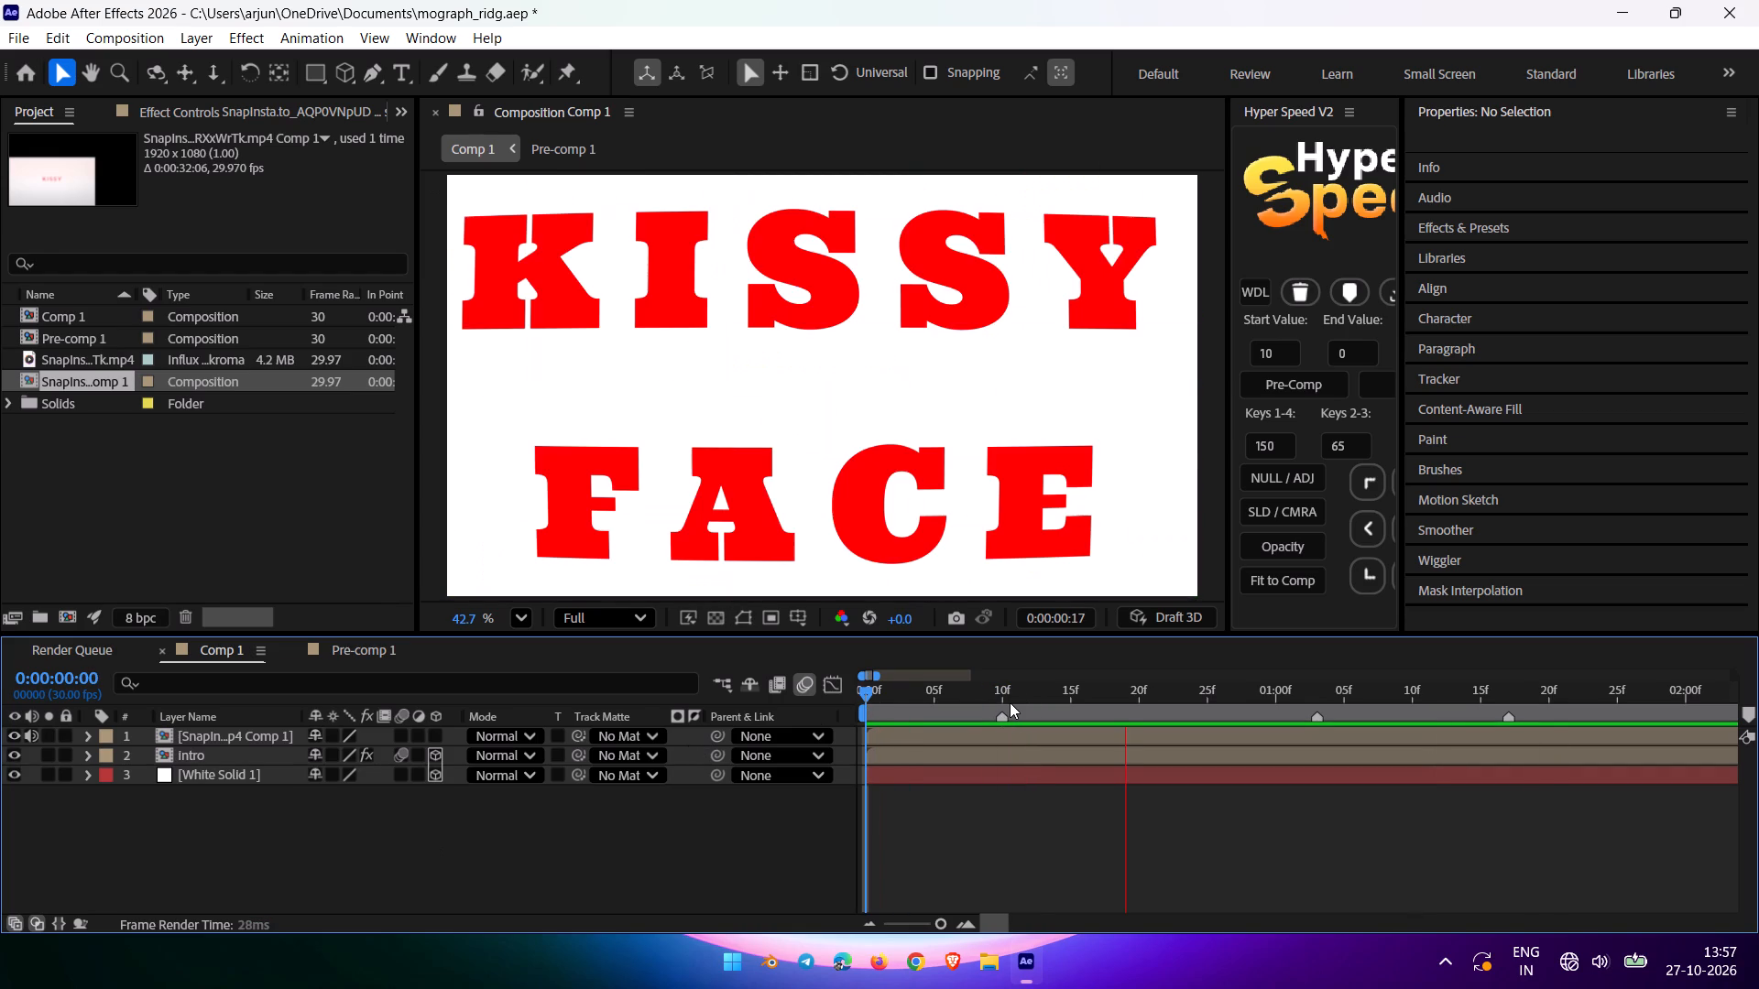
left_click_drag(973, 701, 618, 772)
key("space")
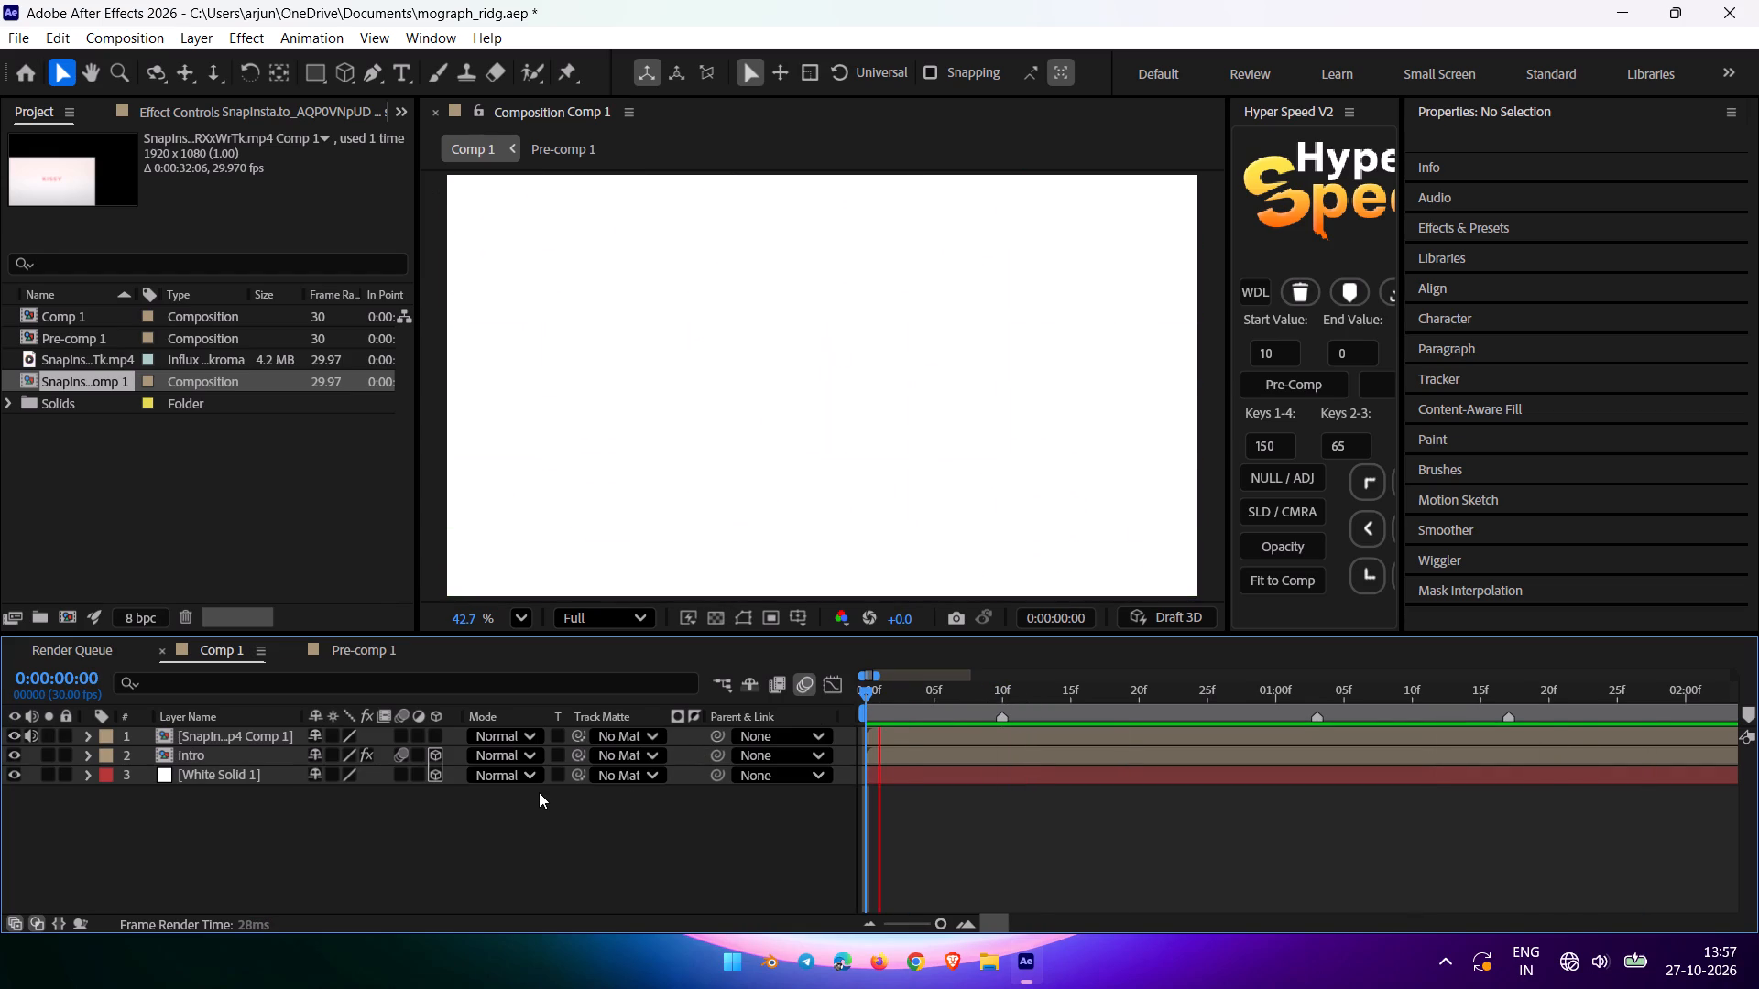
left_click_drag(979, 693, 535, 785)
key("space")
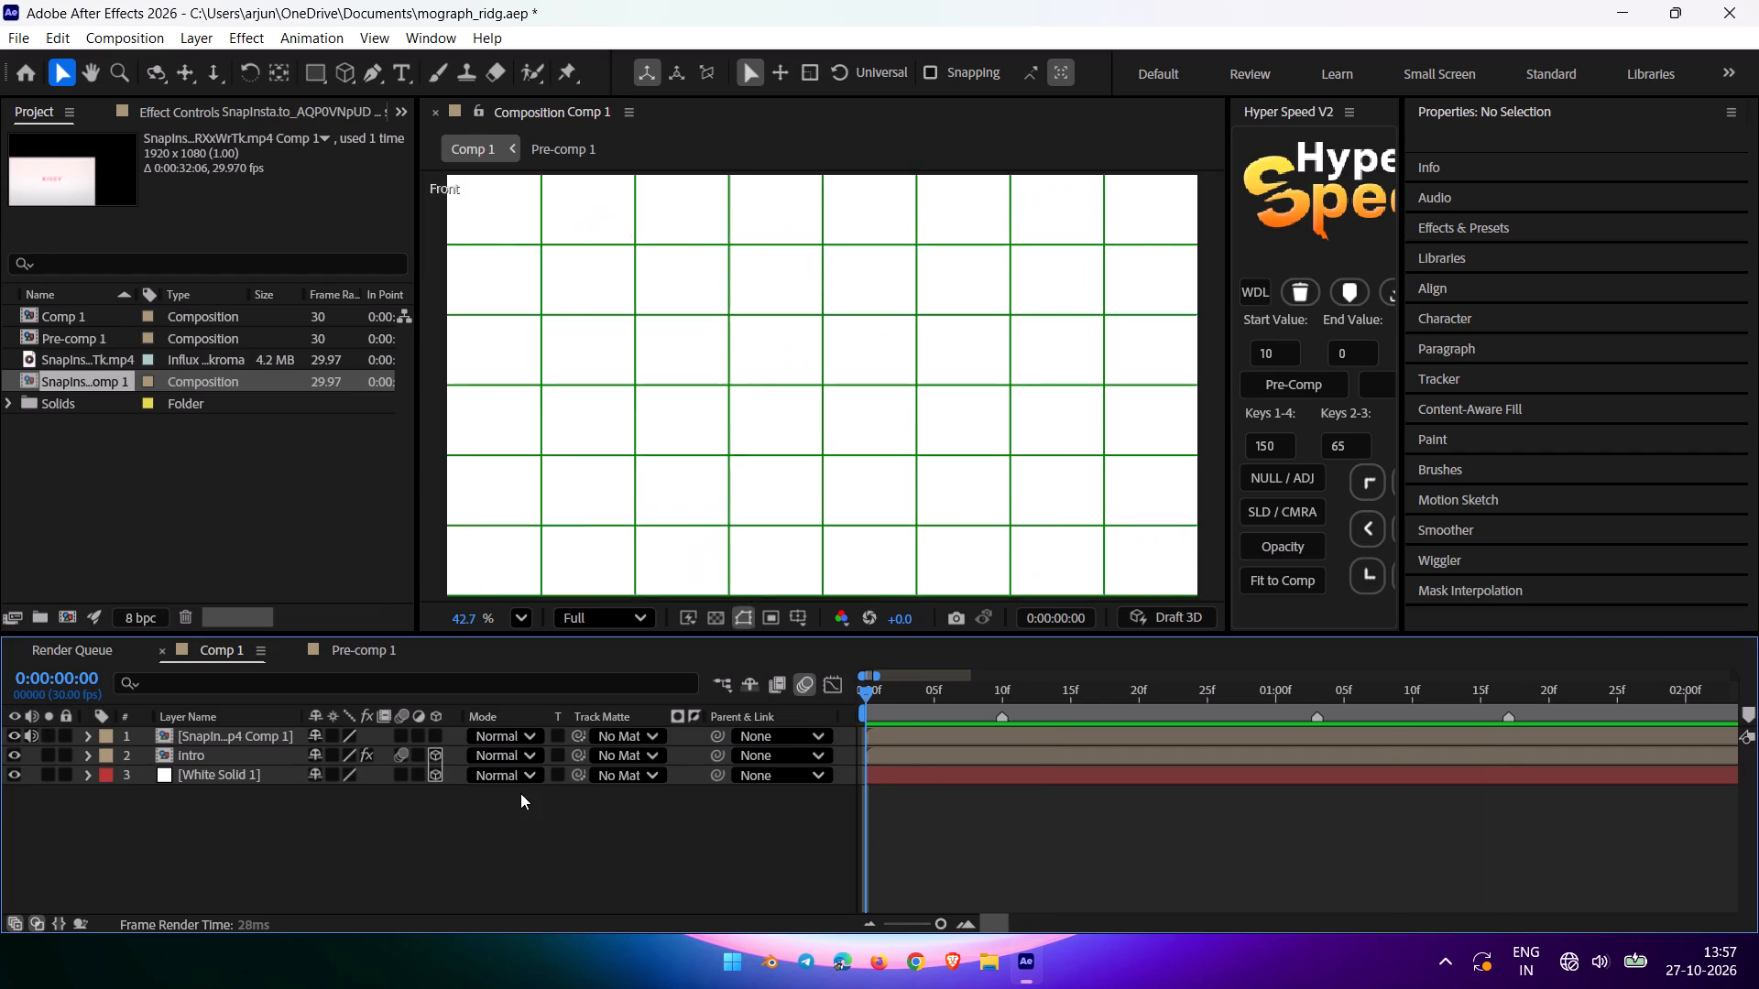
left_click_drag(1164, 690, 1167, 690)
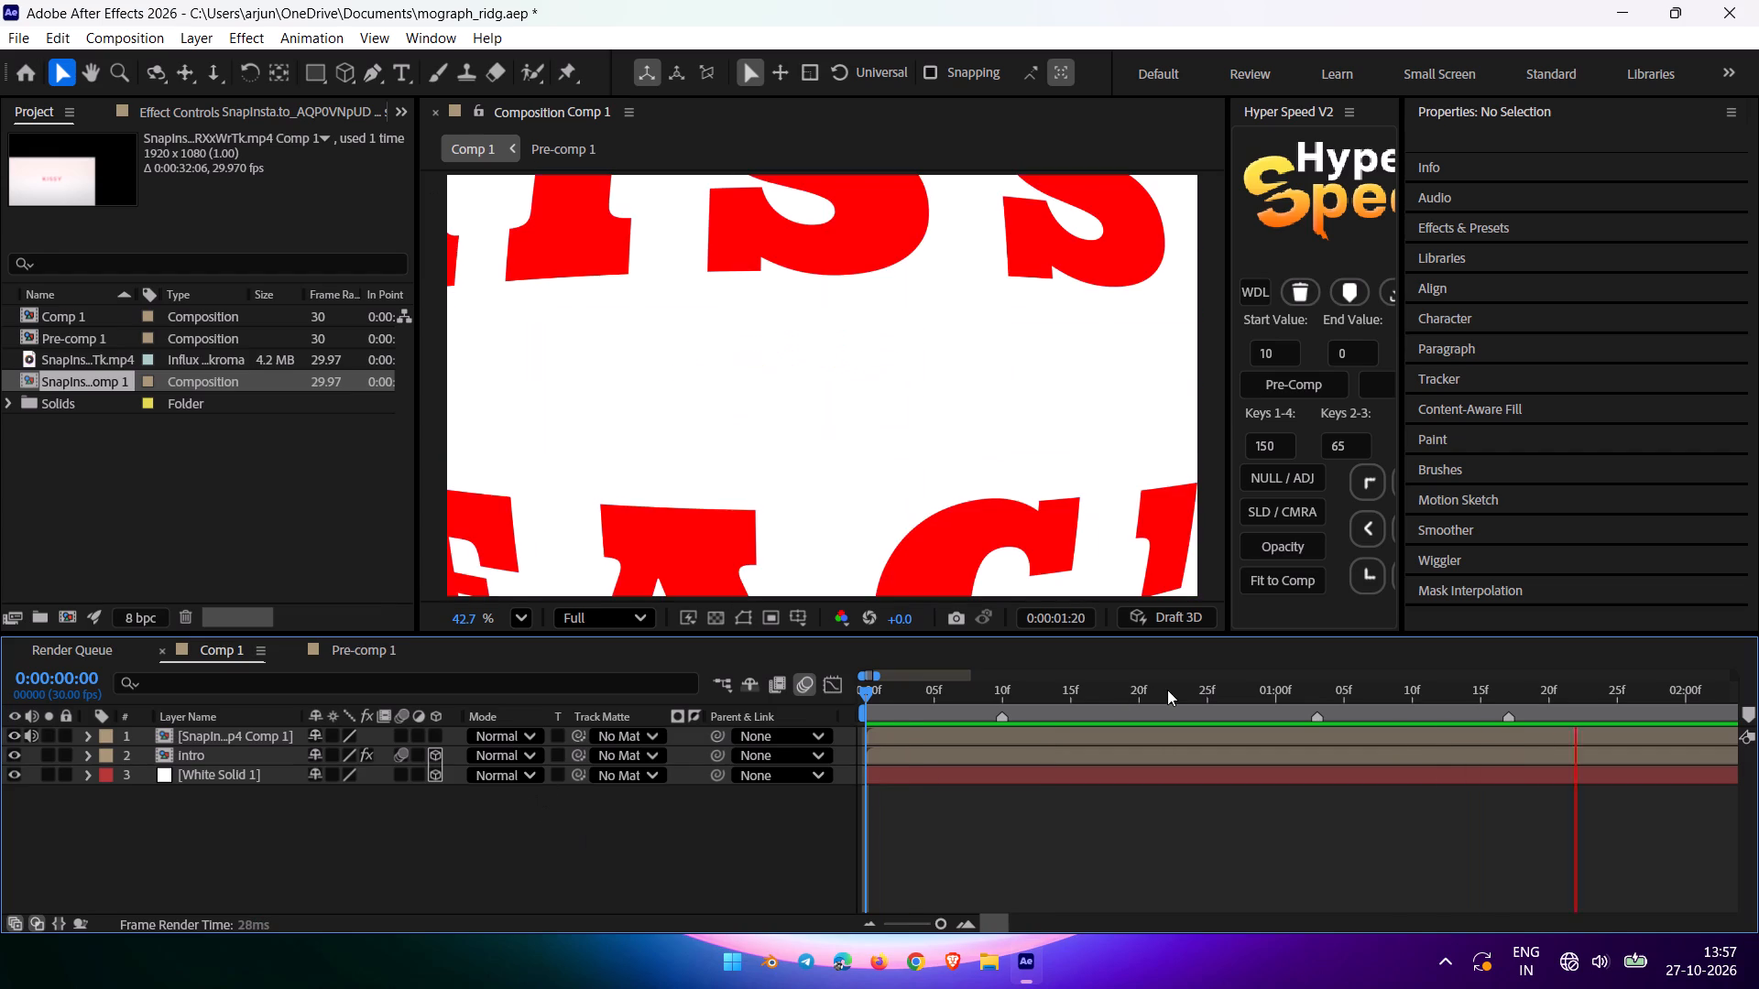
left_click_drag(1167, 690, 507, 802)
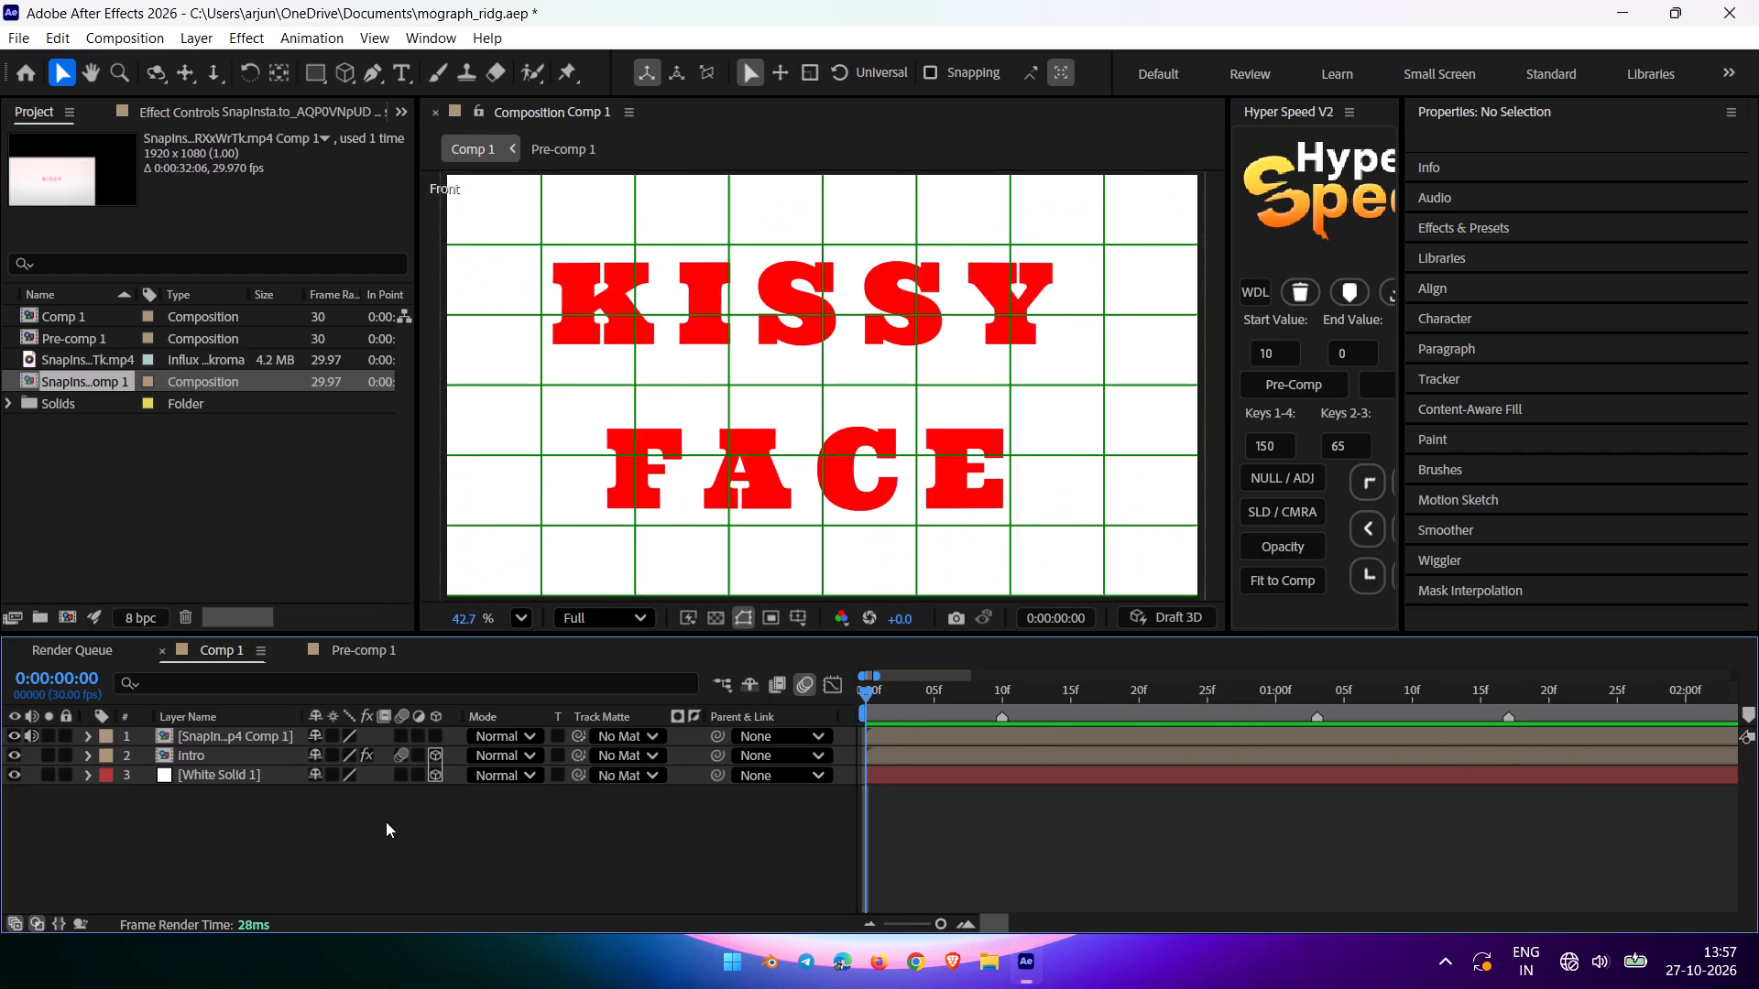
key("space")
key("space")
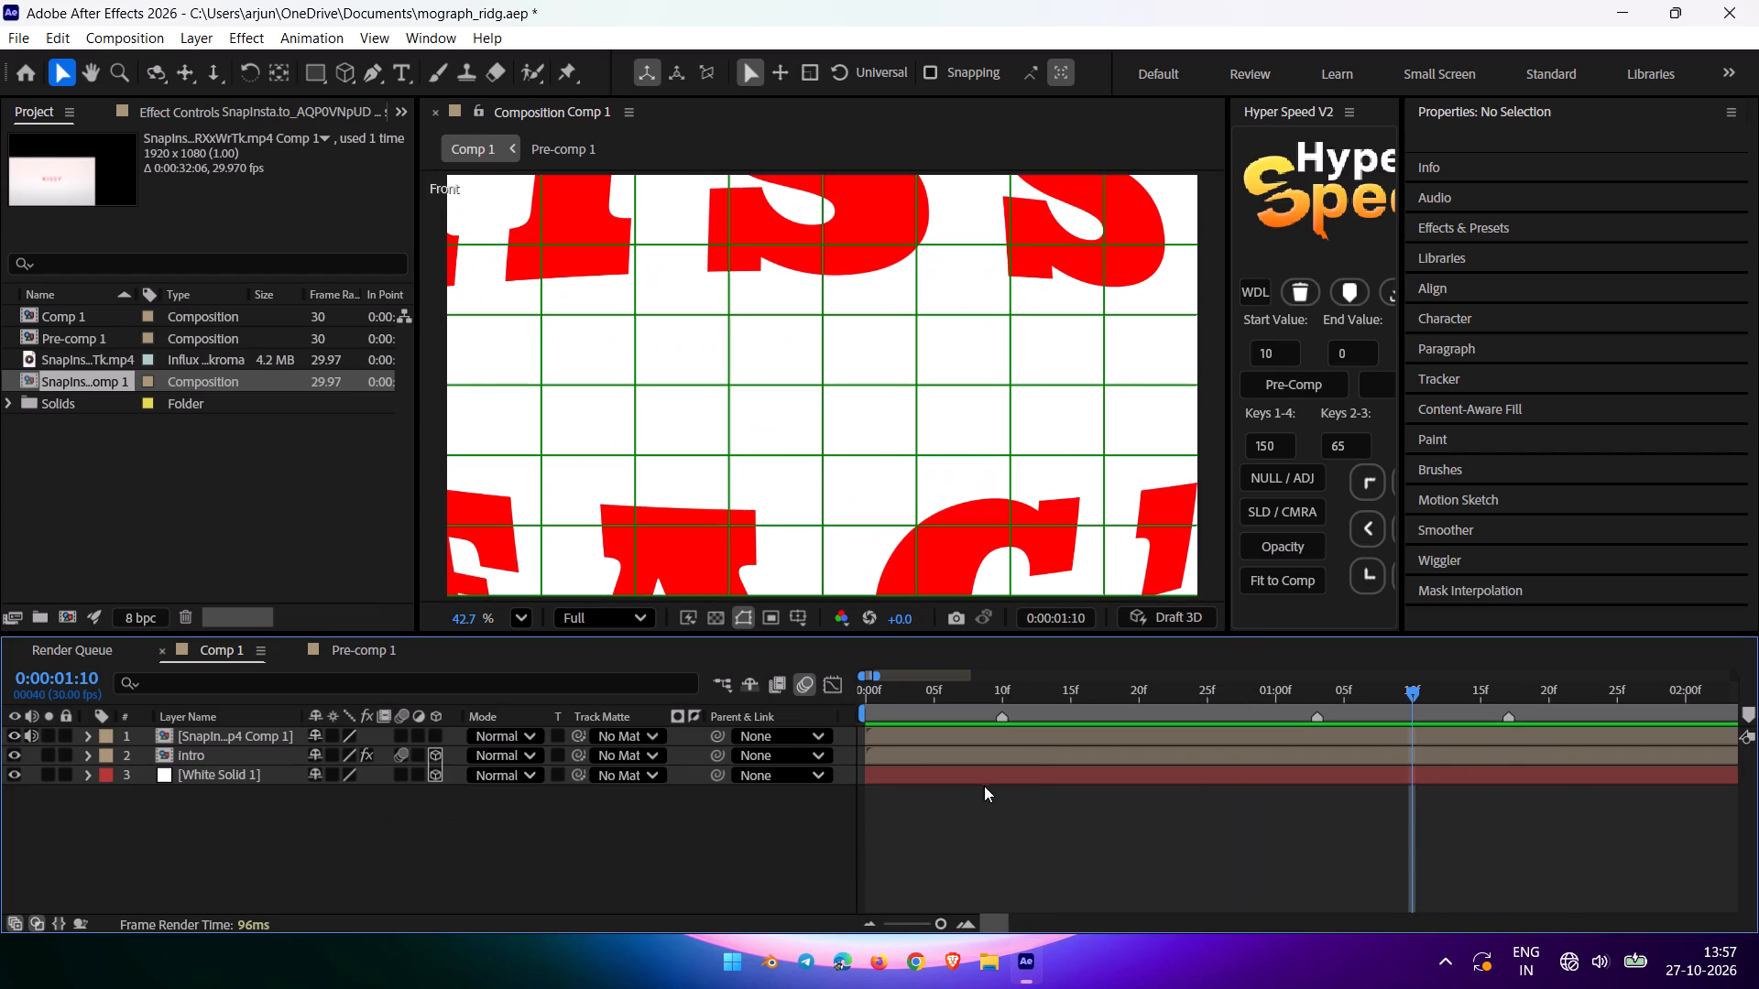
Add a Scale keyframe to the Intro layer at the 0:00:01:03 marker, with its keyframed properties and Optics Compensation settings shown.
left_click_drag(1117, 691, 1116, 697)
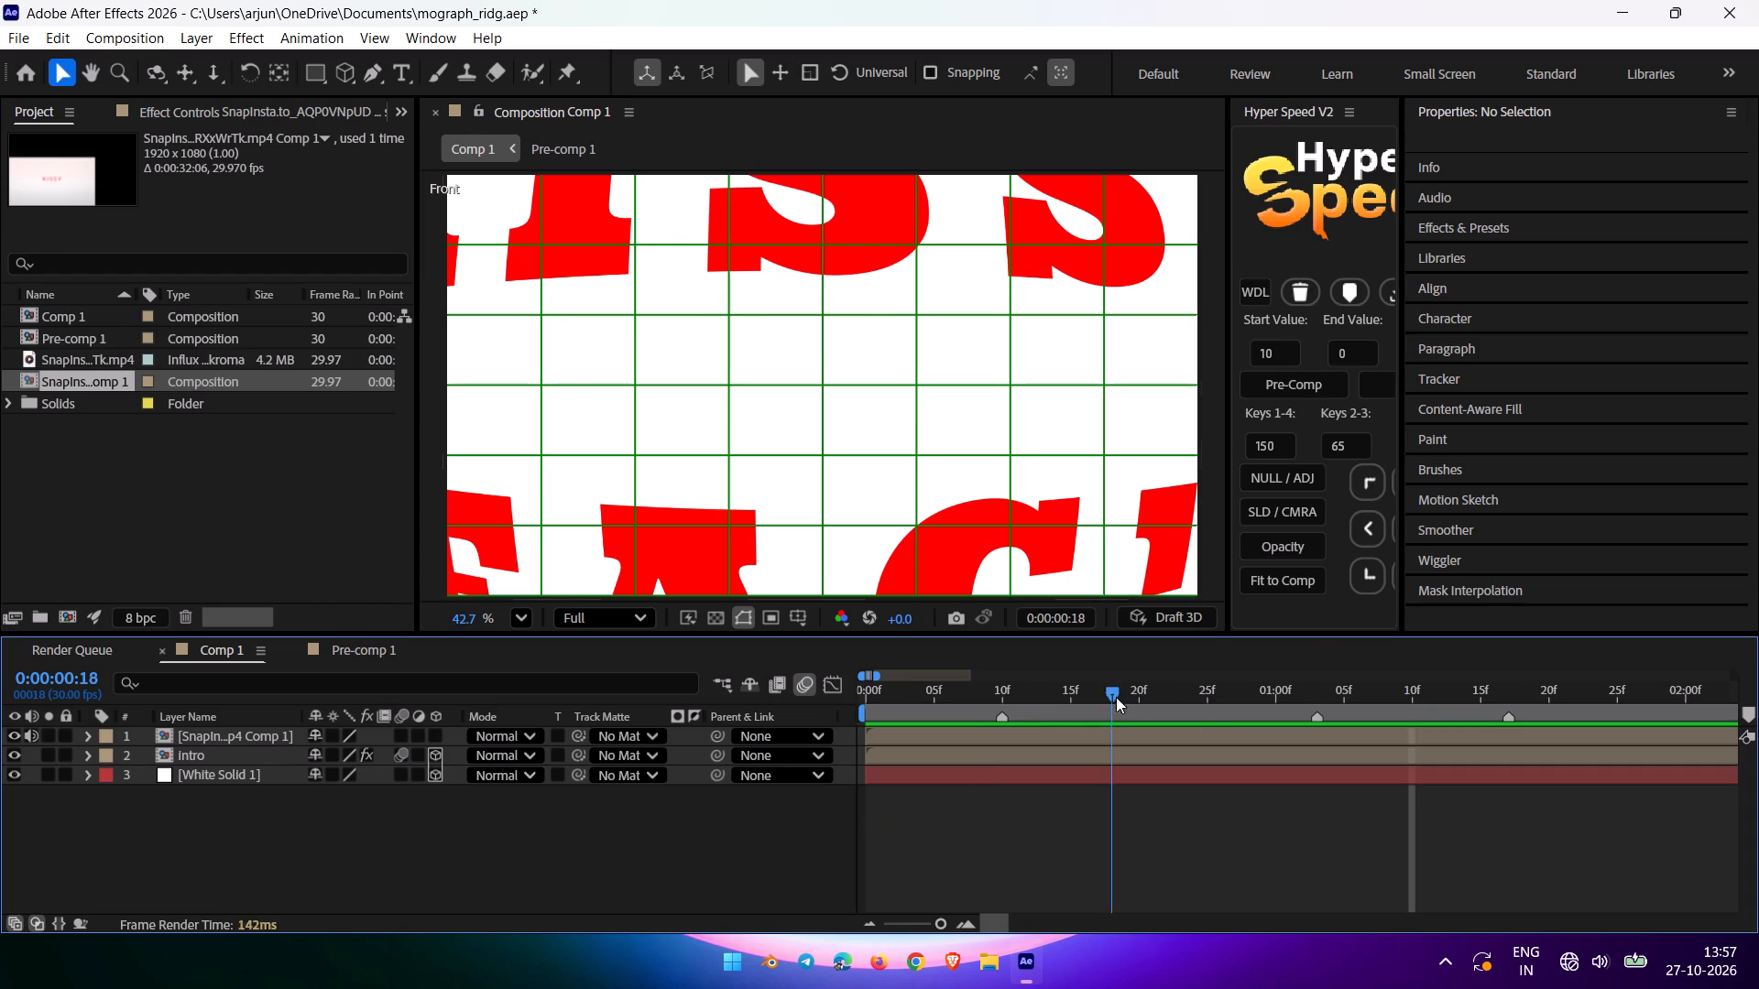
left_click_drag(1116, 697, 1314, 718)
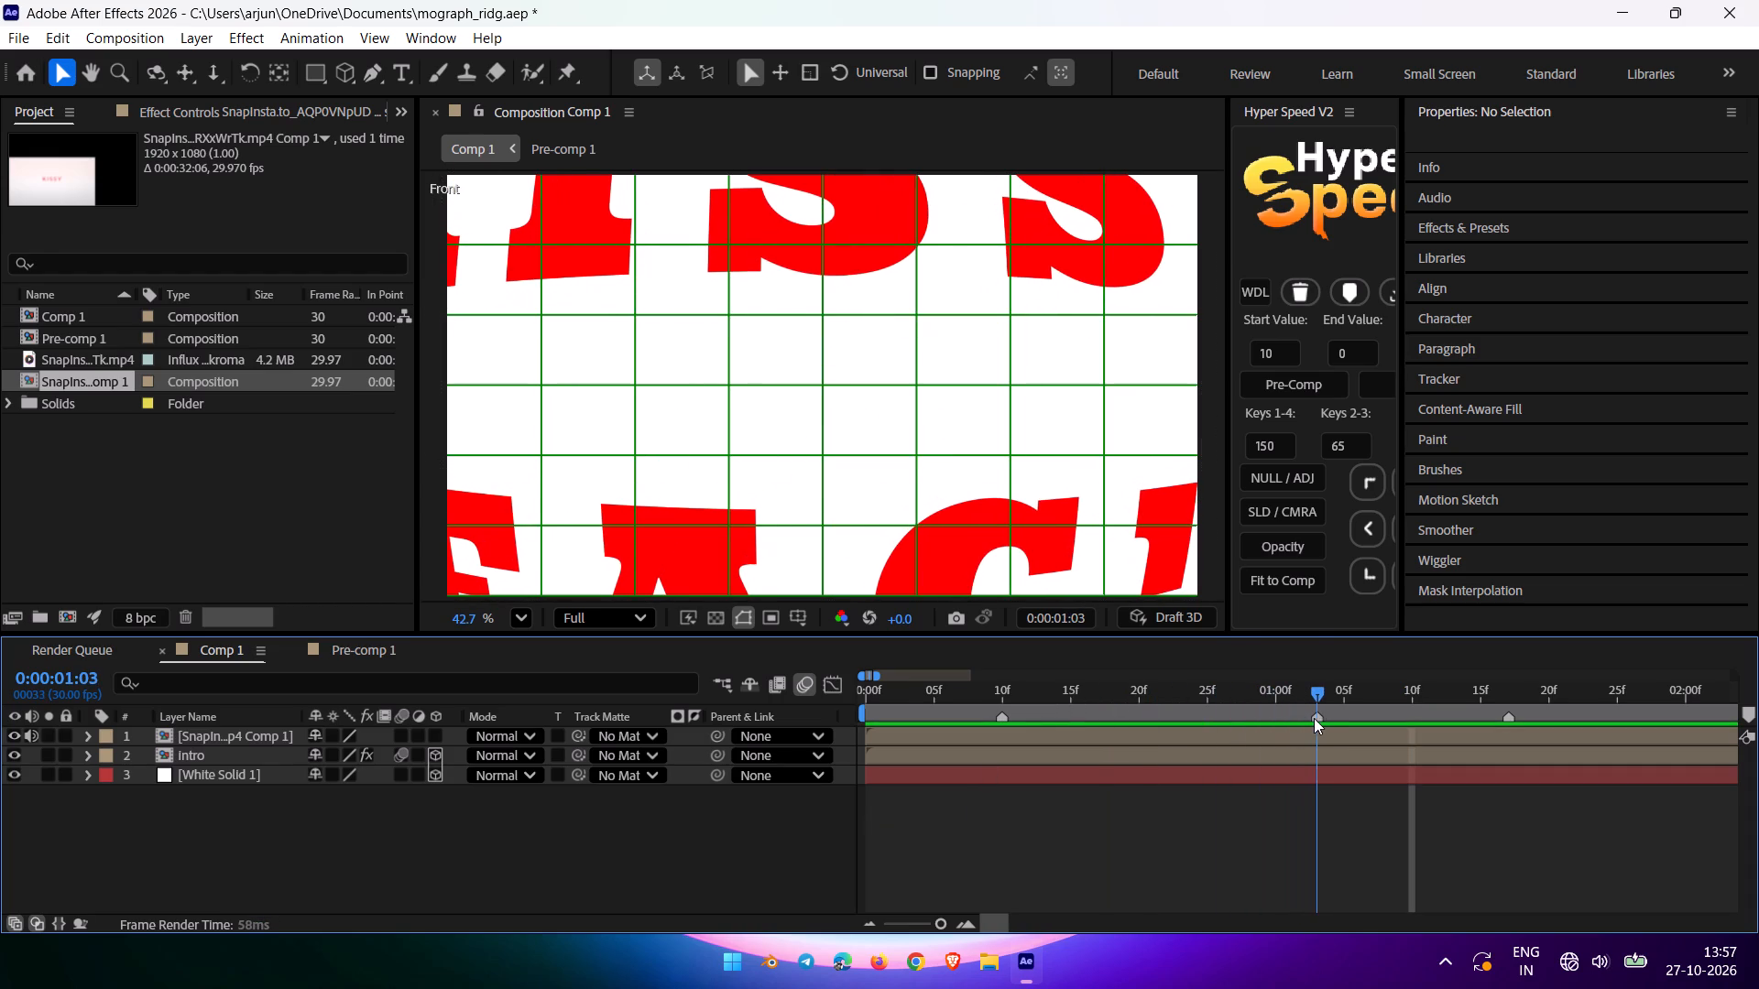
left_click_drag(1314, 718, 1317, 730)
left_click(599, 843)
left_click(258, 734)
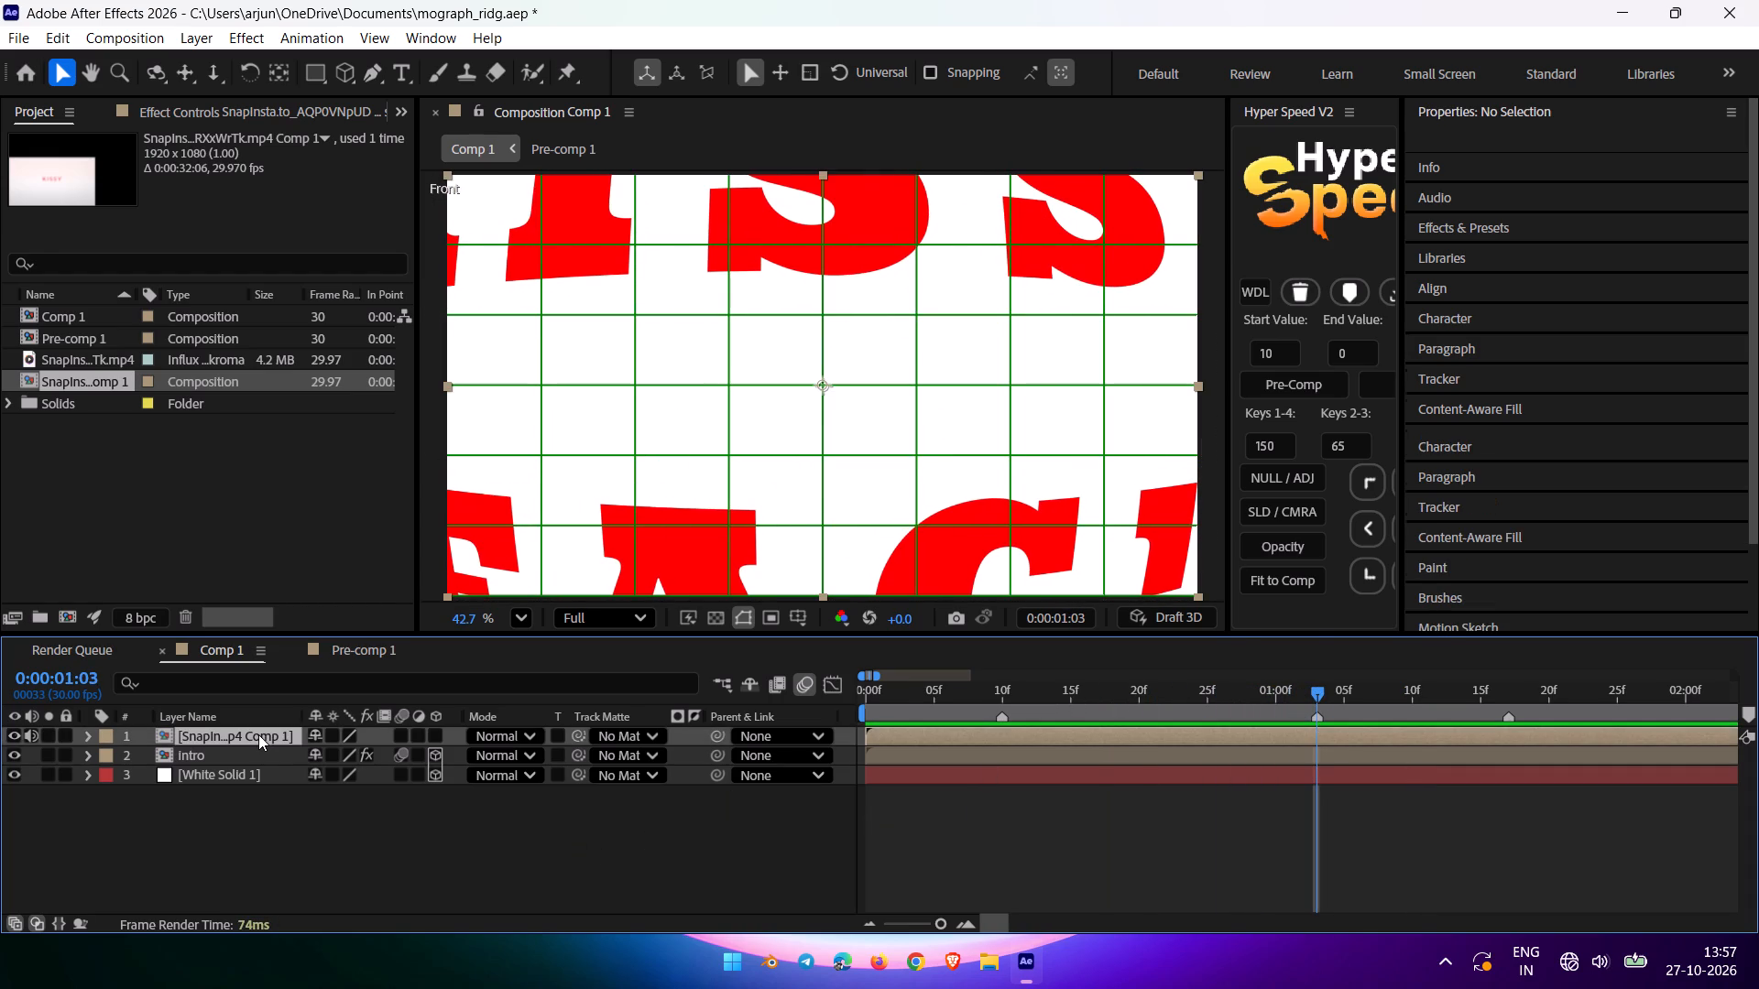
left_click(222, 760)
key("u")
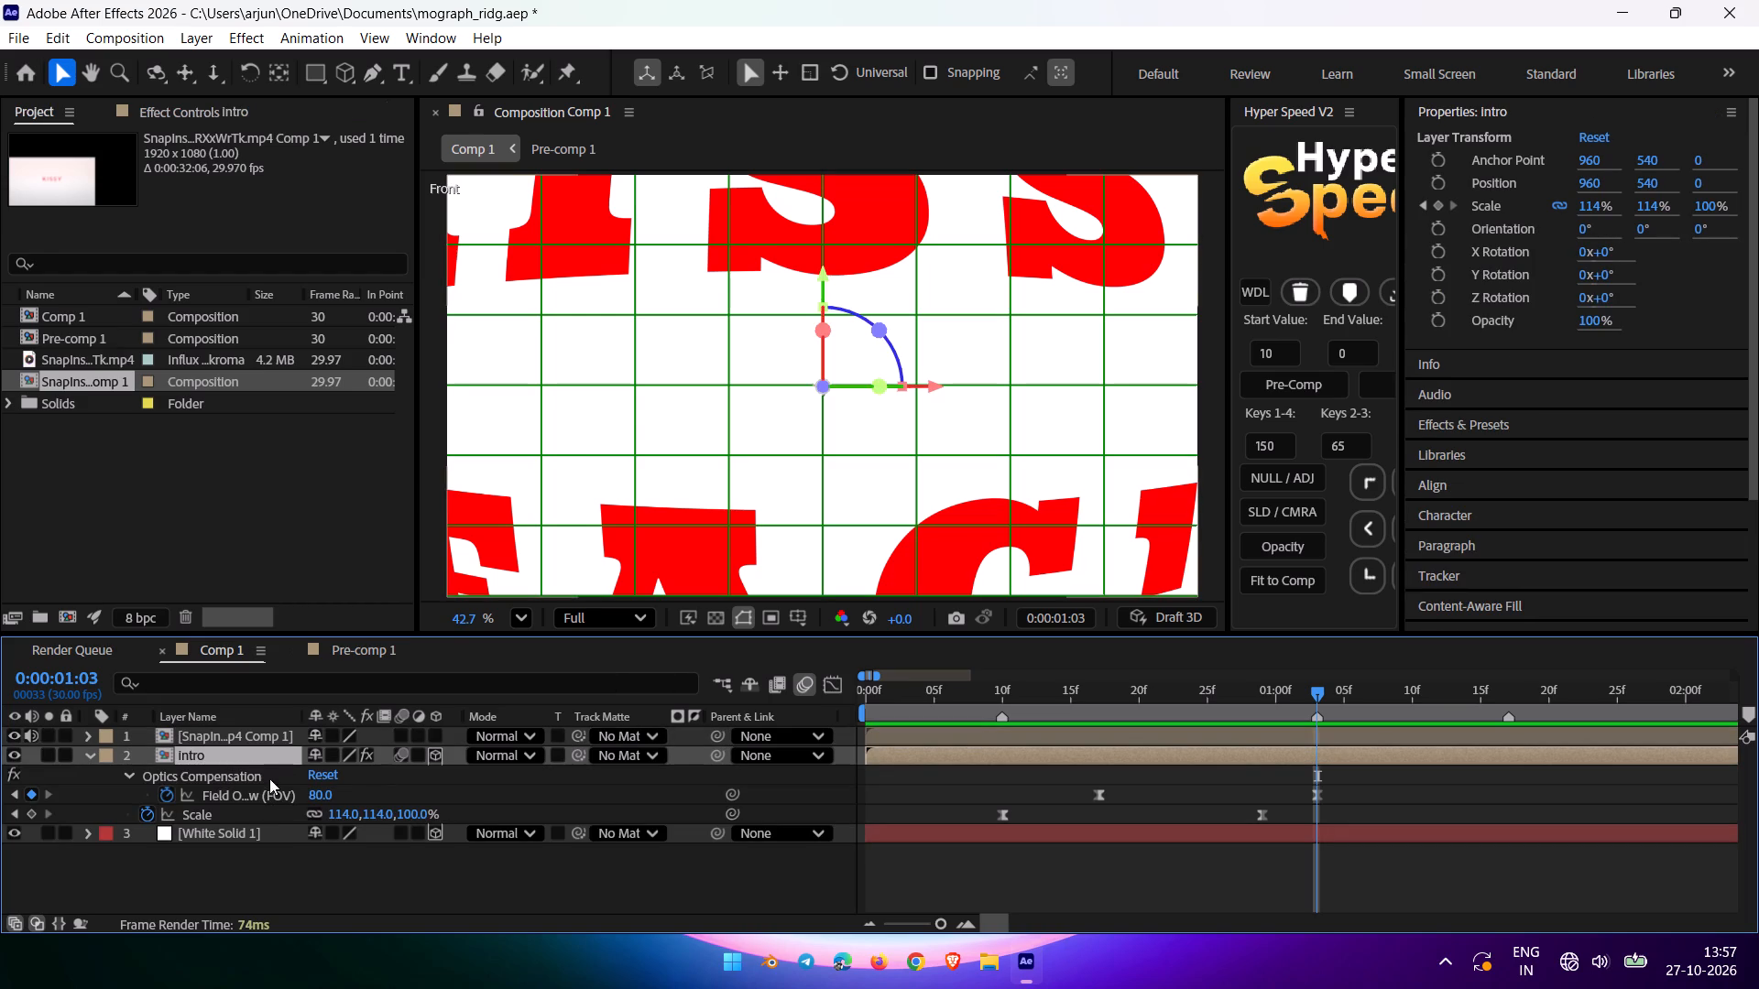
left_click(190, 120)
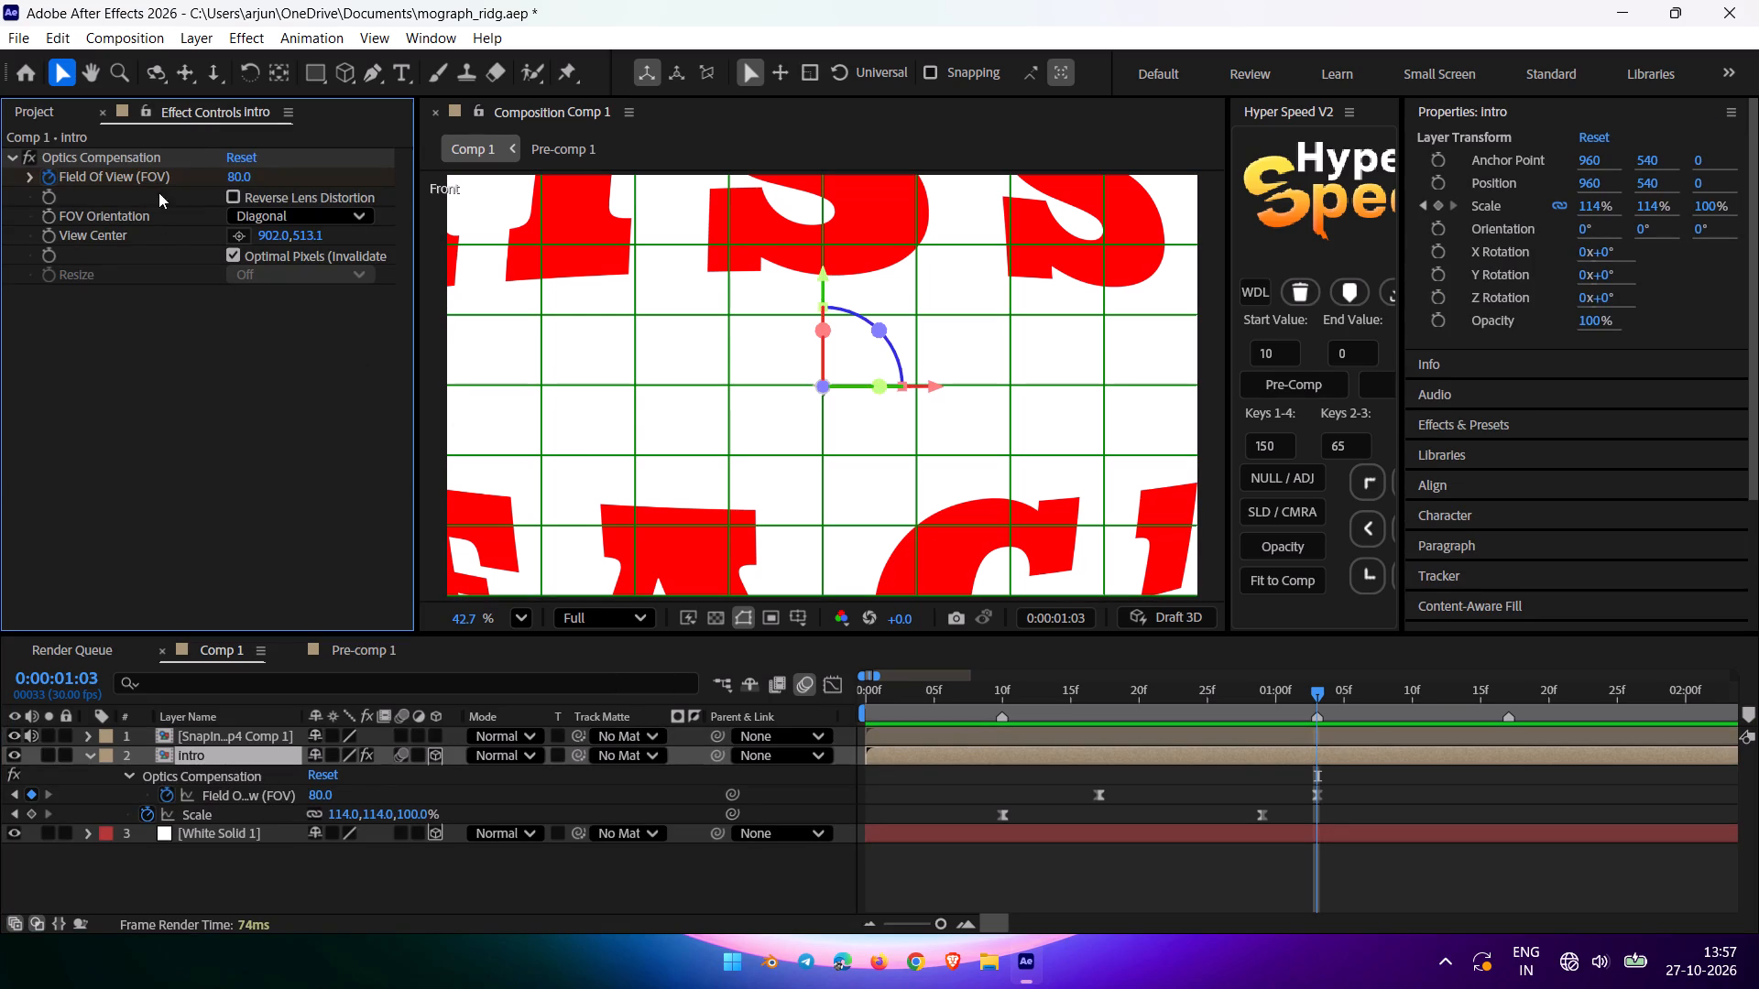
left_click(34, 815)
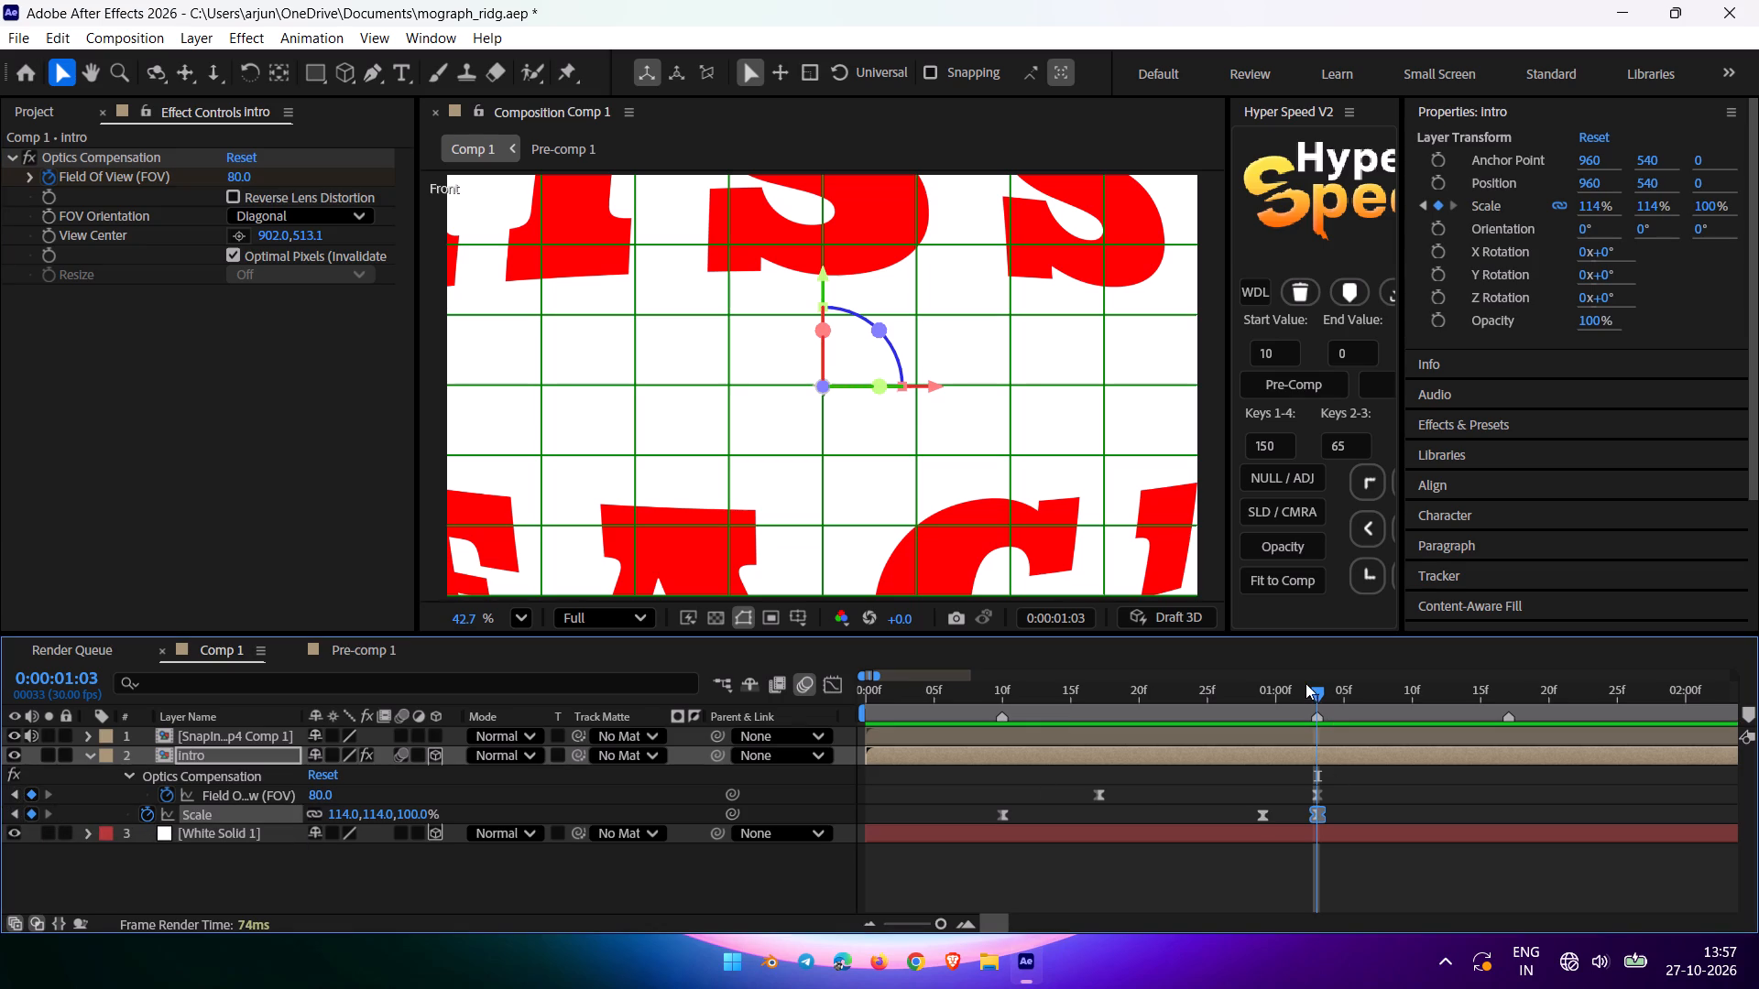
At 0:00:01:11, set the Intro layer's Scale to 103, 103, 90.4%.
left_click_drag(1321, 690, 1426, 702)
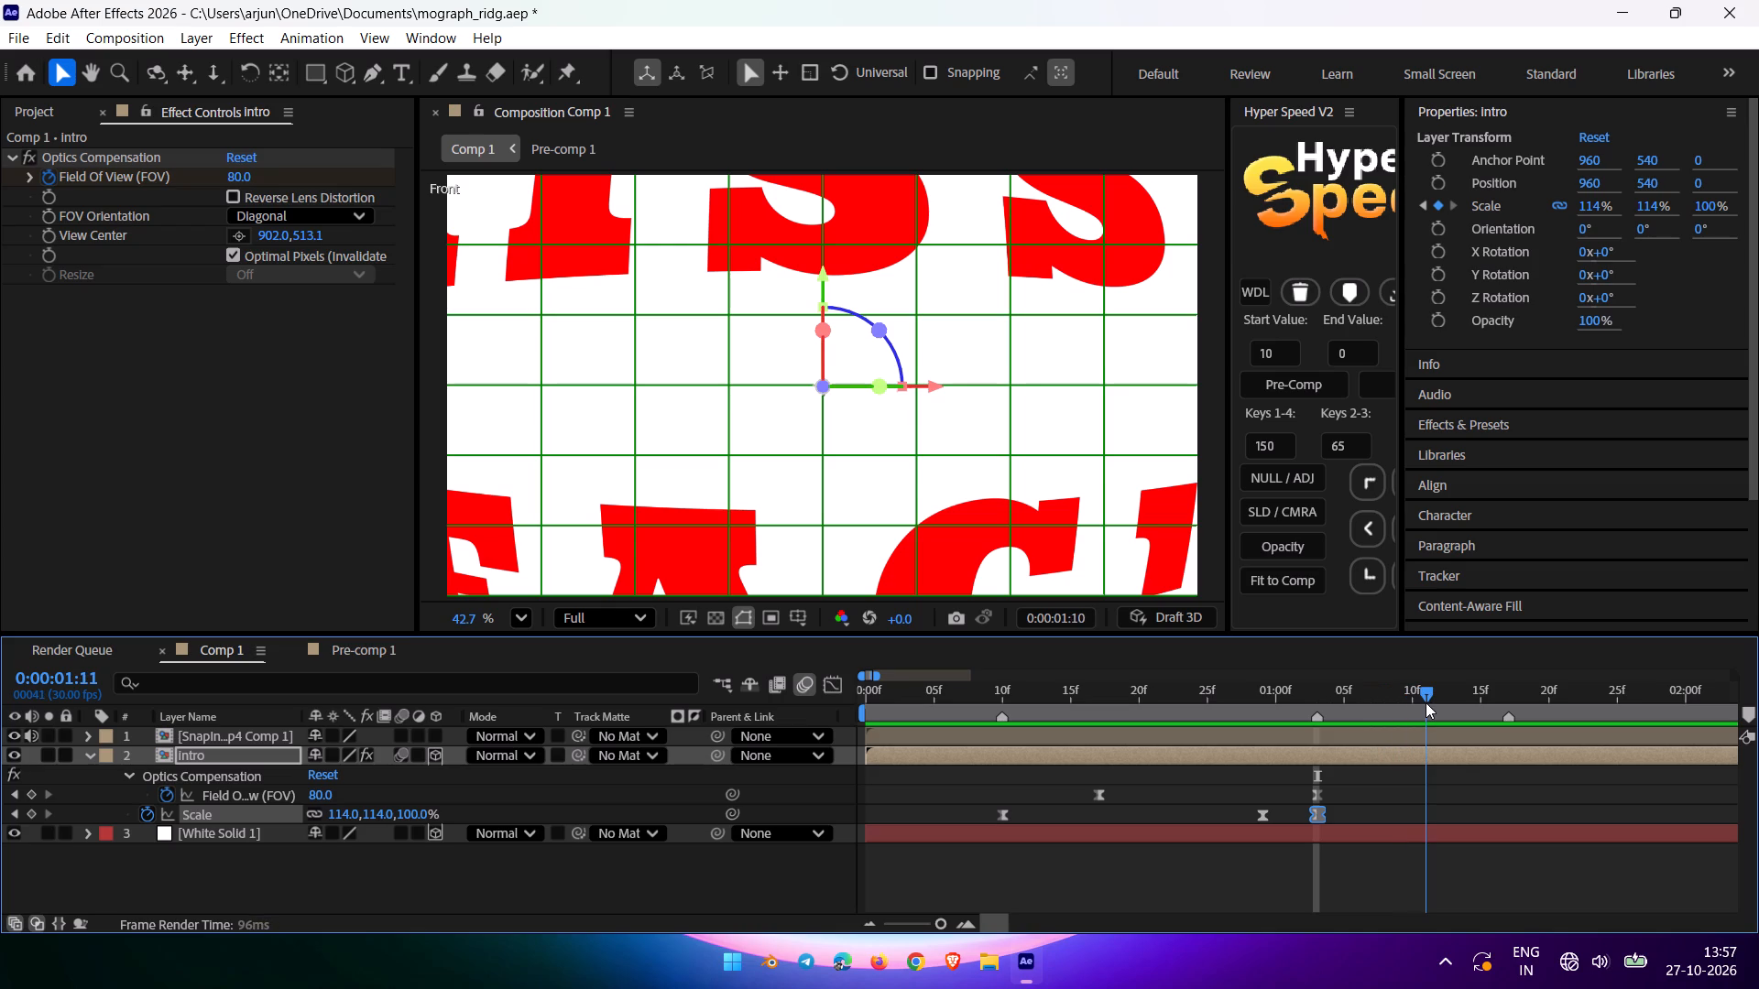
left_click_drag(1426, 702, 1428, 703)
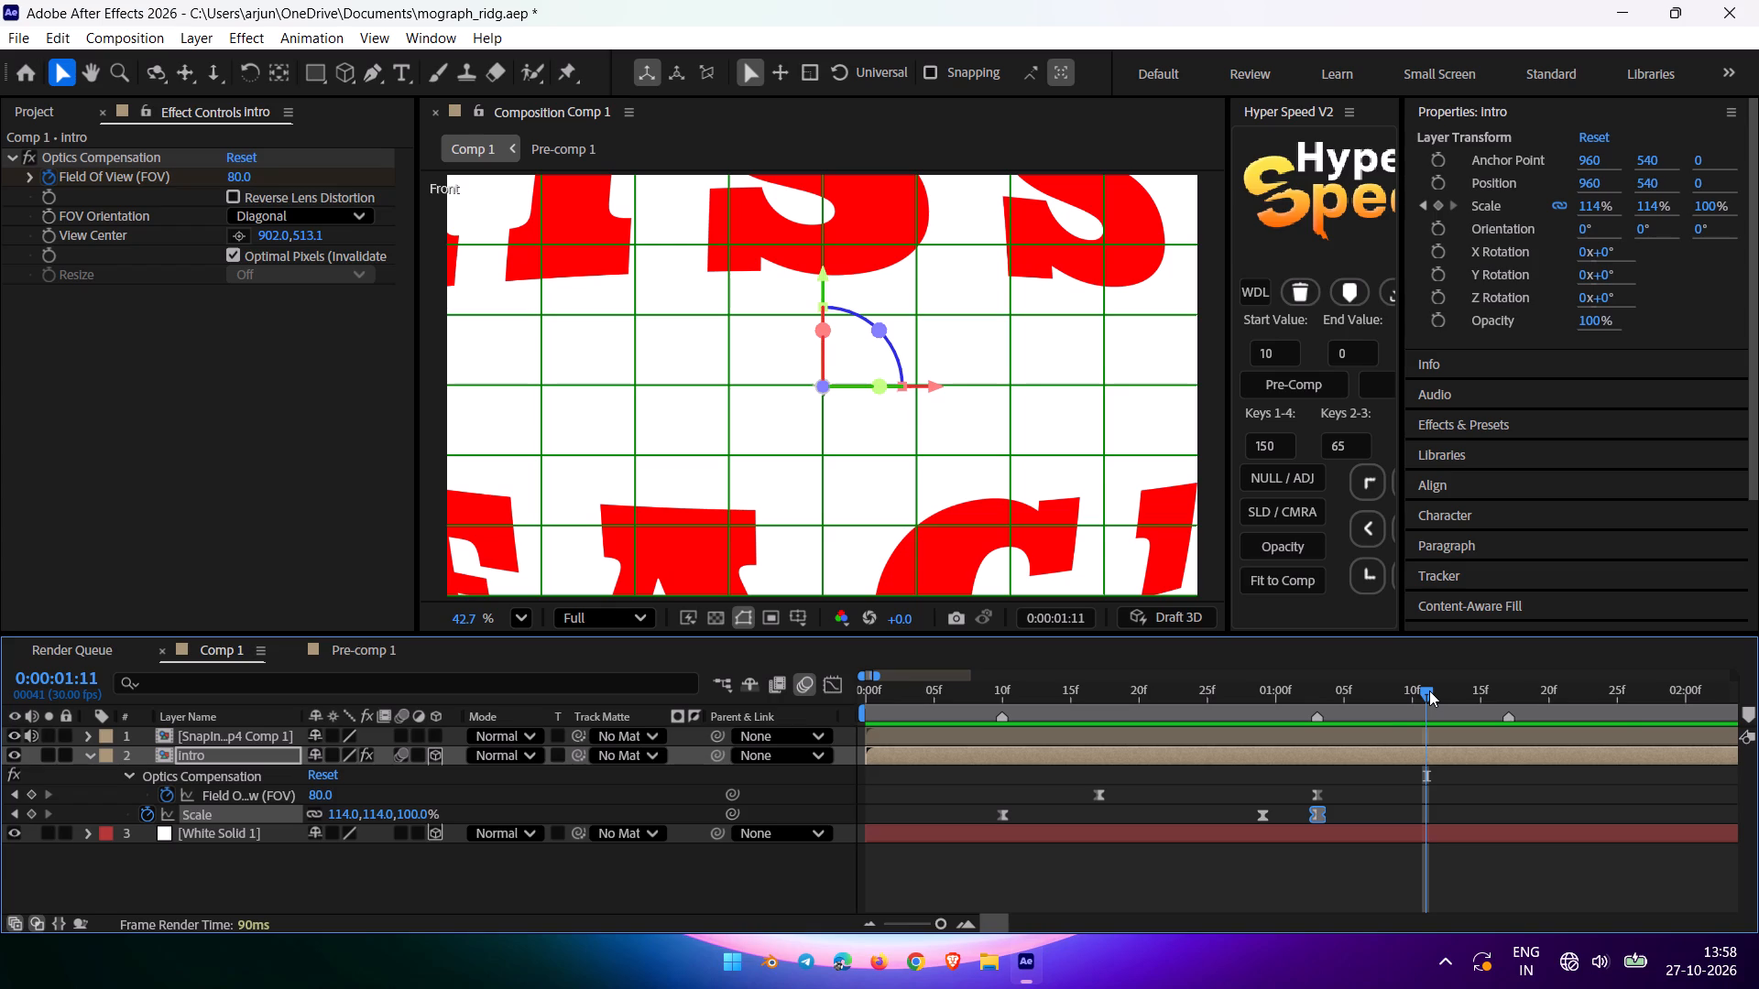
left_click_drag(1429, 690, 1431, 697)
left_click_drag(1431, 697, 1436, 700)
left_click_drag(347, 815, 329, 820)
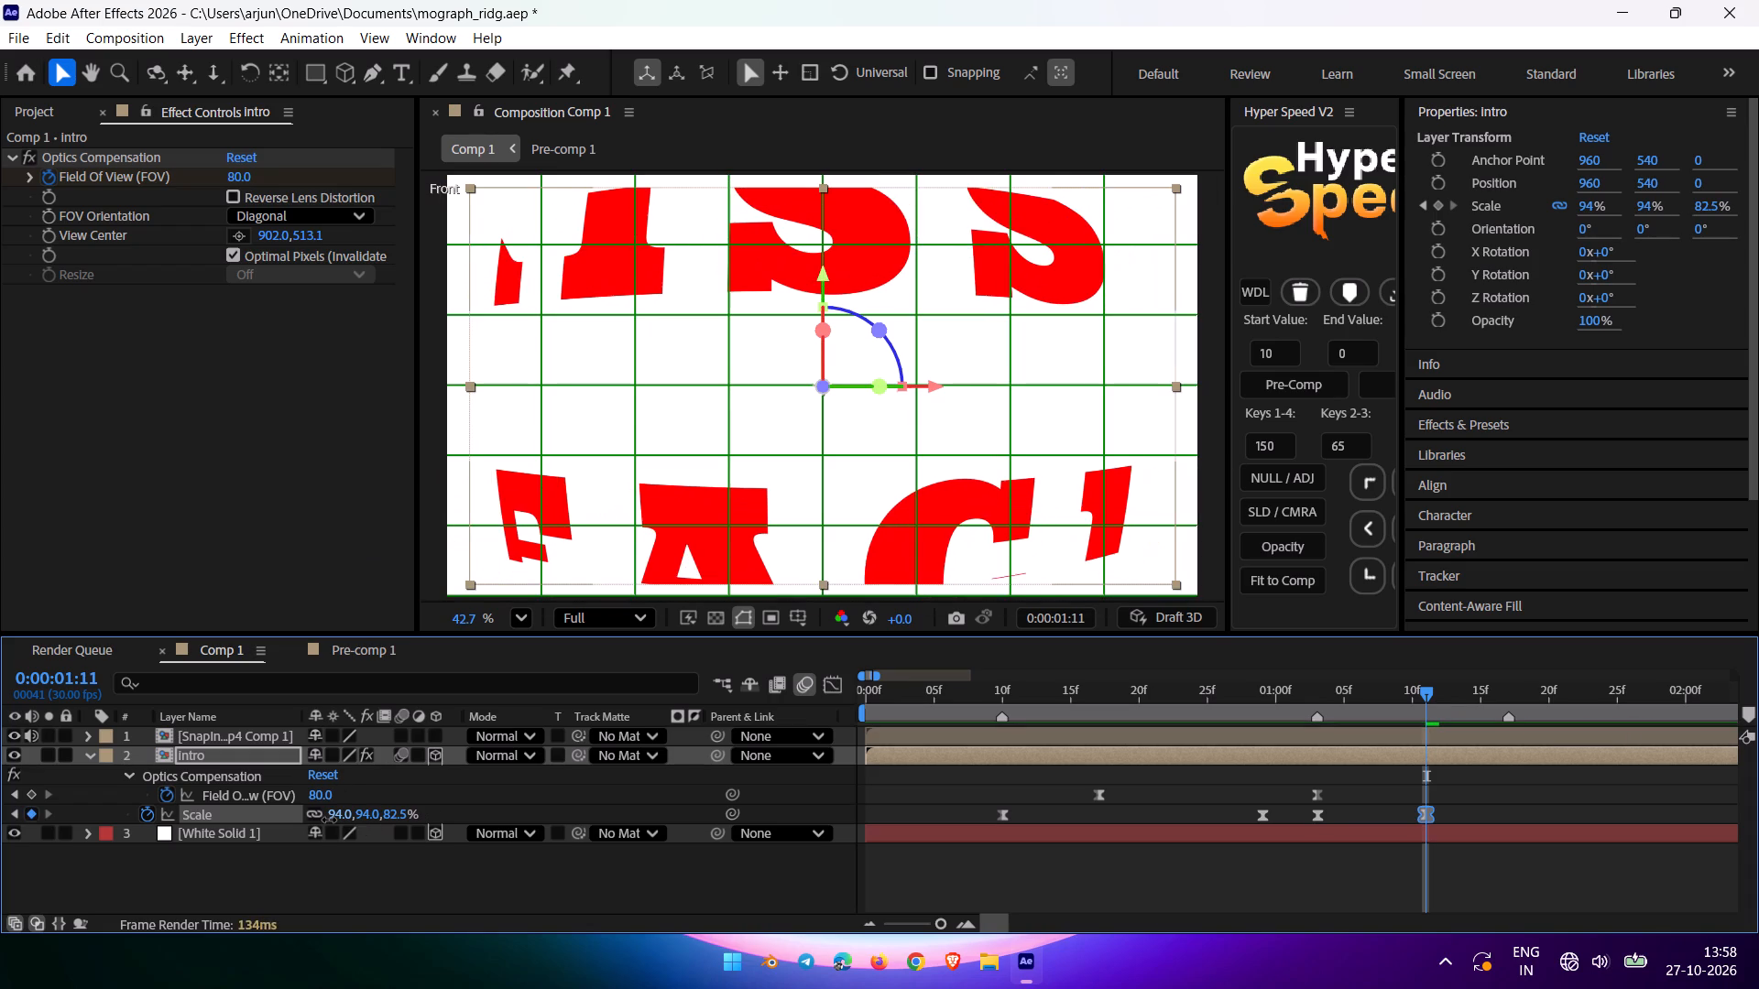
left_click_drag(329, 820, 339, 821)
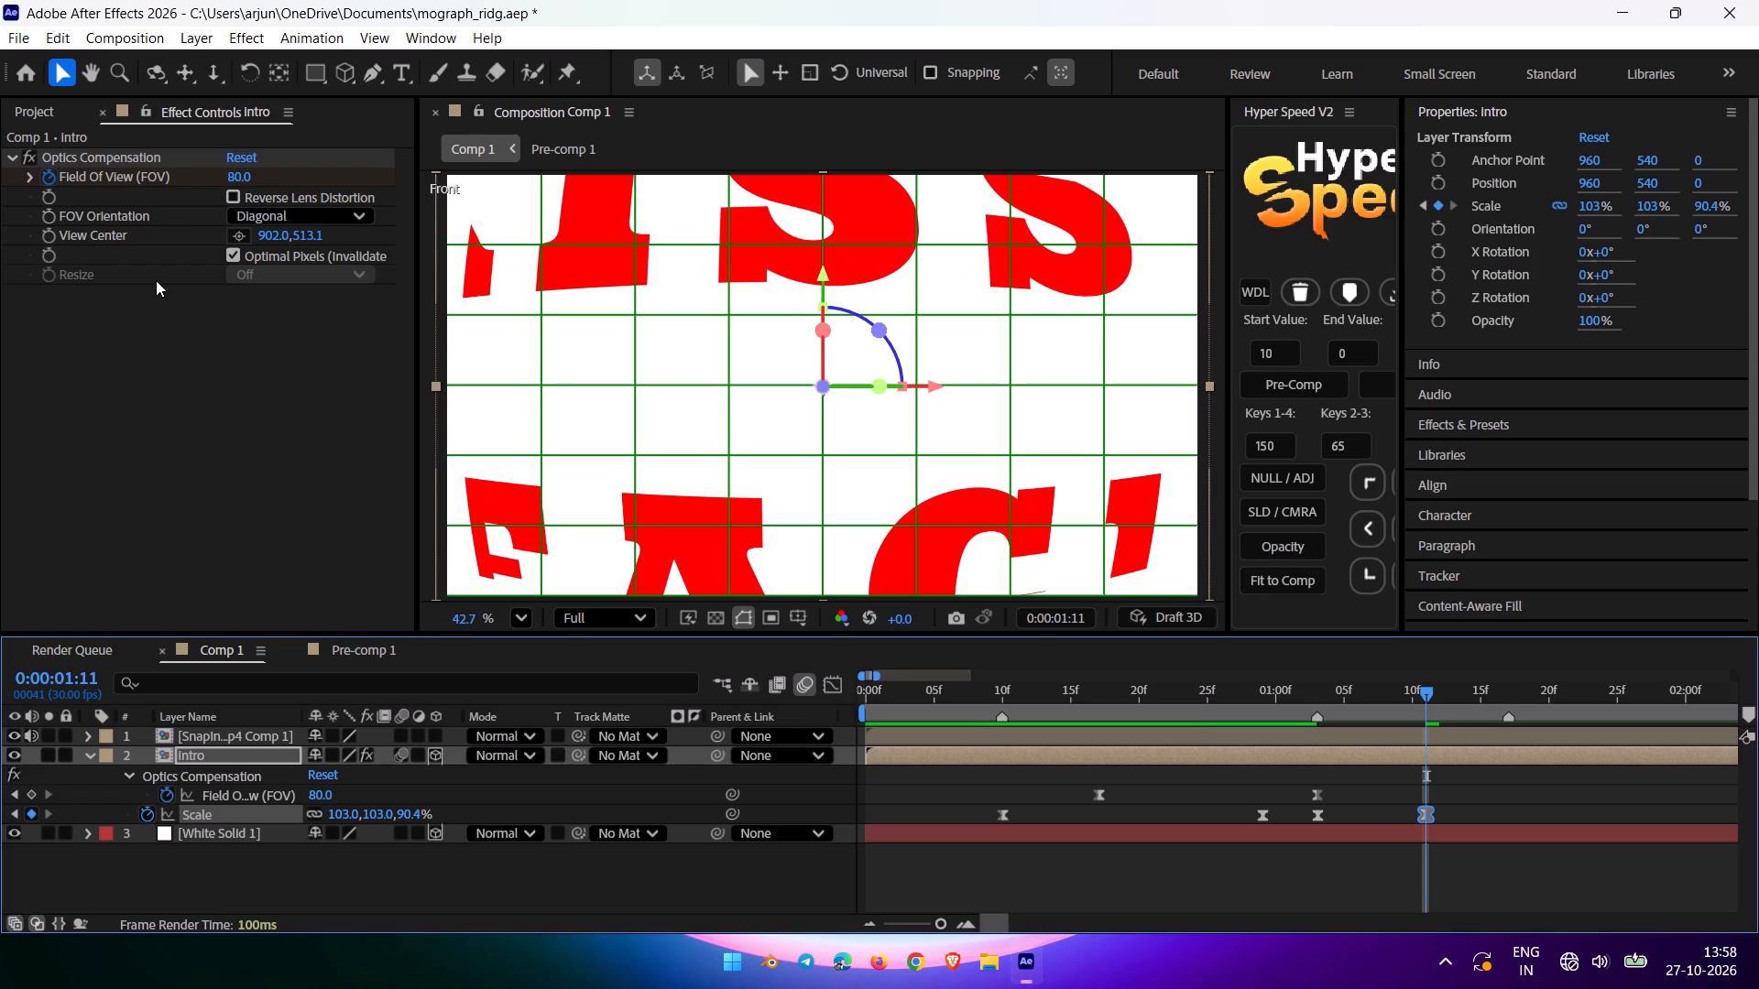
At 0:00:01:11, lower the Intro layer's Optics Compensation Field Of View, entering -30 as the final value.
left_click_drag(235, 178, 209, 175)
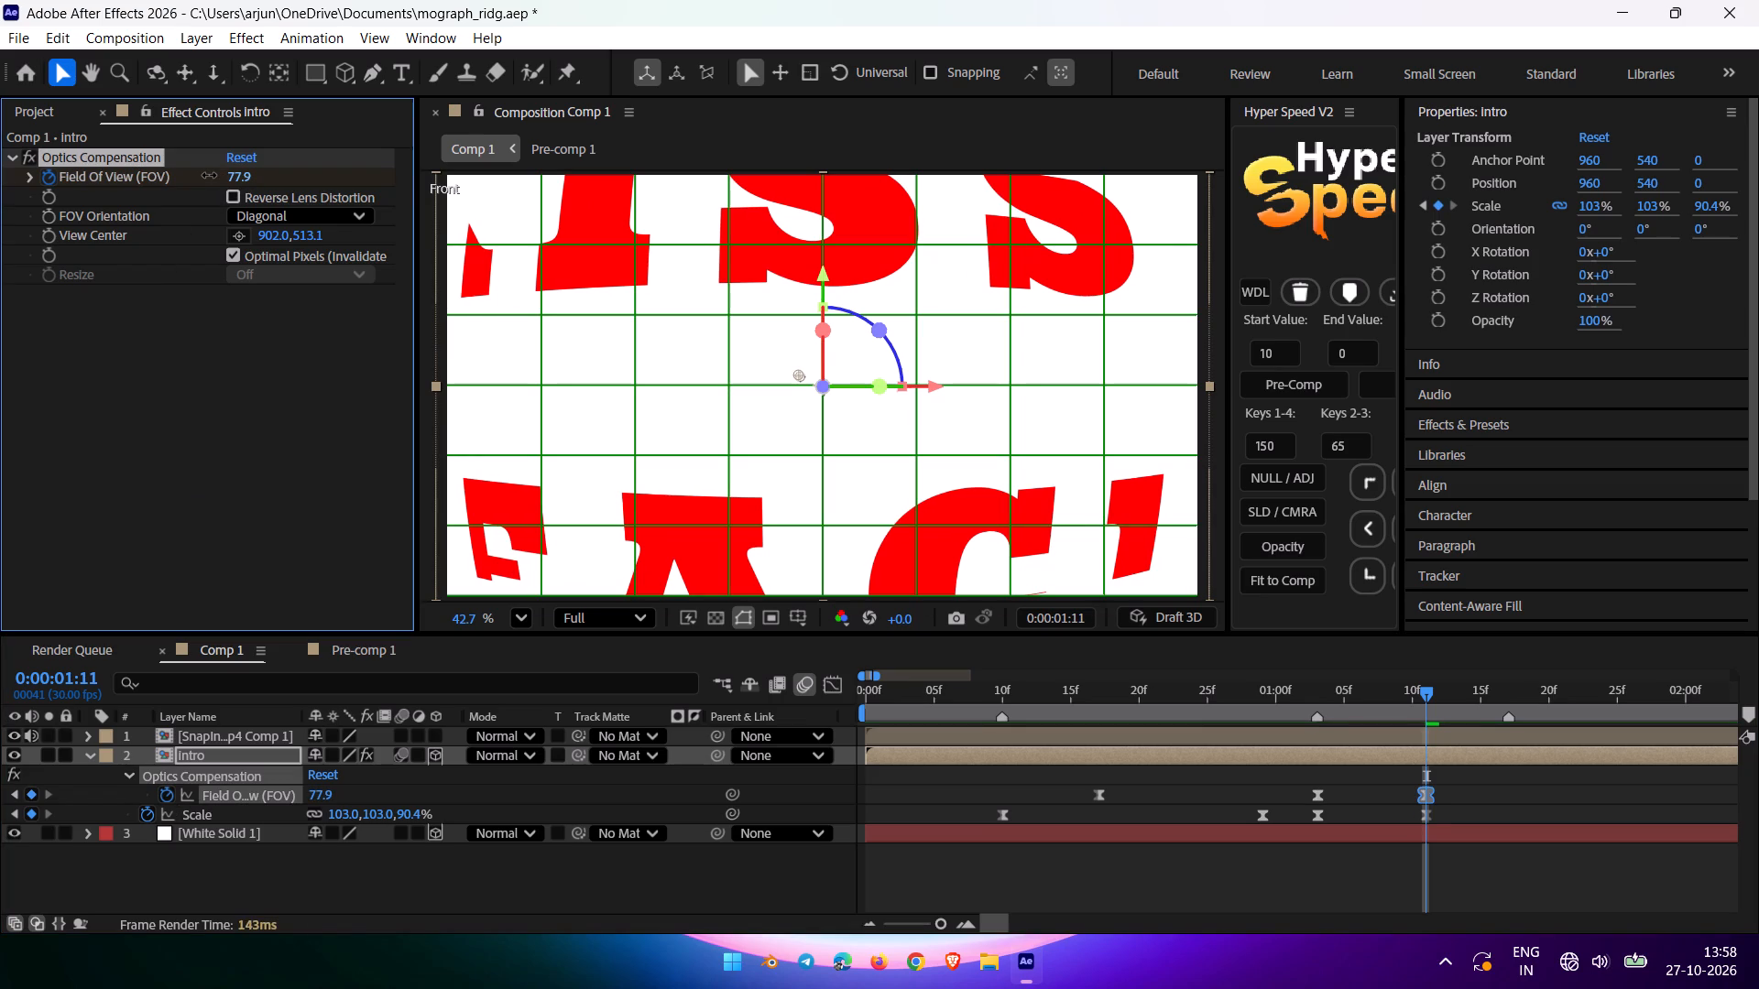
left_click_drag(209, 175, 0, 162)
left_click_drag(246, 172, 0, 217)
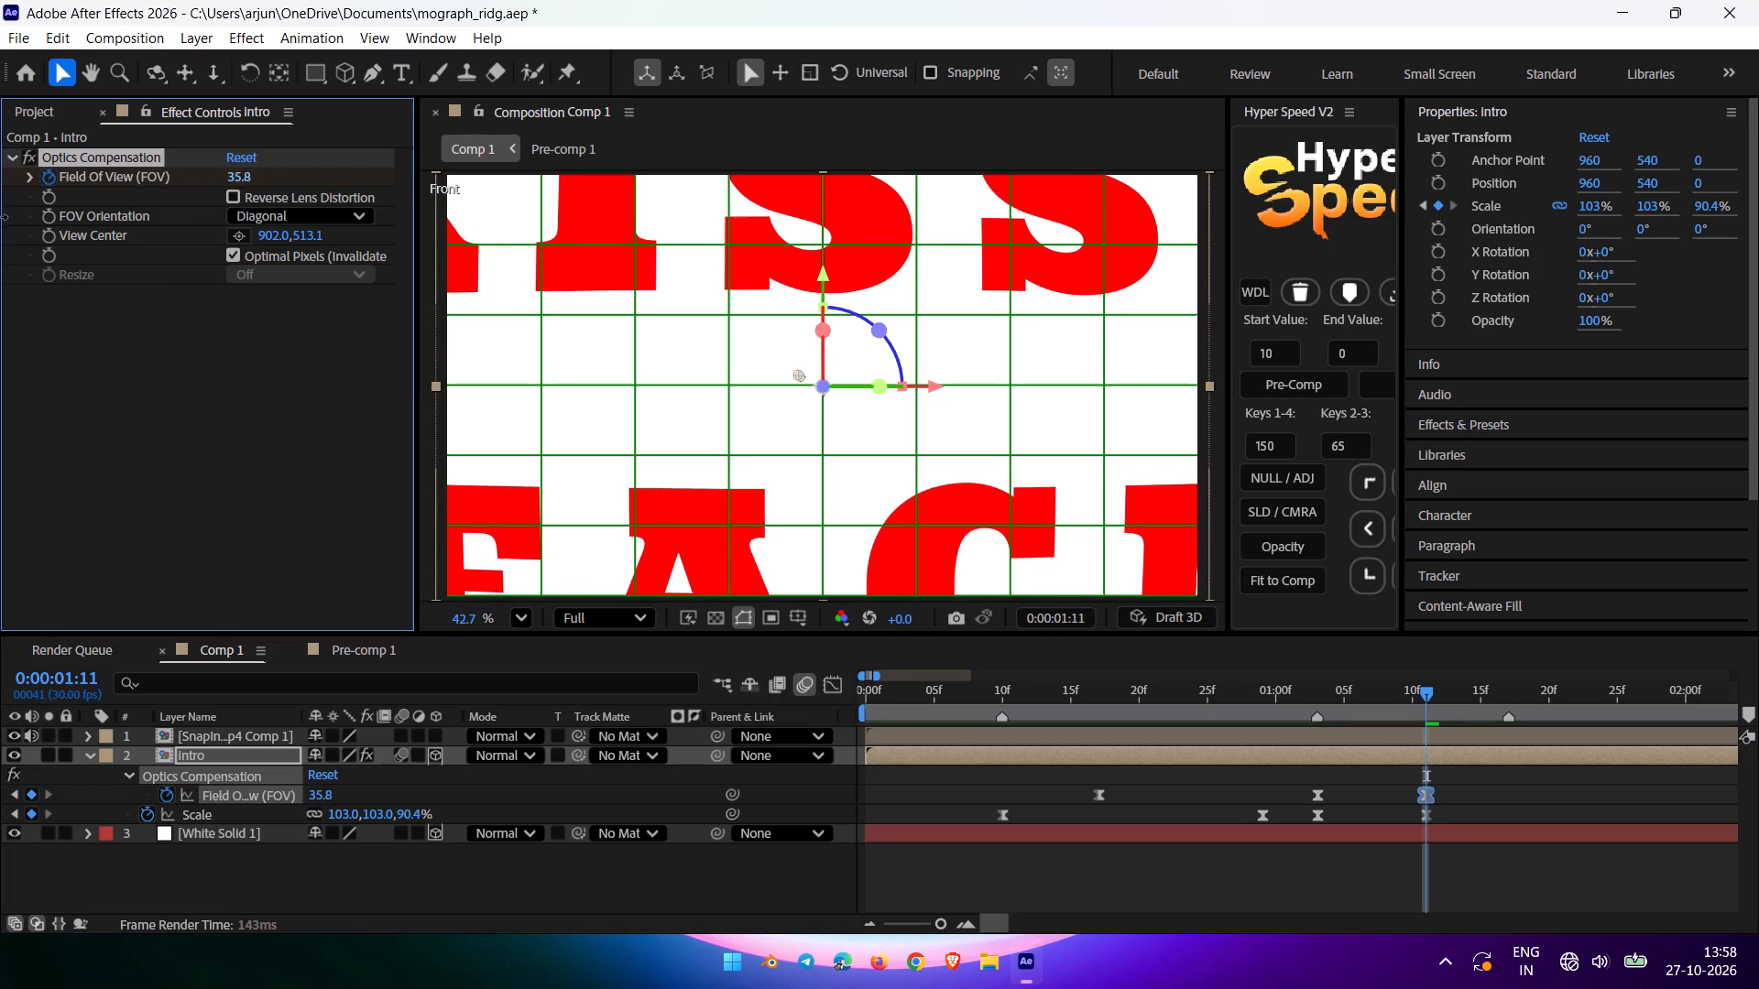
left_click_drag(0, 217, 0, 223)
left_click_drag(250, 179, 98, 179)
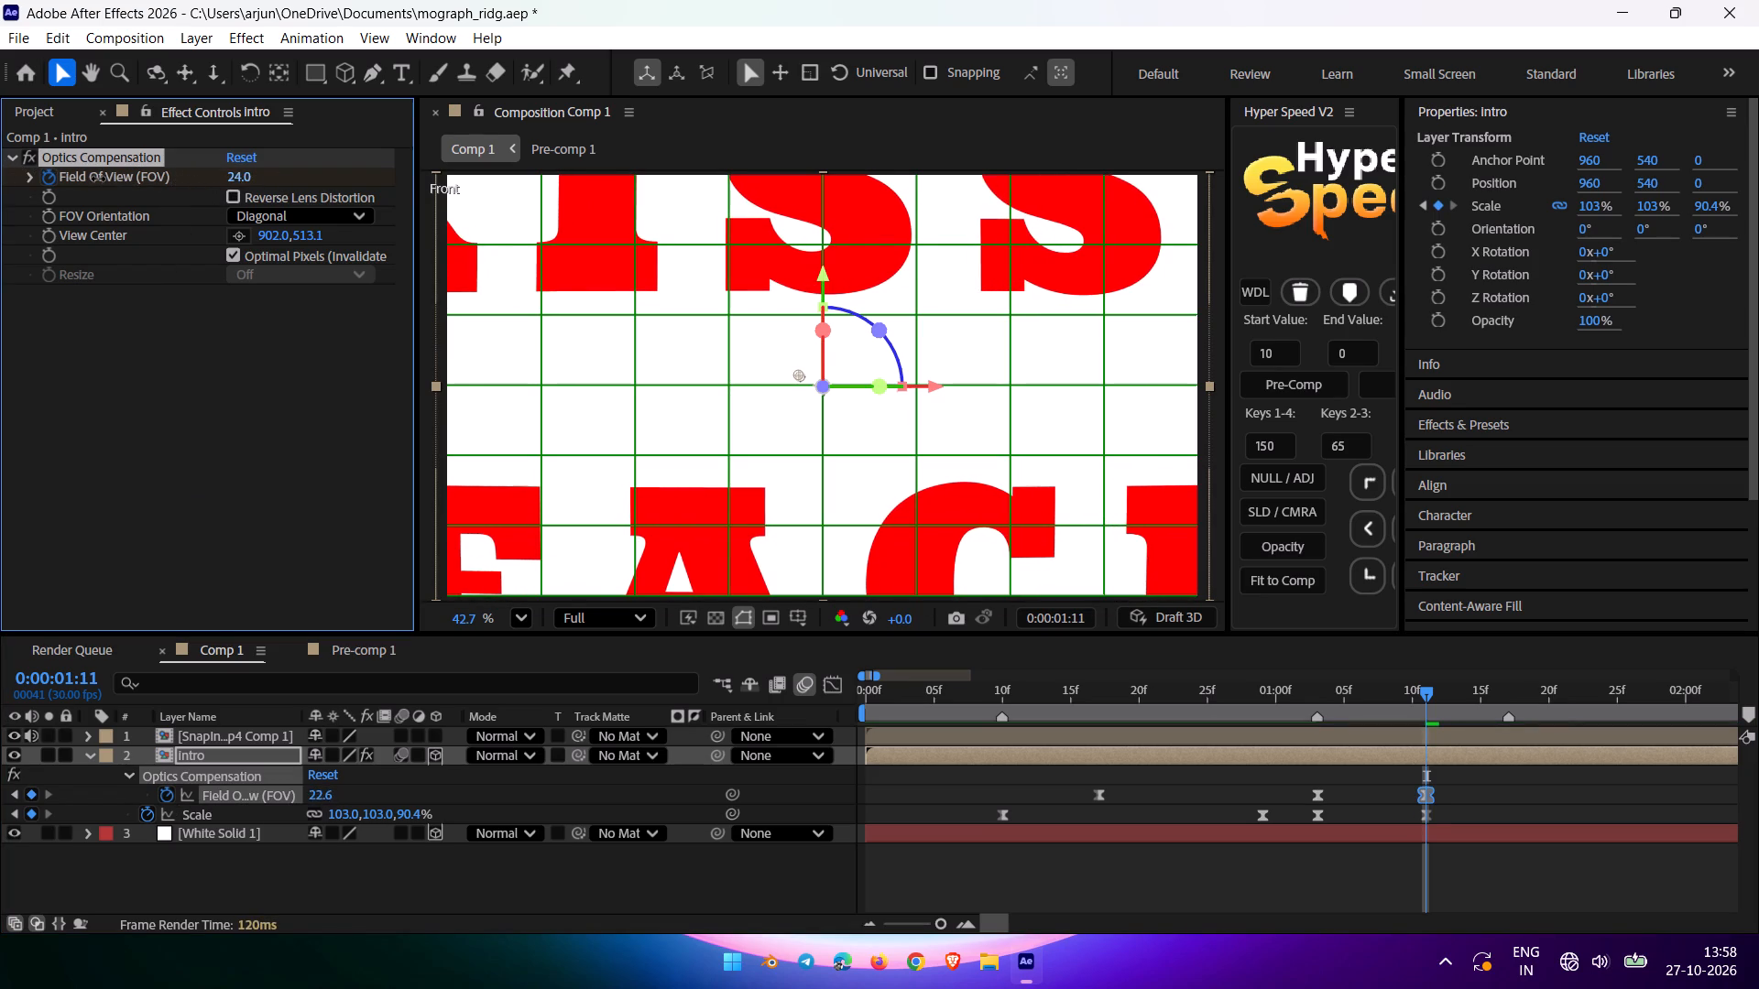
left_click_drag(98, 179, 69, 179)
left_click(234, 178)
key("BackSpace")
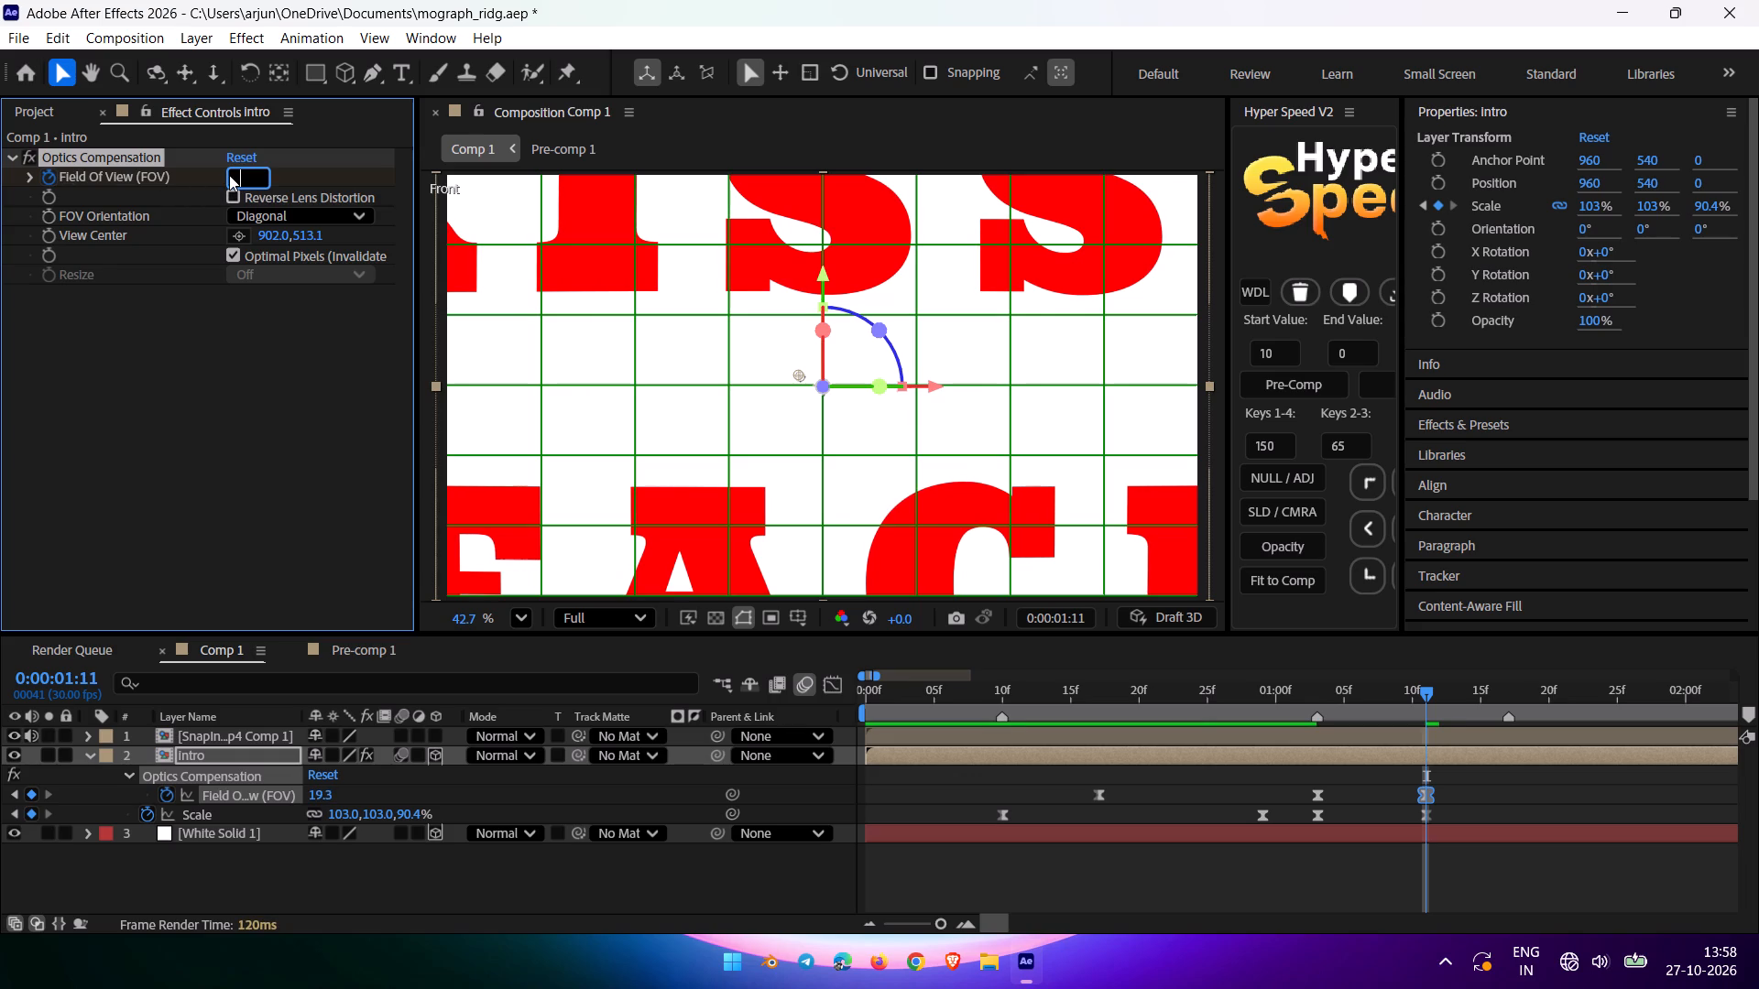
type("-30")
key("Return")
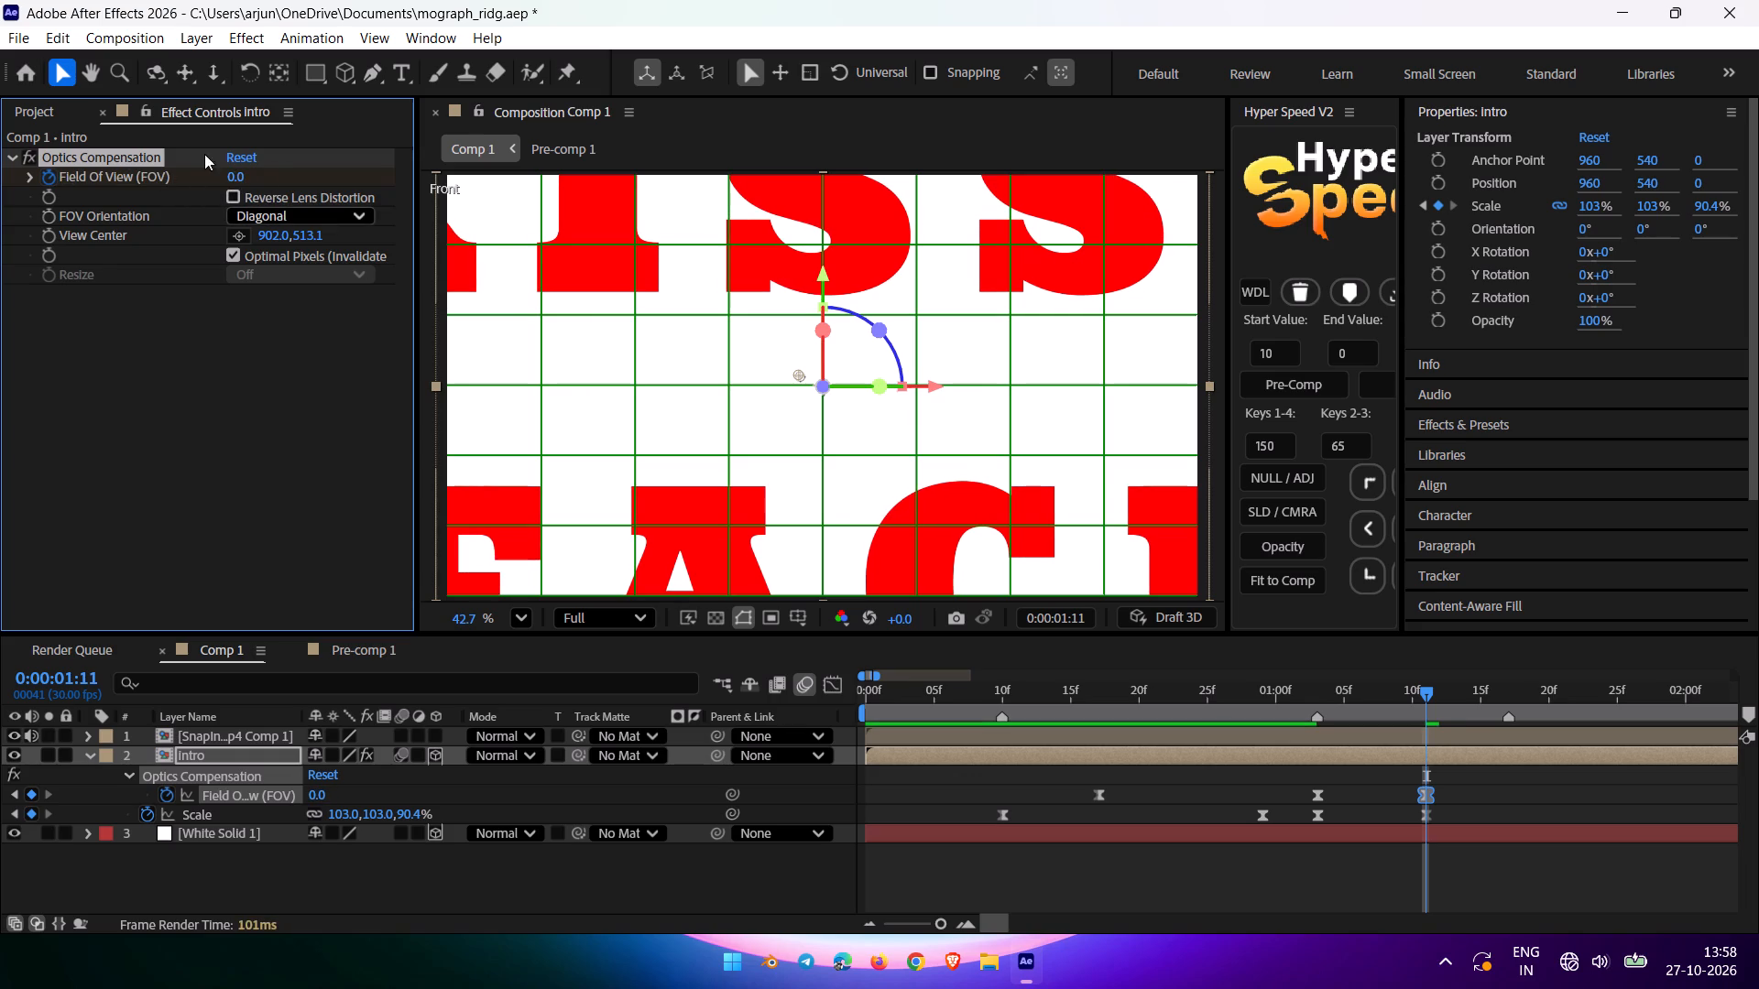
At 0:00:01:11, turn on Reverse Lens Distortion in the Intro layer's Optics Compensation and set Field Of View to 0.
left_click_drag(235, 175, 69, 207)
left_click(233, 193)
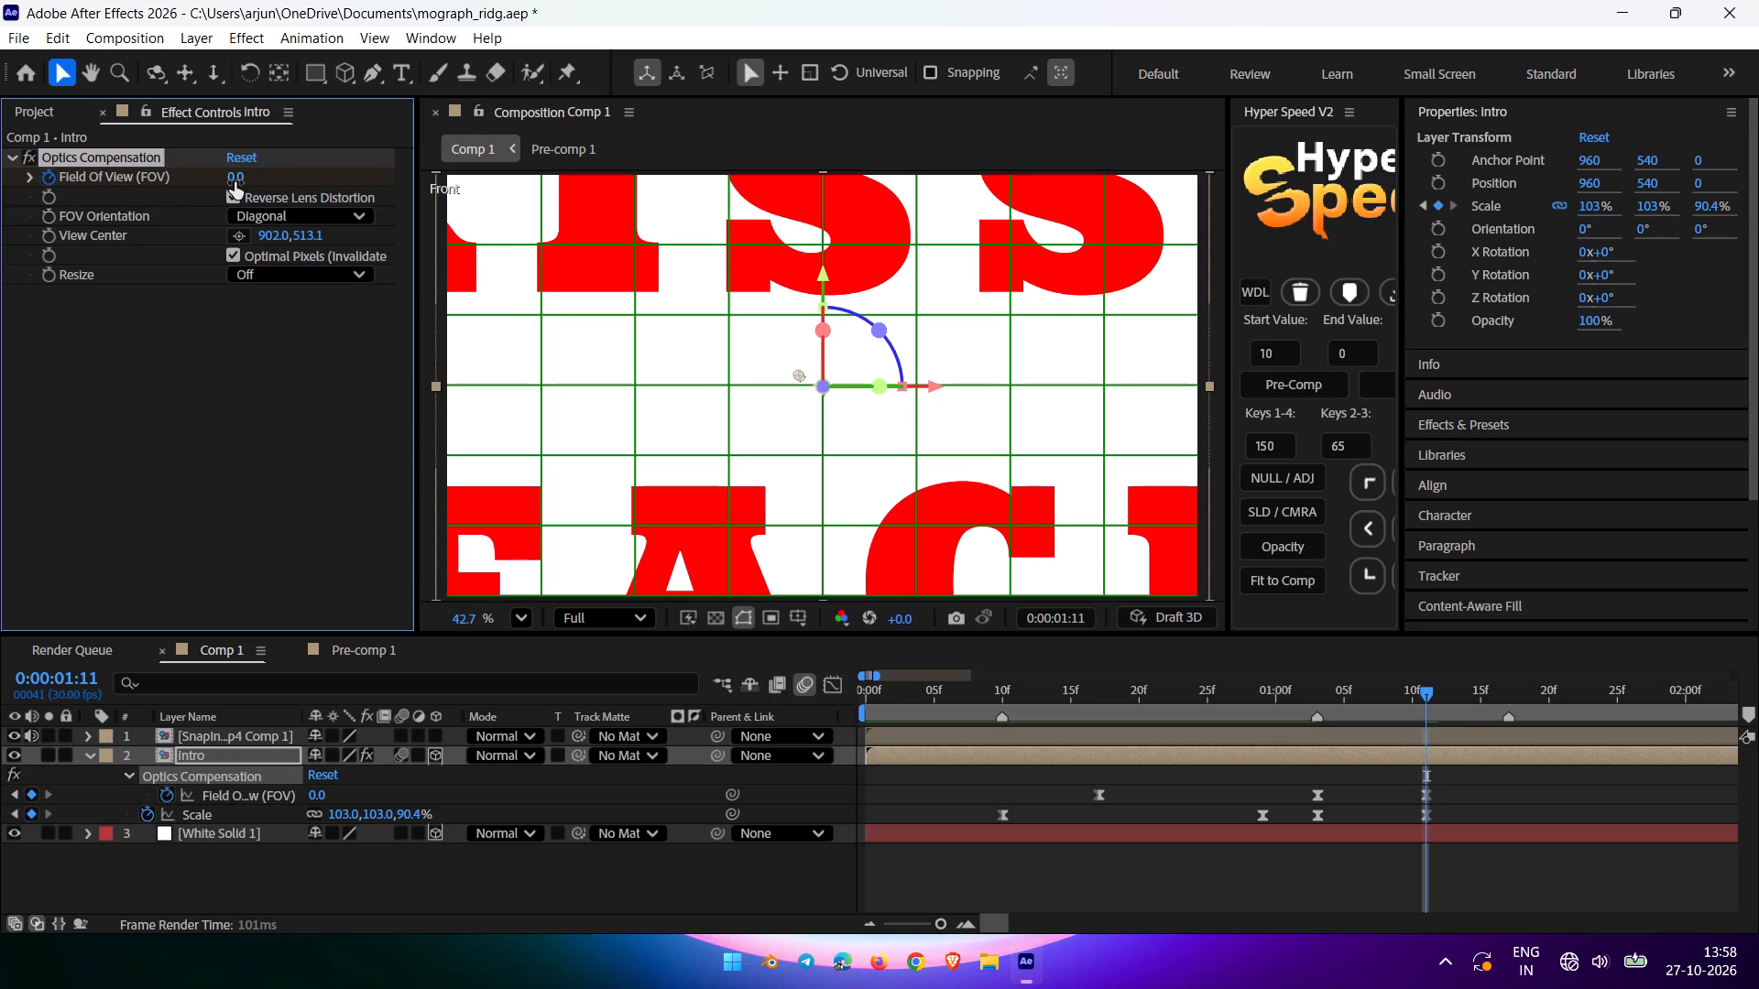
left_click_drag(235, 182, 329, 206)
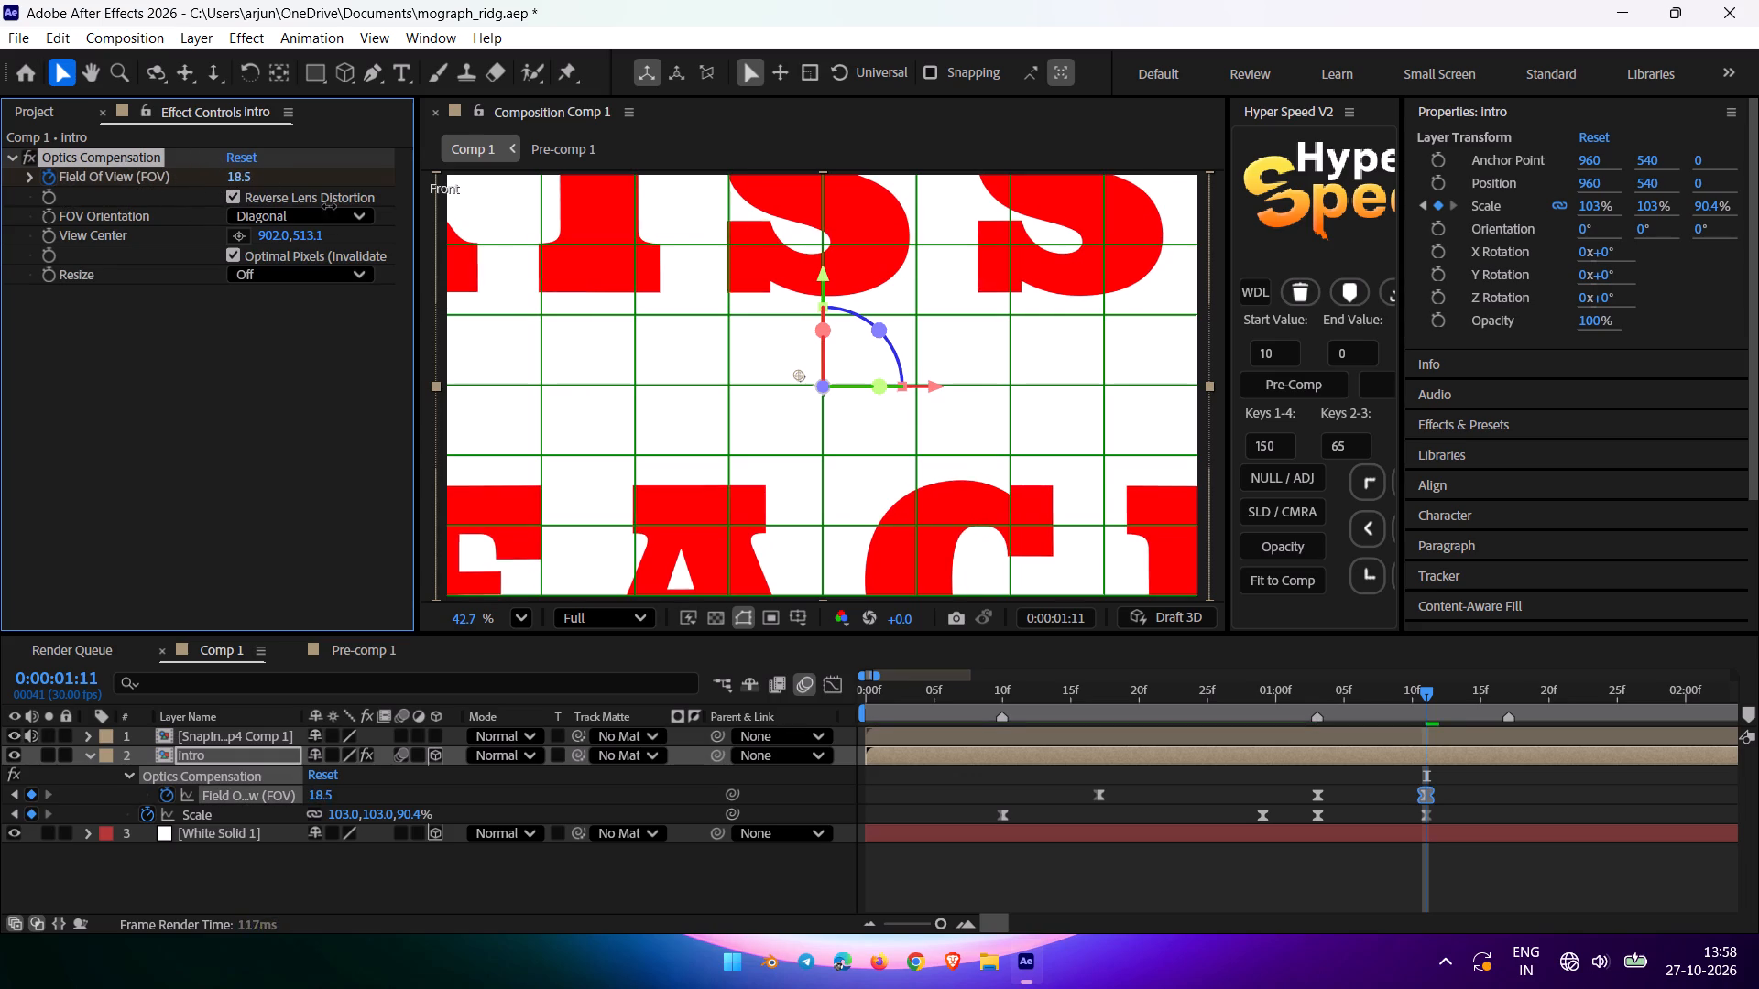
left_click_drag(329, 206, 26, 236)
left_click(220, 194)
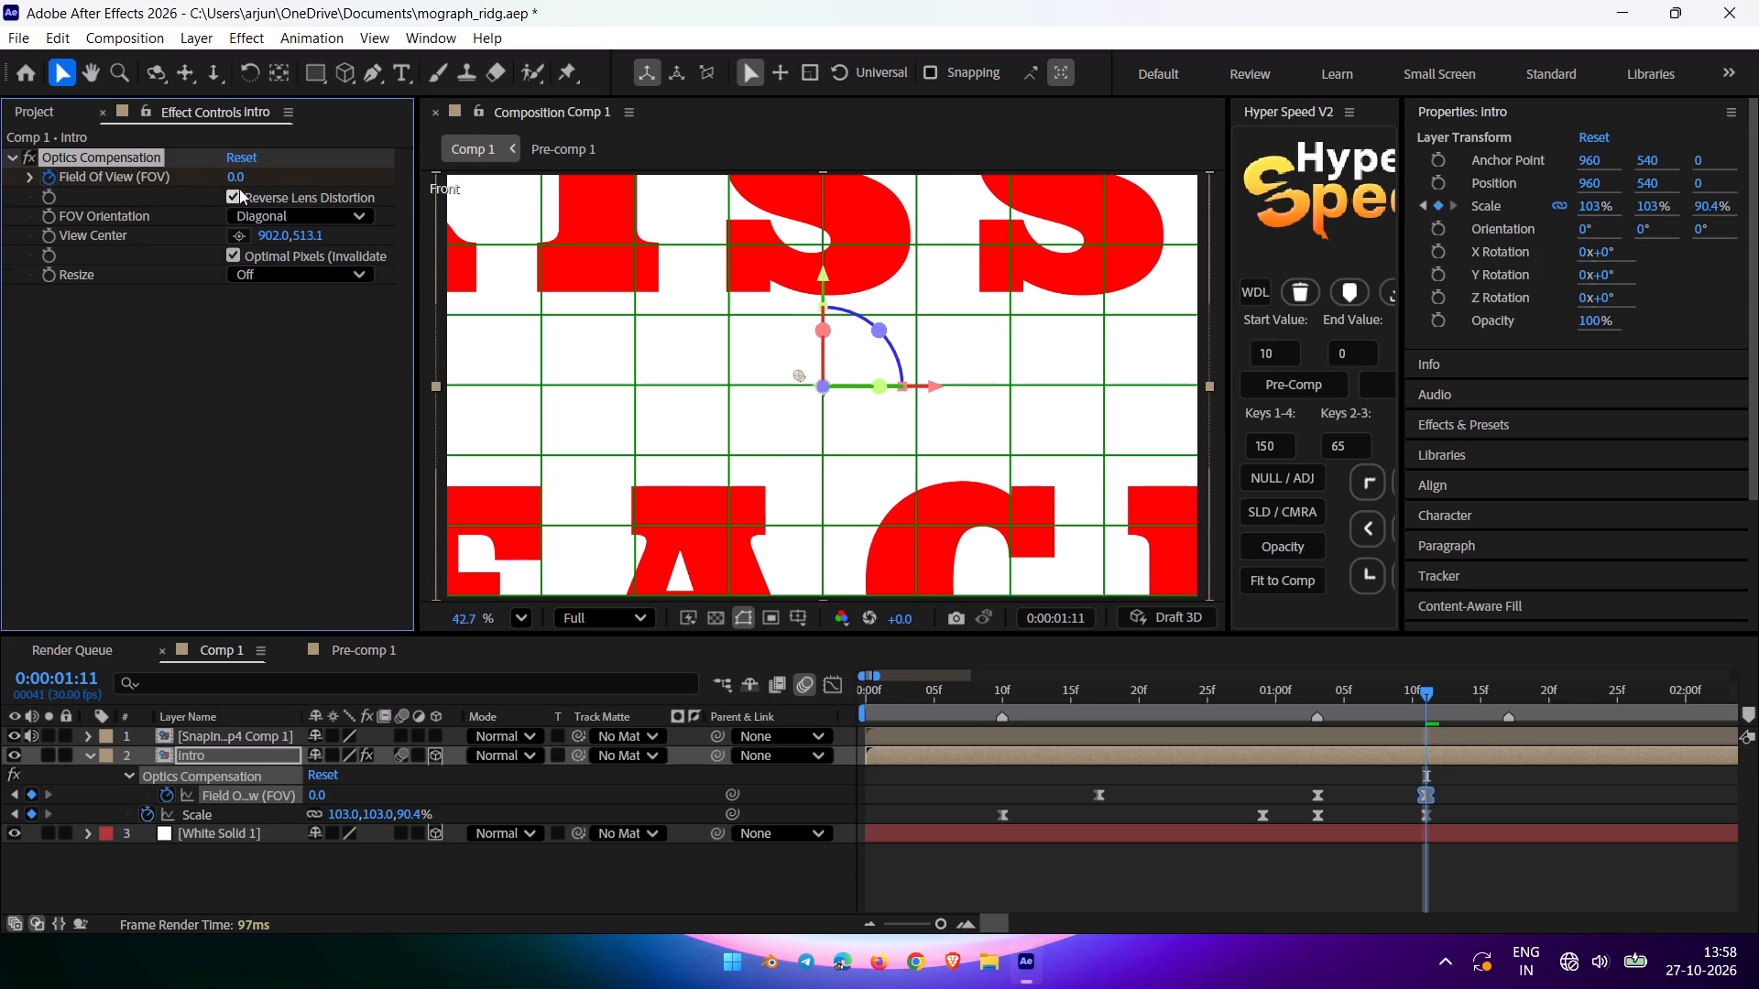
left_click_drag(239, 171, 60, 180)
left_click(175, 400)
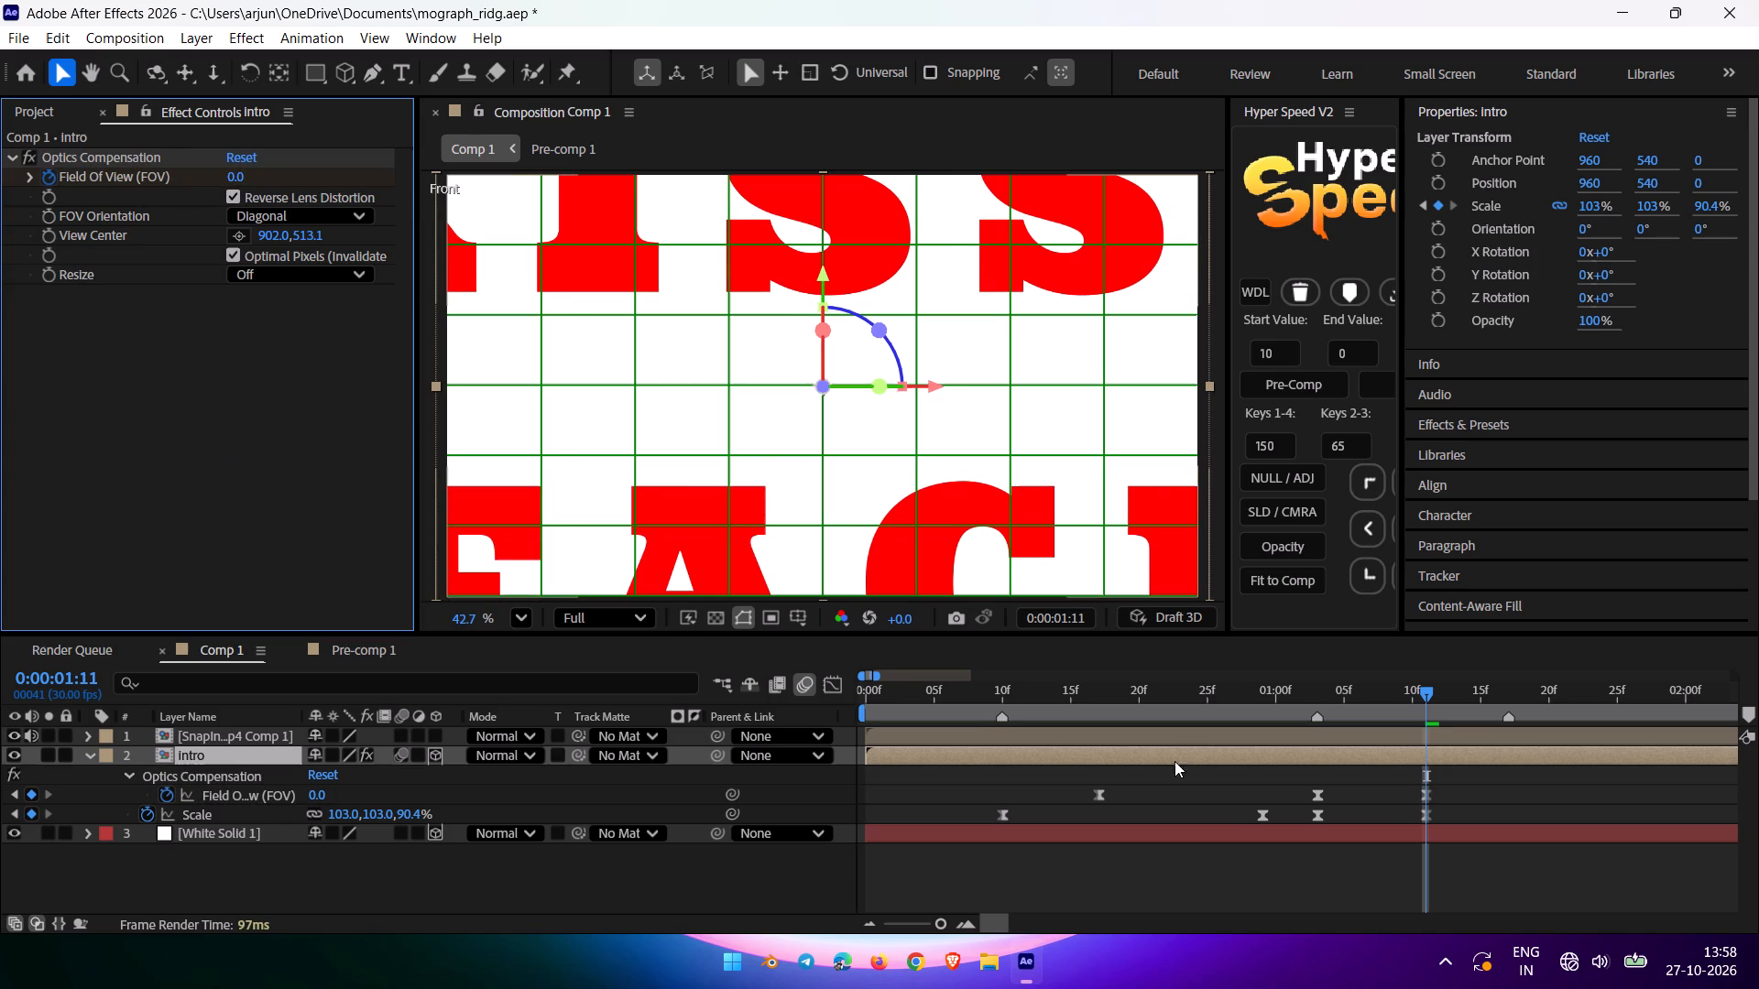
At 0:00:01:11, reduce the Intro layer's Scale to 58, 58, 50.9%.
left_click(342, 805)
left_click_drag(339, 818, 312, 820)
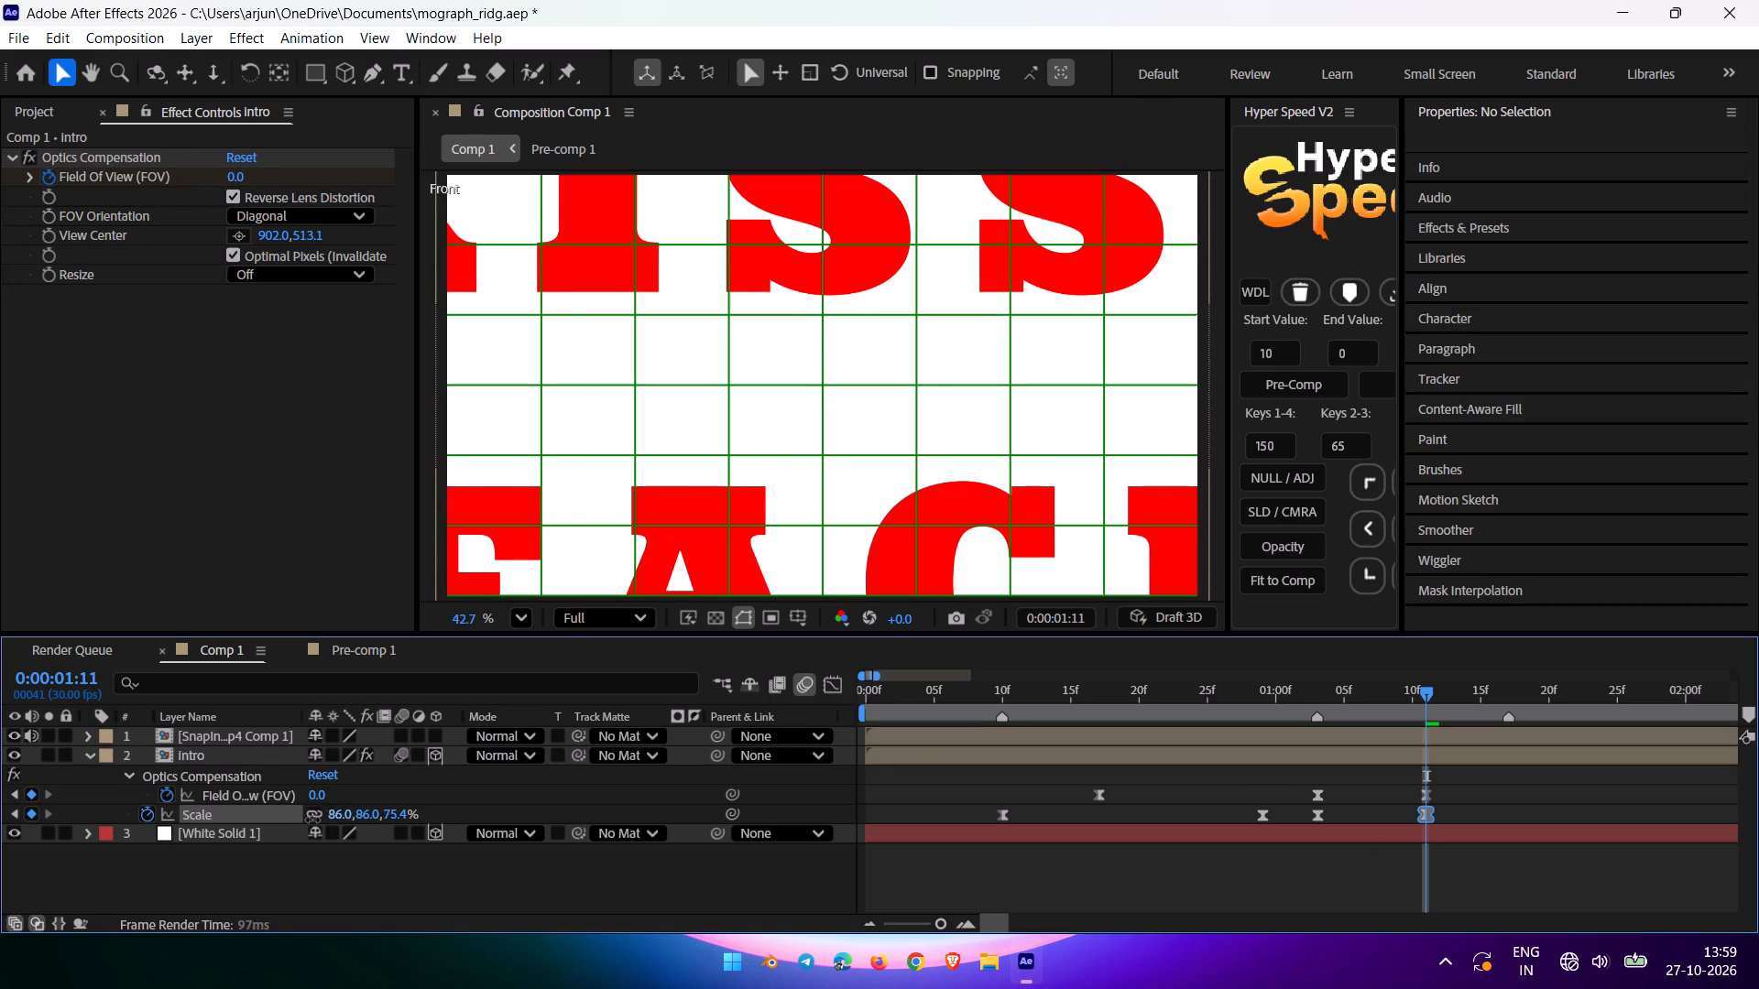
left_click_drag(312, 820, 279, 817)
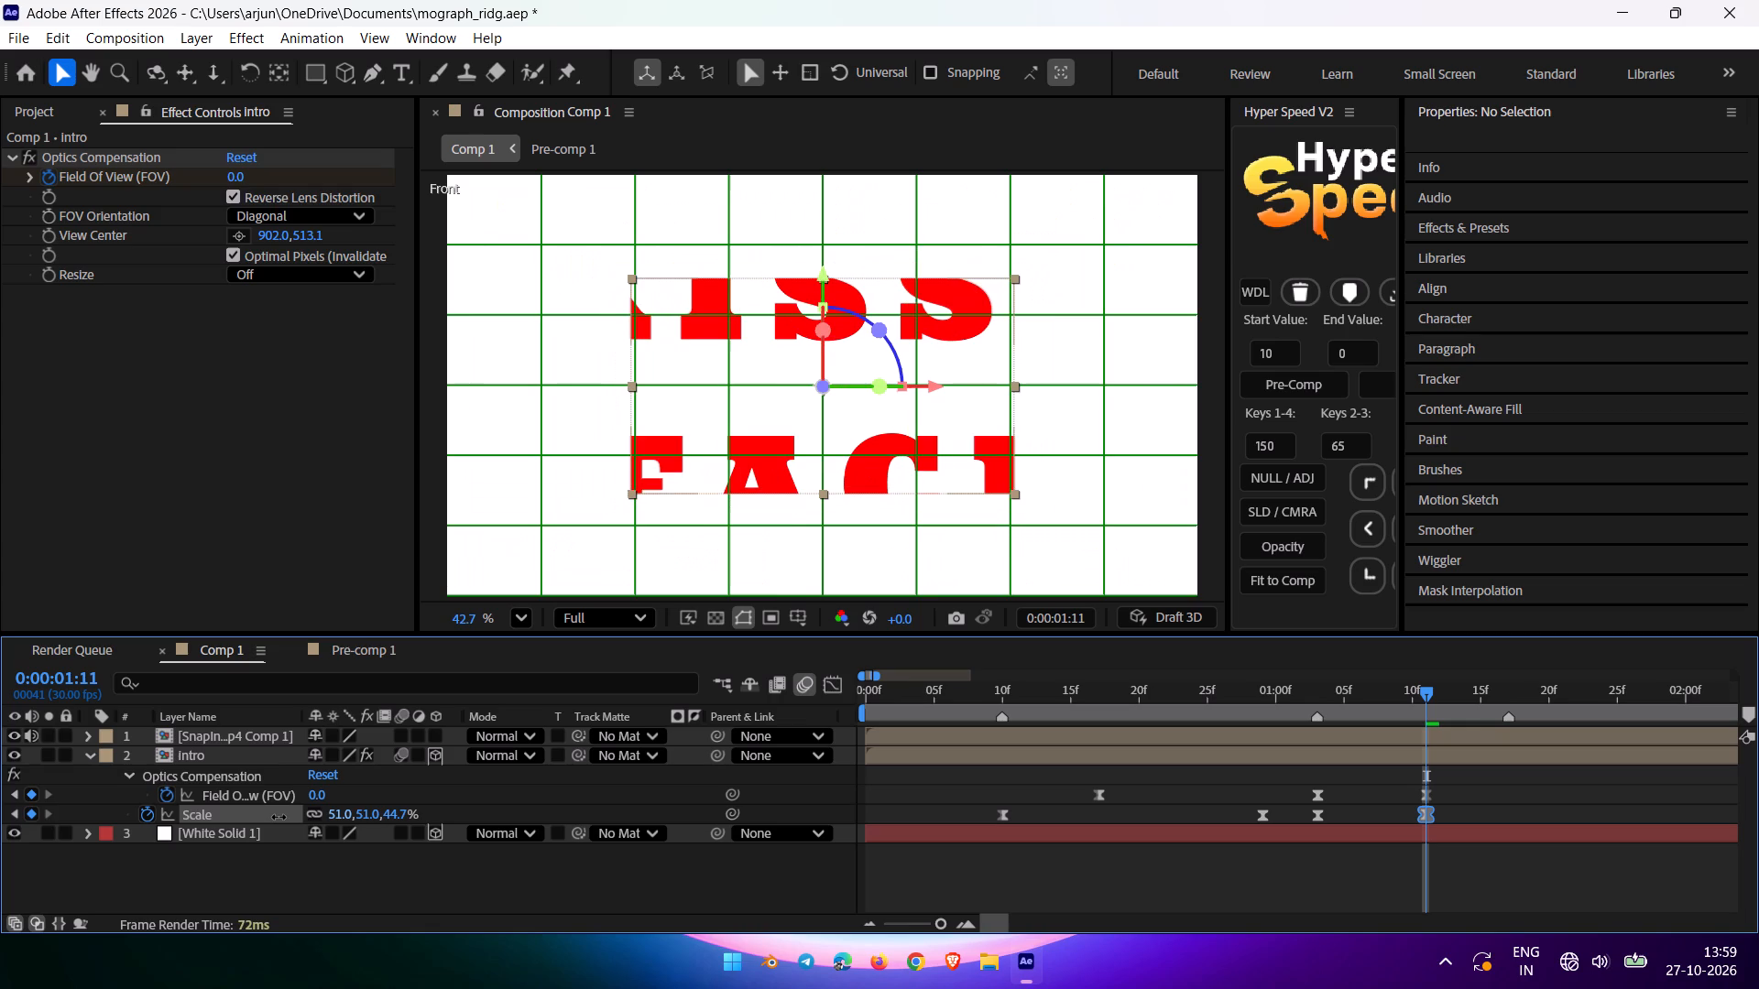
left_click_drag(279, 817, 271, 801)
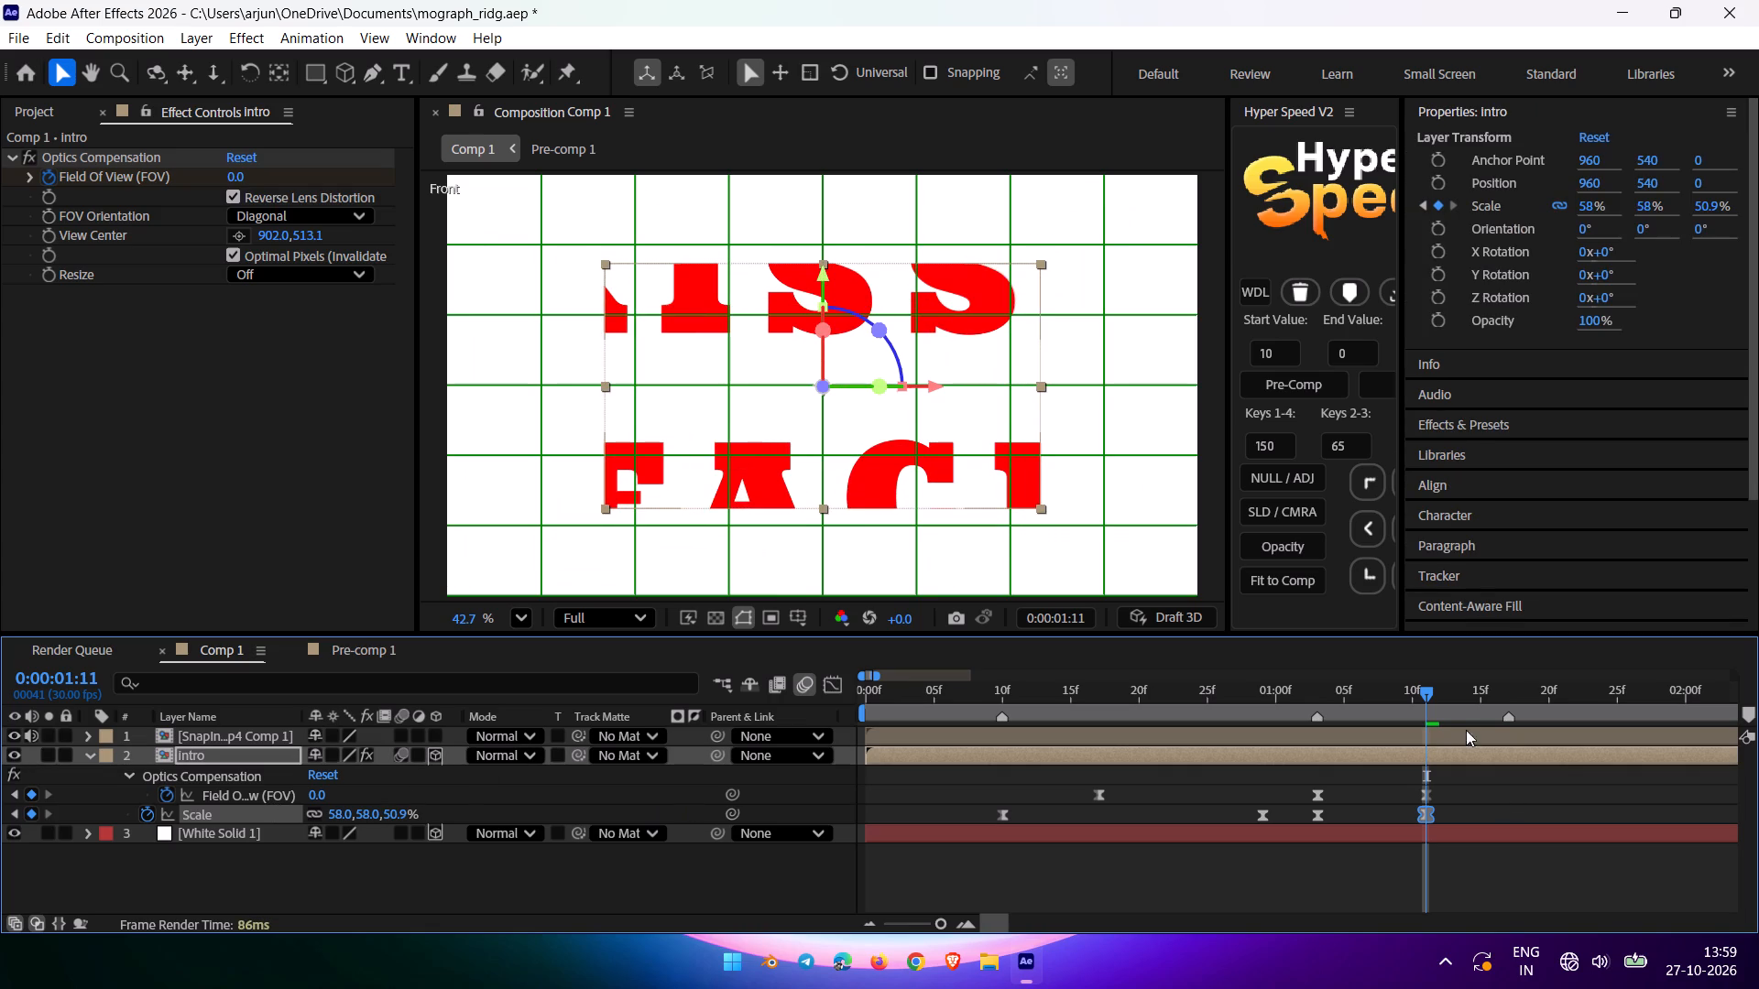
Replay Comp 1 from the first frame to check the Intro layer's scale-down around 0:00:01:11.
left_click_drag(1423, 690, 545, 883)
key("space")
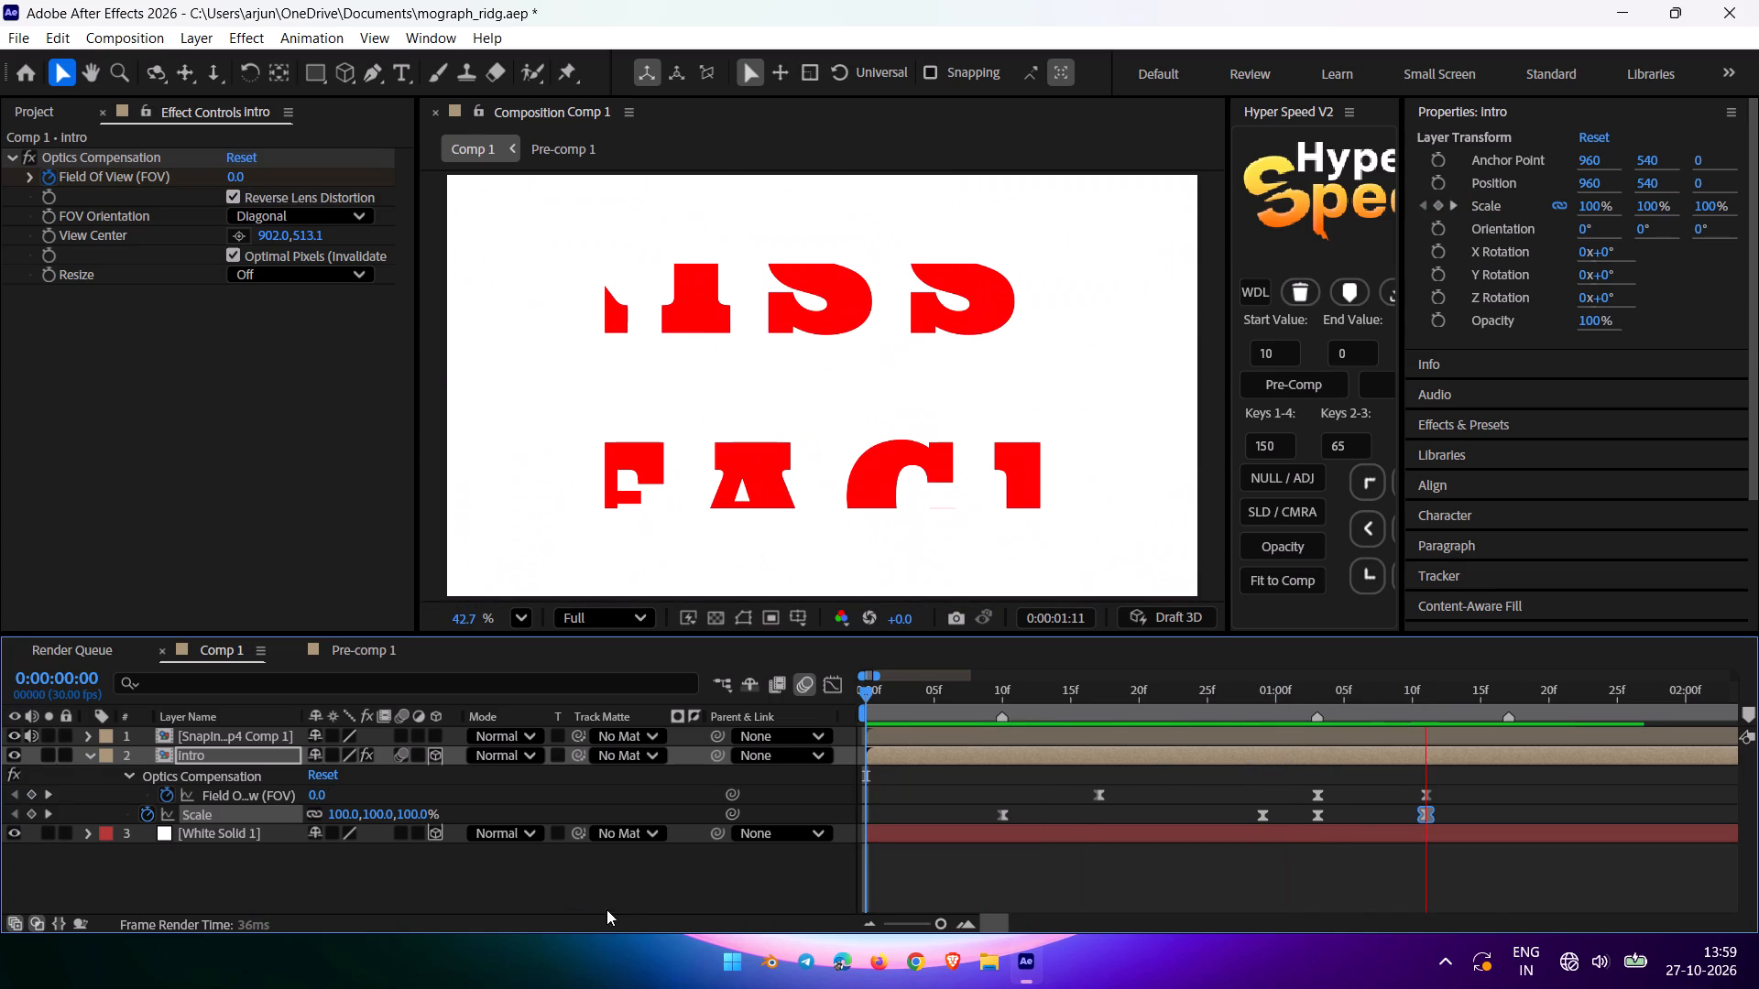
left_click_drag(972, 690, 550, 780)
key("space")
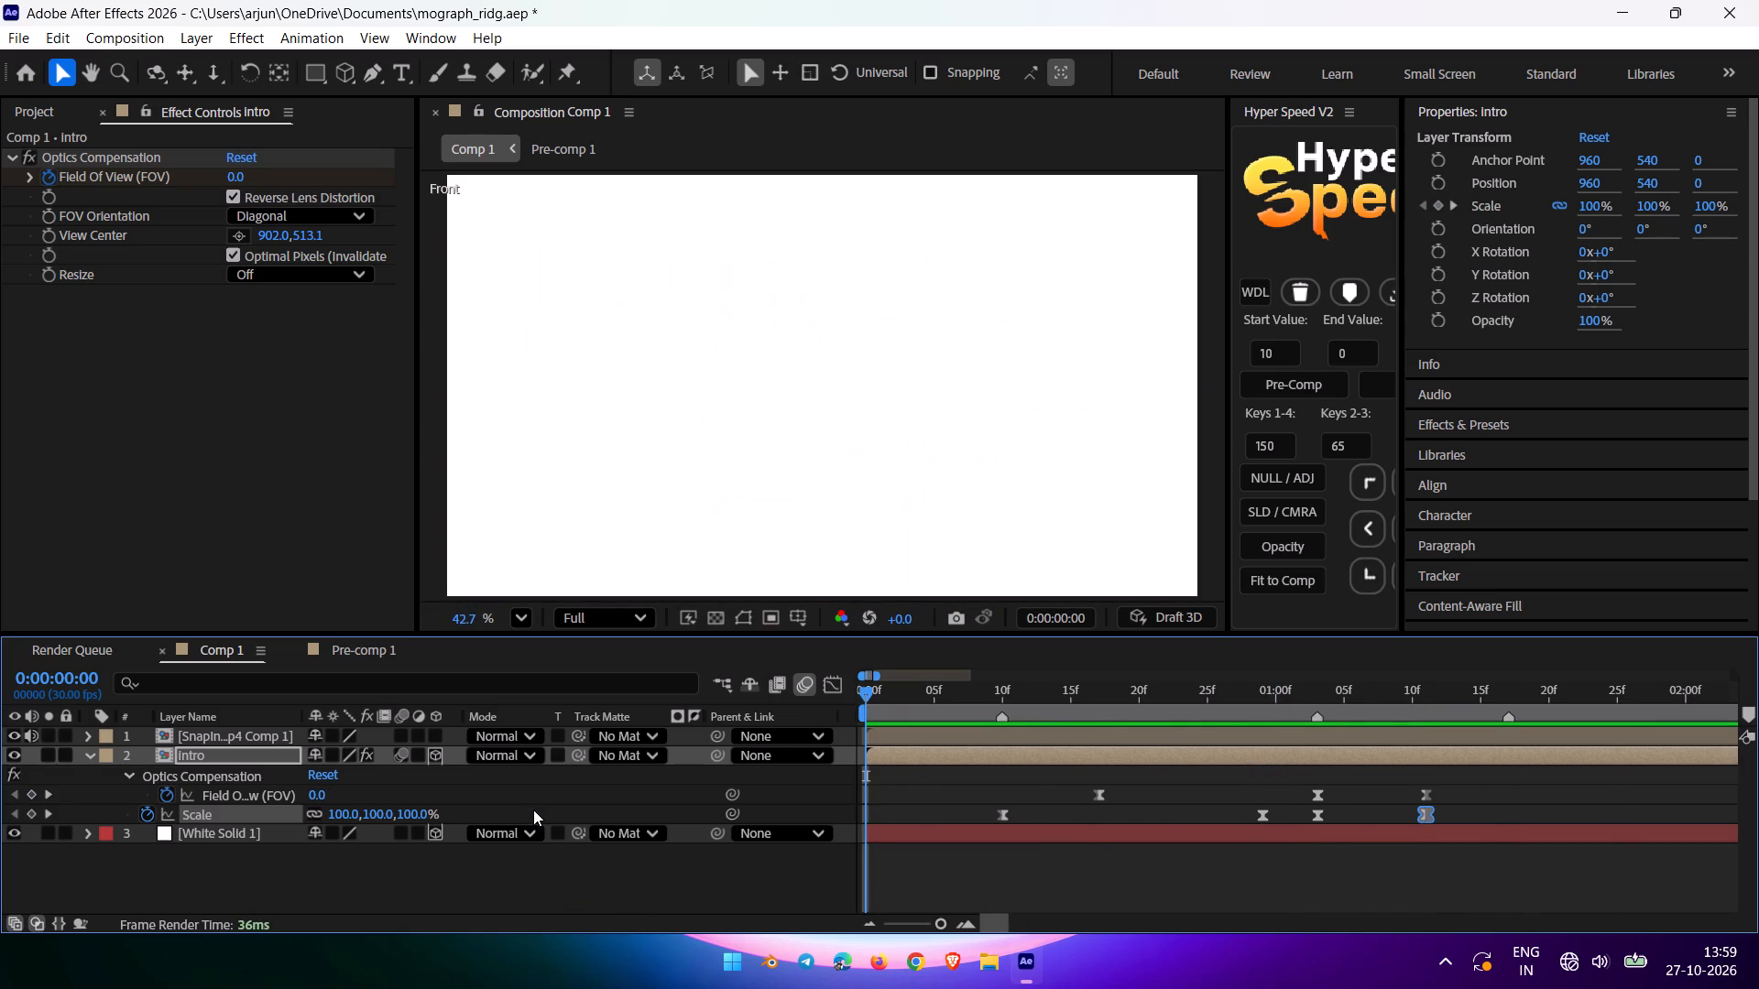
key("space")
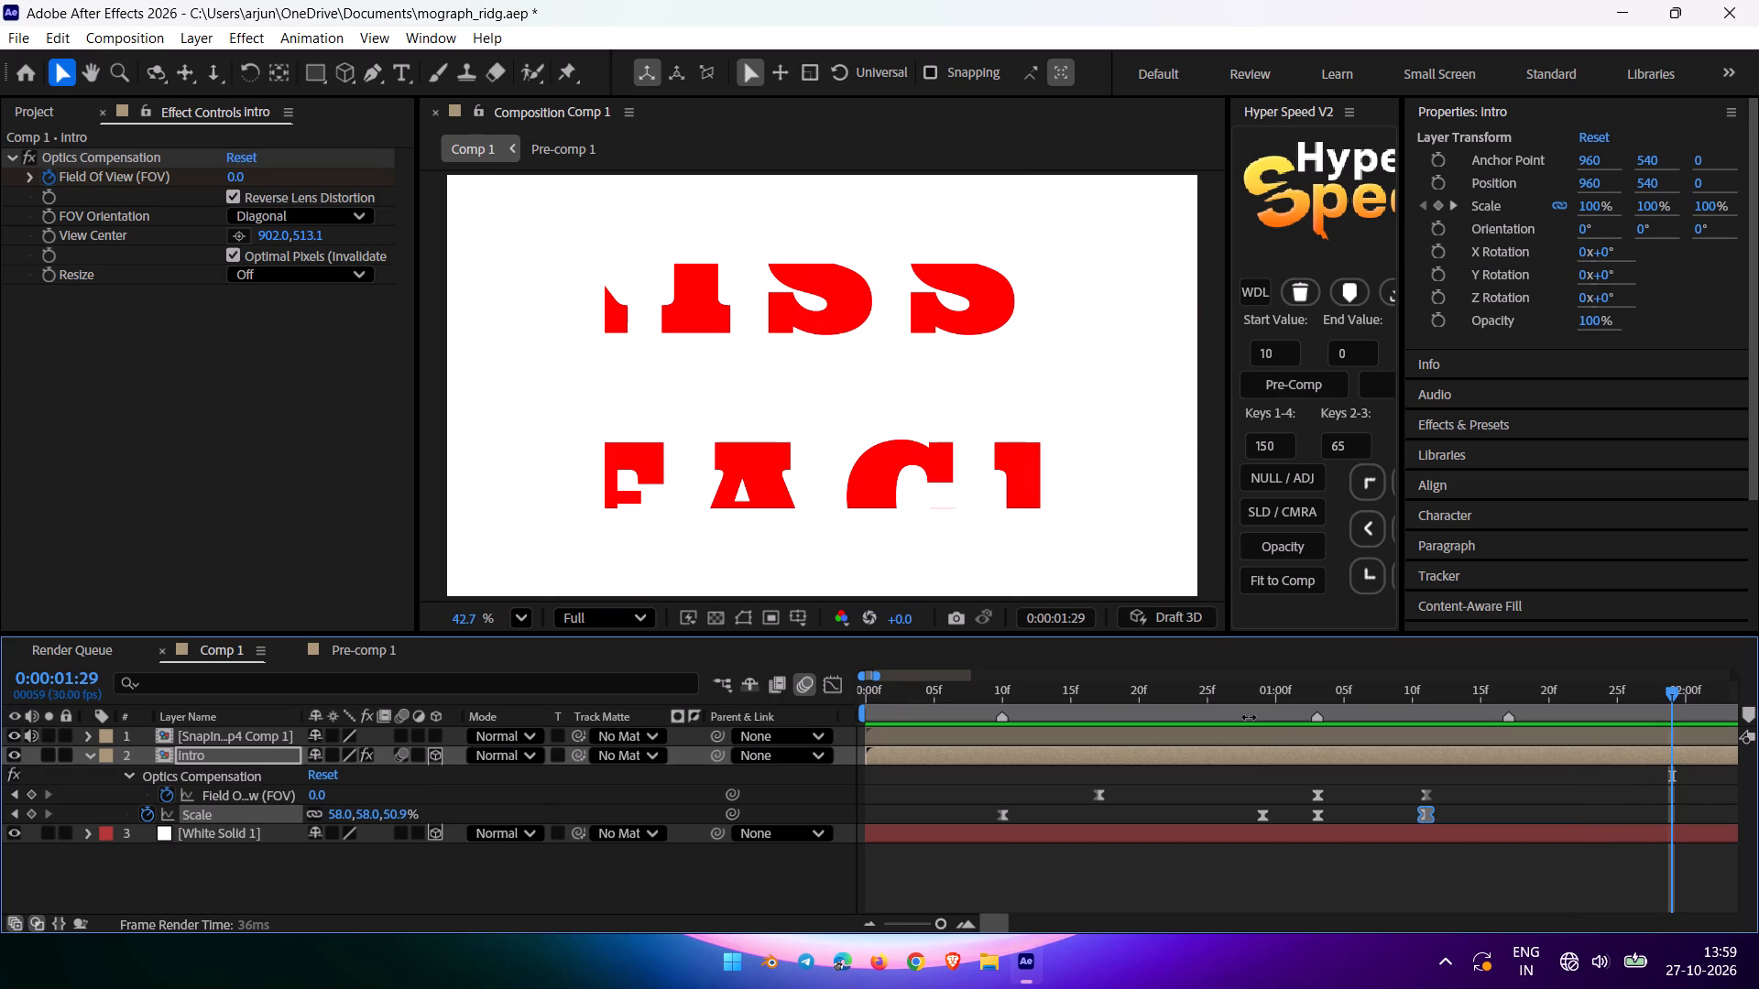
left_click_drag(1305, 696, 172, 965)
key("space")
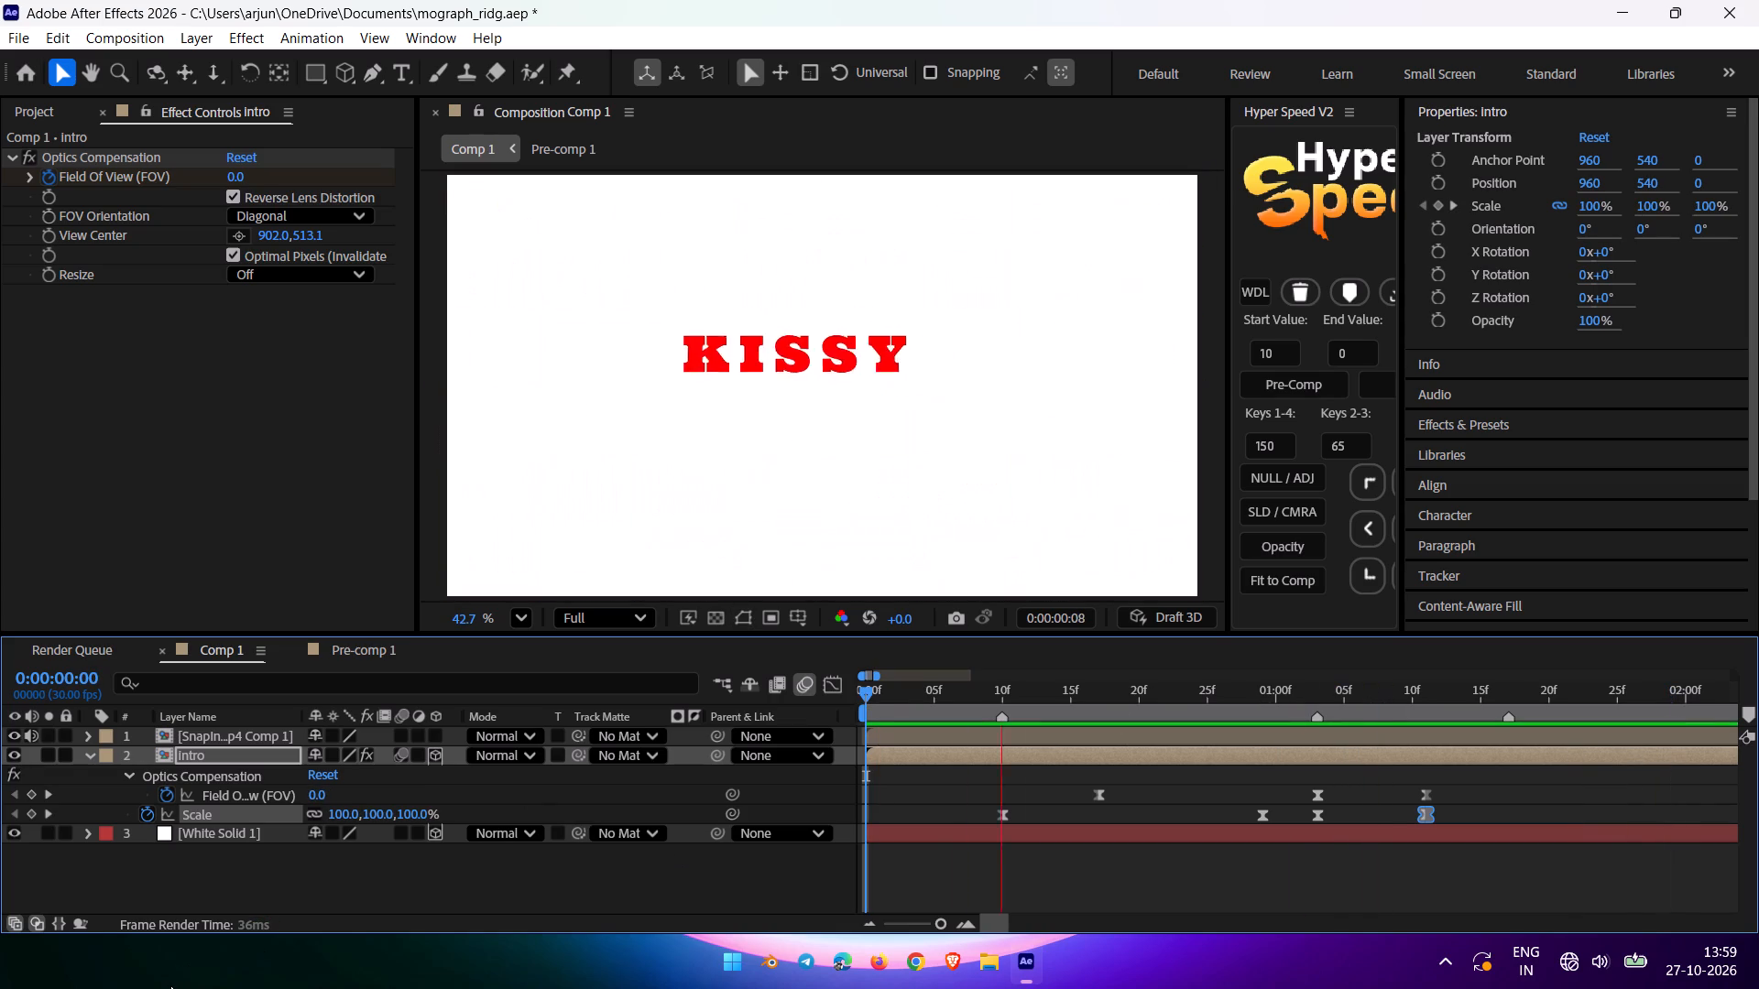
key("space")
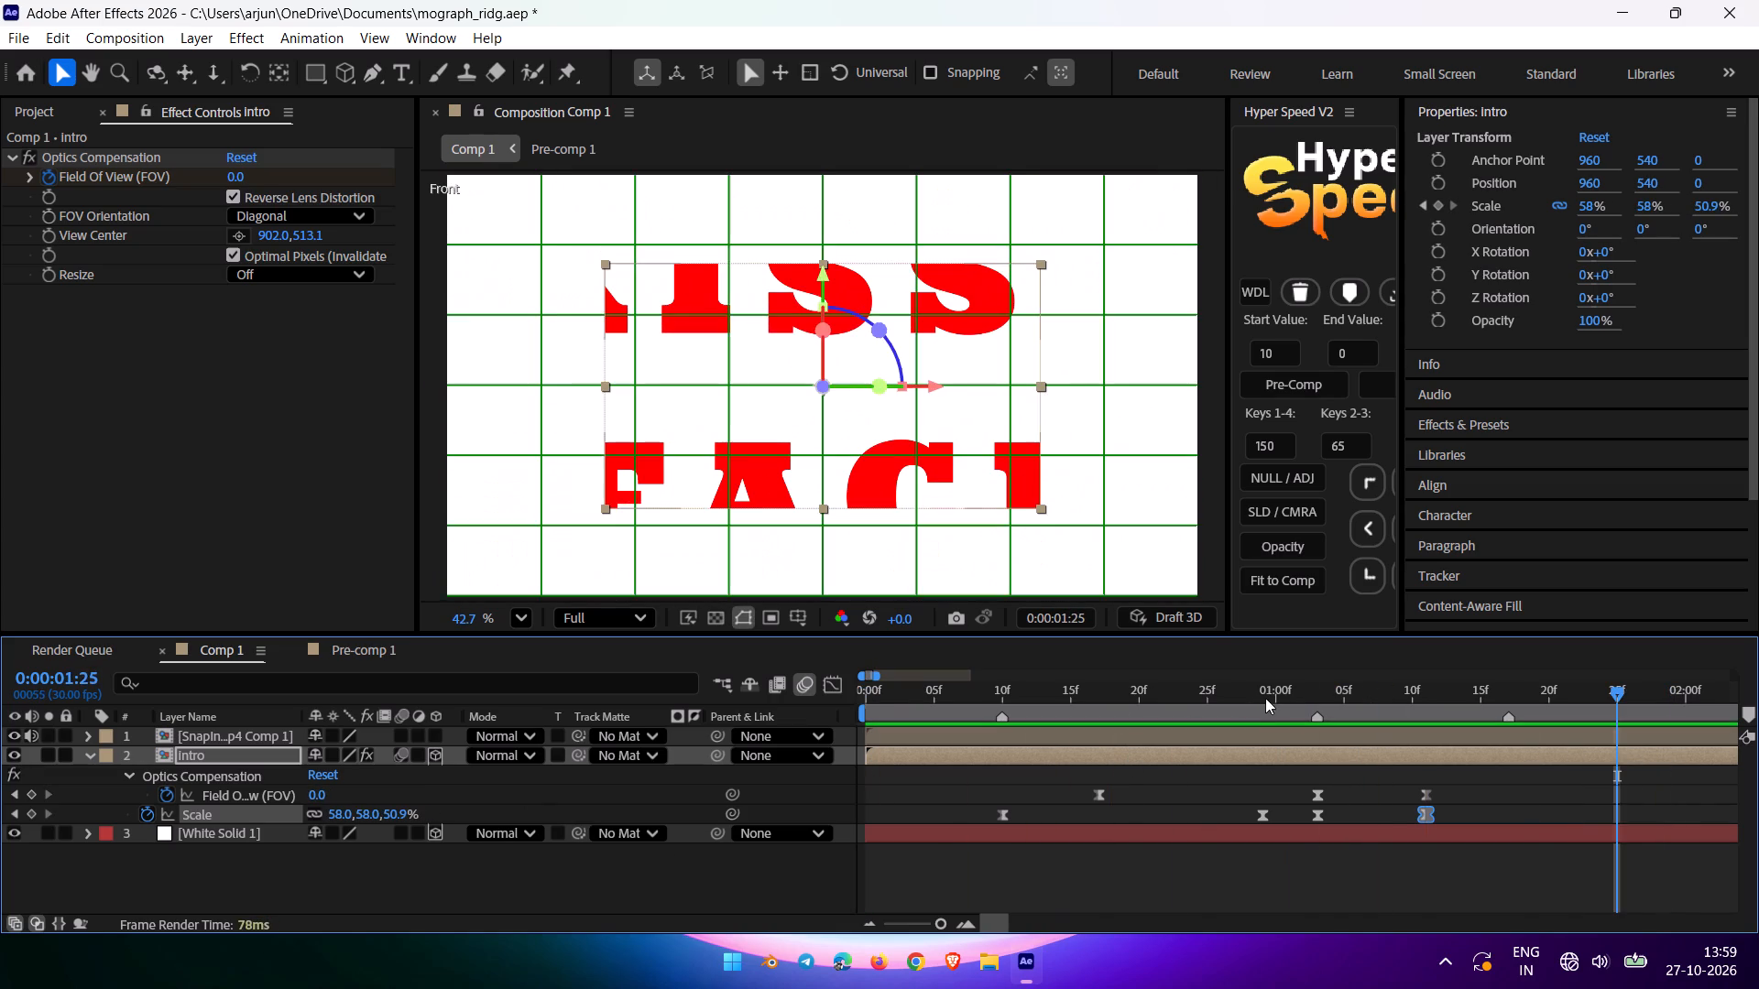
Inside the Intro layer's Pre-comp 1, with the keyframe view shown, keyframe Null 1's Scale at 0:00:01:12 with 30%.
left_click_drag(1232, 698, 1314, 736)
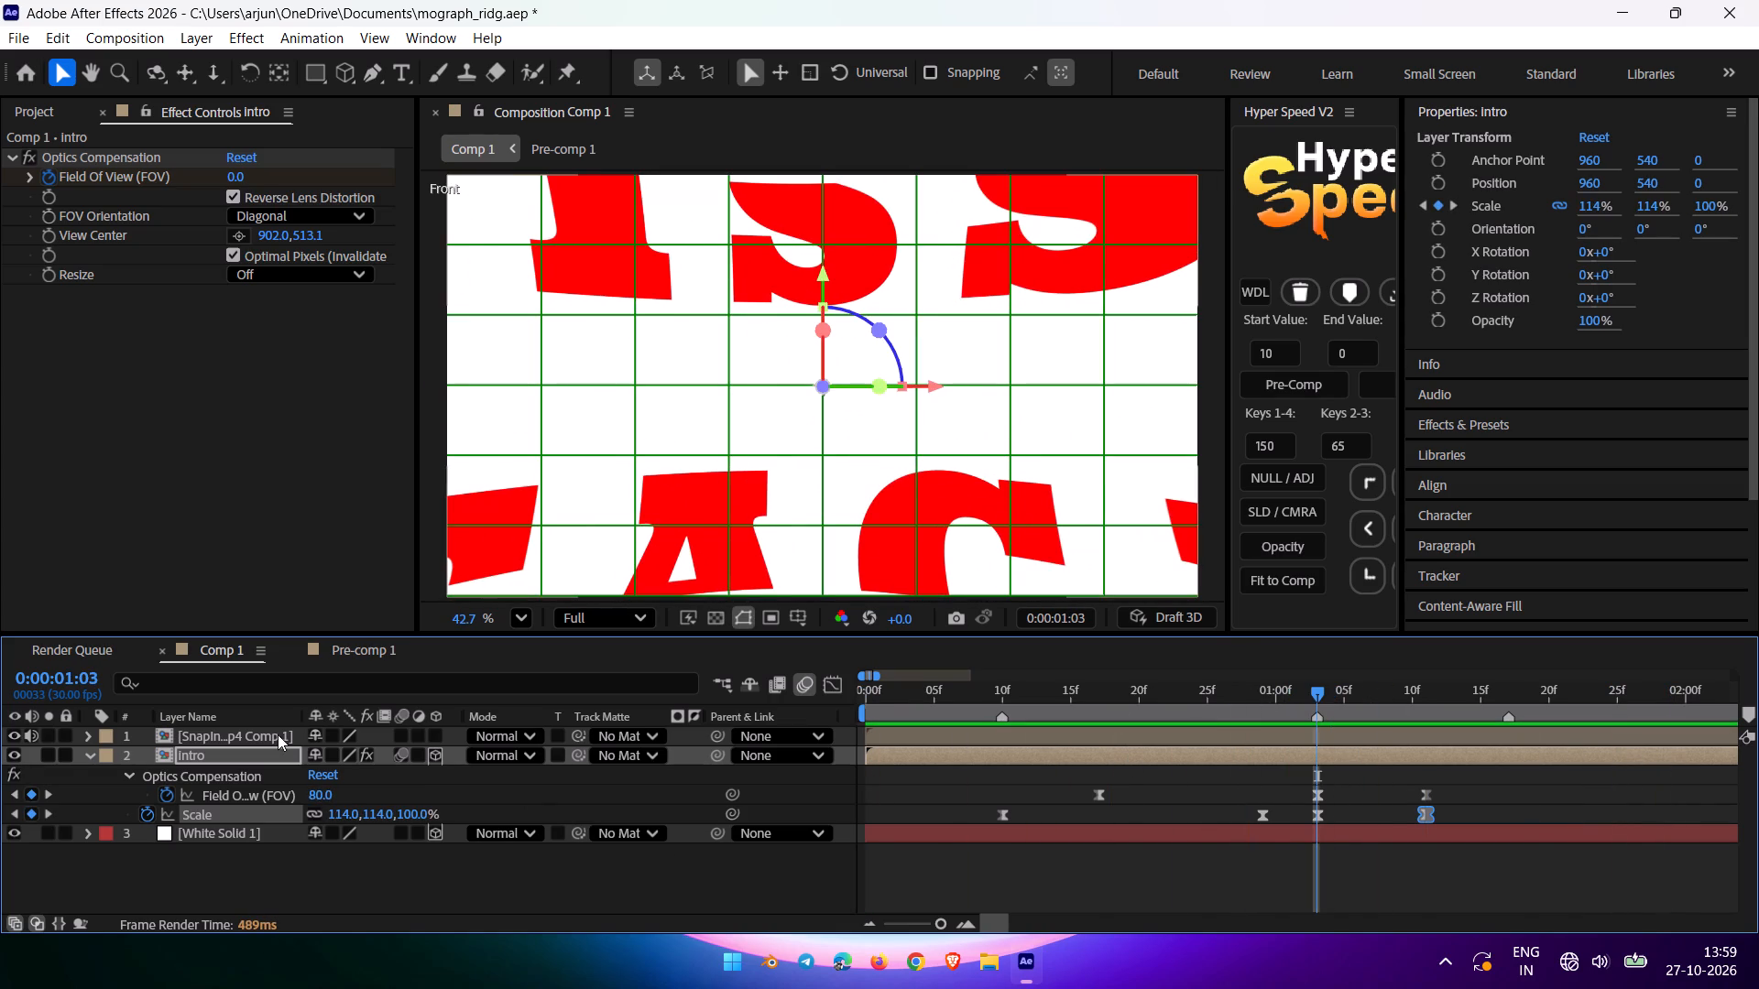
double_click(242, 758)
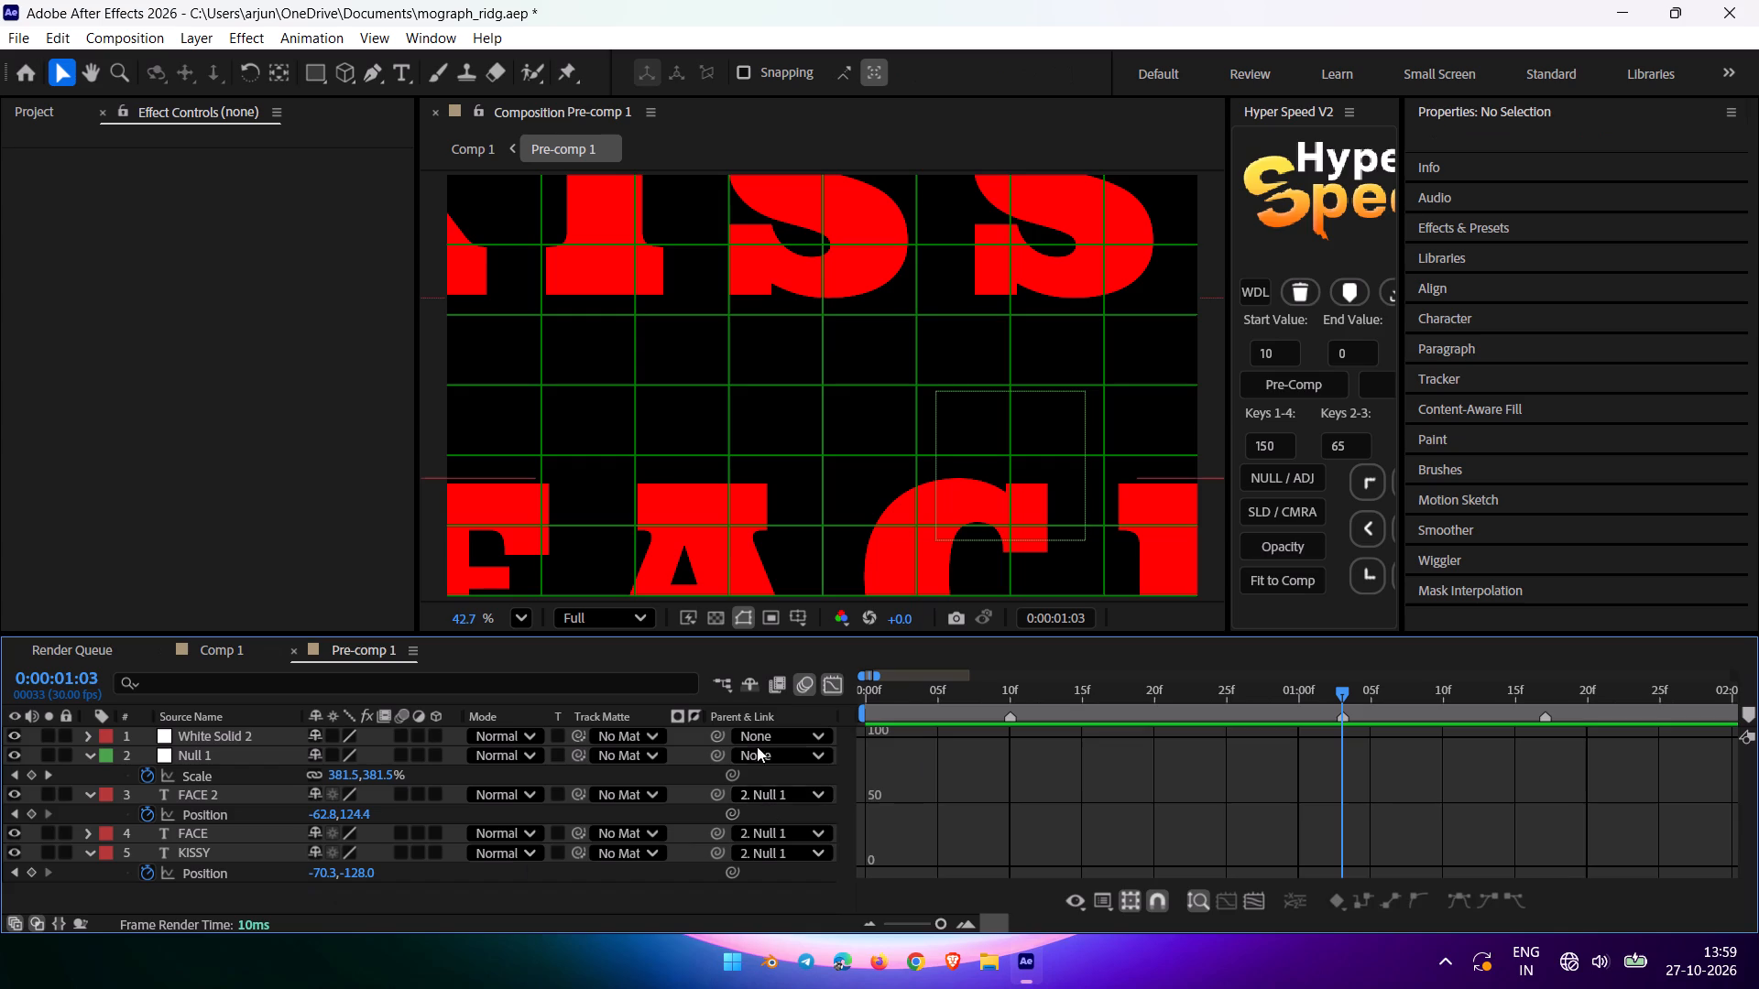
left_click(826, 688)
left_click(733, 869)
left_click_drag(1342, 693, 1339, 694)
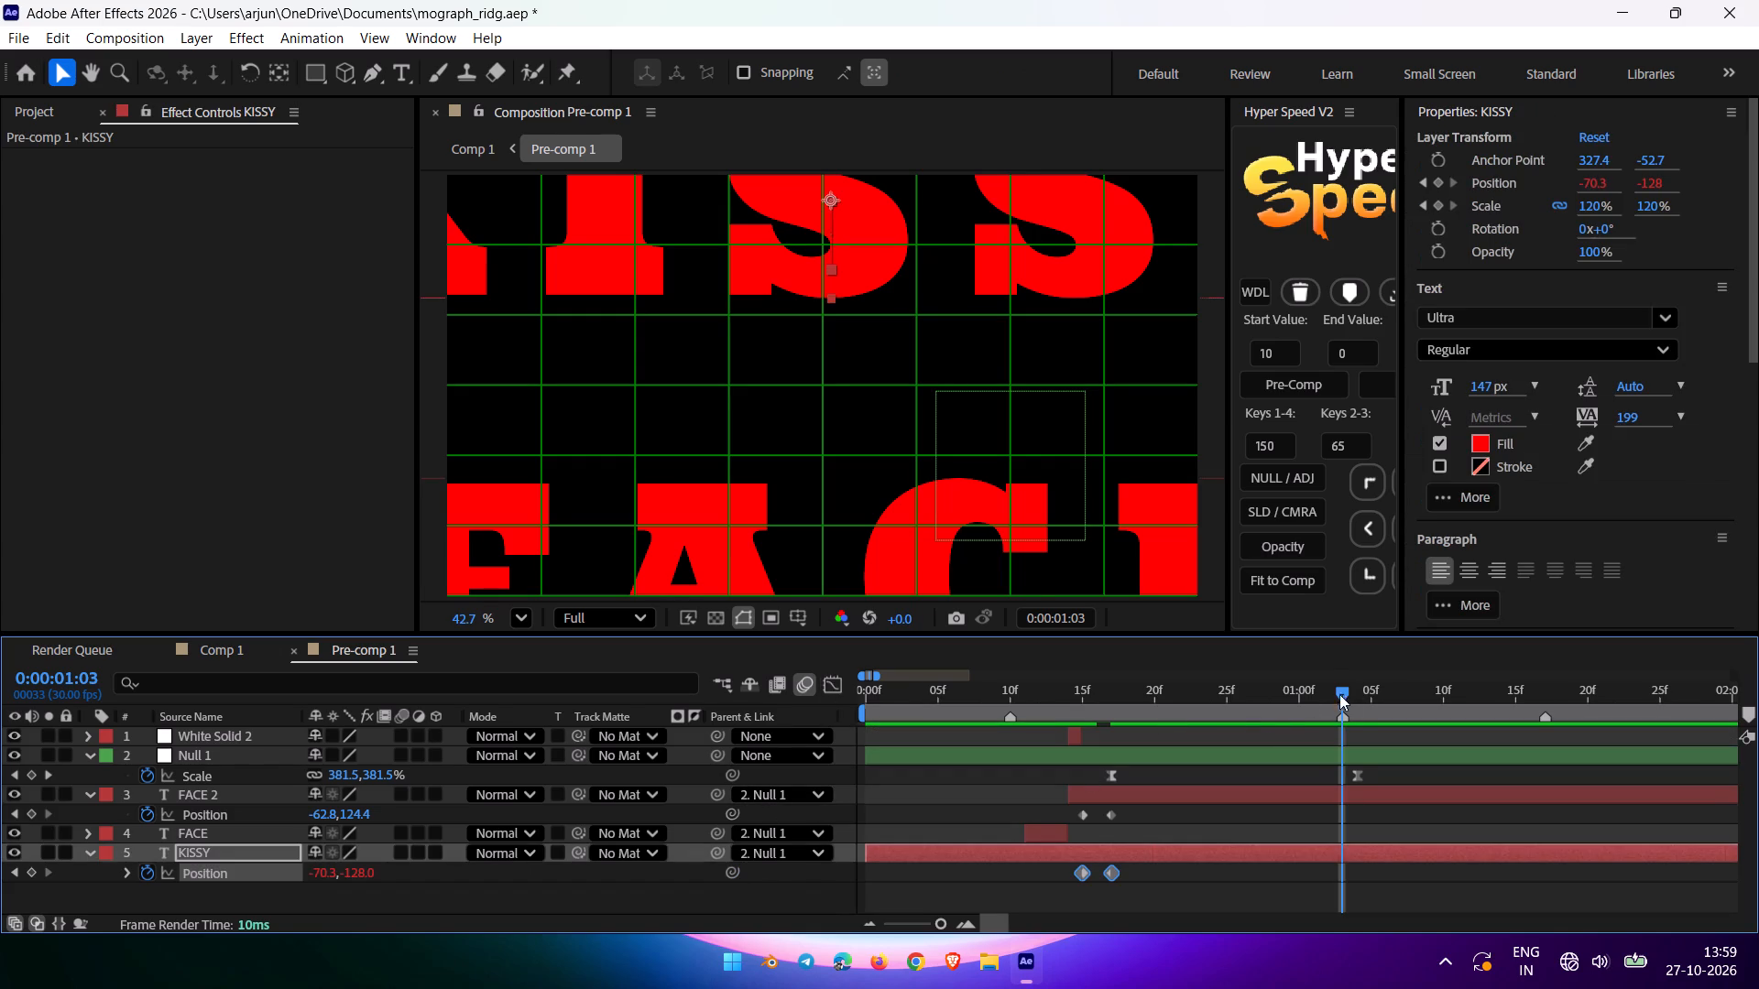
left_click_drag(1339, 694, 1357, 734)
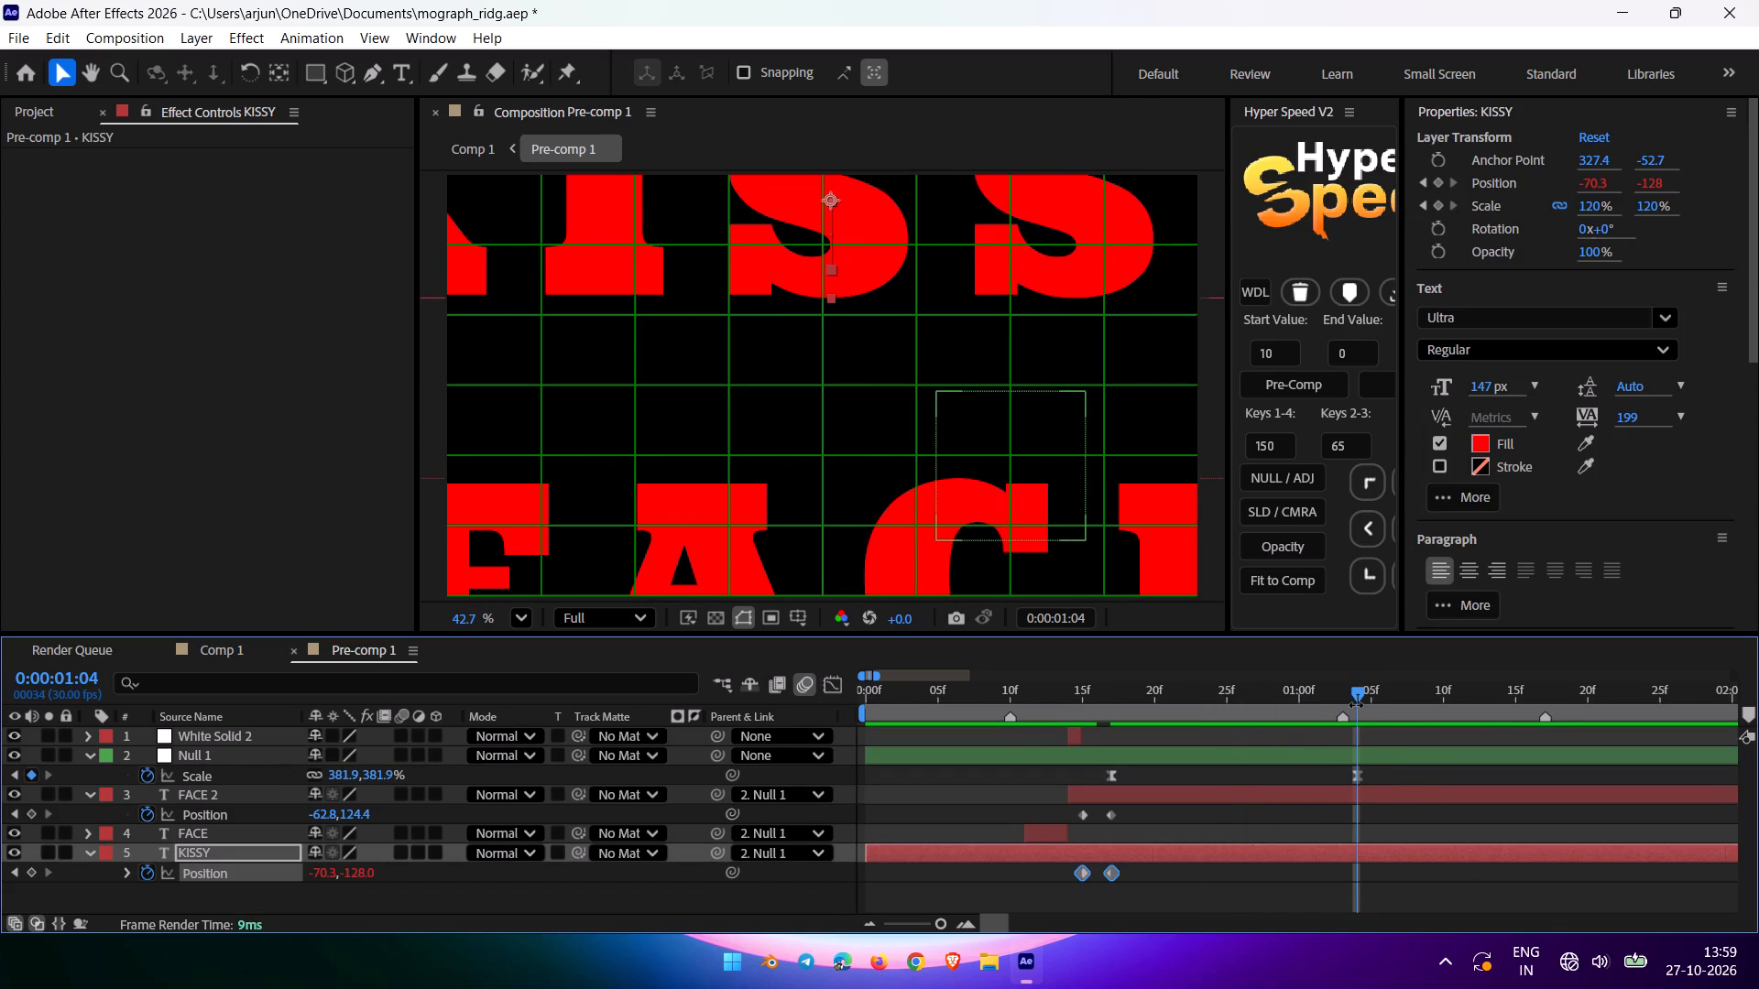
left_click_drag(1358, 700, 1476, 716)
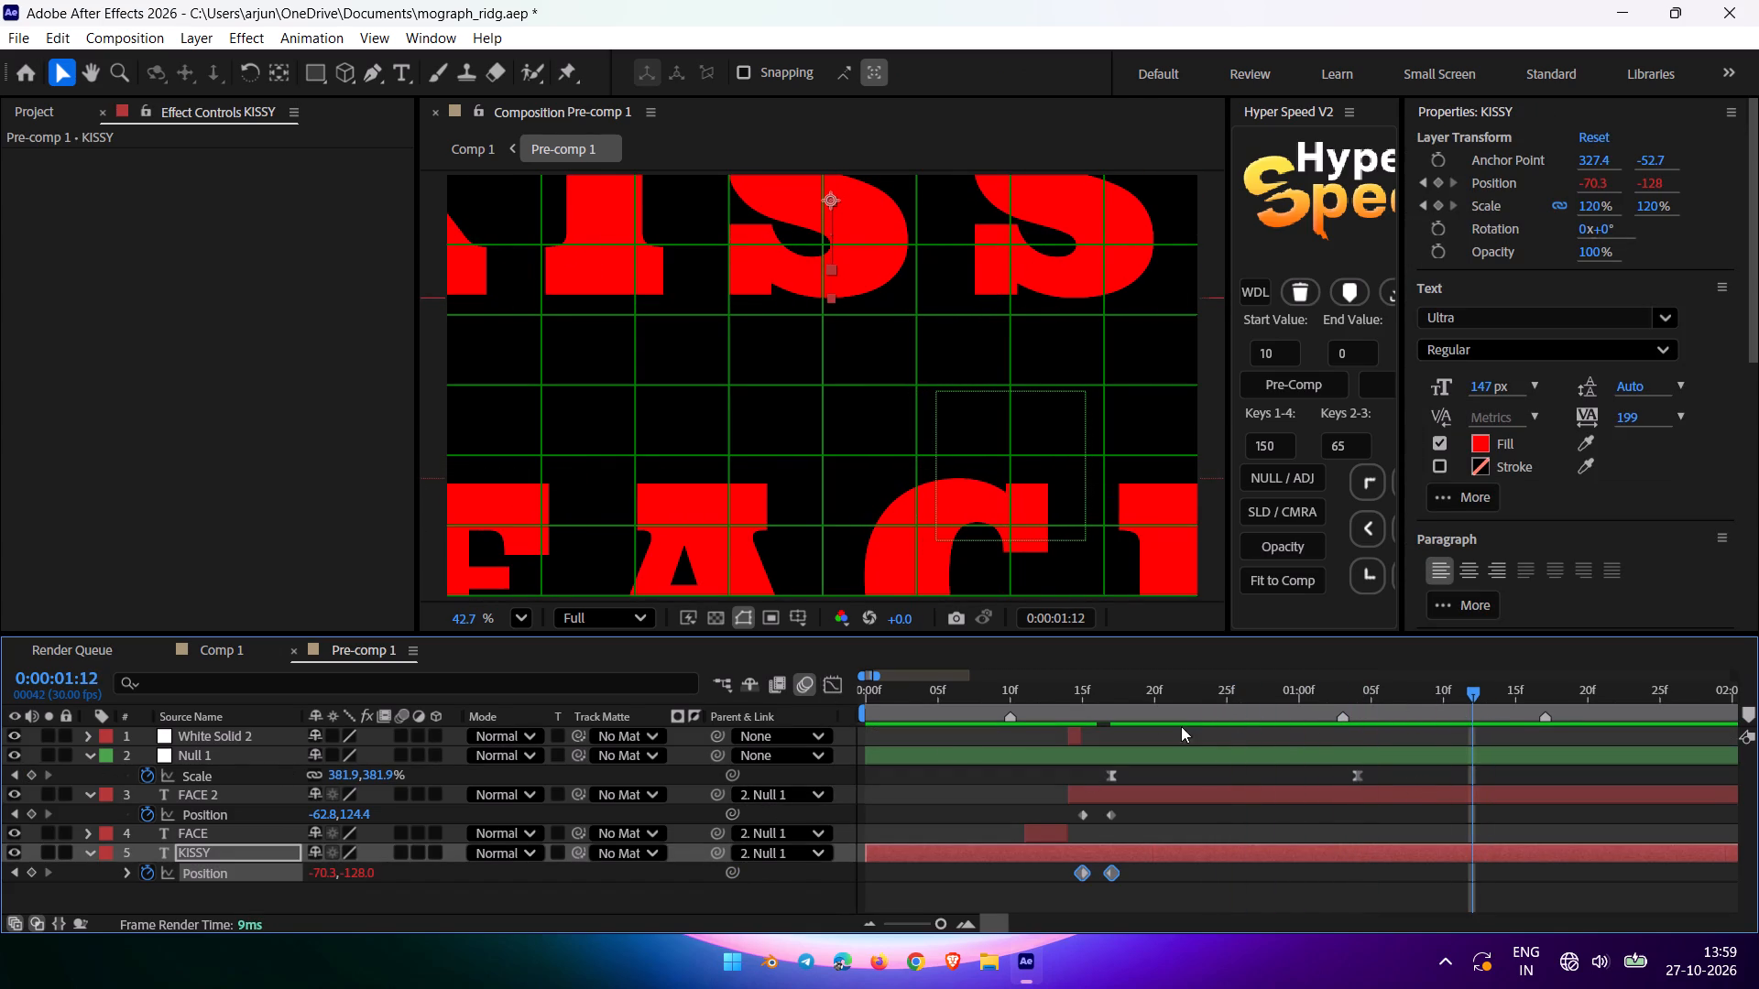
left_click(351, 776)
key("BackSpace")
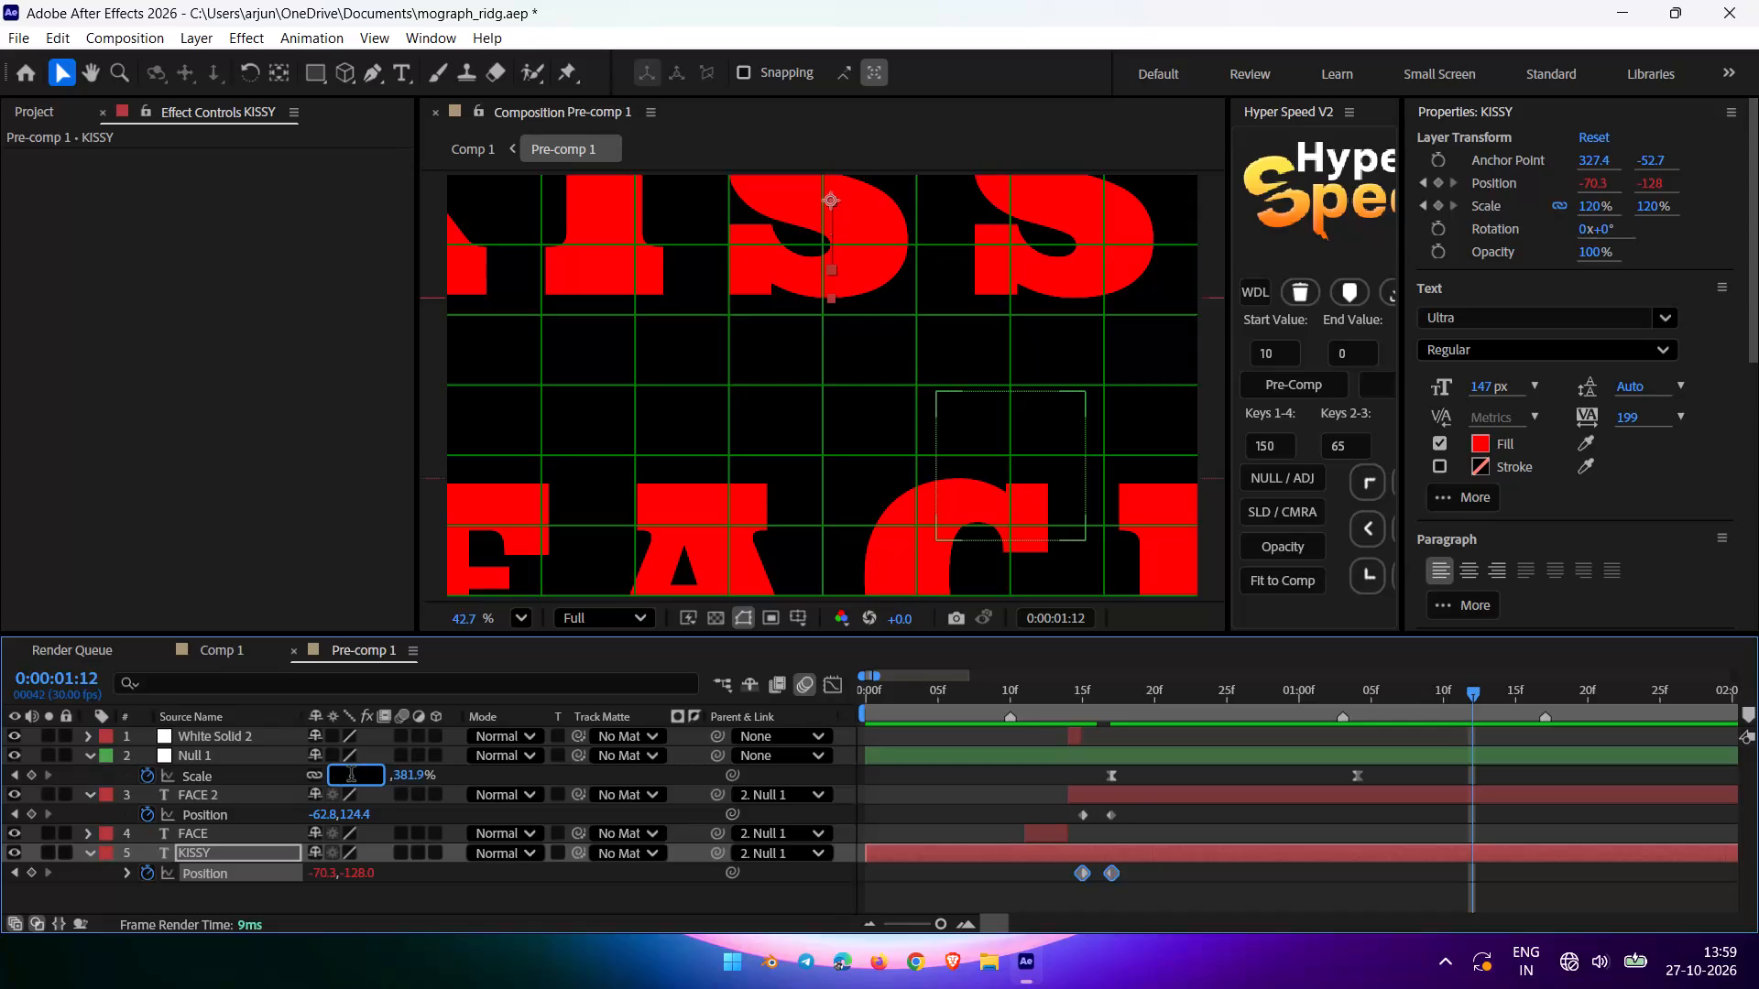
type("309")
key("BackSpace")
key("0")
key("BackSpace")
key("Return")
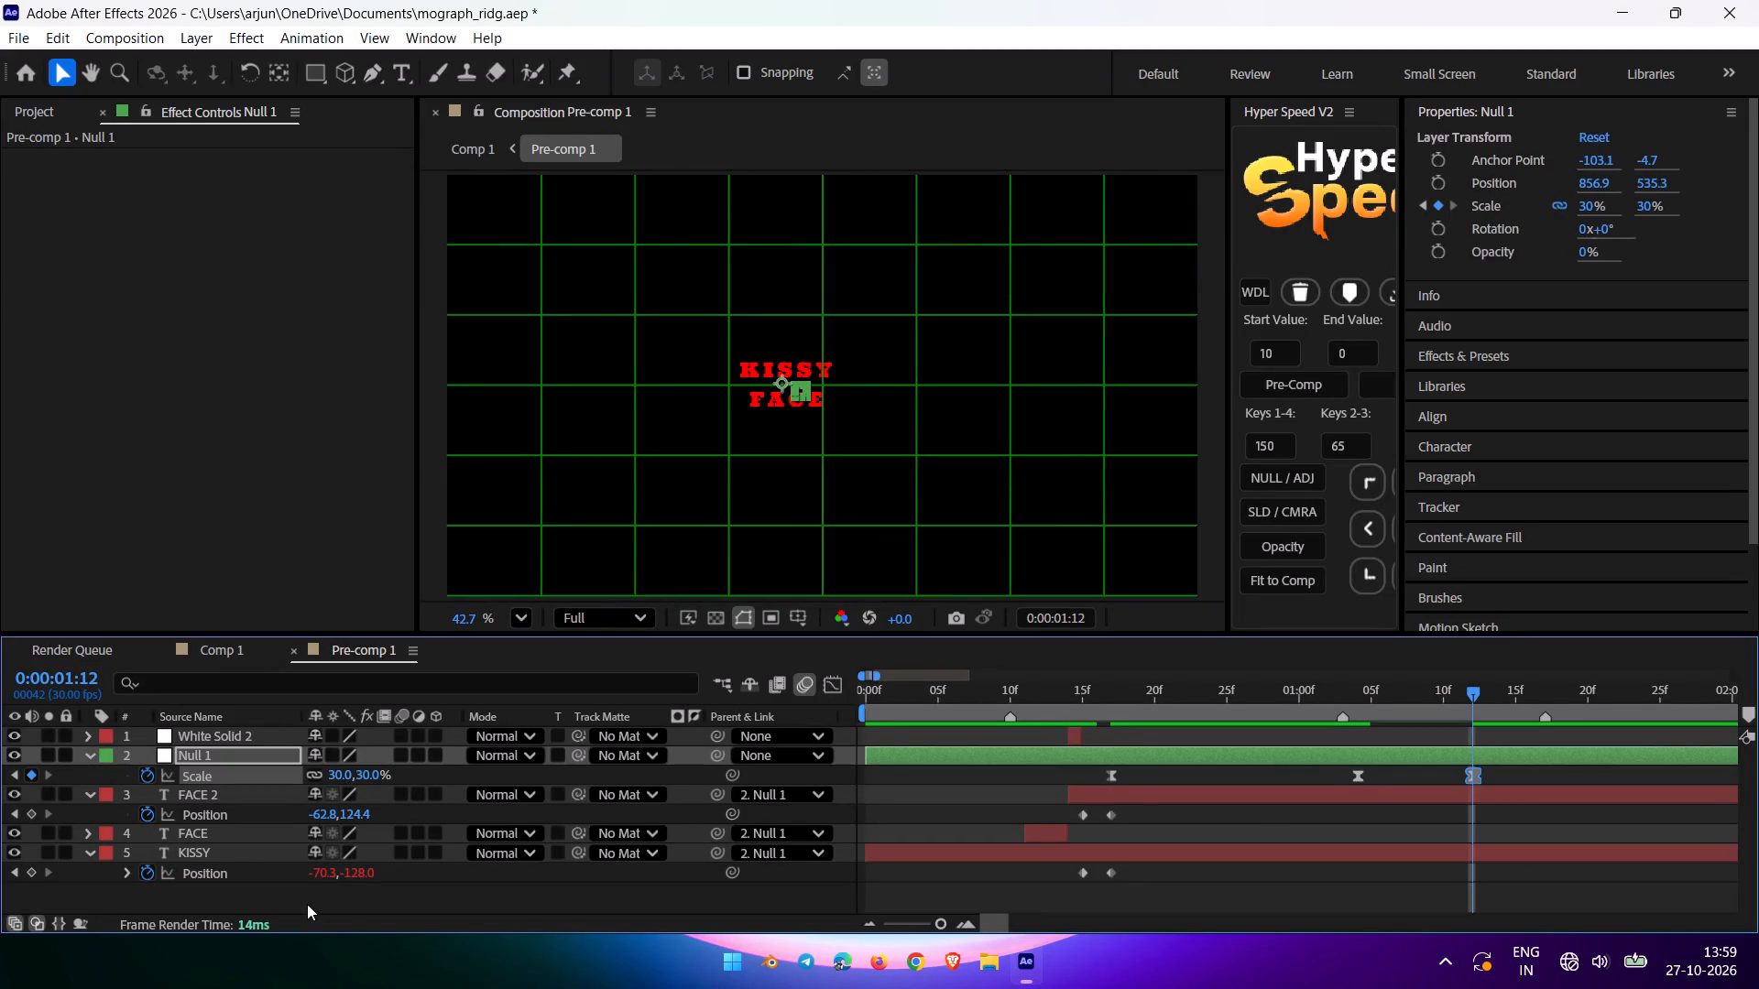
Set Null 1's Scale at 0:00:01:12 to 40%.
left_click(340, 775)
key("BackSpace")
type("49")
key("BackSpace")
key("0")
key("Return")
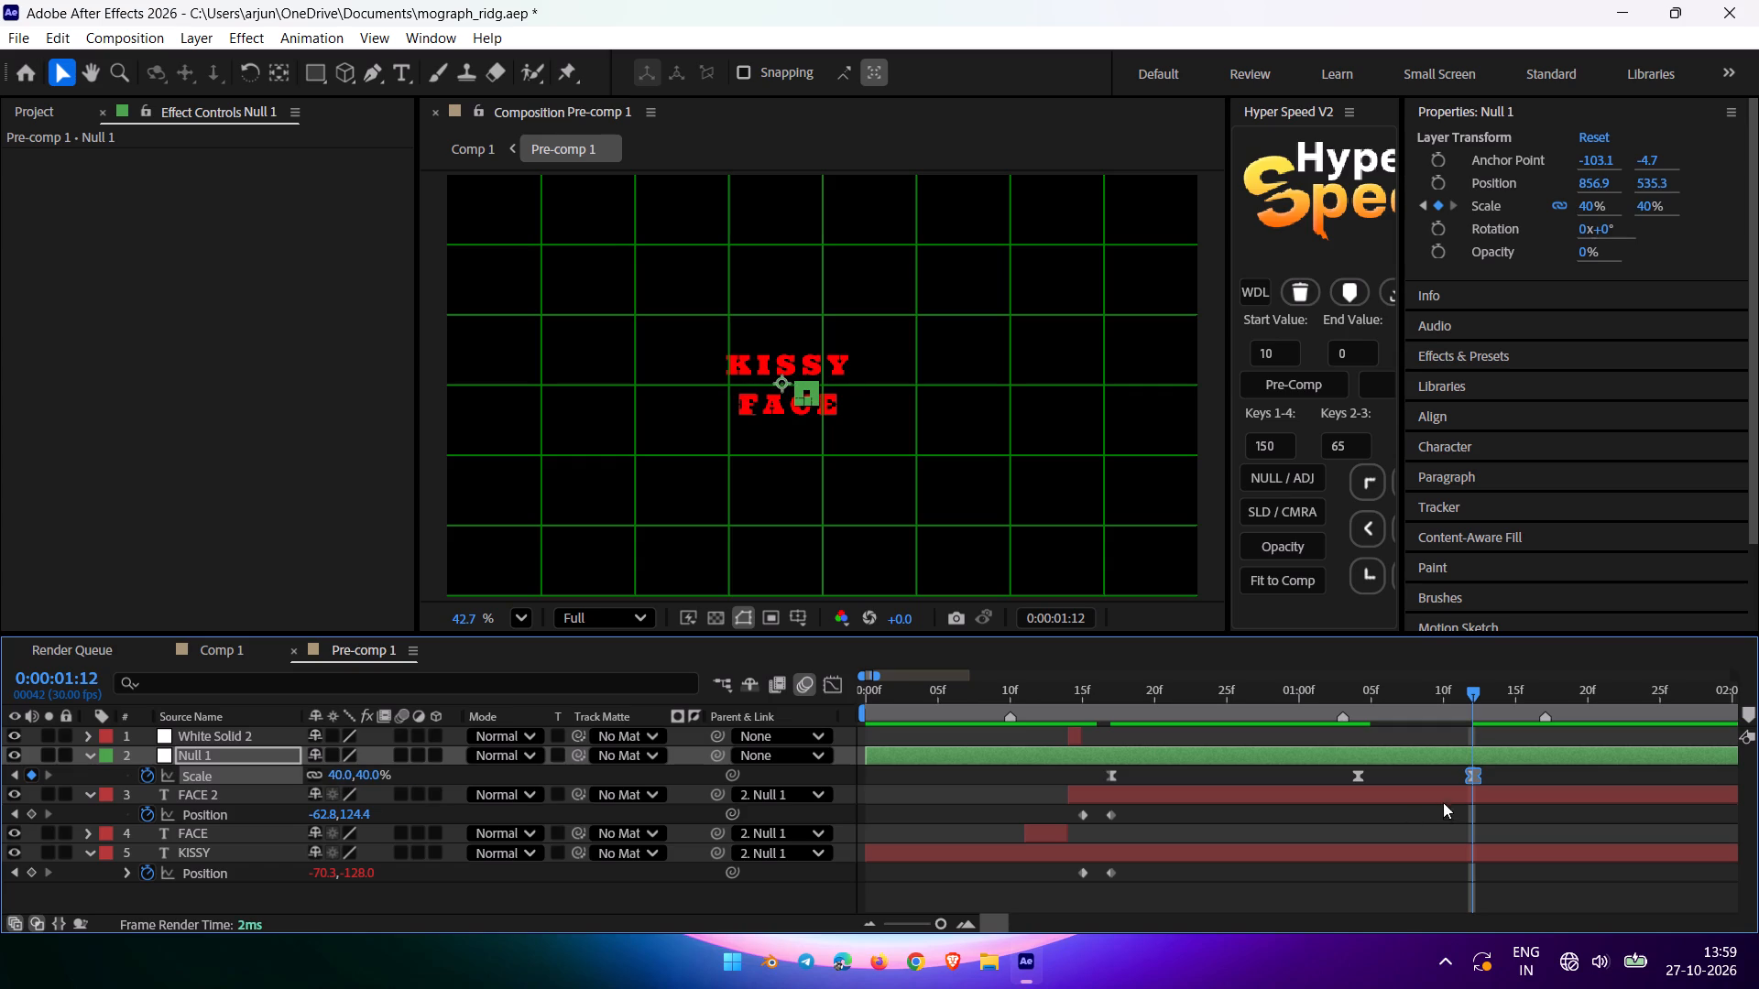
In the speed graph, lengthen the outgoing ease of Null 1's Scale keyframe at 0:00:01:04, and return to the keyframe view.
left_click(843, 684)
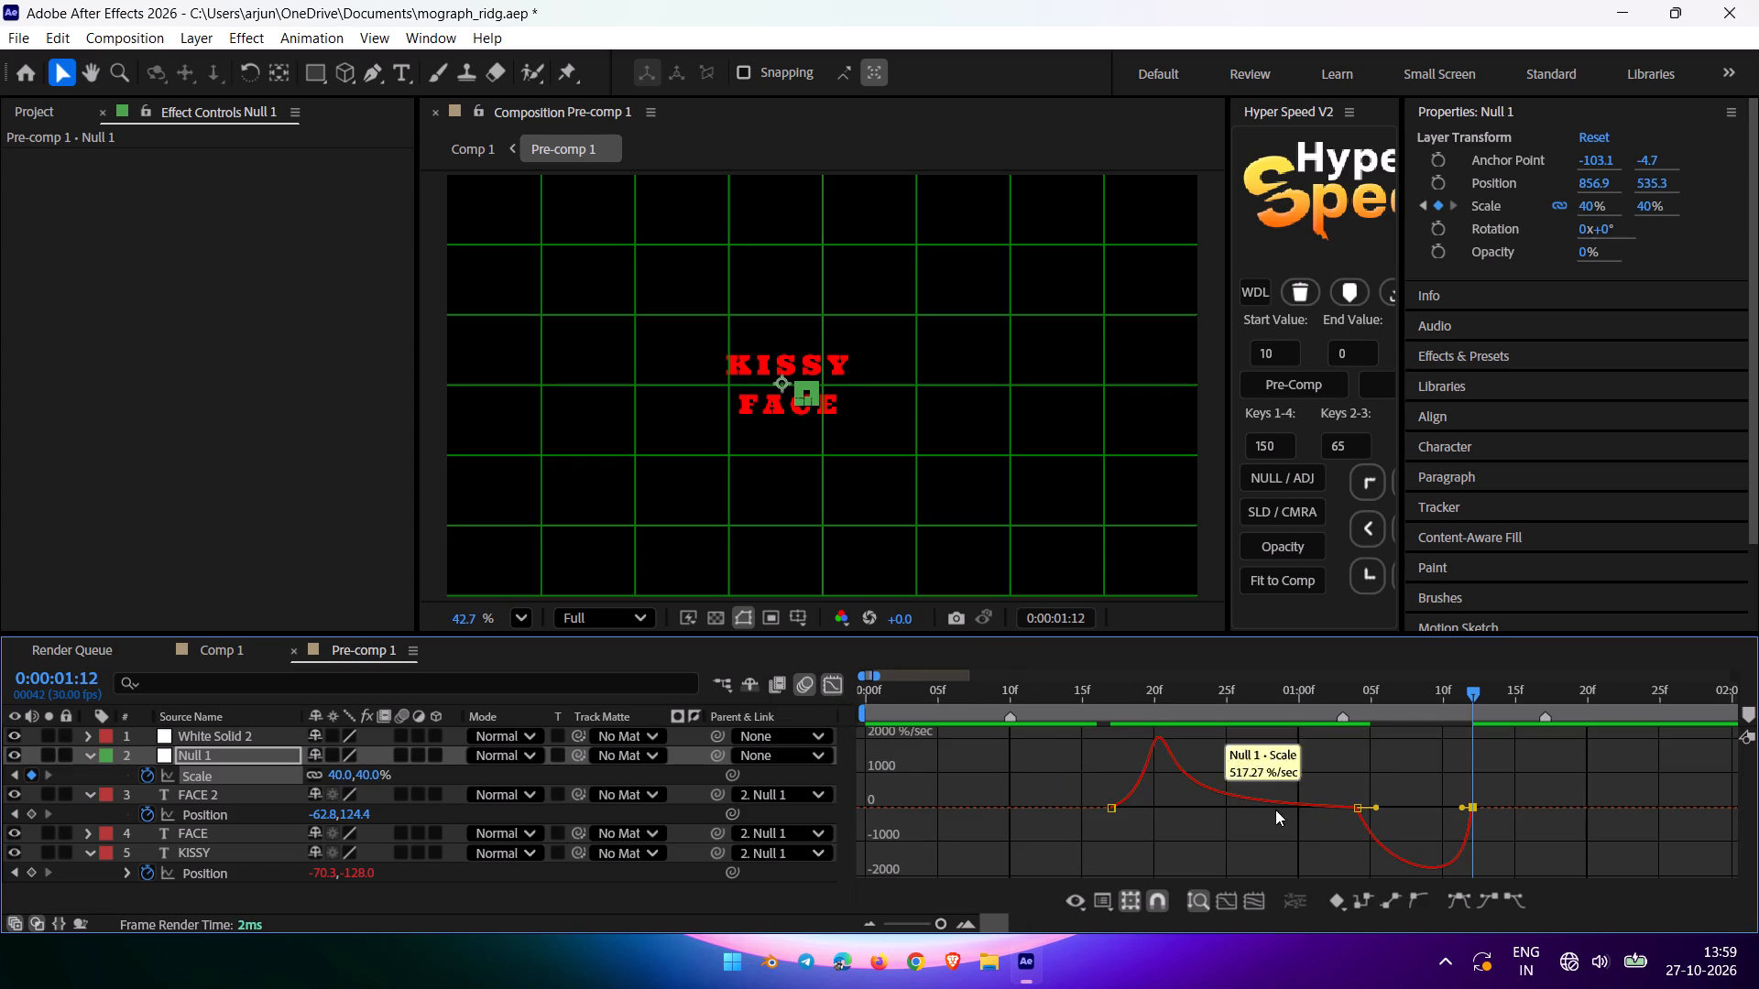
left_click_drag(1311, 776, 1455, 879)
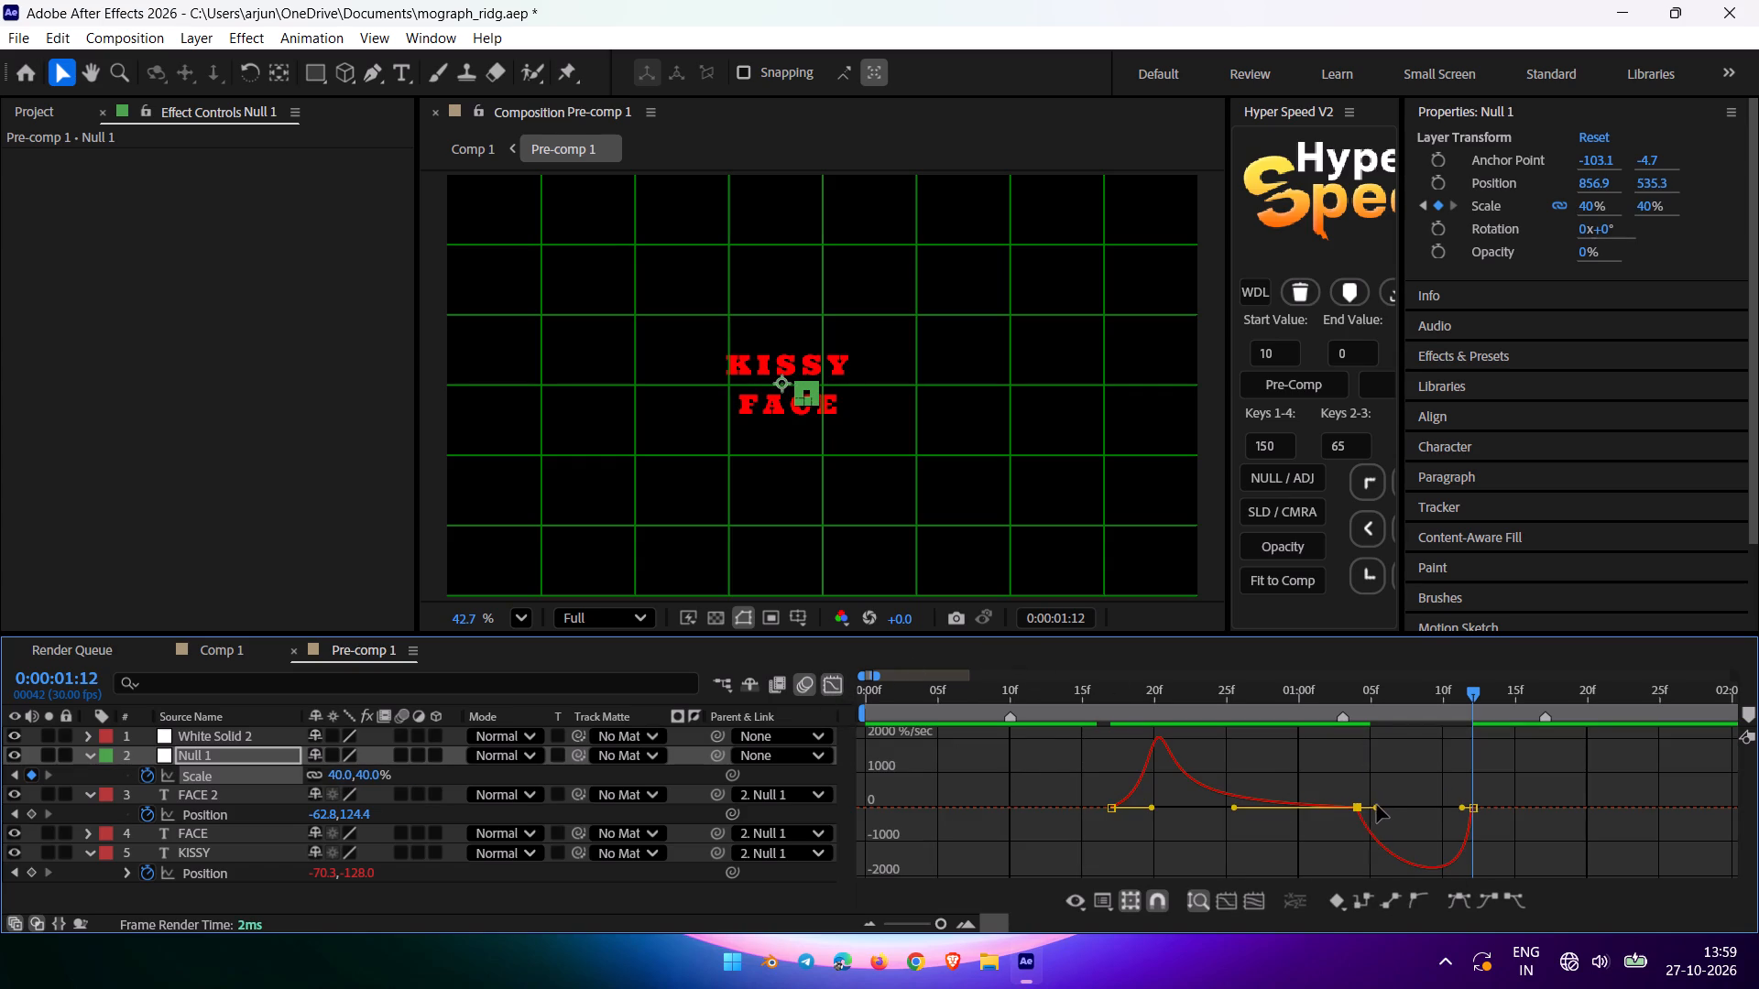
left_click_drag(1376, 808, 1444, 810)
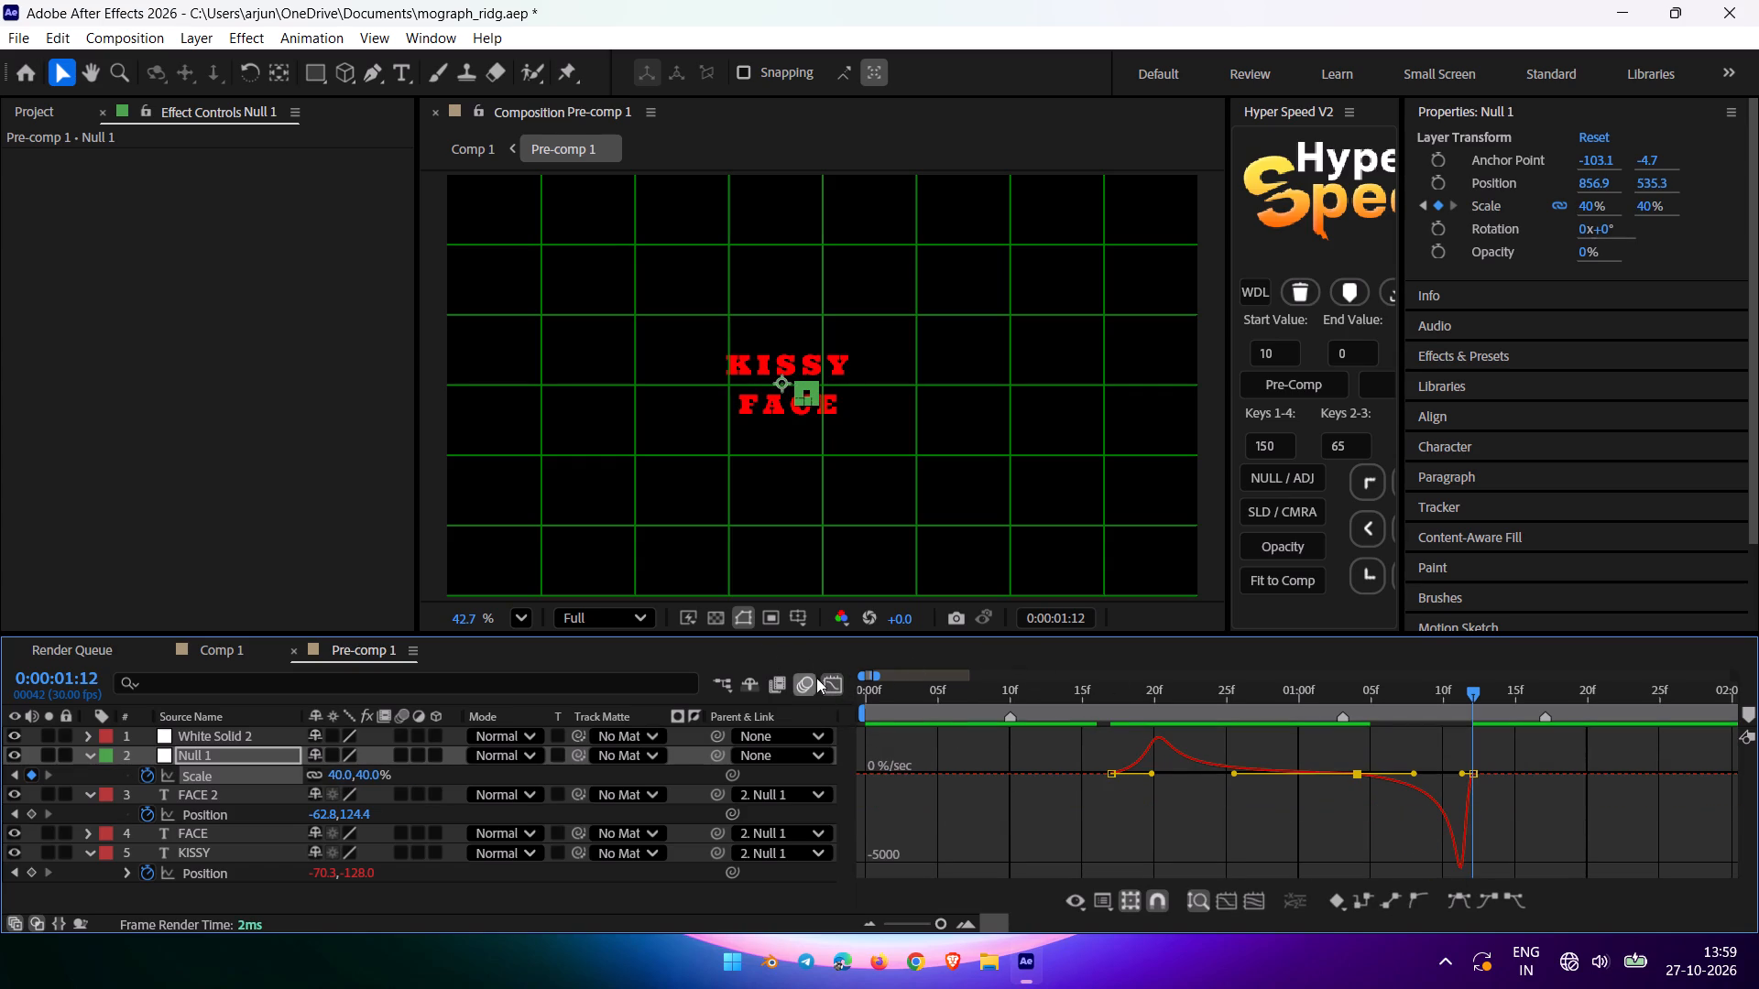
left_click(855, 692)
left_click(829, 690)
Replay Comp 1 several times from the first frame to examine the KISSY FACE shrink against the markers, showing a longer time span.
left_click(233, 651)
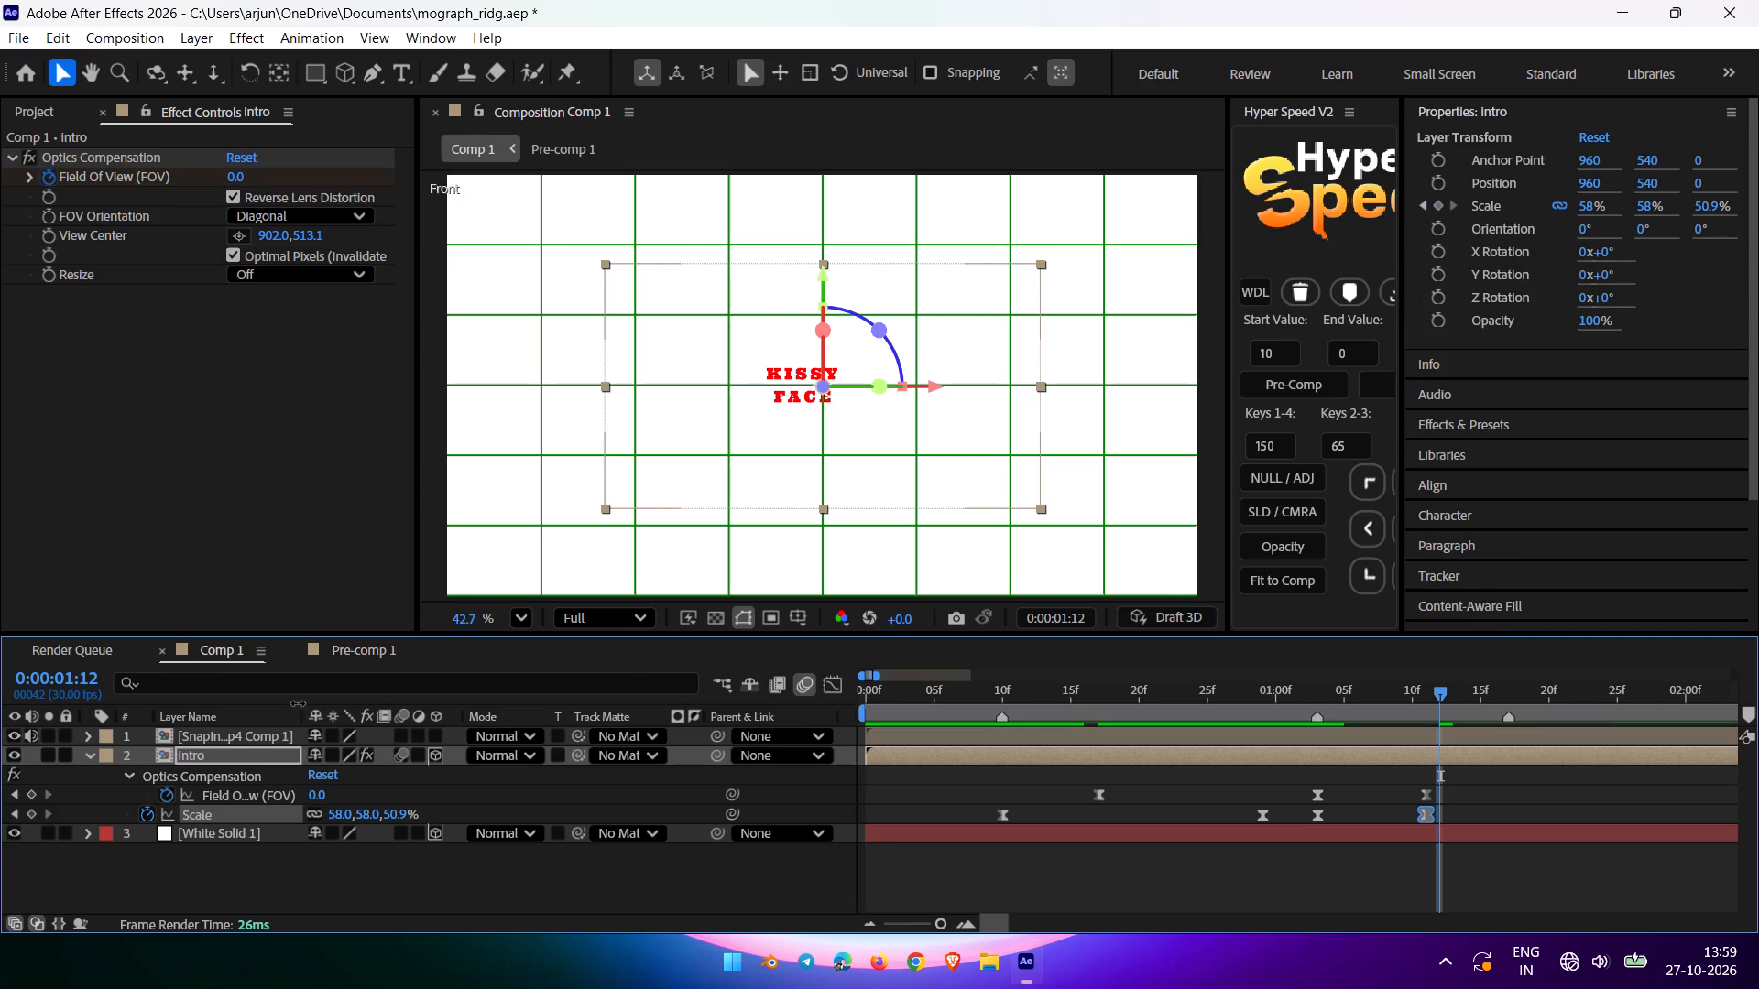
left_click_drag(1437, 688, 1147, 734)
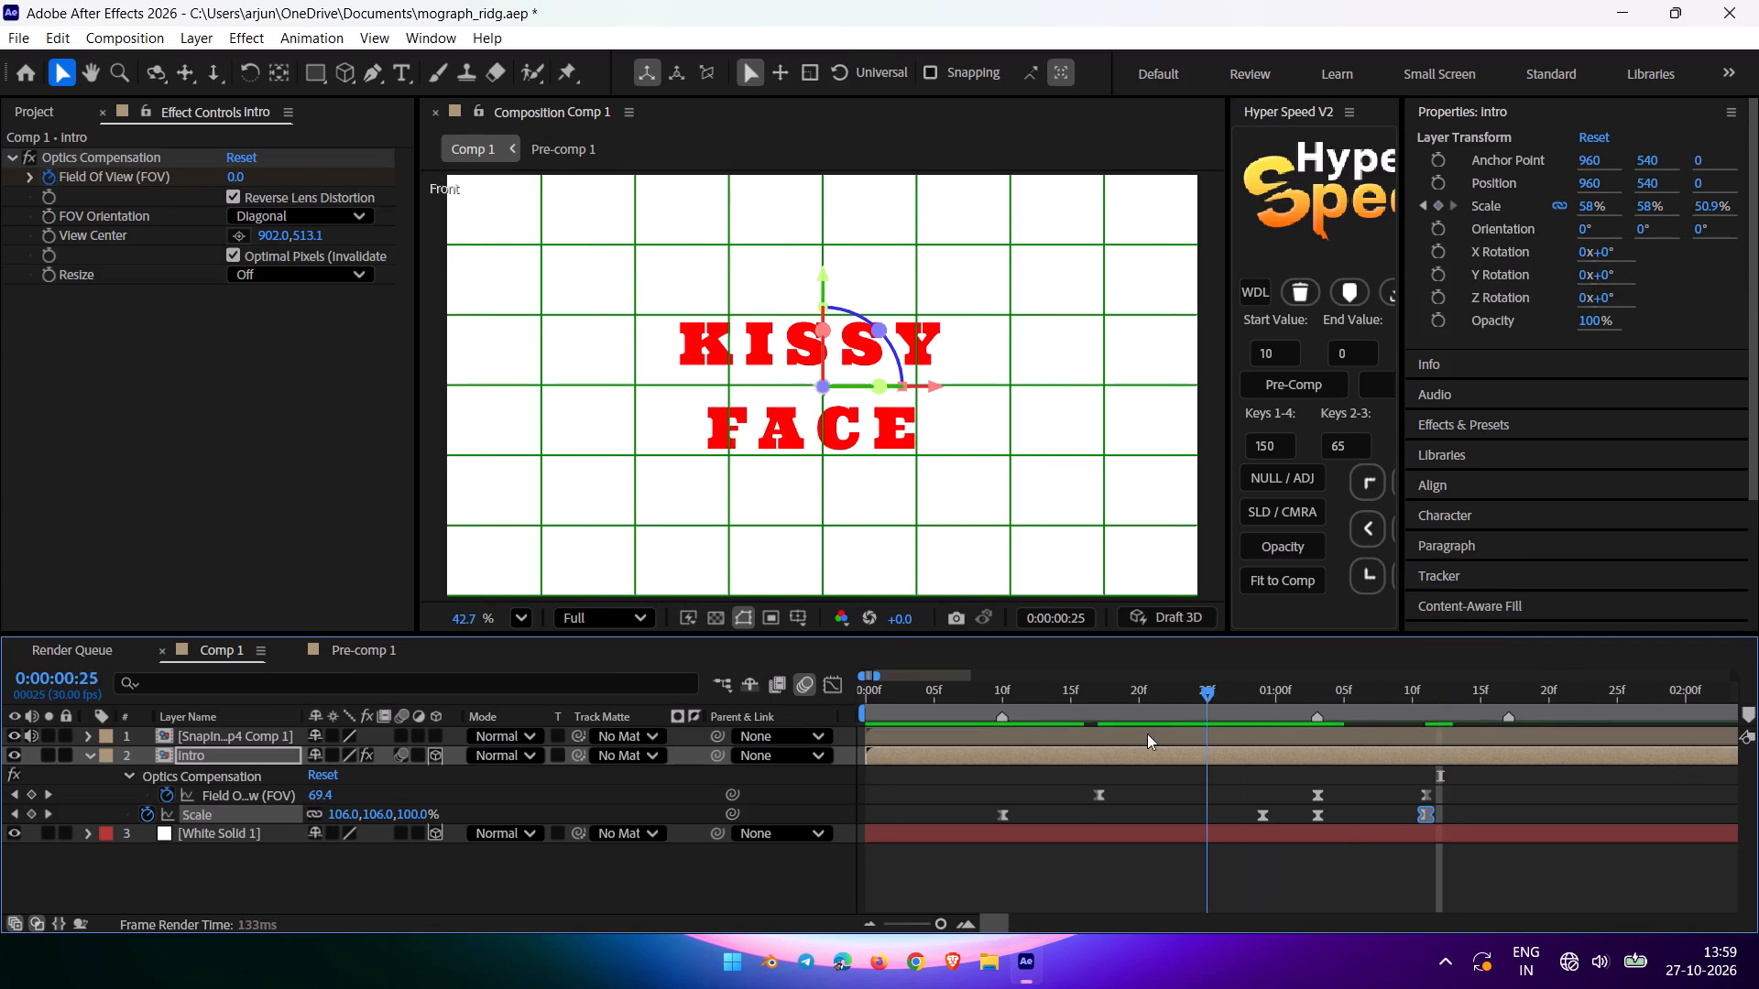
left_click_drag(1147, 734, 613, 801)
key("space")
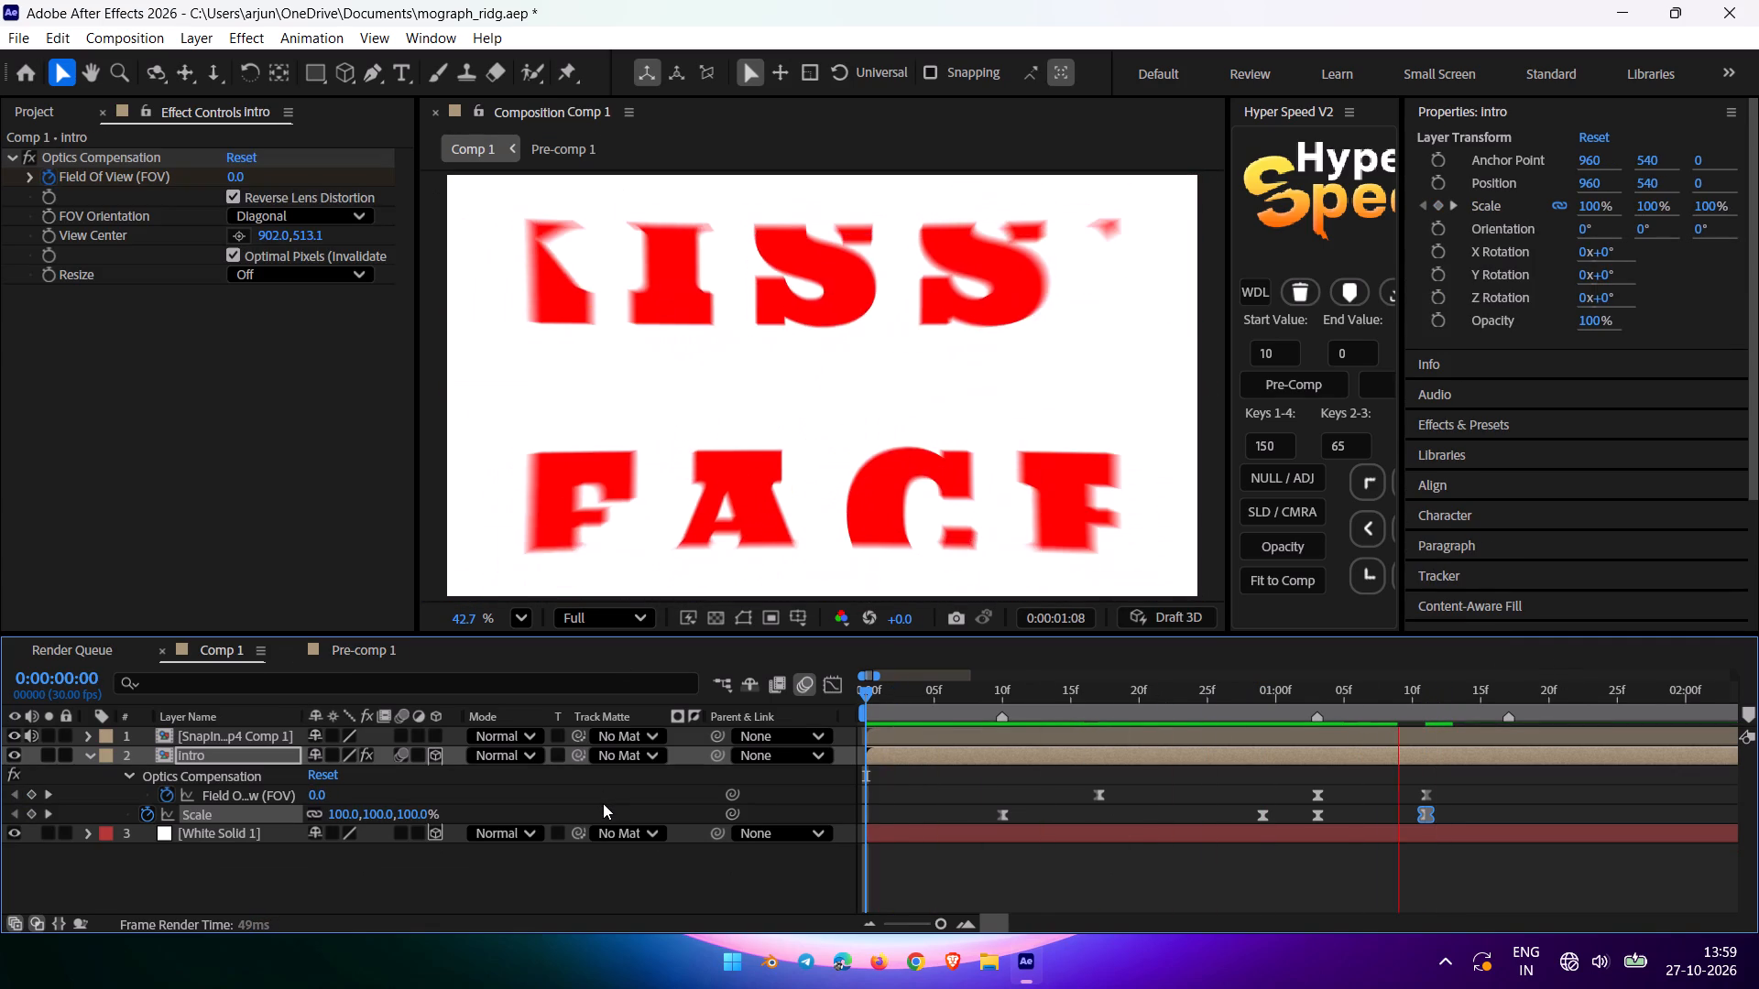
left_click_drag(1109, 698, 397, 890)
key("space")
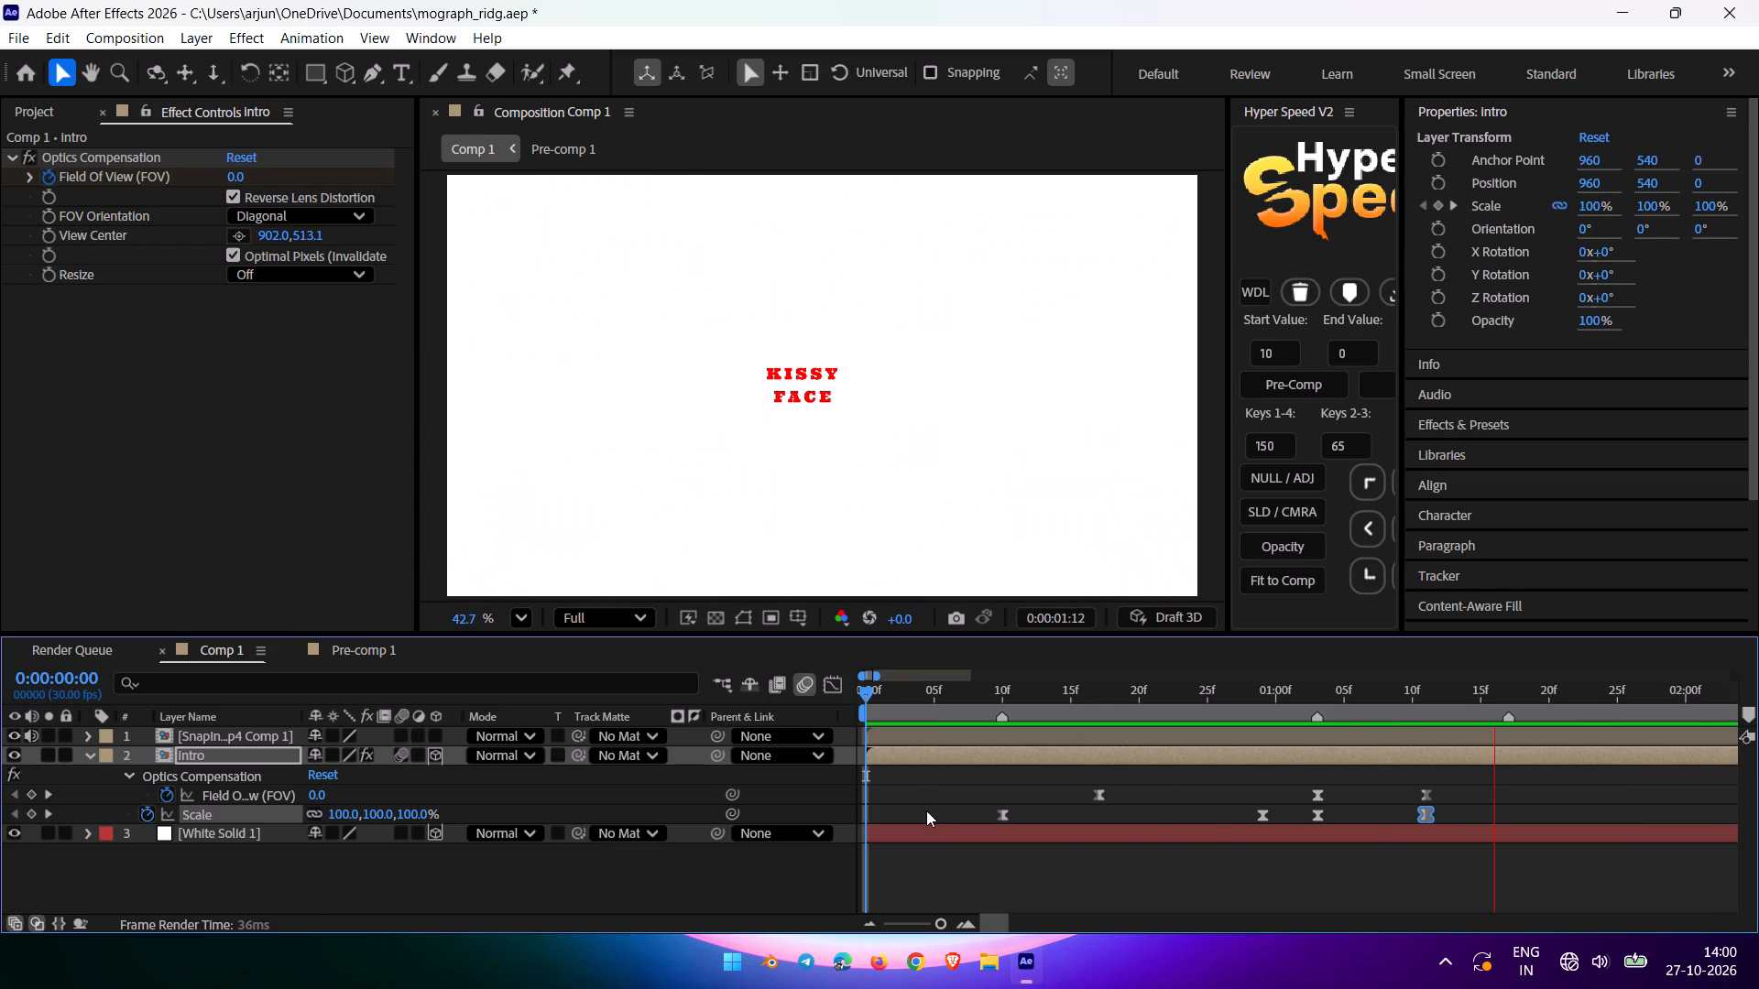
left_click_drag(1048, 701, 692, 781)
key("space")
type("-")
key("space")
key("equal")
type("= -")
left_click_drag(930, 700, 630, 765)
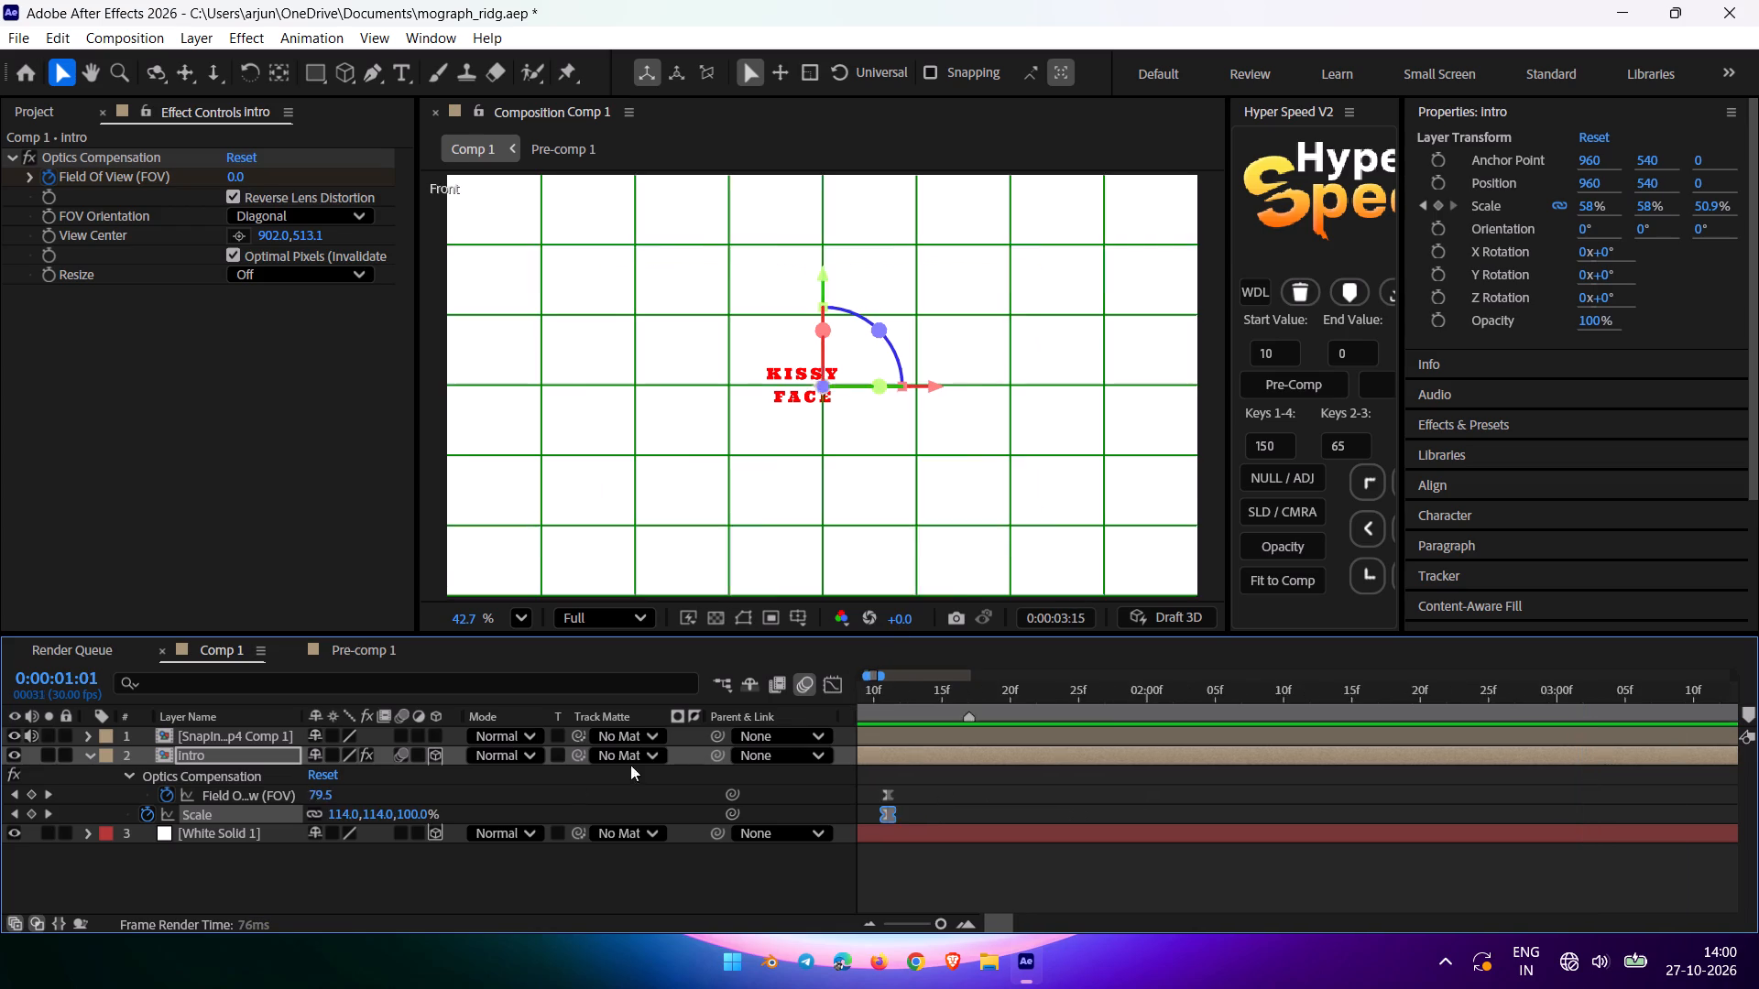
left_click_drag(630, 765, 507, 795)
key("minus")
key("space")
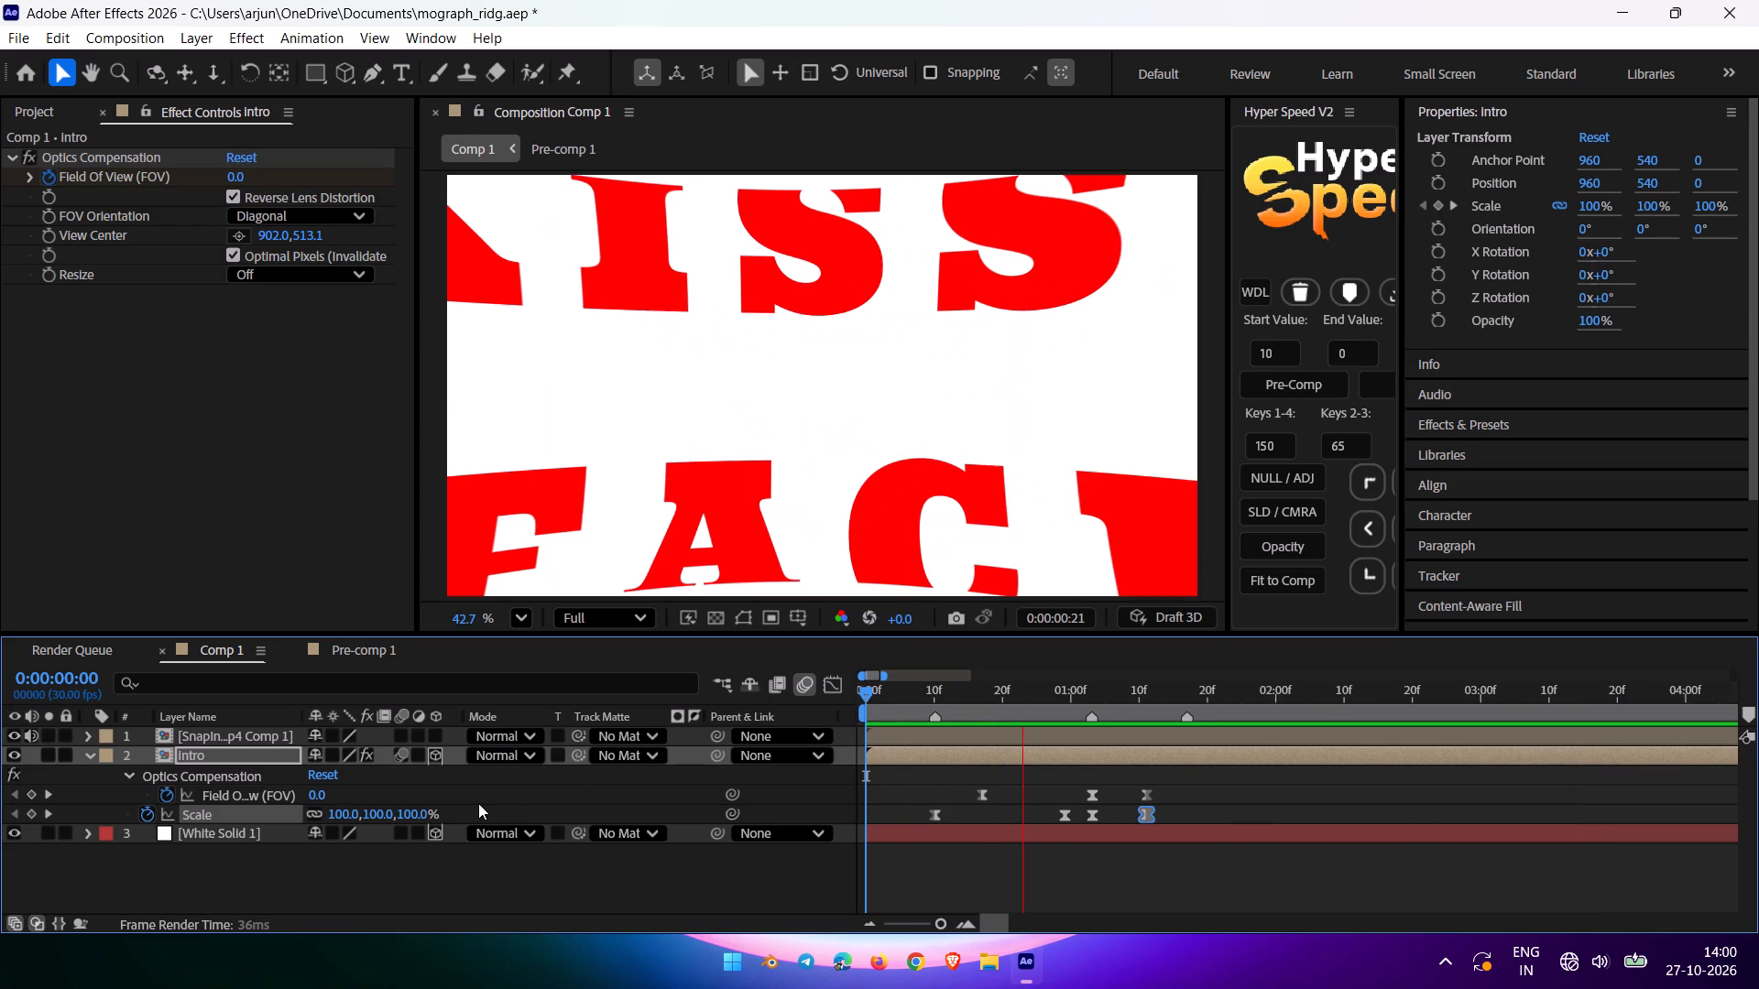
key("space")
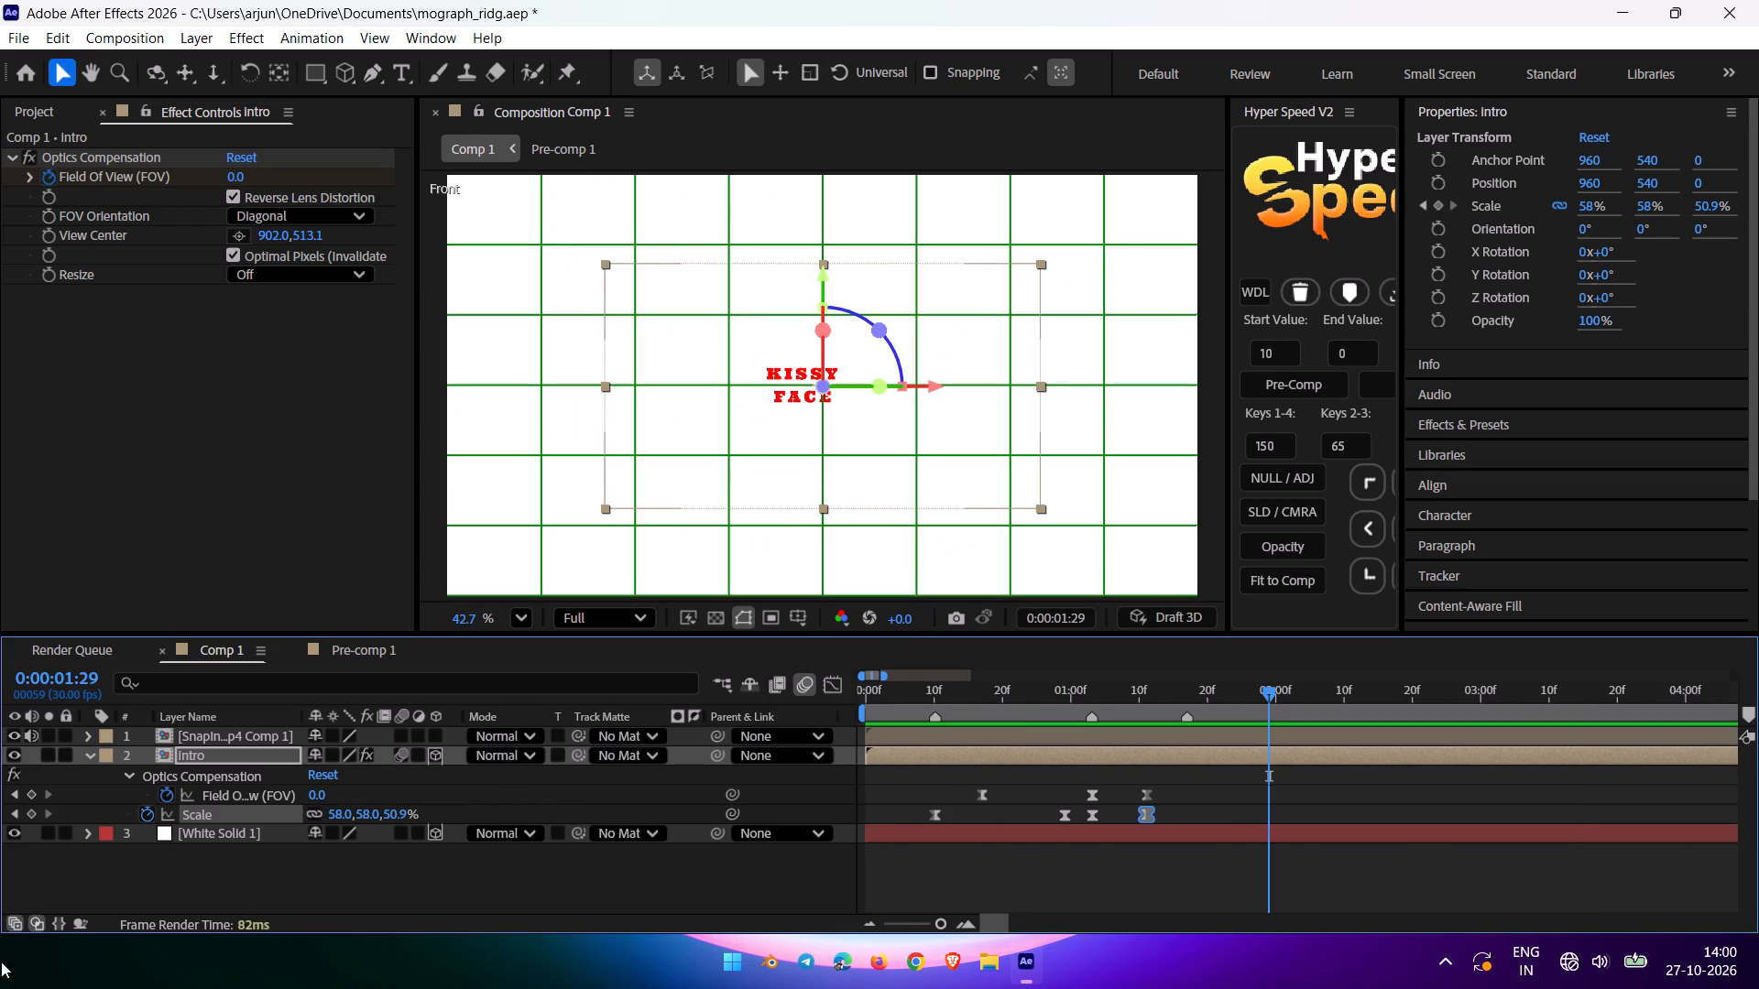
Open the reference video's composition from Comp 1 and play it from 0:00:01:29.
left_click(284, 737)
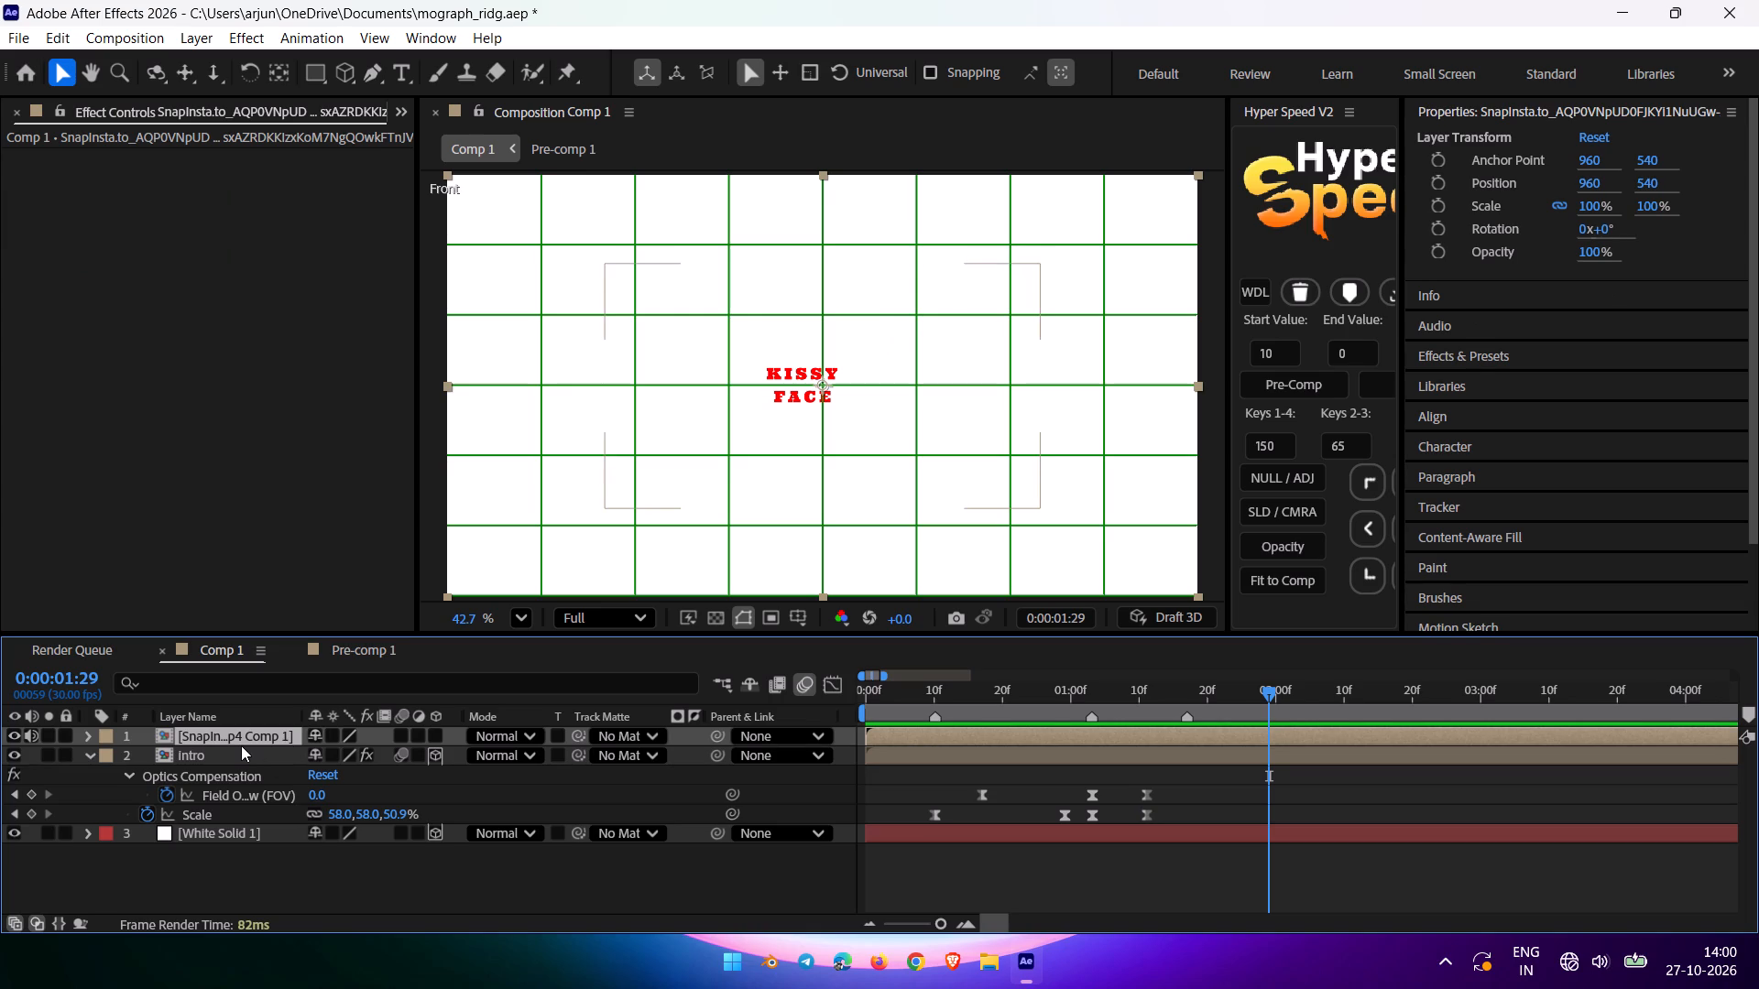
double_click(221, 731)
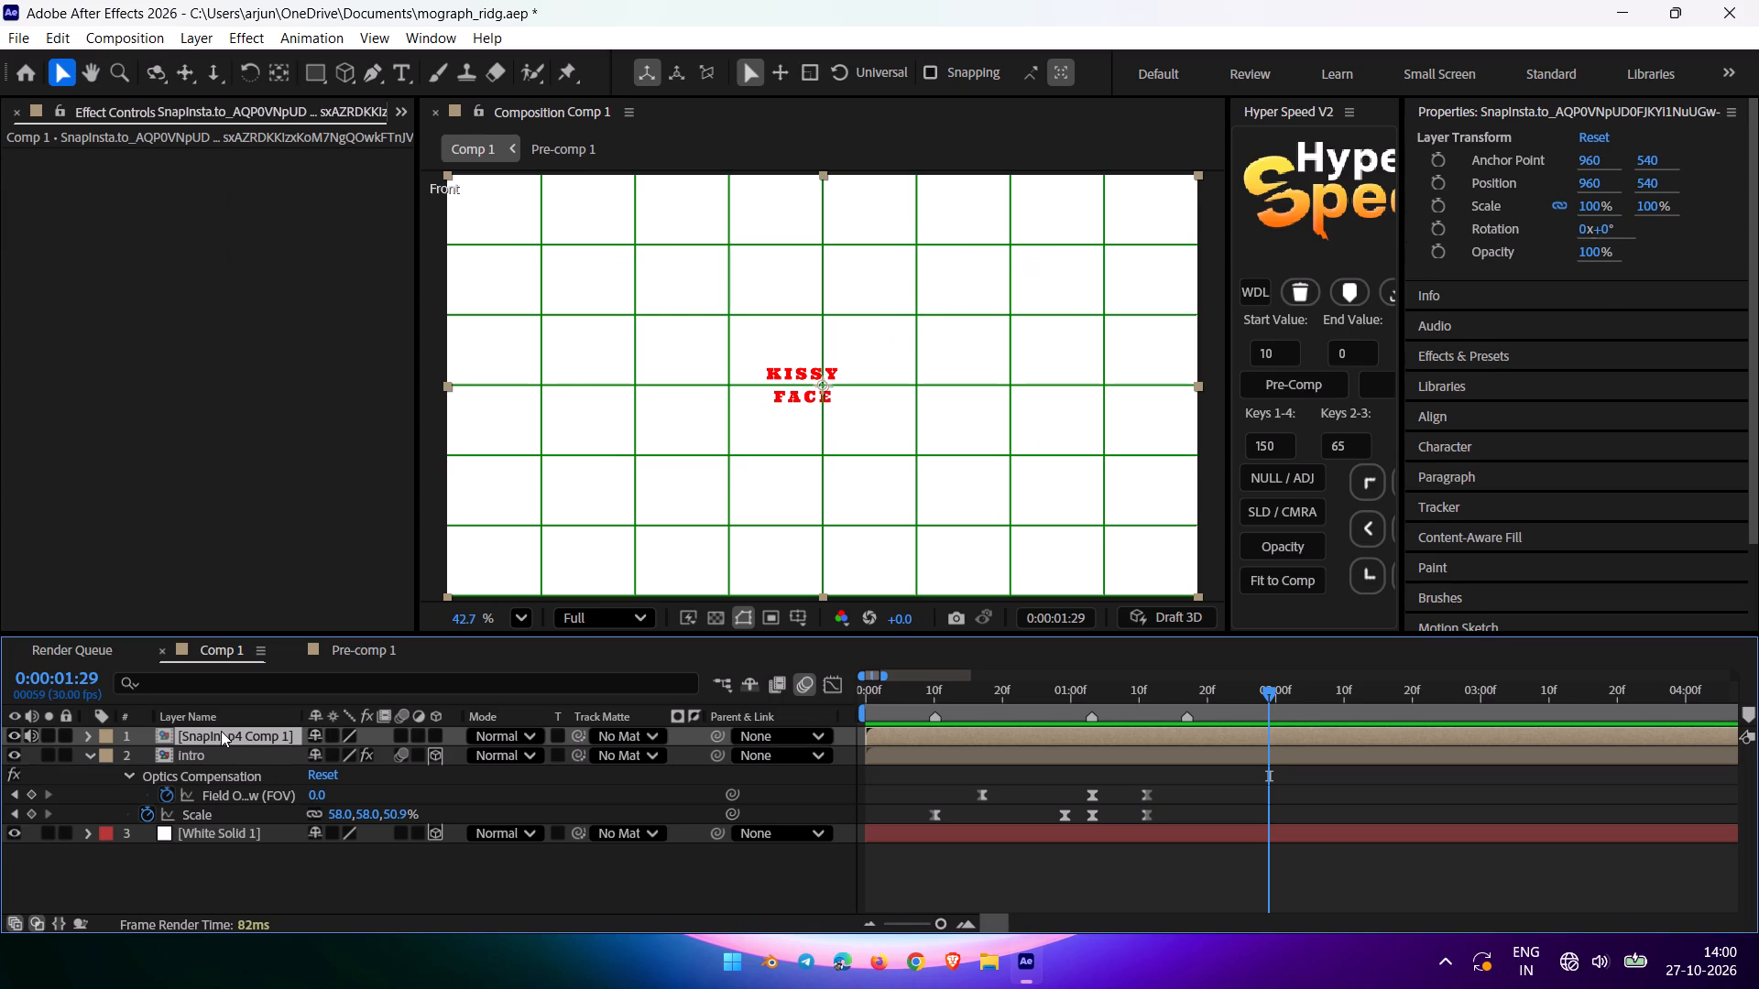
key("space")
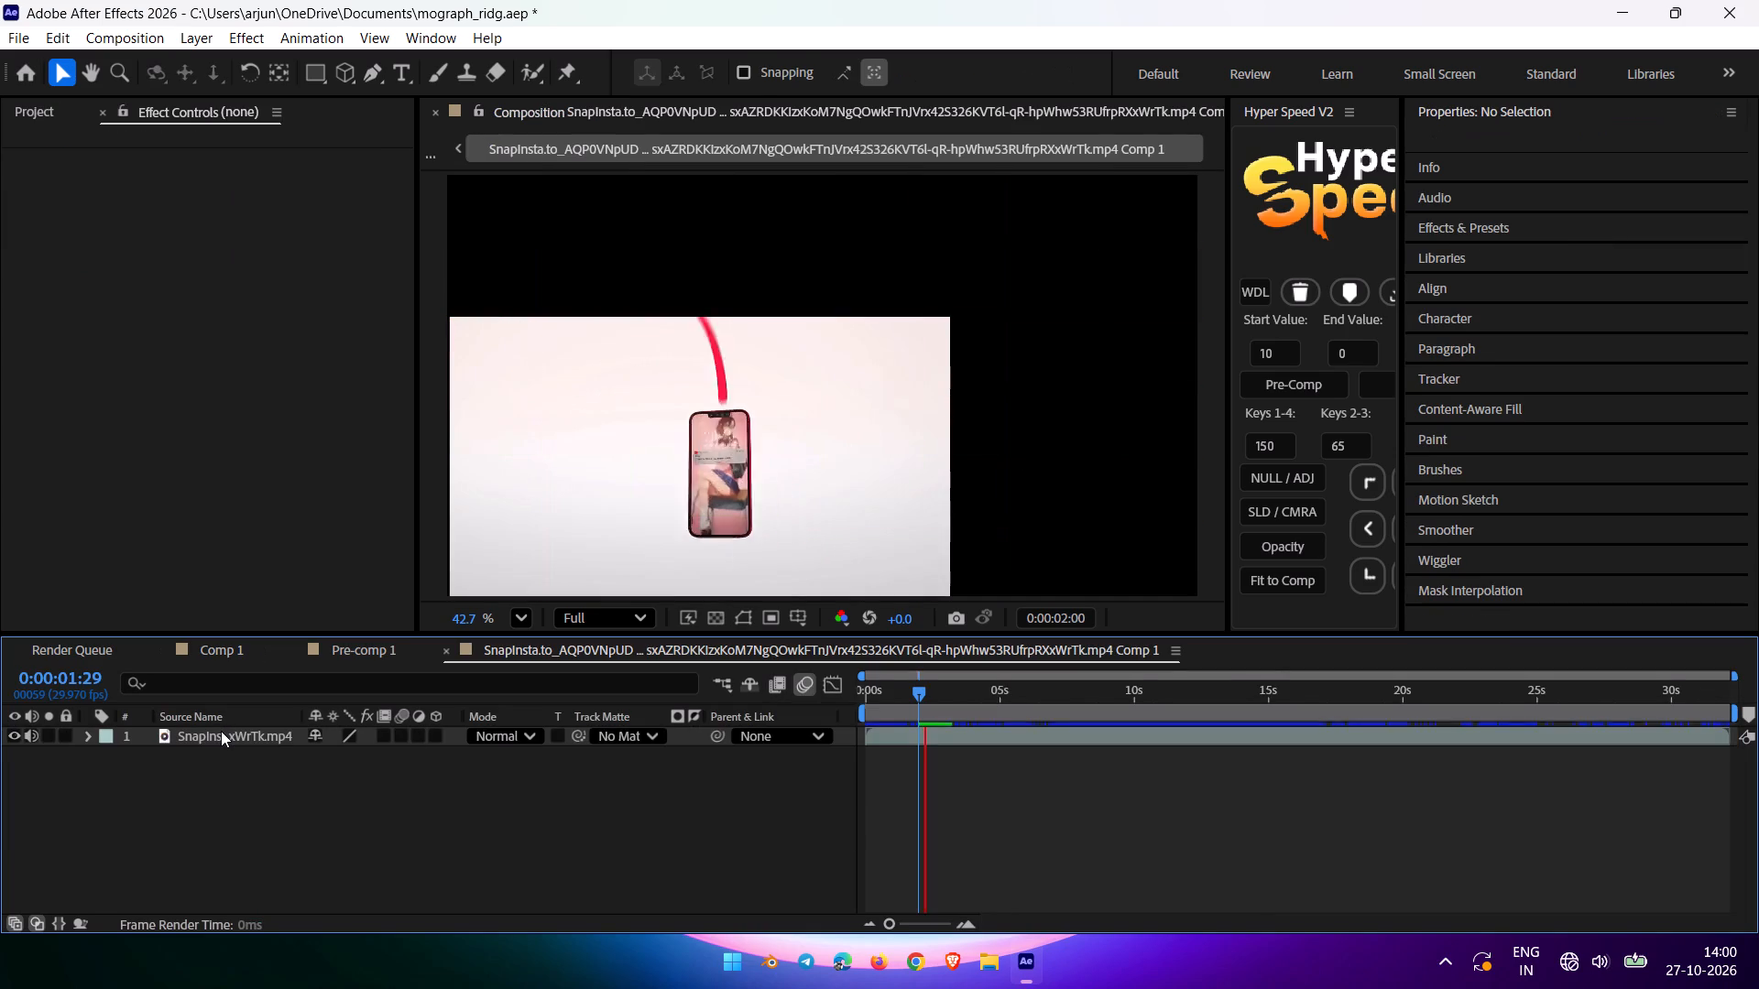
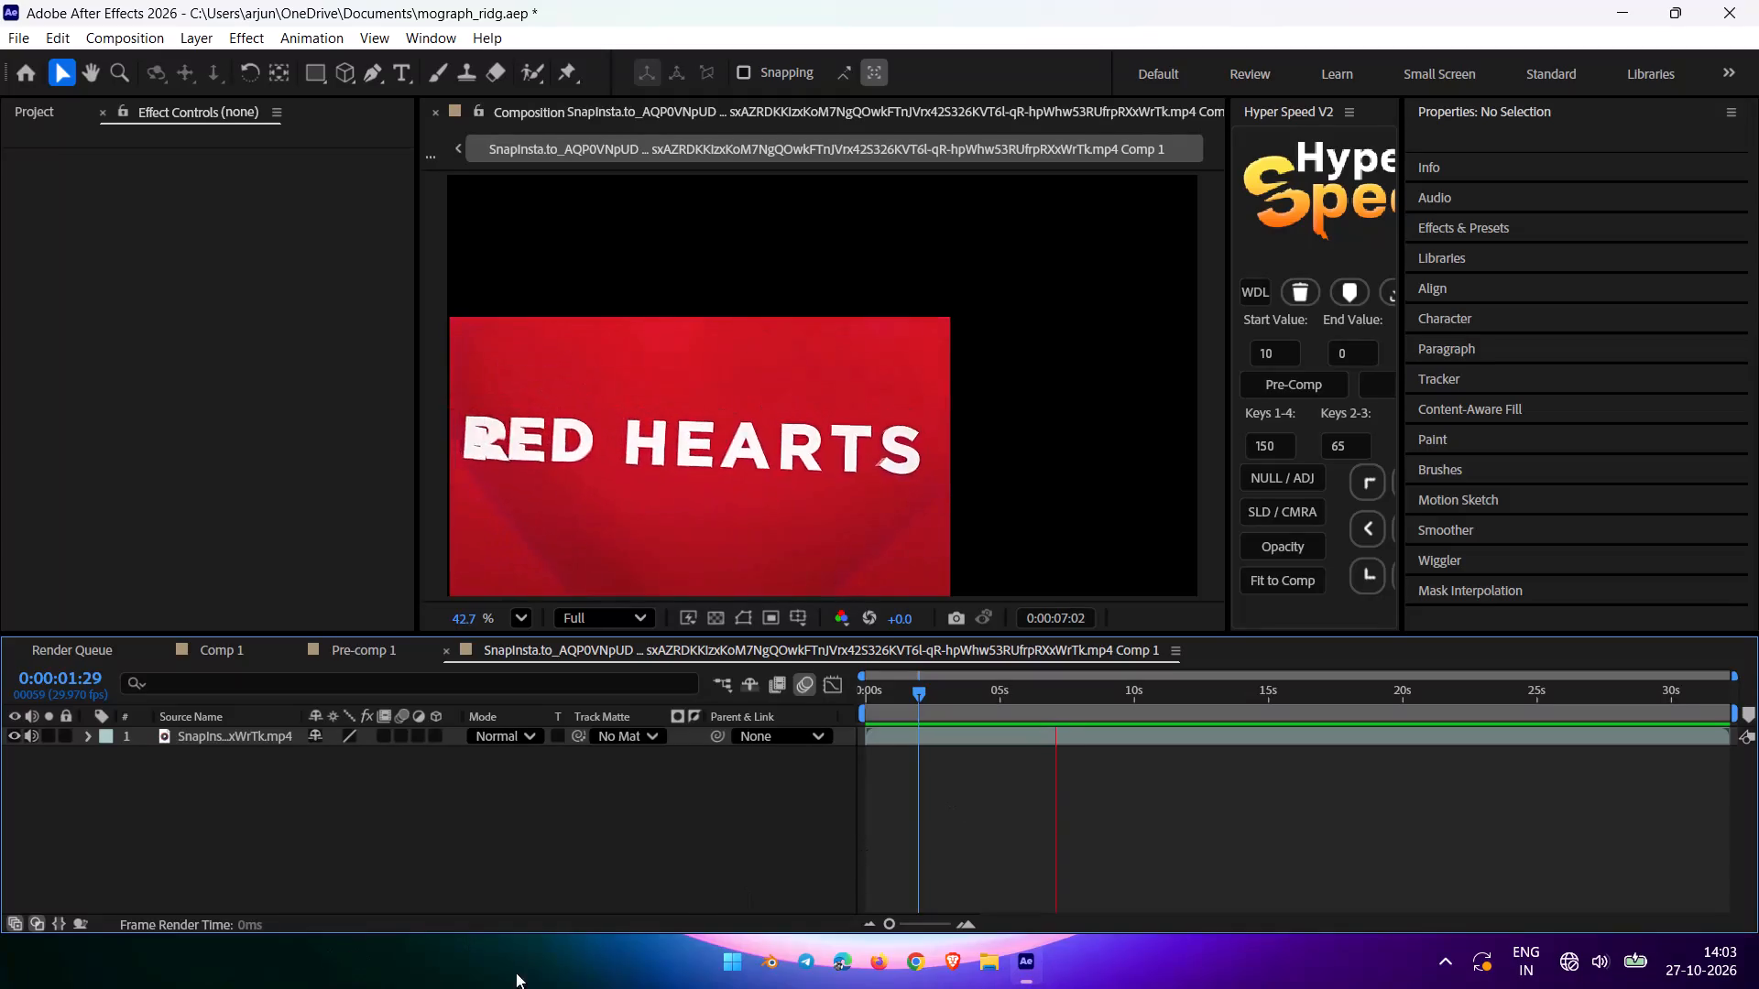
Return to Comp 1 and replay it repeatedly from the first frame to examine the KISSY FACE zoom and shrink against the markers.
left_click(226, 655)
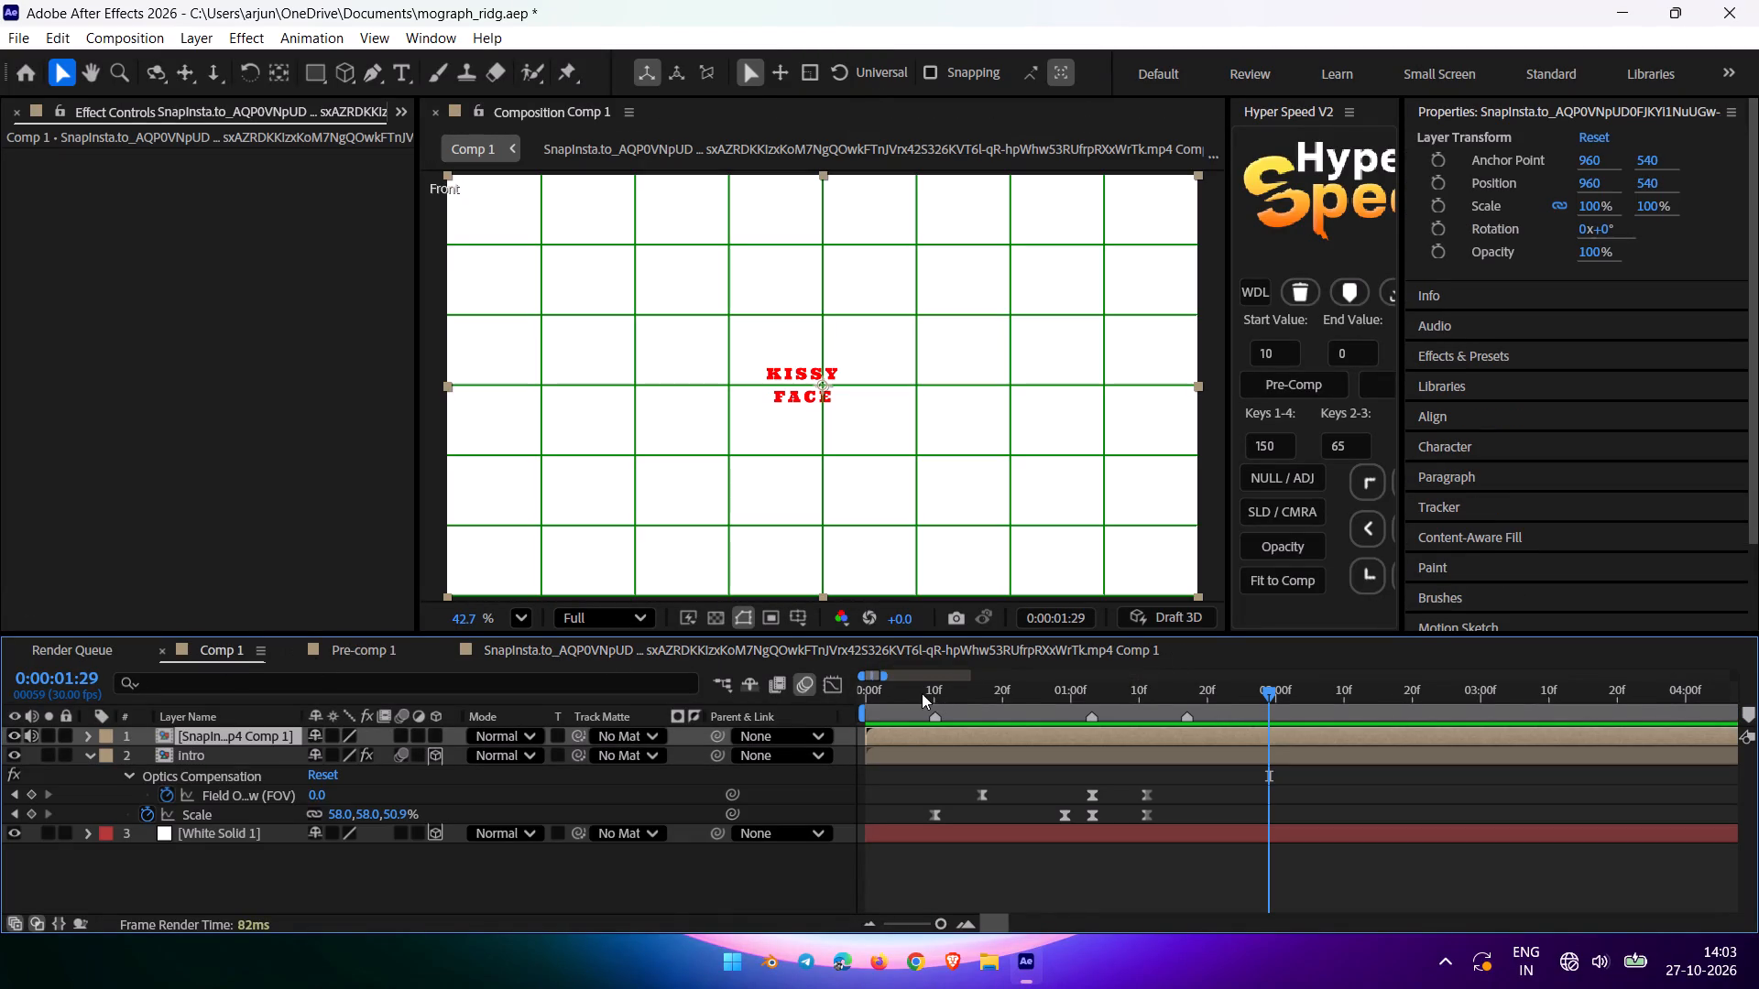
left_click_drag(922, 693, 617, 766)
key("space")
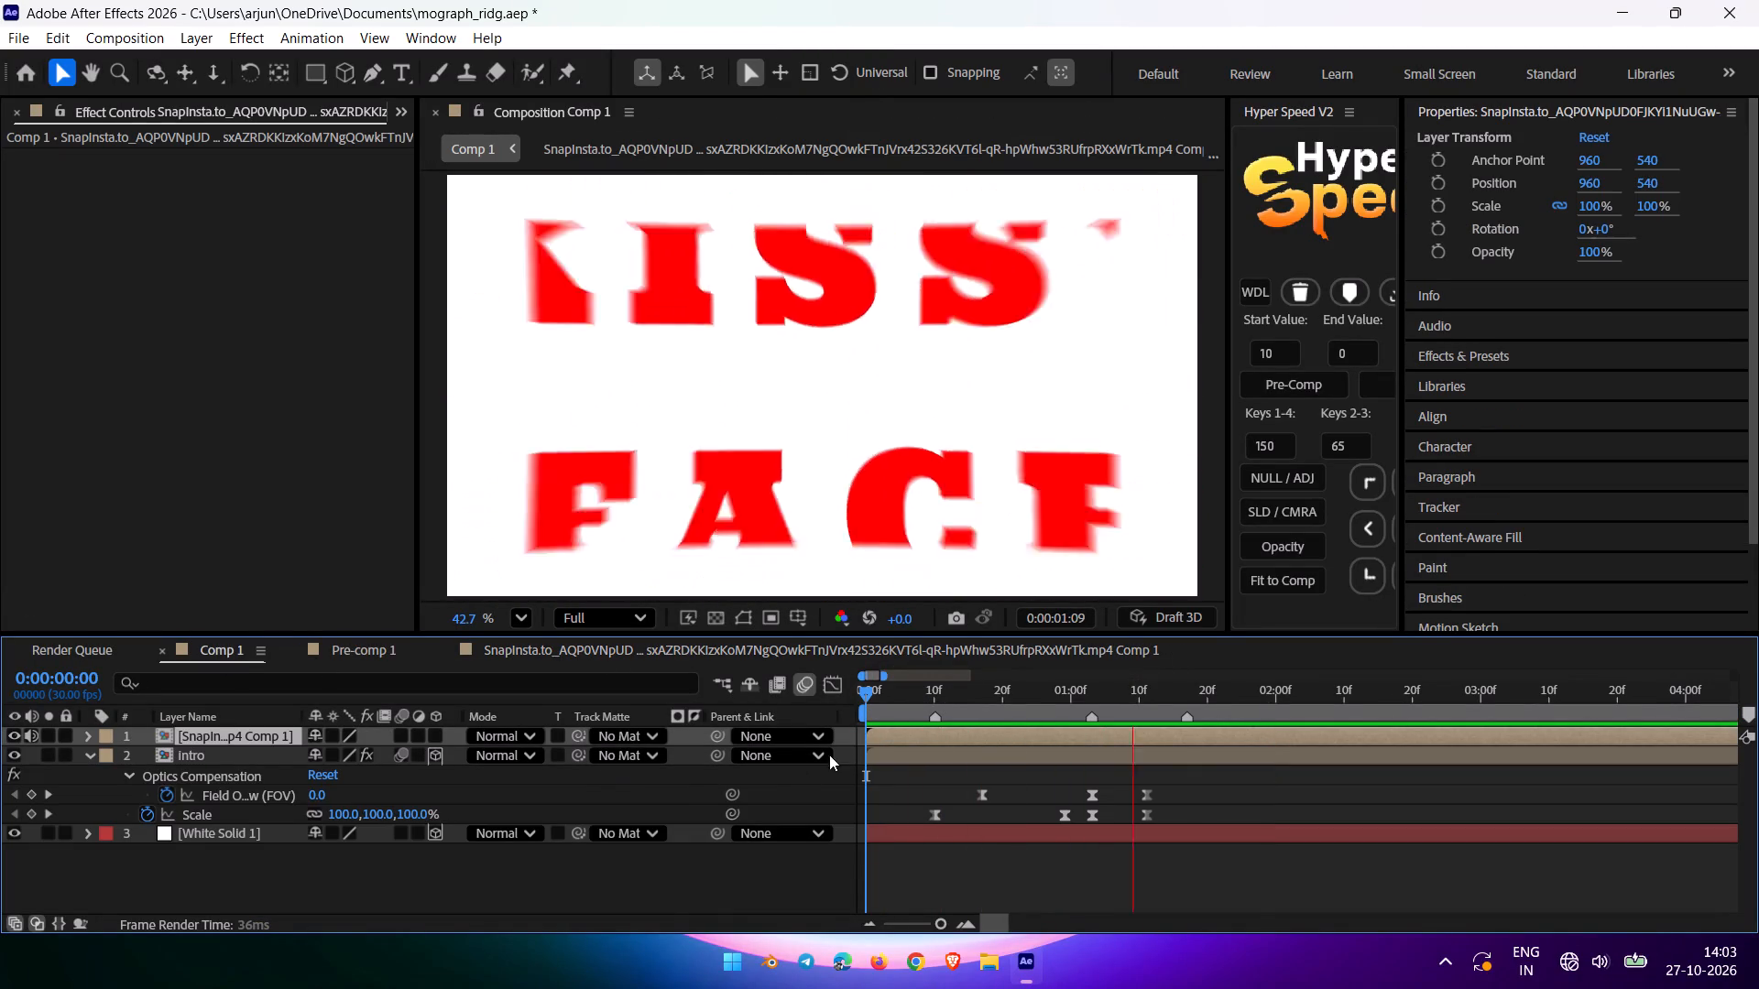
left_click_drag(972, 700, 727, 771)
key("space")
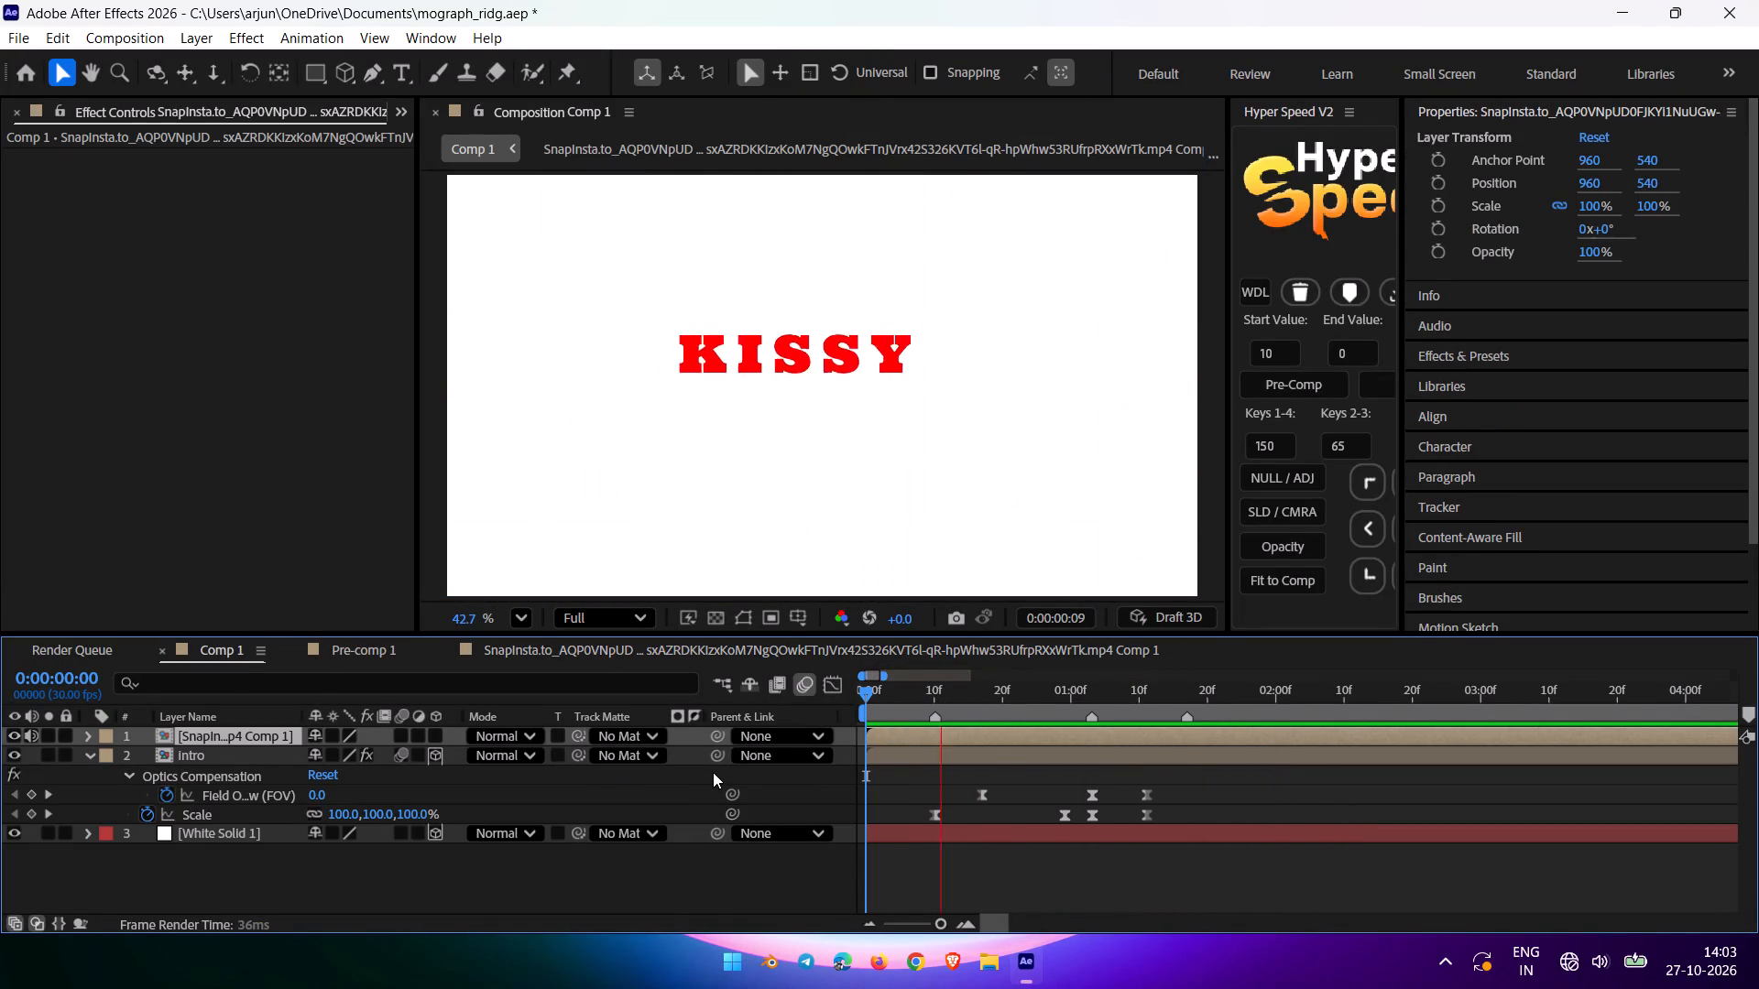
key("space")
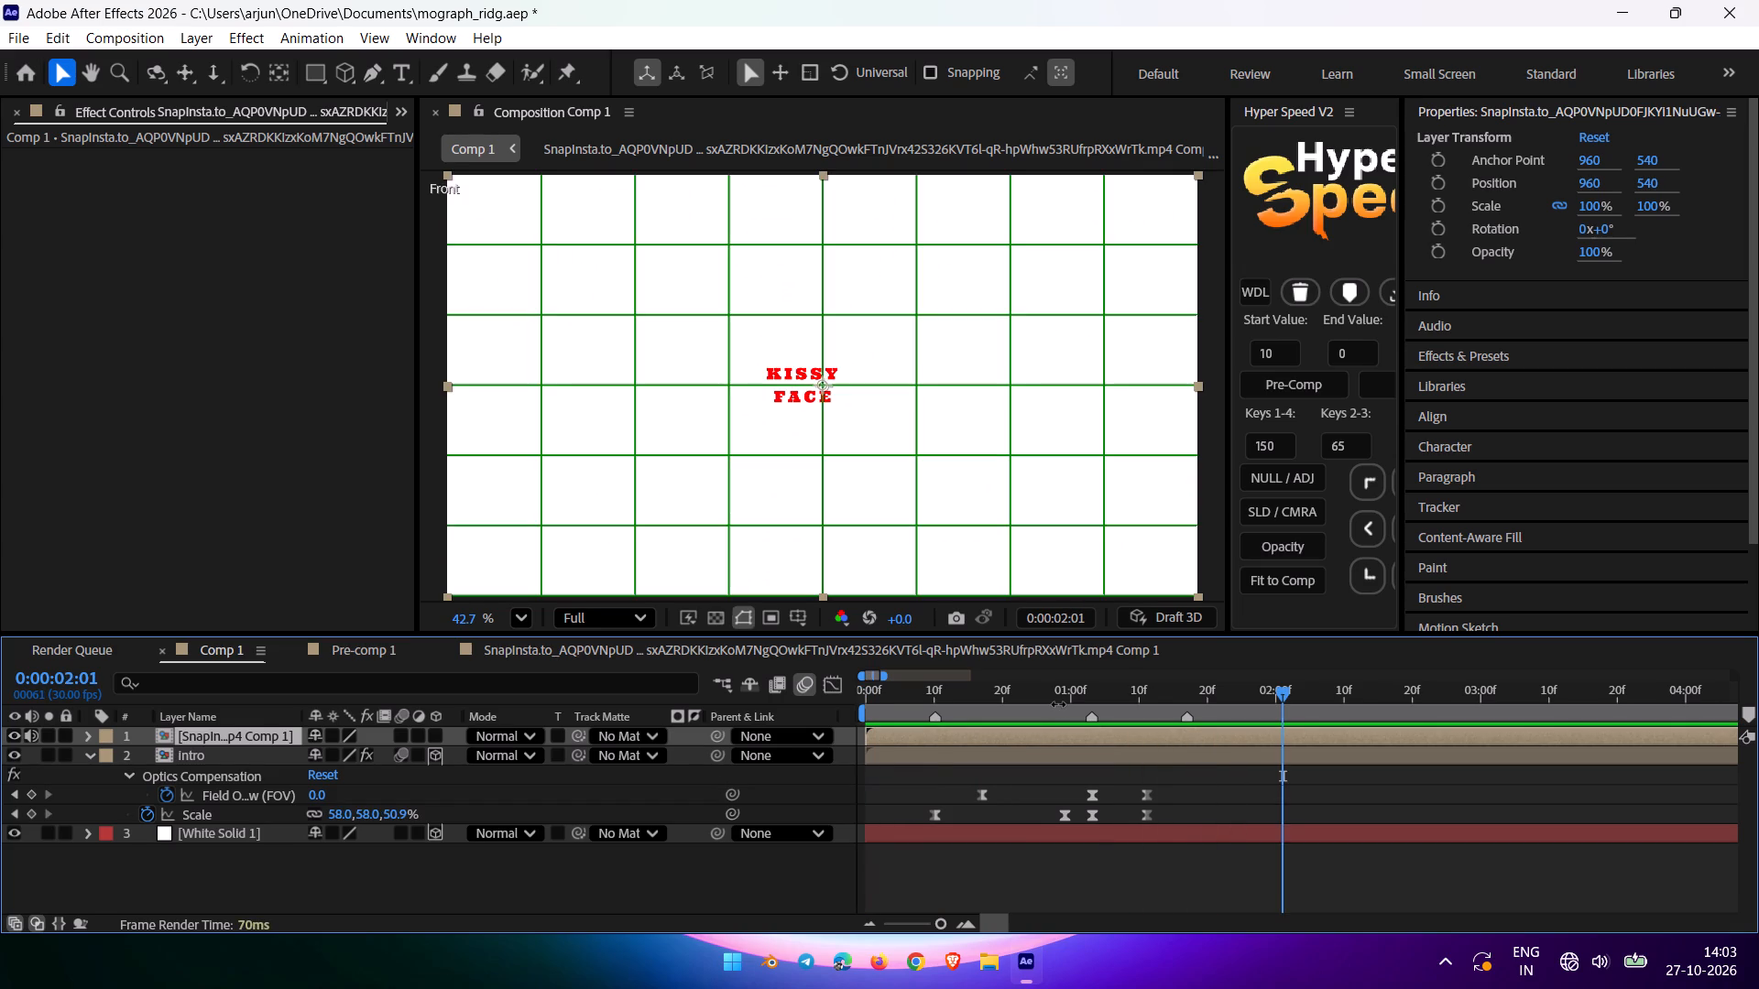
left_click_drag(1032, 698, 1154, 723)
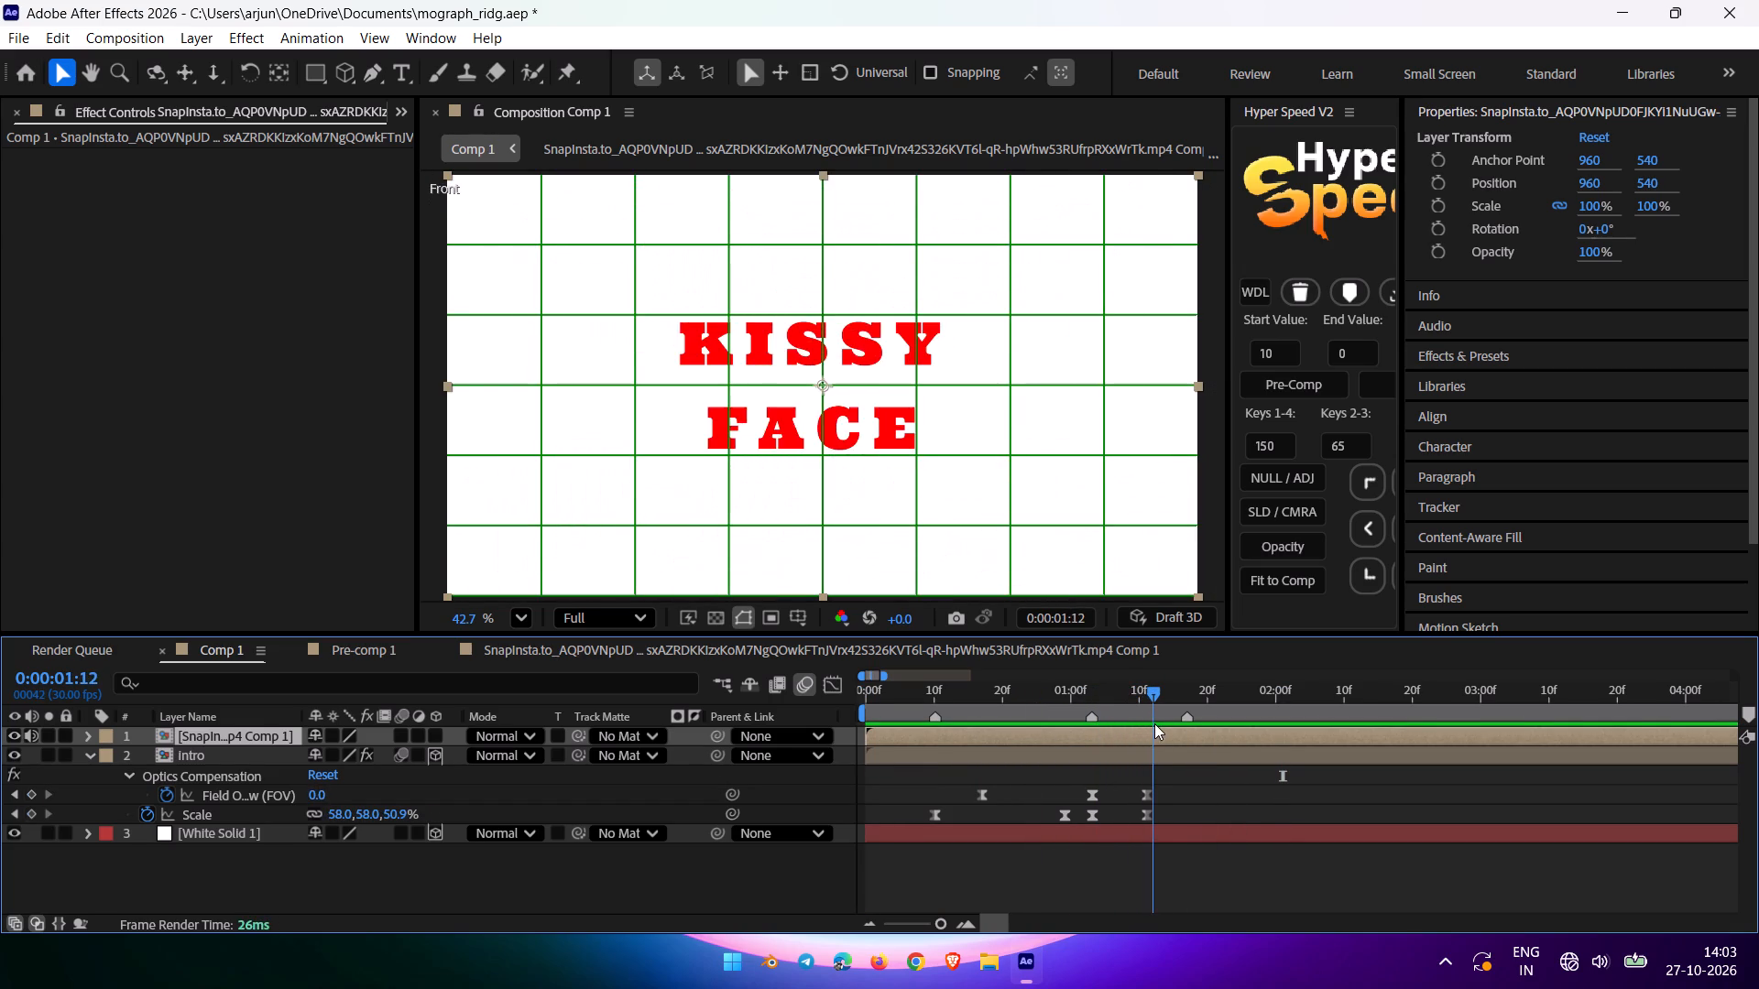
left_click_drag(1154, 723, 1104, 734)
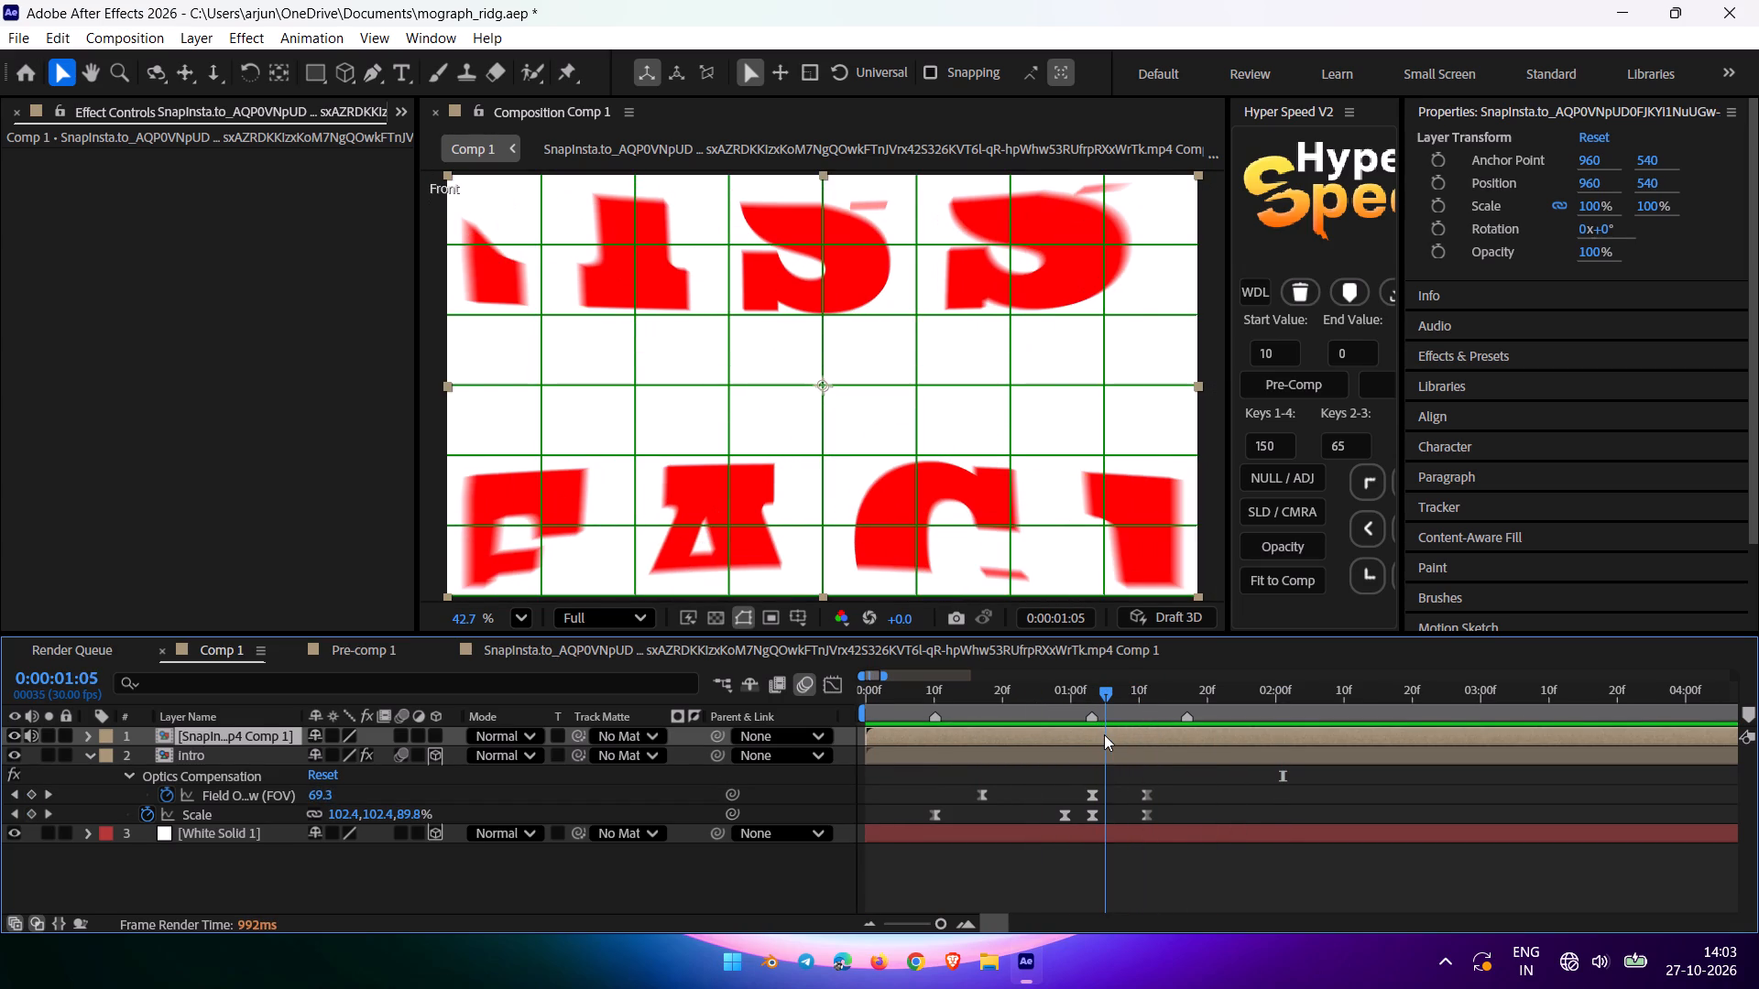
left_click_drag(1104, 734, 706, 848)
key("space")
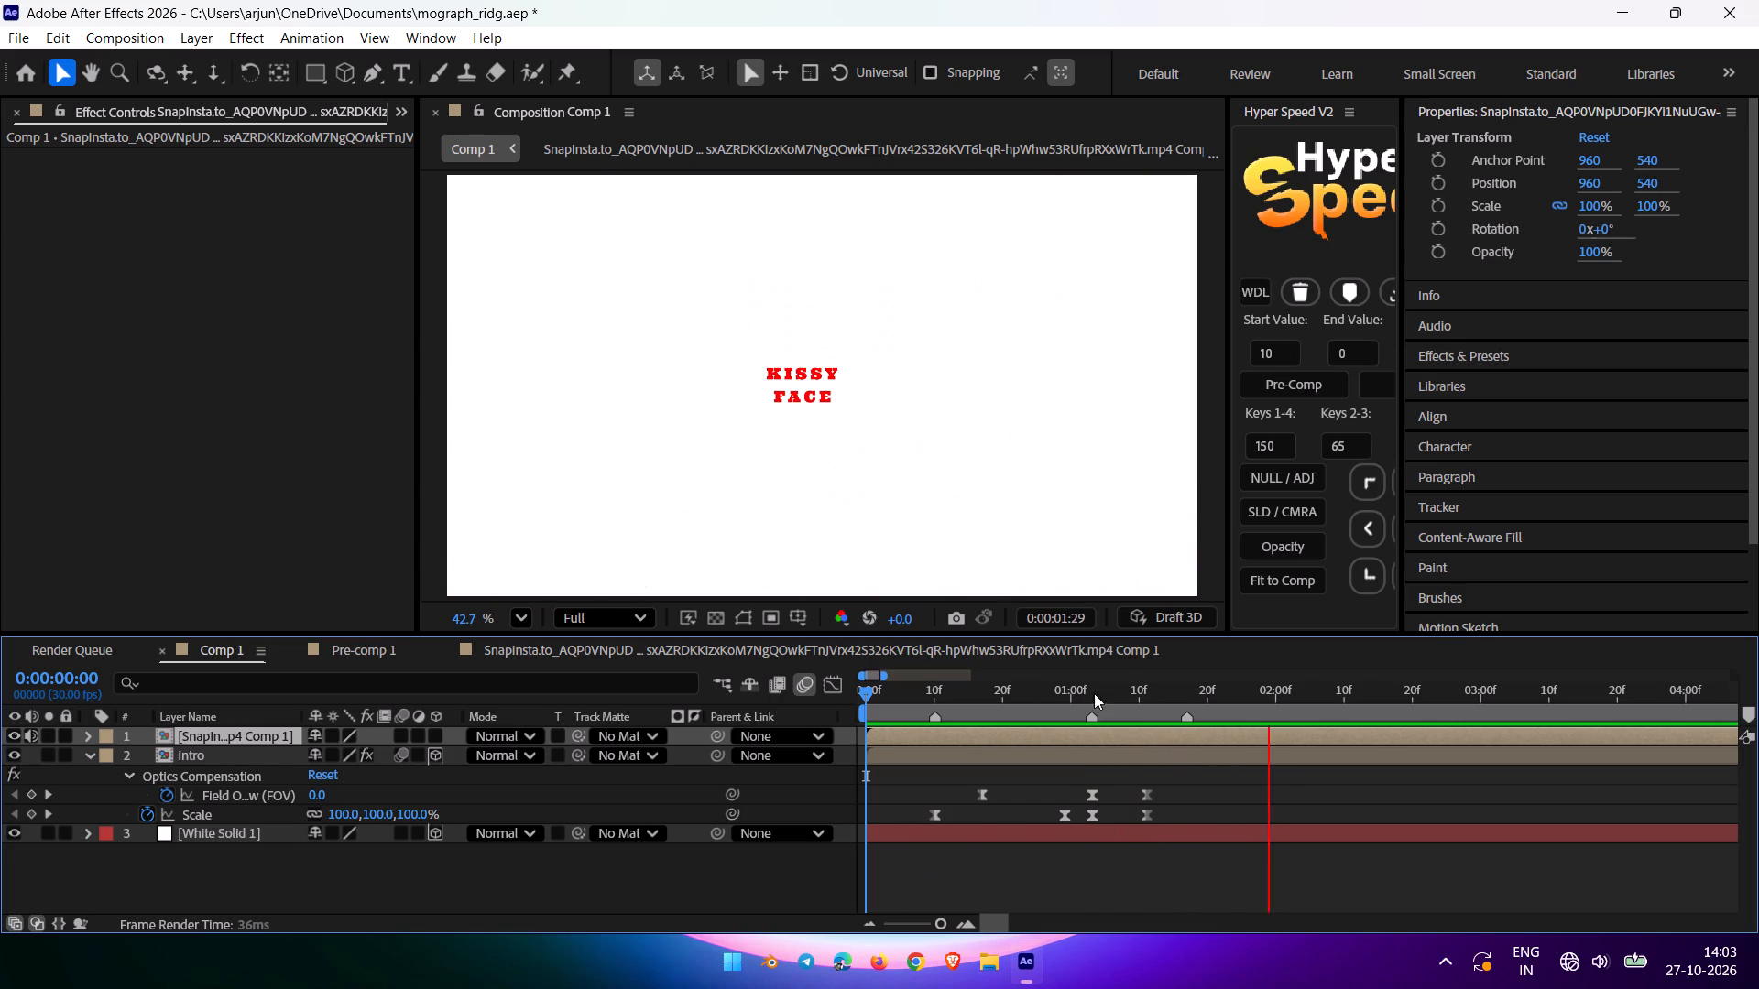
left_click_drag(1029, 688, 492, 830)
key("space")
left_click_drag(1036, 696, 683, 822)
key("space")
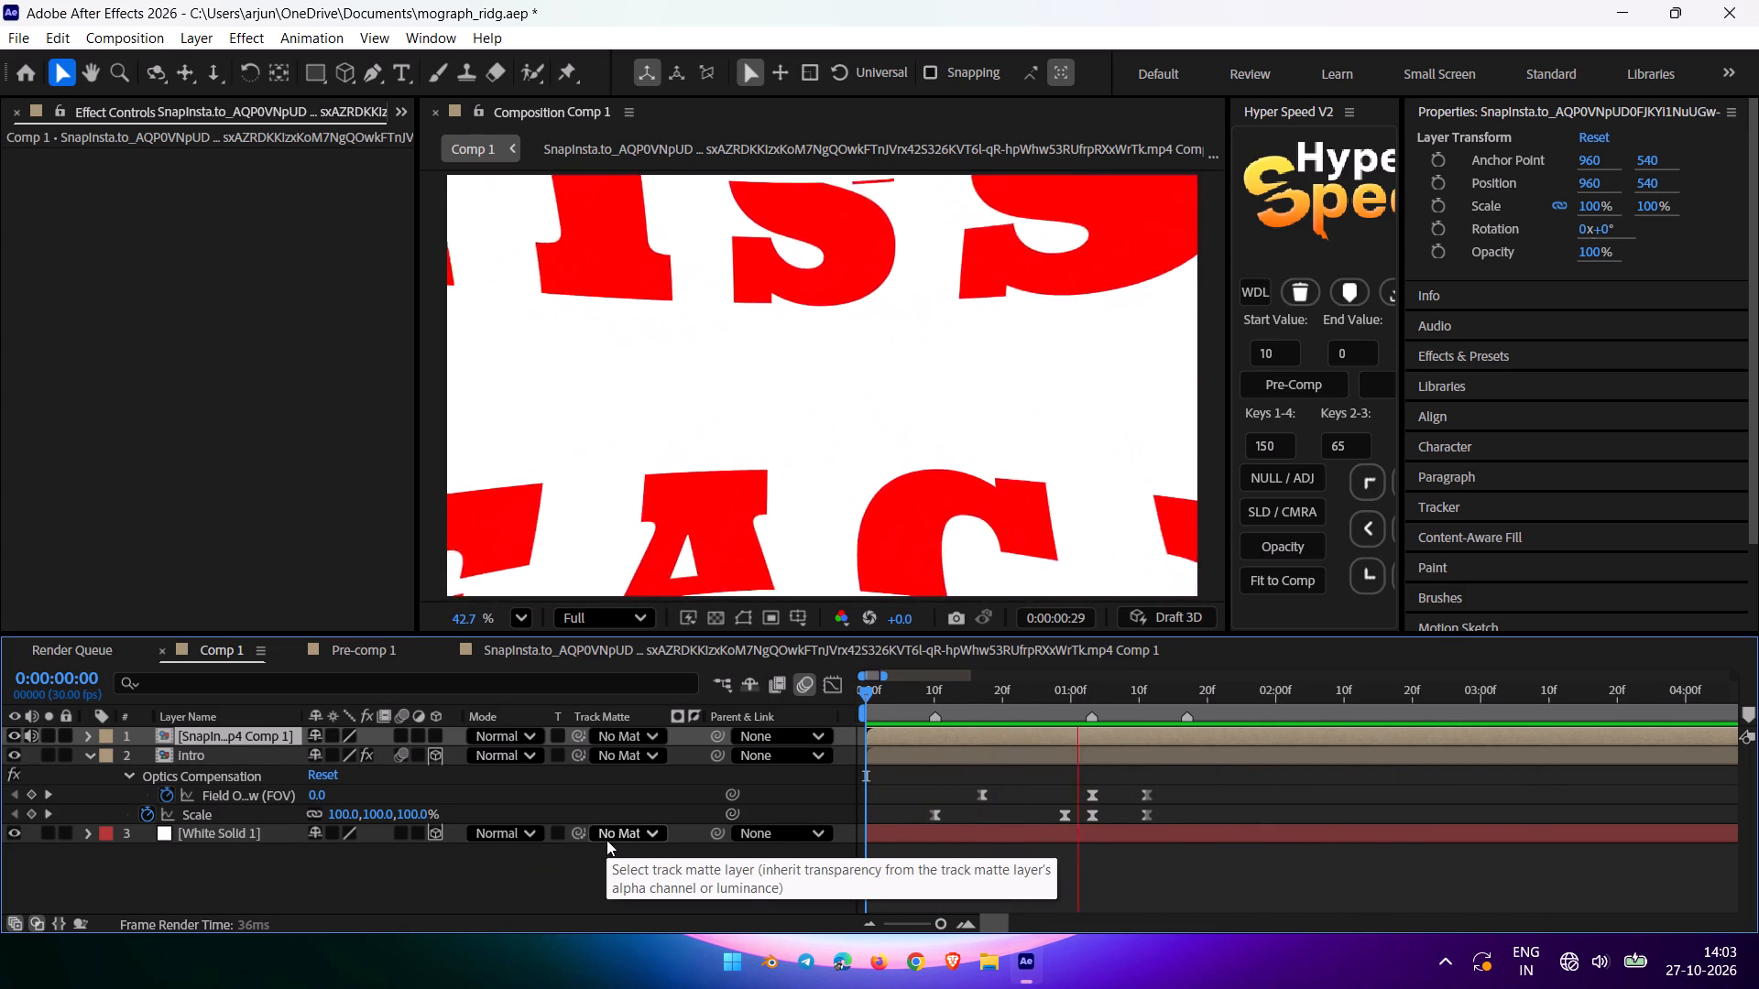
left_click_drag(1036, 688, 811, 762)
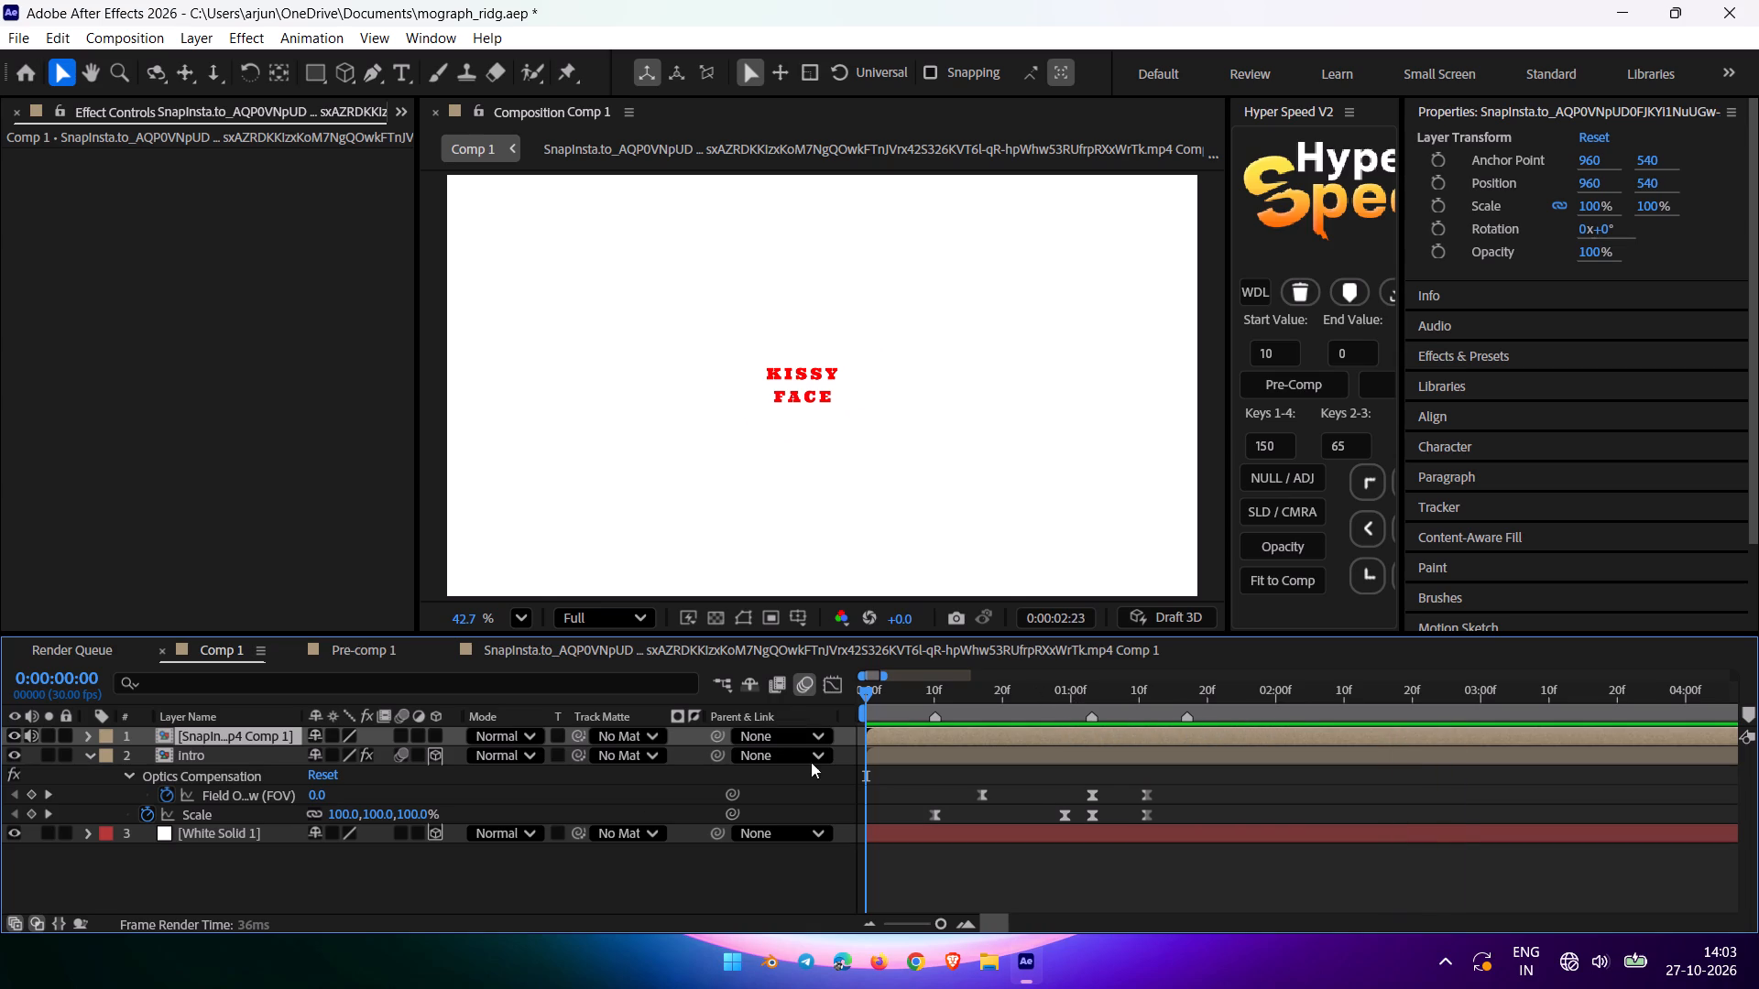
left_click_drag(811, 762, 519, 834)
key("space")
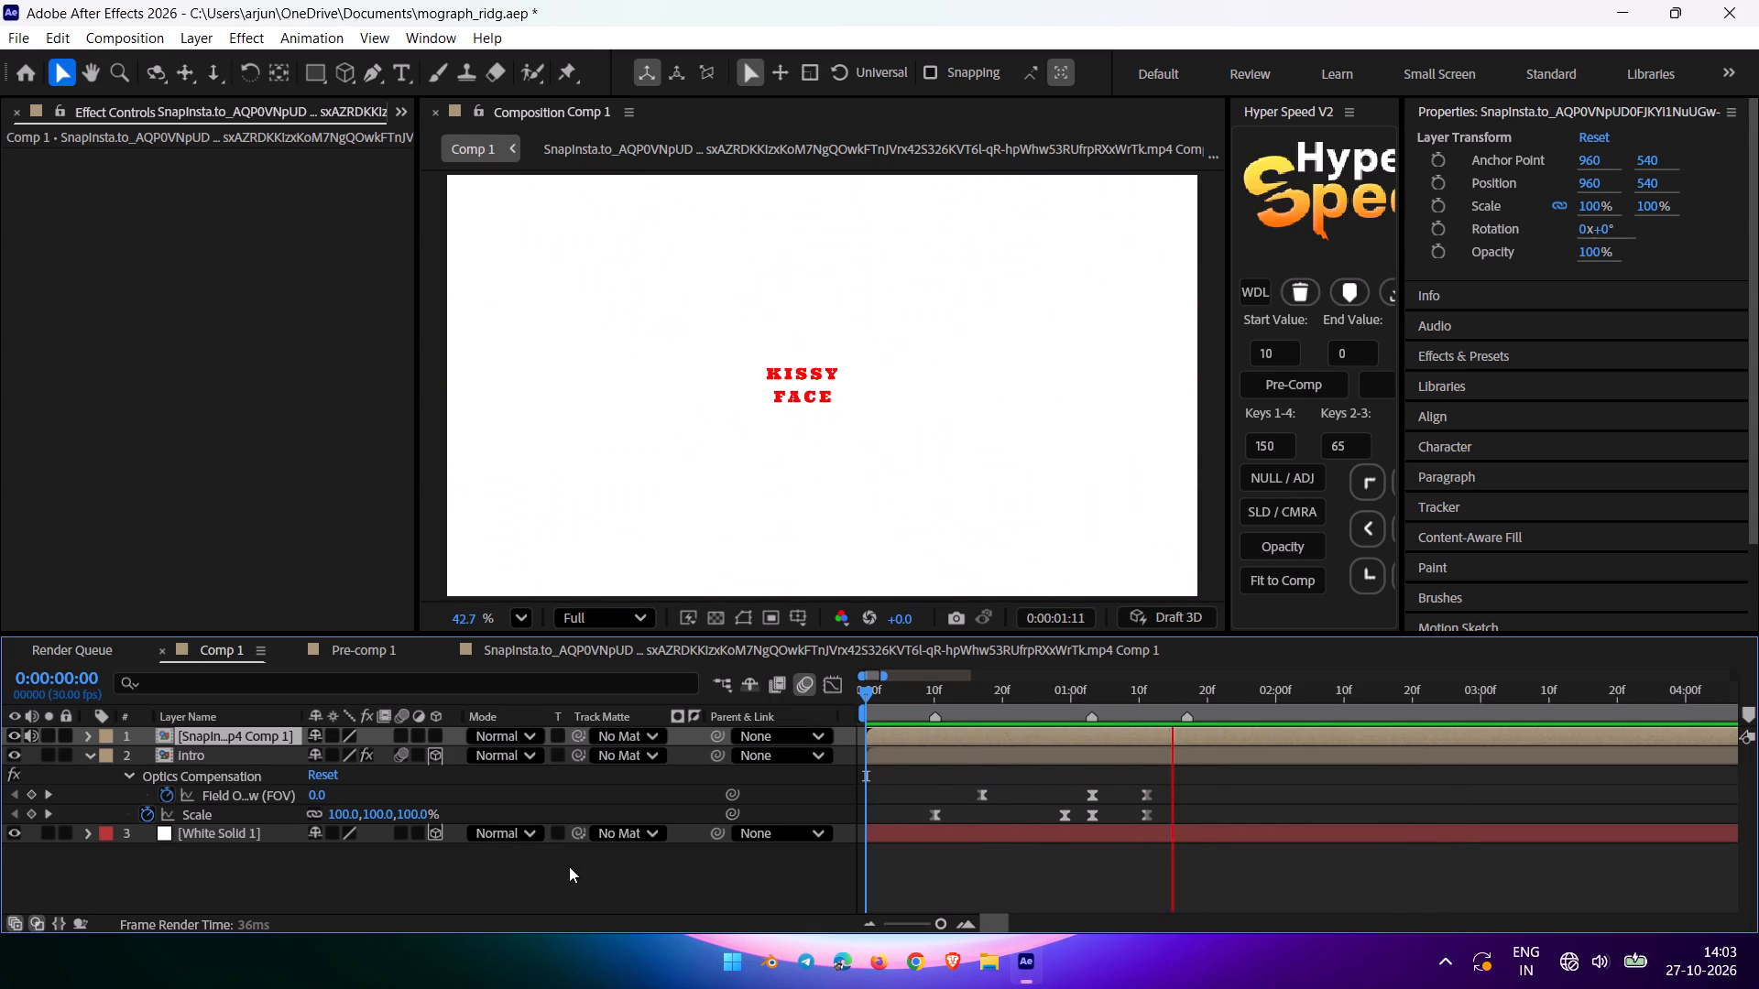
left_click_drag(1027, 690, 1155, 718)
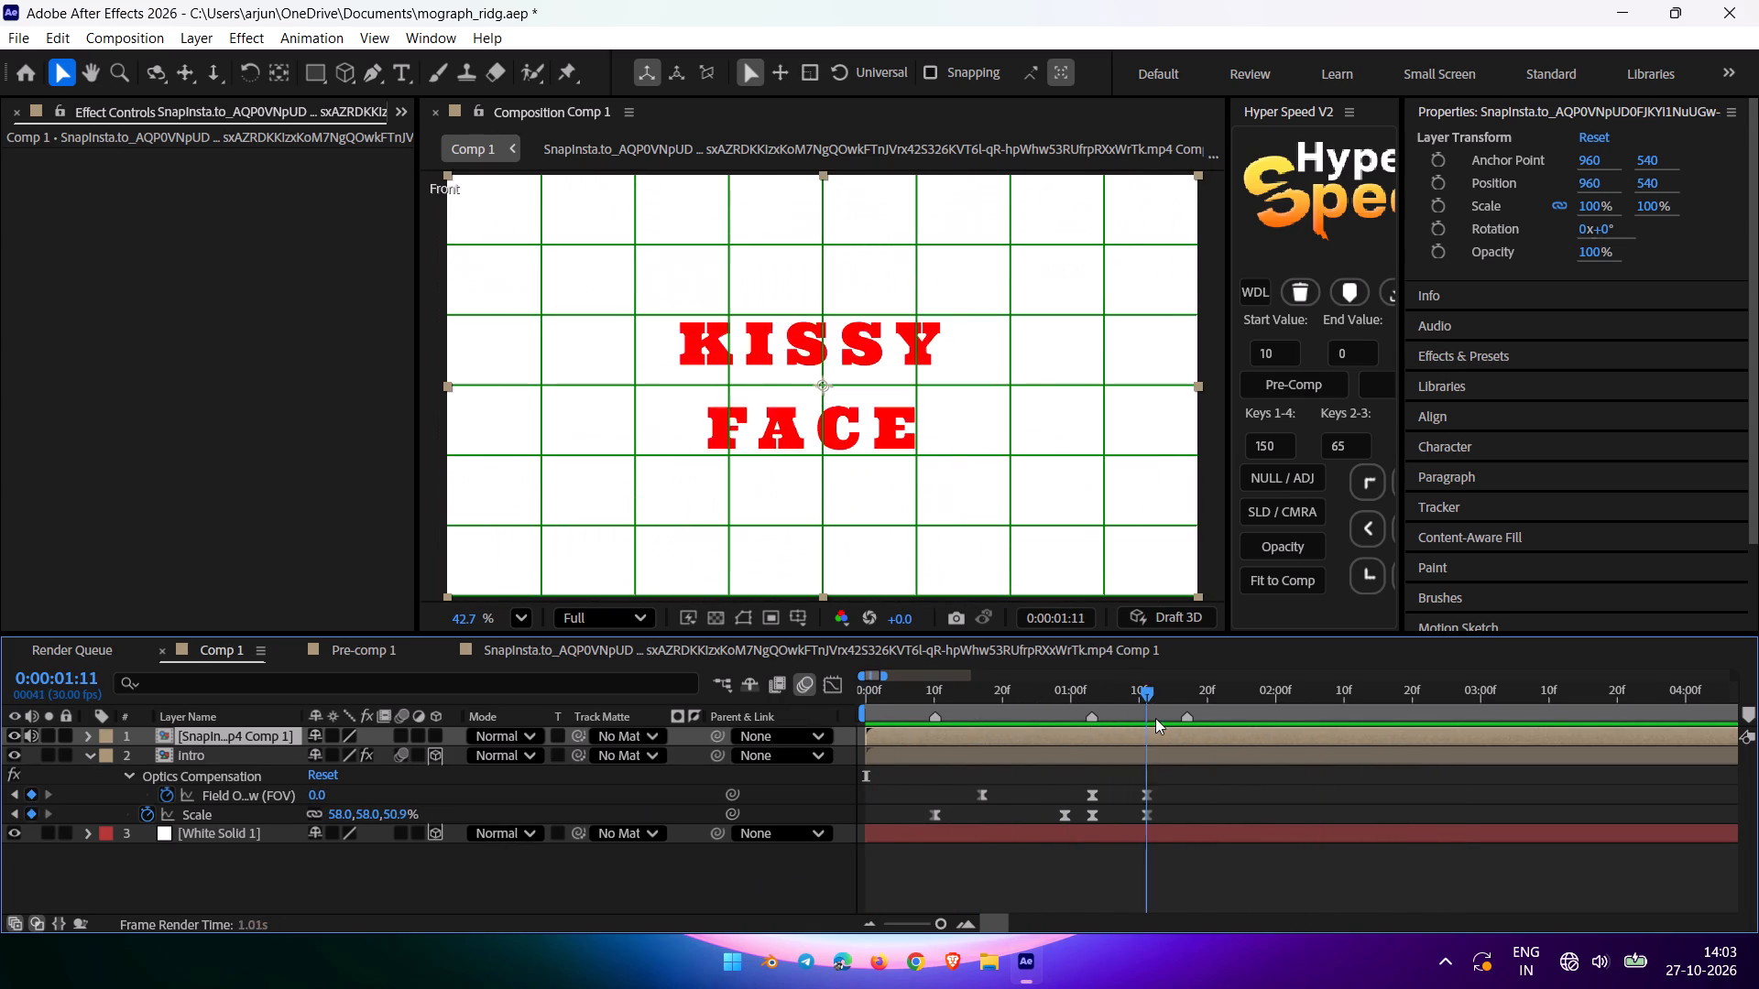
left_click_drag(1155, 718, 876, 790)
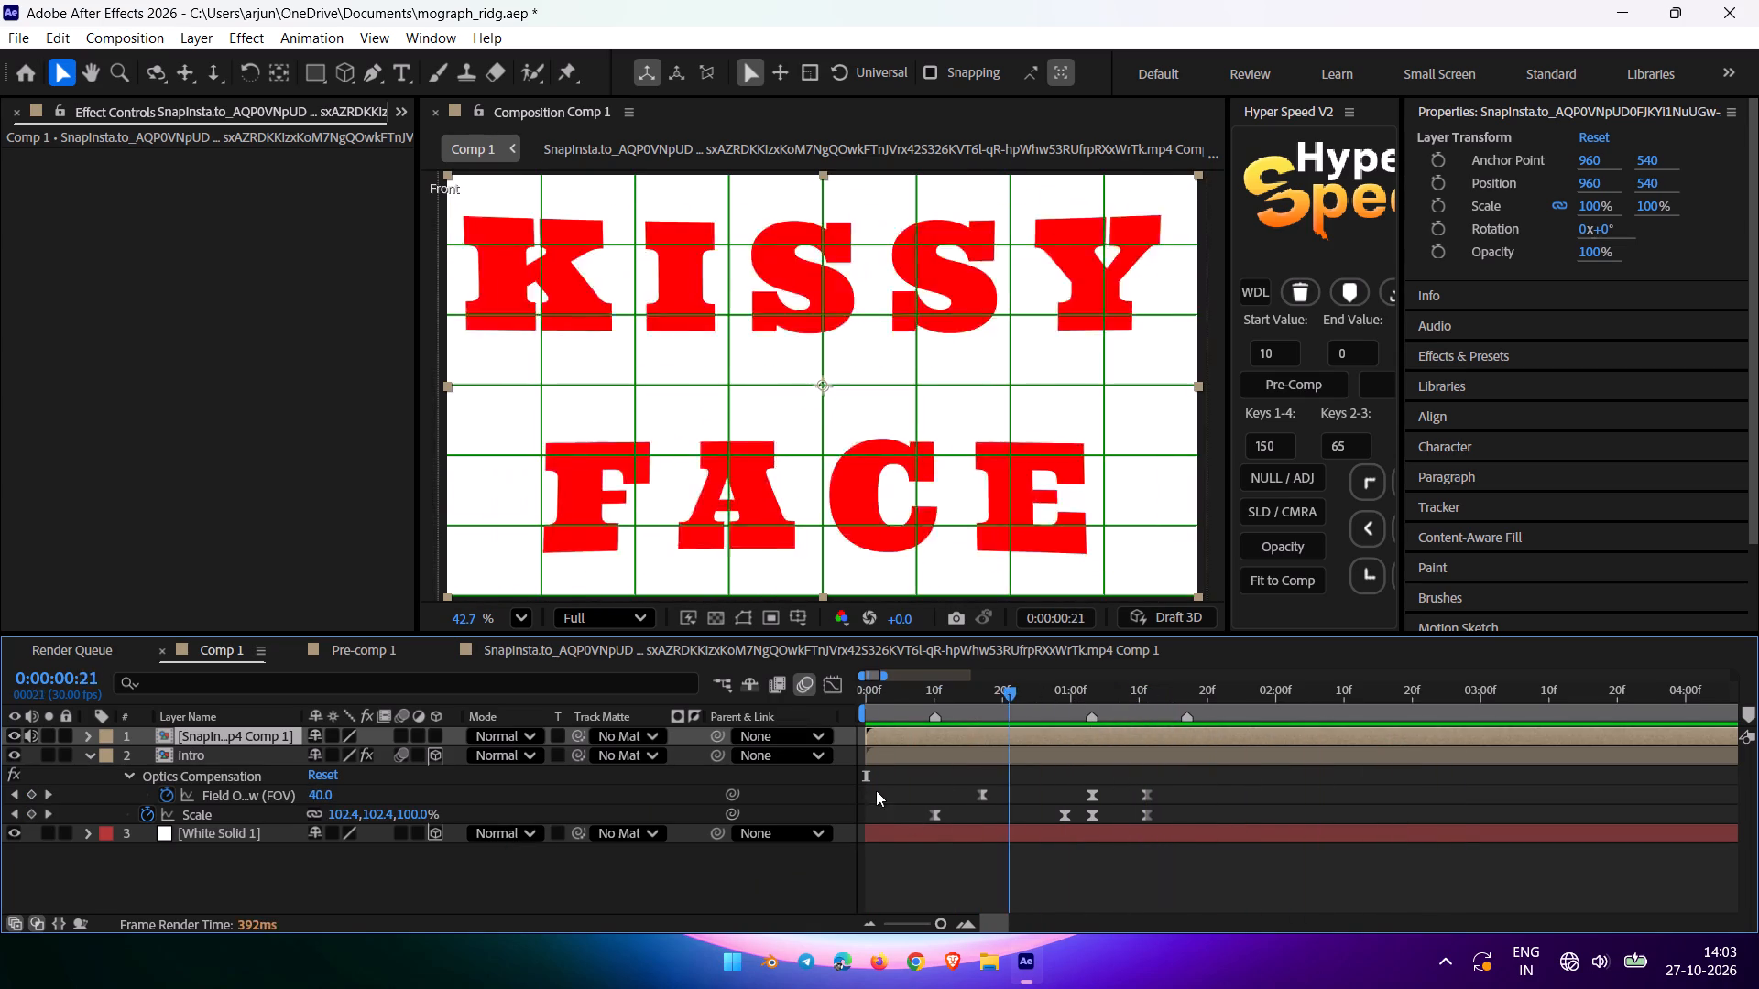
left_click_drag(876, 790, 825, 799)
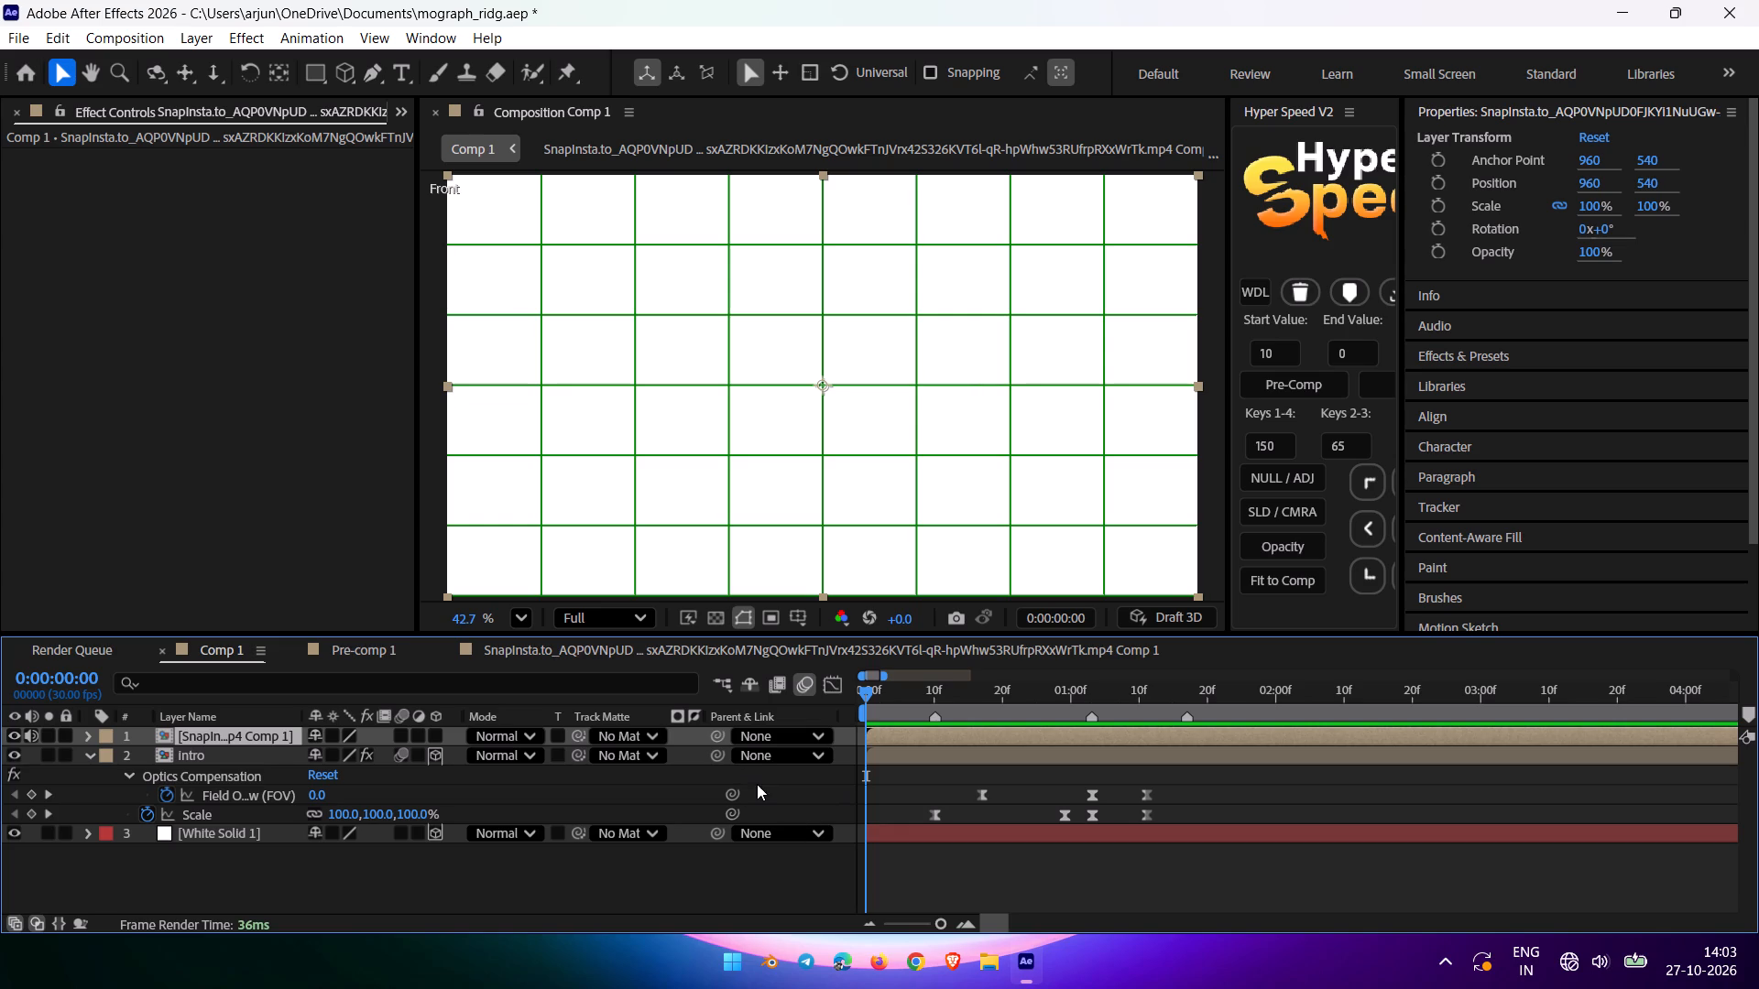
key("space")
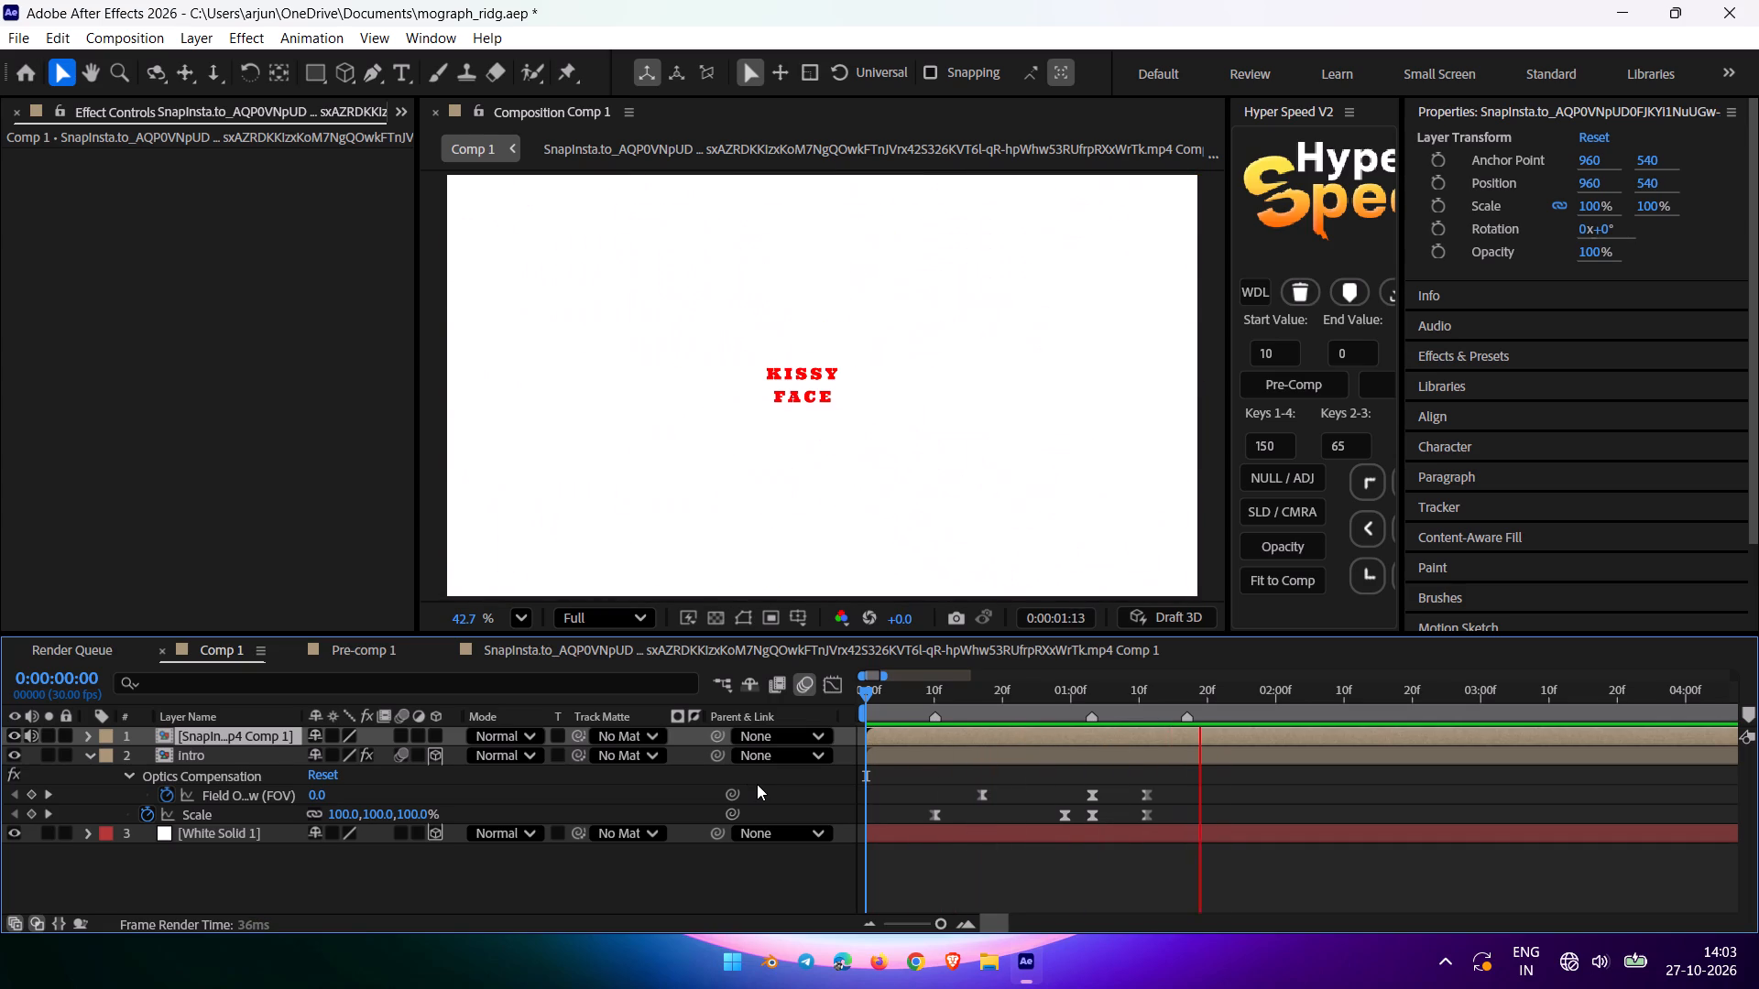
left_click_drag(1034, 689, 542, 750)
key("space")
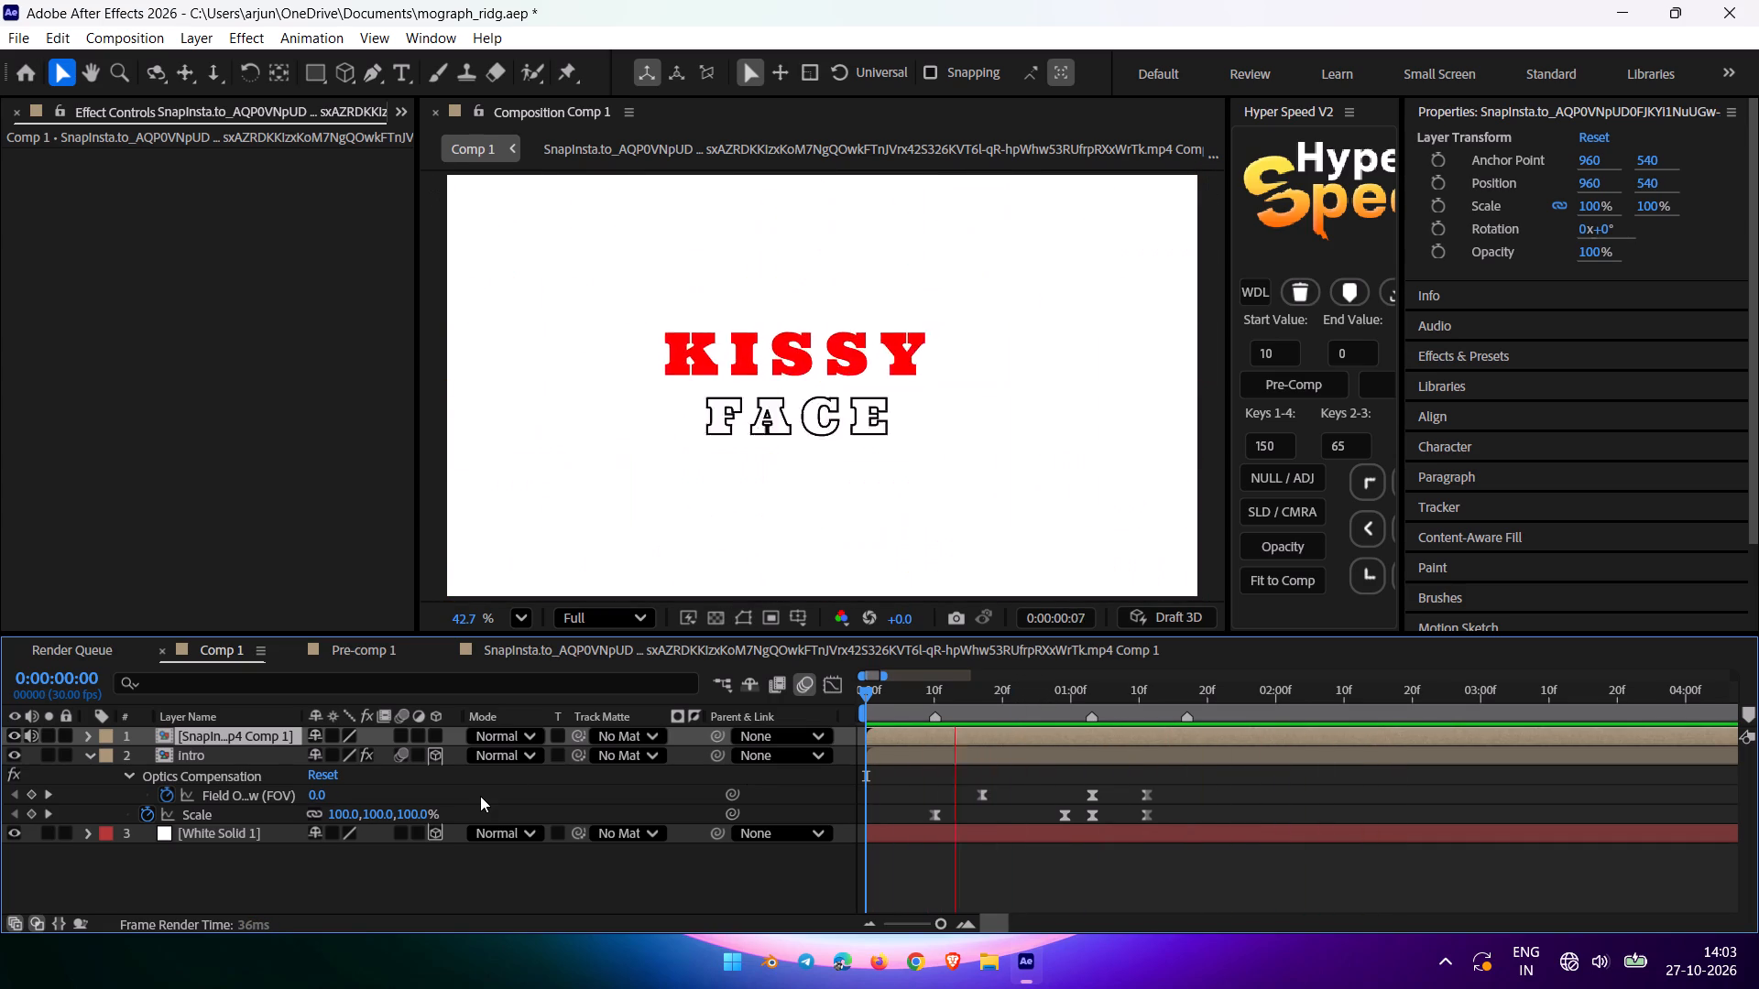
left_click_drag(898, 693, 857, 699)
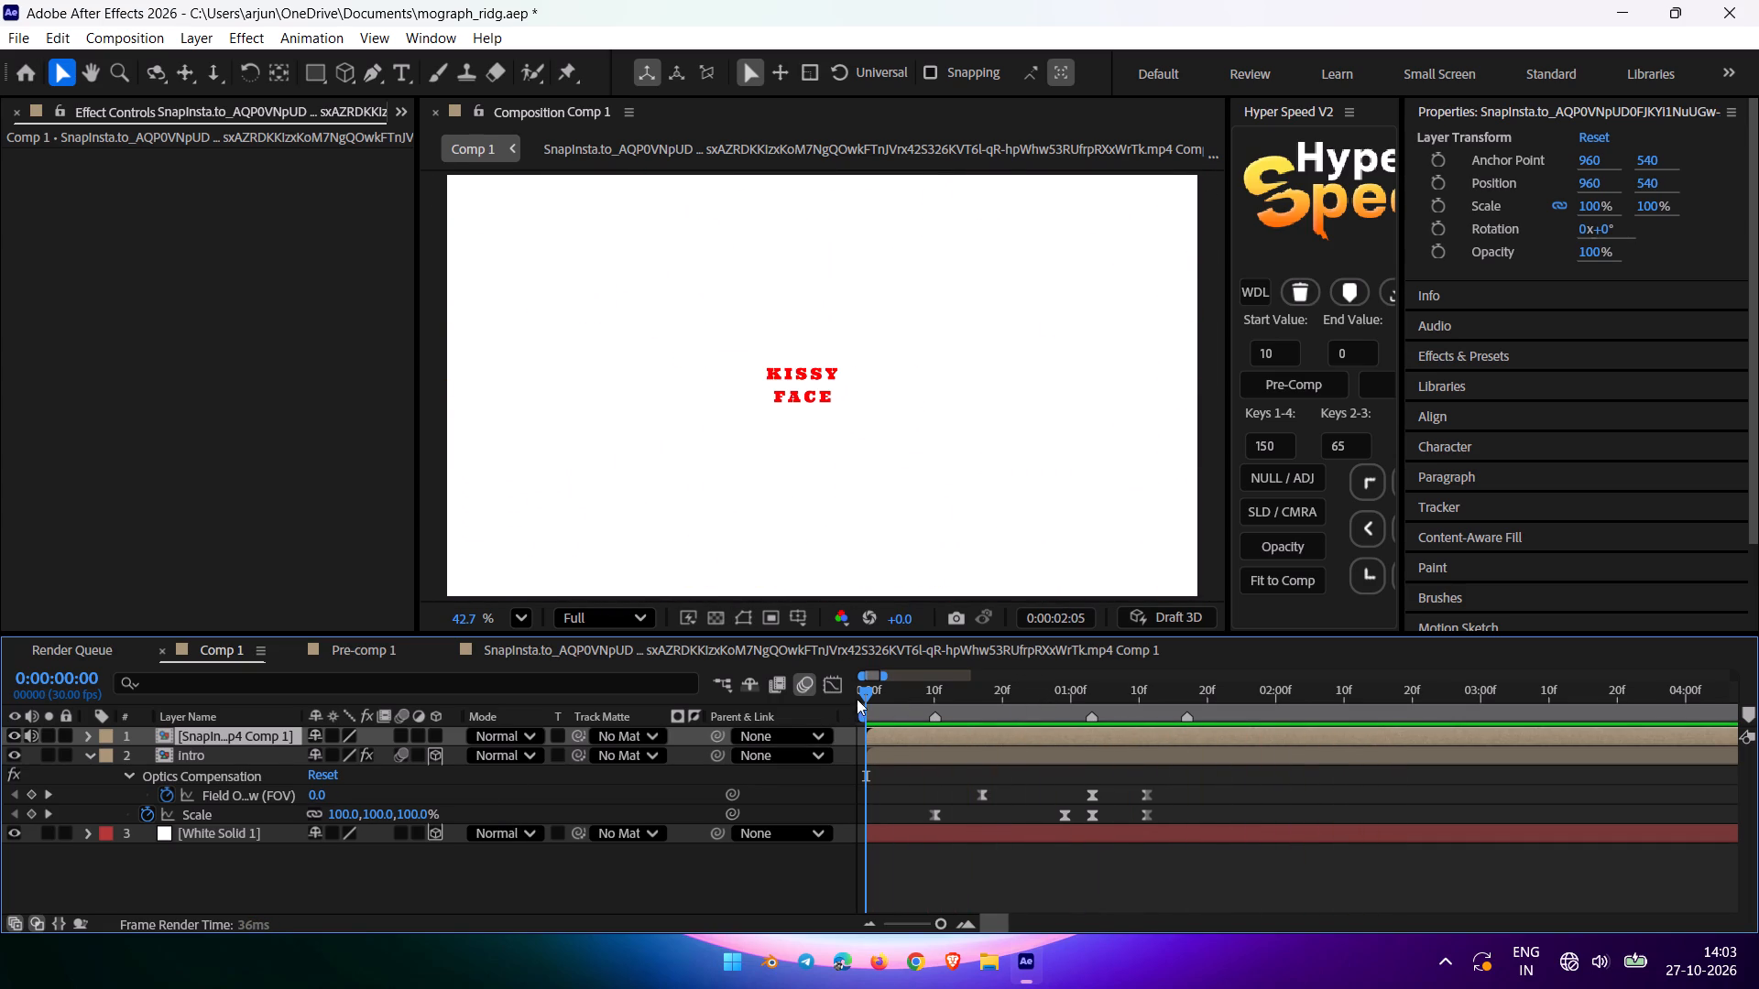
left_click_drag(857, 699, 652, 760)
key("space")
left_click_drag(906, 695, 651, 770)
key("space")
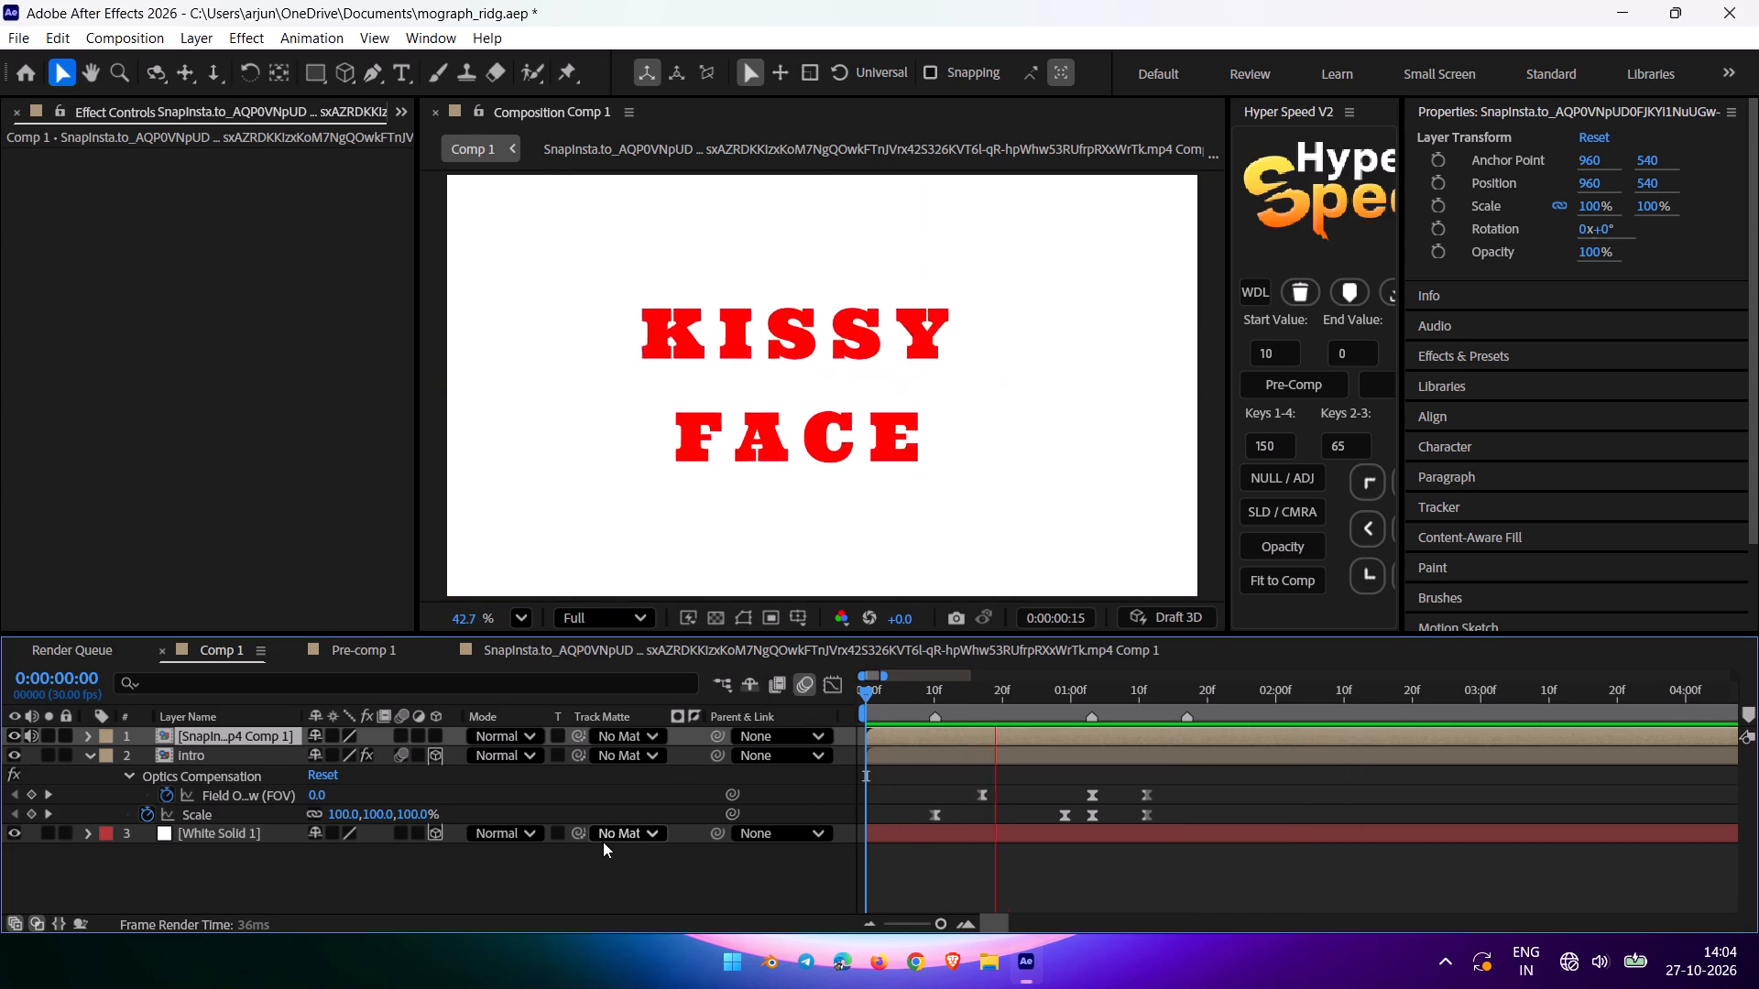
key("space")
Turn off Reverse Lens Distortion in the Intro layer's Optics Compensation and replay Comp 1 from the first frame to check it.
left_click_drag(1022, 693, 1034, 697)
left_click(214, 773)
left_click(233, 199)
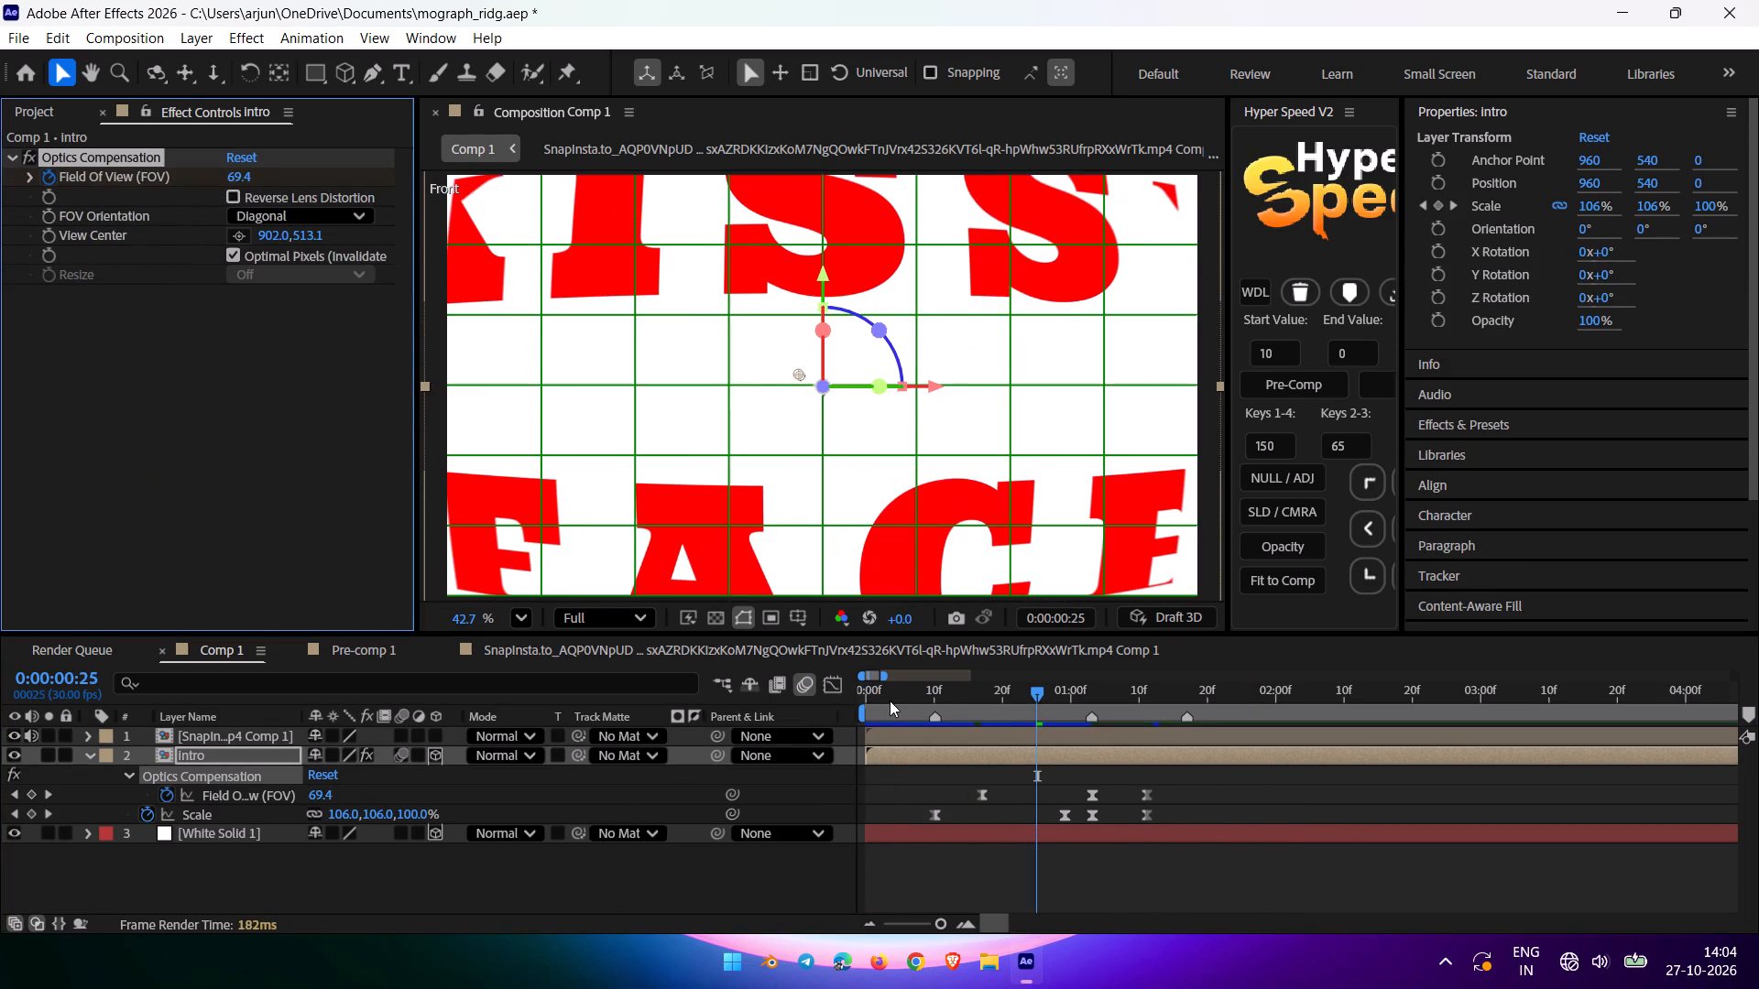
left_click_drag(890, 701, 588, 782)
key("space")
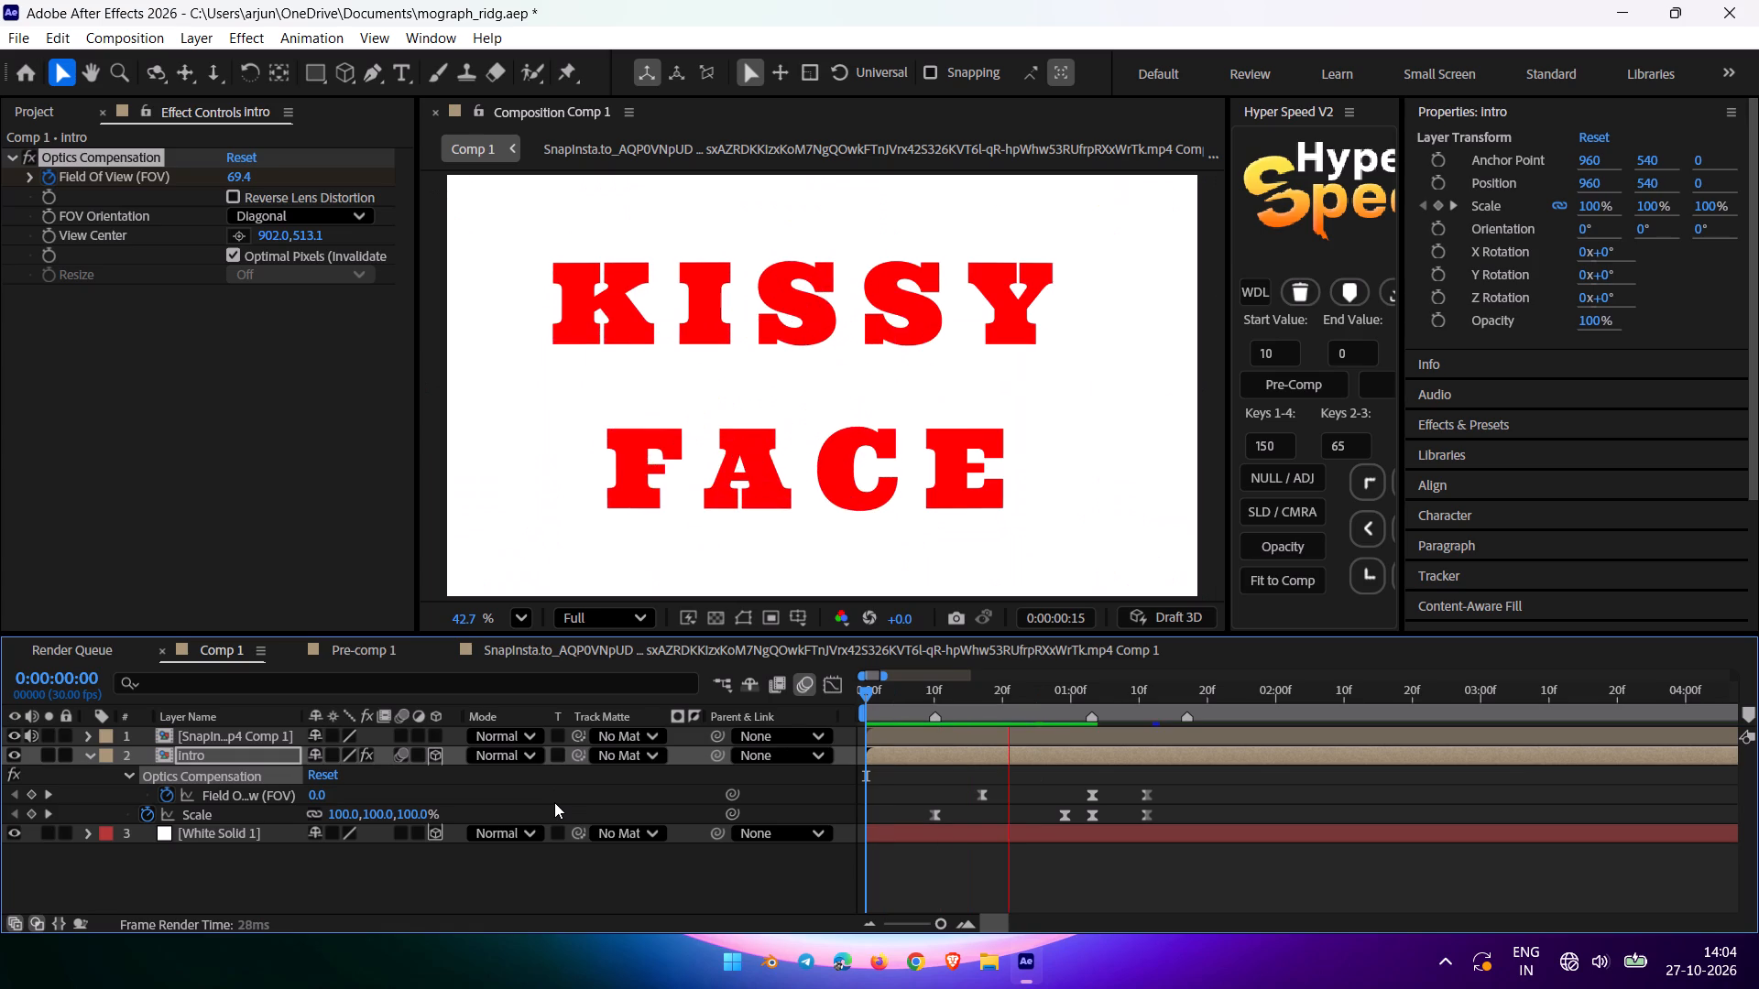
key("space")
left_click_drag(1040, 696, 1061, 707)
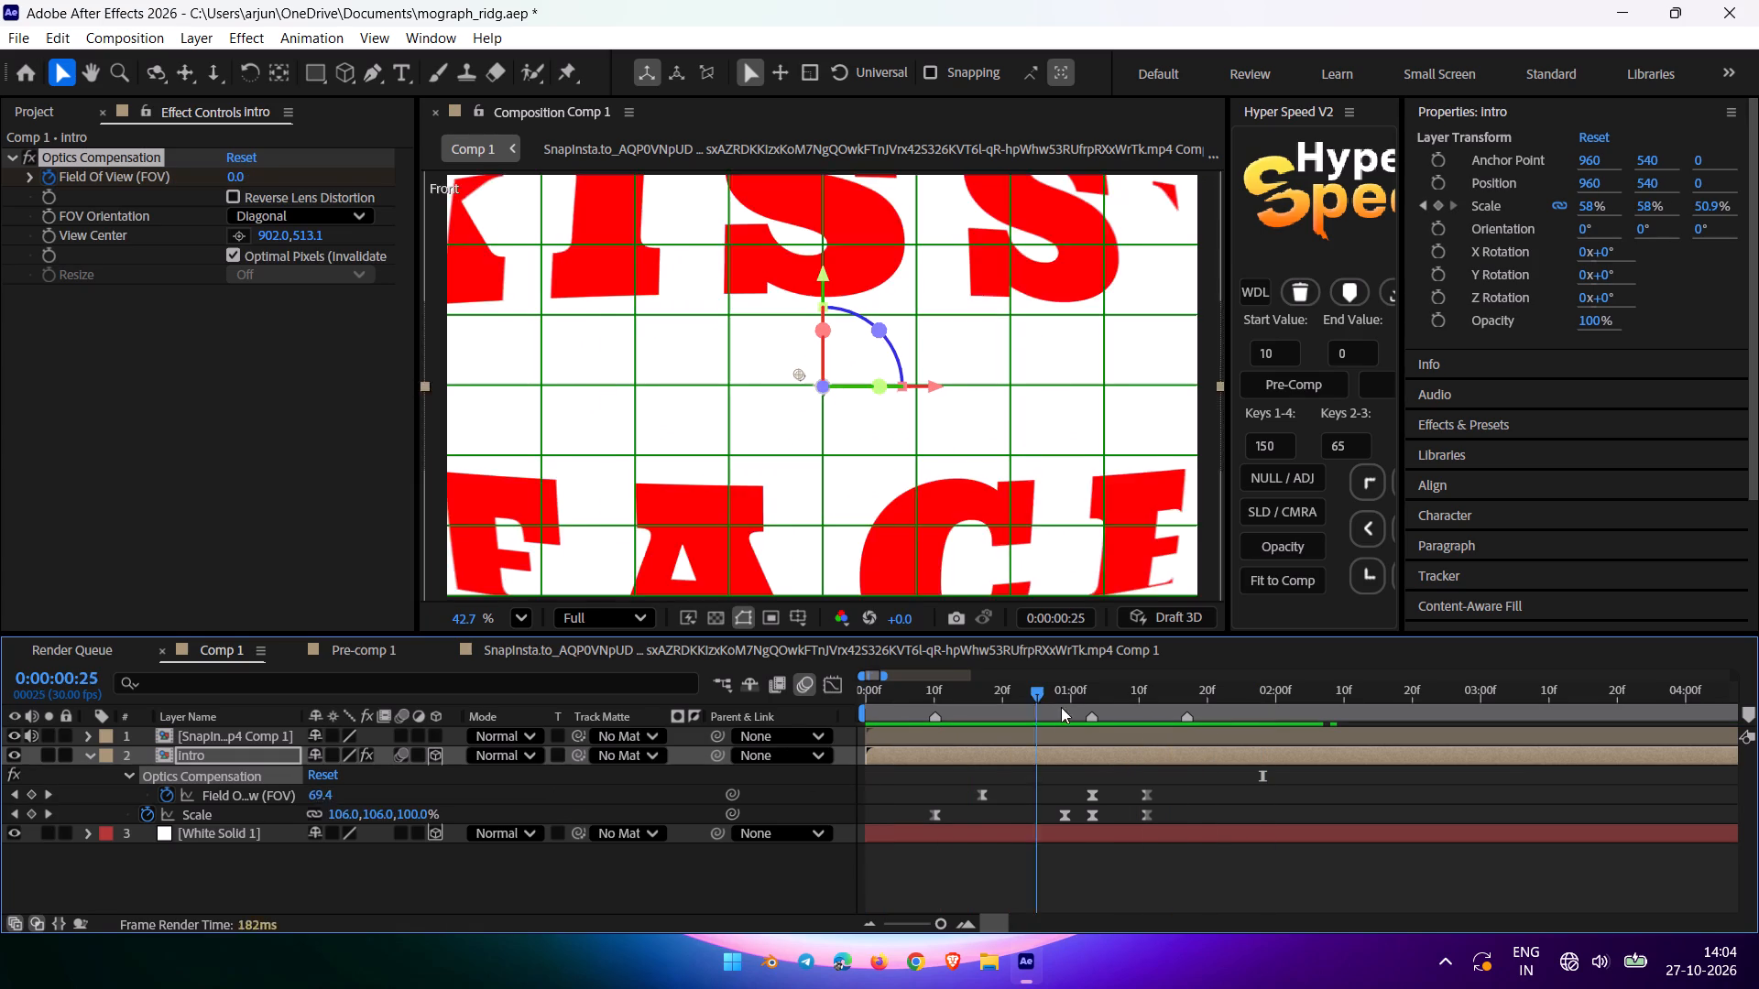
left_click_drag(1061, 707, 1093, 720)
left_click(769, 874)
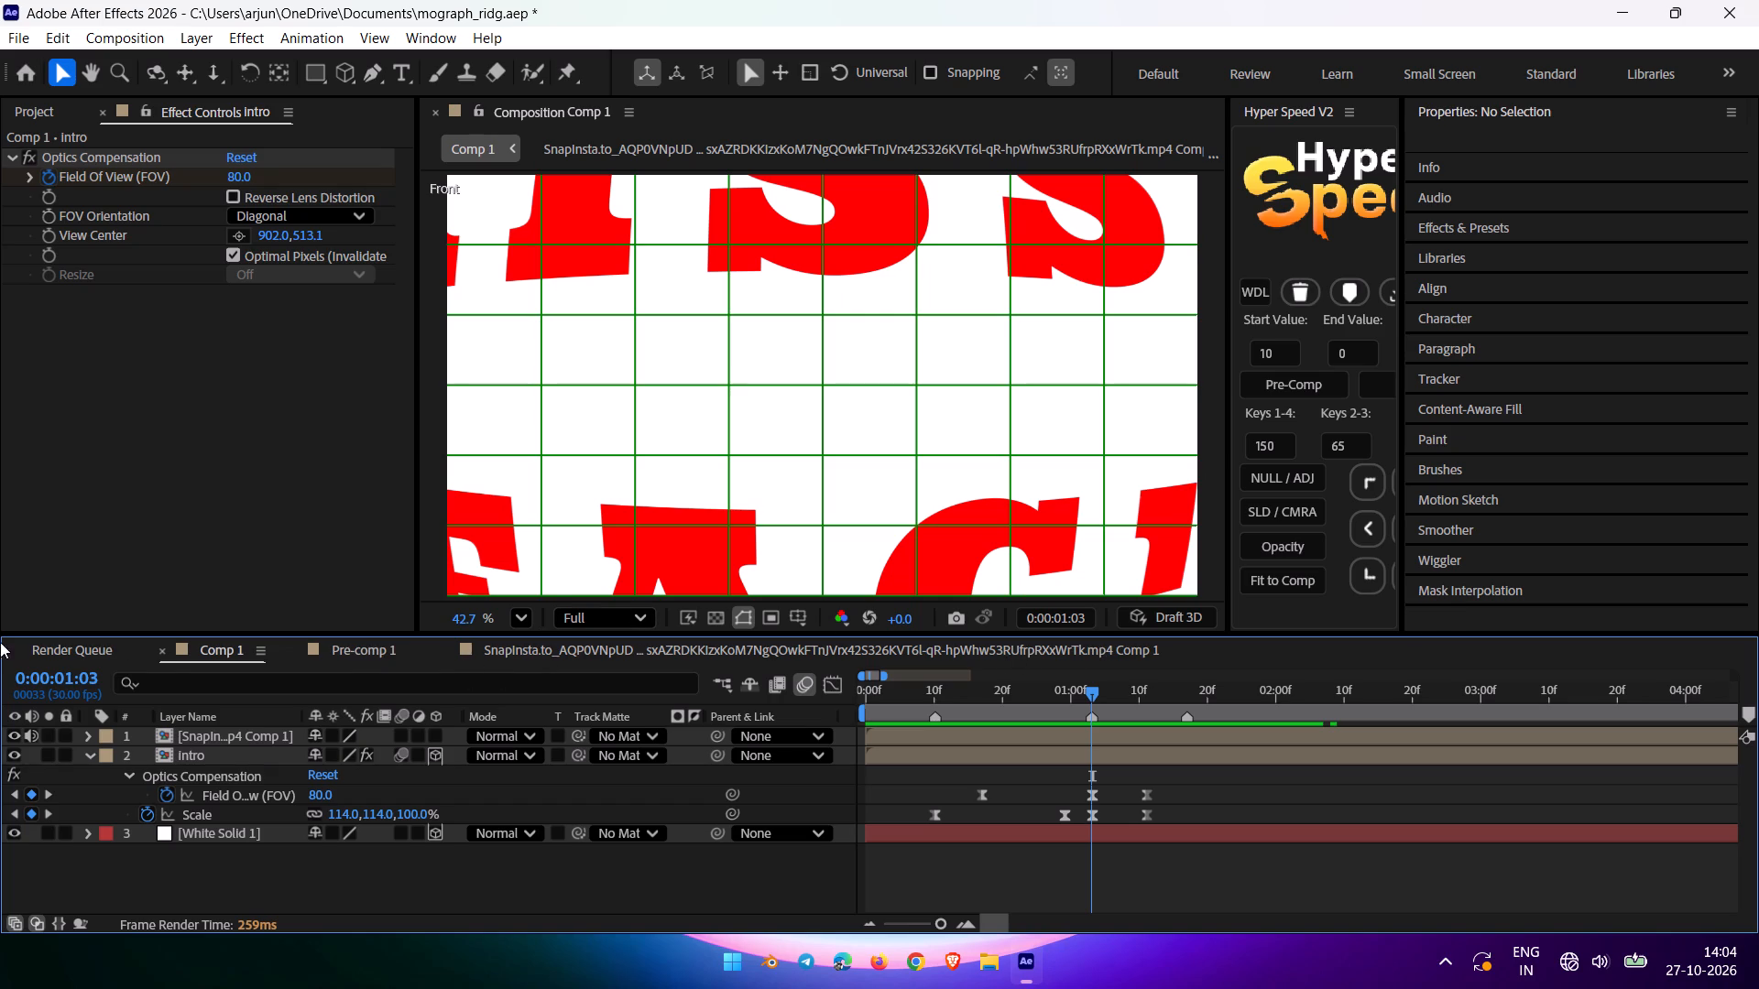
Close the reference video's composition.
left_click(453, 650)
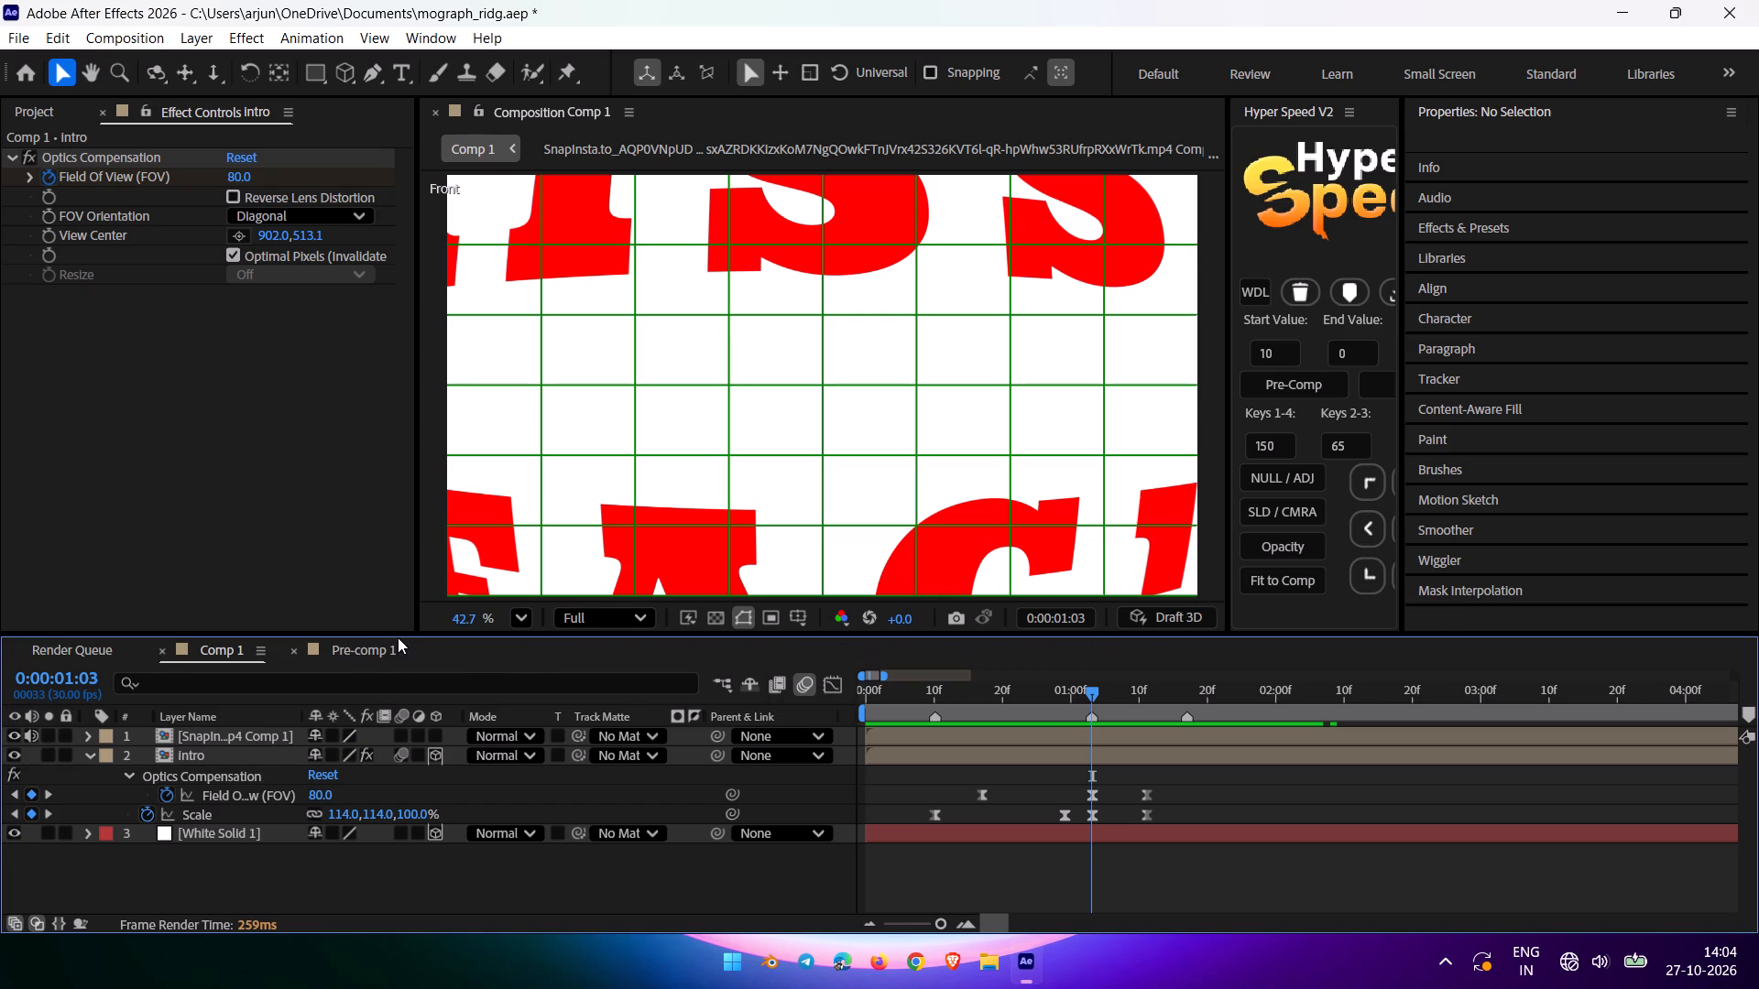
In Pre-comp 1, move Null 1's Scale keyframe at 0:00:01:04 one frame earlier, to the marker at 0:00:01:03.
left_click(381, 642)
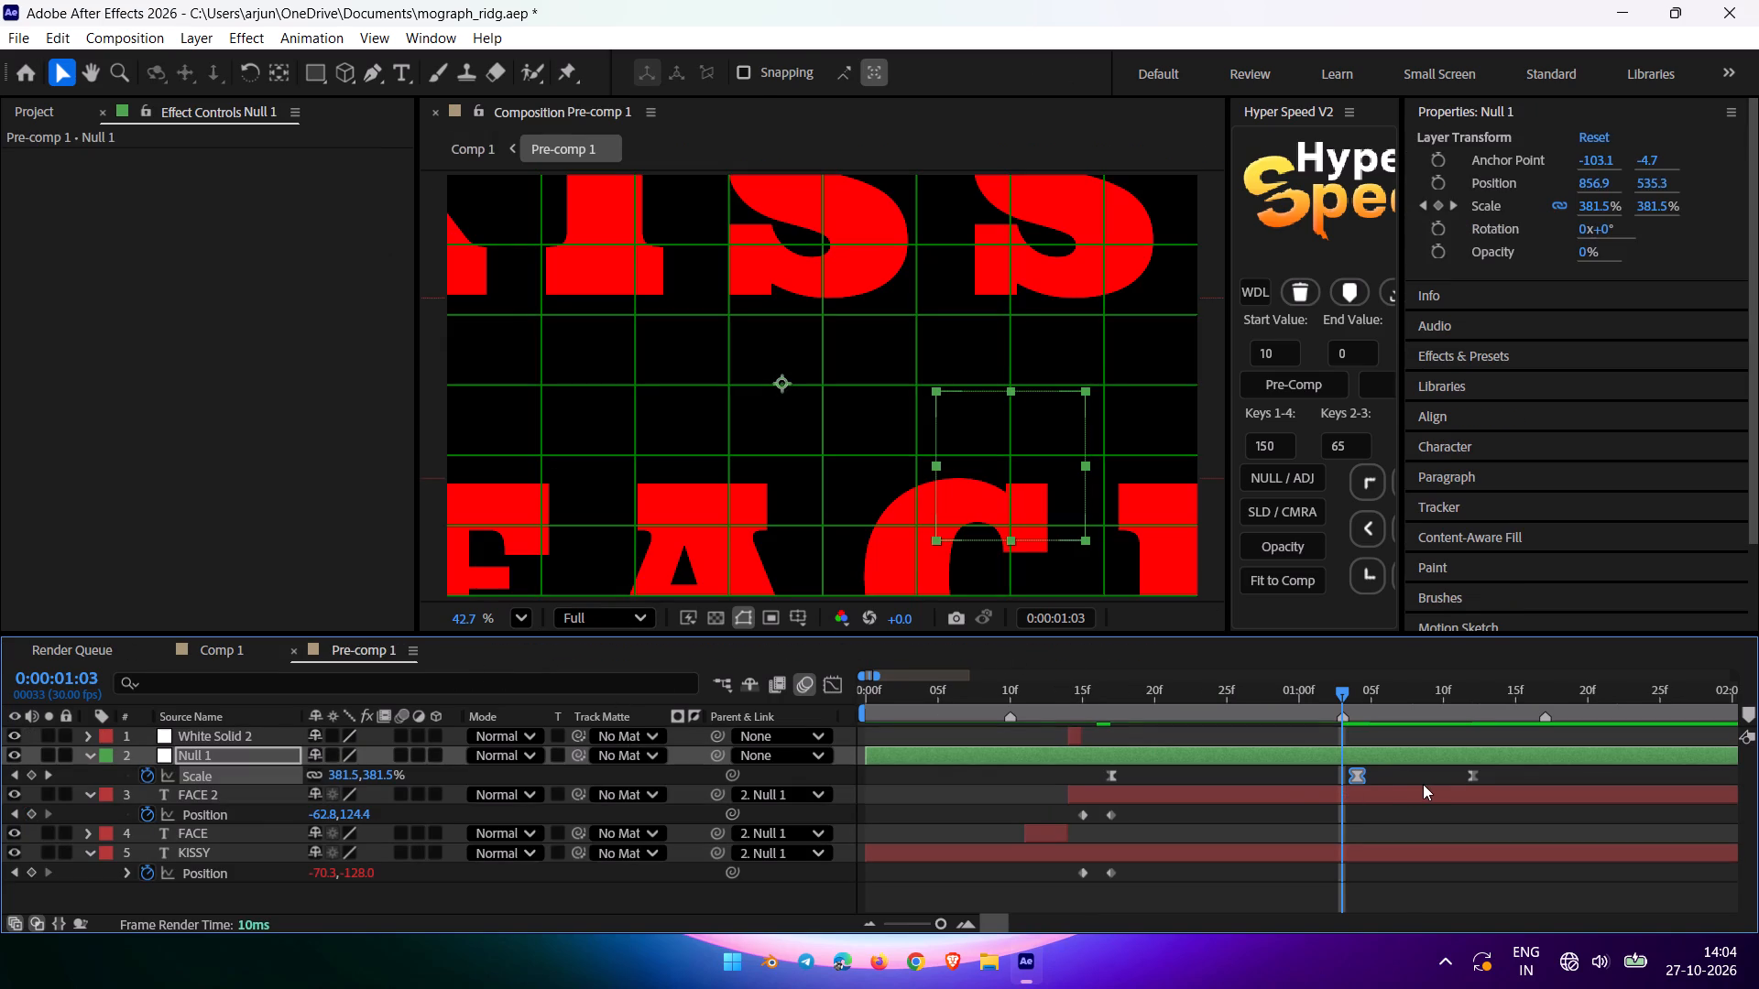
left_click(1363, 776)
left_click(1358, 776)
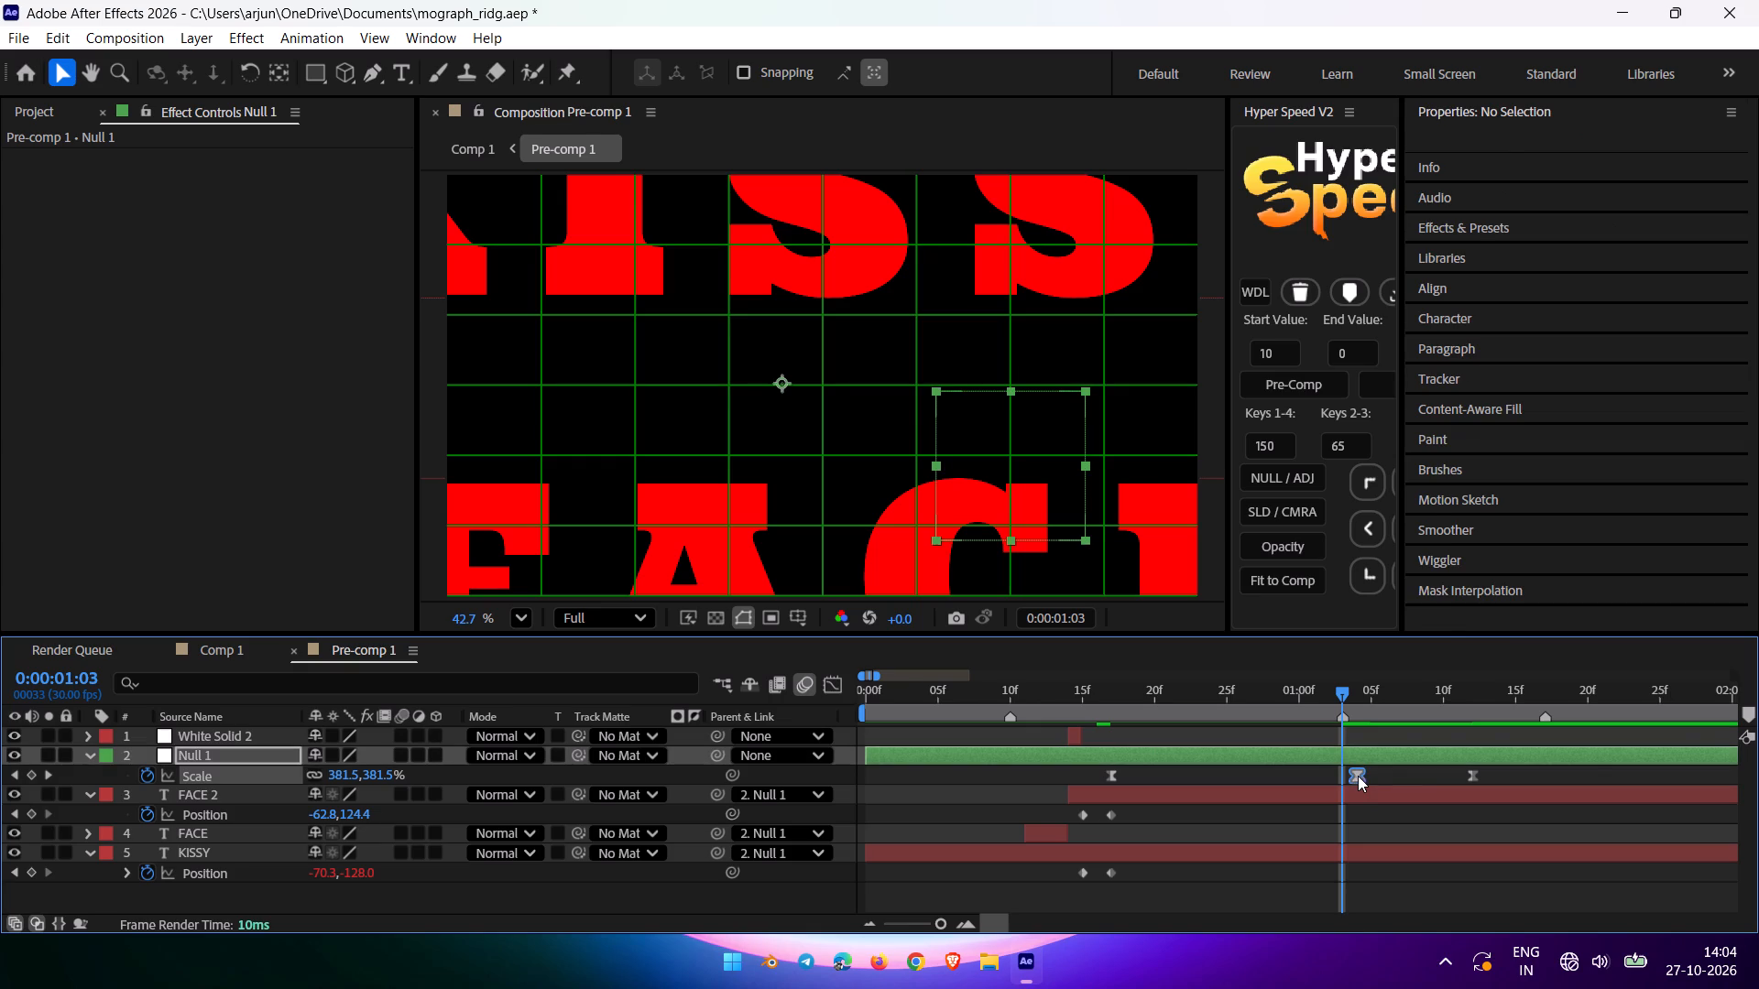
left_click(44, 774)
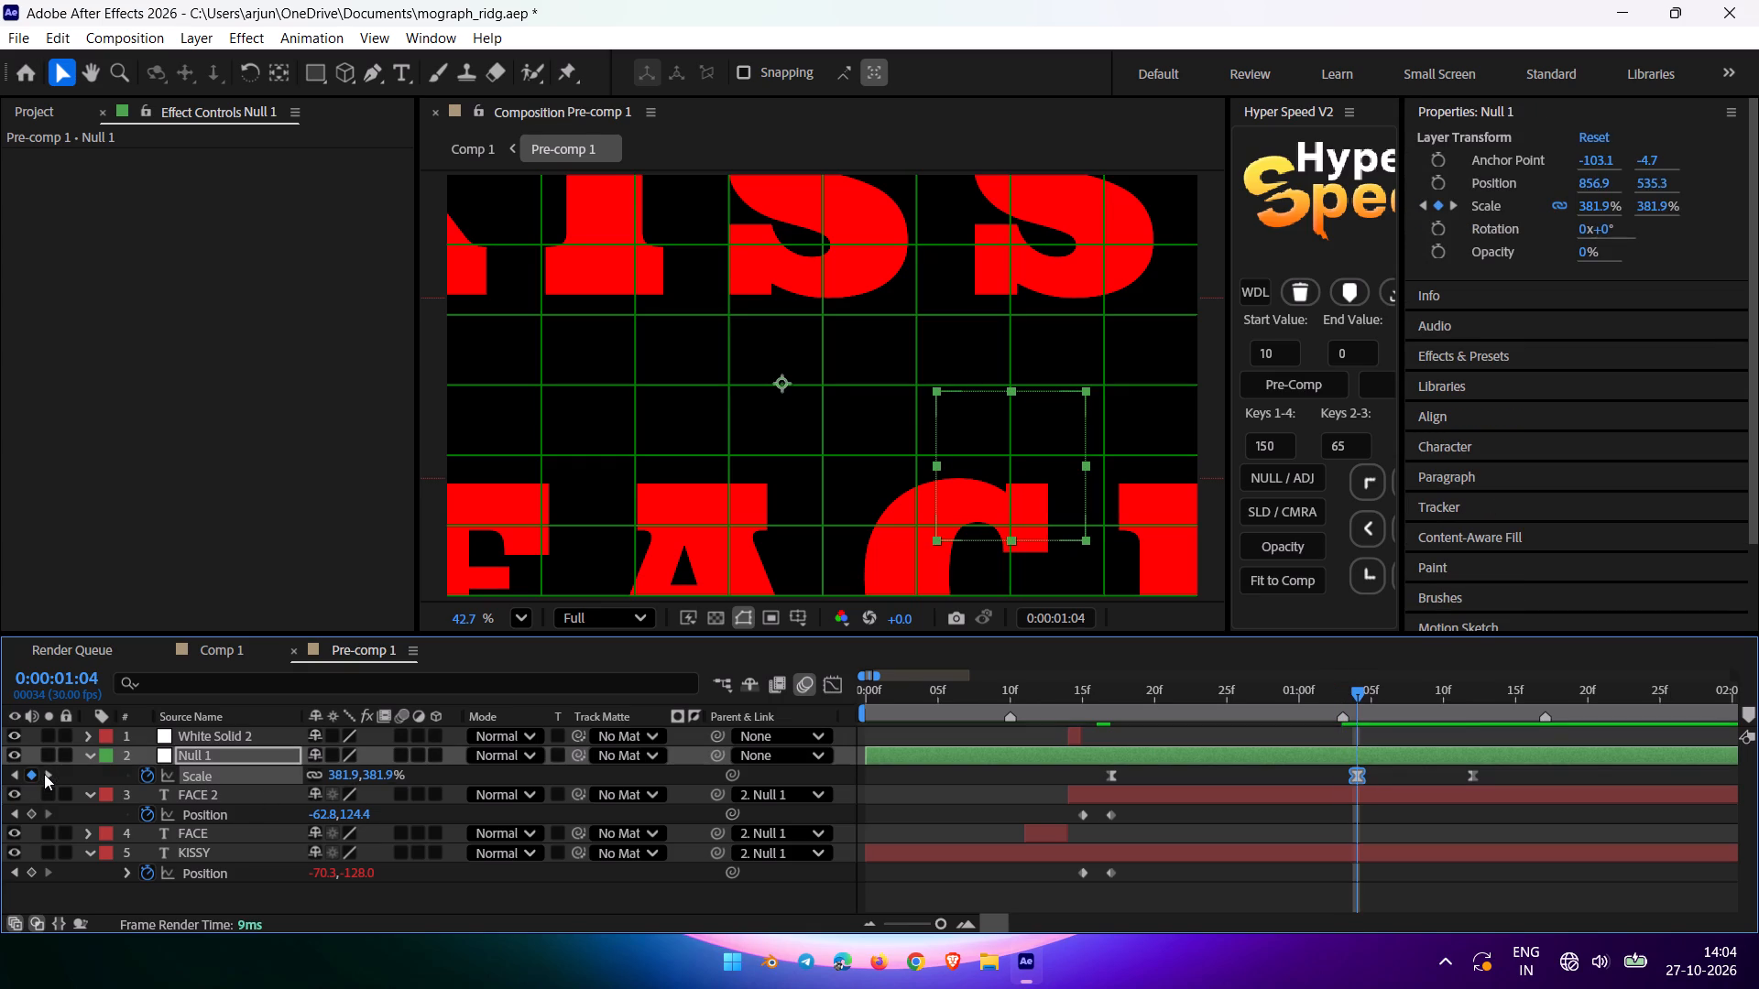
left_click(44, 774)
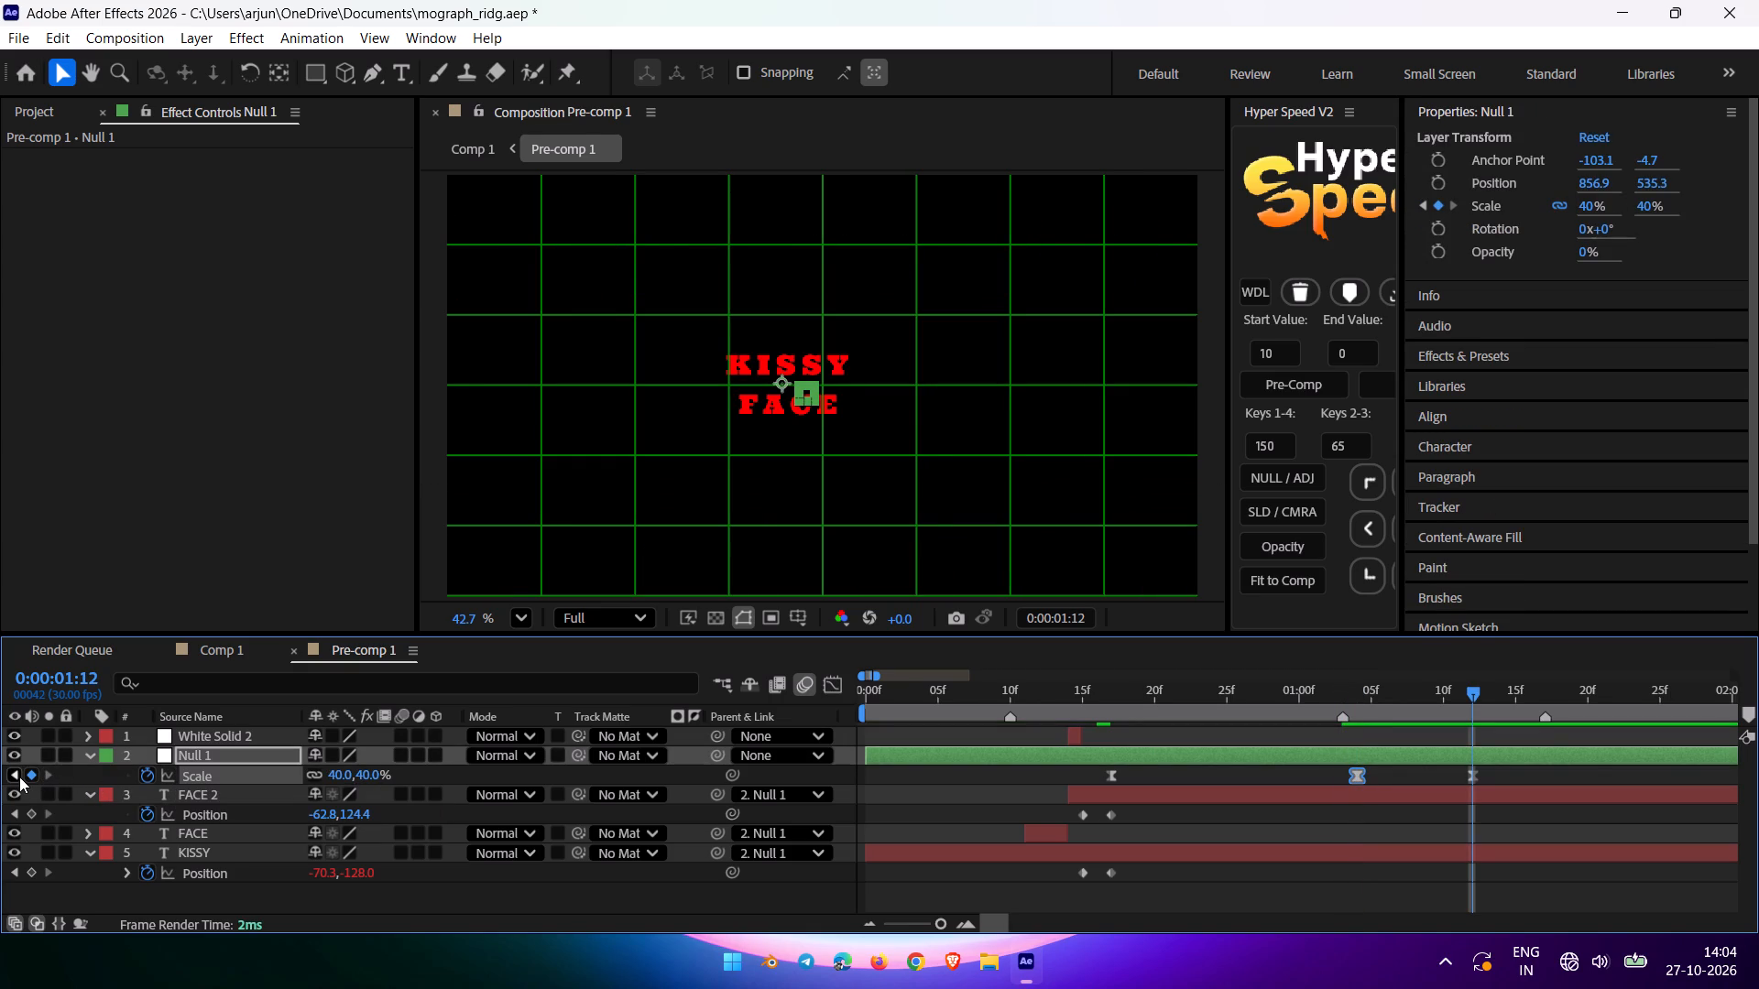
left_click(19, 777)
key("equal")
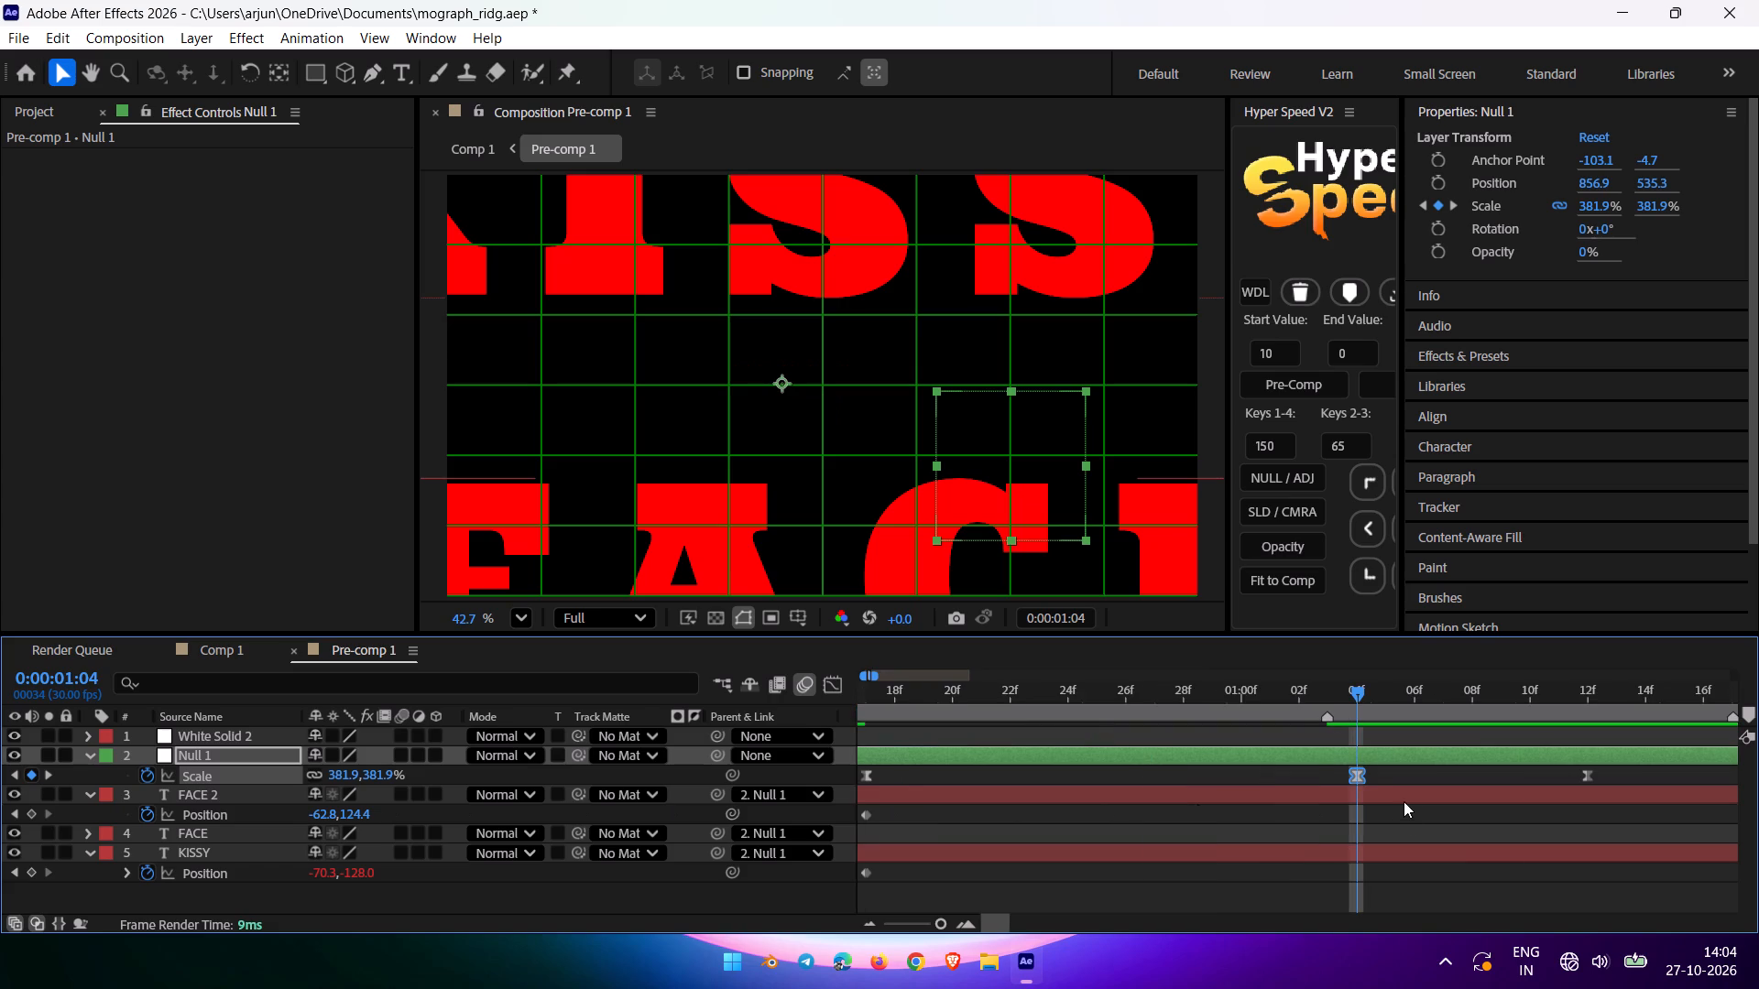
left_click_drag(1357, 694, 1379, 694)
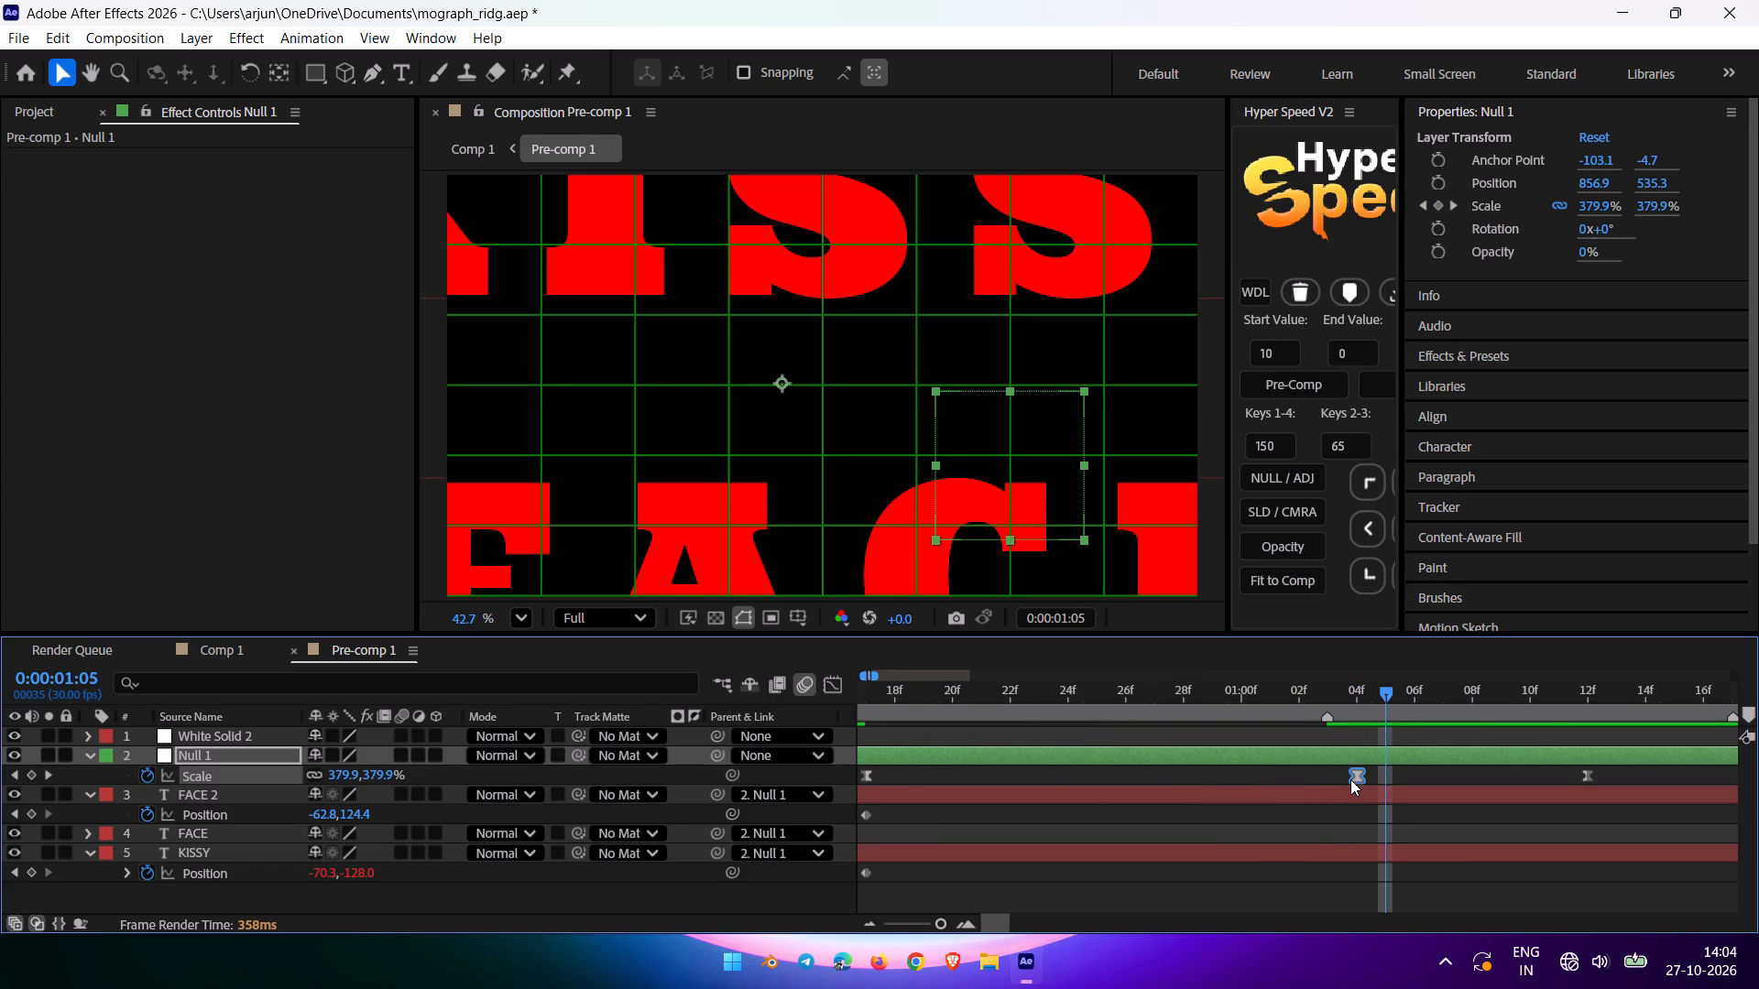
left_click_drag(1352, 779, 1333, 783)
Add a Scale keyframe of about 603% to Null 1 at 0:00:01:05 and check the frames up to 0:00:01:07.
left_click_drag(334, 777, 542, 762)
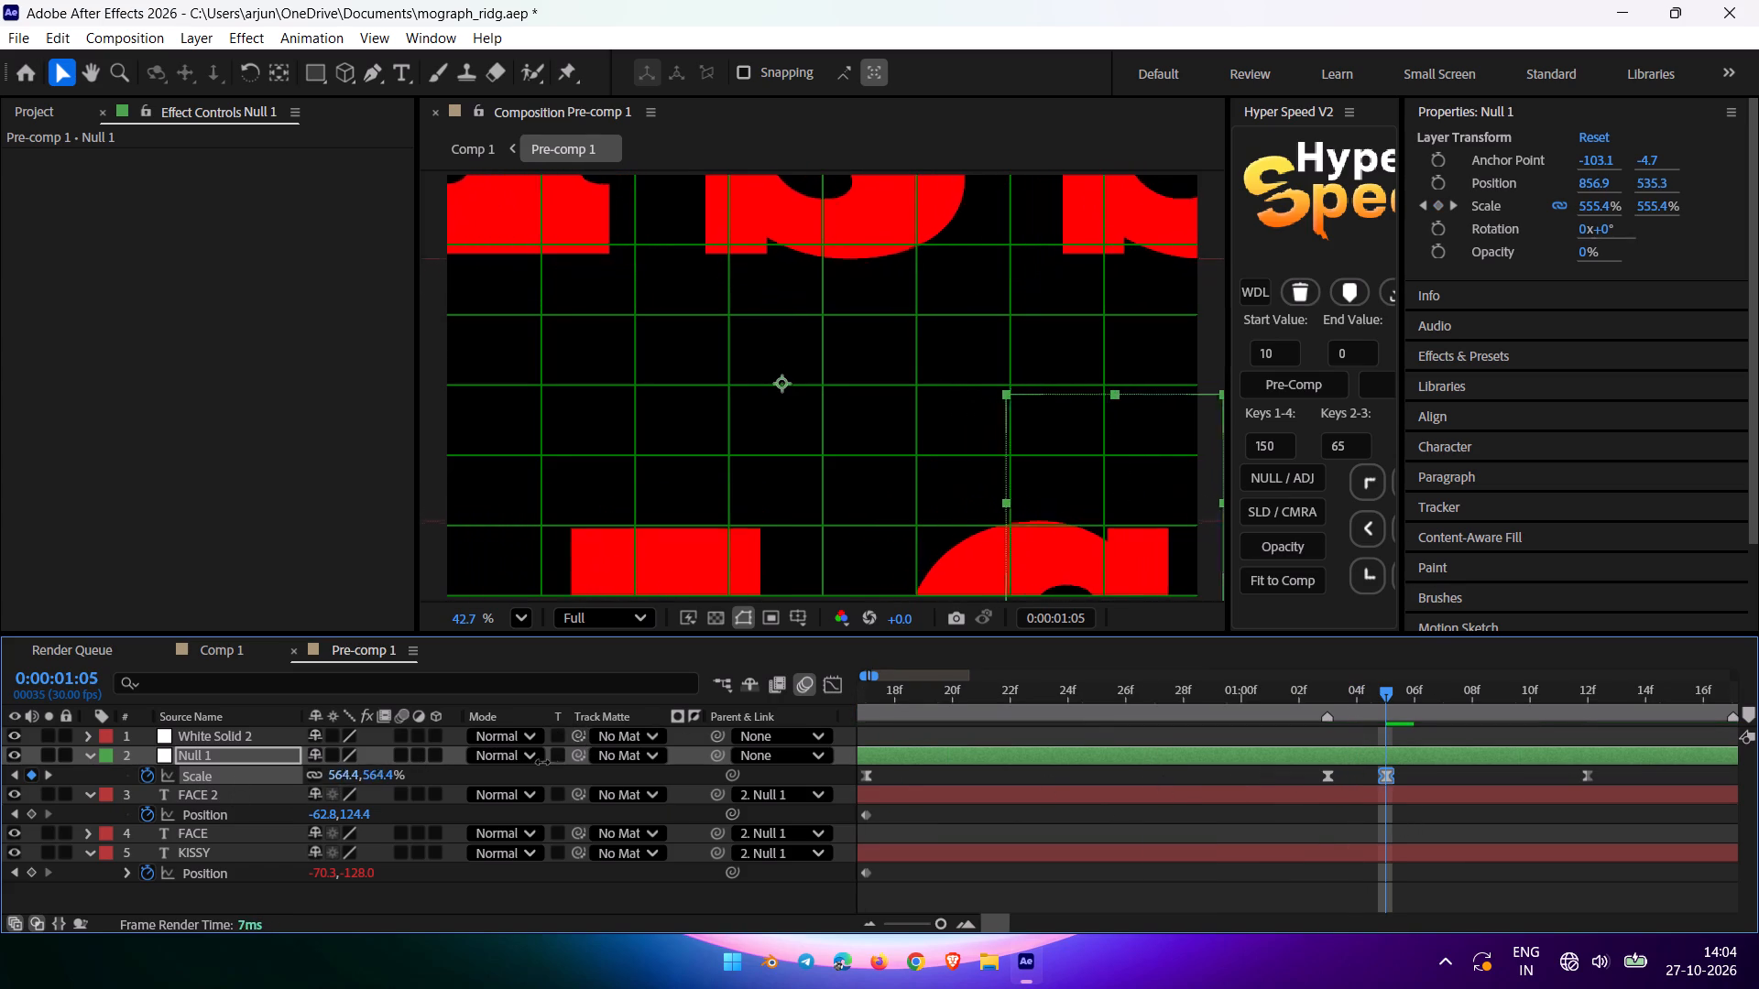
left_click_drag(542, 762, 578, 760)
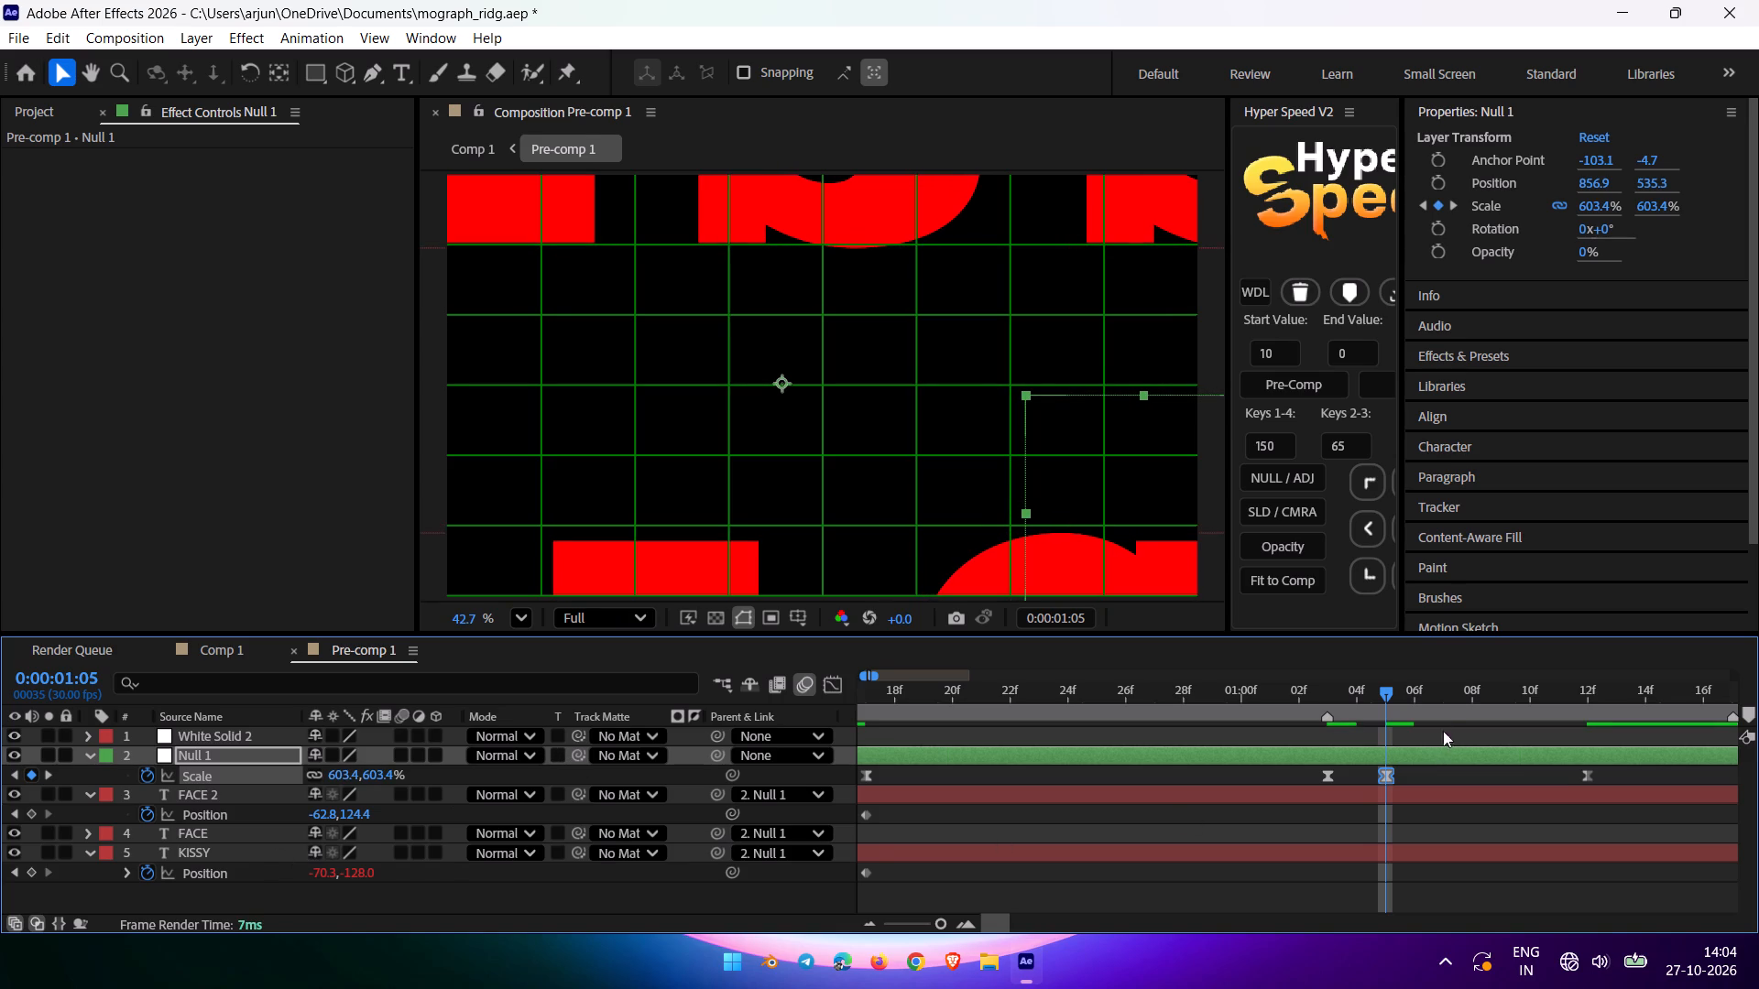
left_click_drag(1391, 692, 1427, 701)
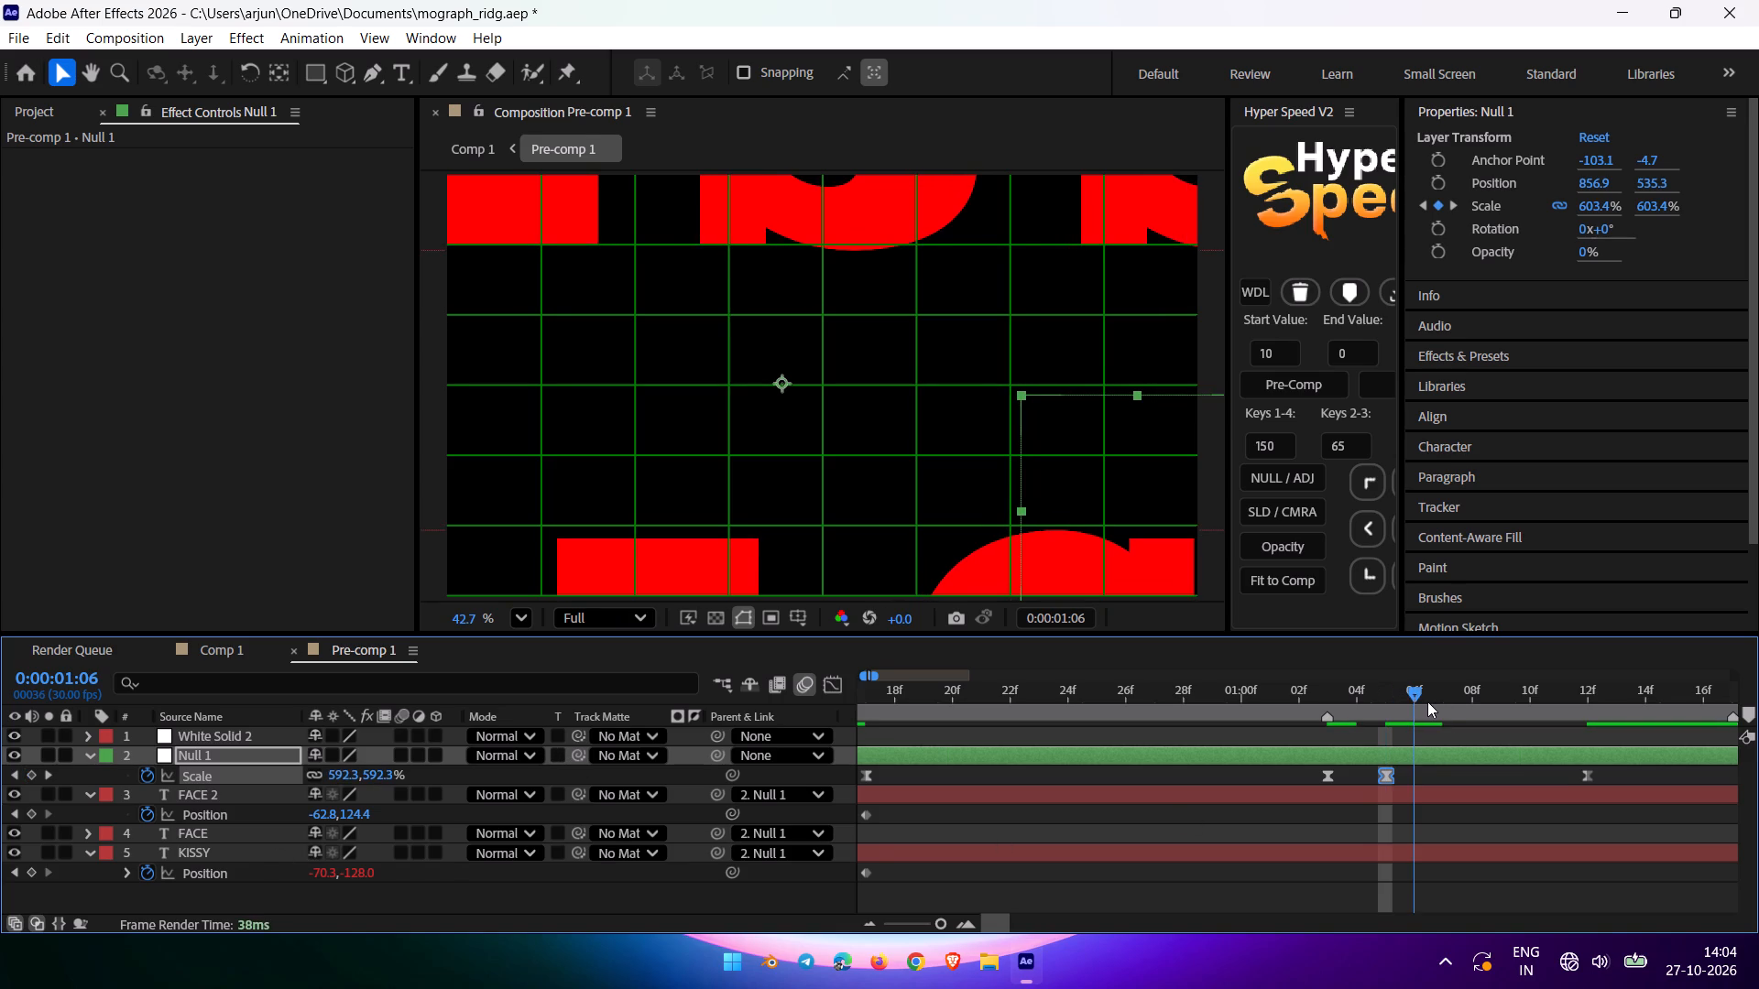
left_click_drag(1427, 701, 1435, 702)
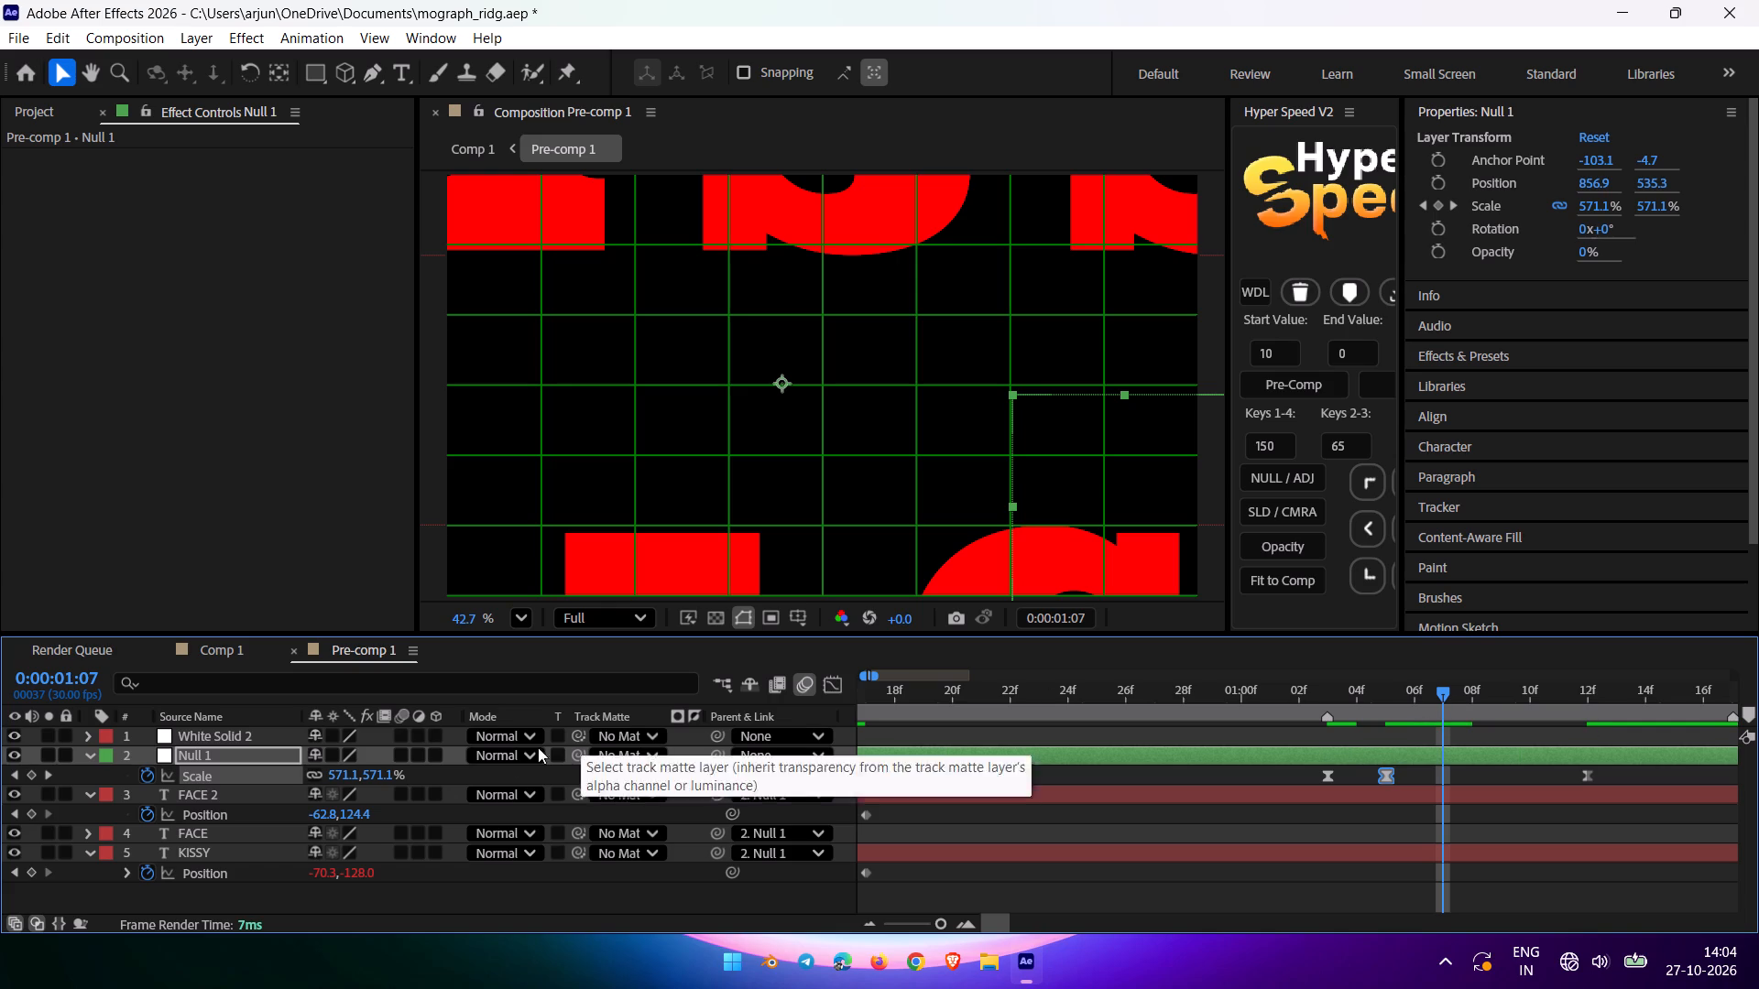
left_click_drag(1449, 698, 1400, 706)
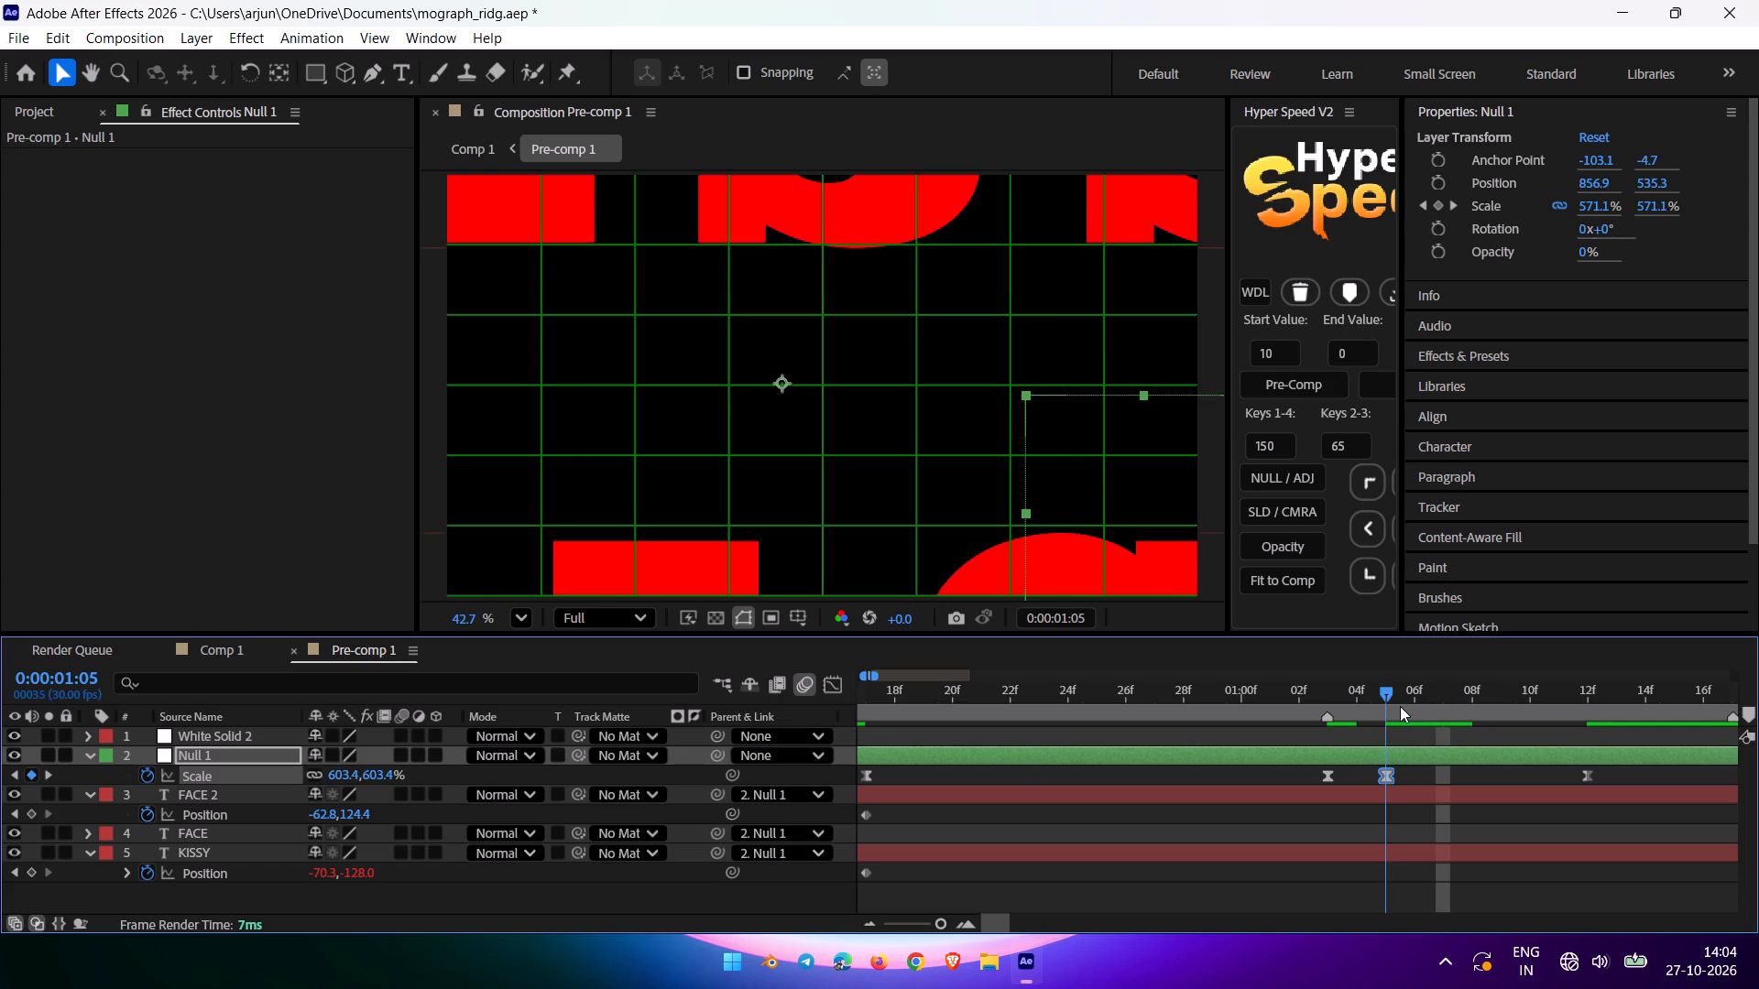
Apply Easy Ease to Null 1's Scale keyframes at 0:00:01:05 and 0:00:01:12 after checking the frames around them.
left_click_drag(1400, 706, 1427, 726)
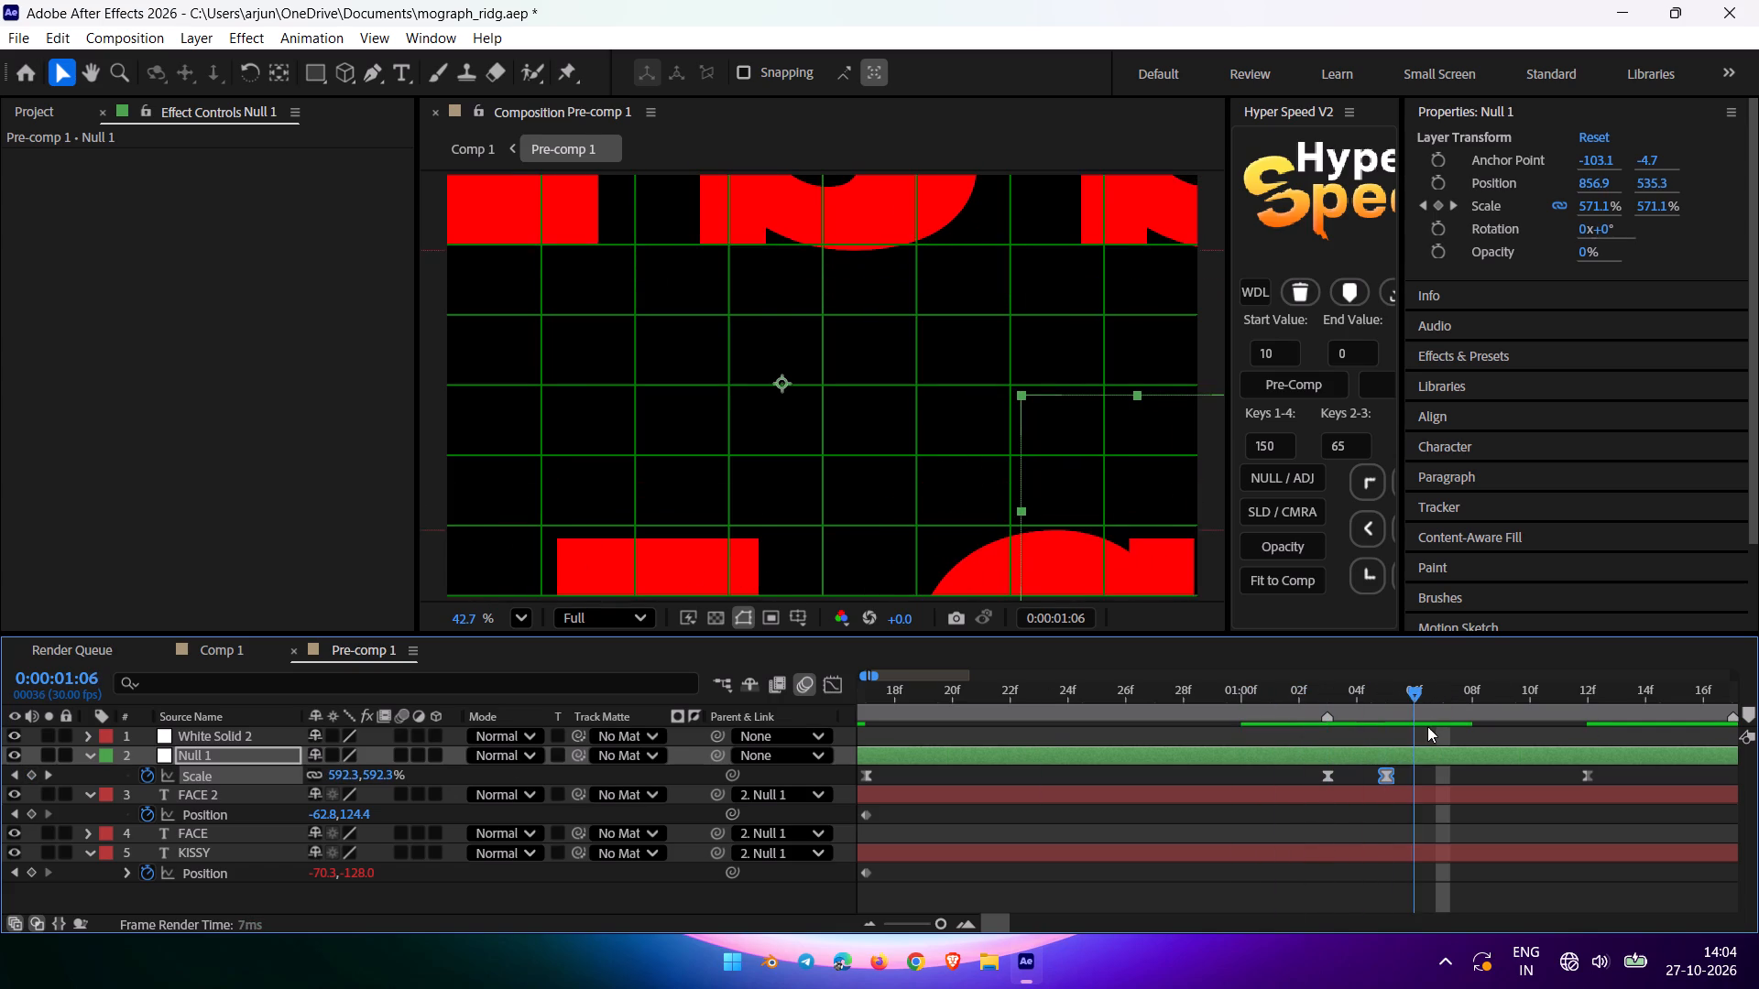
left_click_drag(1427, 726, 1329, 748)
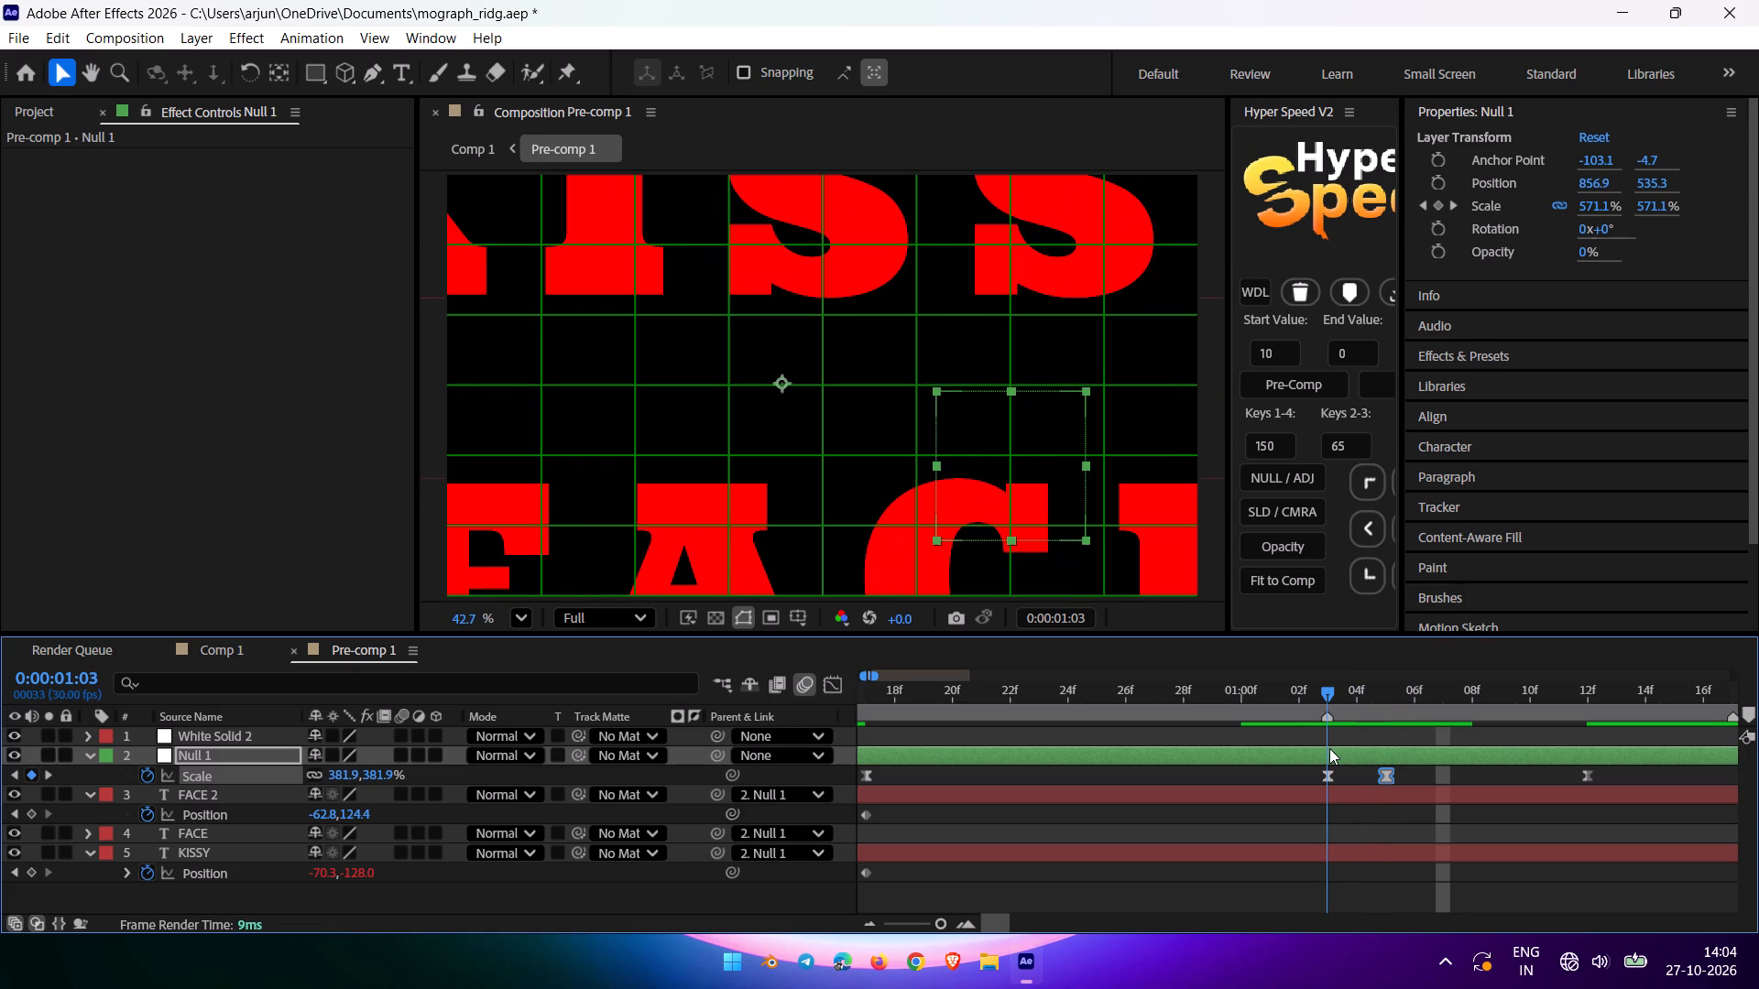
left_click_drag(1329, 748, 1347, 747)
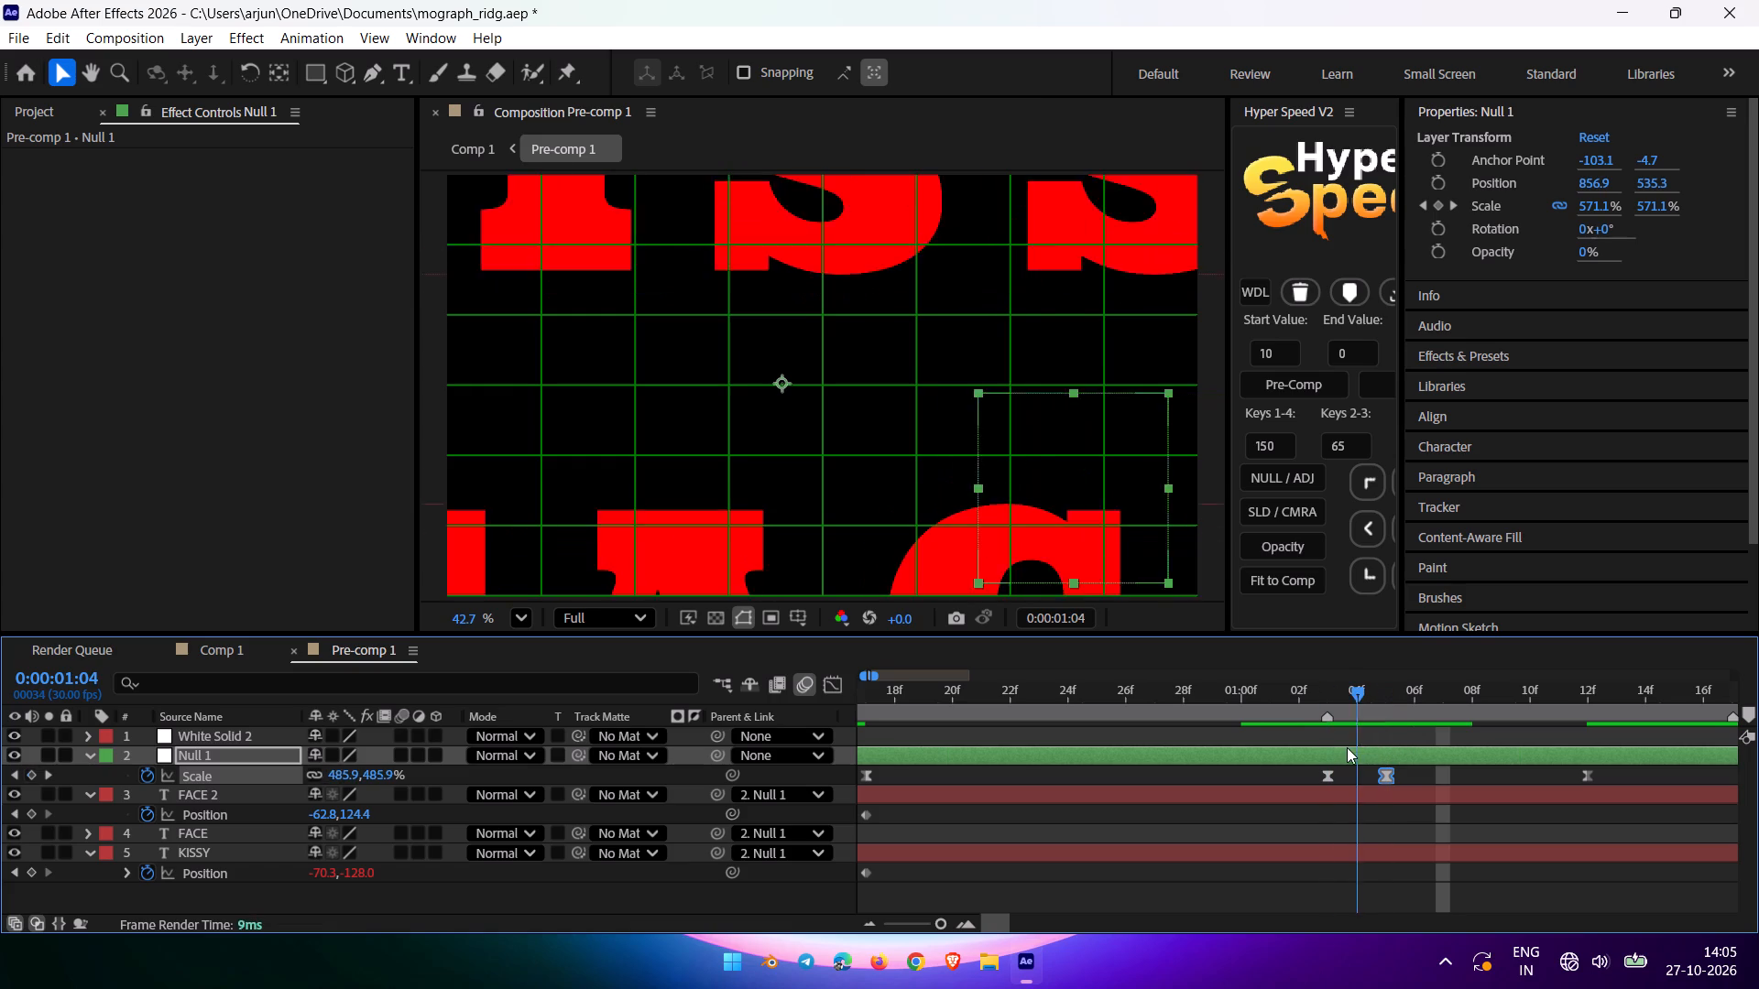
left_click_drag(1347, 747, 1497, 717)
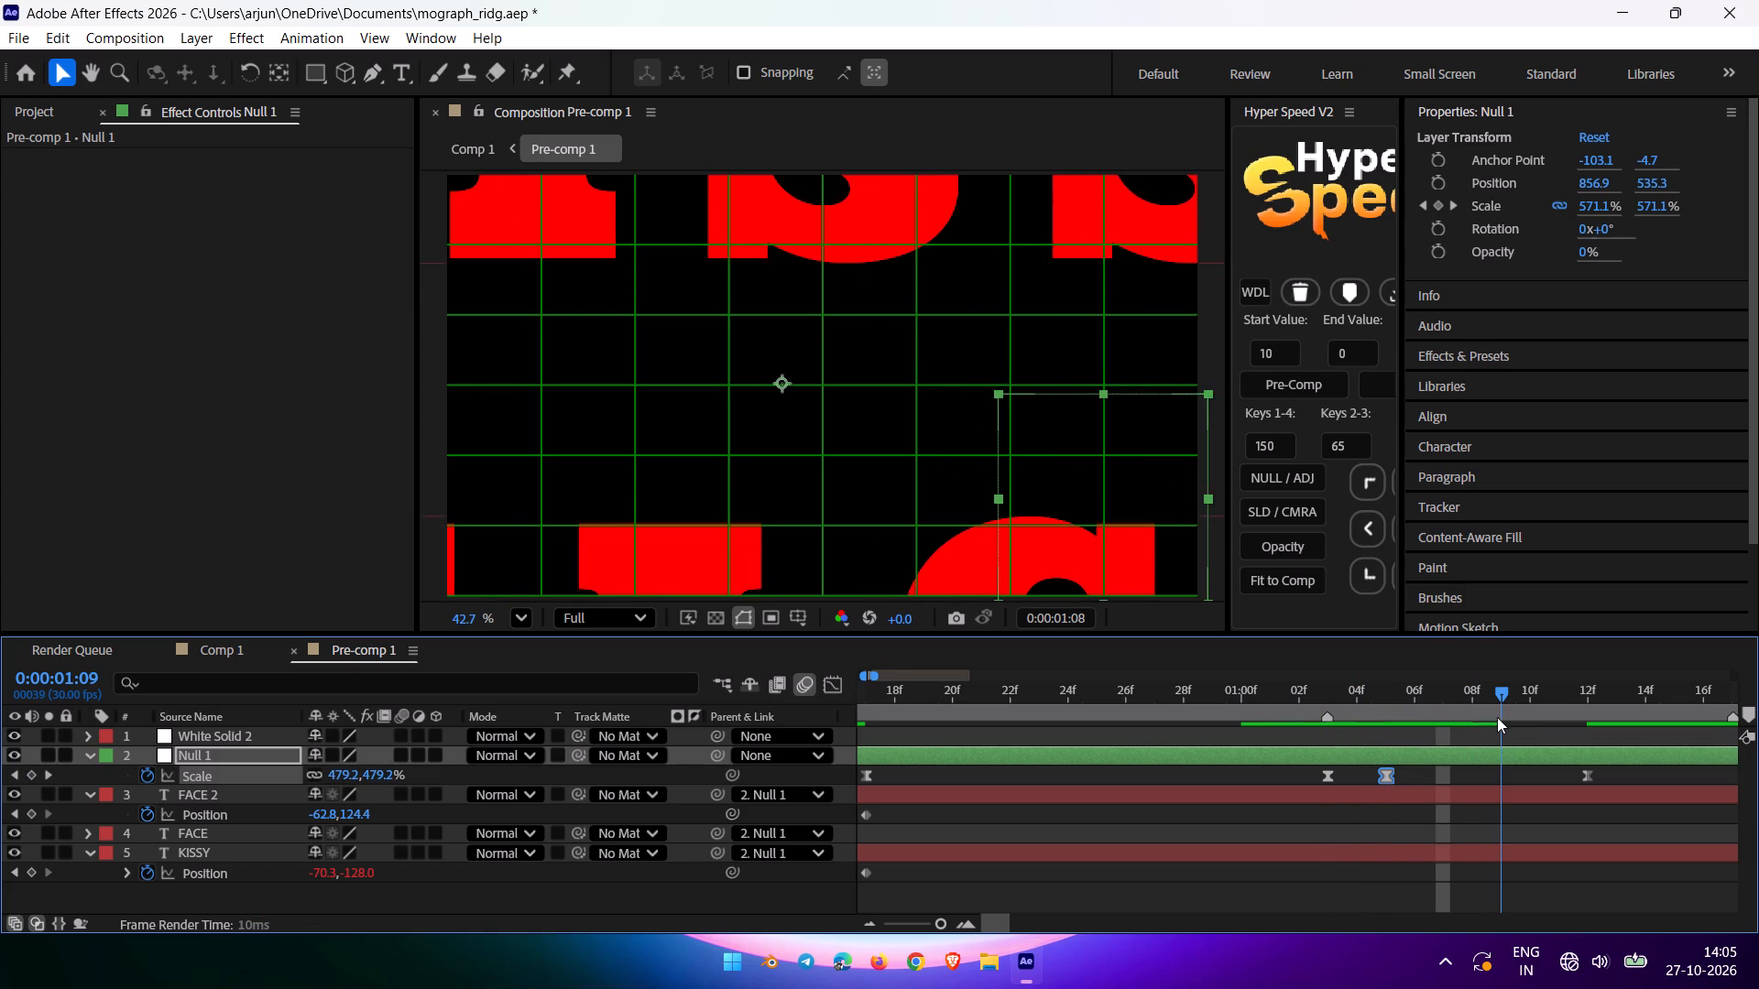
left_click_drag(1497, 717, 1511, 714)
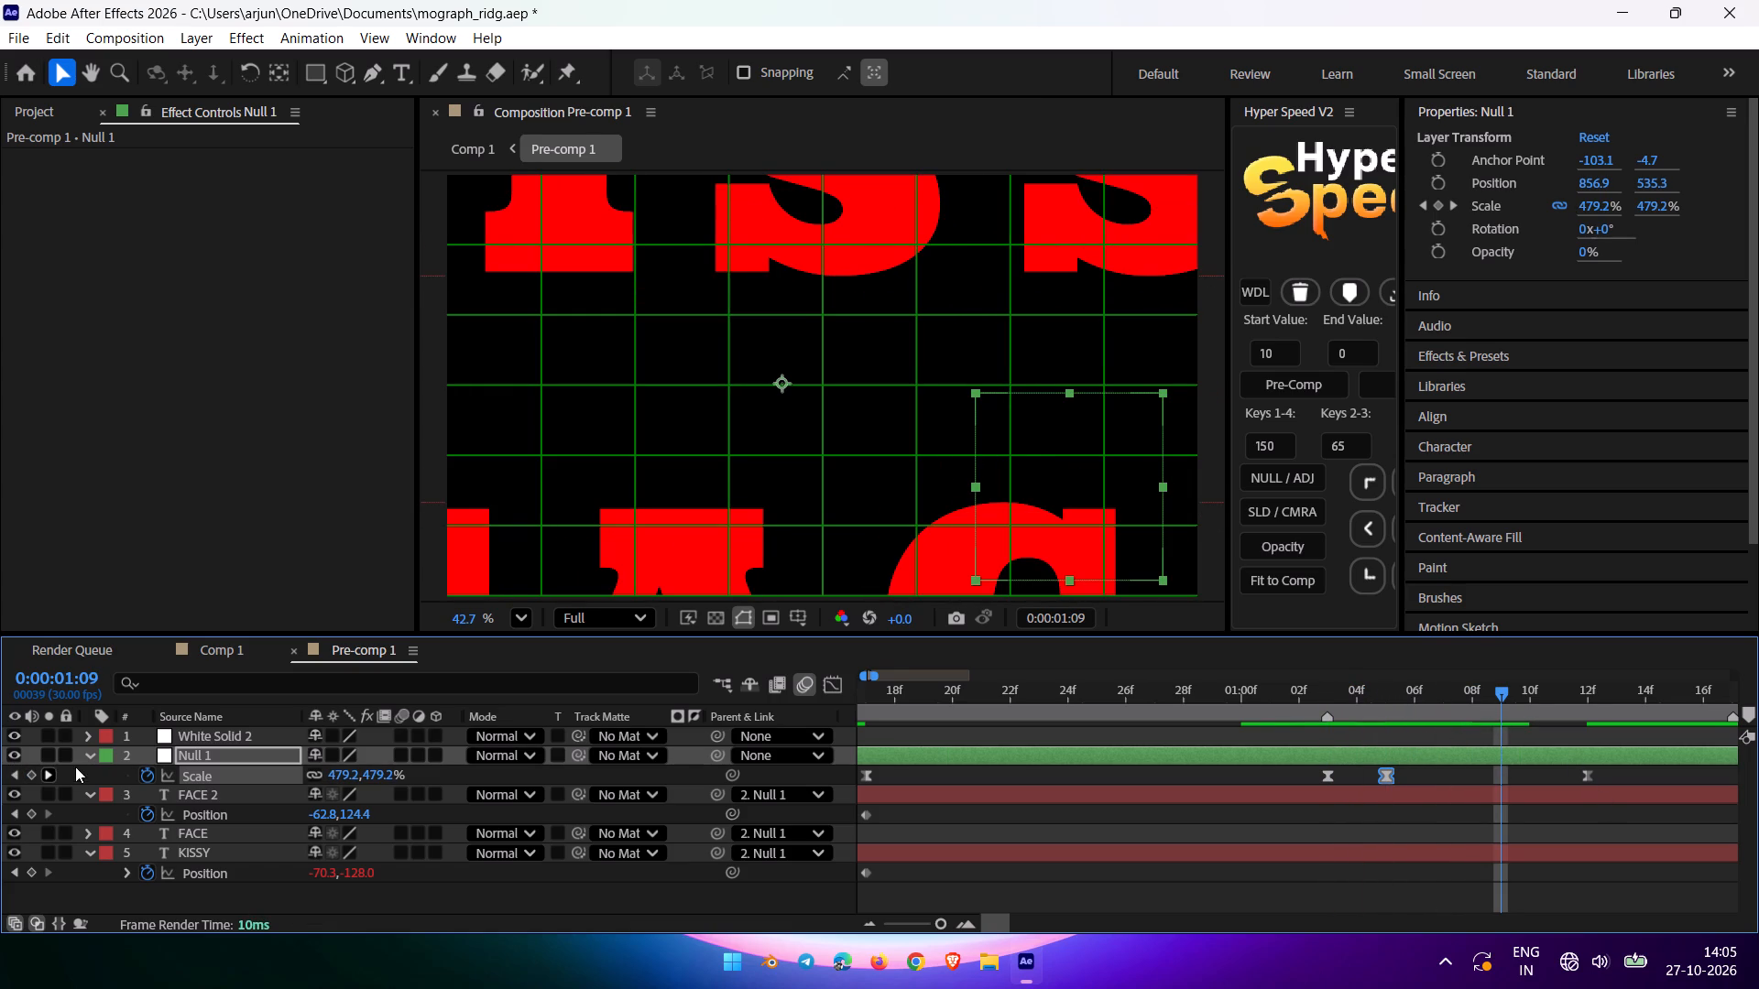
left_click(50, 772)
left_click_drag(1617, 772, 1566, 779)
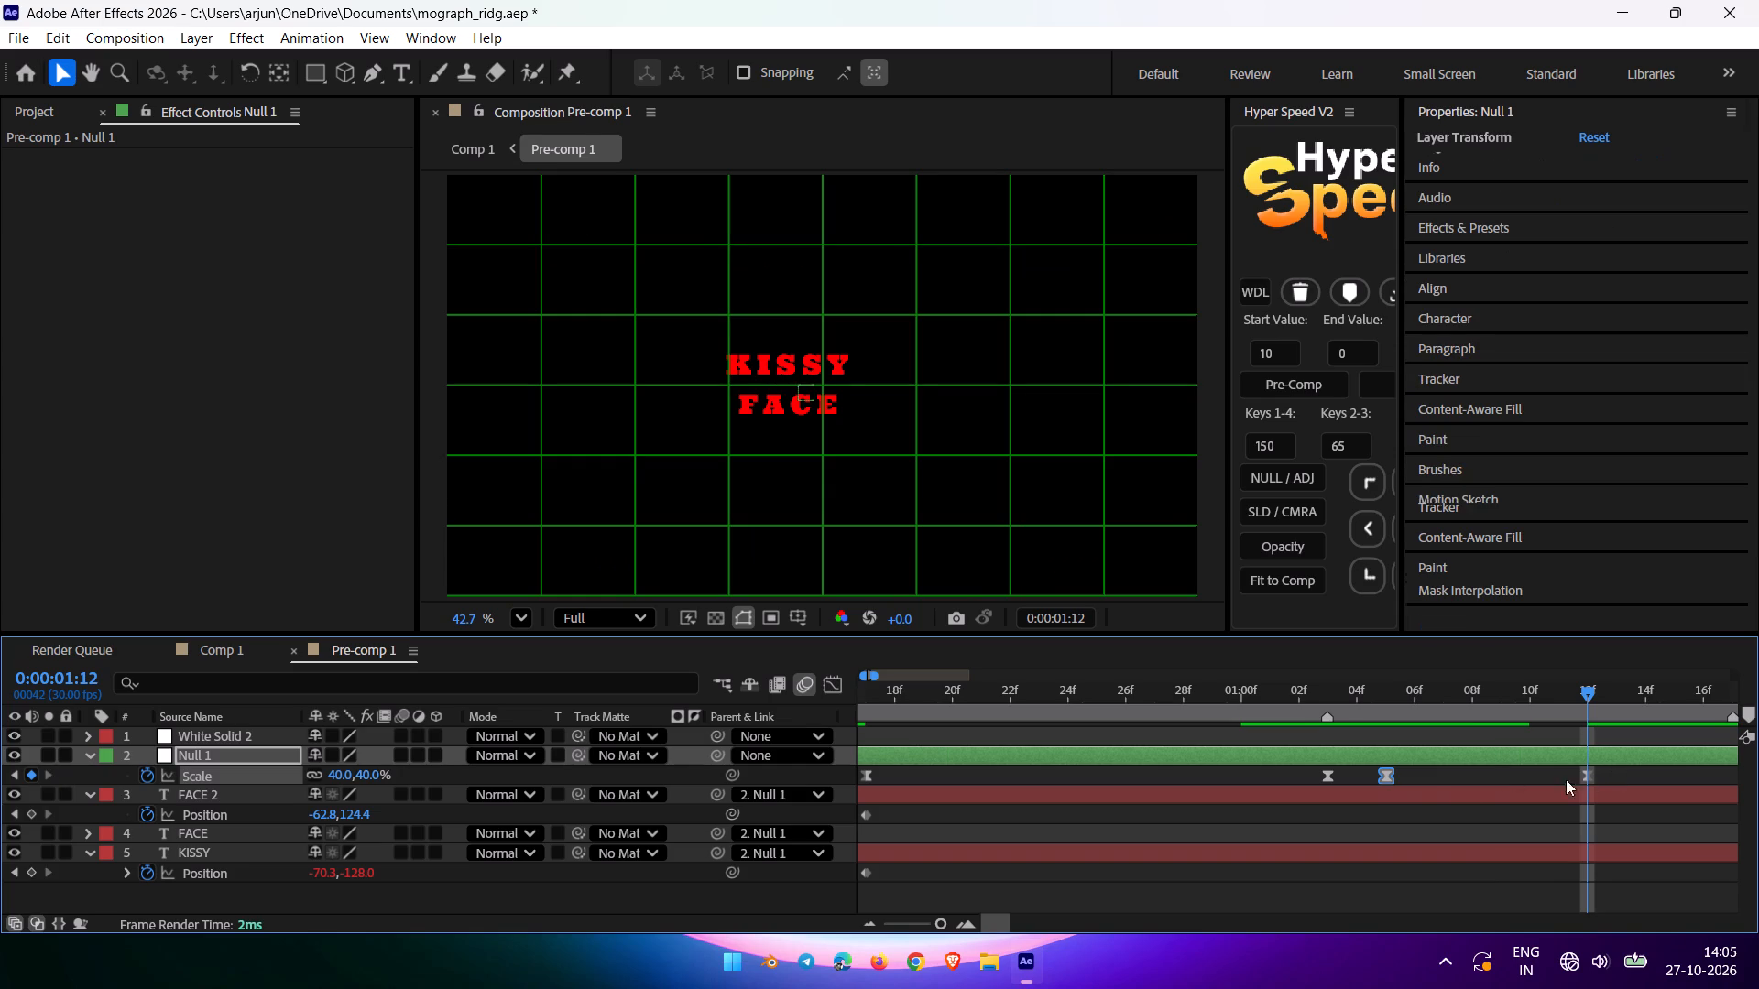
left_click_drag(1566, 779, 1381, 786)
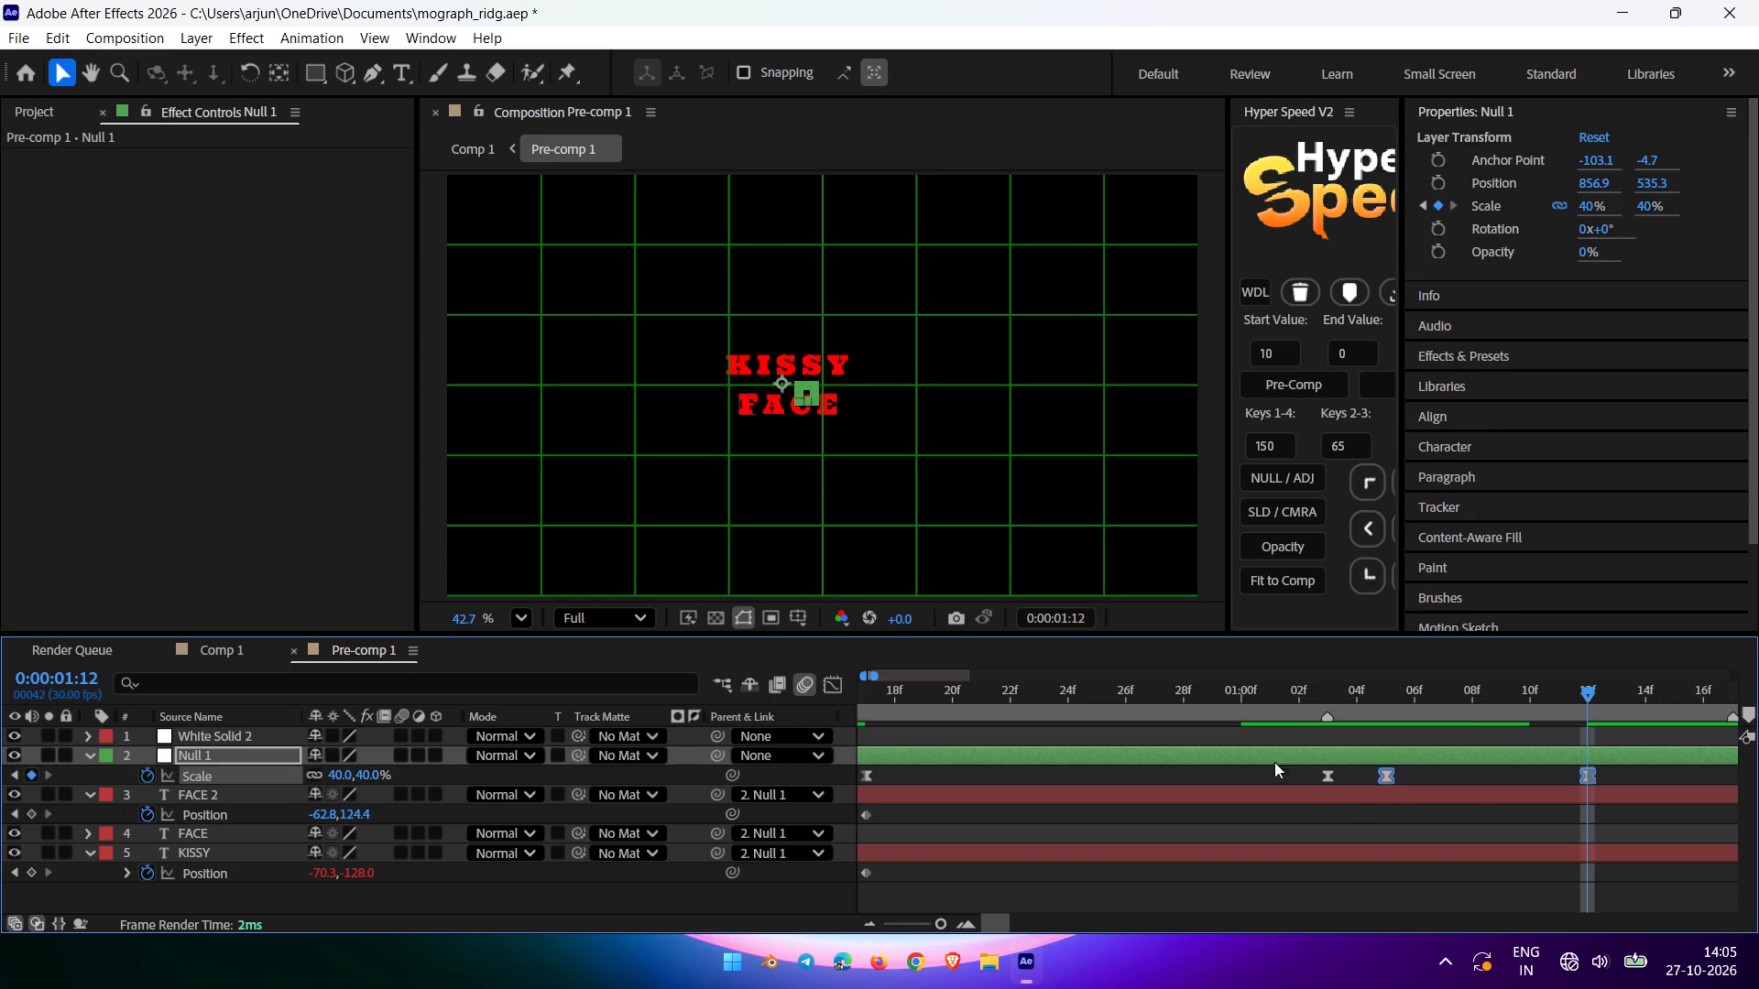
left_click(843, 691)
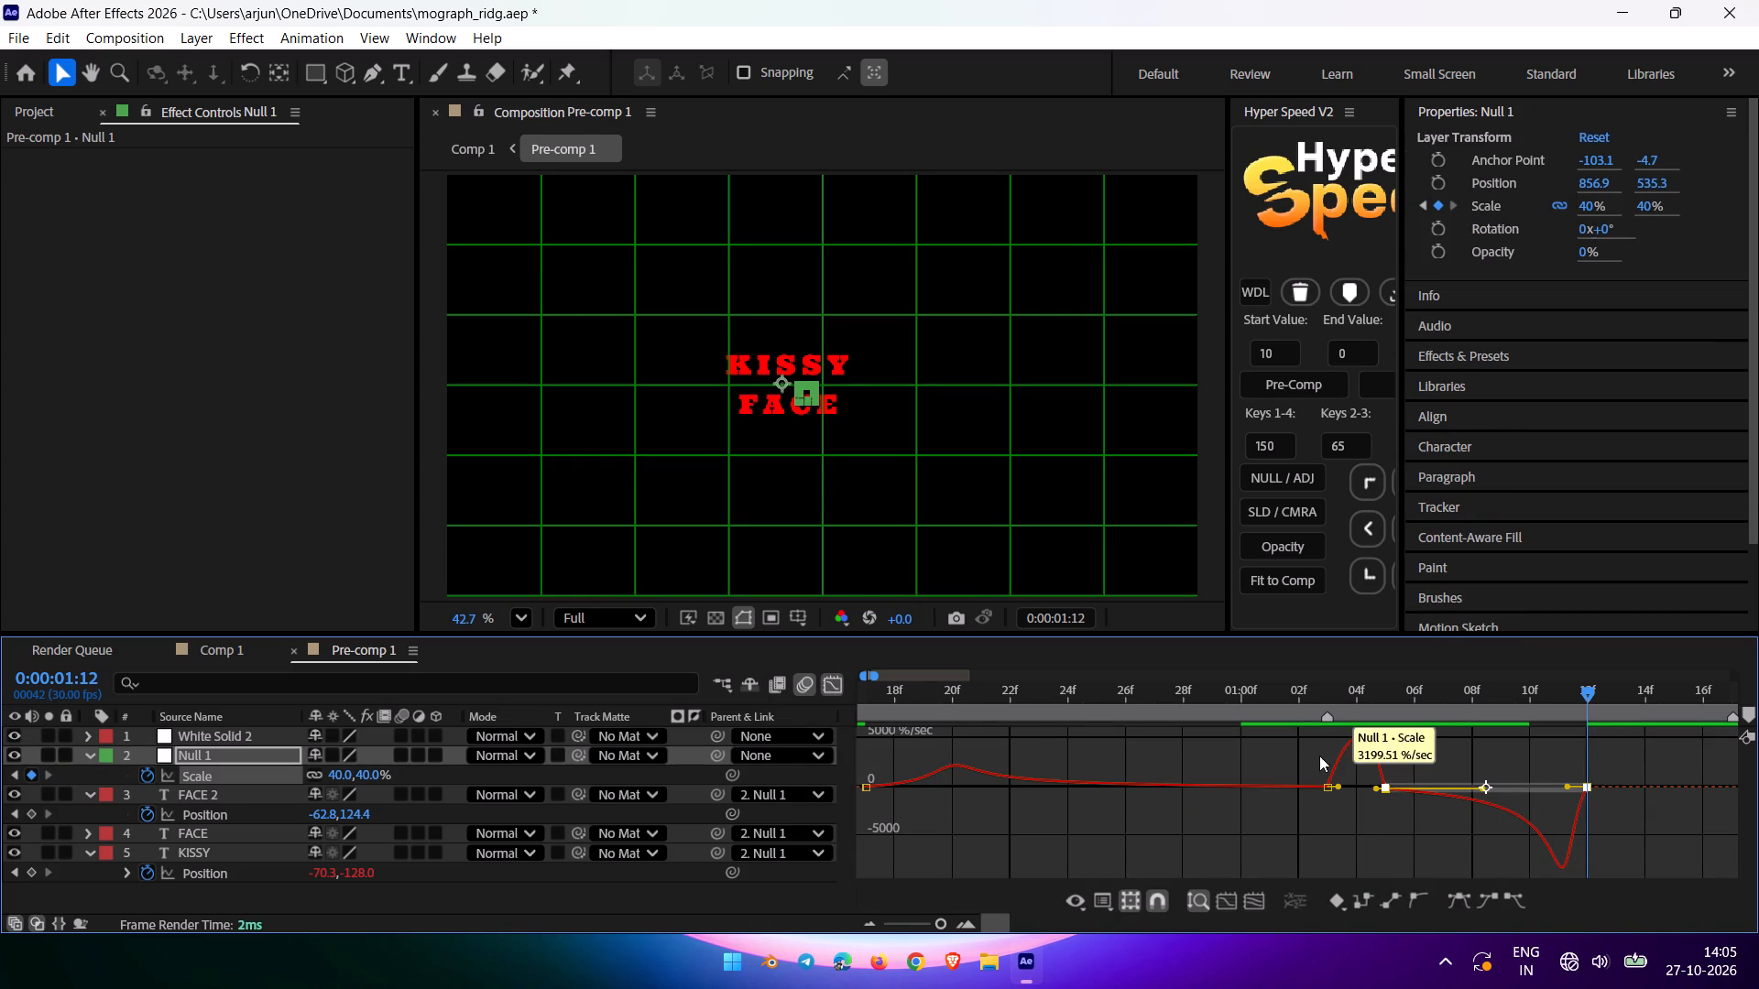
left_click(823, 694)
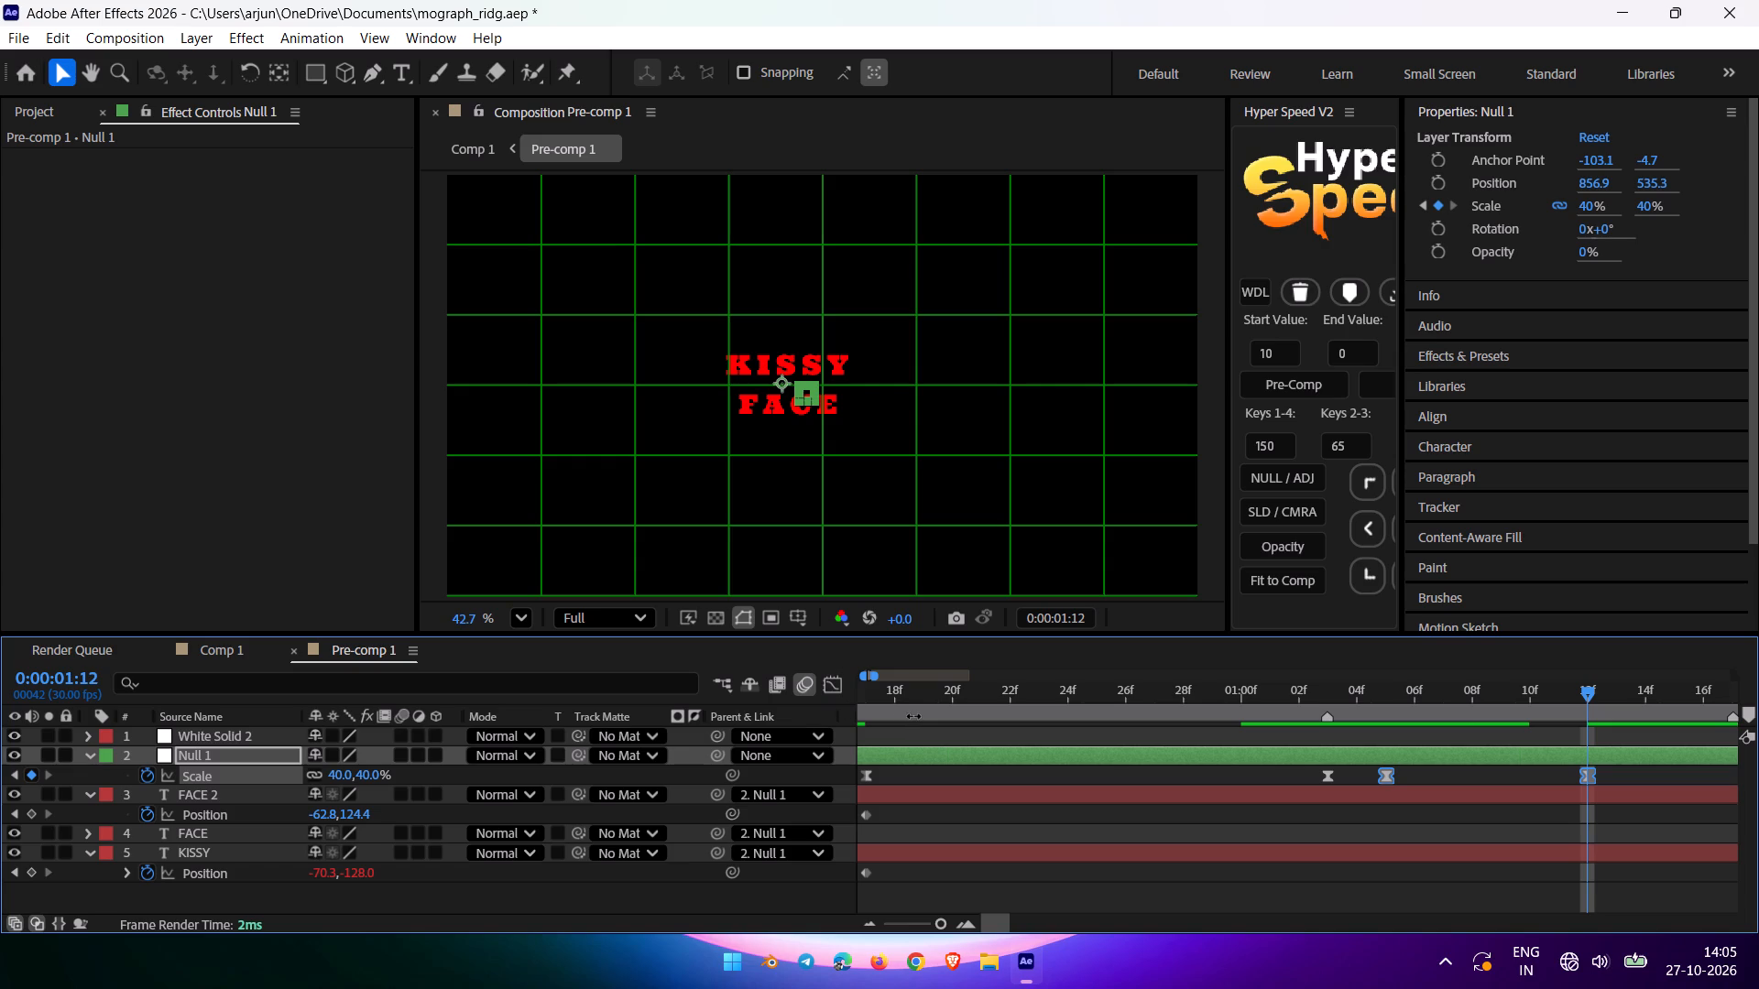
key("F9")
In the speed graph, extend the incoming handle of Null 1's 0:00:01:12 Scale keyframe to 100% influence at about zero speed.
left_click(823, 684)
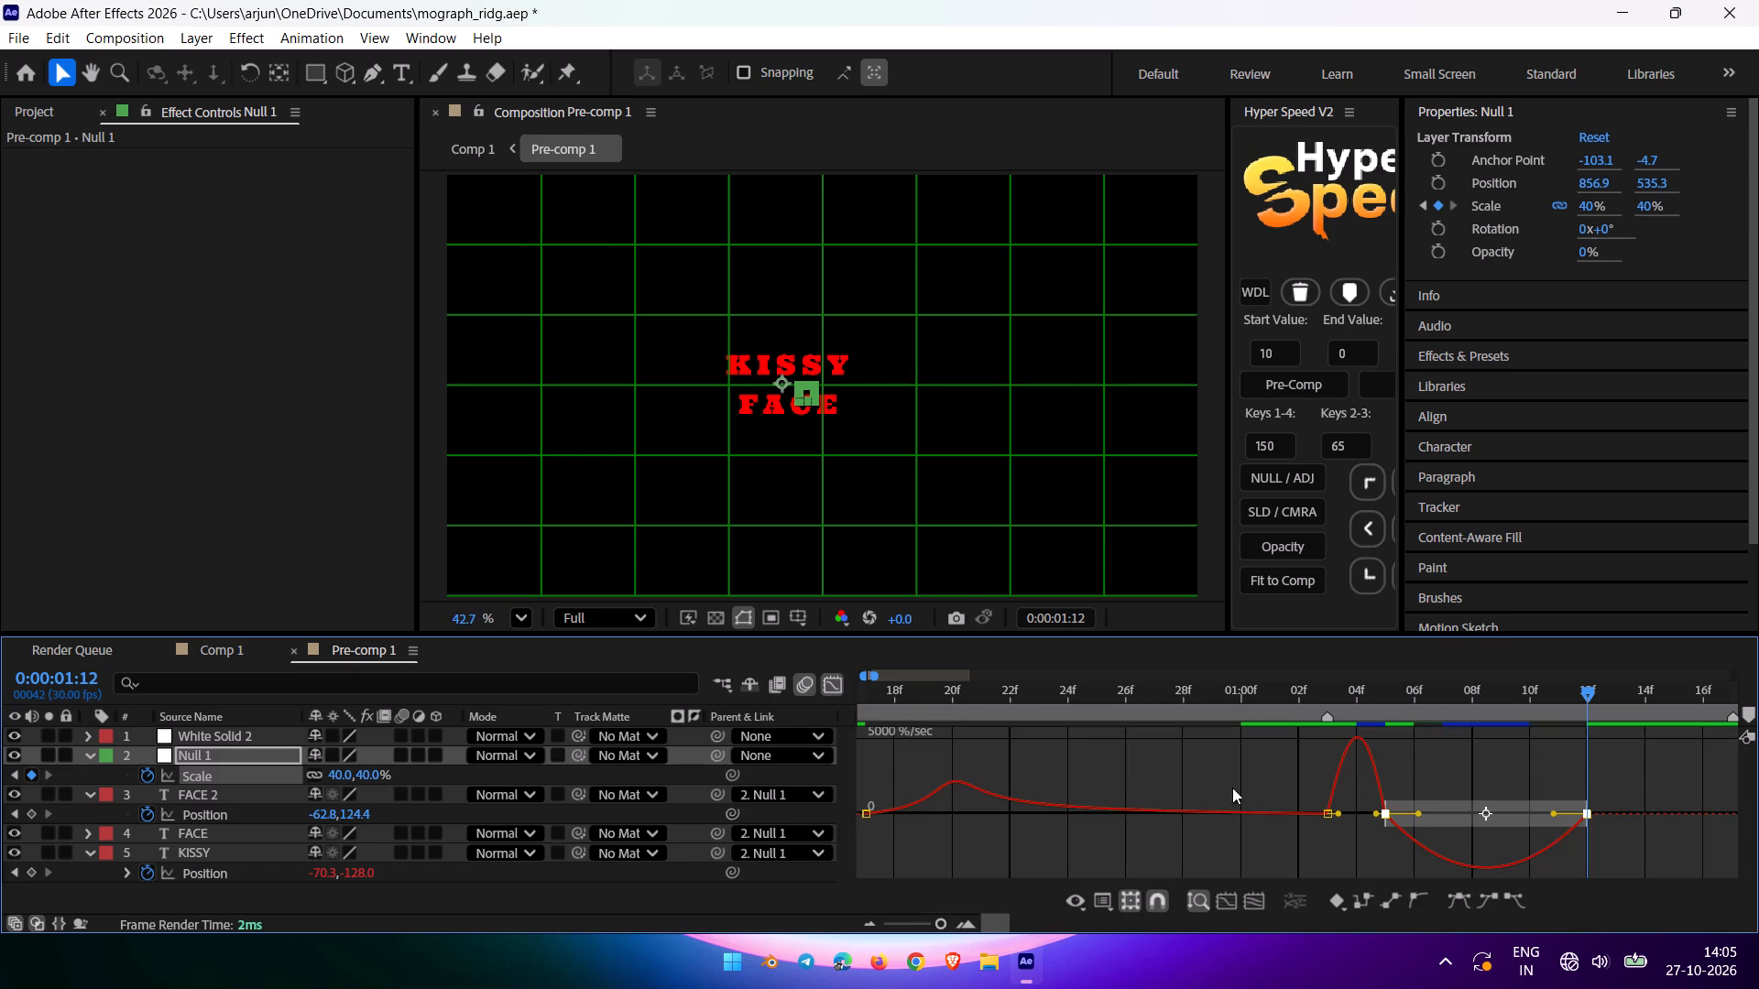
key("equal")
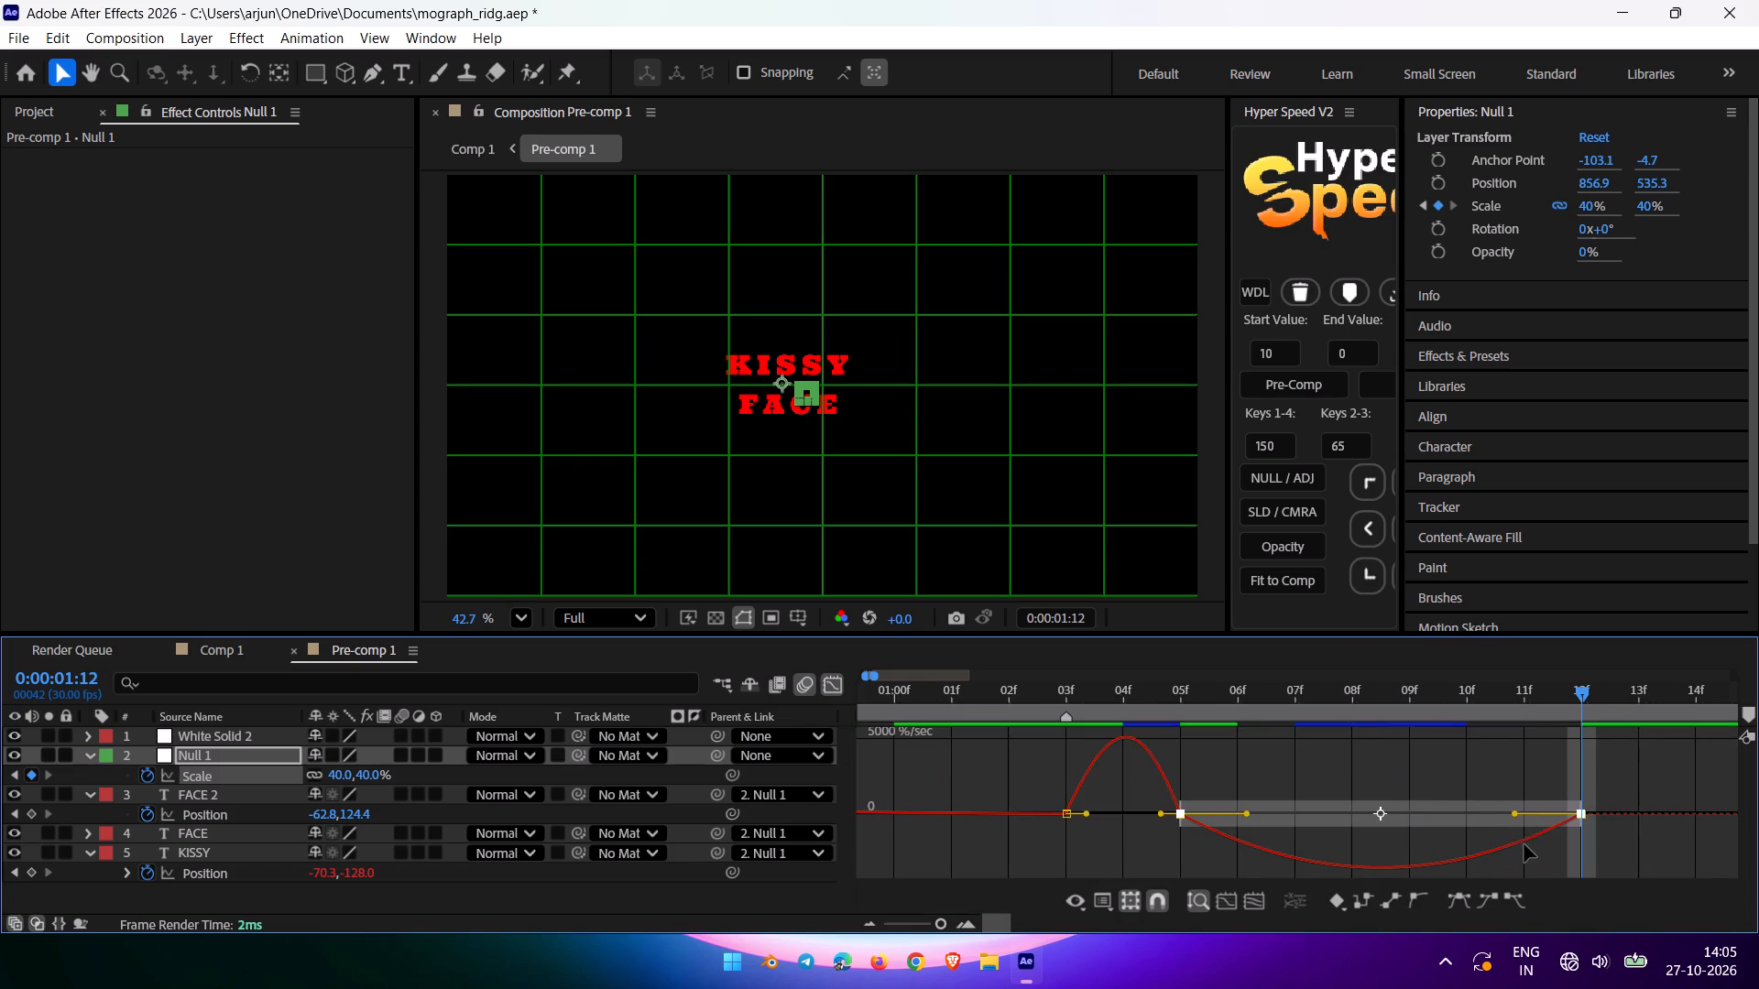
left_click_drag(1514, 812, 1245, 799)
key("ctrl+z")
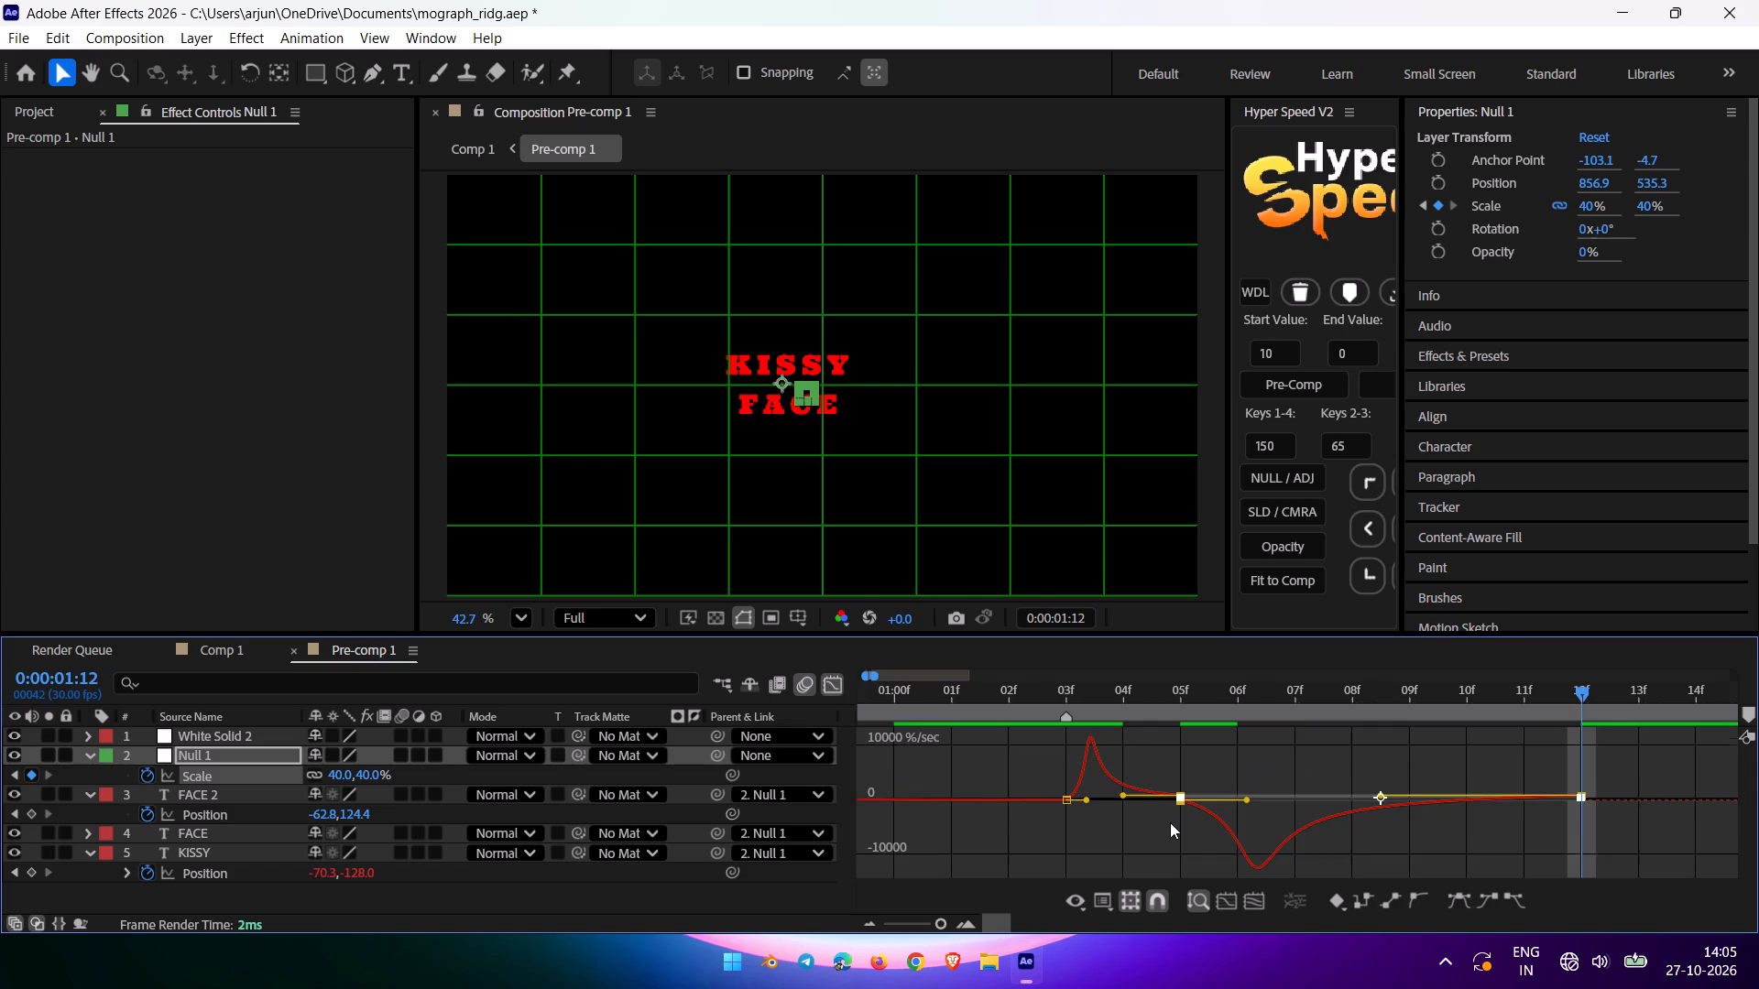
left_click(1176, 856)
left_click_drag(1227, 816, 1113, 836)
left_click_drag(1458, 776, 1680, 866)
left_click_drag(1513, 808, 1428, 813)
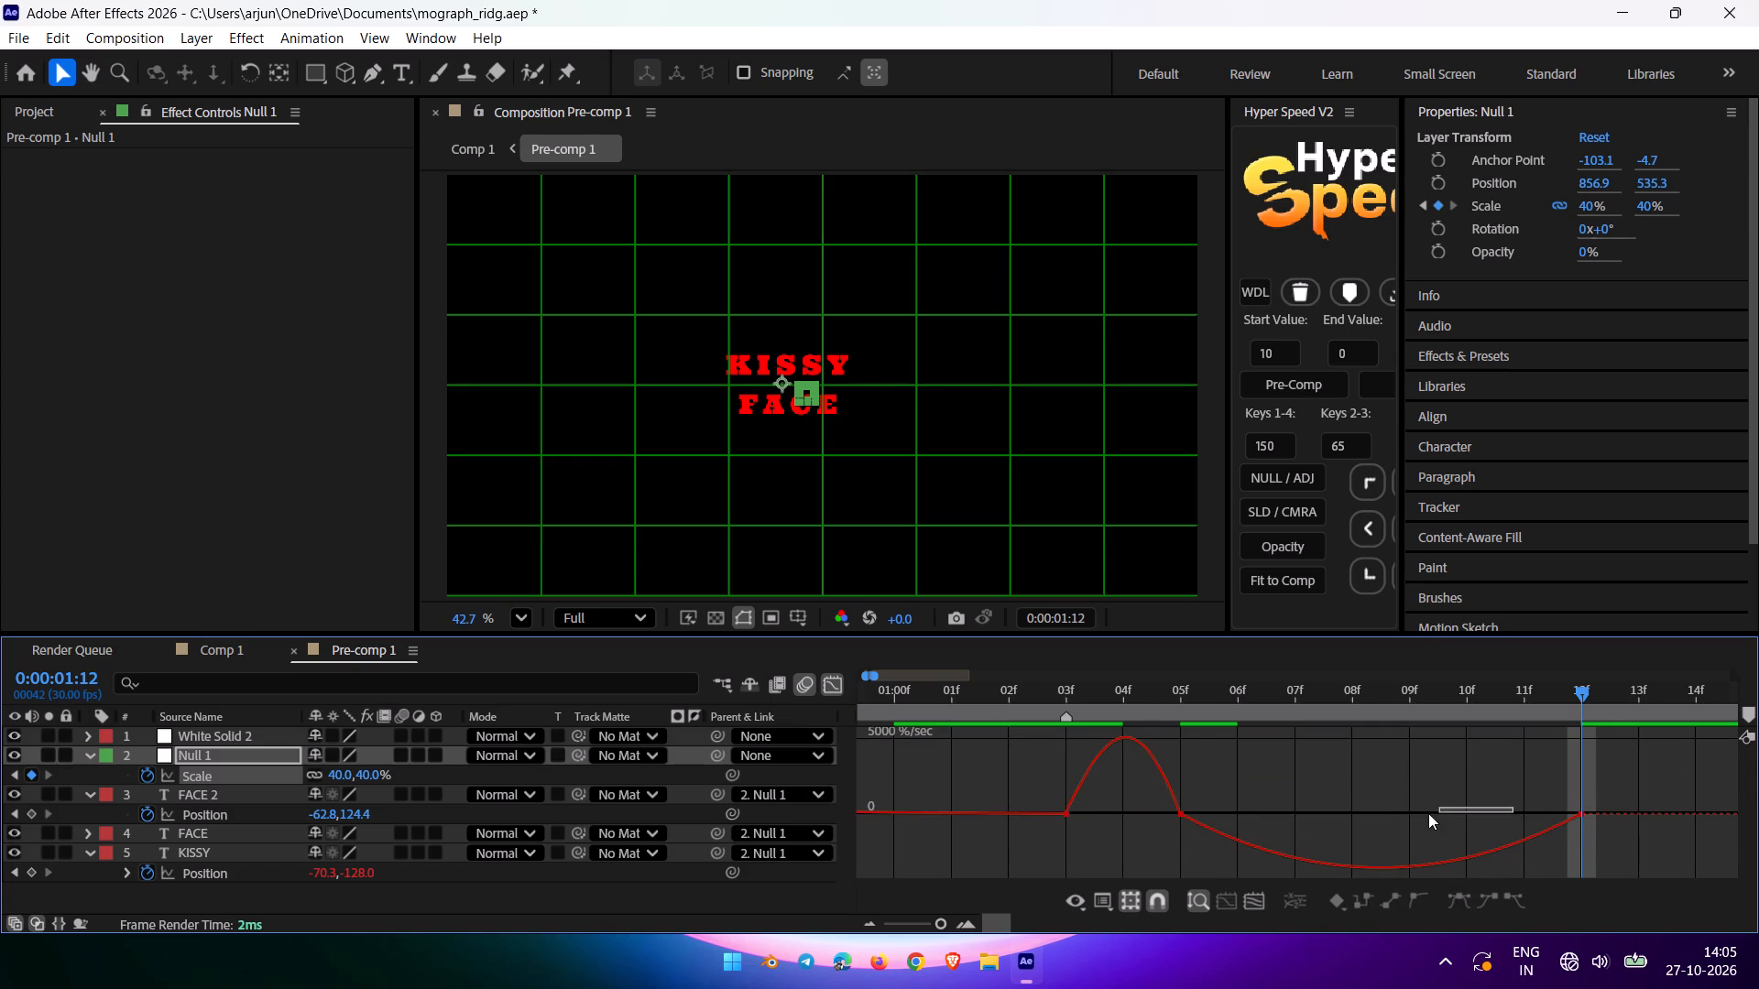
left_click_drag(1428, 813, 1360, 813)
left_click_drag(1514, 786, 1686, 860)
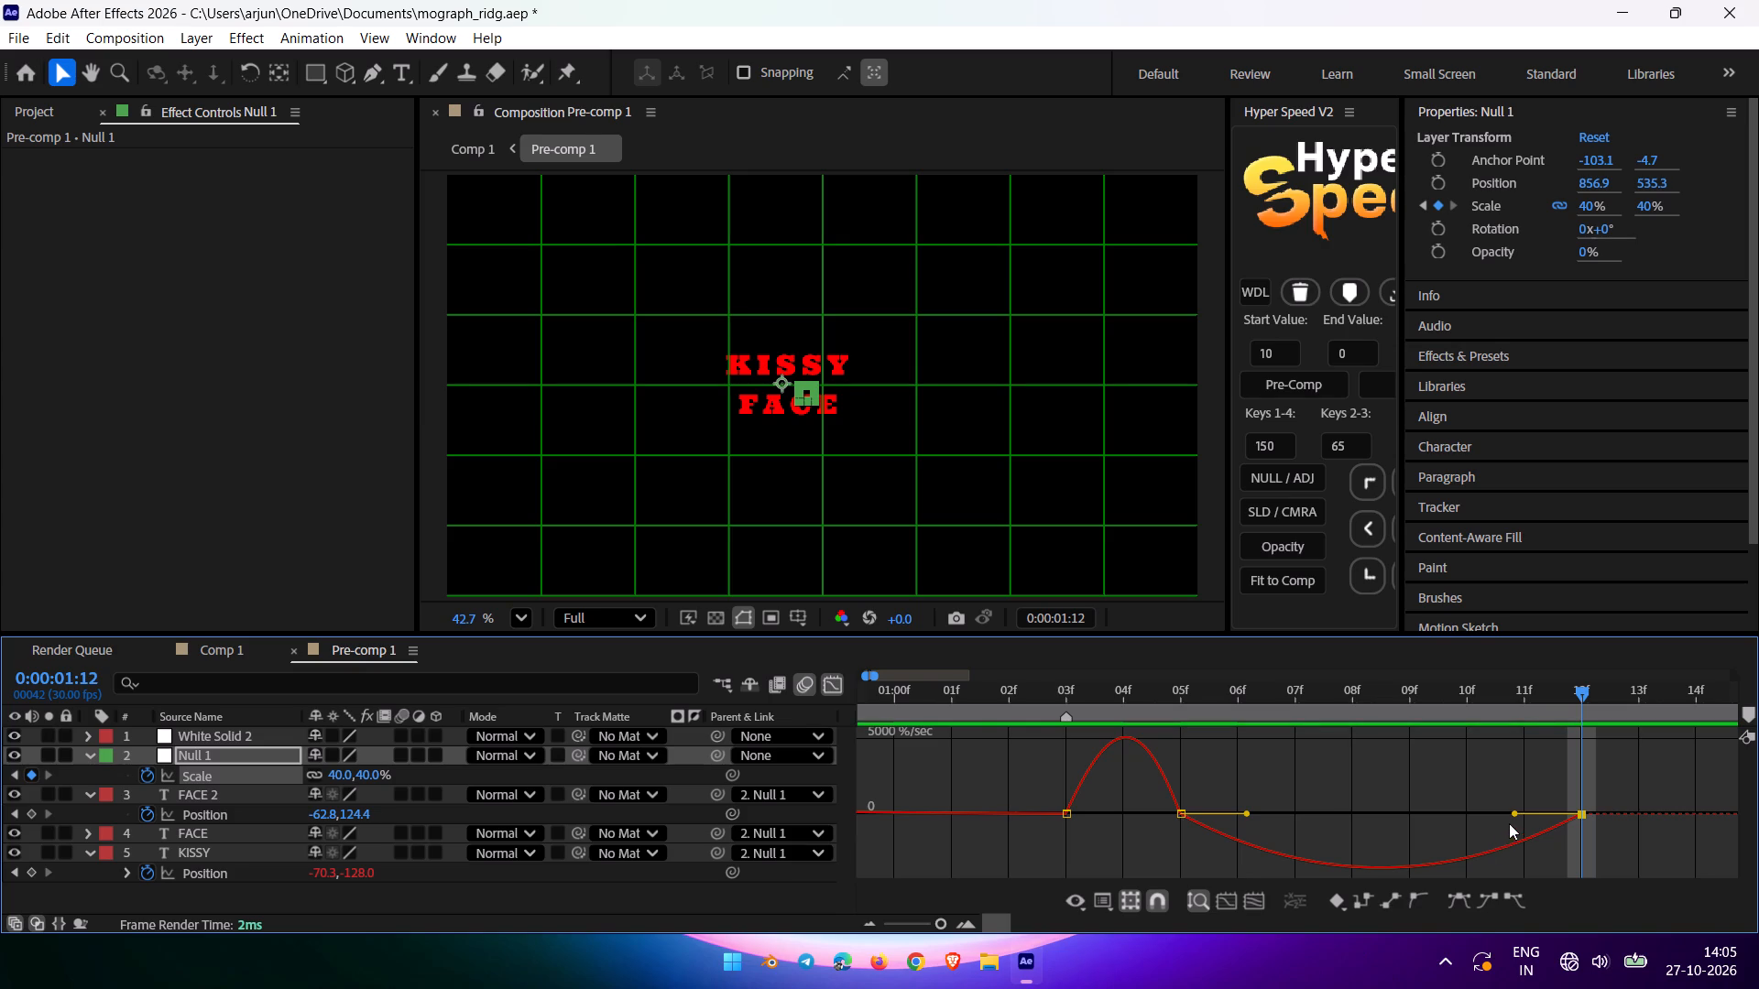
left_click_drag(1514, 818, 1359, 838)
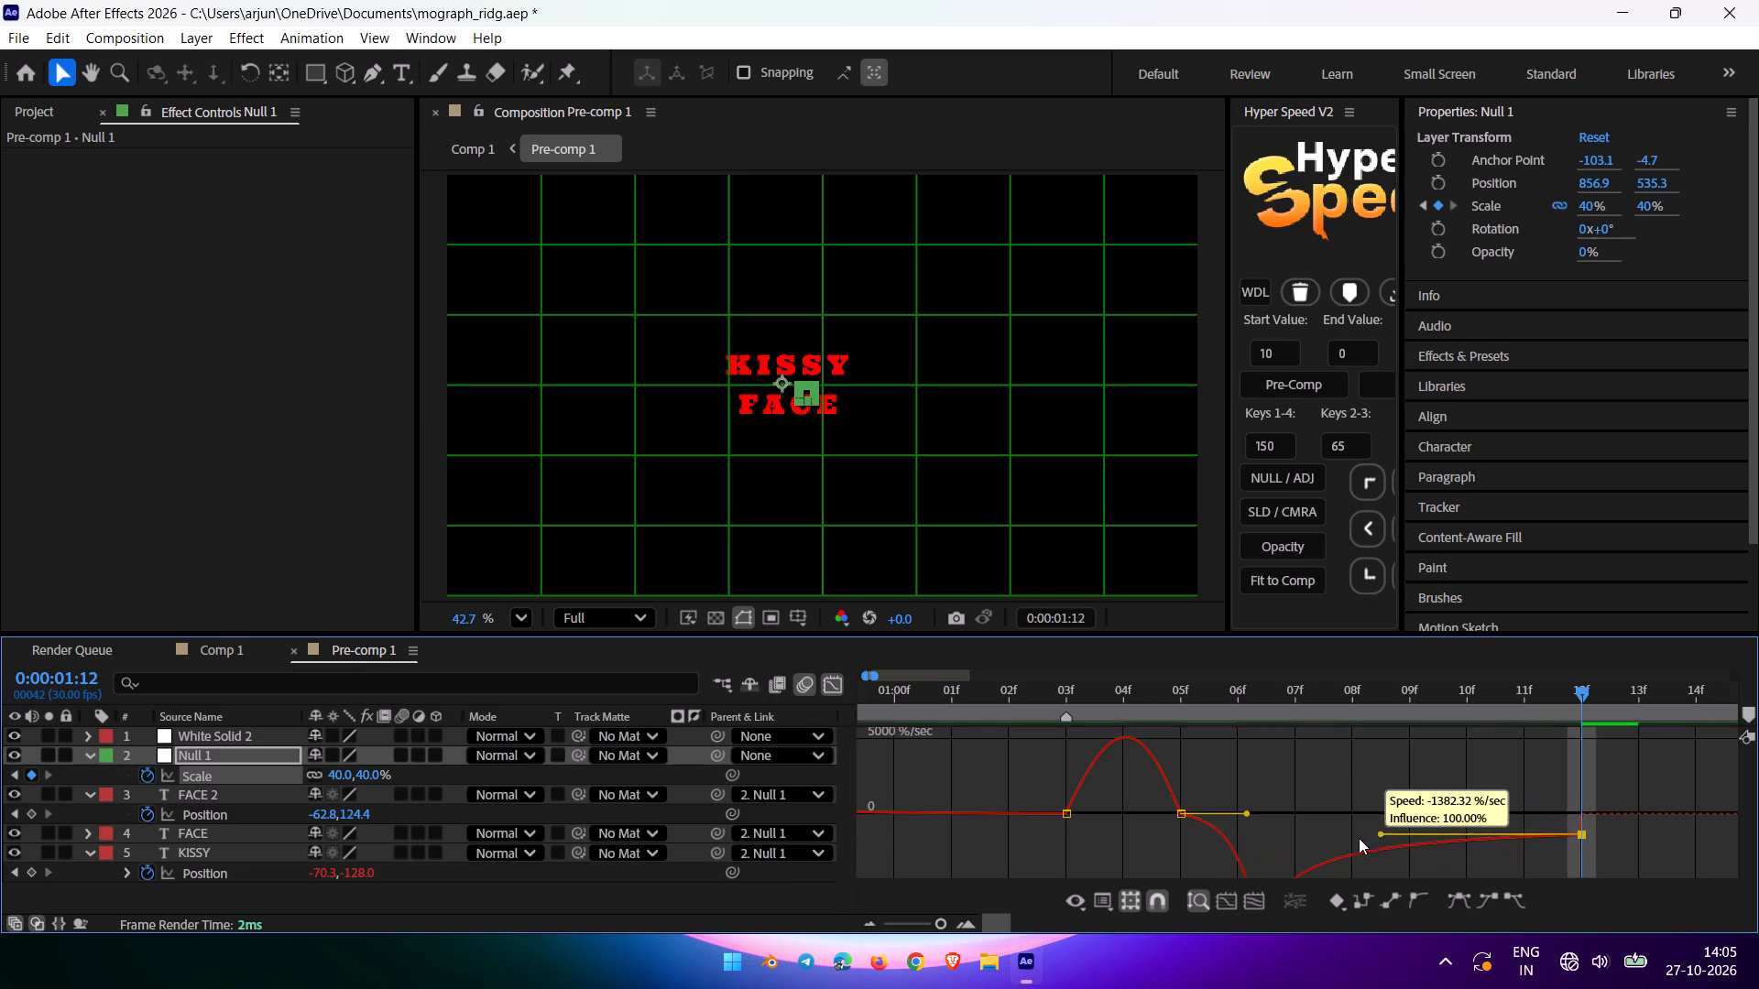
left_click_drag(1359, 838, 1360, 817)
left_click_drag(1250, 787, 1240, 786)
left_click(1131, 812)
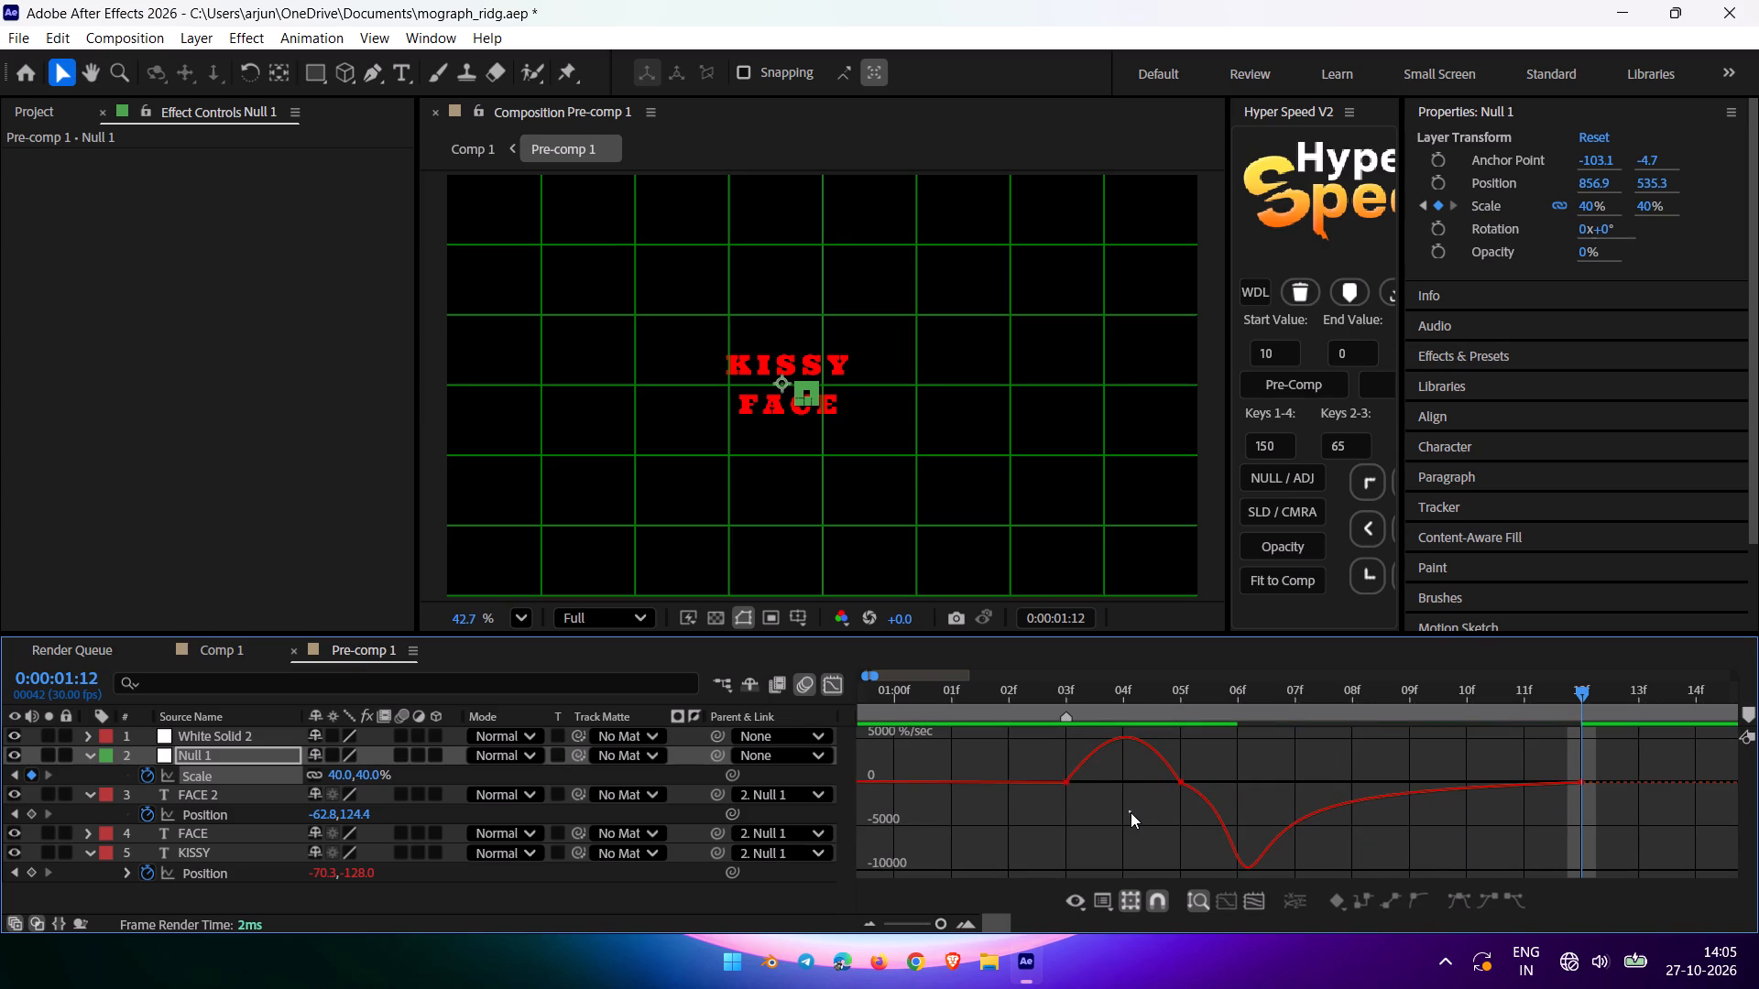
Replay Comp 1 repeatedly from the first frame to examine the timing of the revised zoom.
left_click(235, 652)
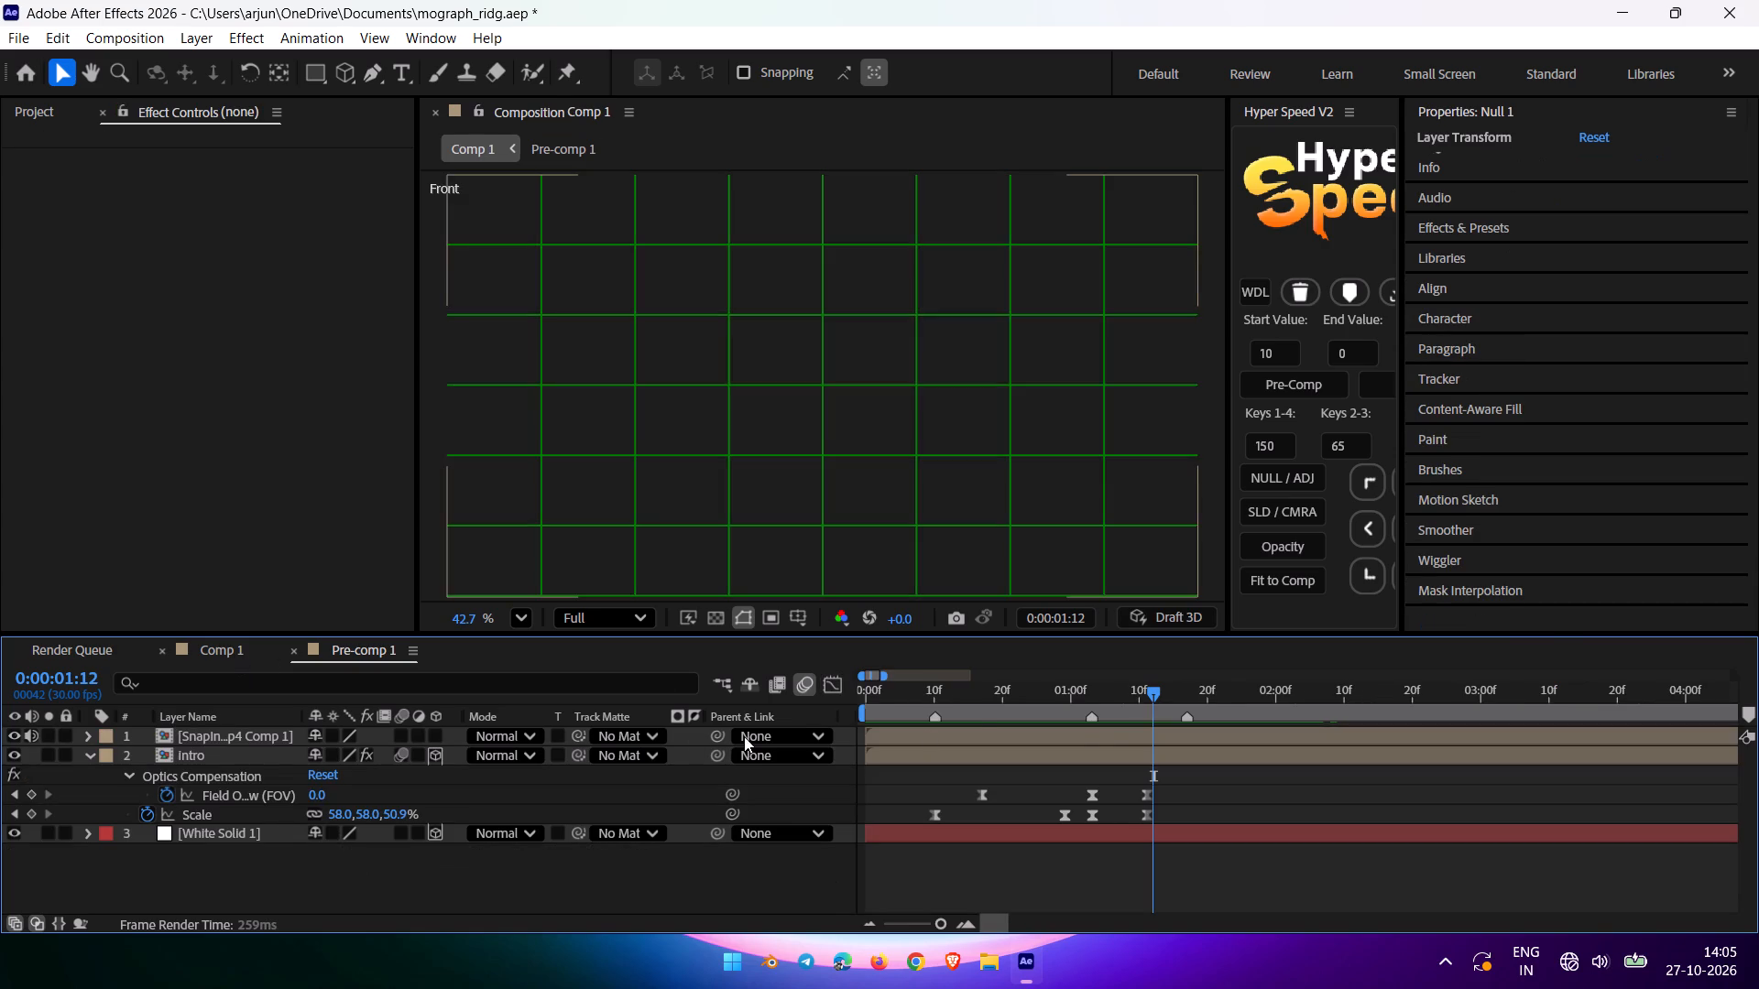
left_click_drag(1139, 691, 442, 831)
key("space")
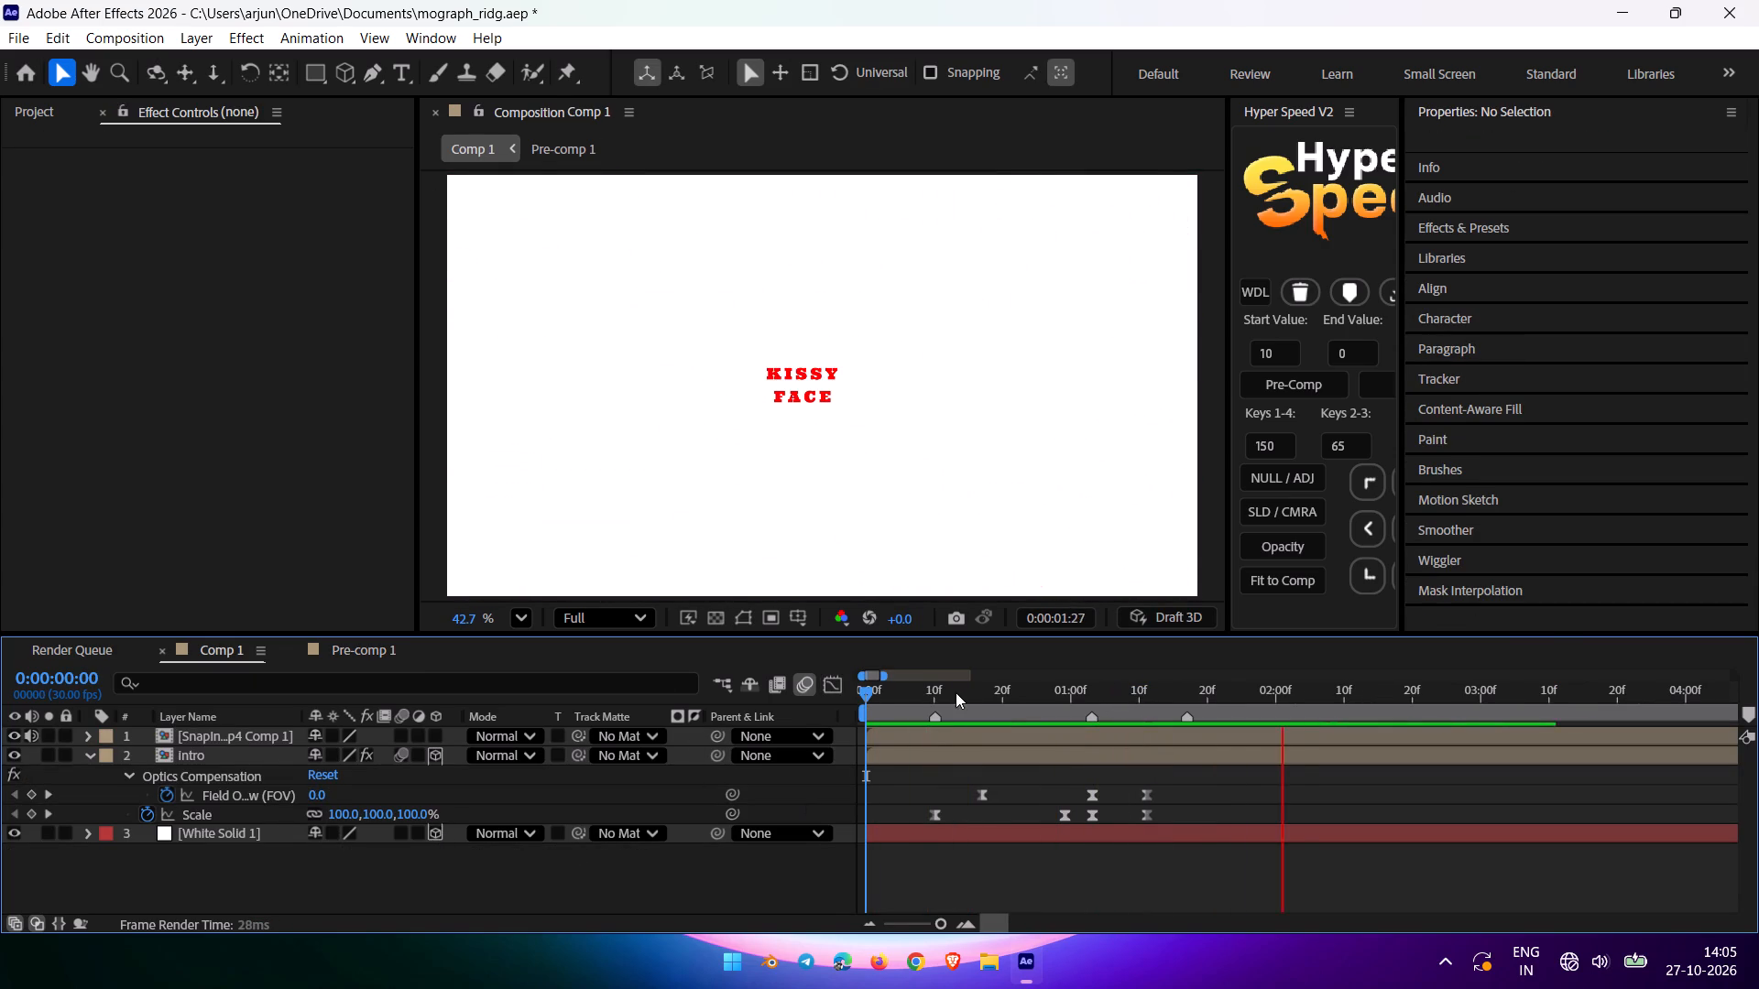
left_click_drag(960, 690, 348, 808)
key("space")
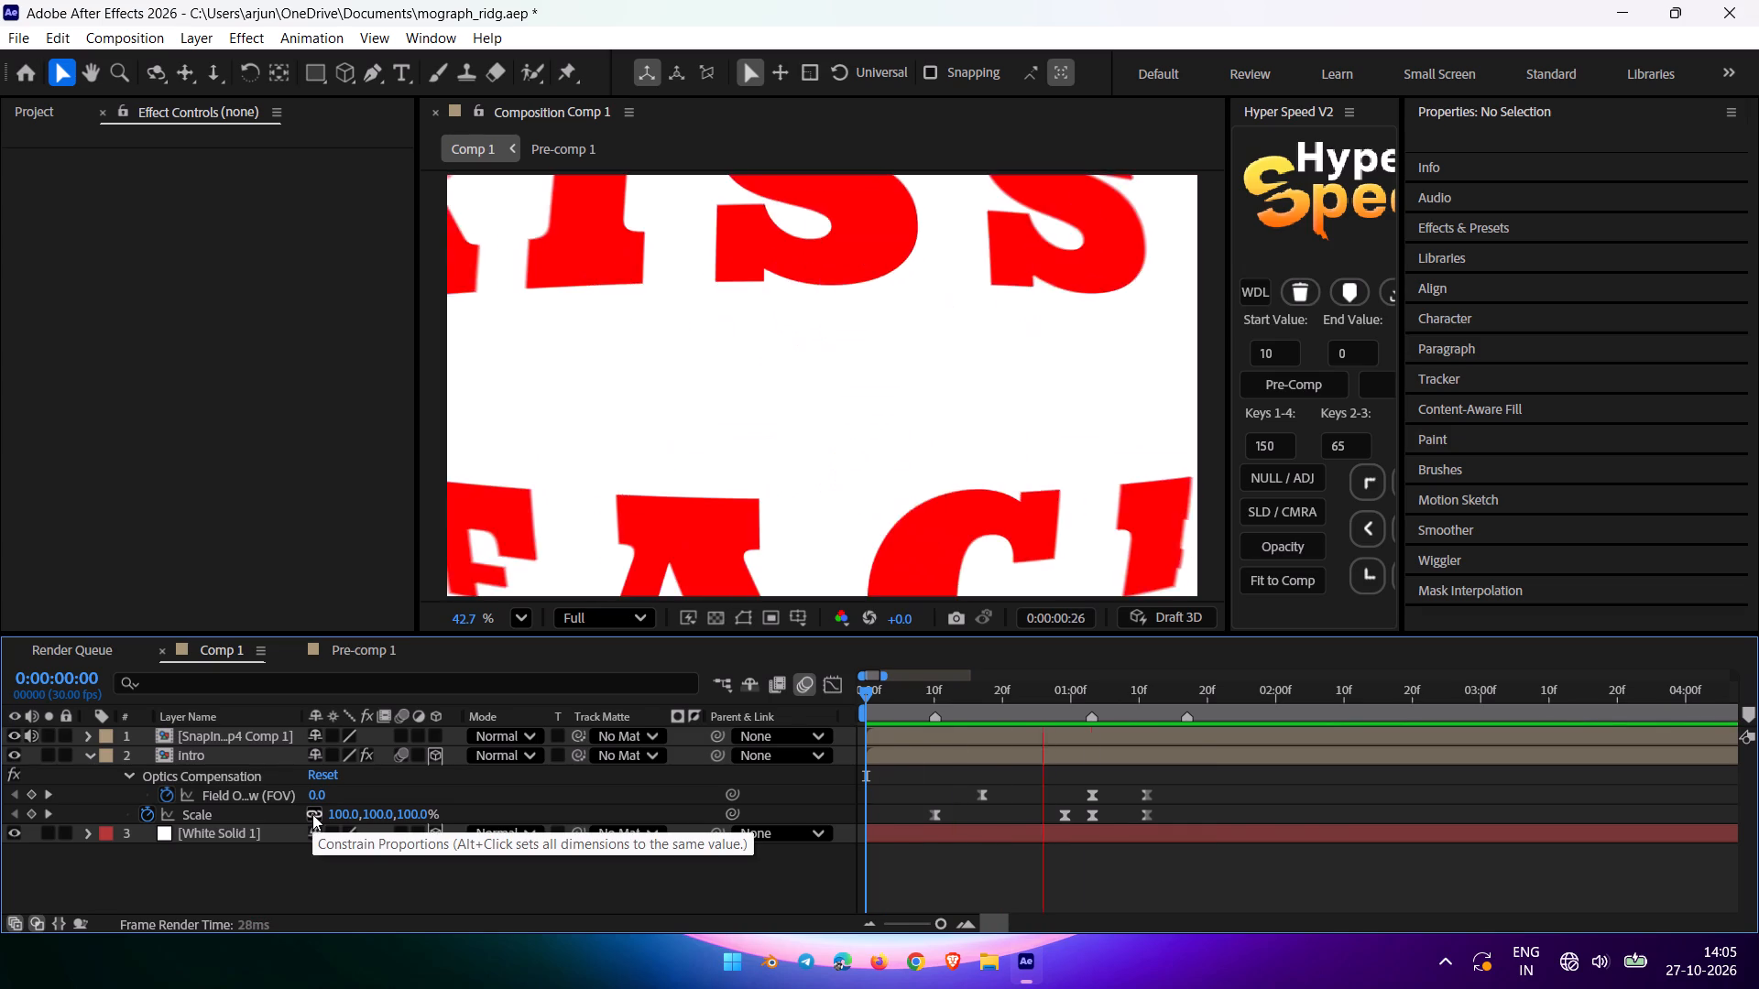
left_click_drag(965, 685, 400, 826)
key("space")
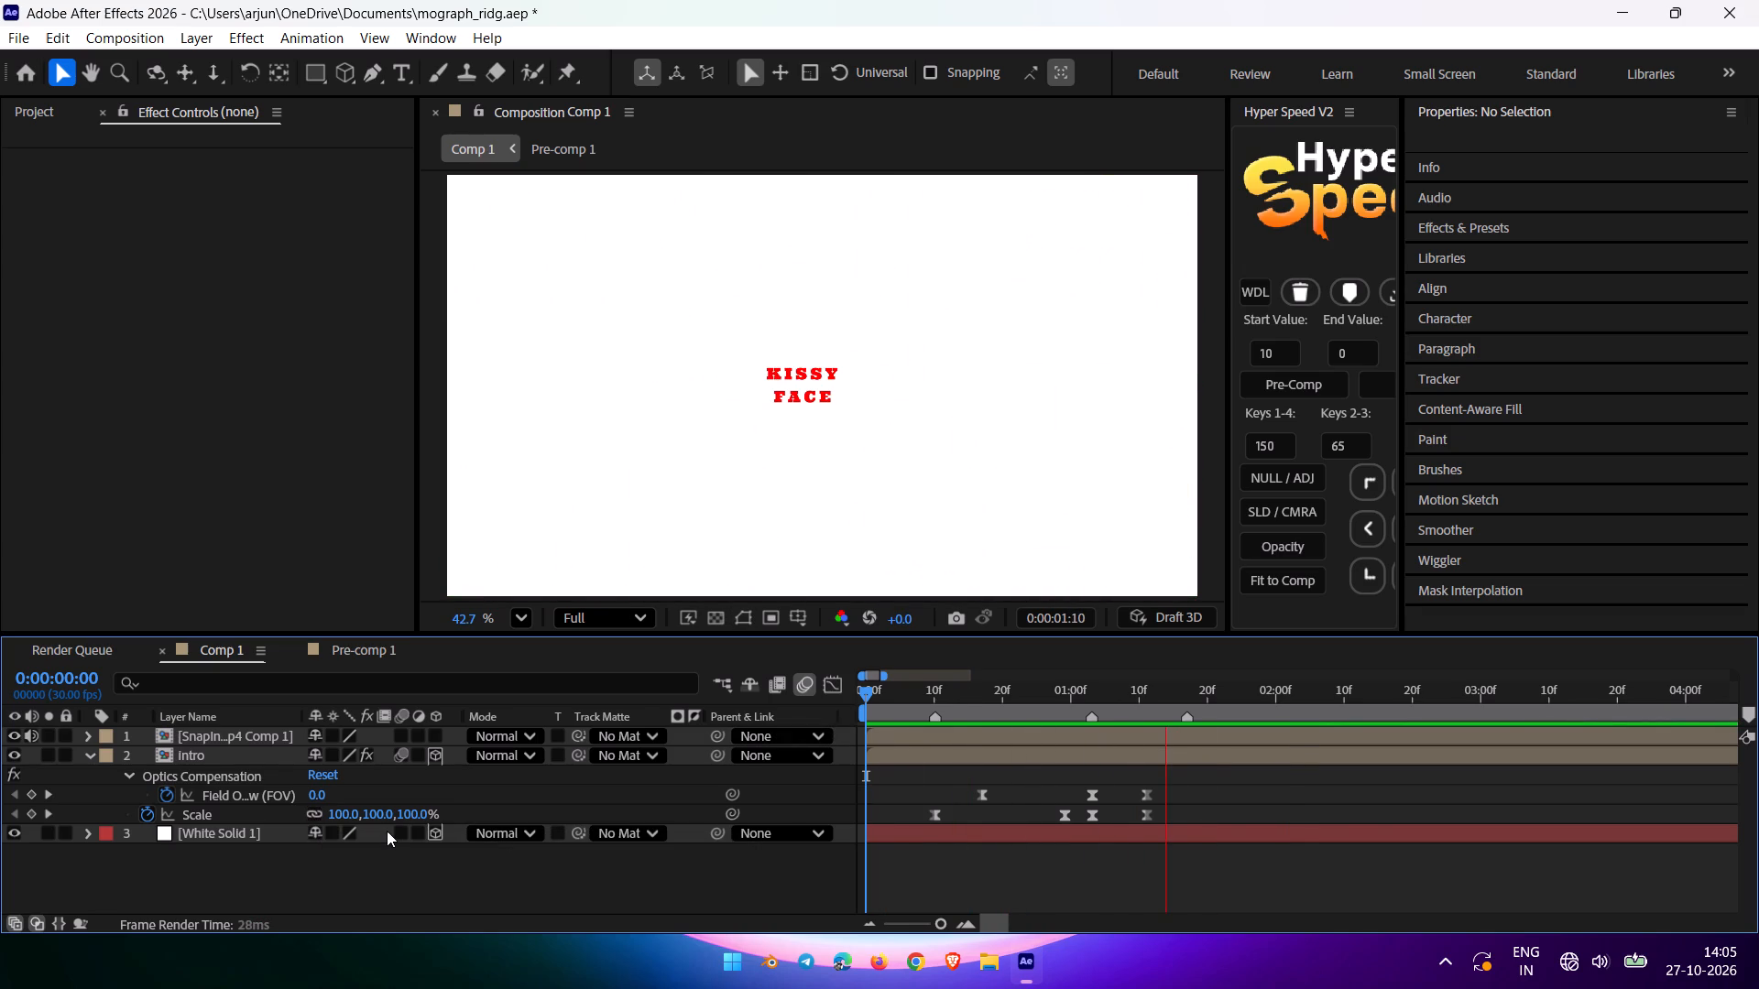
left_click_drag(957, 702, 638, 788)
key("space")
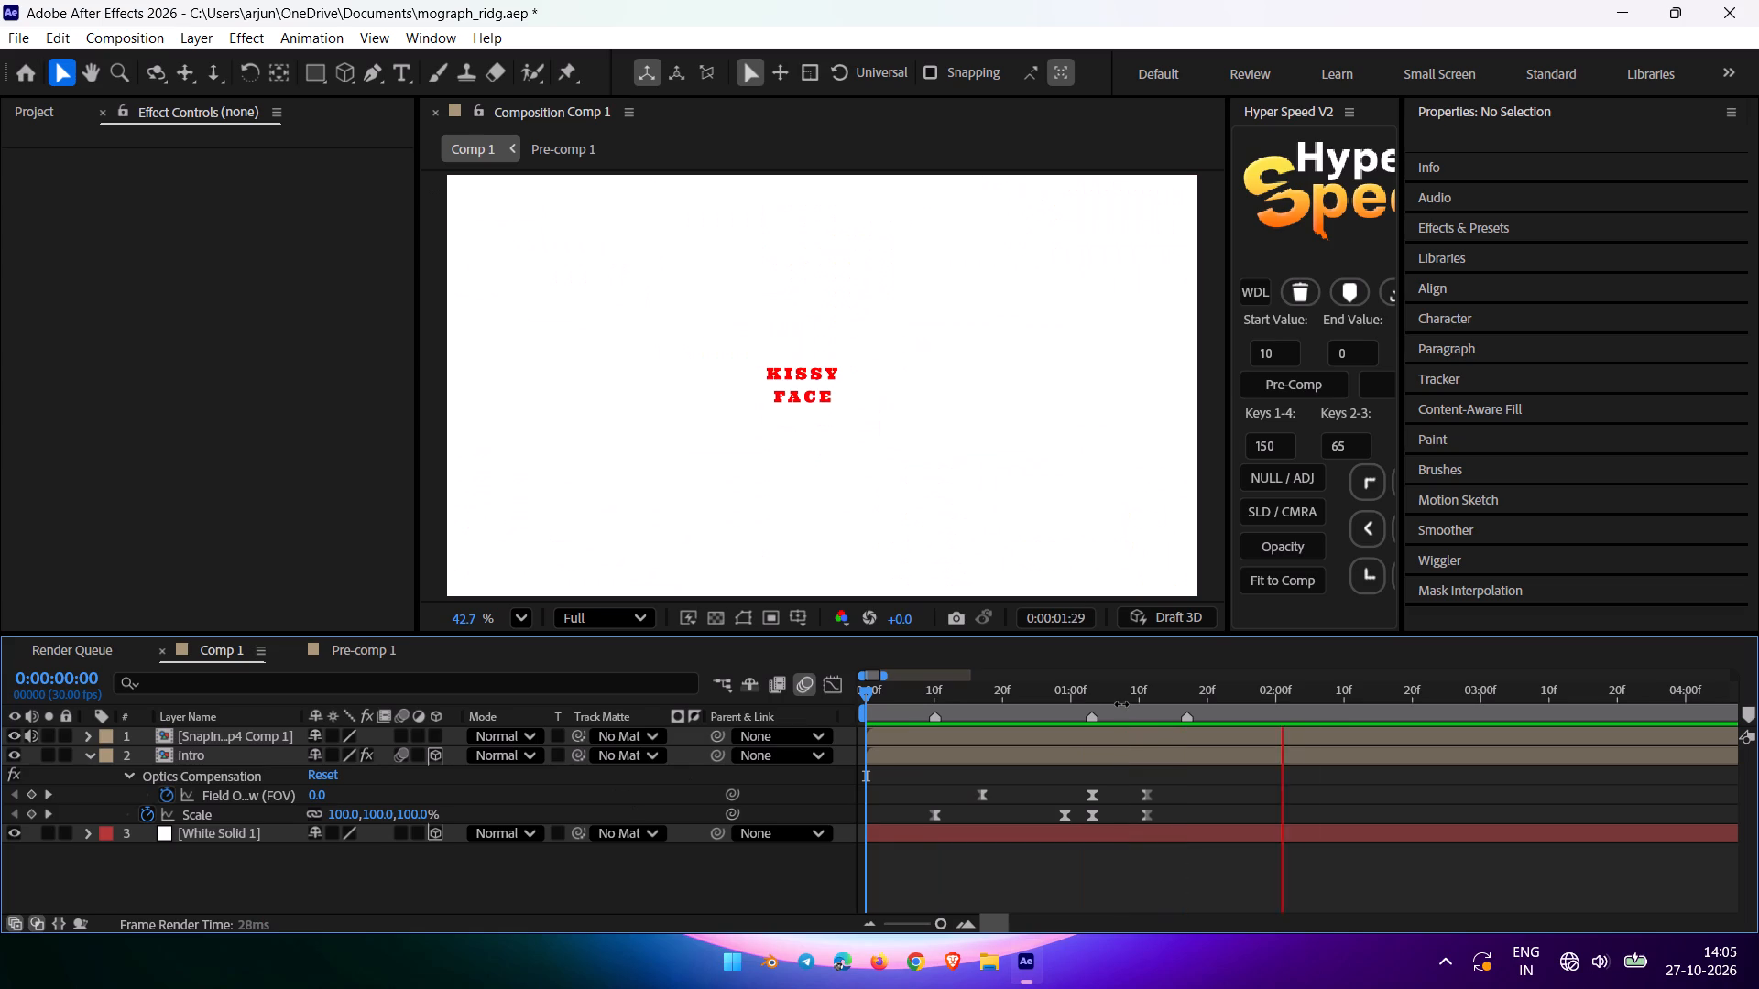
At 0:00:01:02 in Comp 1, turn off the 3D layer switch for the Intro layer.
left_click_drag(1120, 696, 1087, 718)
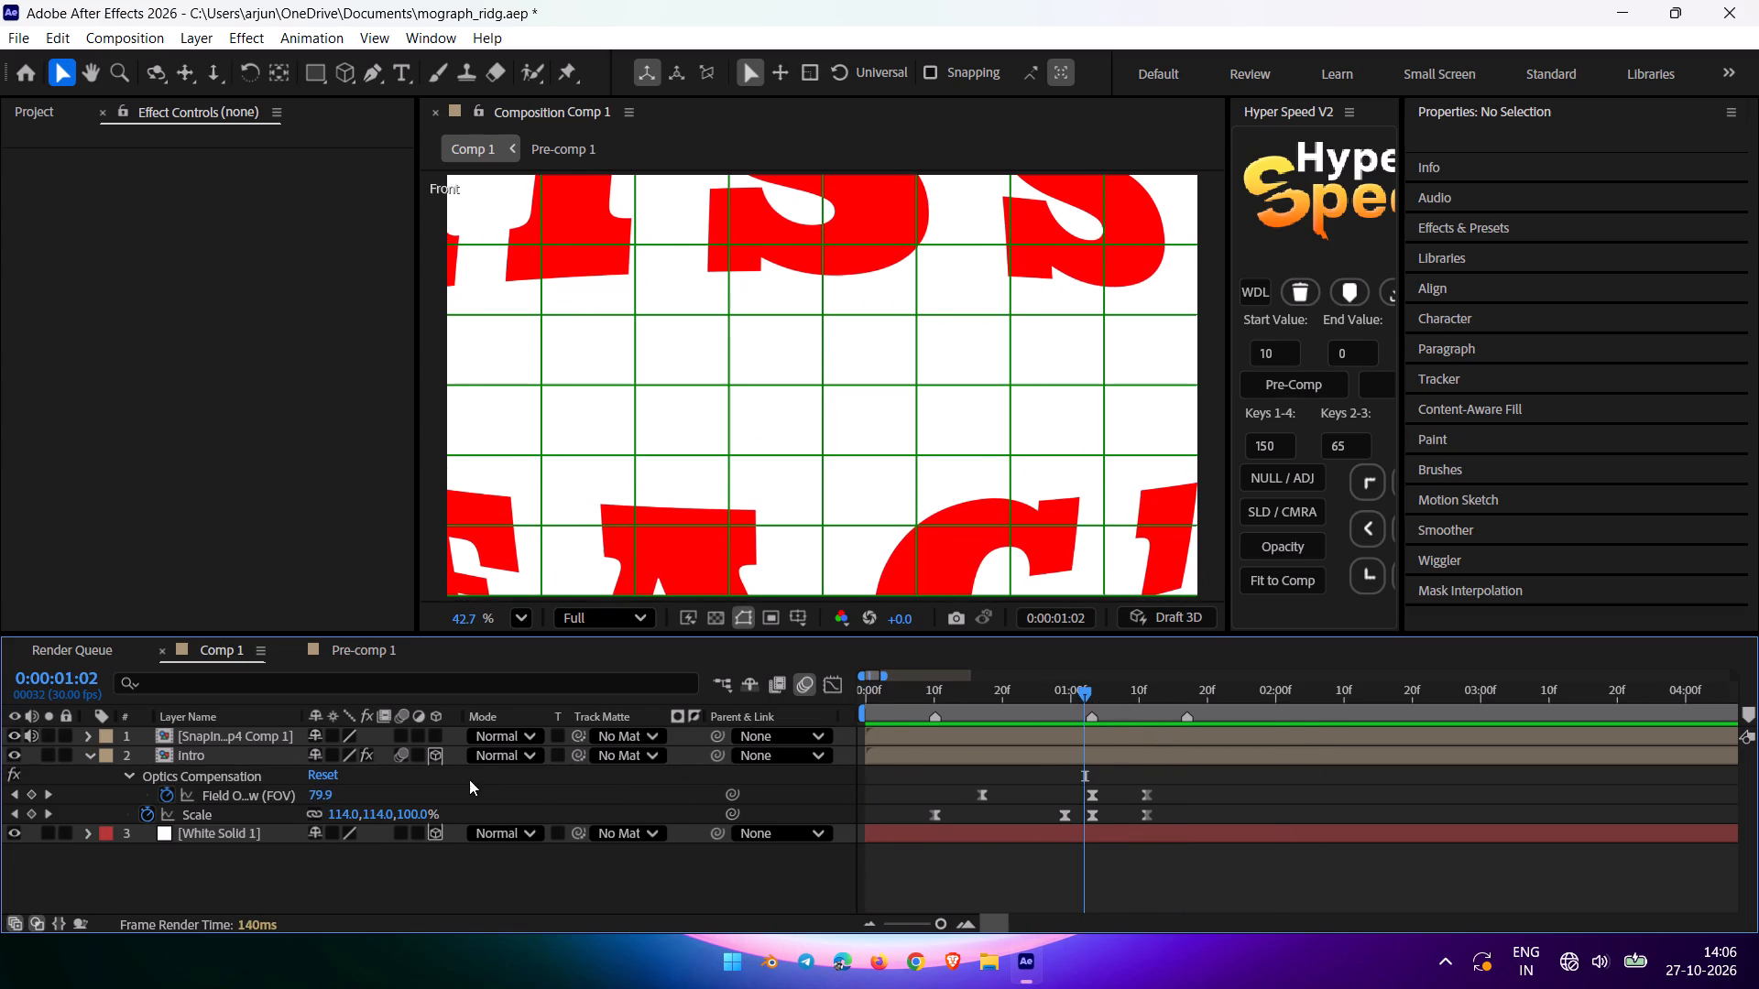
left_click(442, 753)
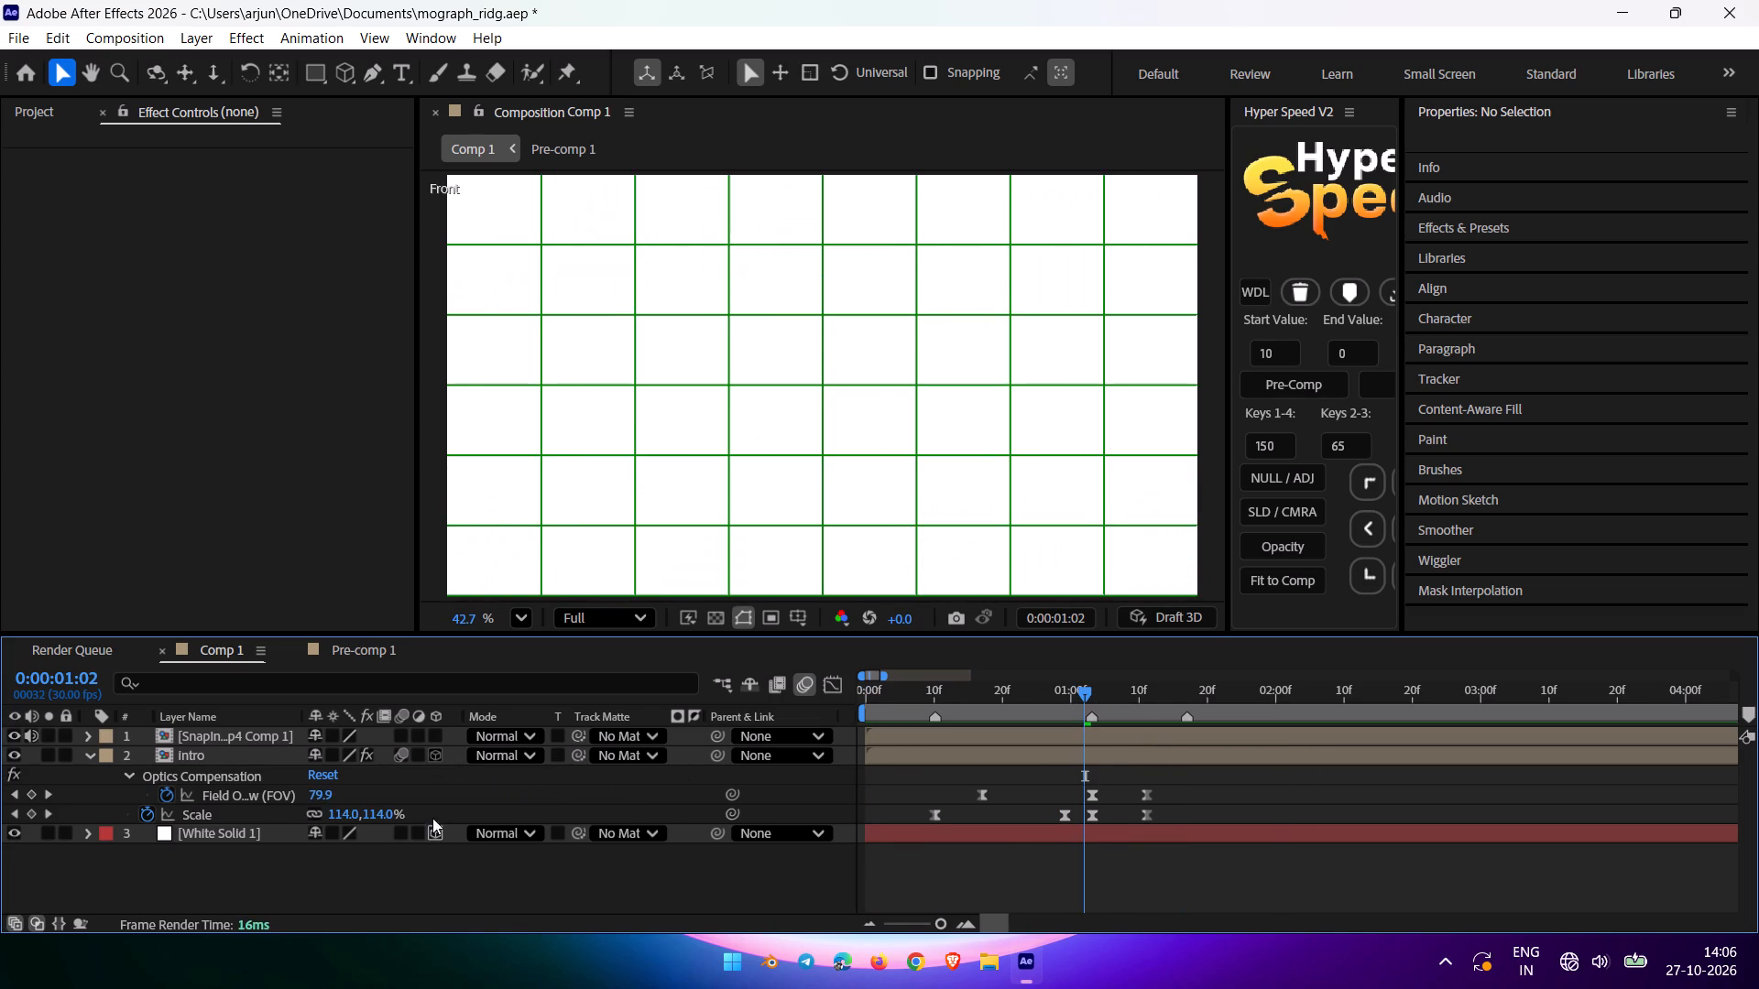
Turn off the 3D layer switch for the White Solid 1 layer in Comp 1.
left_click(434, 831)
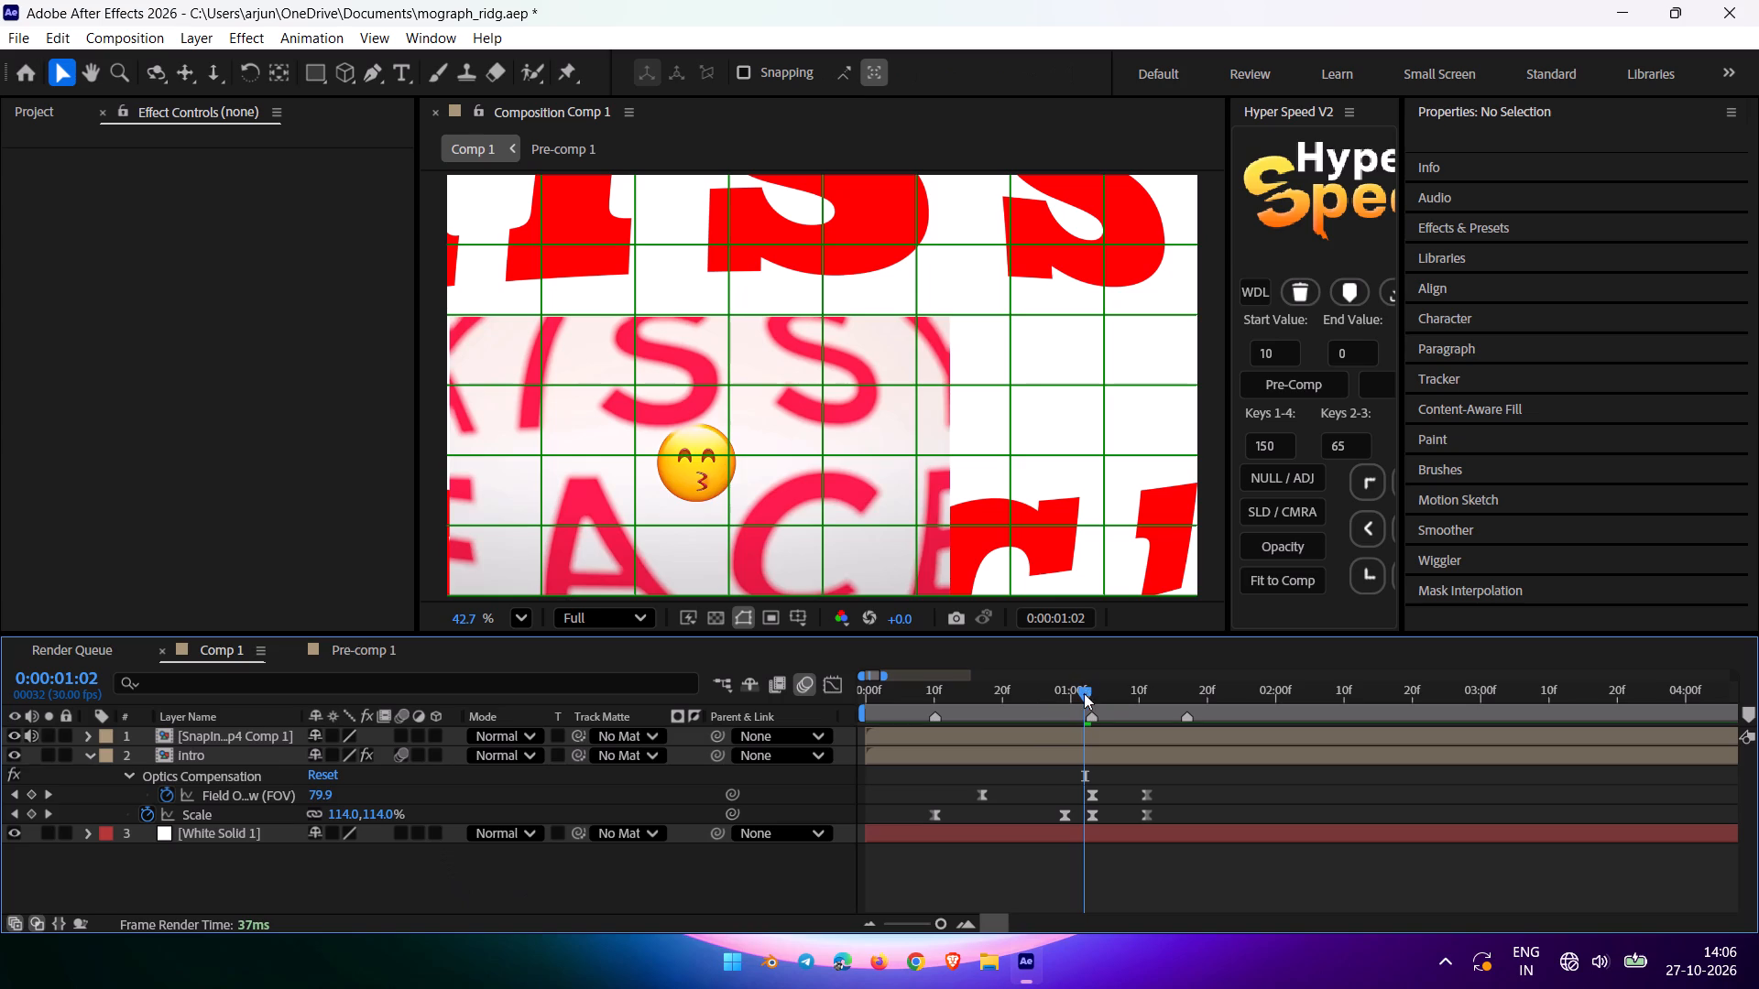
Replay Comp 1 from the first frame and examine the Intro zoom against the reference clip around 0:00:00:20 to 0:00:00:21.
left_click_drag(1084, 694, 459, 830)
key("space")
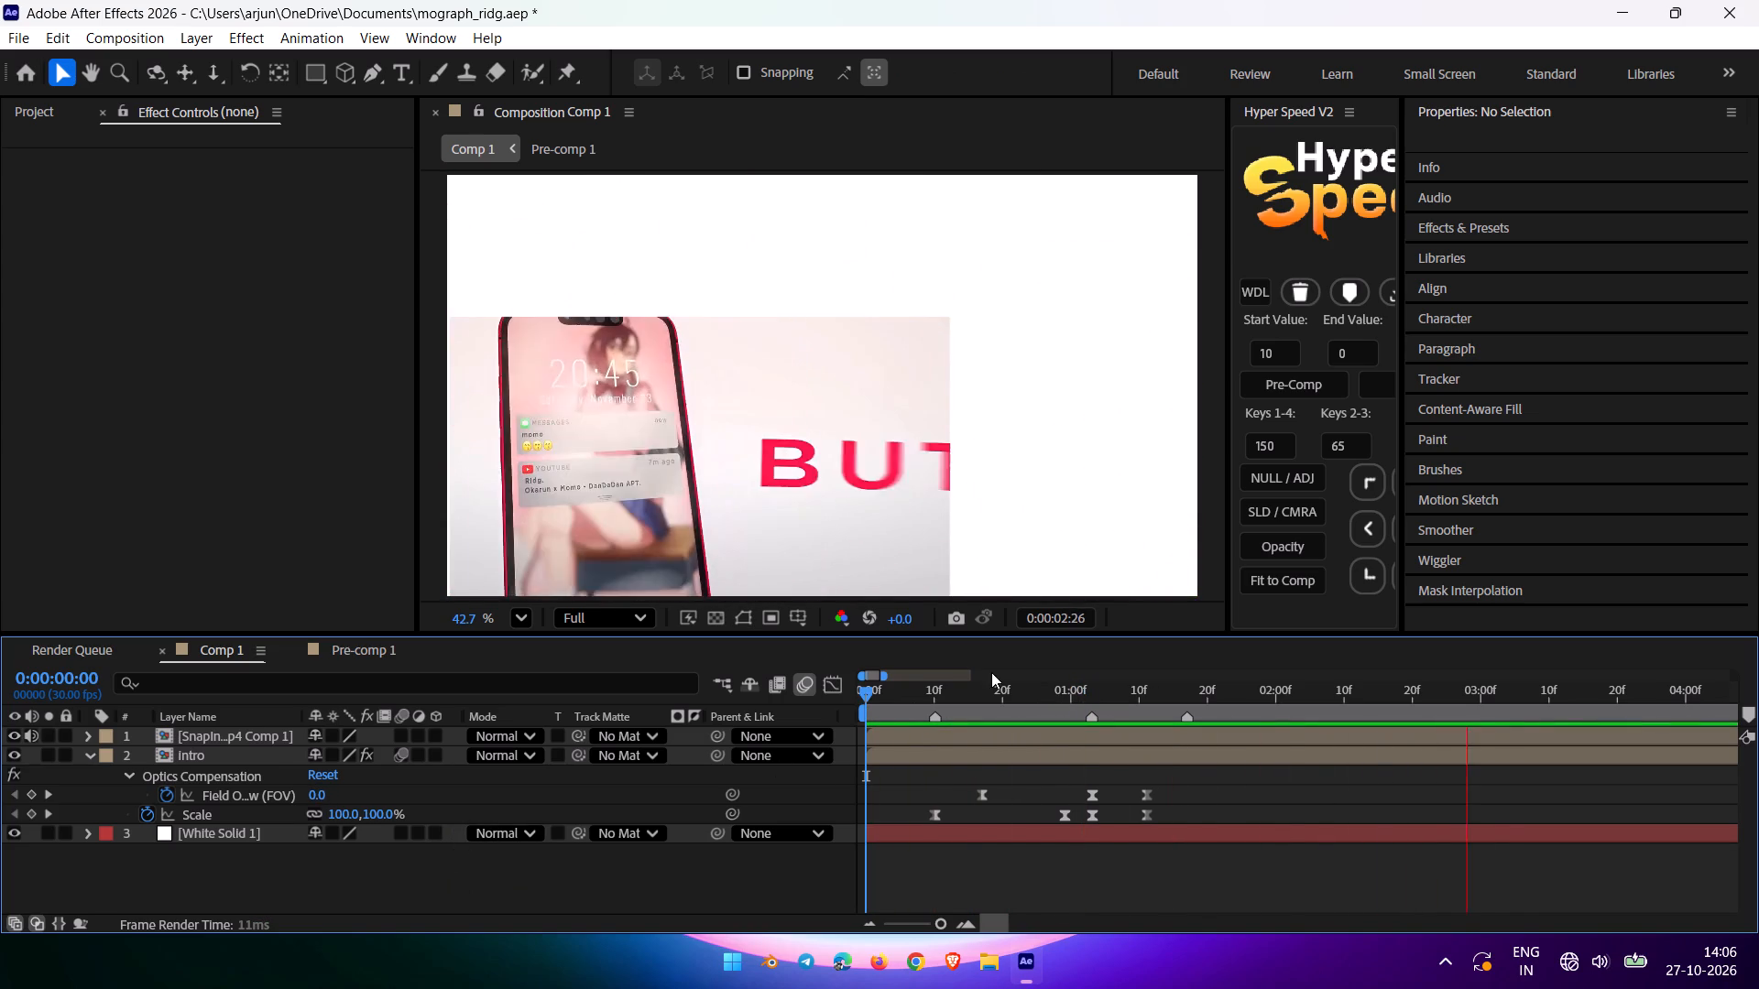
left_click_drag(967, 694, 595, 774)
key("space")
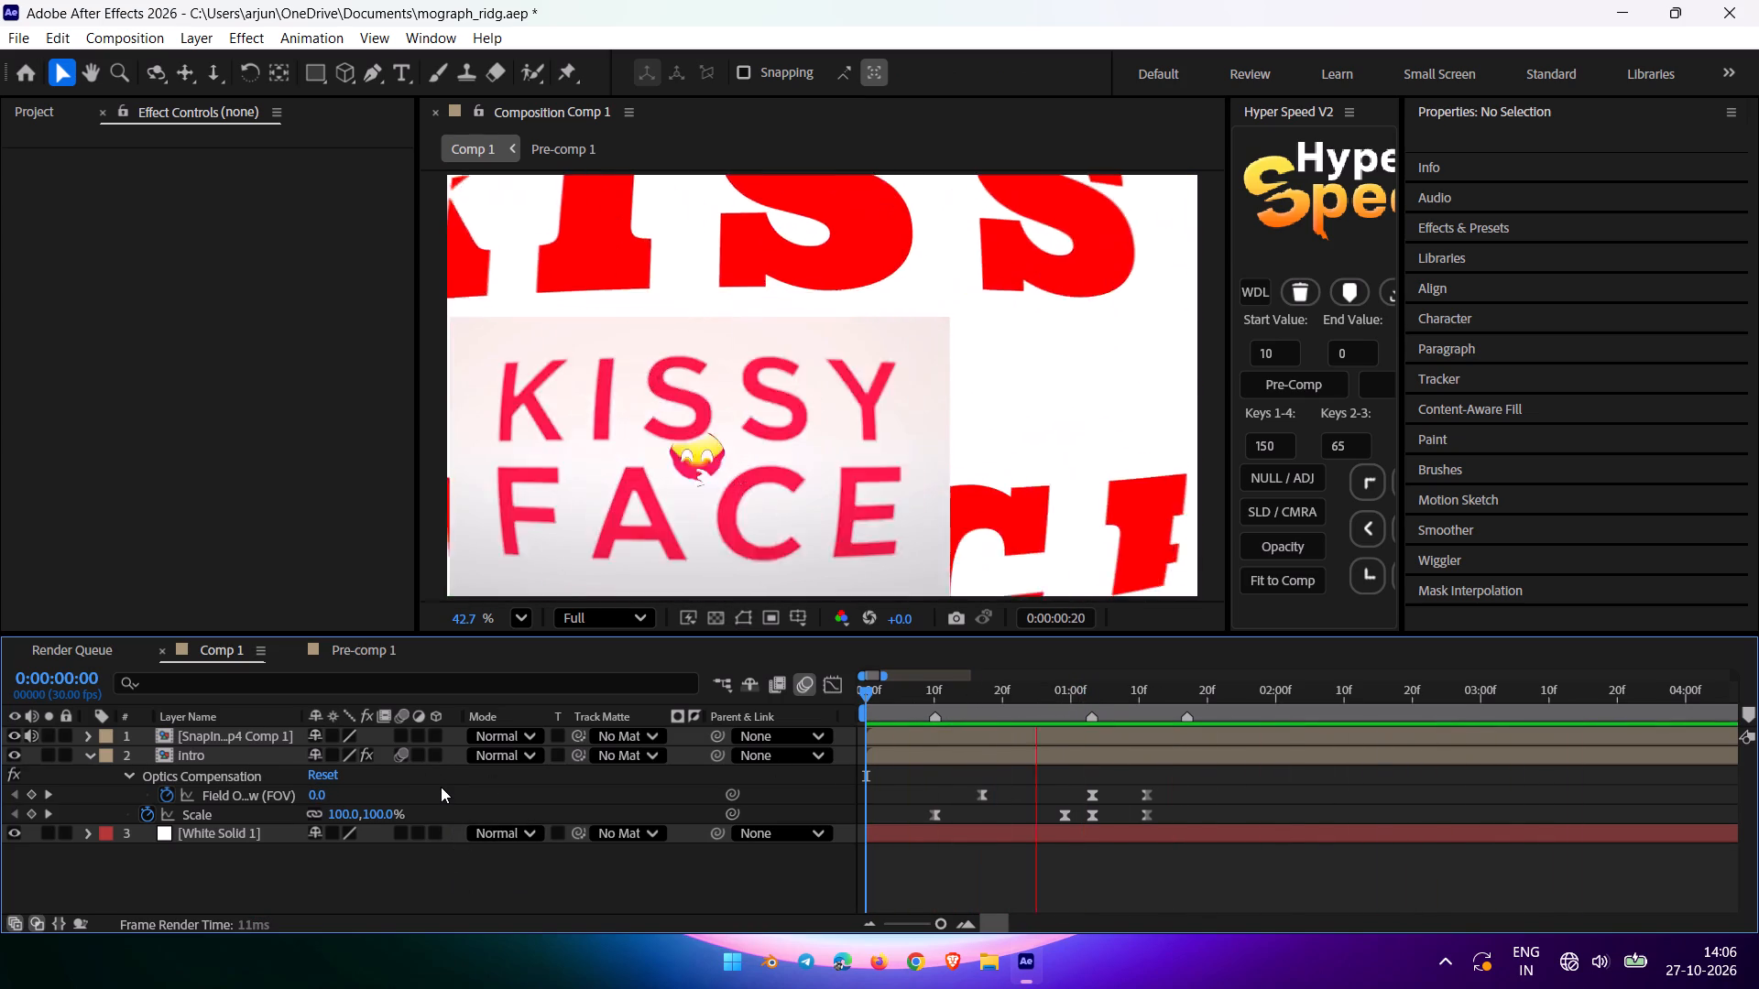
left_click_drag(1029, 696, 1048, 696)
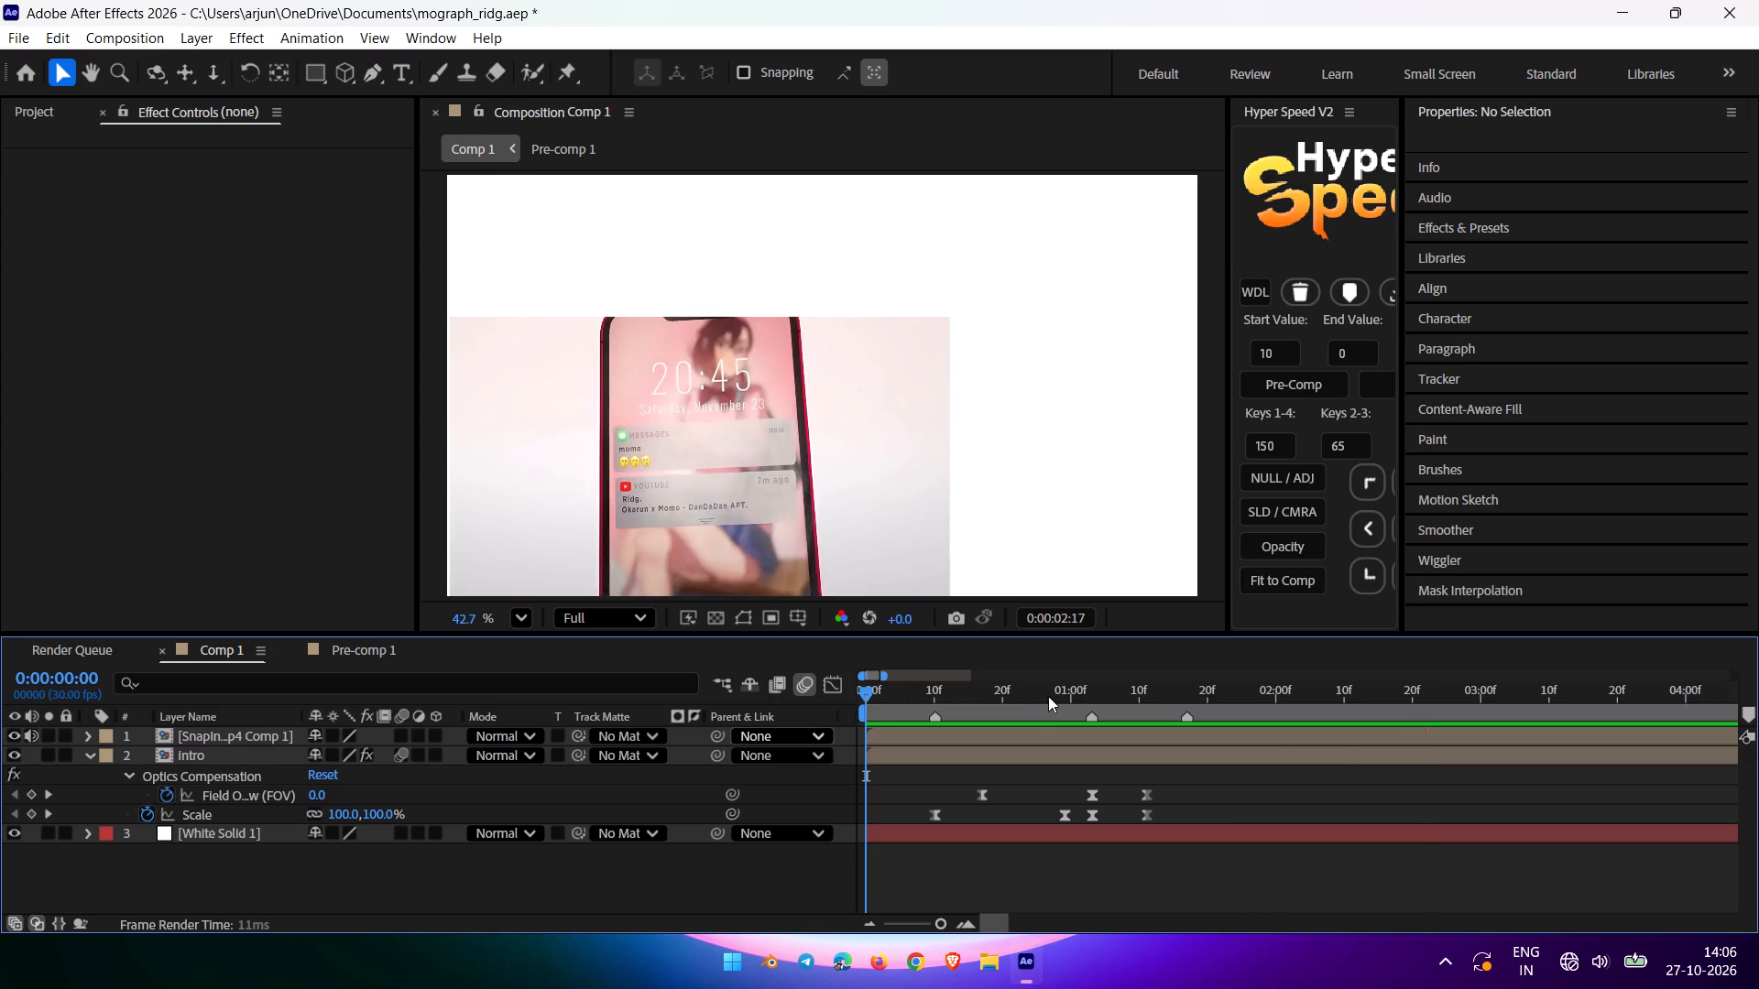
left_click_drag(1048, 696, 1023, 736)
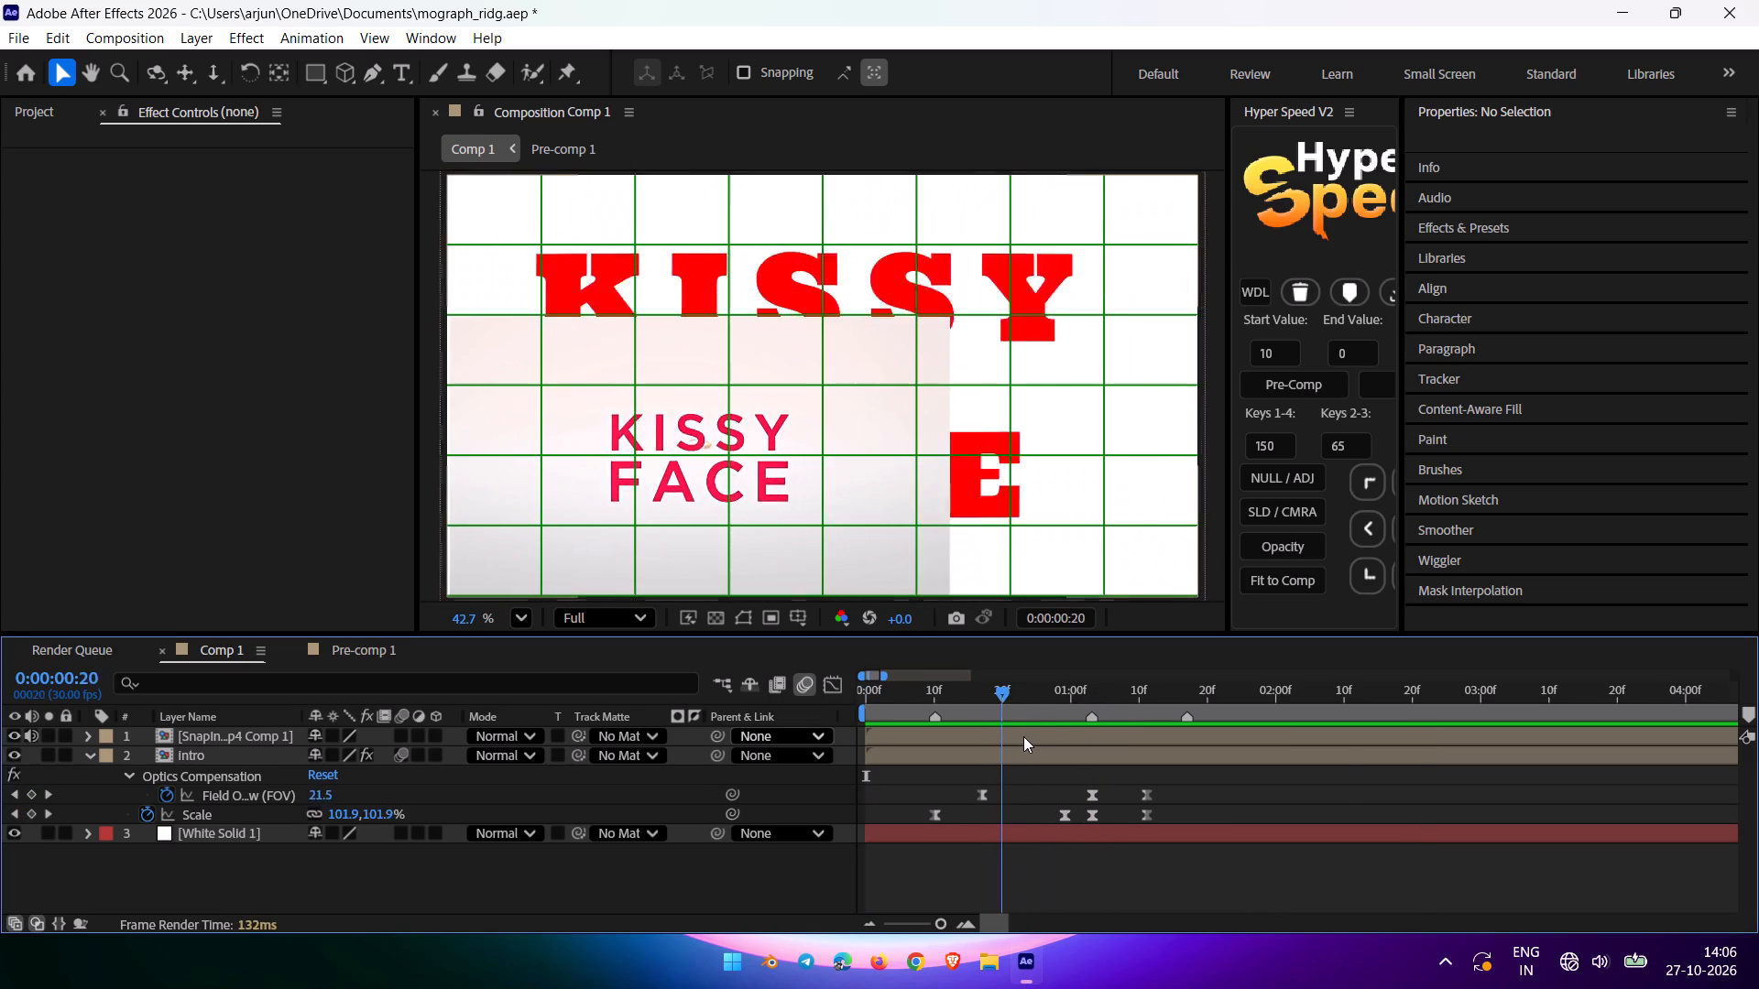
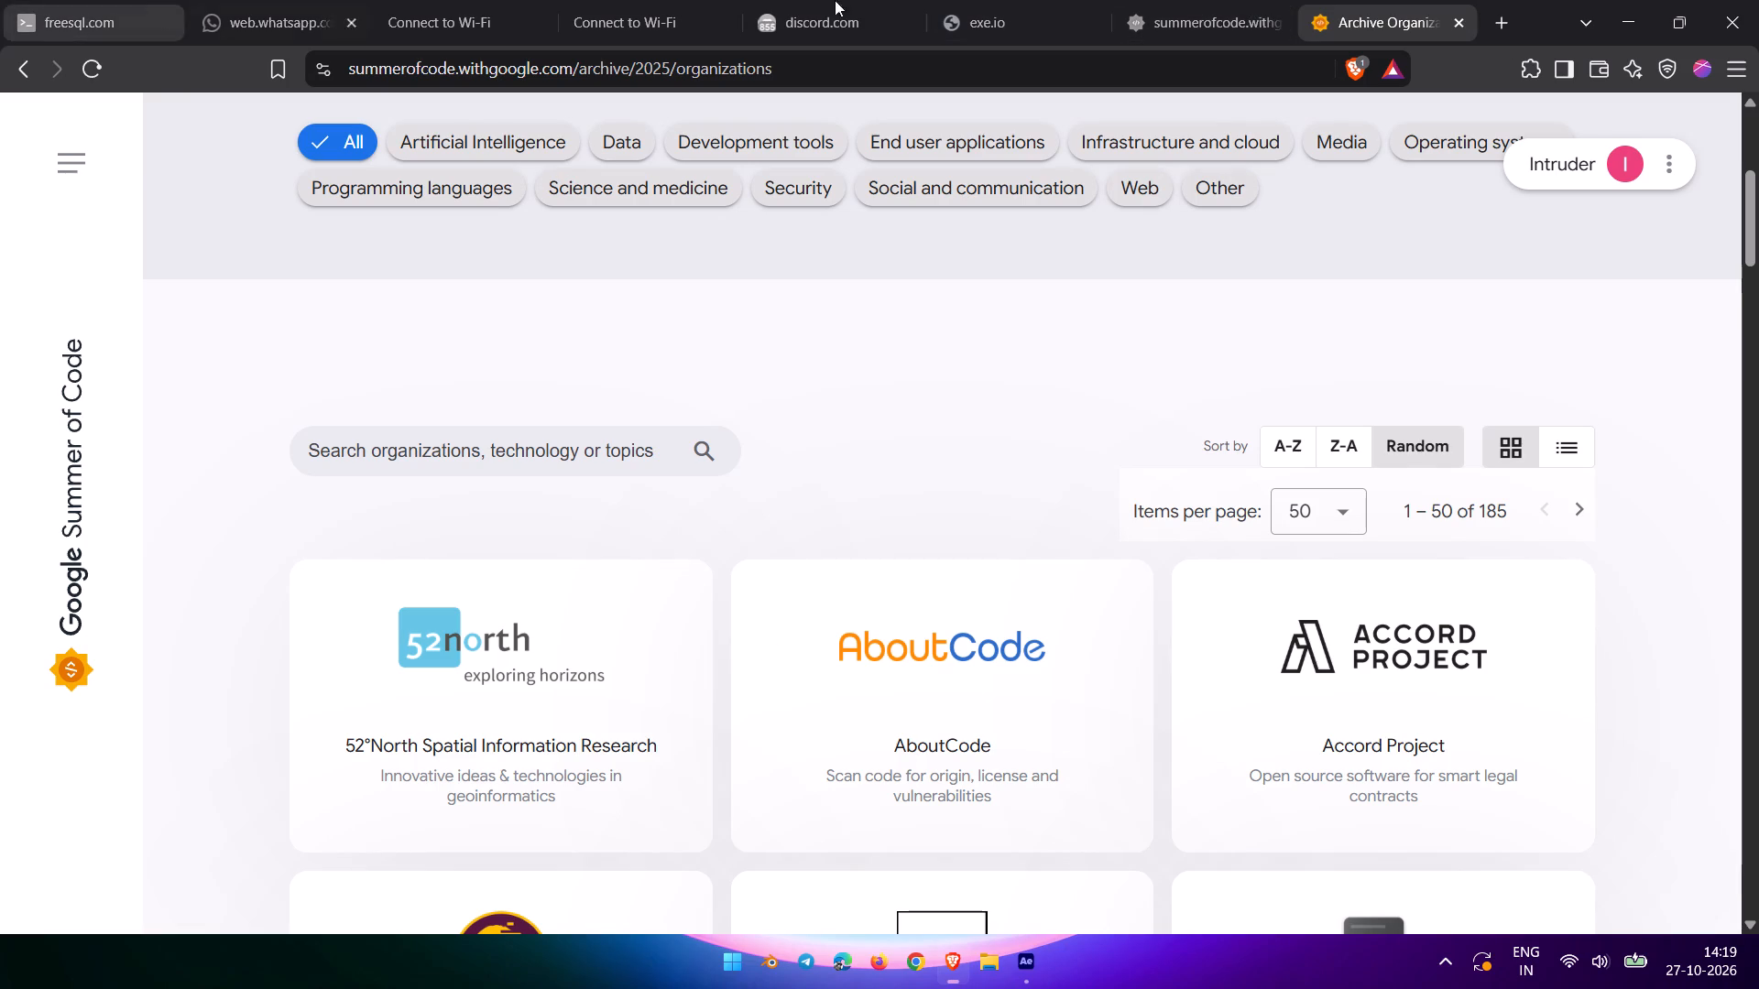
Switch from the browser back to After Effects and return Comp 1's playhead to the first frame.
left_click(1630, 0)
left_click(709, 453)
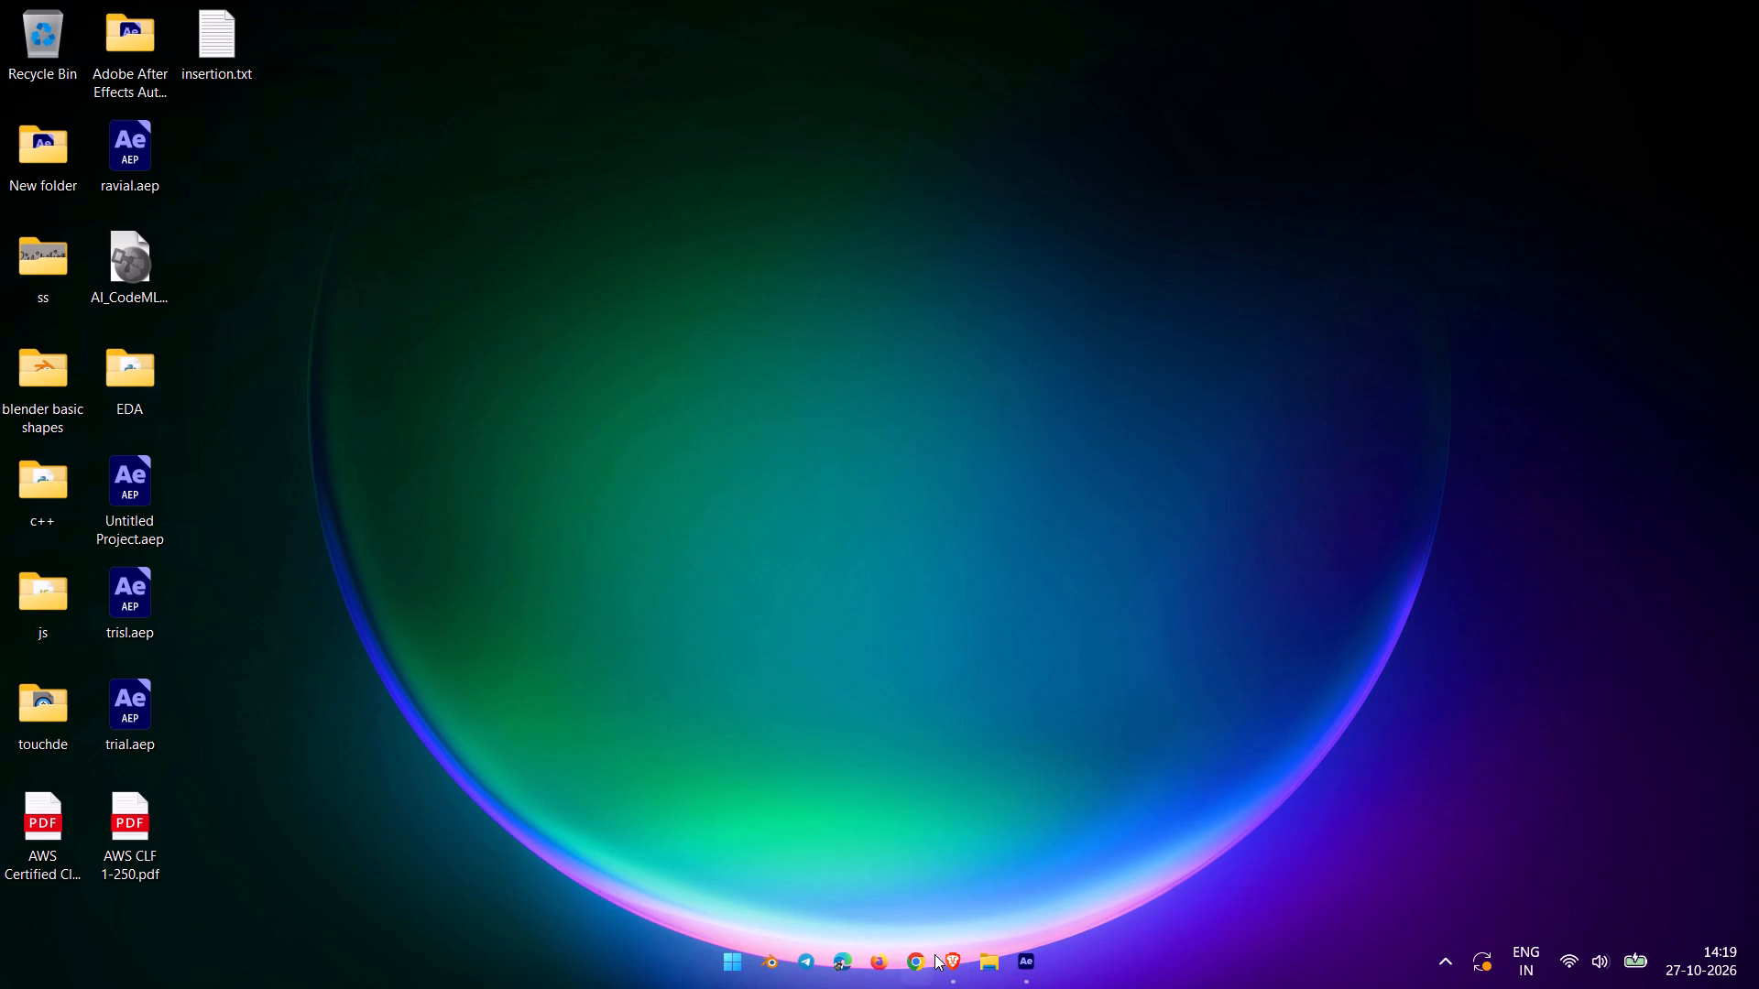
left_click(948, 953)
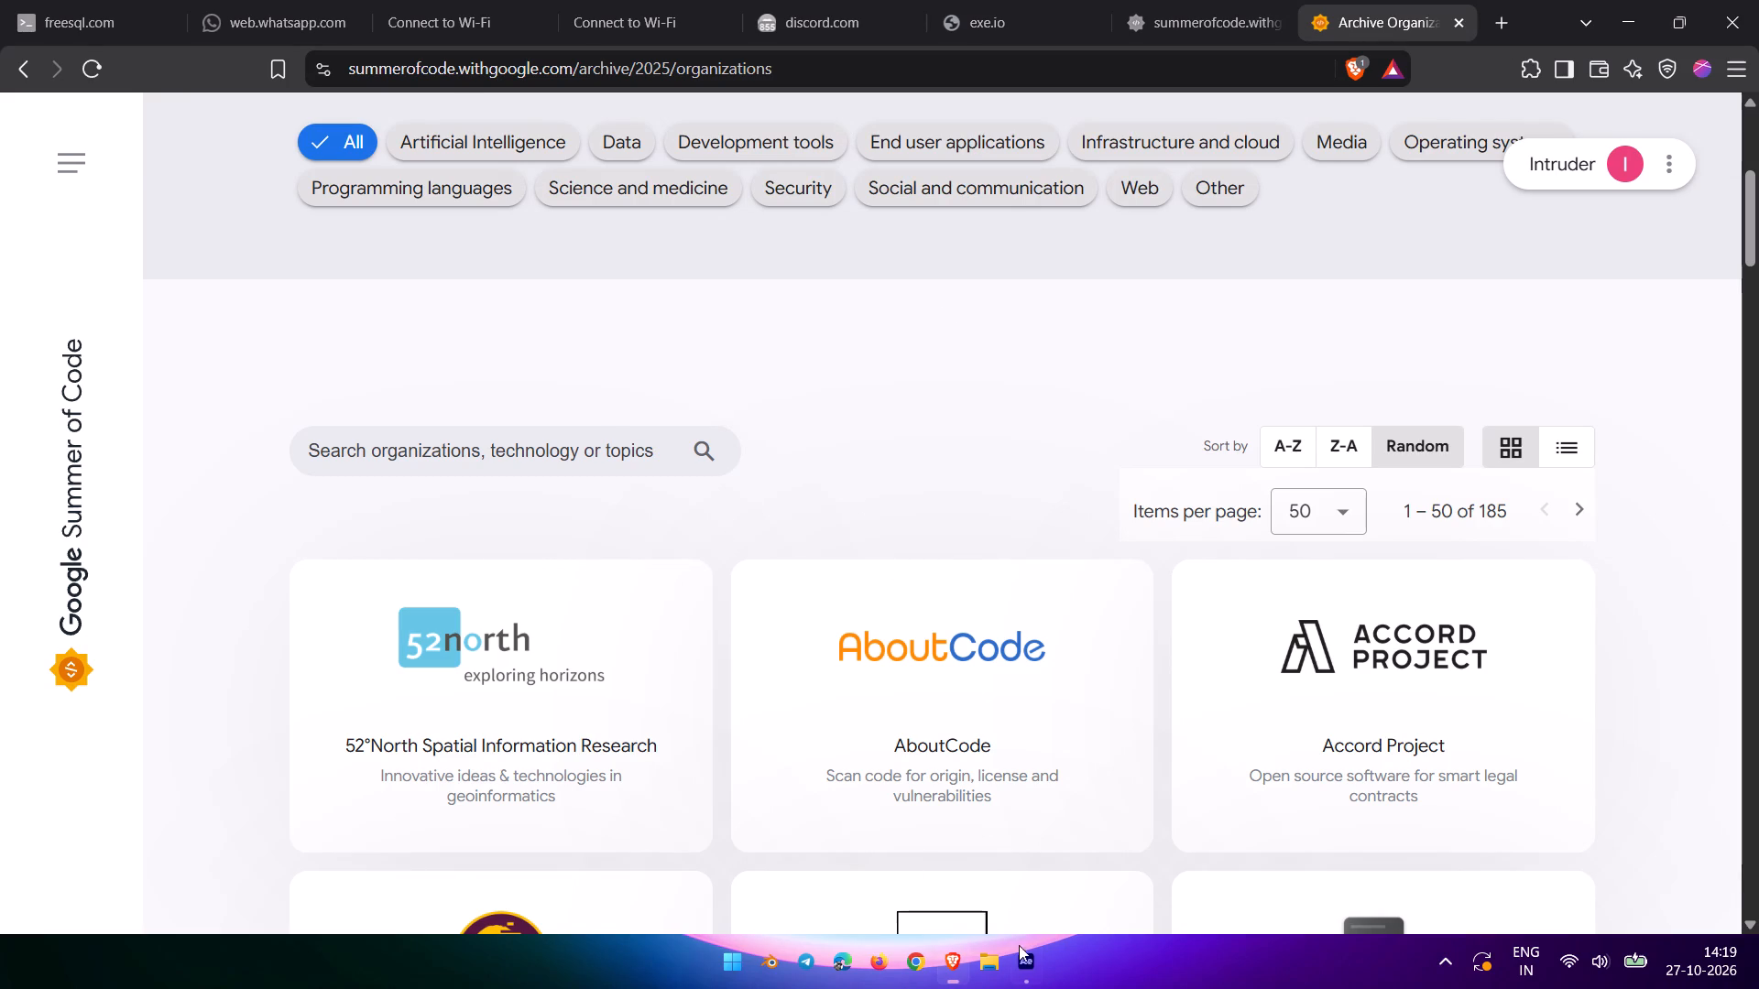
left_click(1019, 950)
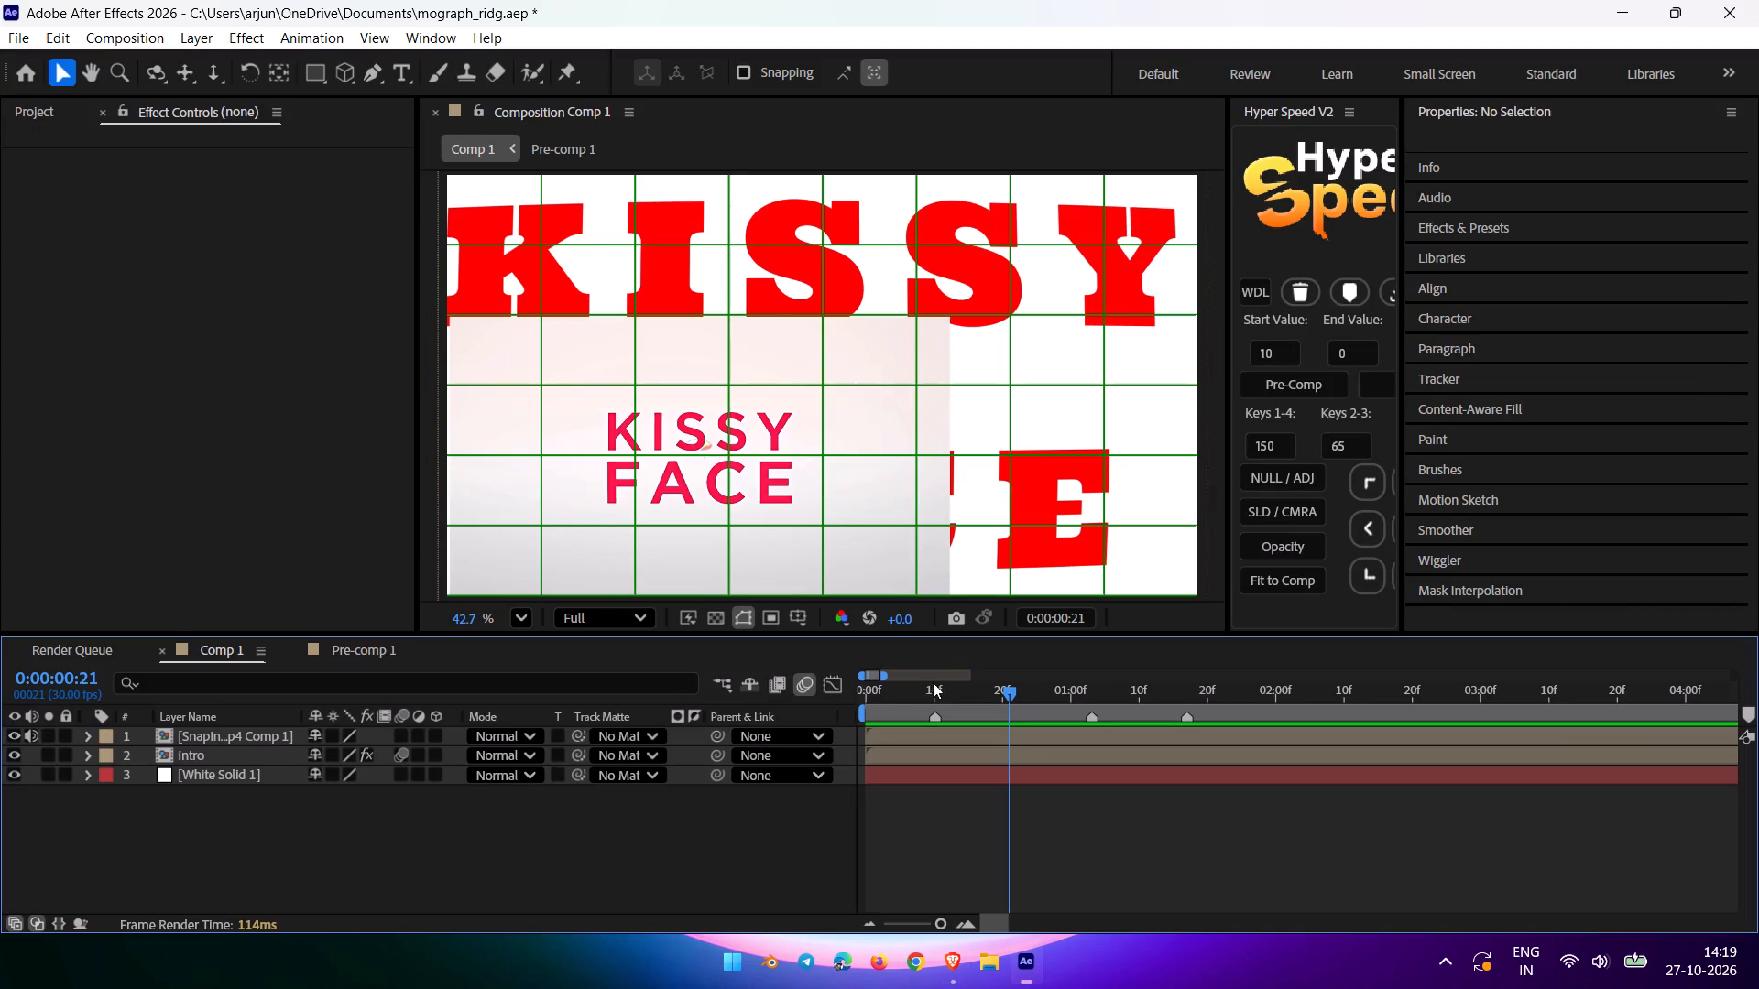
left_click_drag(1008, 691, 699, 750)
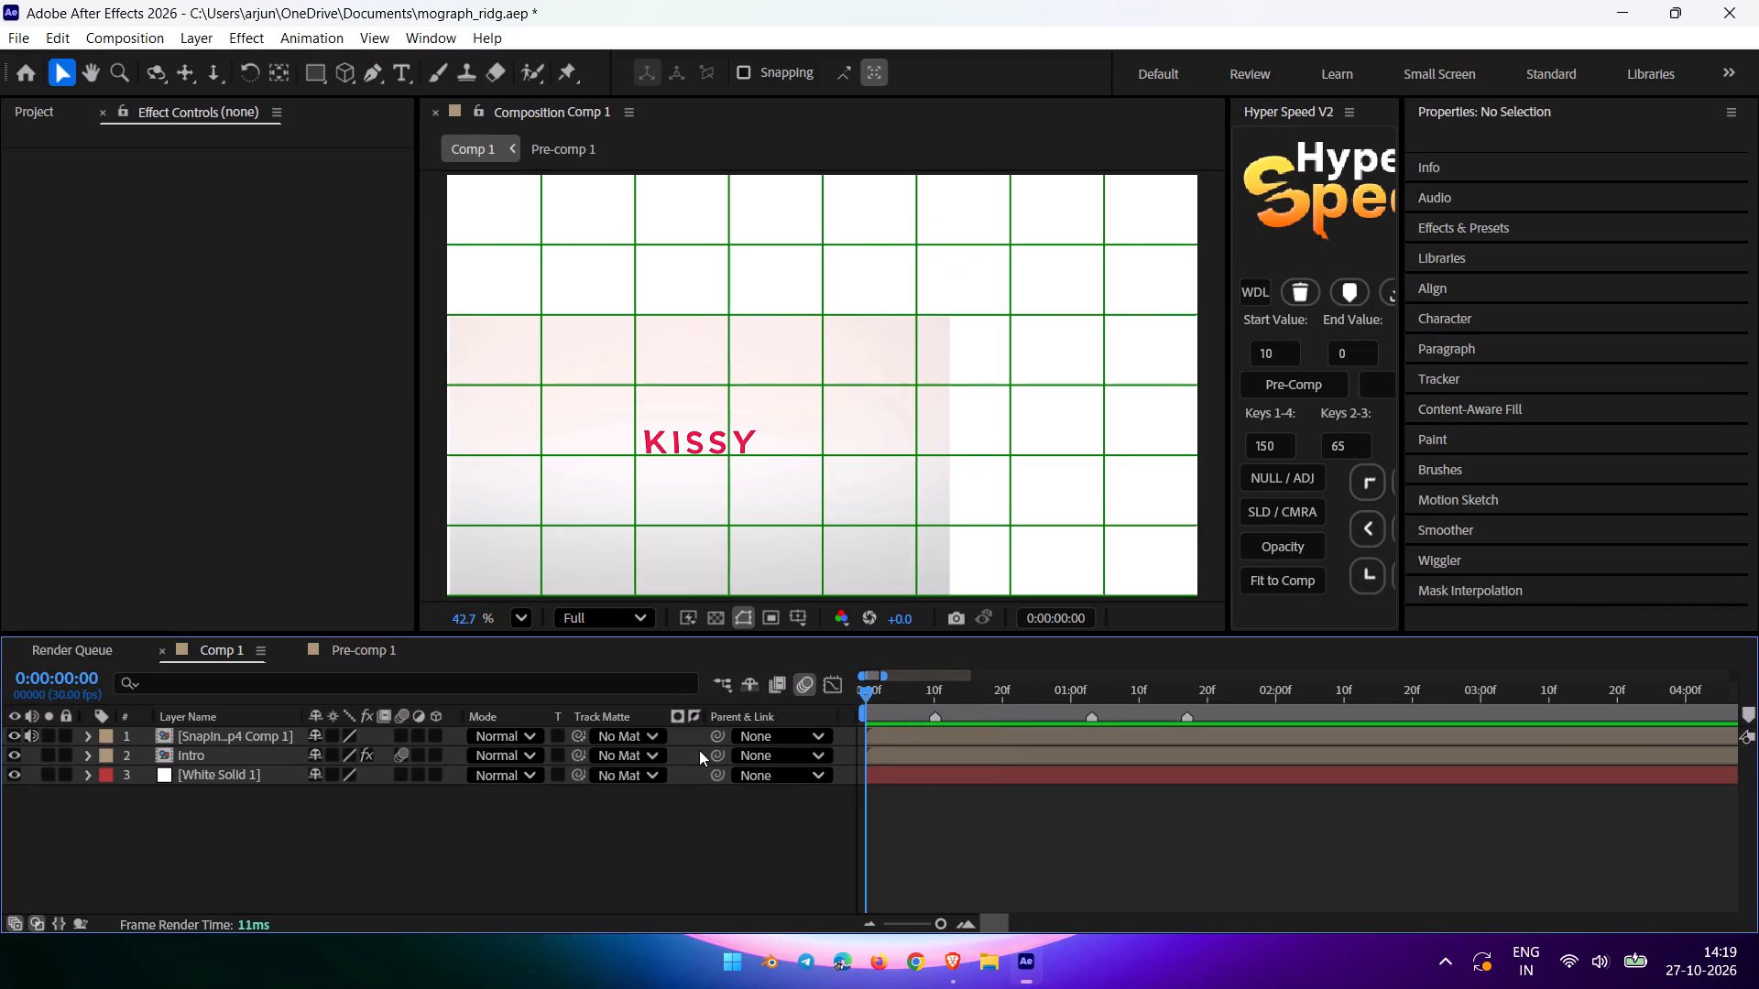
Widen the Hyper Speed V2 panel on both sides to make room for its cut-off controls.
left_click_drag(1402, 328, 1423, 329)
left_click_drag(1423, 329, 1437, 331)
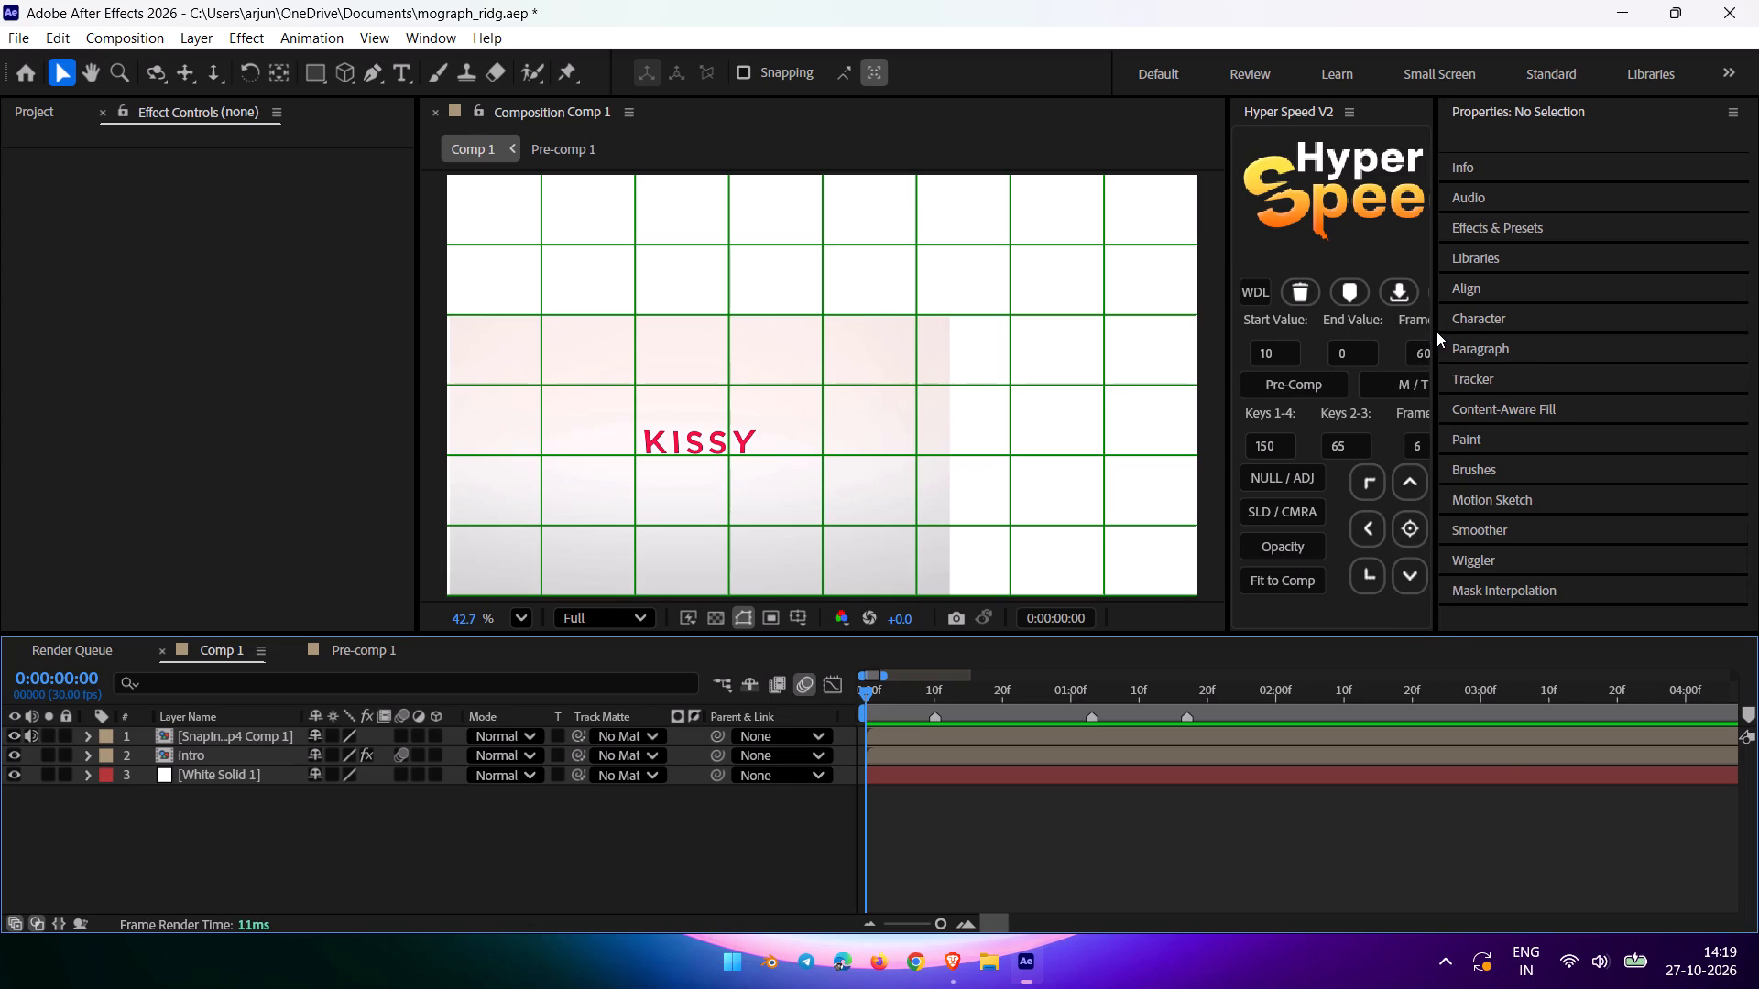
left_click_drag(1437, 331, 1454, 334)
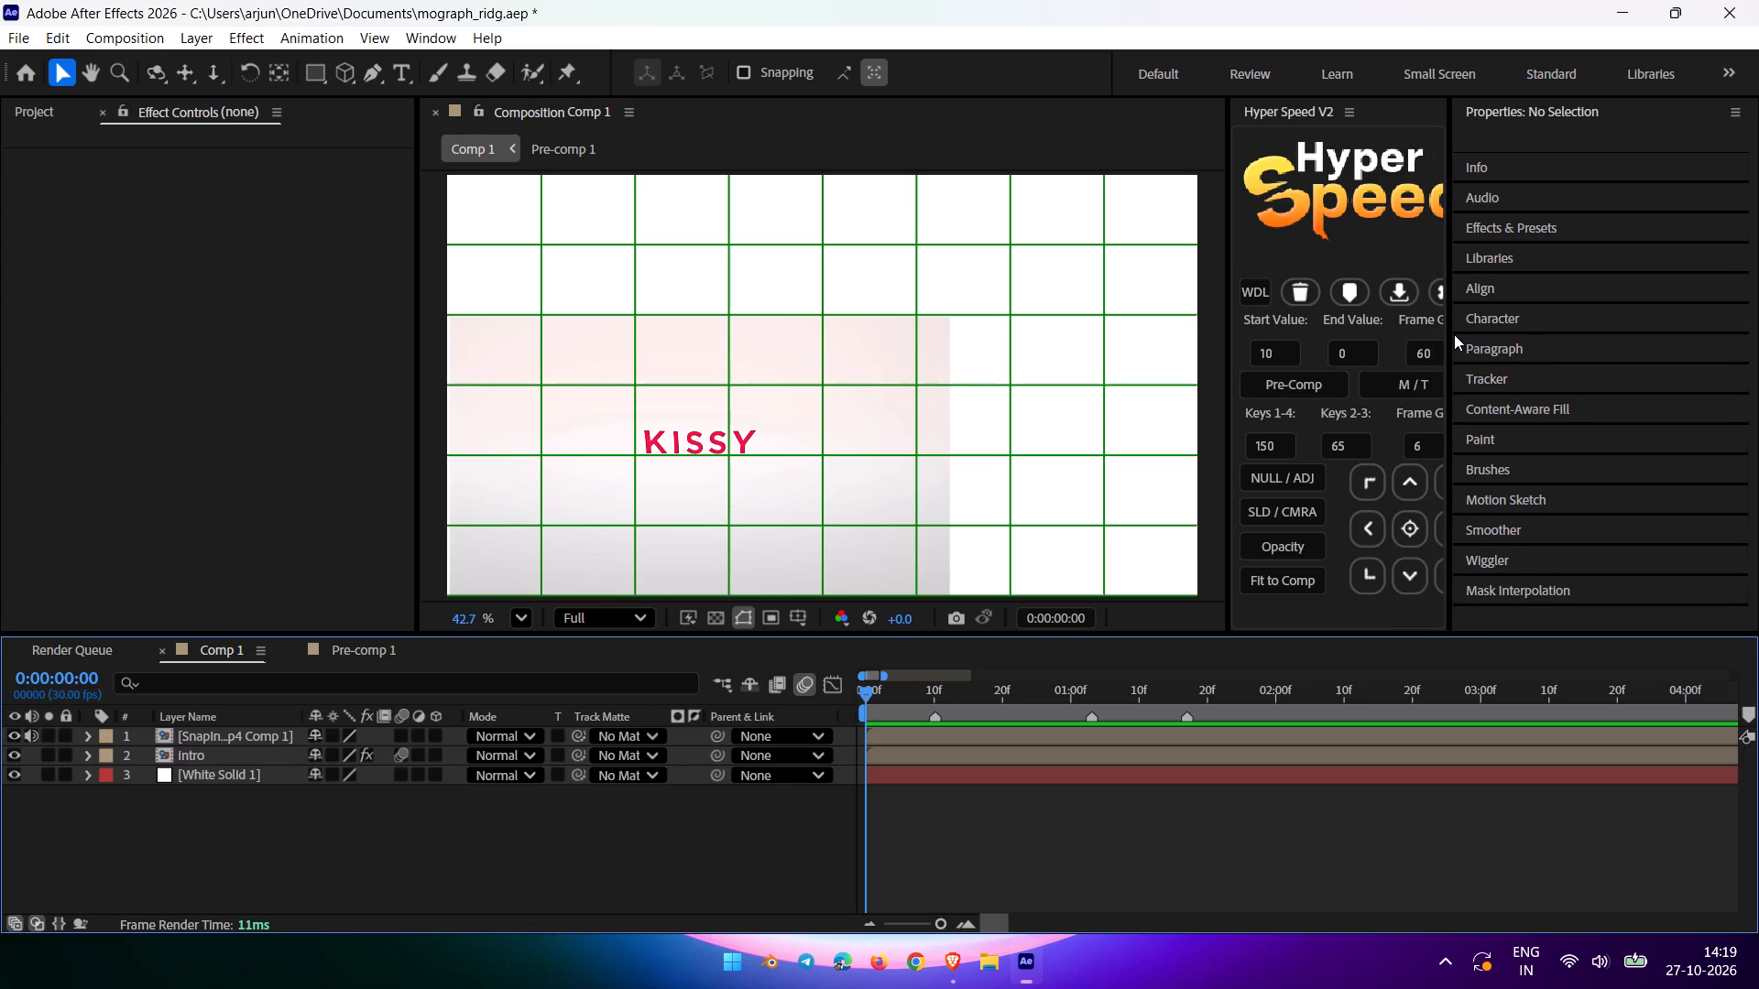
left_click_drag(1454, 334, 1455, 335)
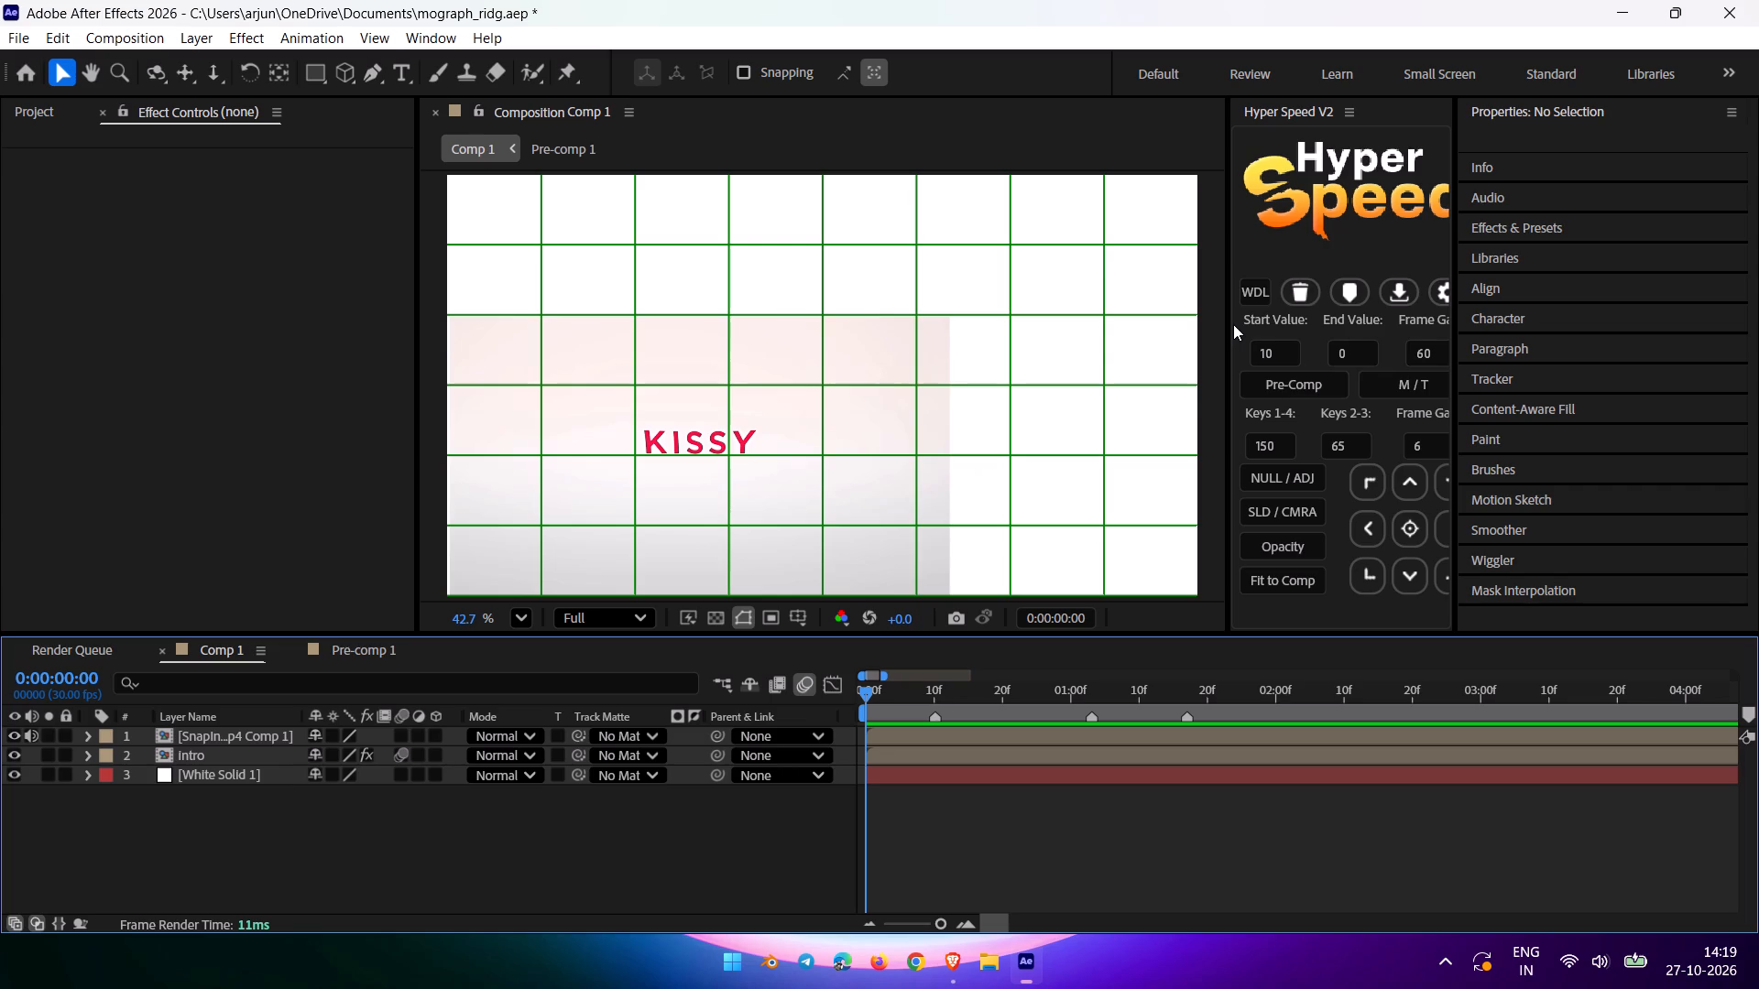
left_click_drag(1229, 321, 1224, 320)
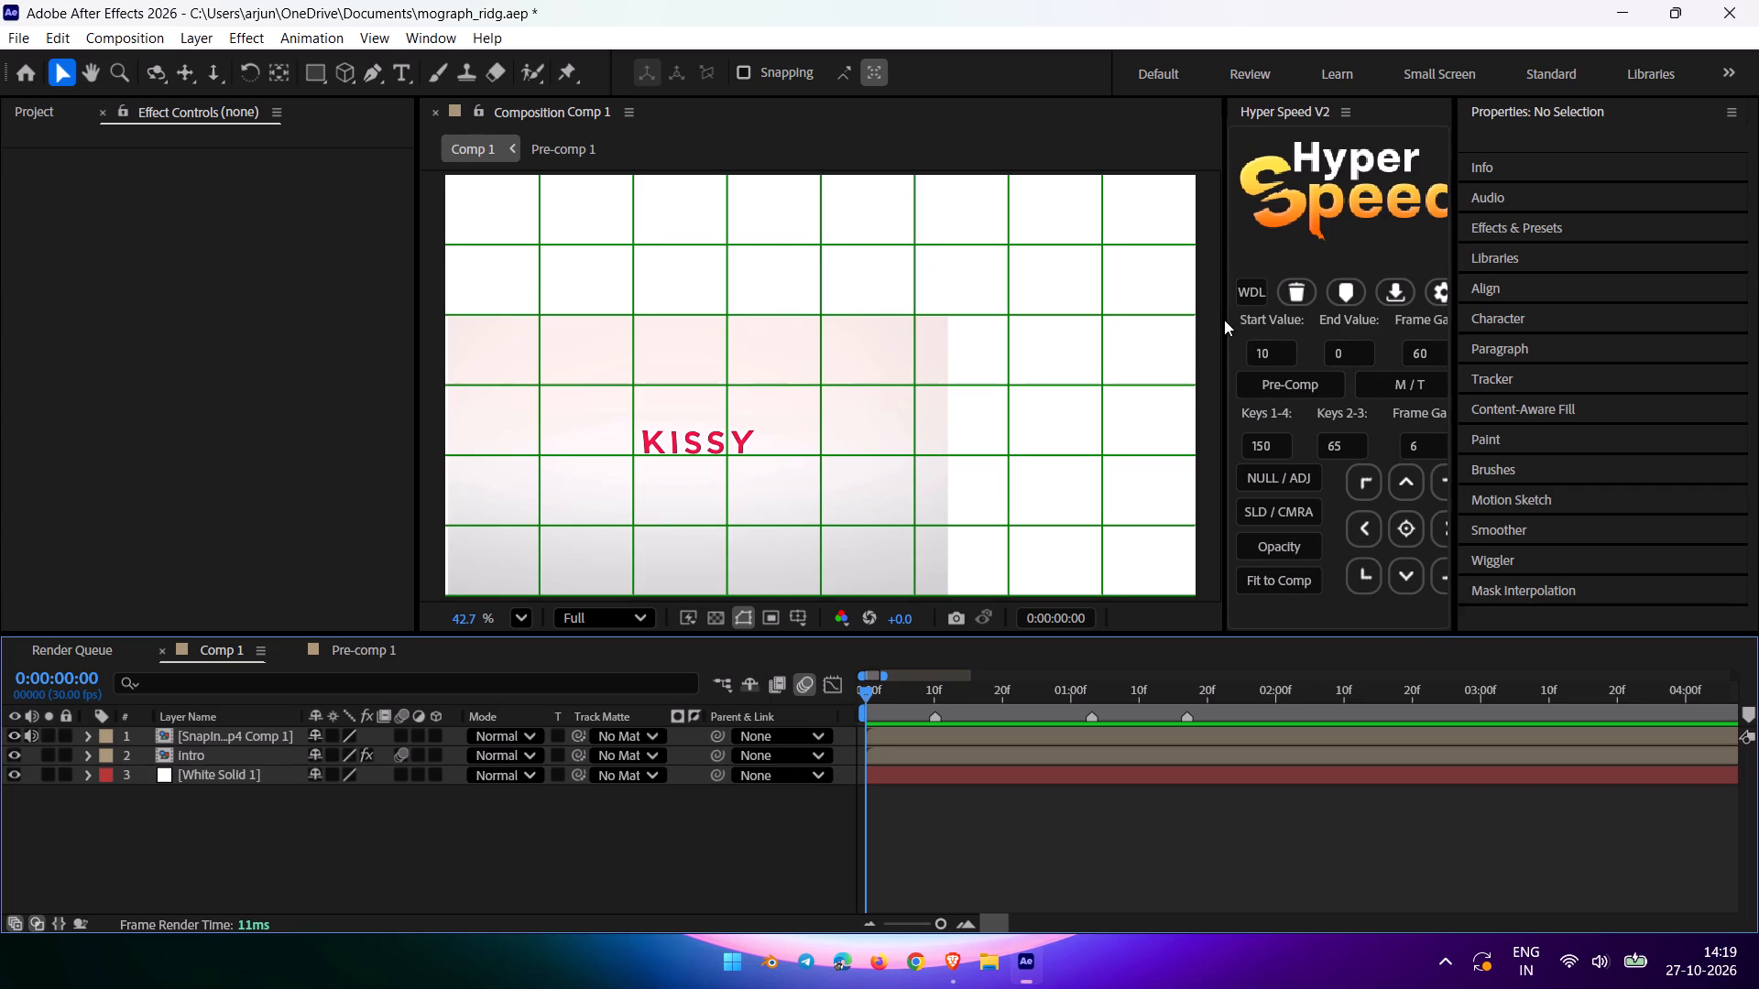
left_click_drag(1224, 320, 1218, 320)
Play Comp 1 from the first frame to compare the intro animation with the reference clip.
left_click(672, 781)
key("space")
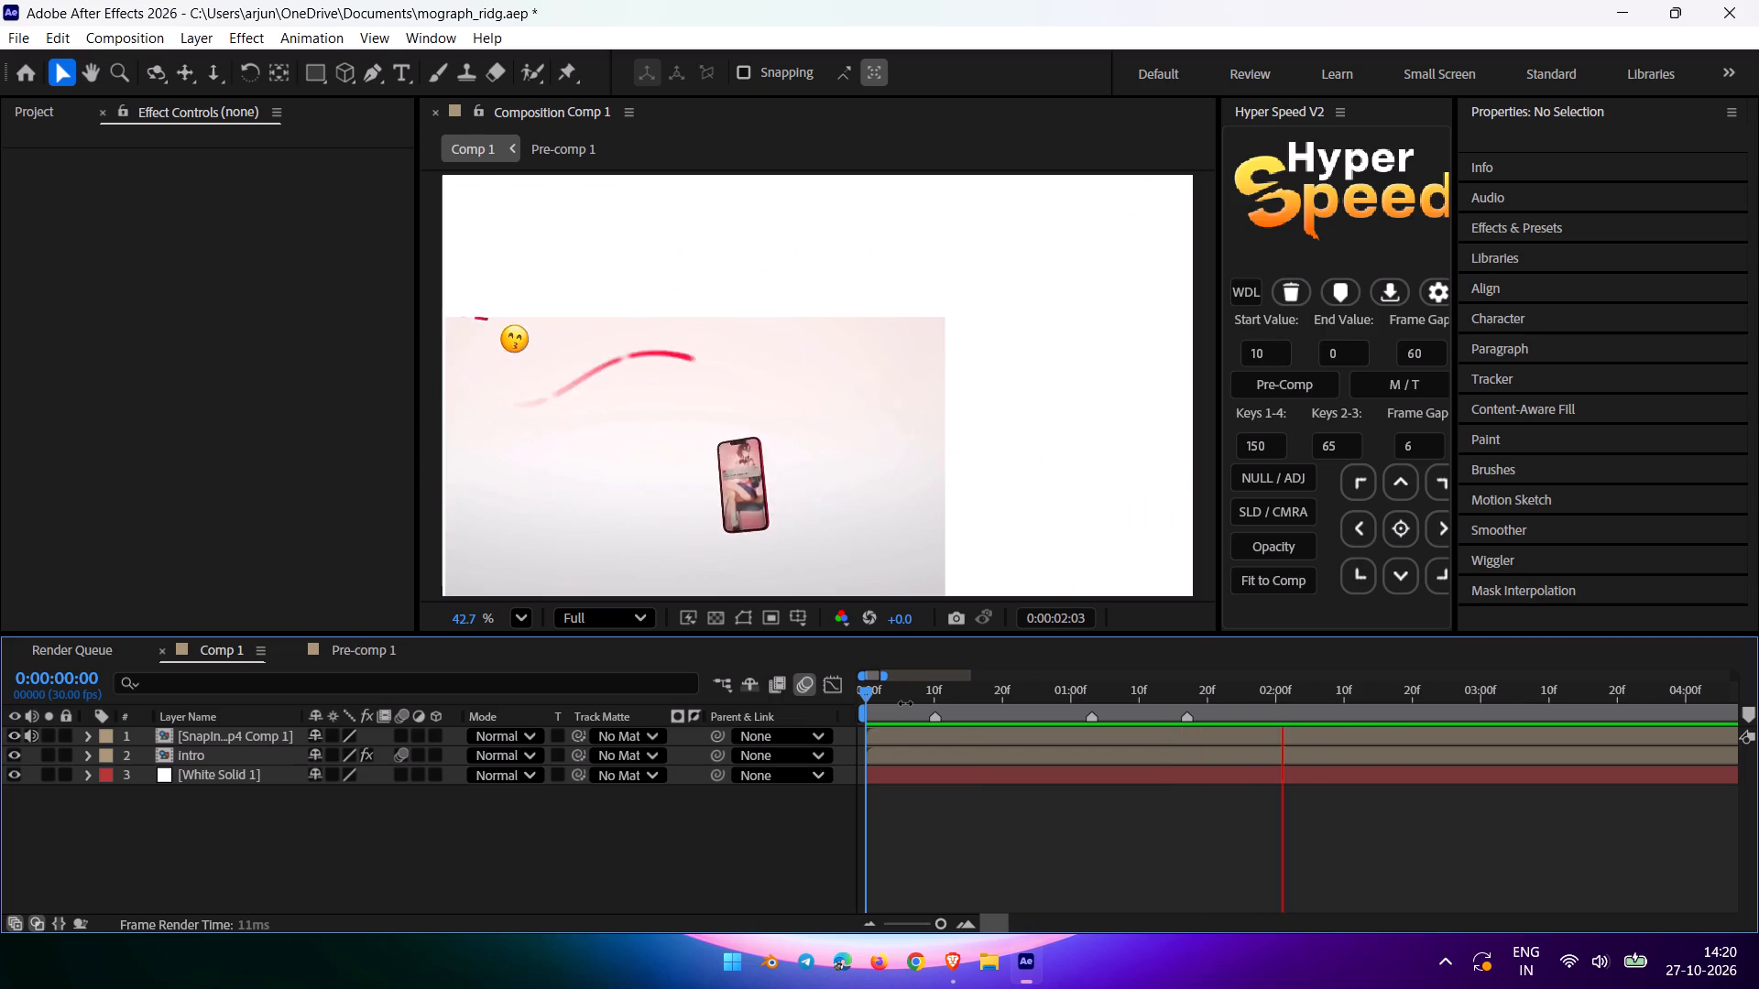
left_click_drag(895, 683, 801, 693)
key("space")
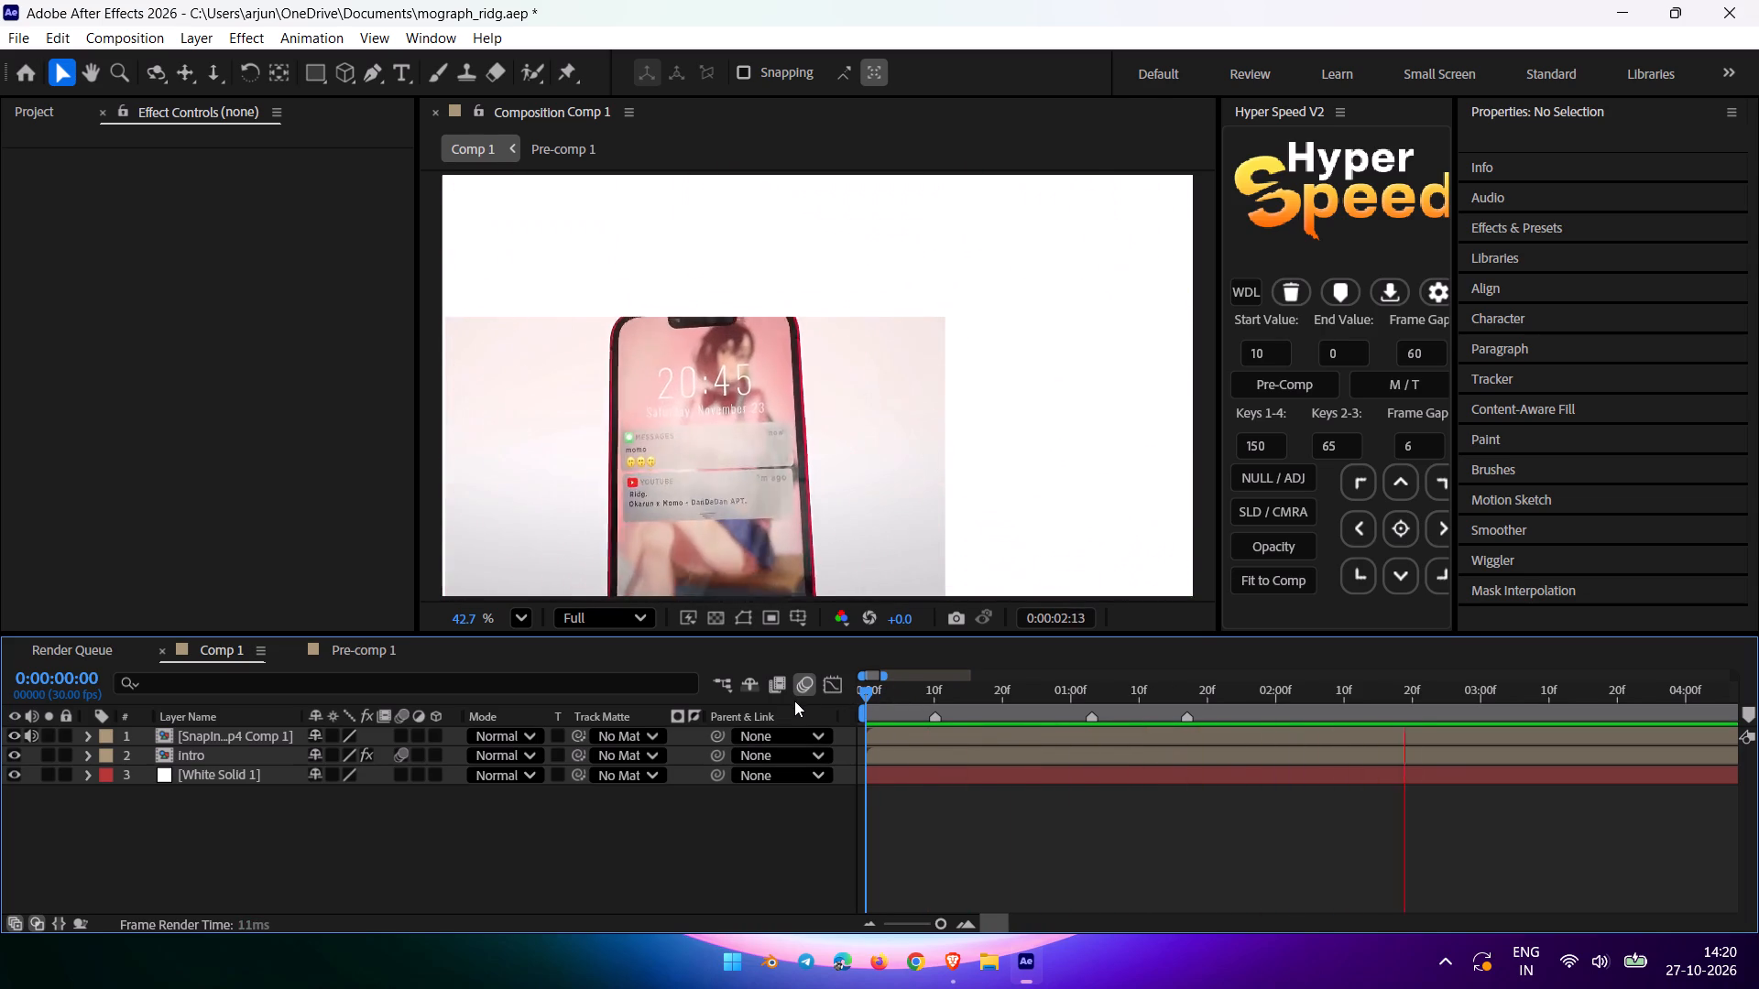
key("space")
Scale the SnapIn…p4 Comp 1 reference layer to 72% and place it in the frame's lower-left corner, at about 695, 685.
left_click(207, 862)
left_click(237, 738)
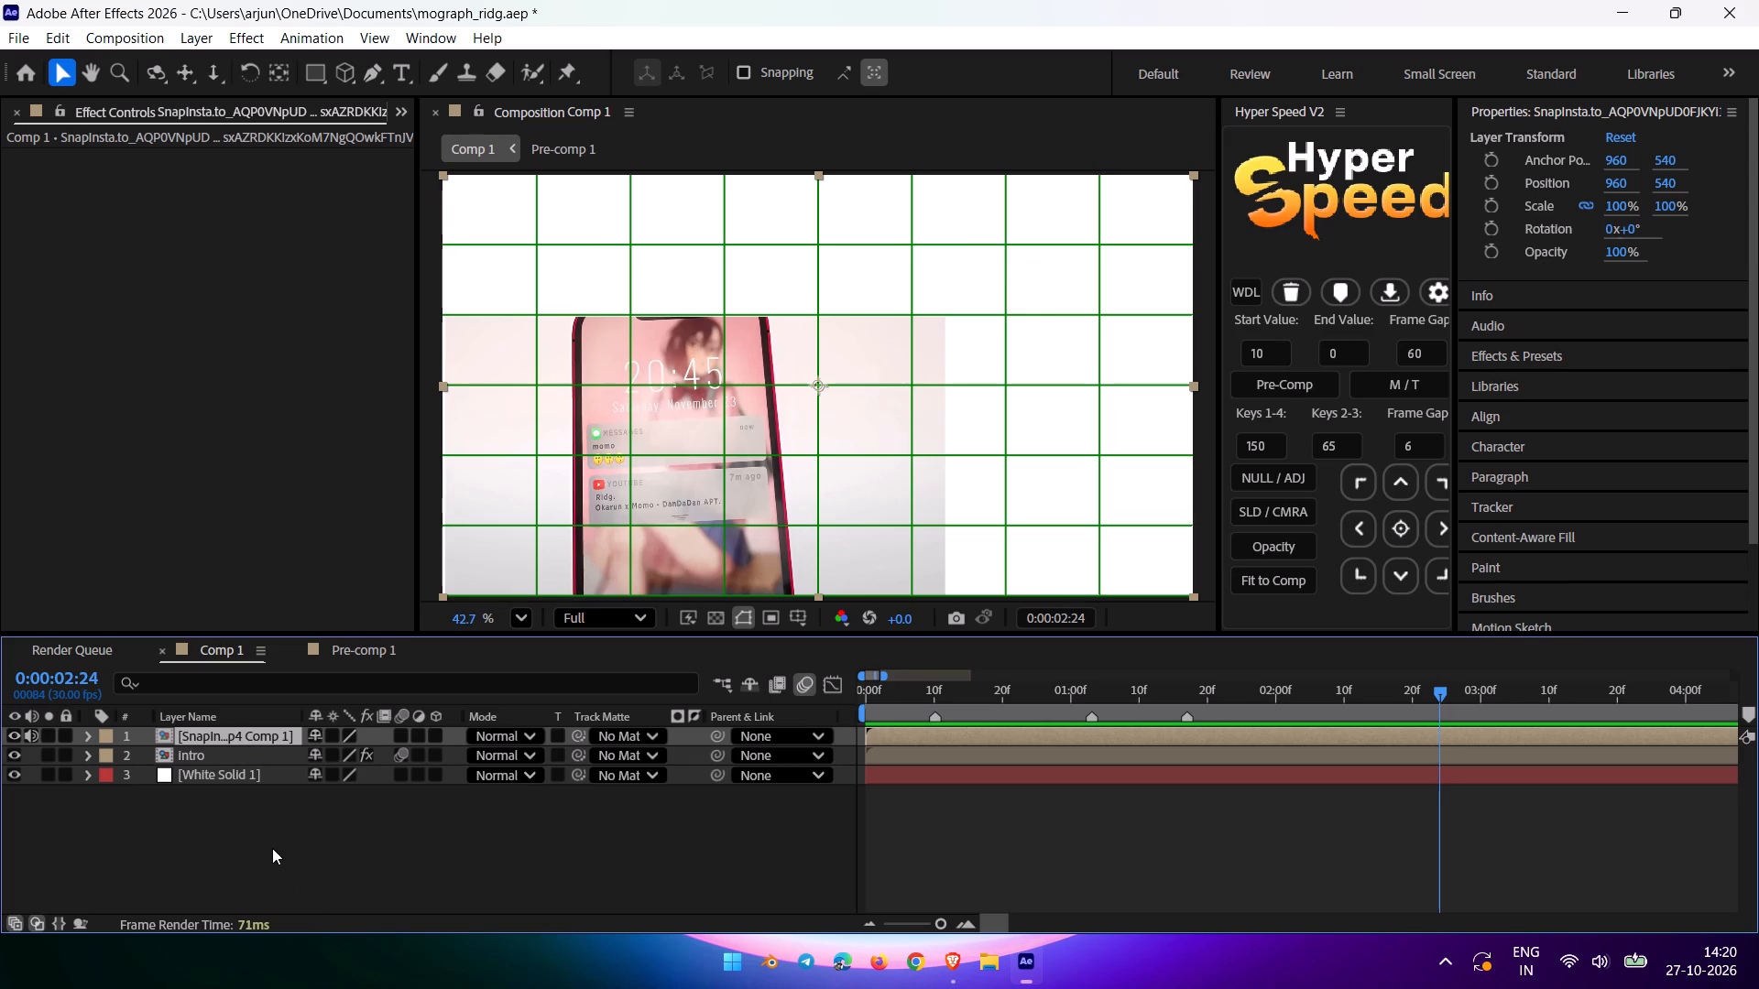
key("s")
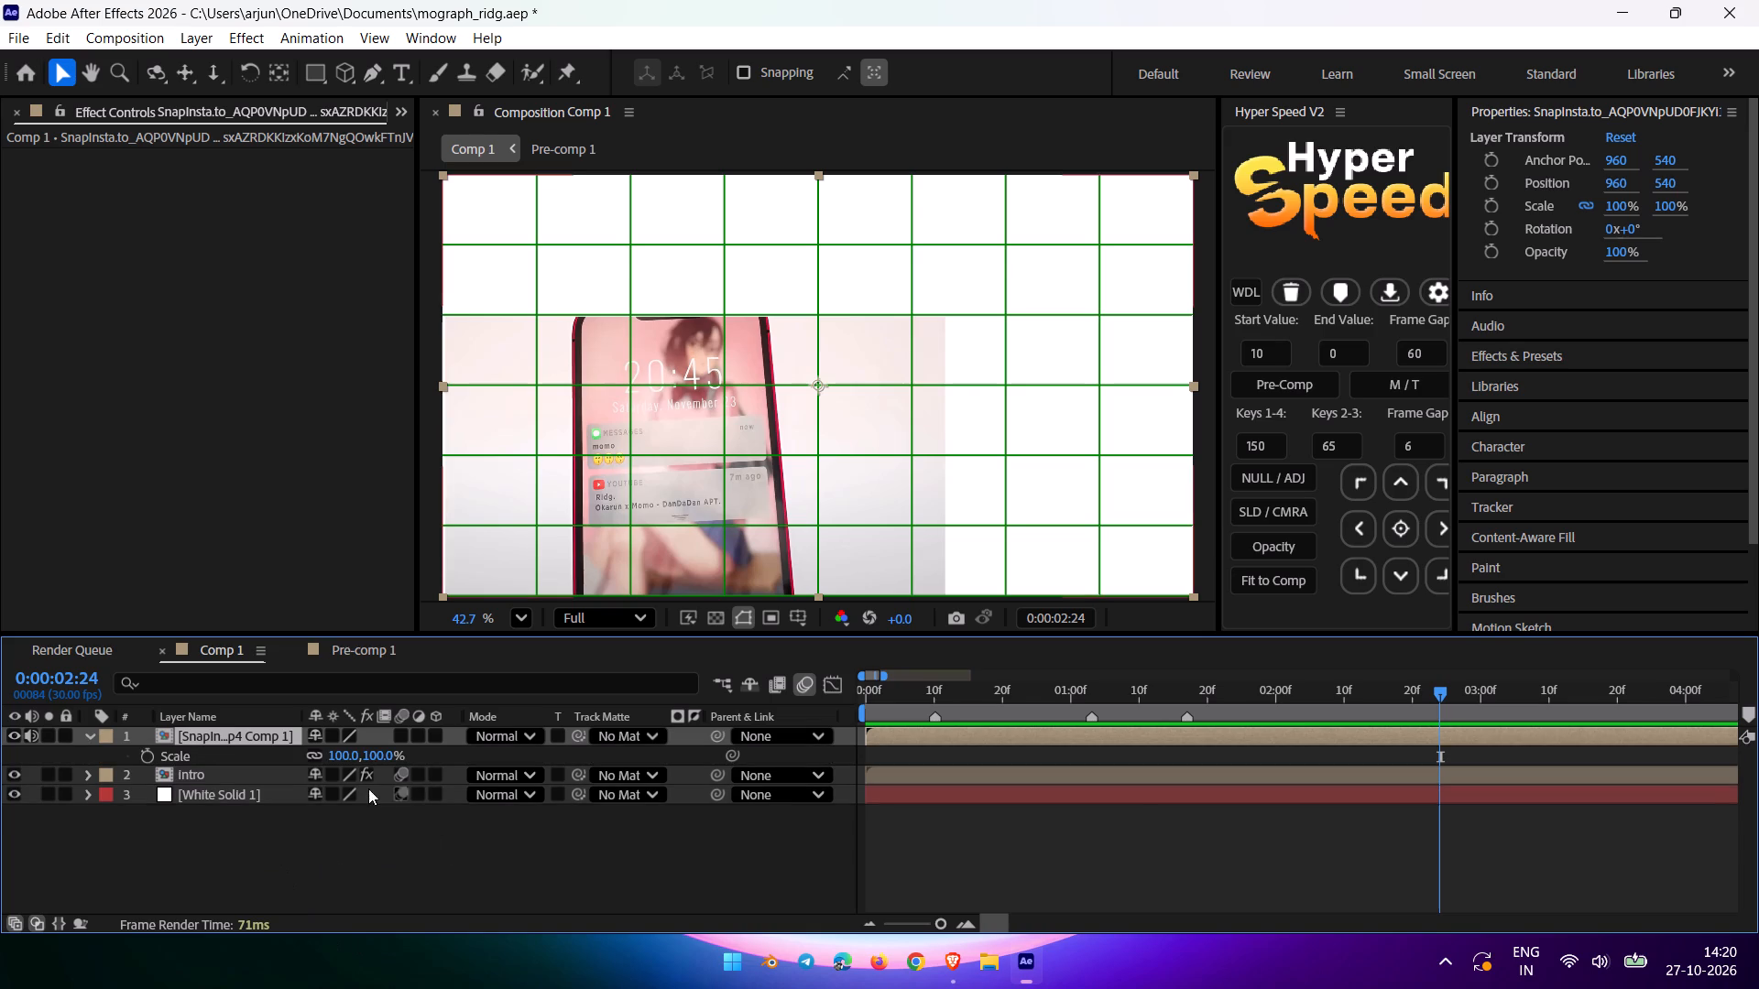
left_click_drag(349, 756, 329, 755)
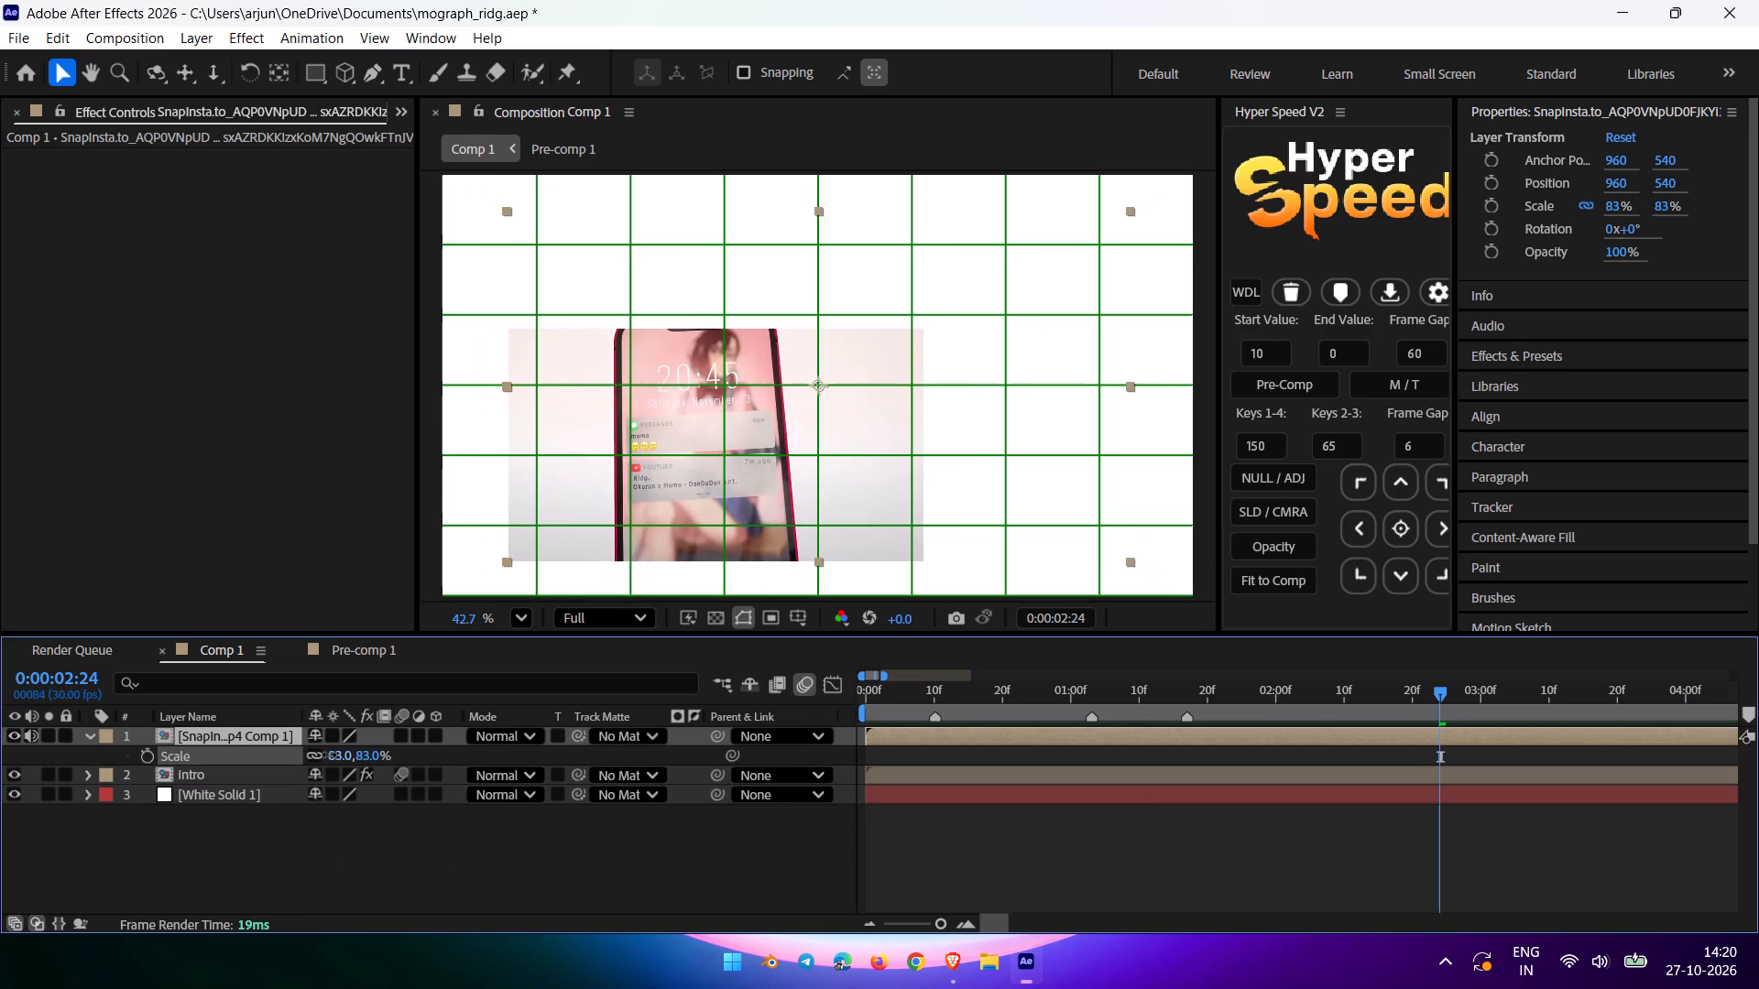
left_click_drag(329, 755, 317, 756)
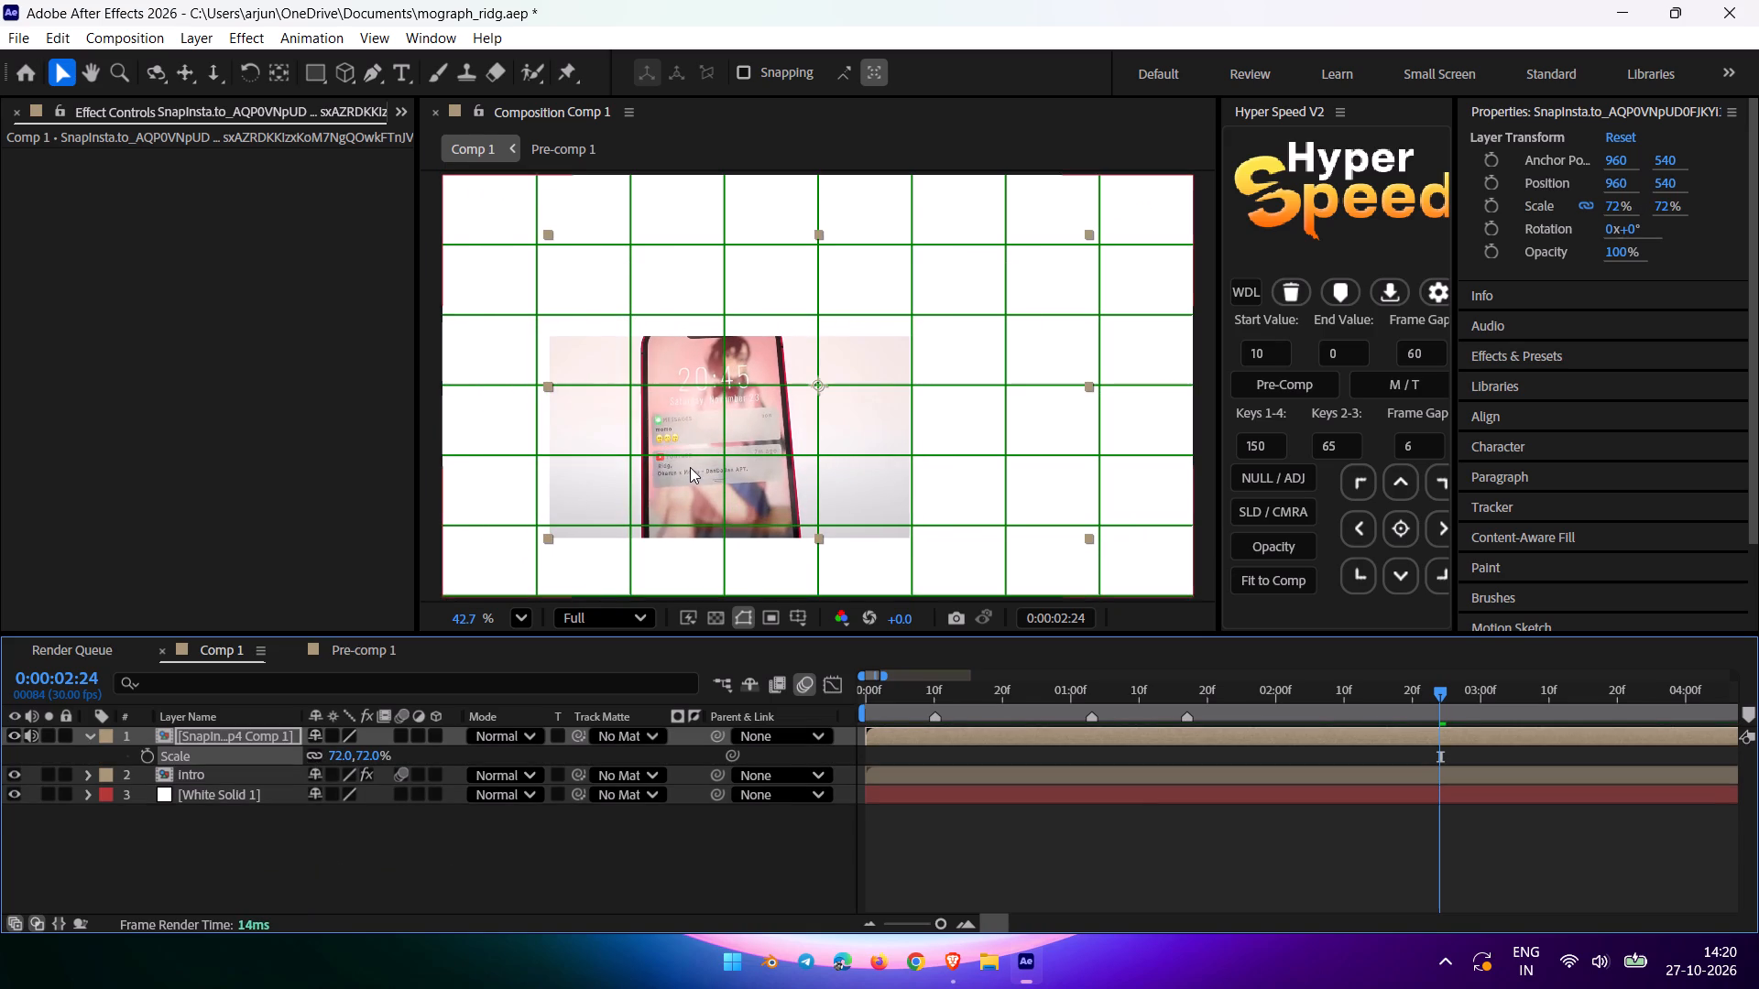
left_click_drag(690, 467, 587, 523)
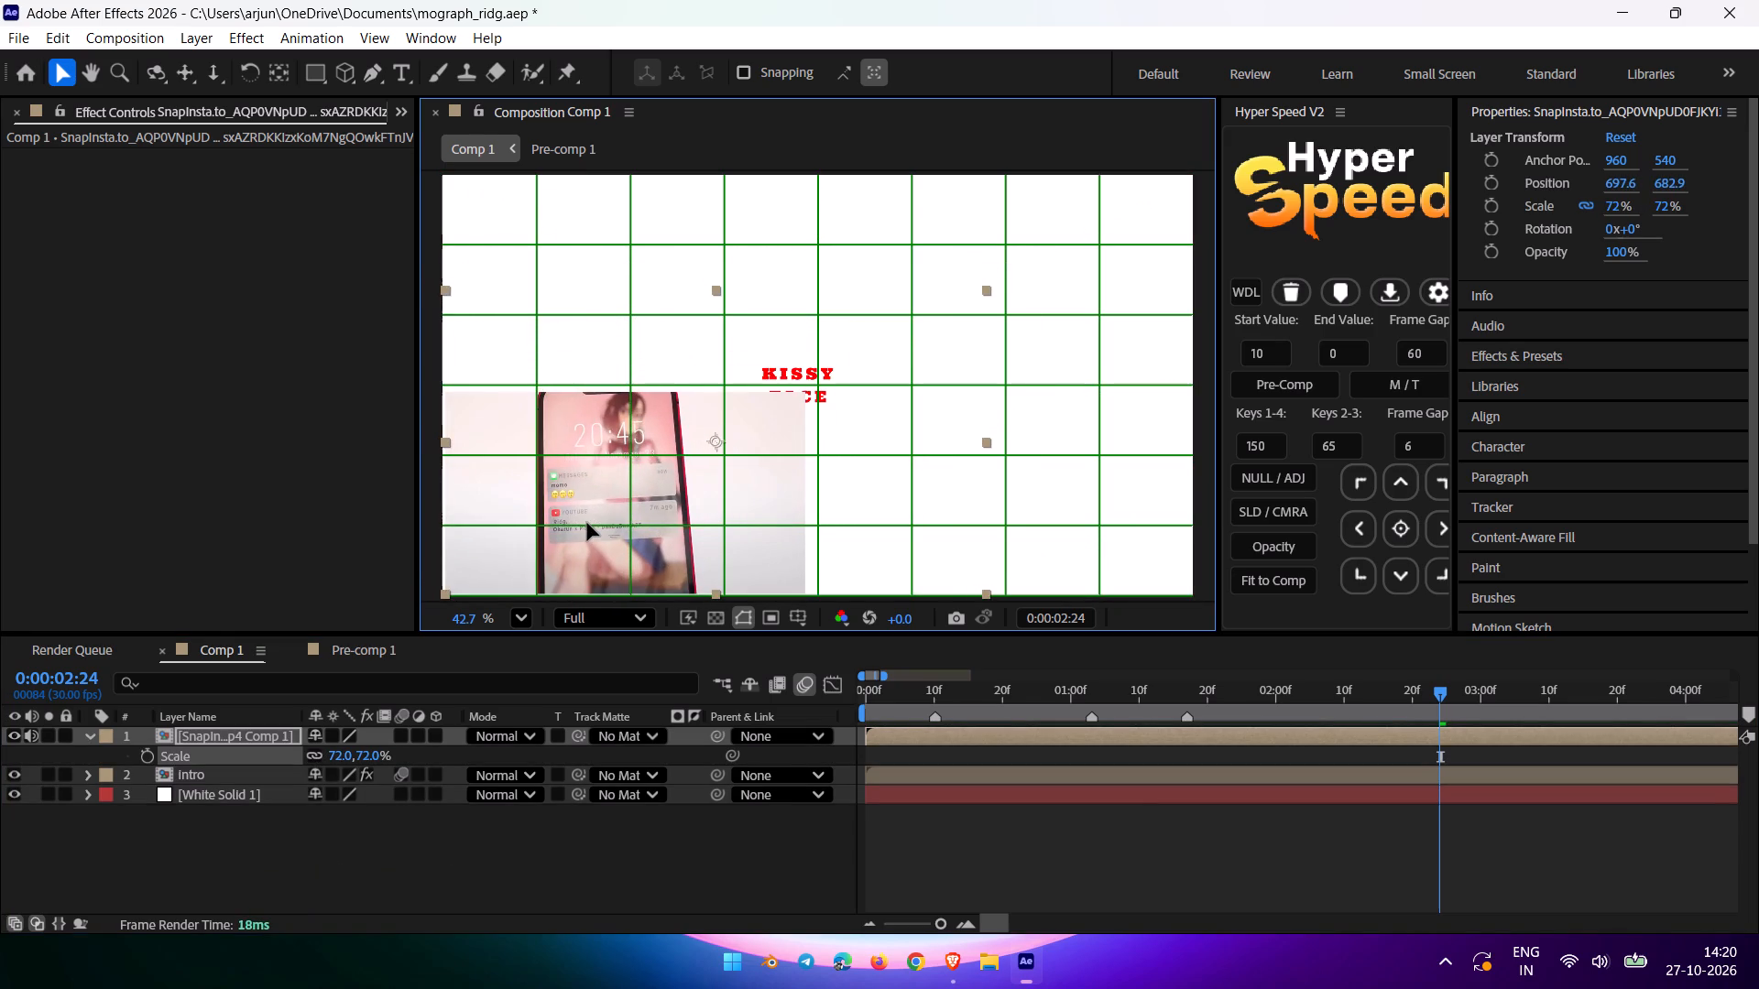
left_click_drag(587, 523, 586, 524)
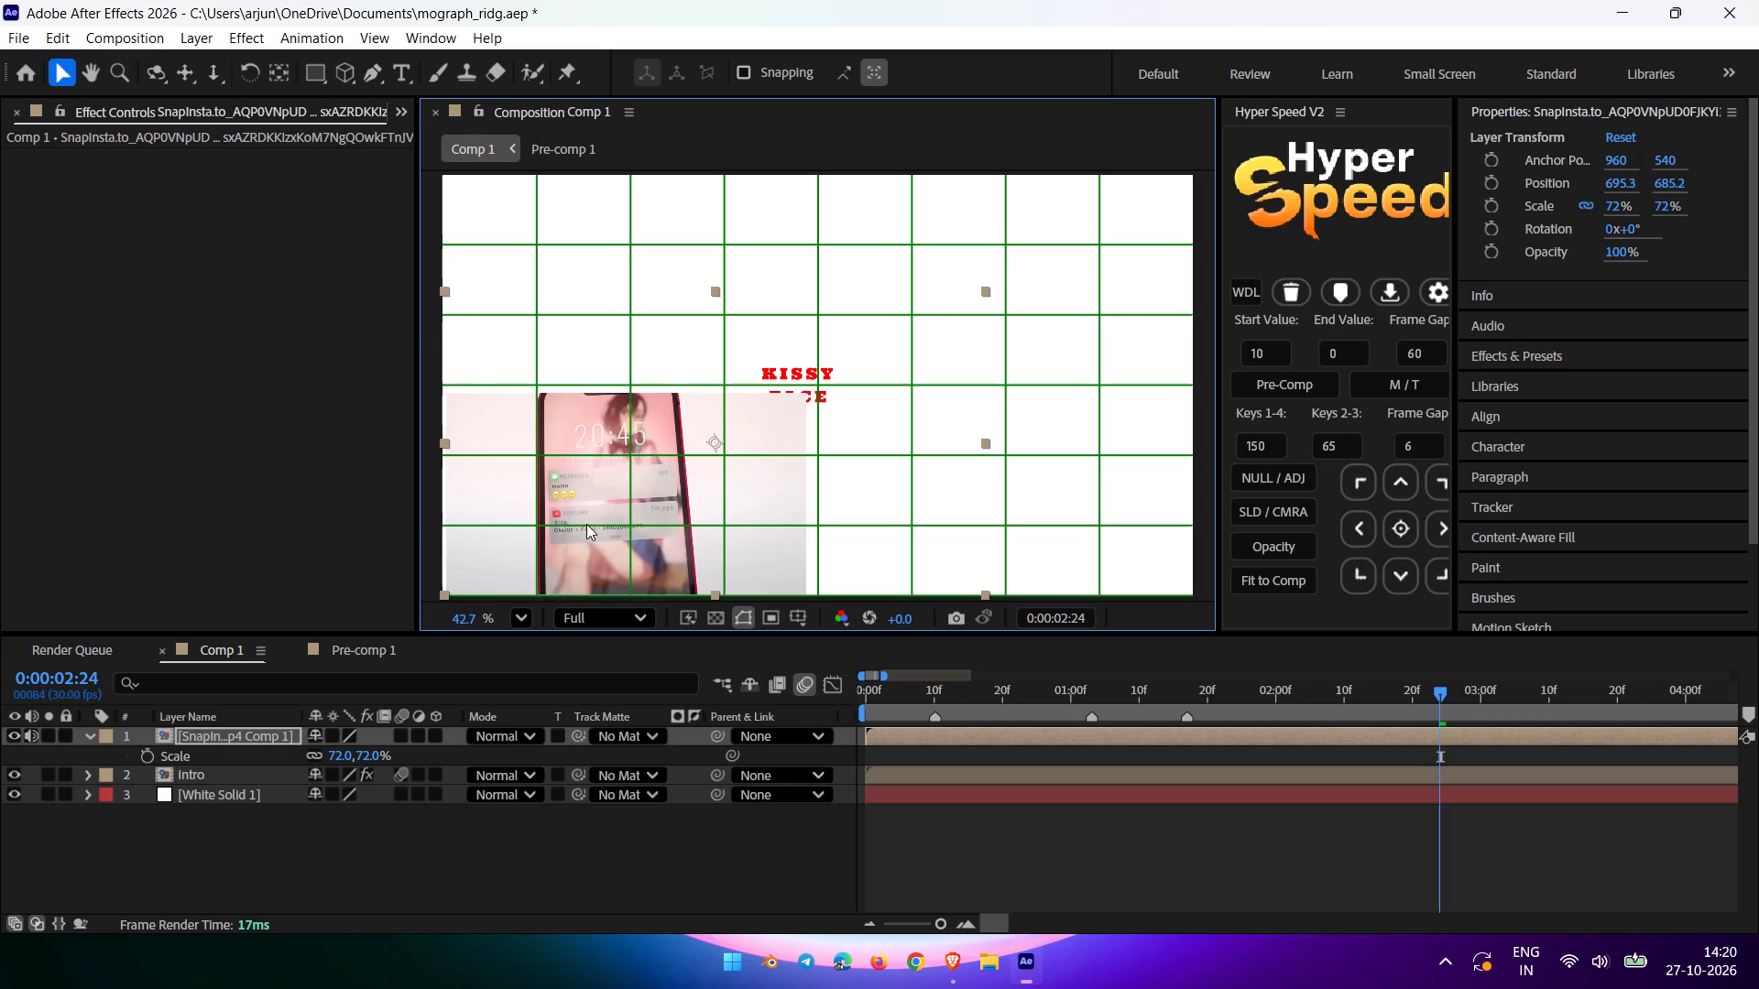
left_click(484, 916)
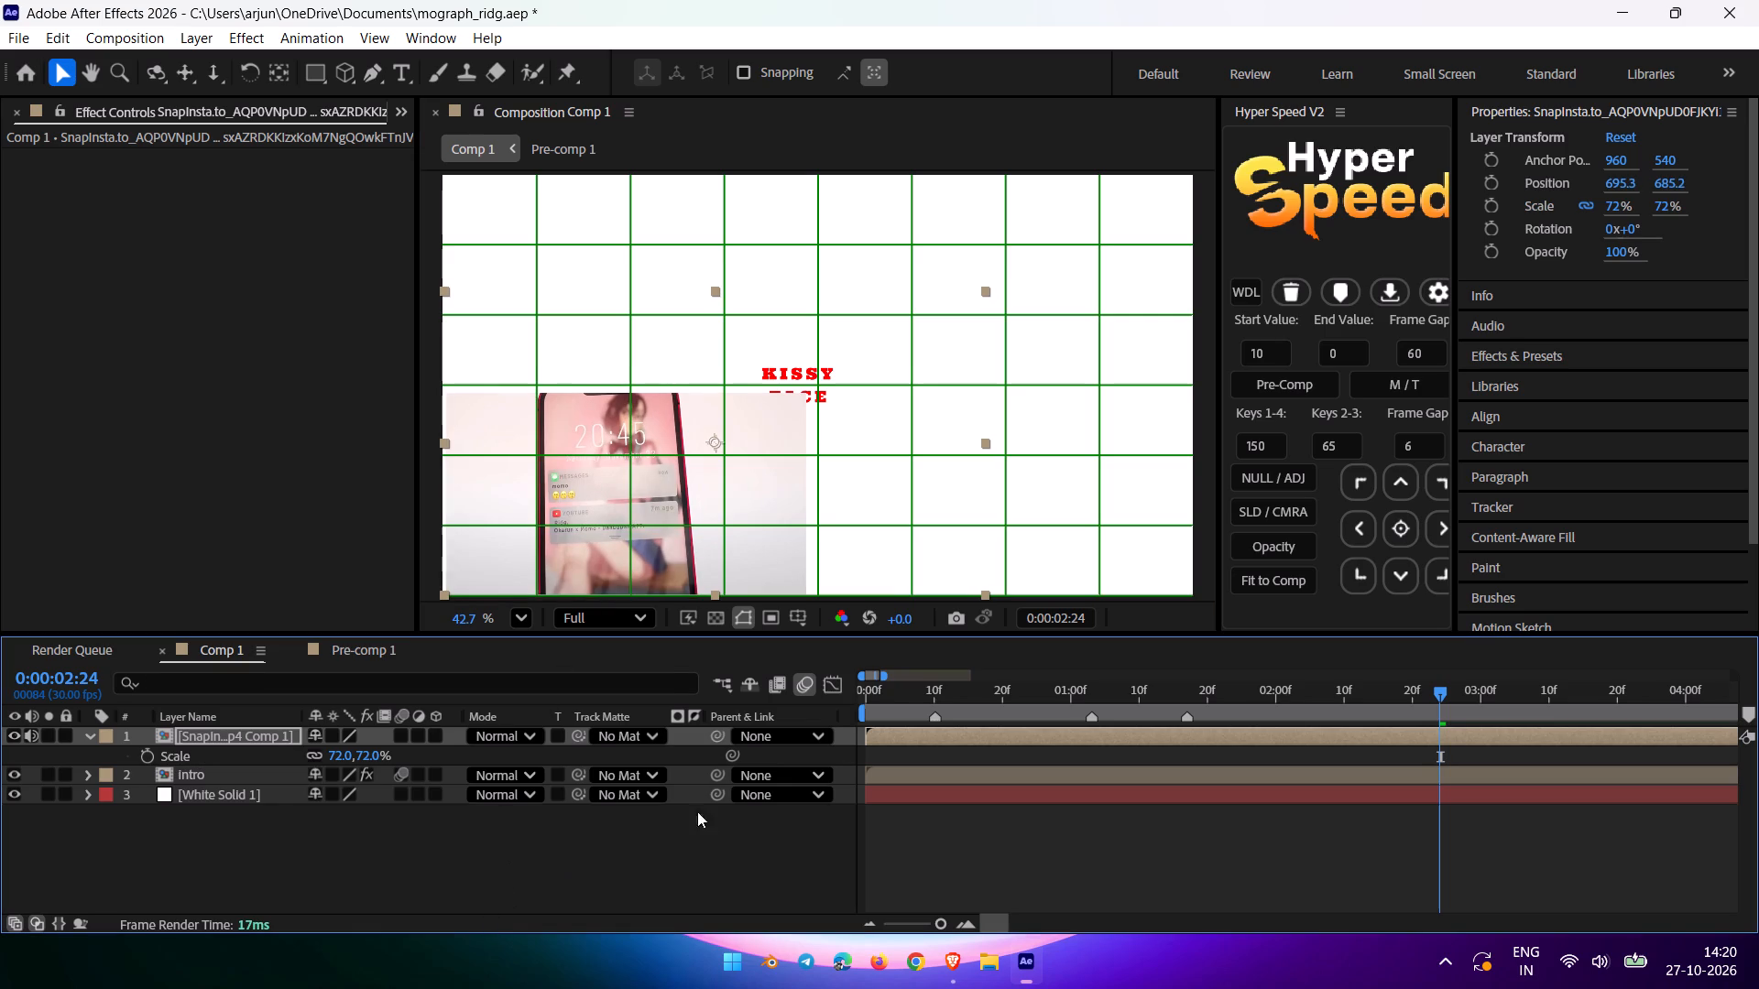
Replay Comp 1 repeatedly from the first frame to compare the KISSY FACE text timing with the resized reference.
left_click_drag(1430, 688, 1053, 756)
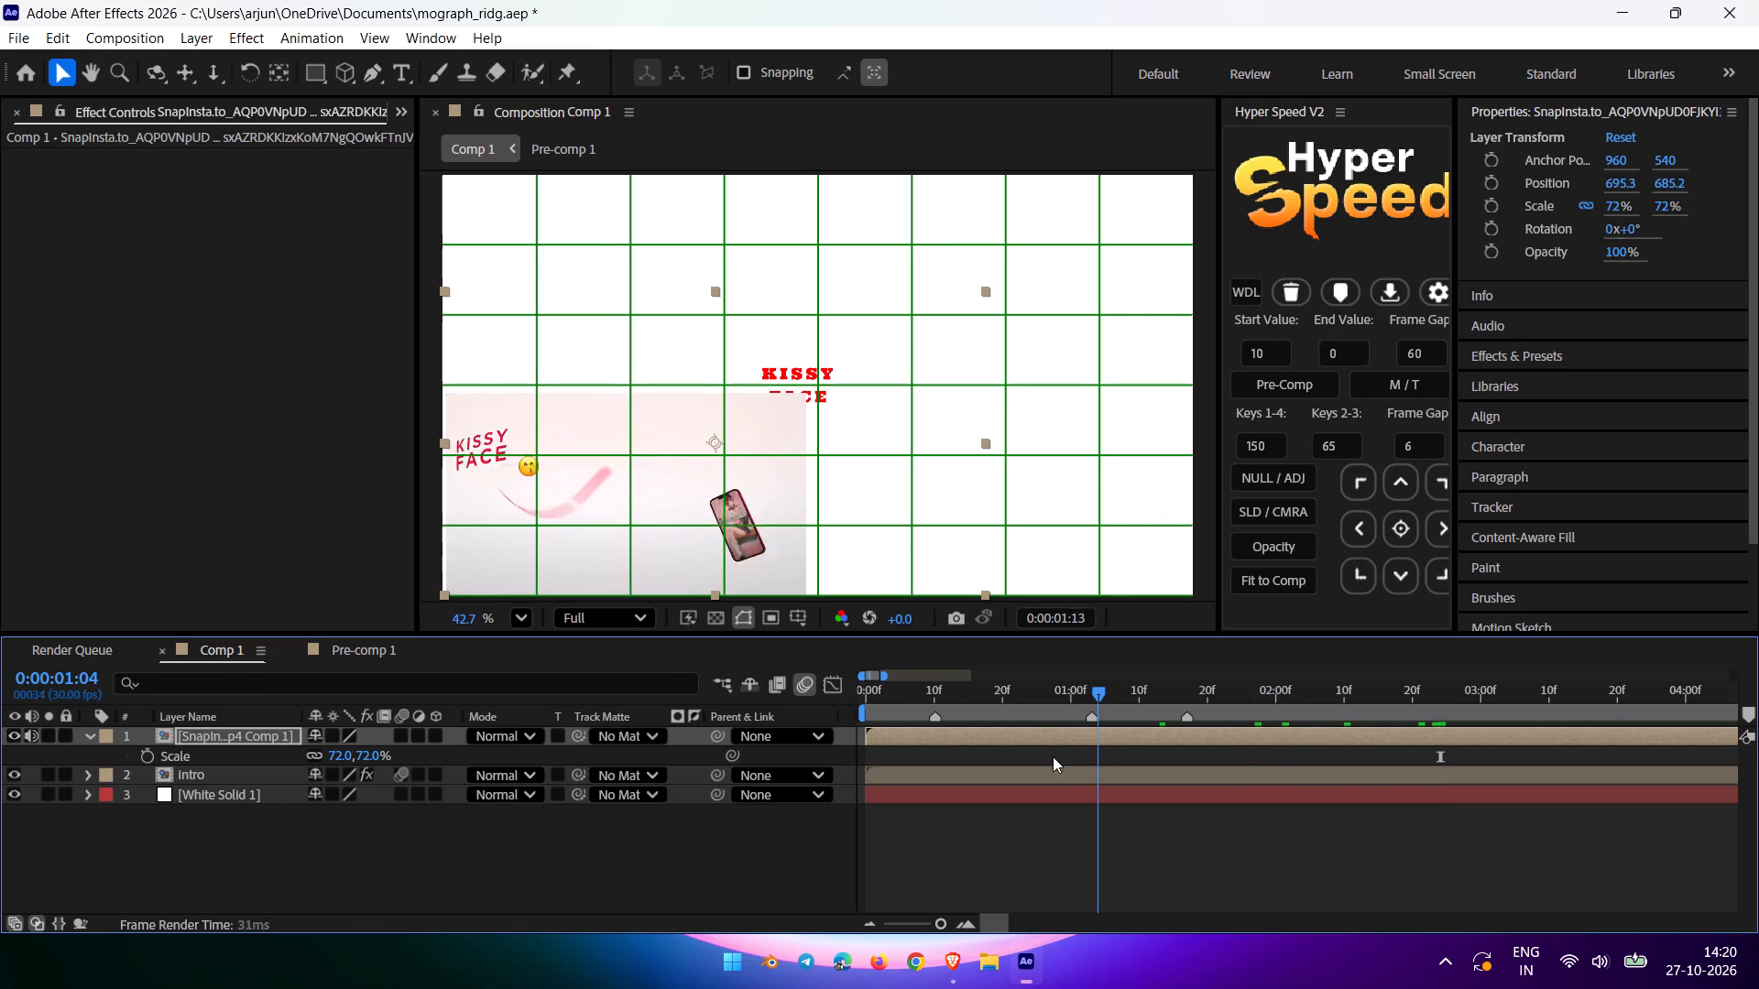
left_click_drag(1053, 756, 781, 759)
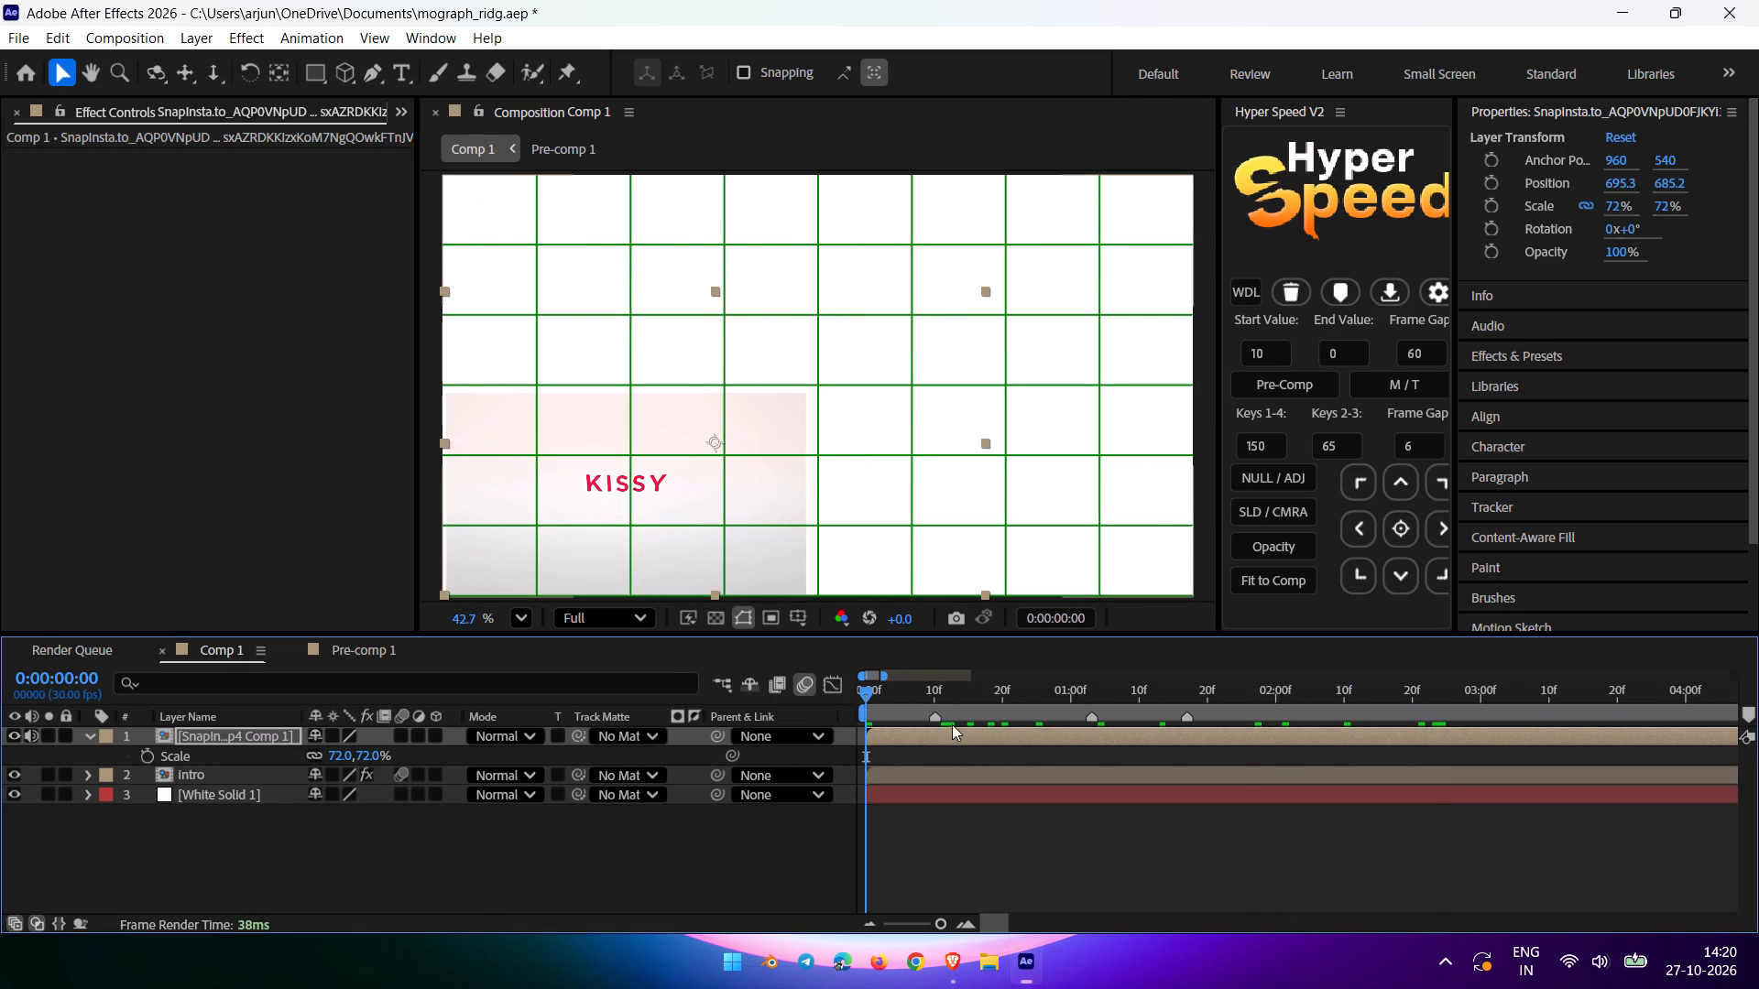
key("space")
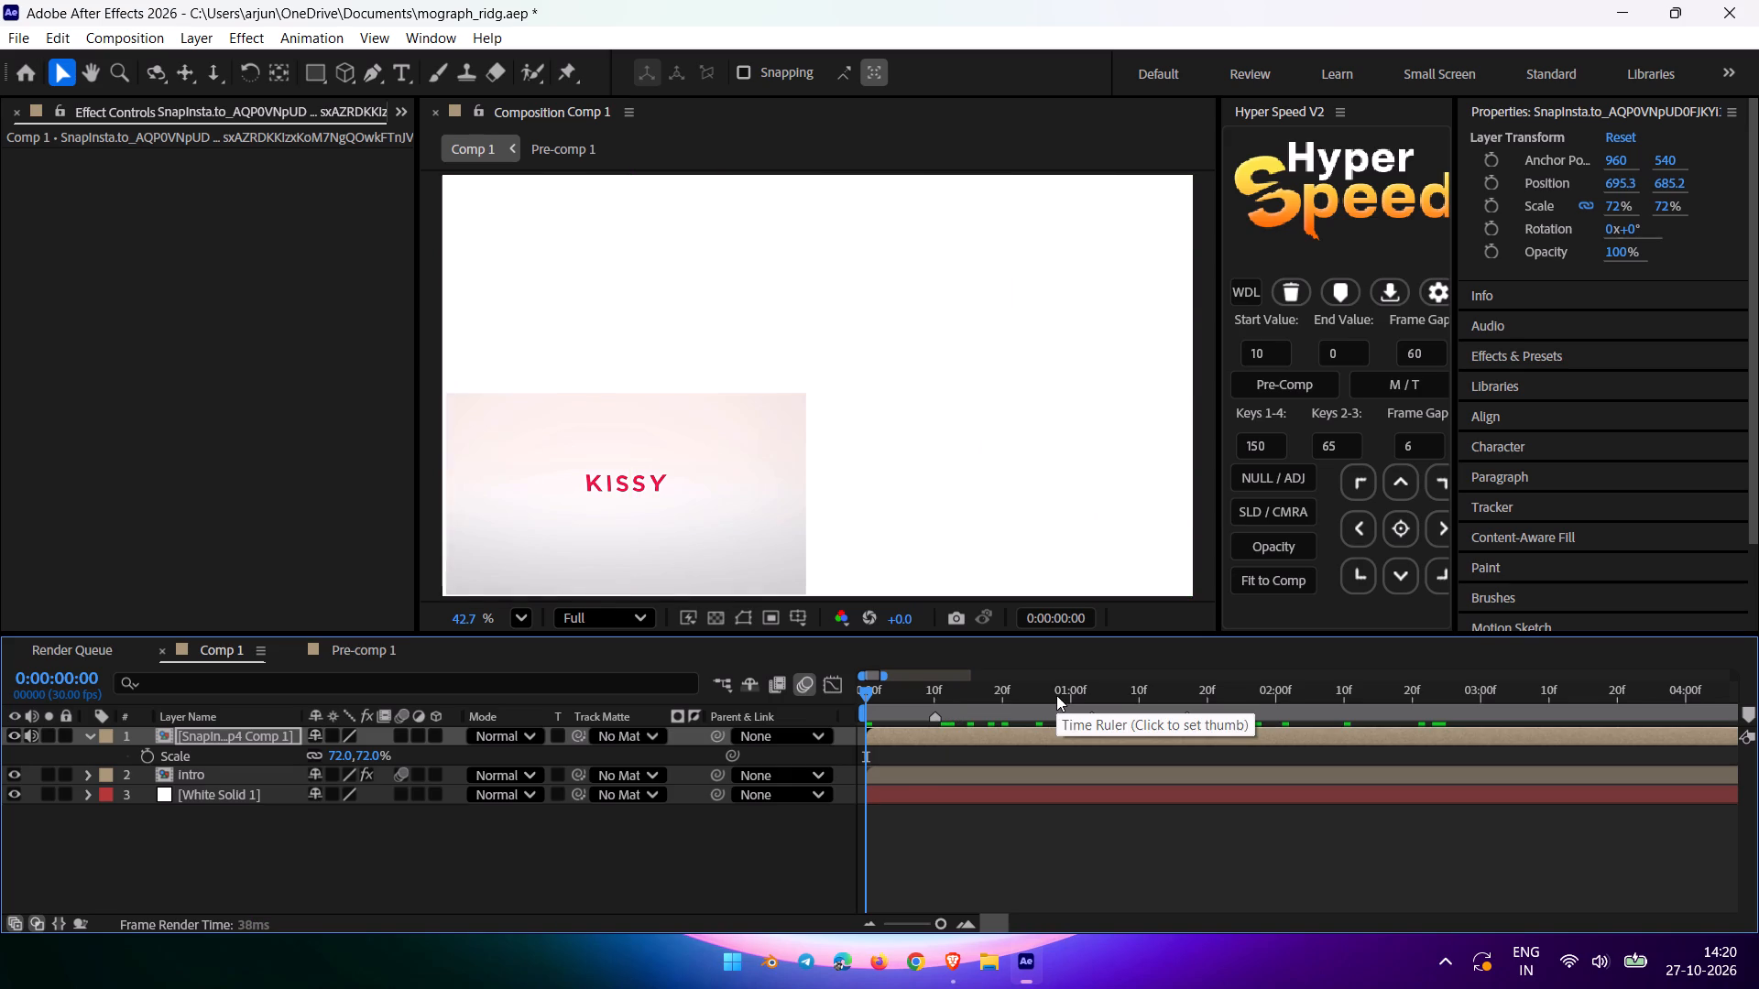
key("space")
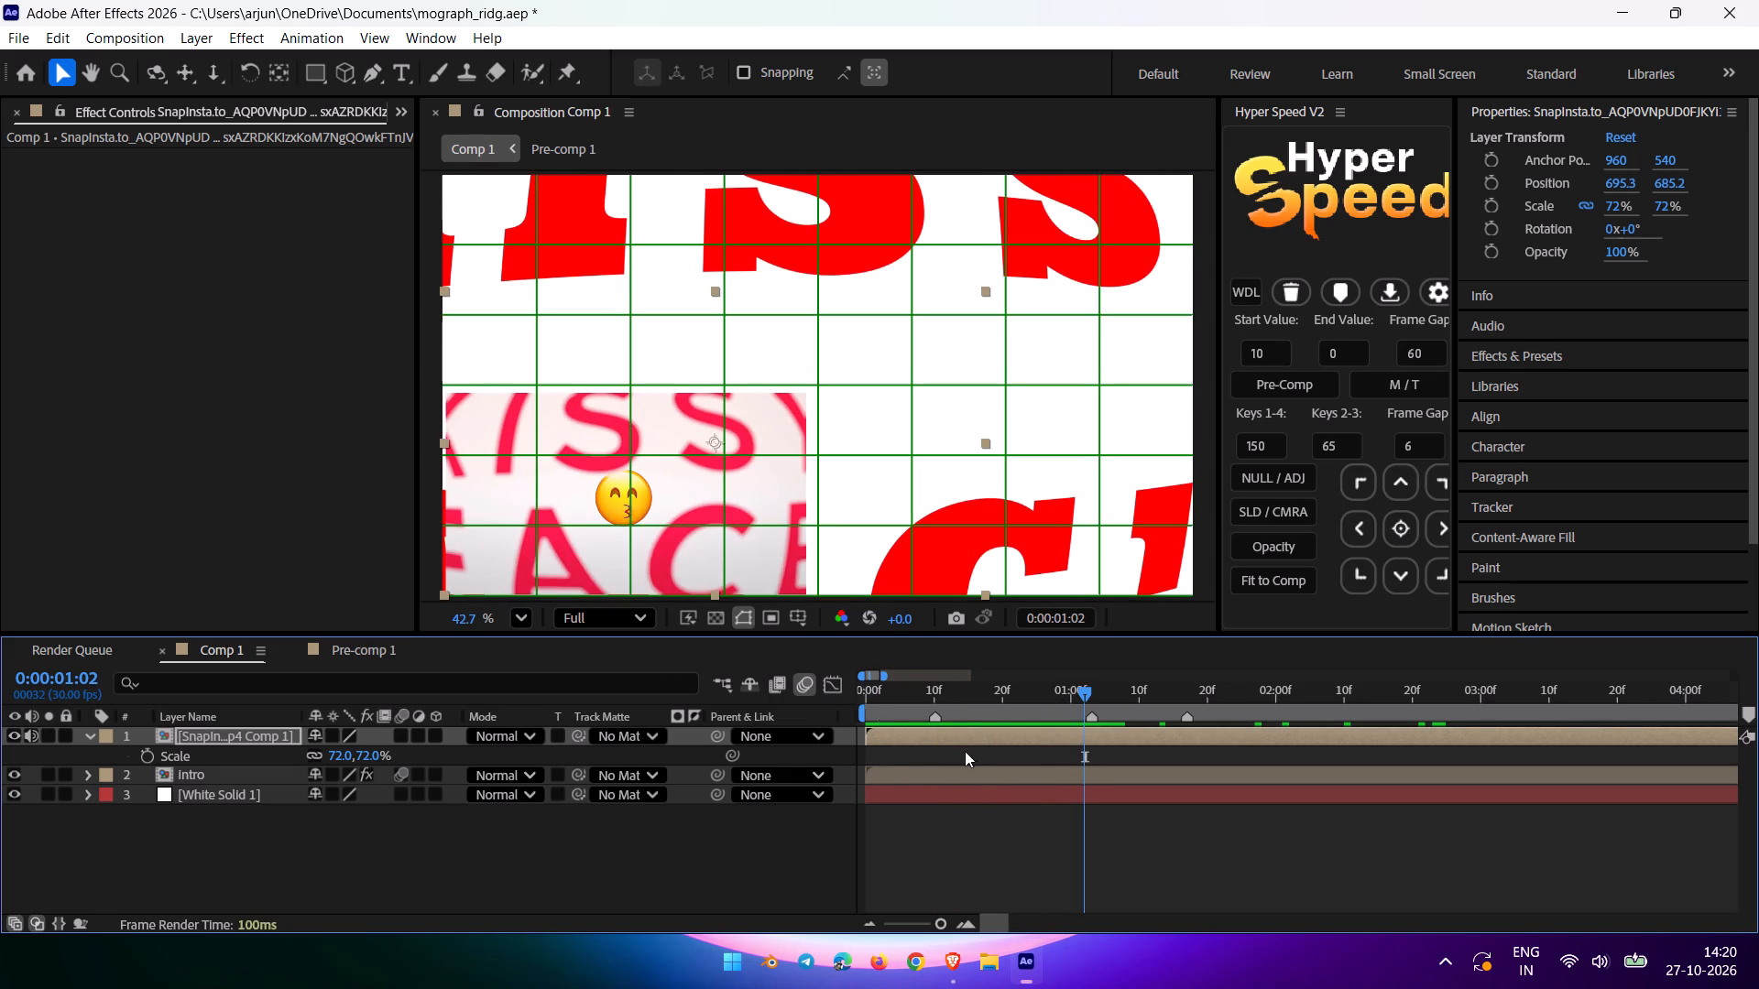
left_click_drag(907, 703, 874, 700)
left_click_drag(896, 693, 893, 692)
left_click_drag(893, 692, 723, 728)
key("space")
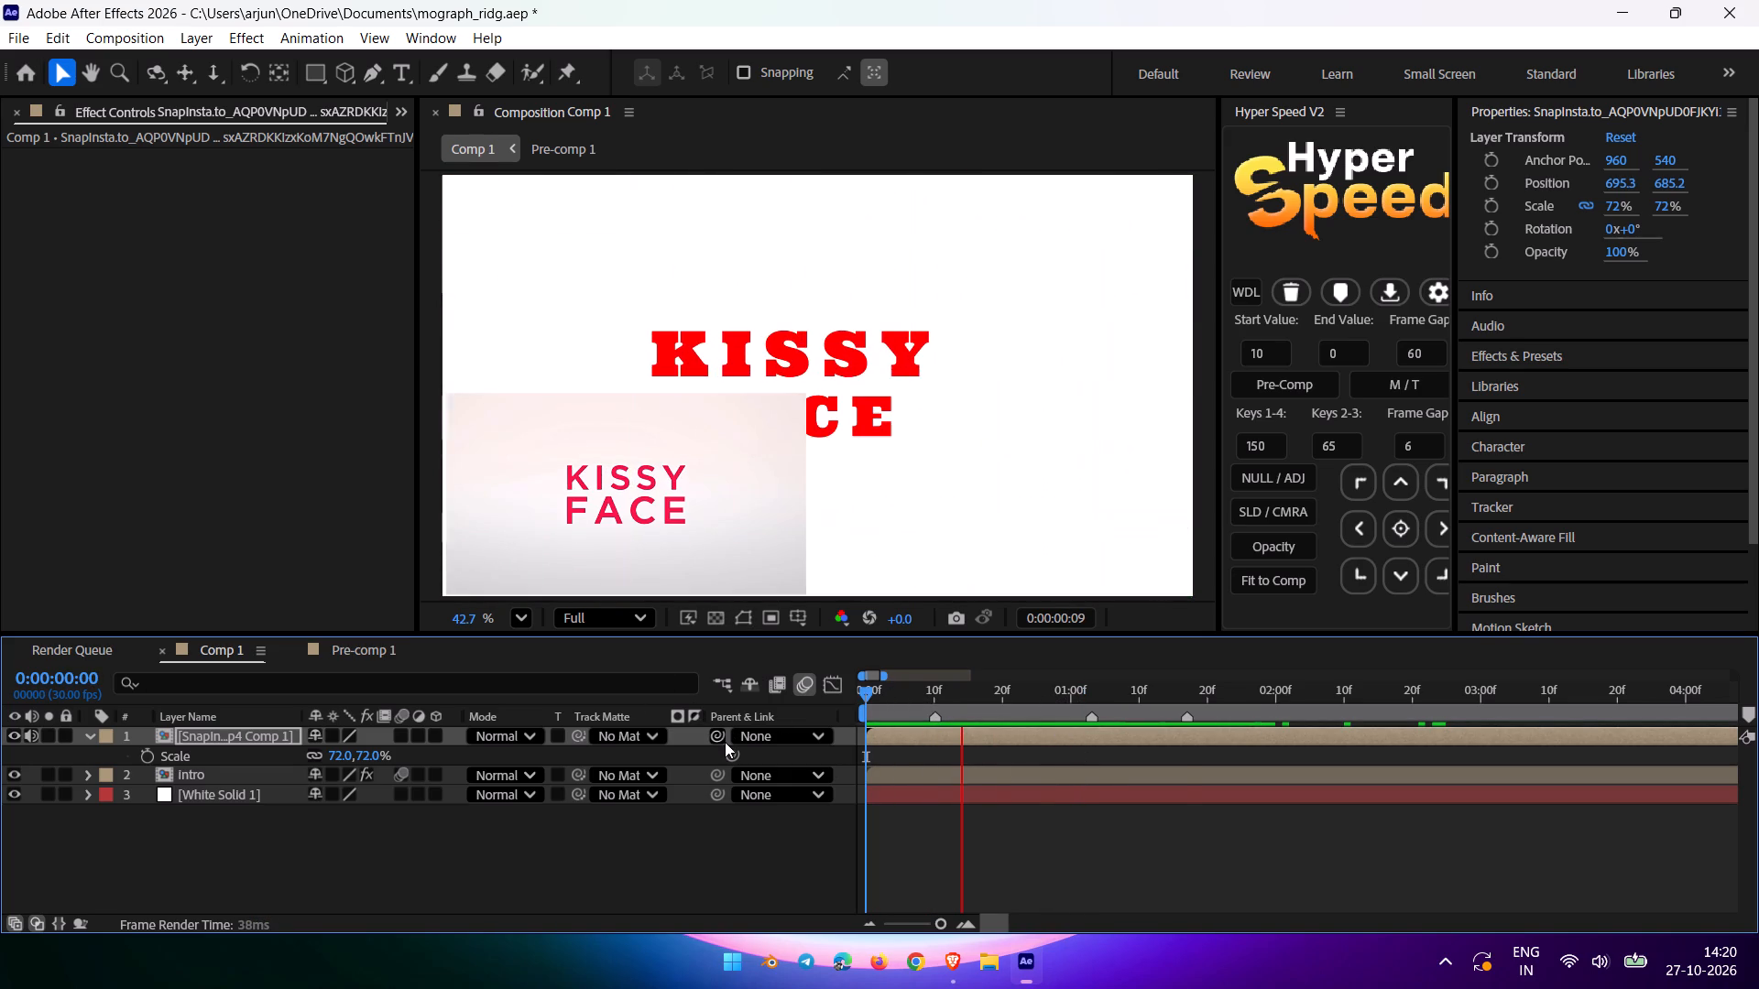
left_click_drag(890, 697, 704, 777)
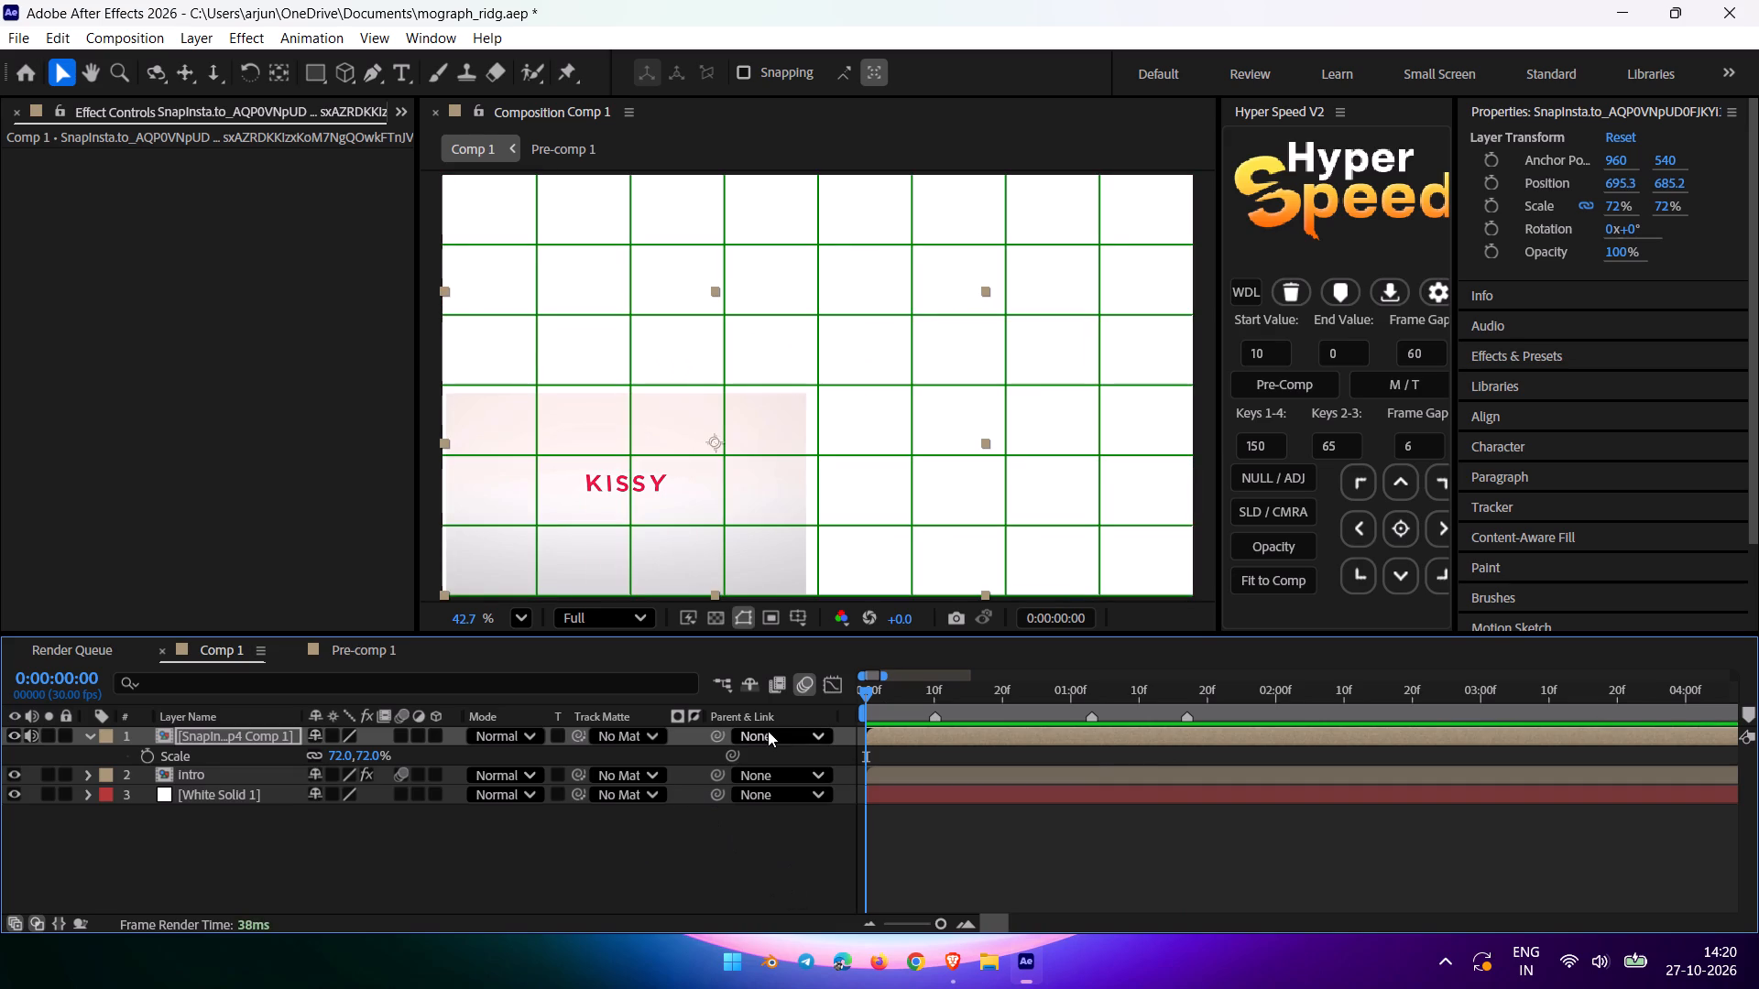
key("space")
key("space")
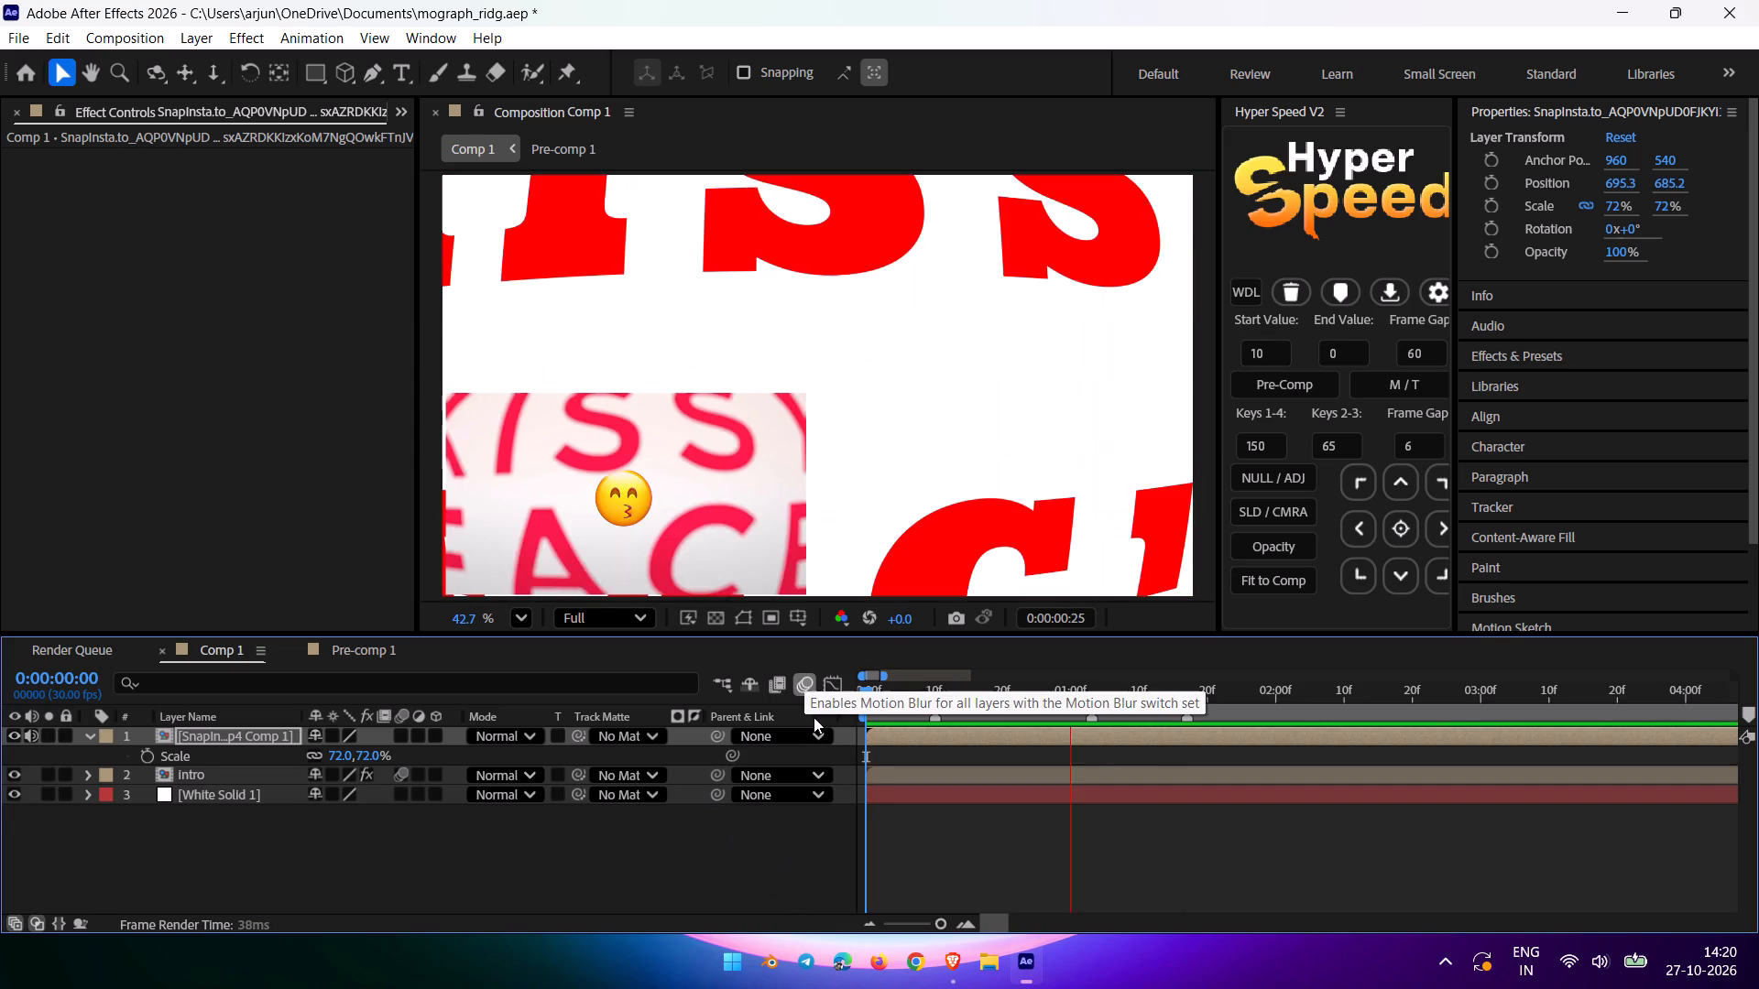
left_click_drag(911, 690, 821, 712)
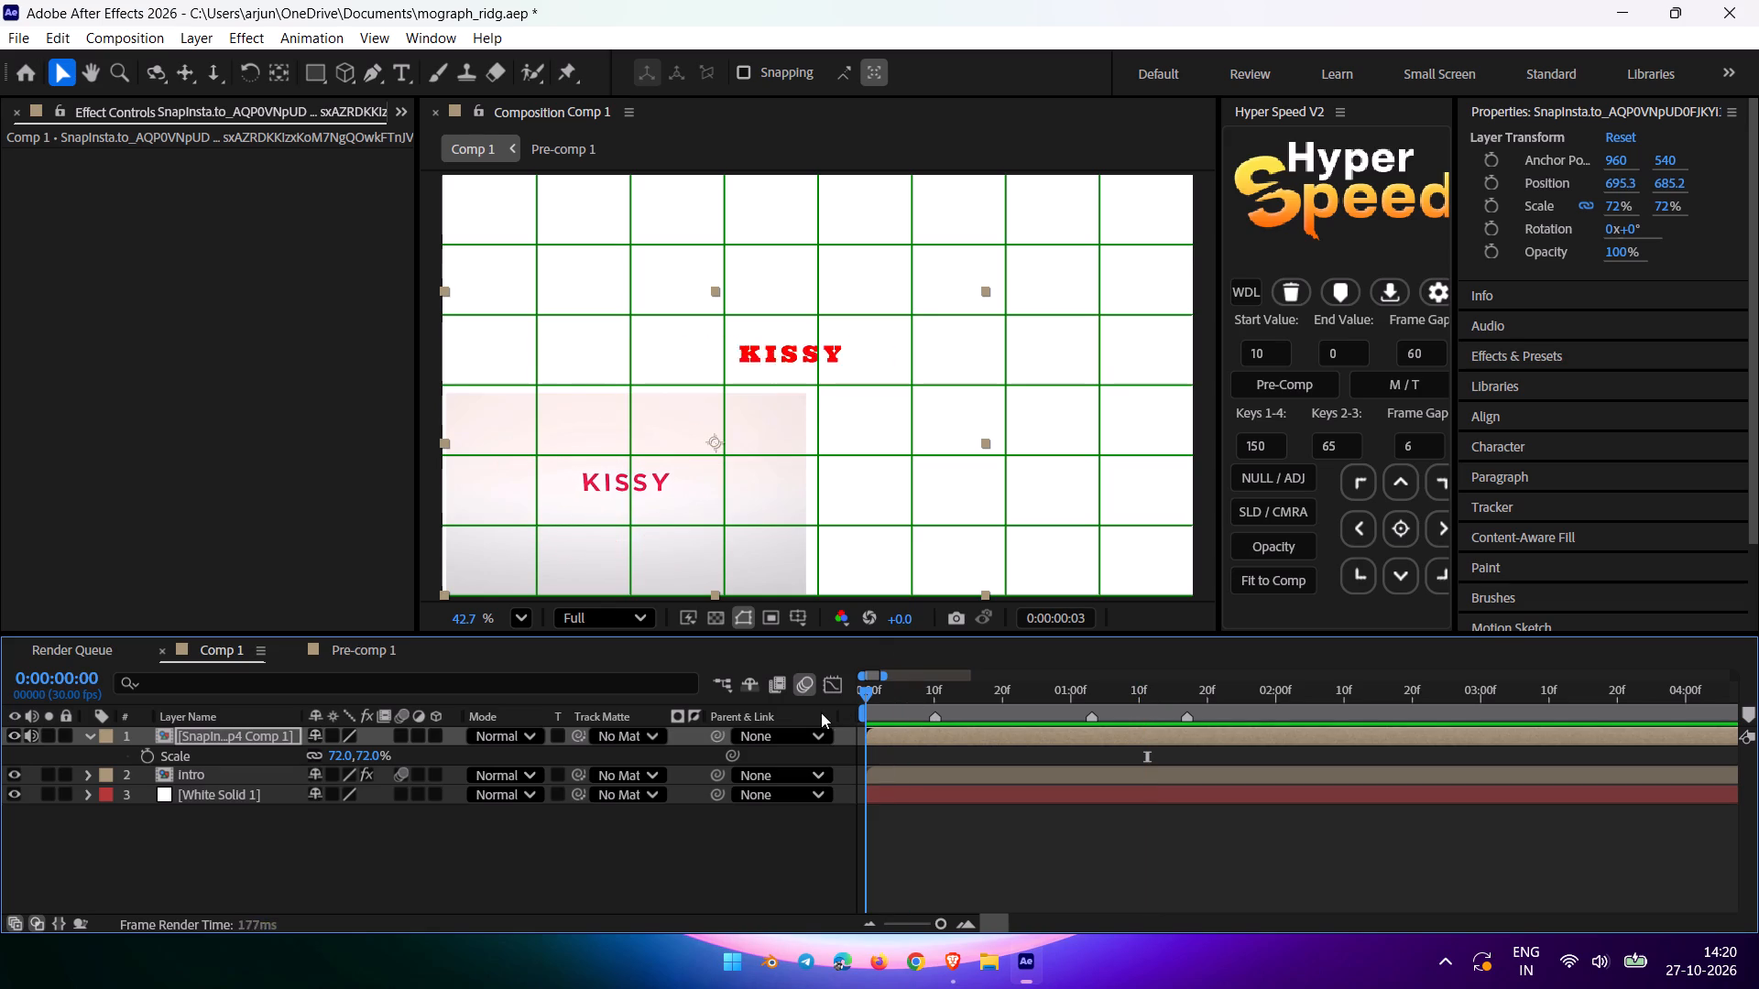
left_click_drag(821, 712, 768, 729)
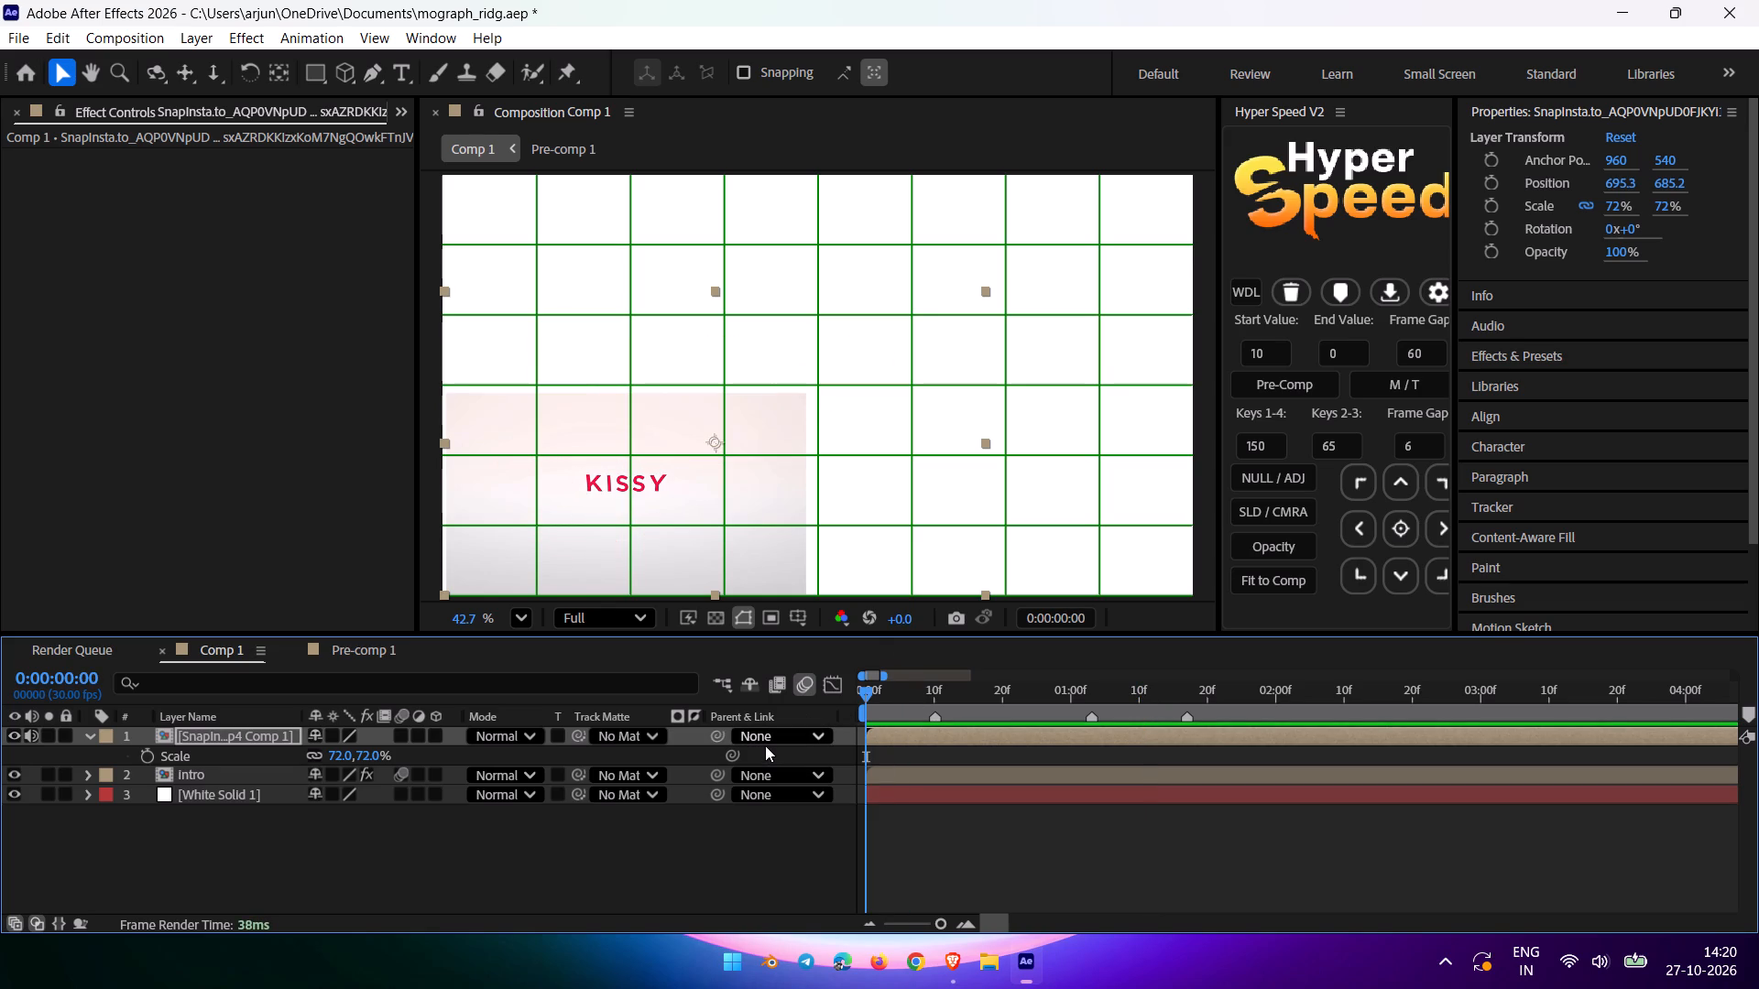
key("space")
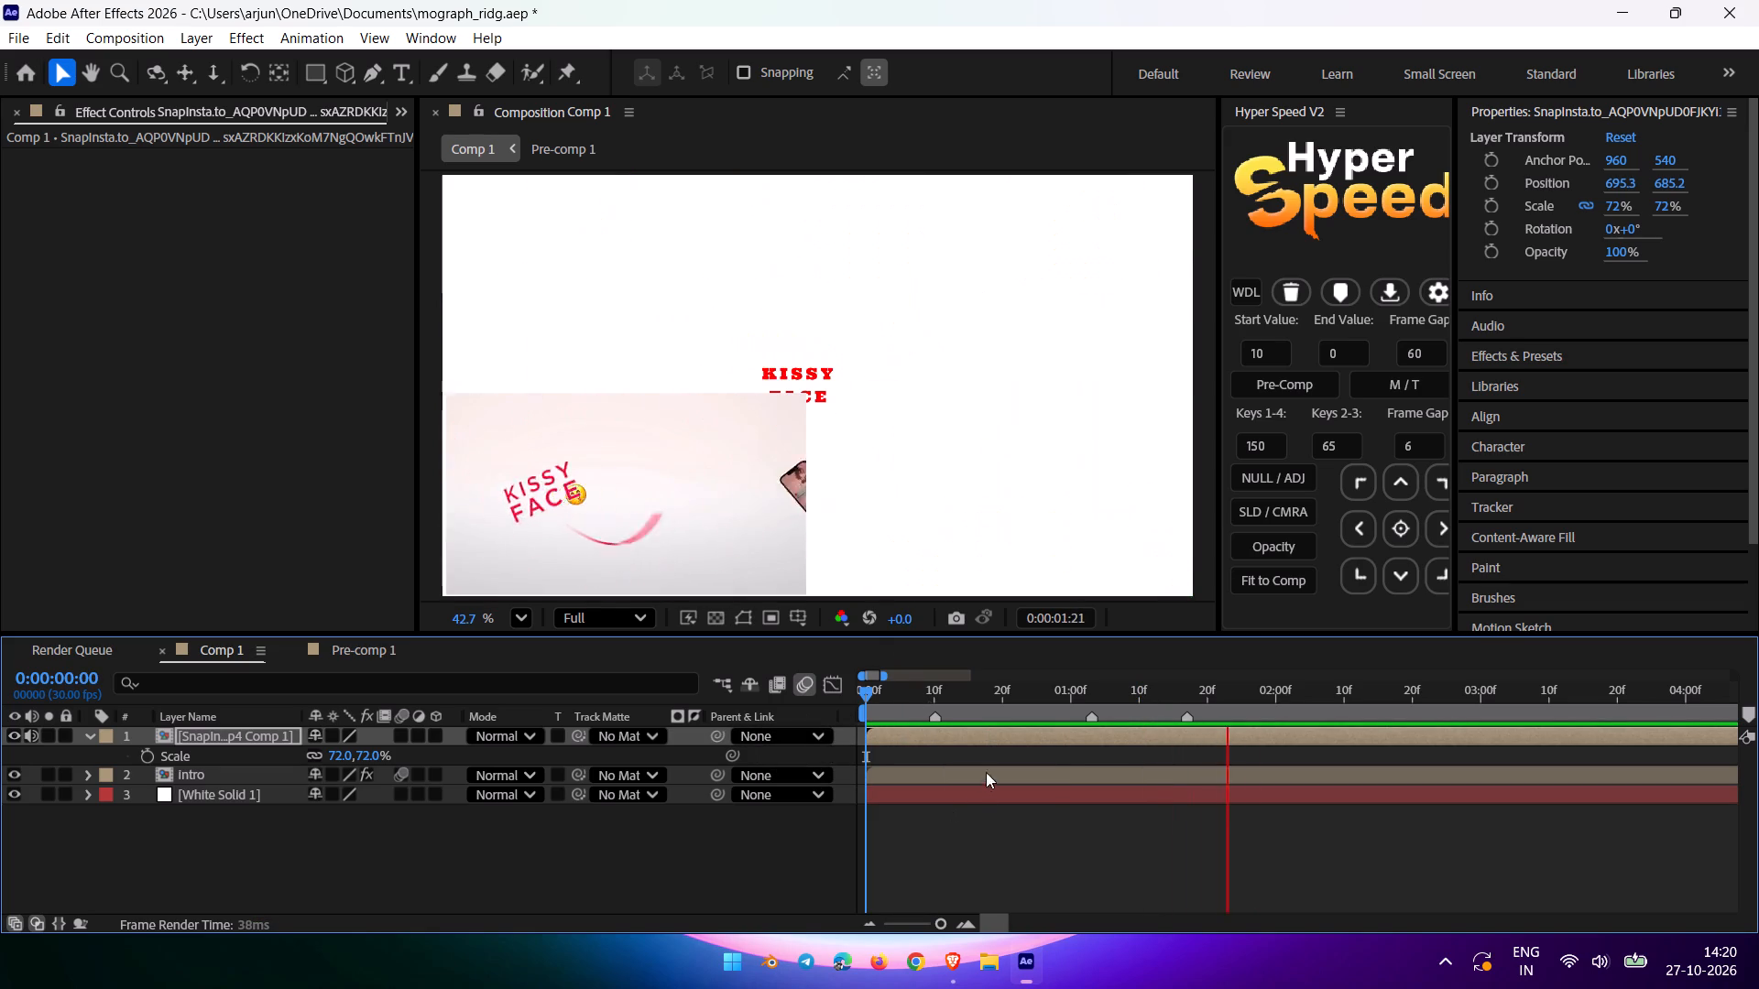
left_click_drag(908, 694, 678, 753)
key("space")
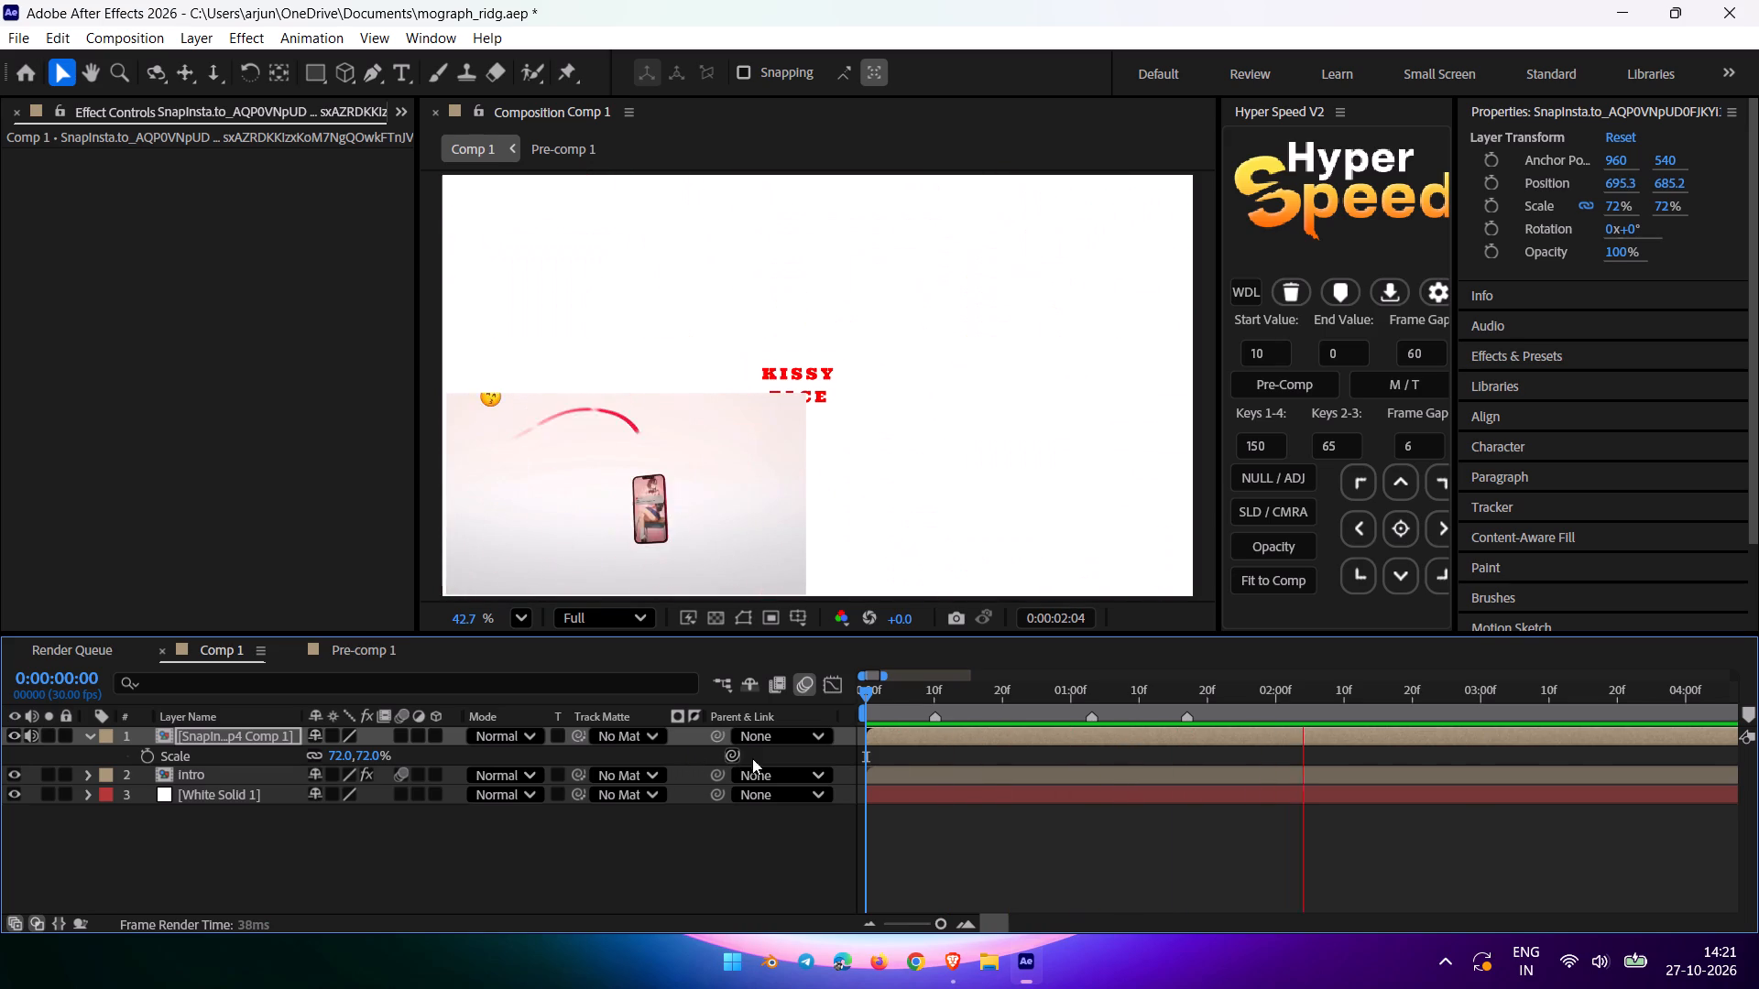
key("space")
left_click_drag(898, 691, 748, 727)
key("space")
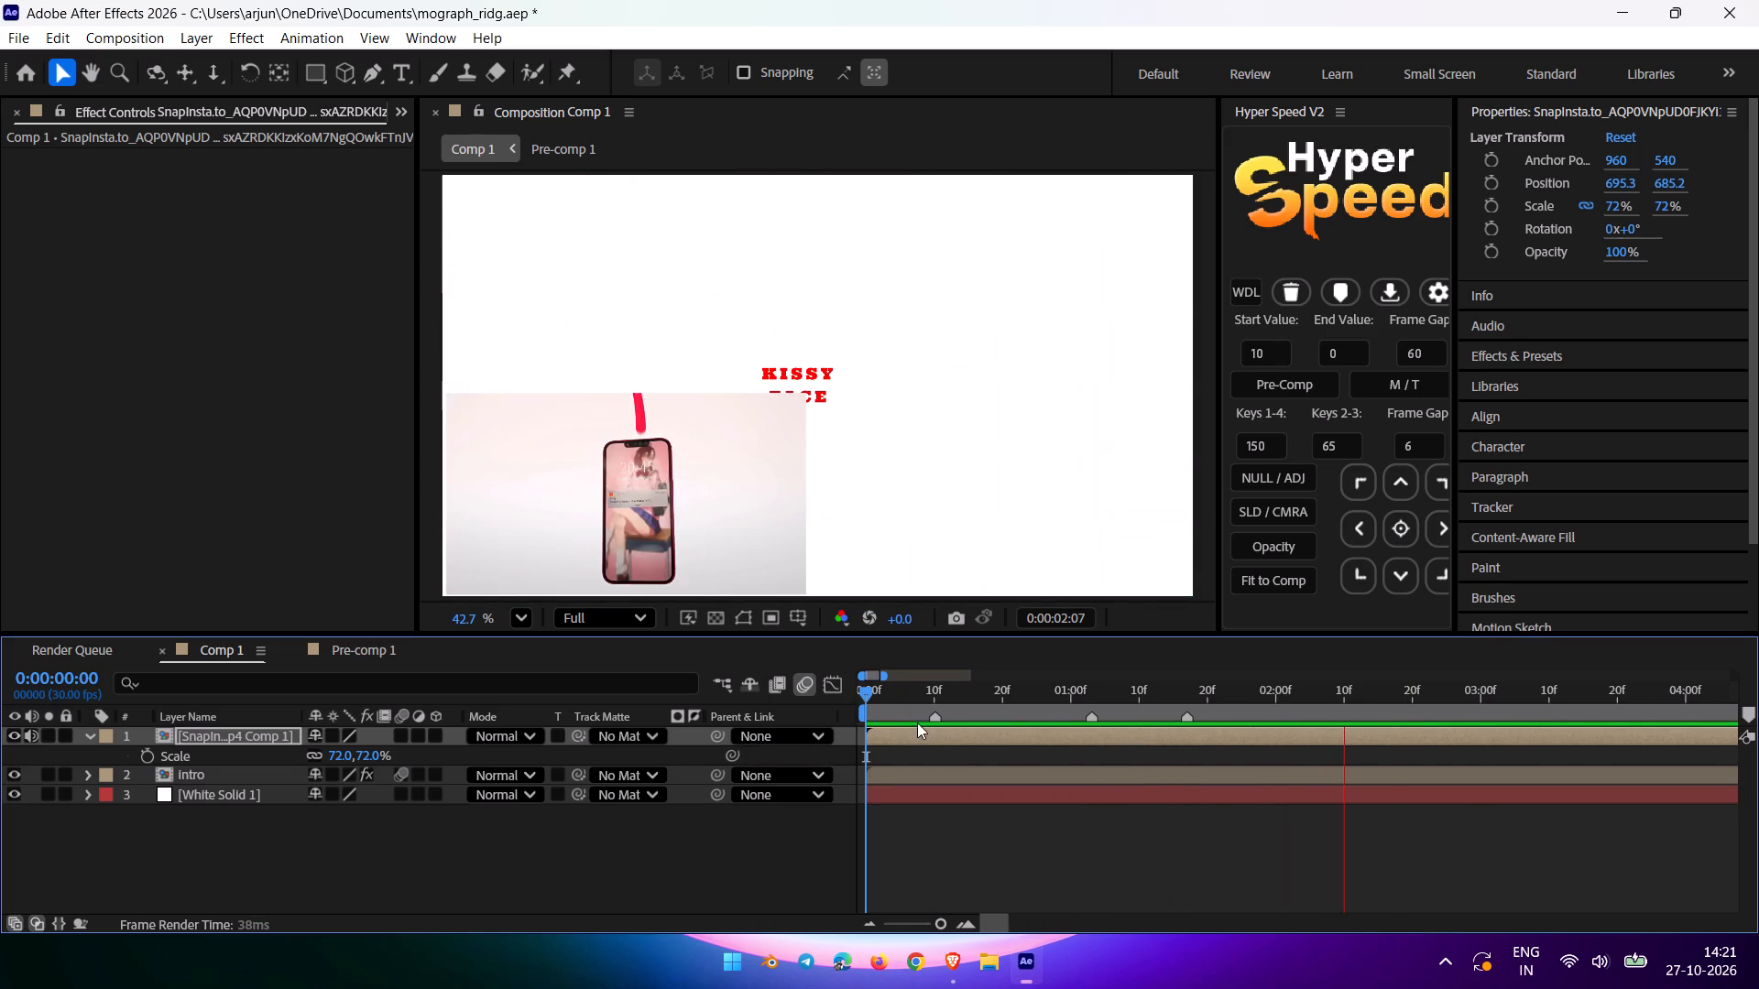
Scrub Comp 1 between about 0:00:01:02 and 0:00:01:20 to examine the zoom-out against the reference, and replay from the first frame.
left_click_drag(905, 694, 1096, 691)
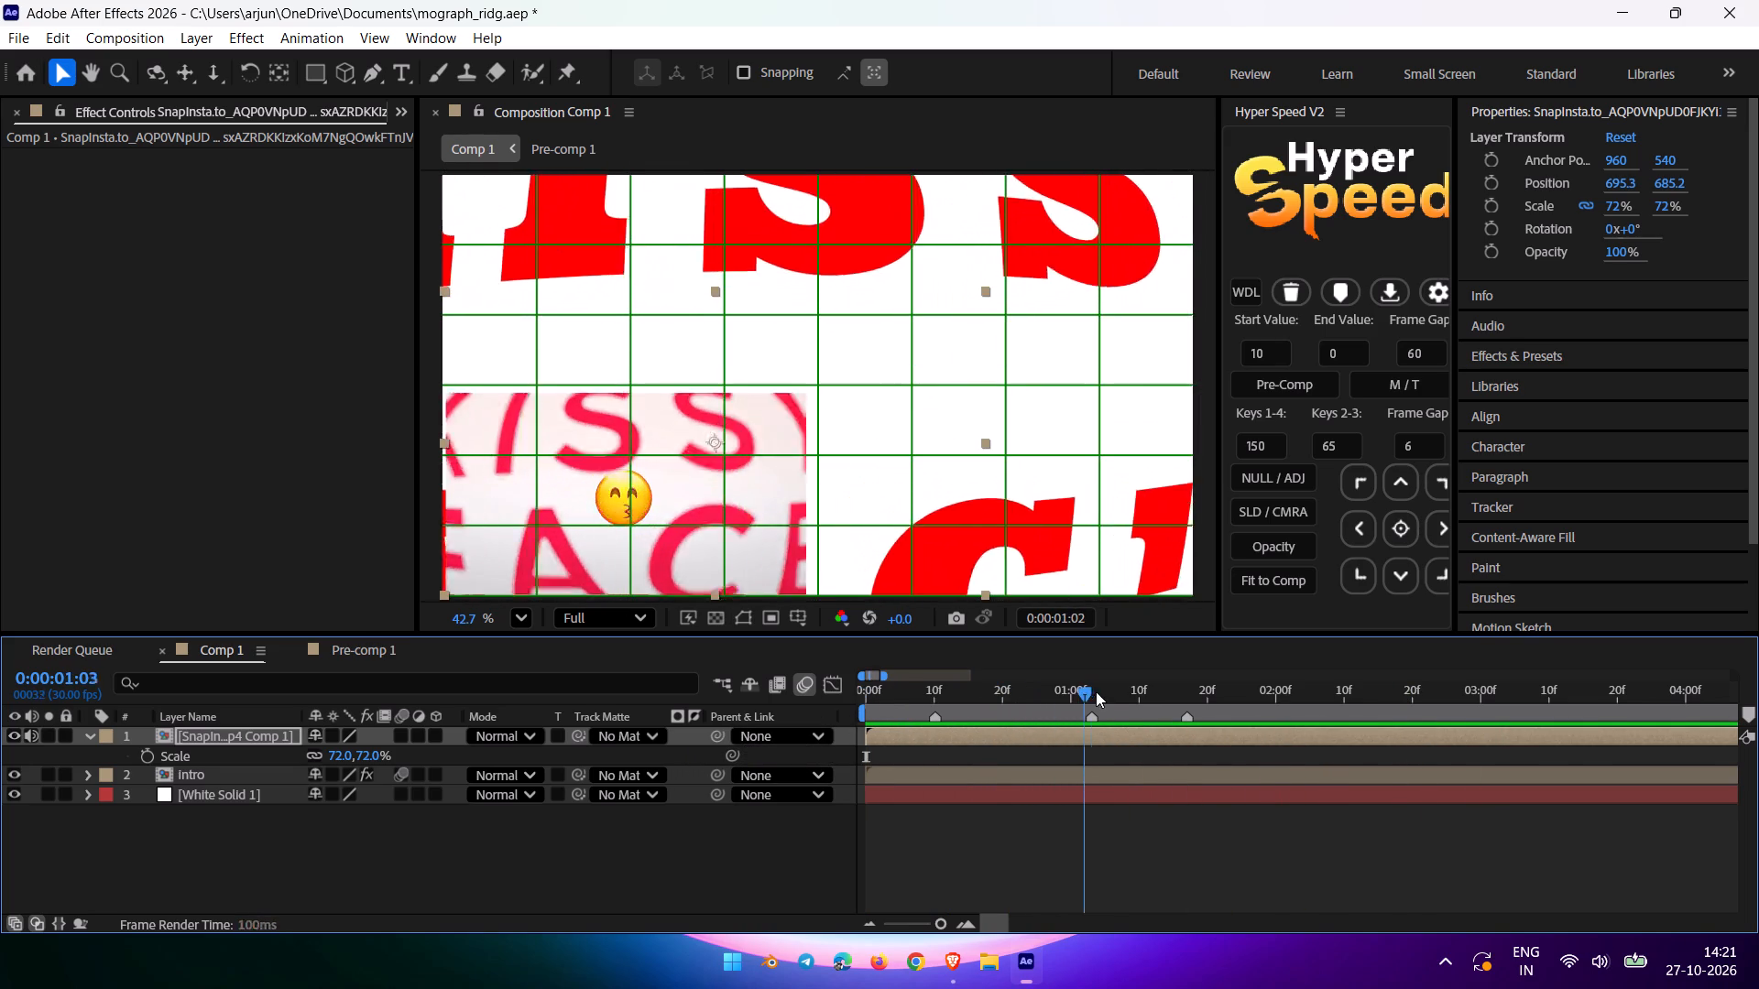
left_click_drag(1096, 691, 1100, 729)
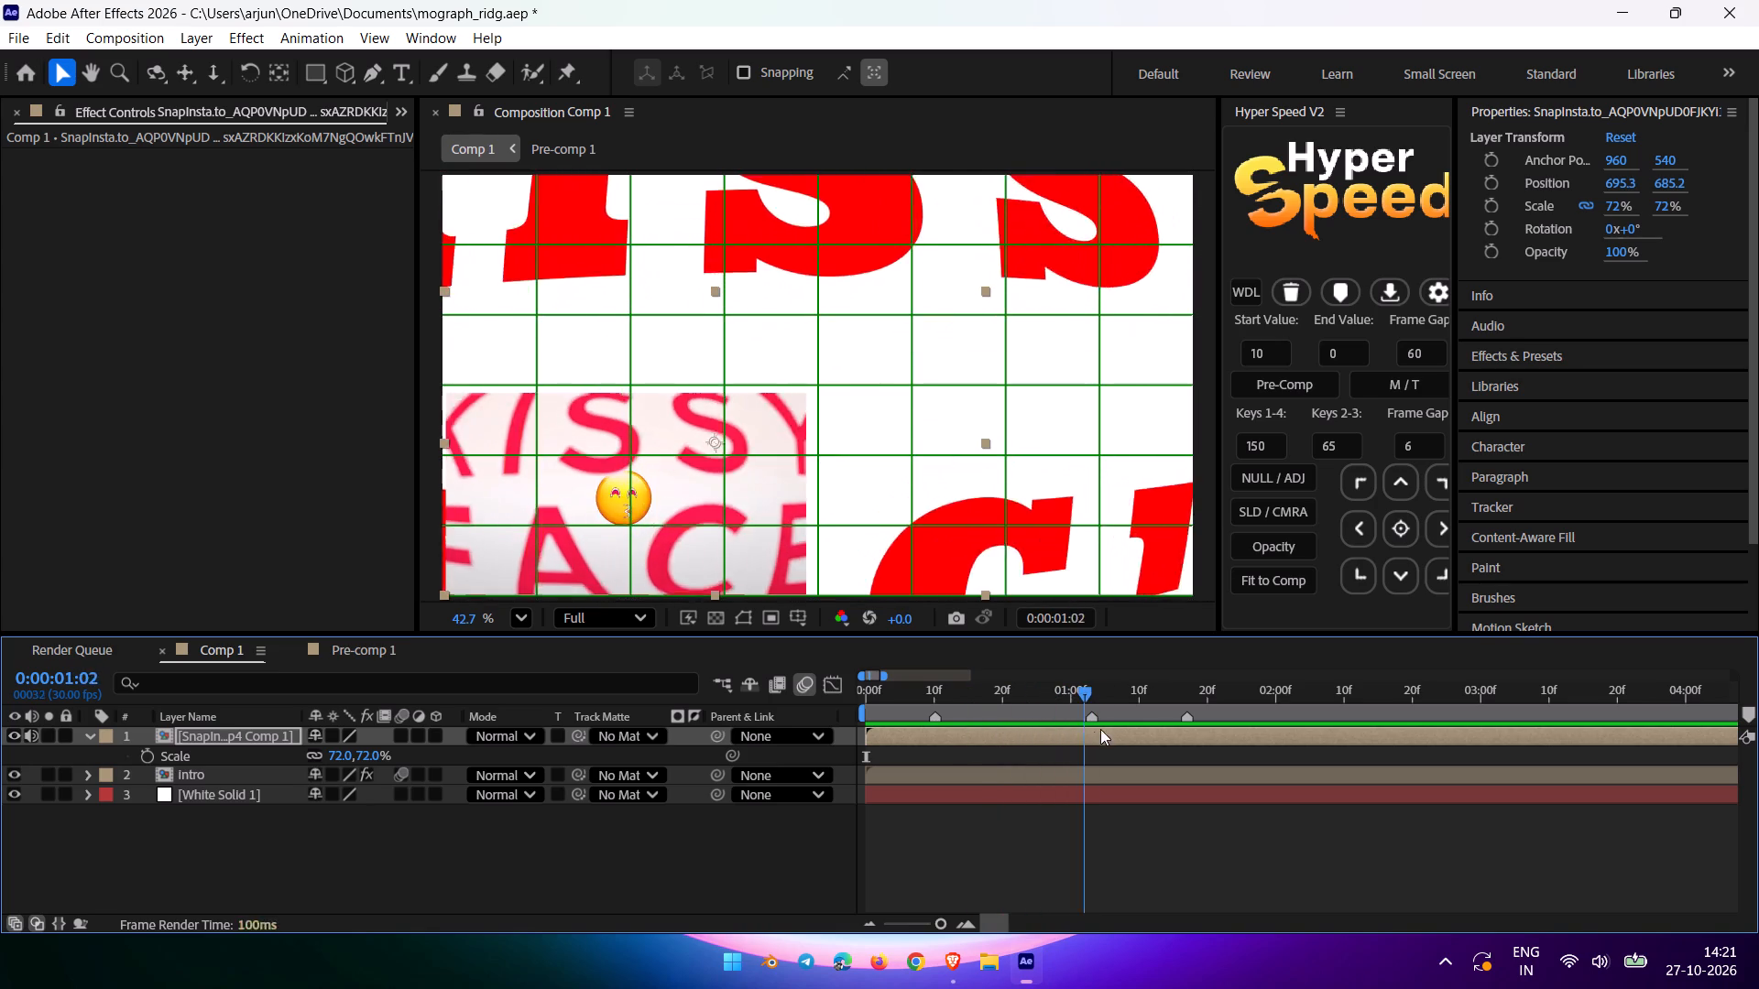
left_click_drag(1100, 729, 1173, 740)
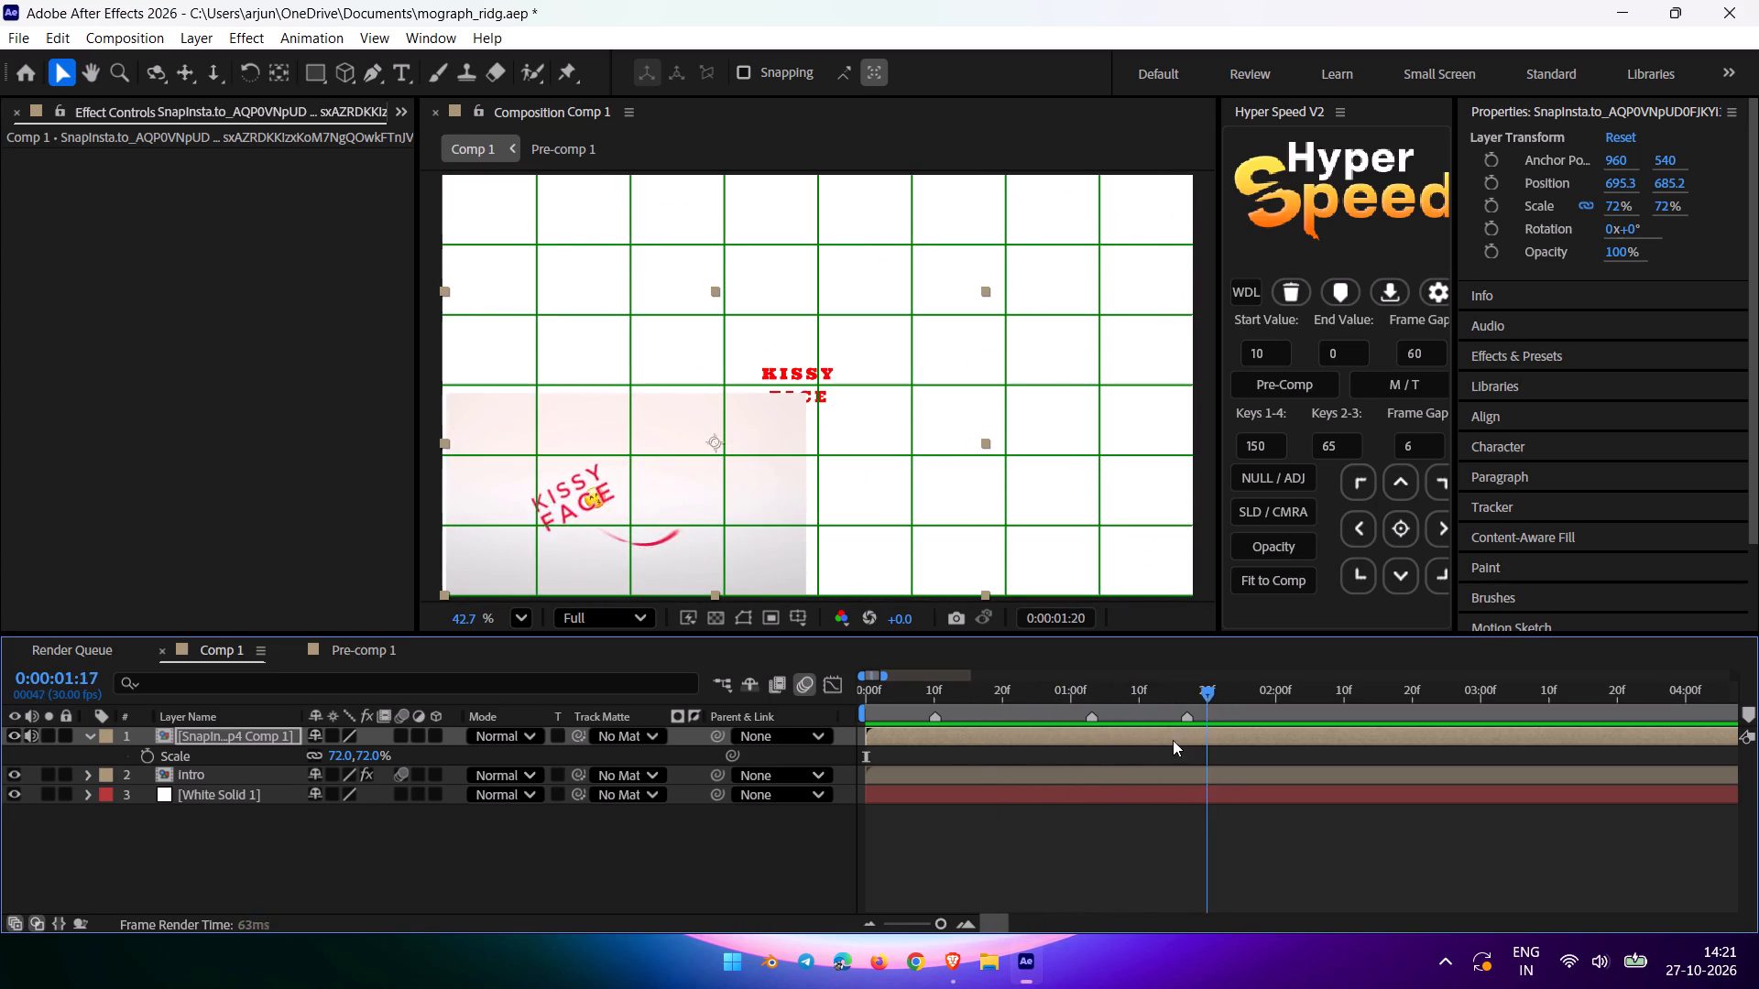
left_click_drag(1173, 740, 791, 819)
key("space")
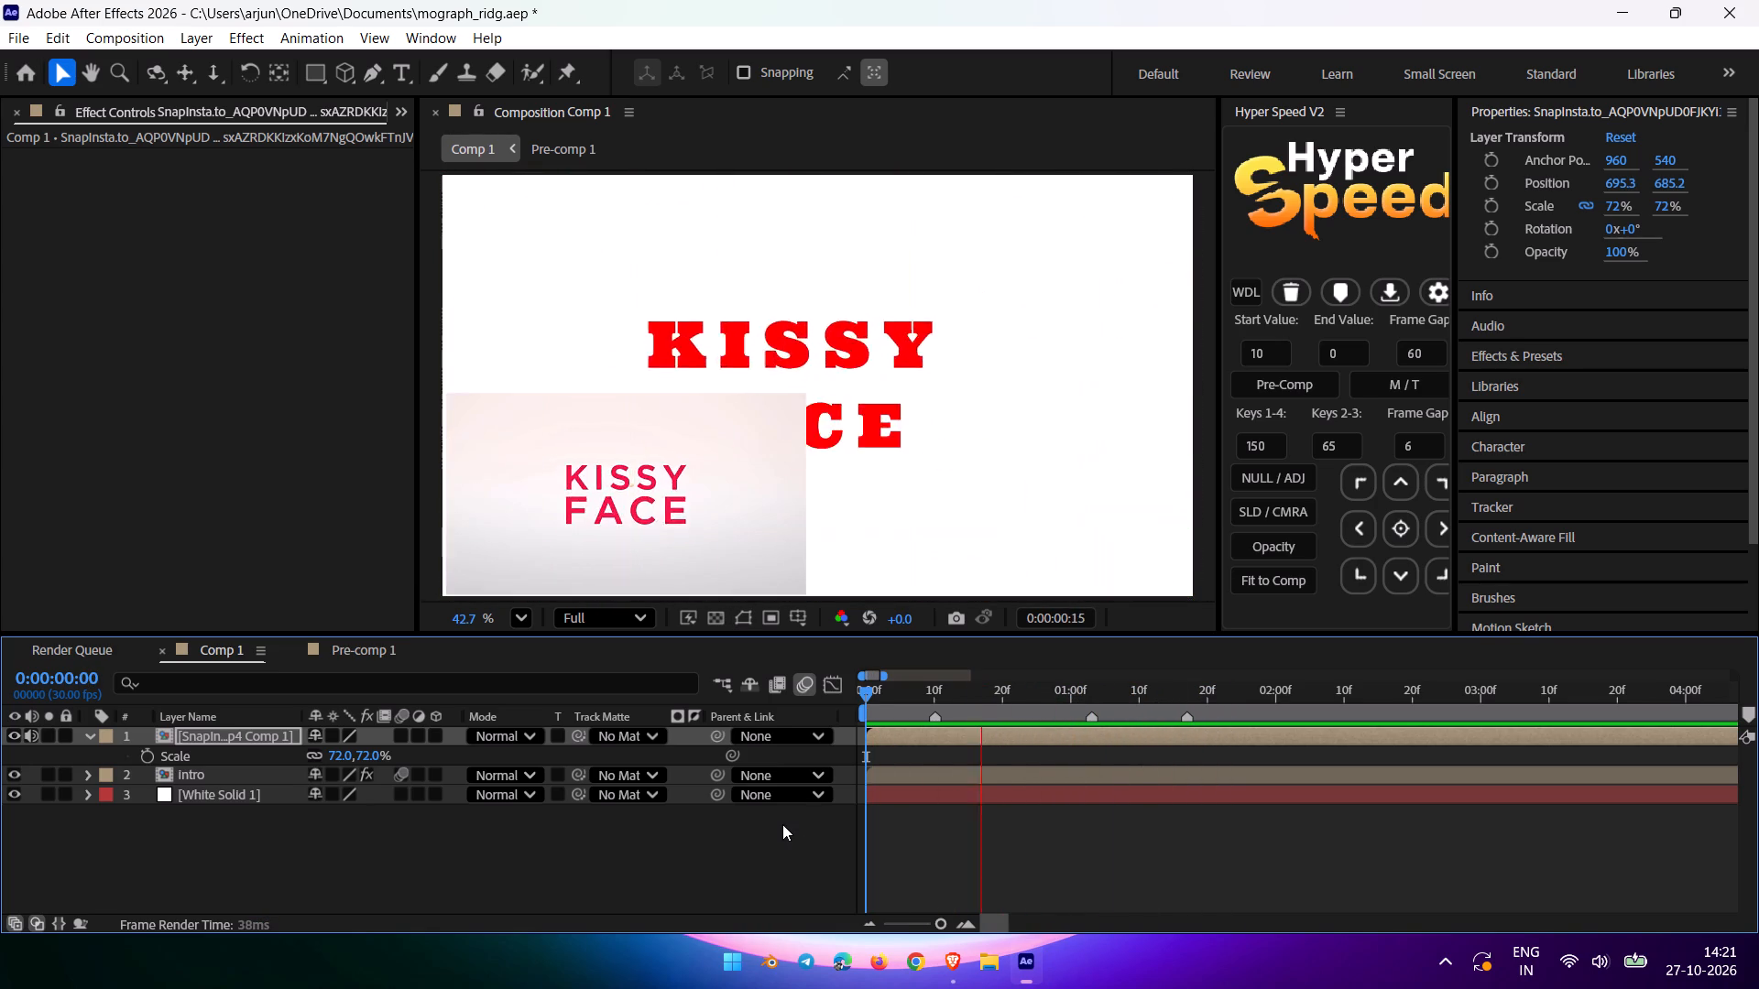
Stop the Comp 1 preview, return to the first frame and deselect the reference layer.
key("space")
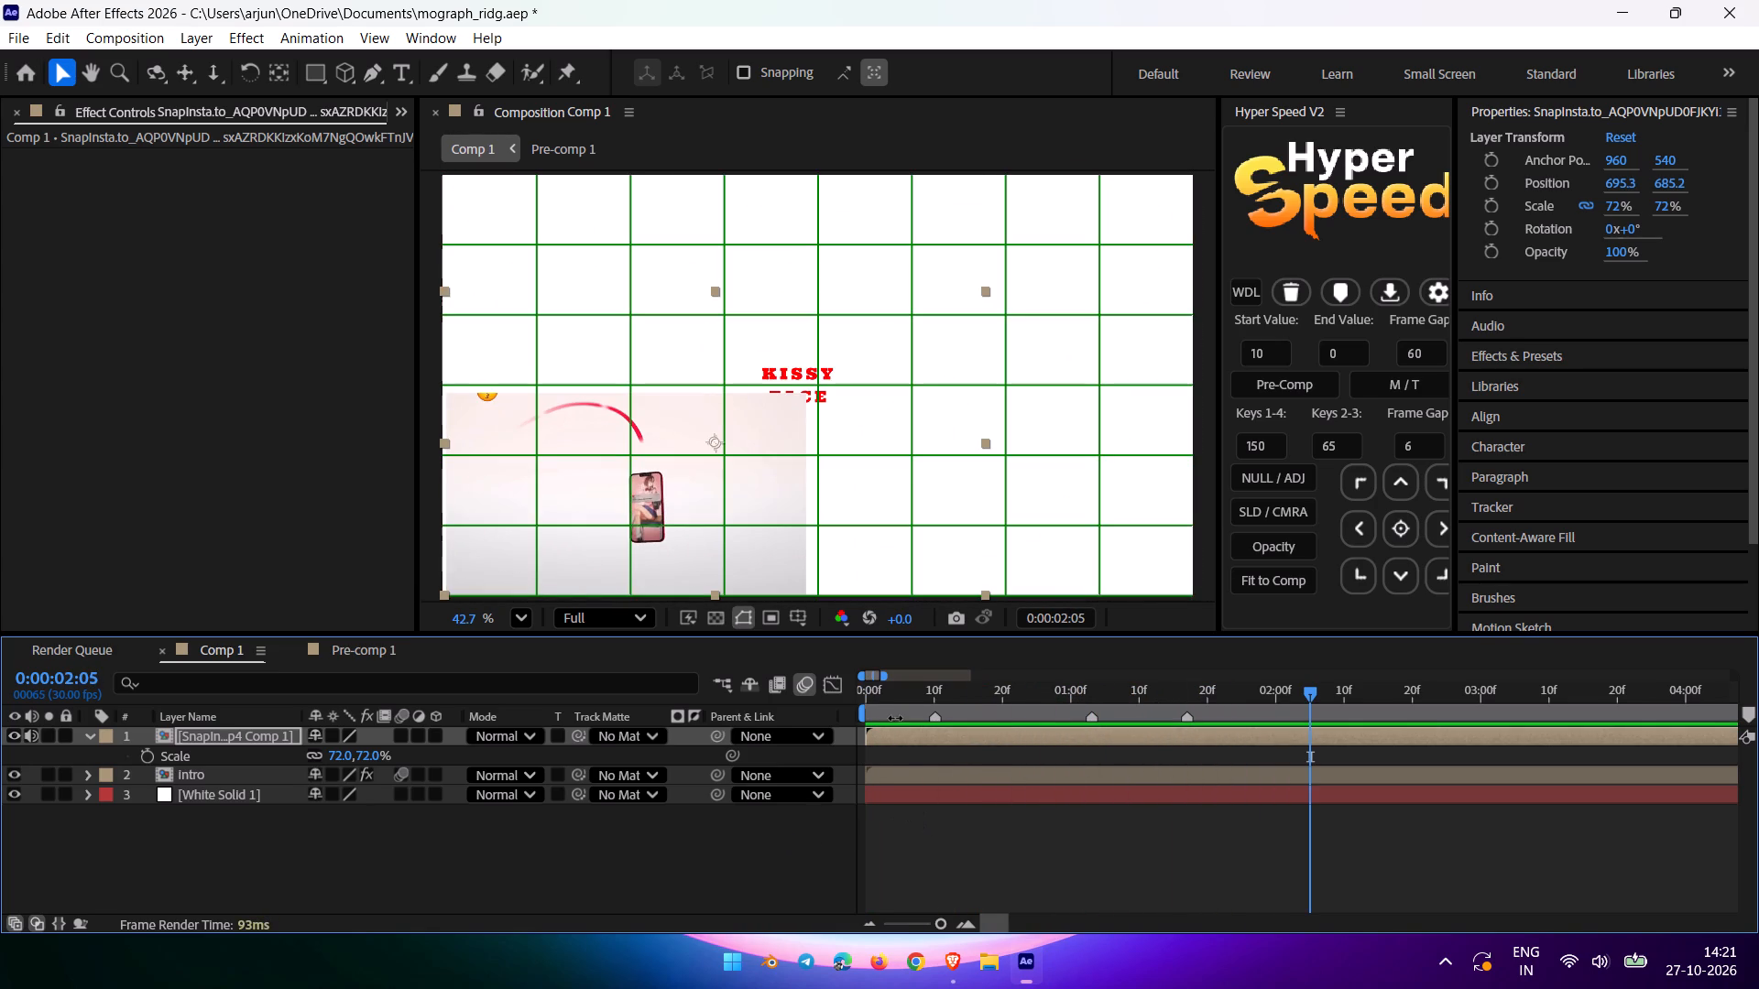
left_click_drag(888, 694, 793, 734)
left_click(208, 867)
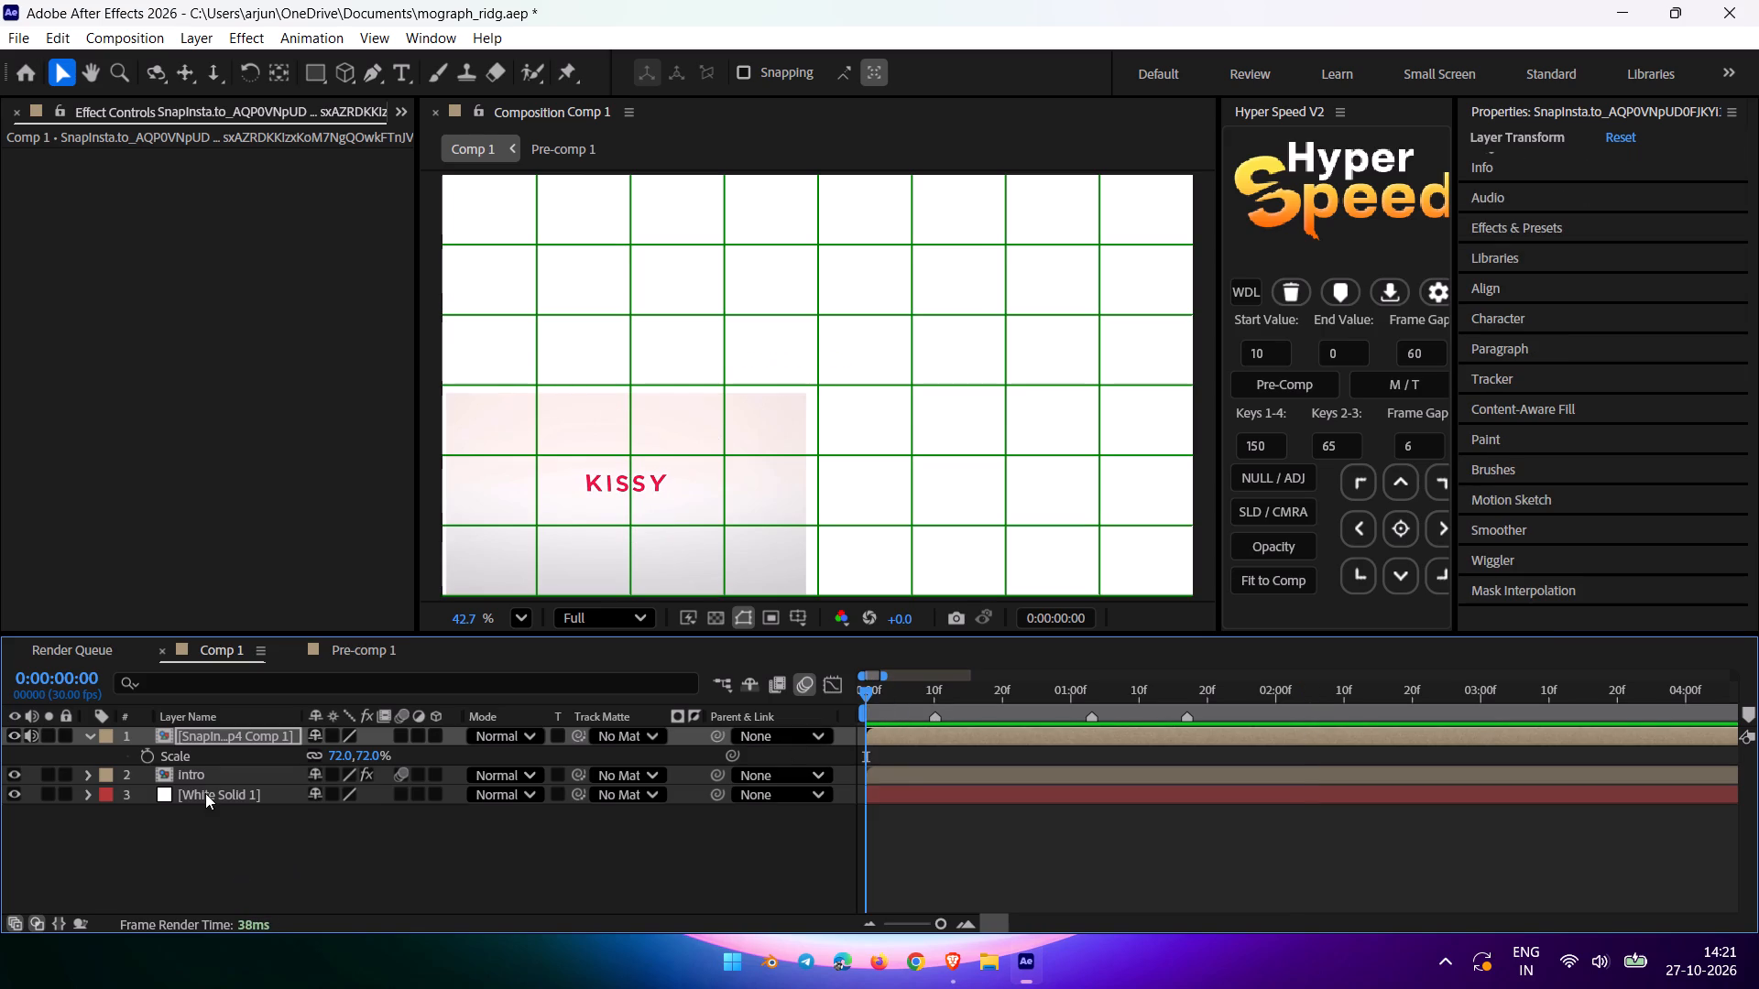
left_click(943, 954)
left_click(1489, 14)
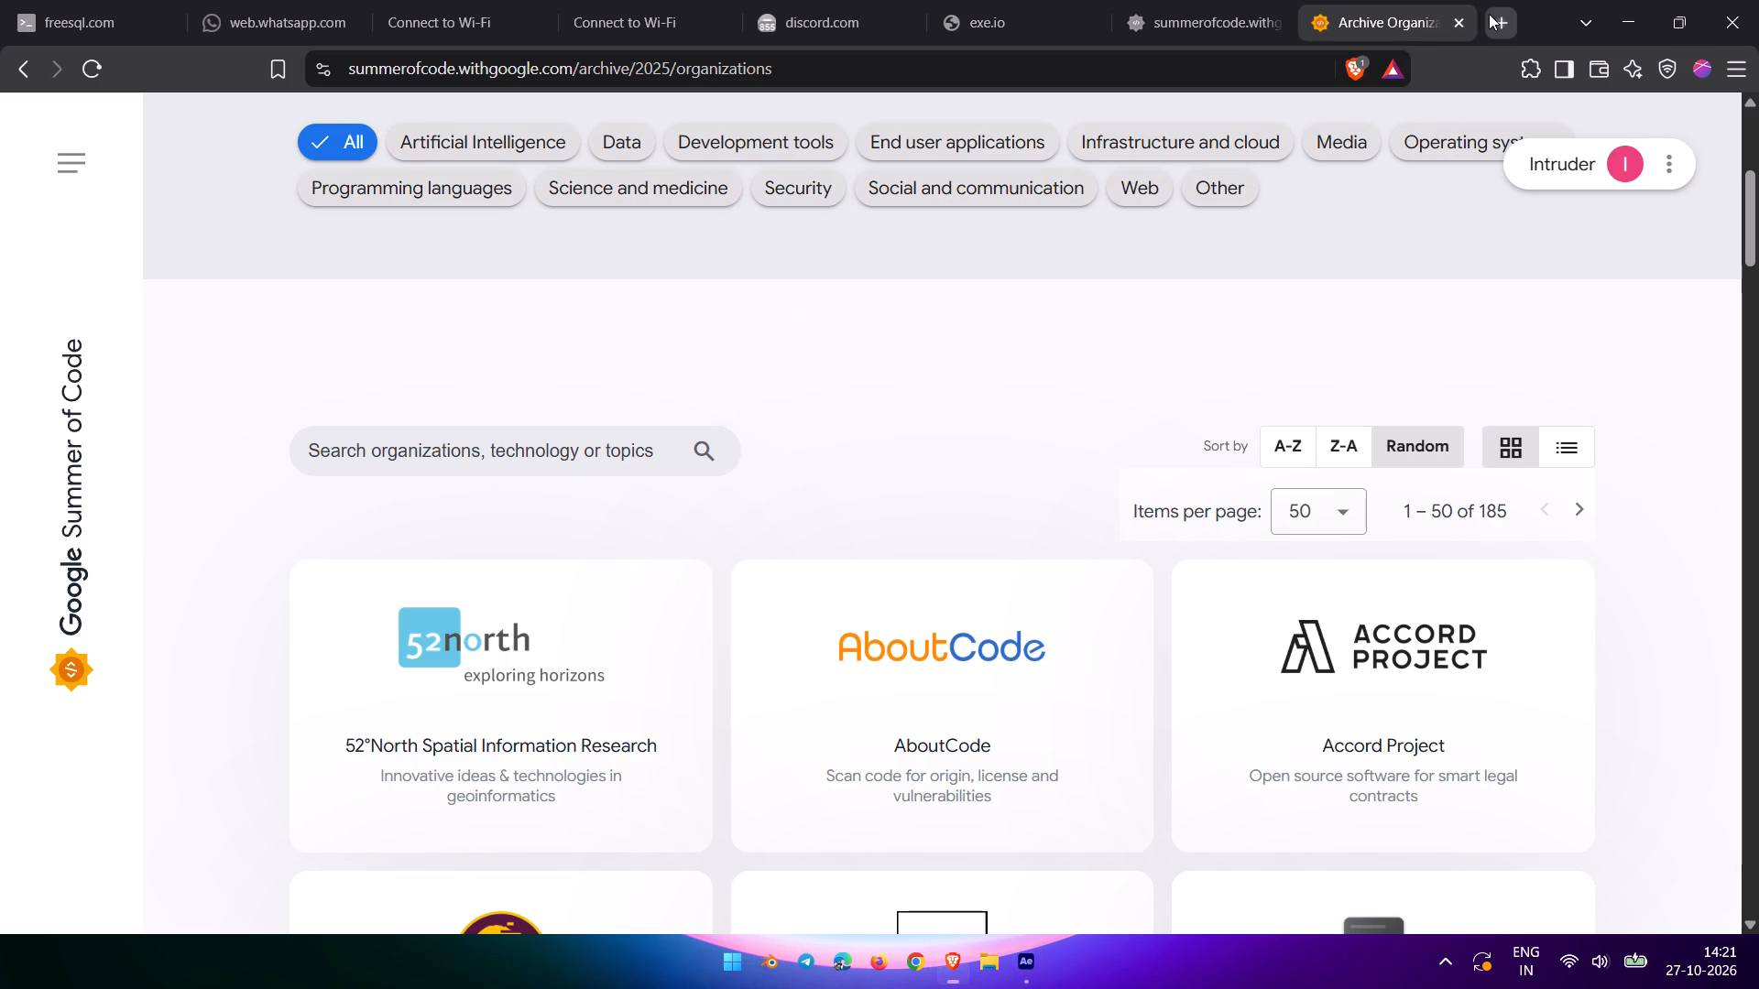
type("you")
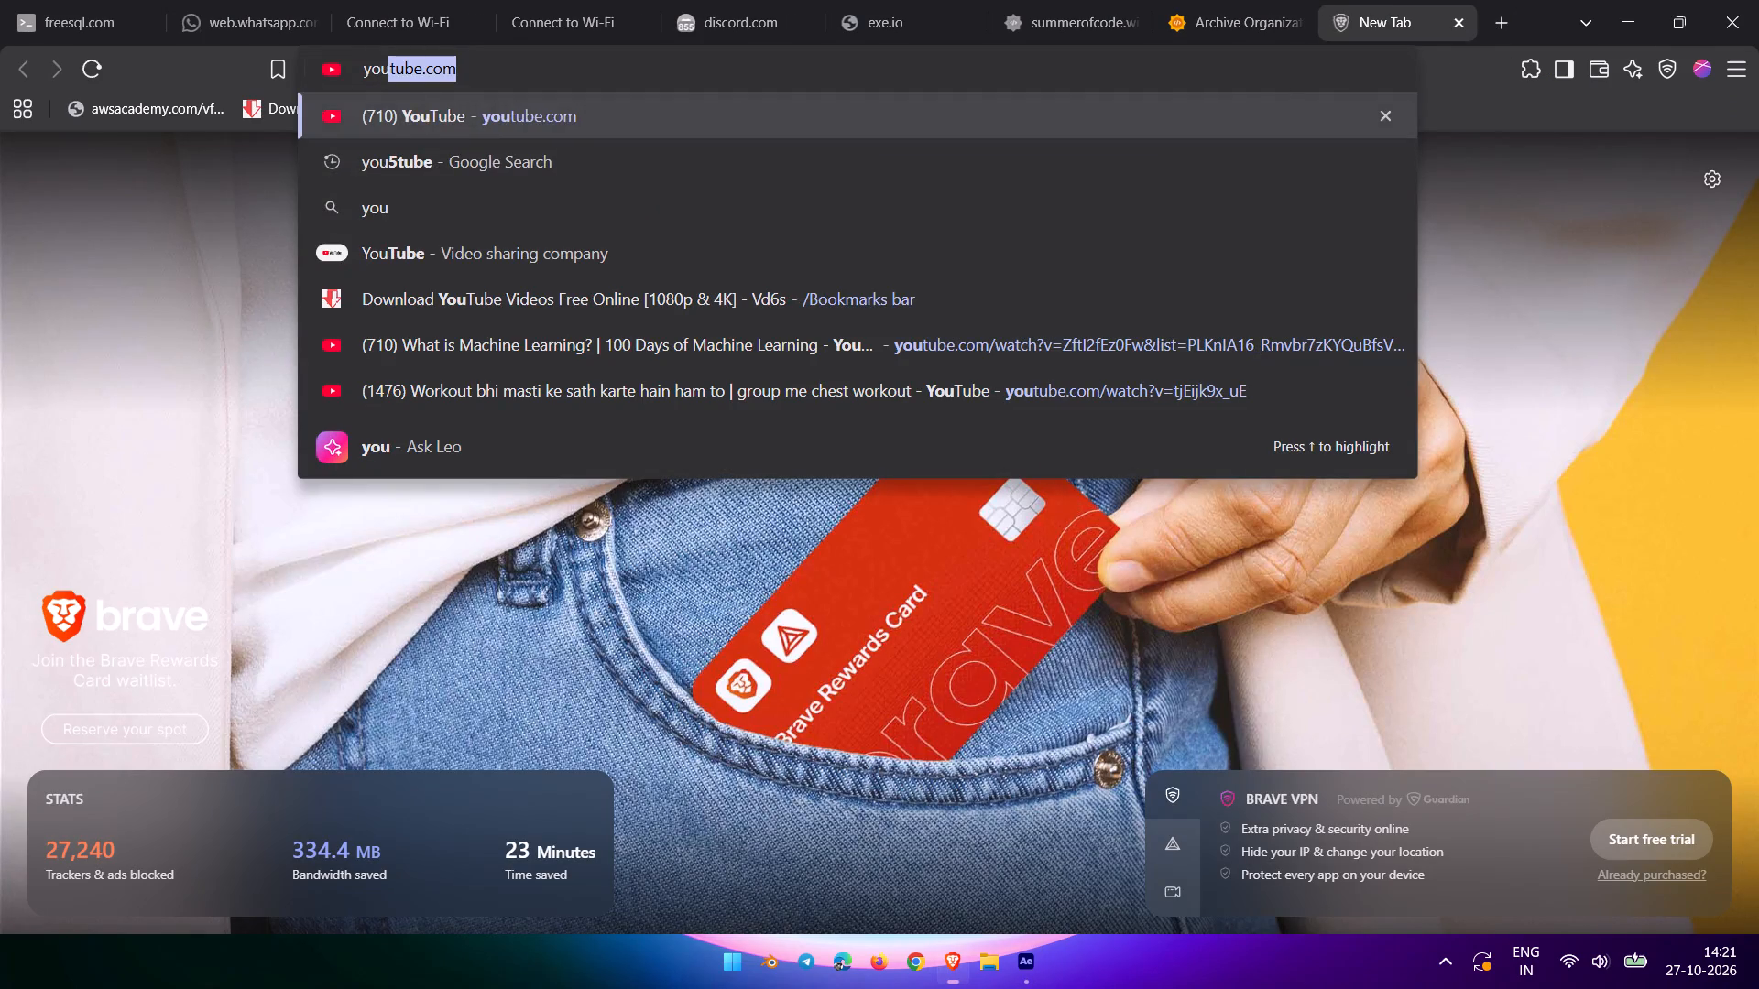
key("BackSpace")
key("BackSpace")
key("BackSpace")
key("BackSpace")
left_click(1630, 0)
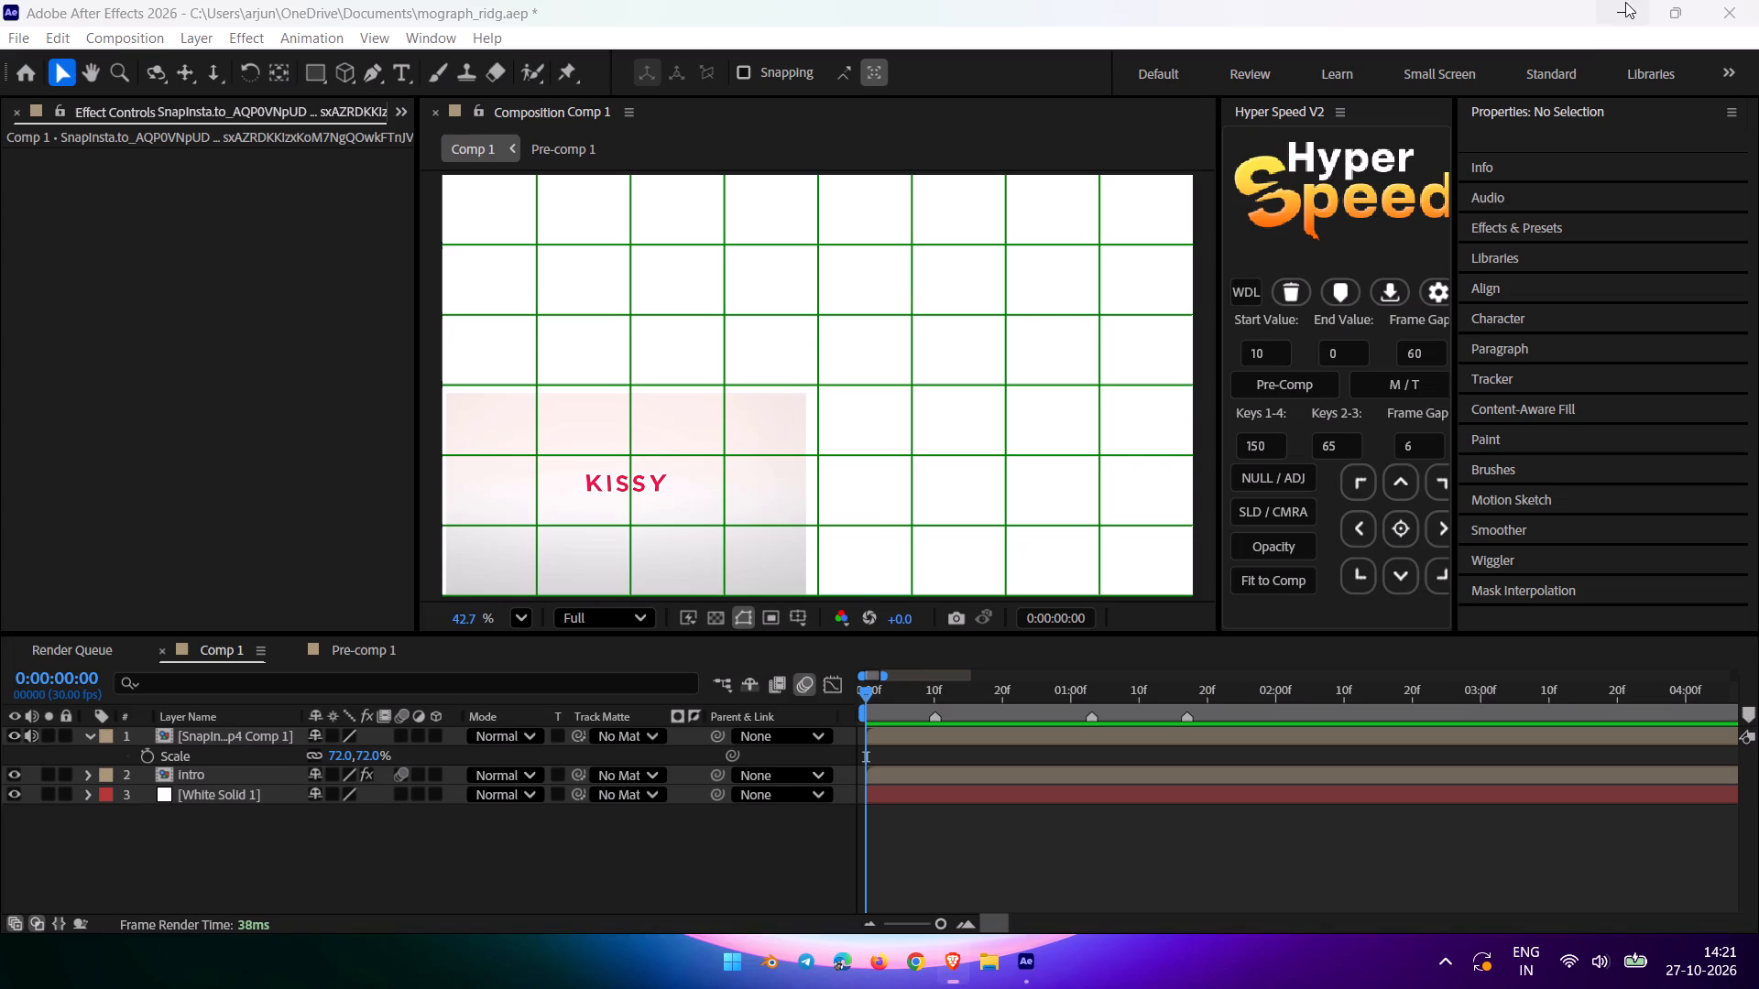
Scrub Comp 1 from the first frame to 0:00:01:02 to examine the kissing emoji in the reference clip.
left_click_drag(864, 691, 921, 688)
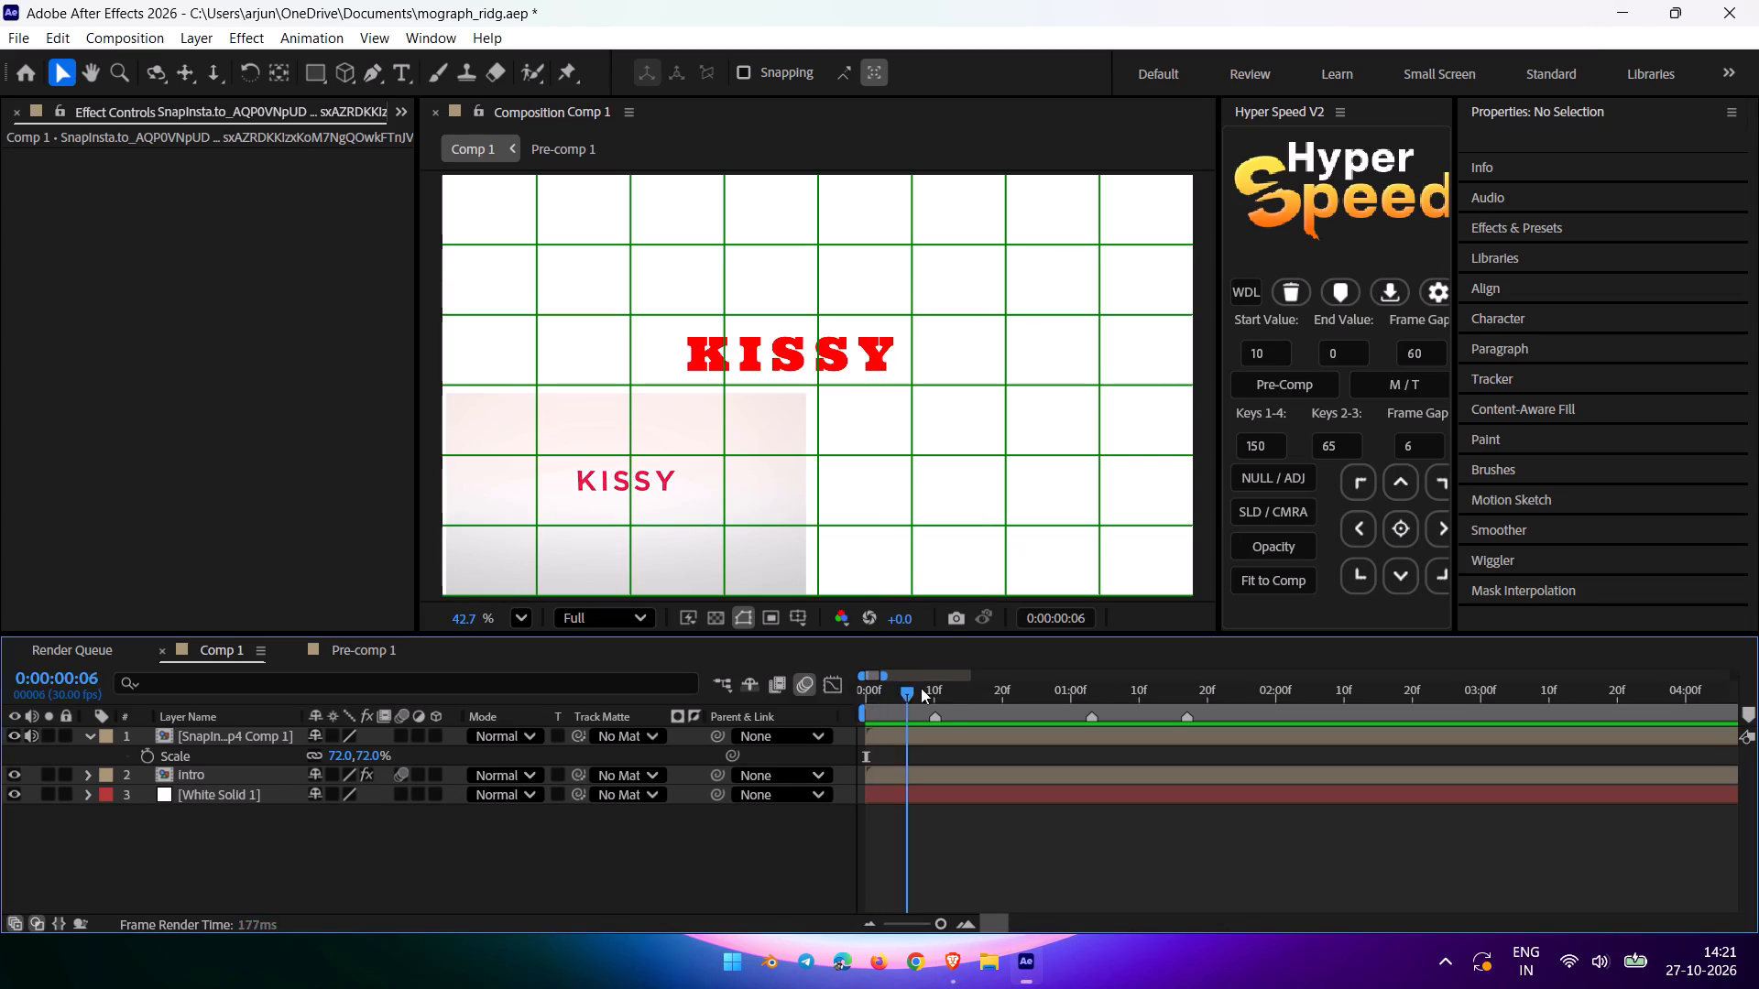
left_click_drag(921, 688, 1064, 670)
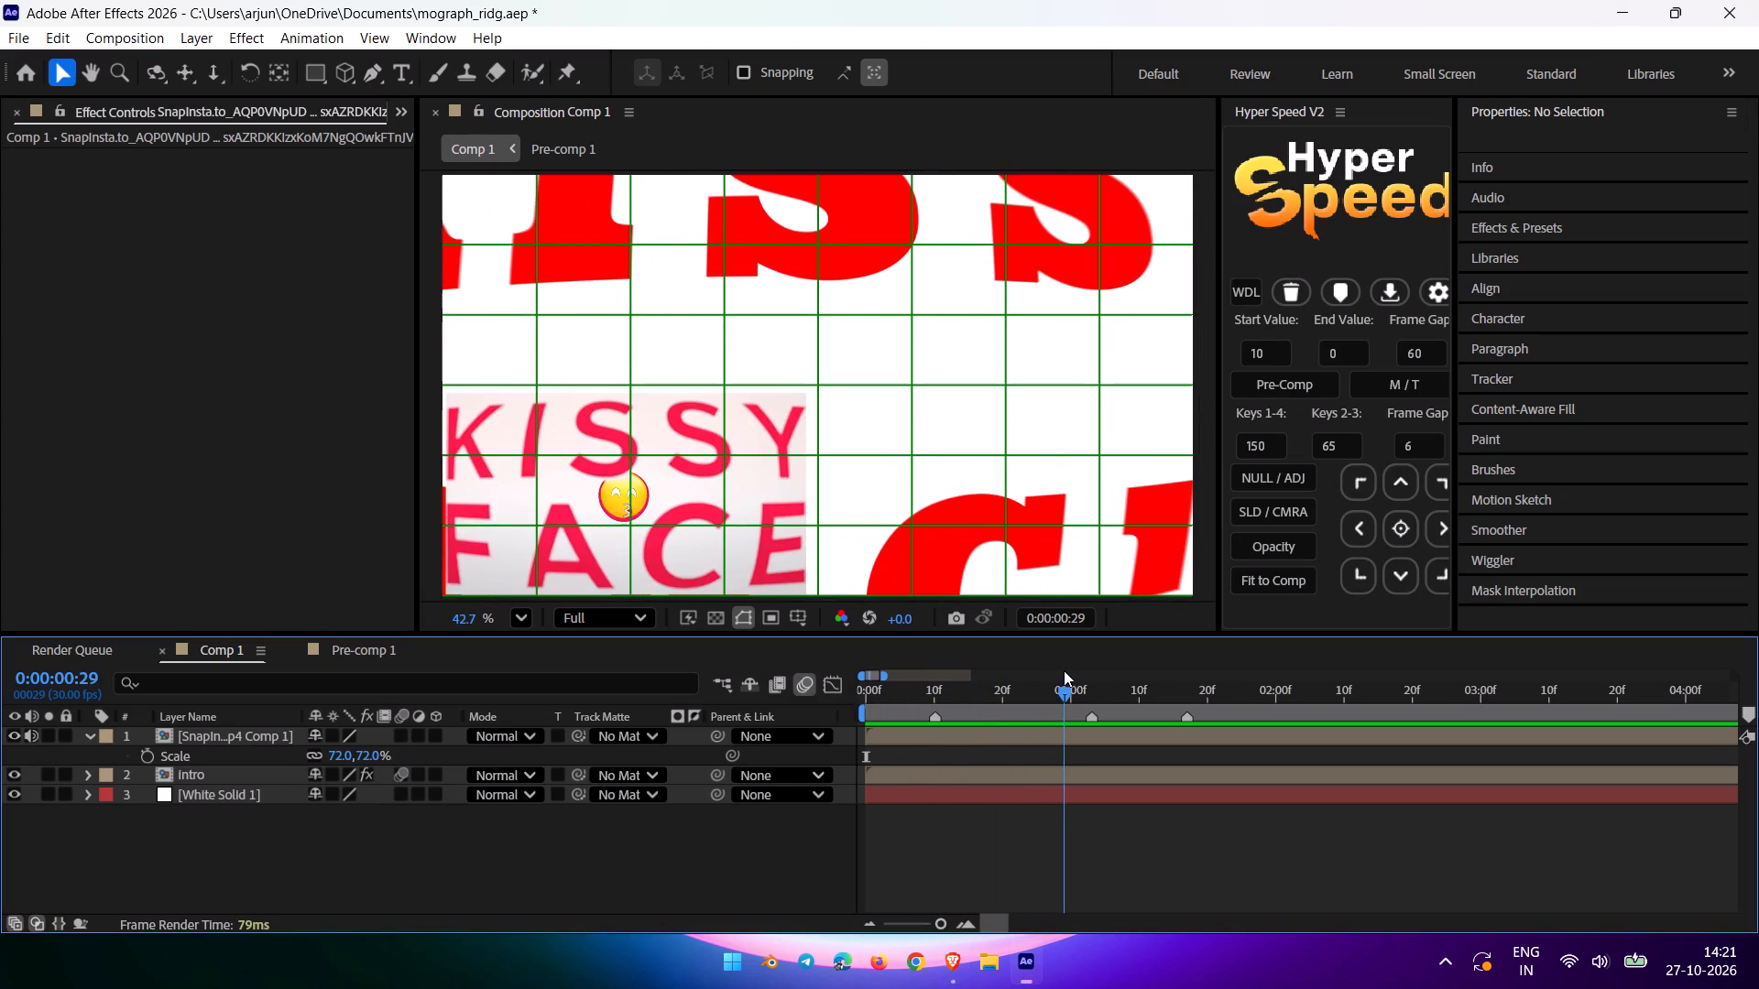
left_click_drag(1064, 670, 1082, 670)
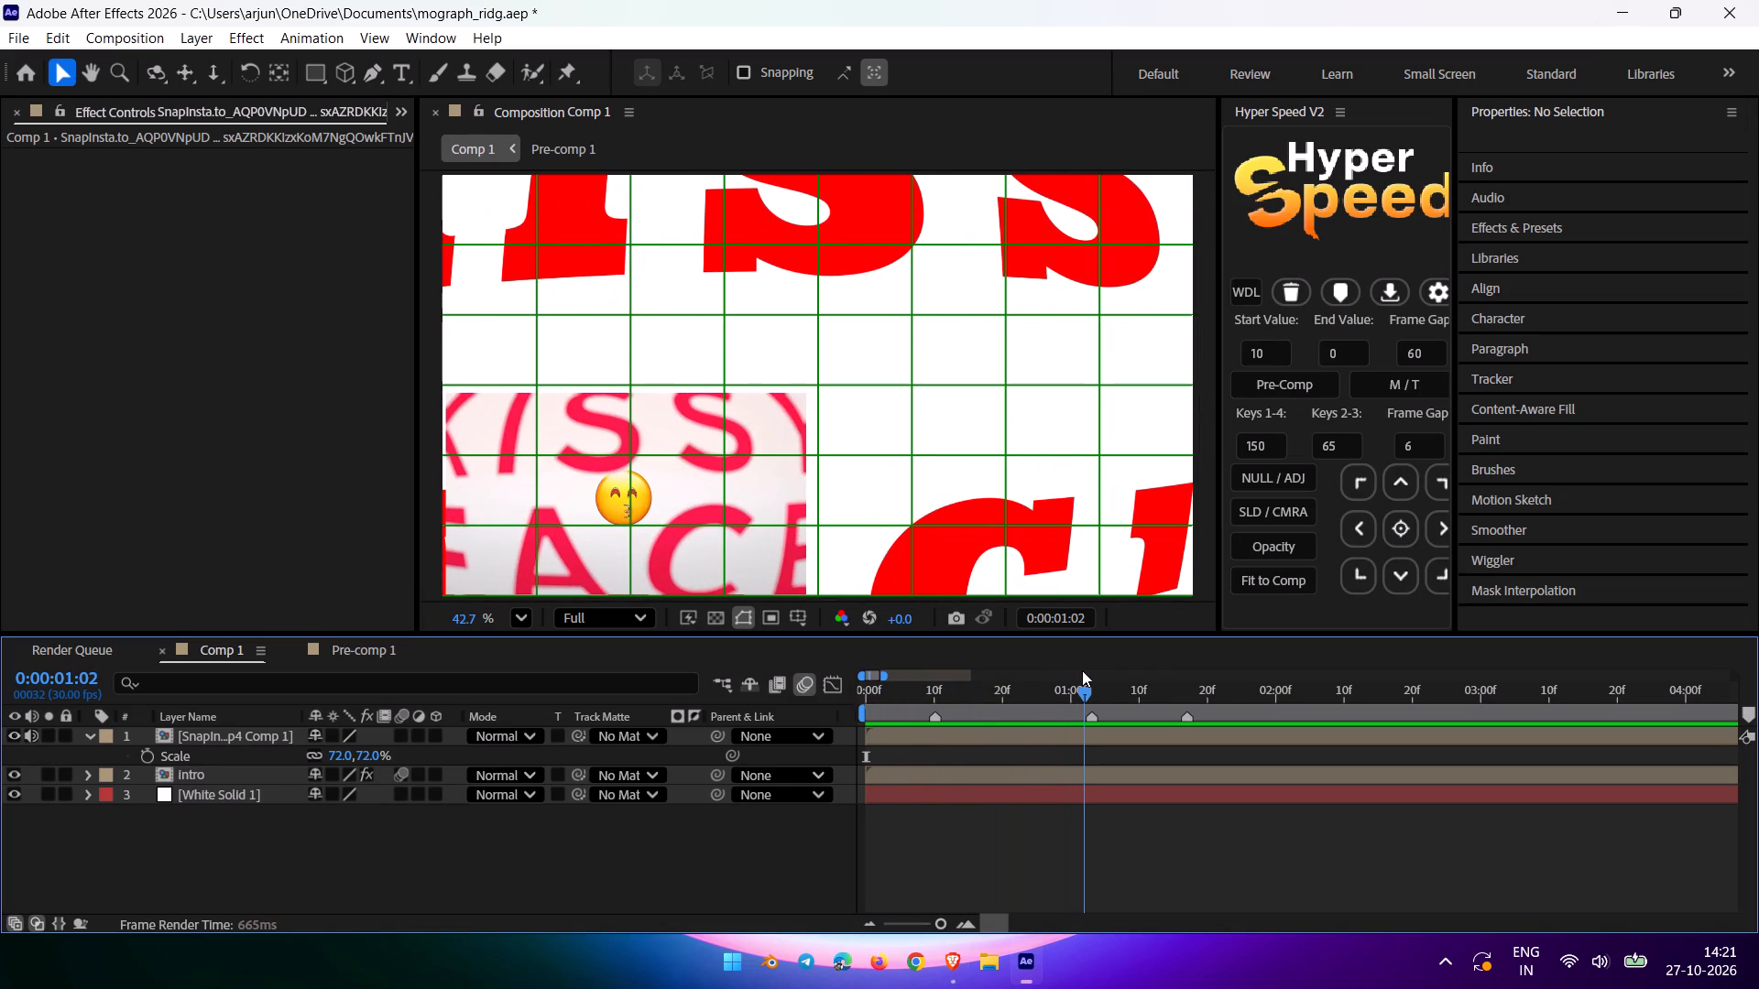
left_click_drag(1082, 670, 1084, 664)
In Brave, search the web for "kissing emog i" and show the image results.
left_click(956, 982)
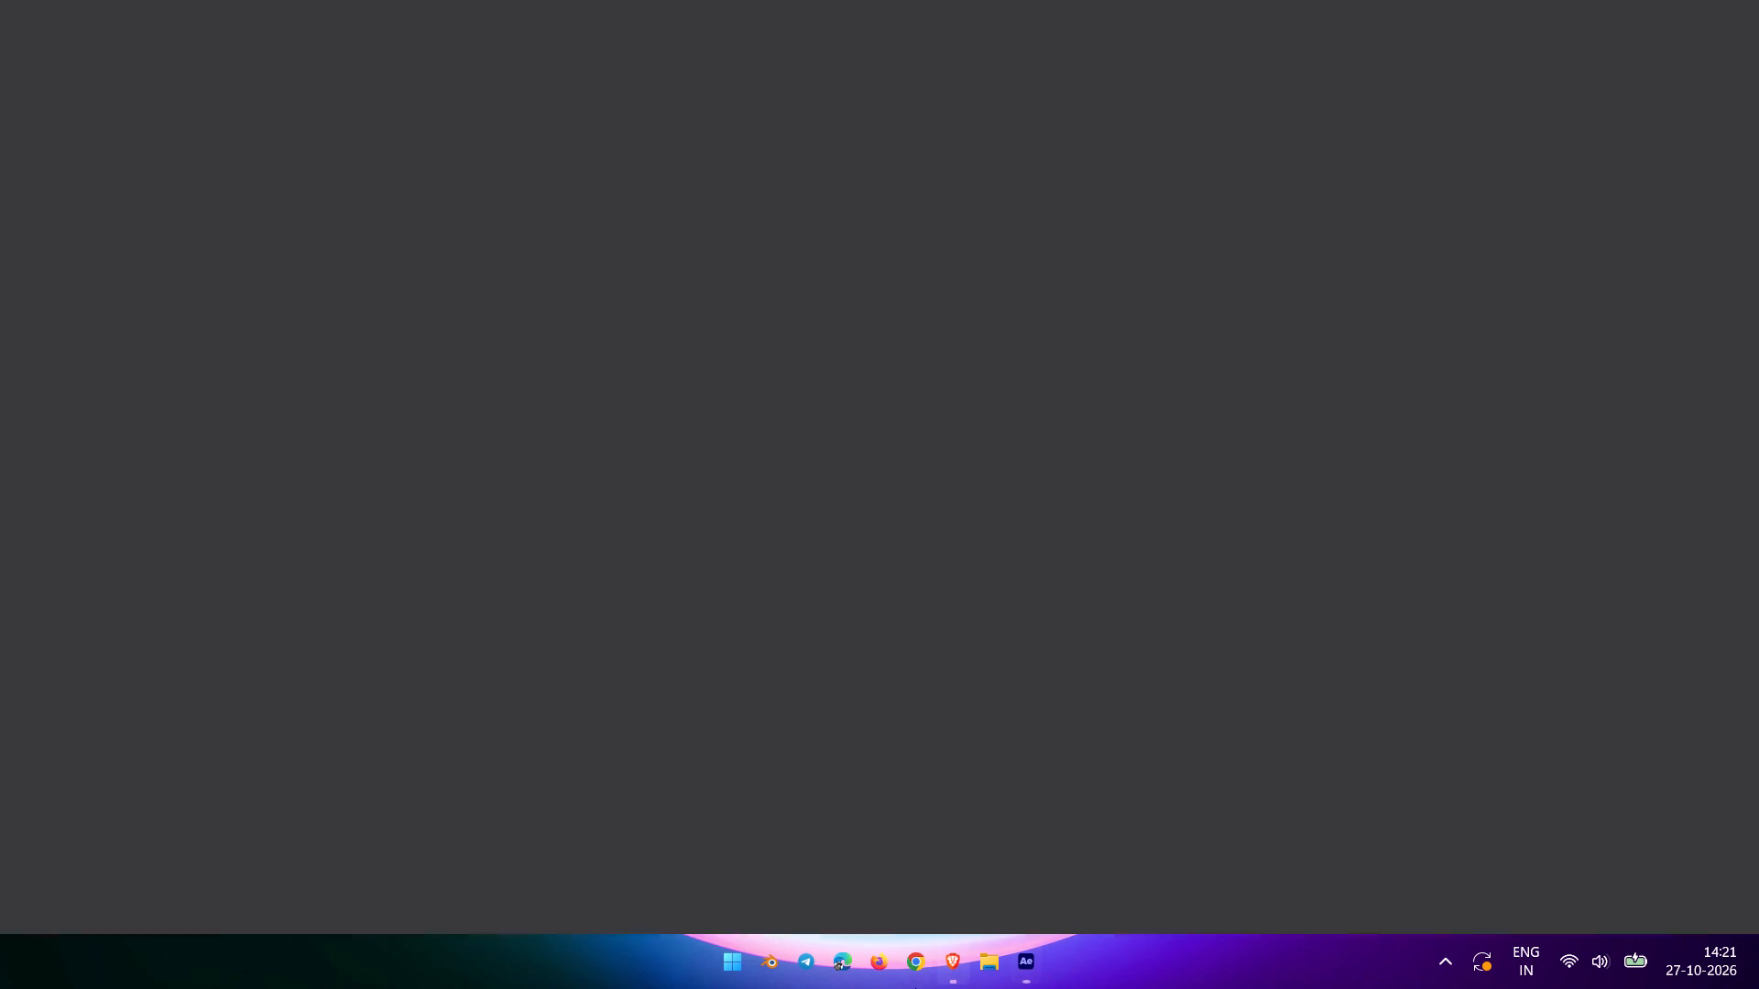
type("kissing emog i")
key("space")
key("Return")
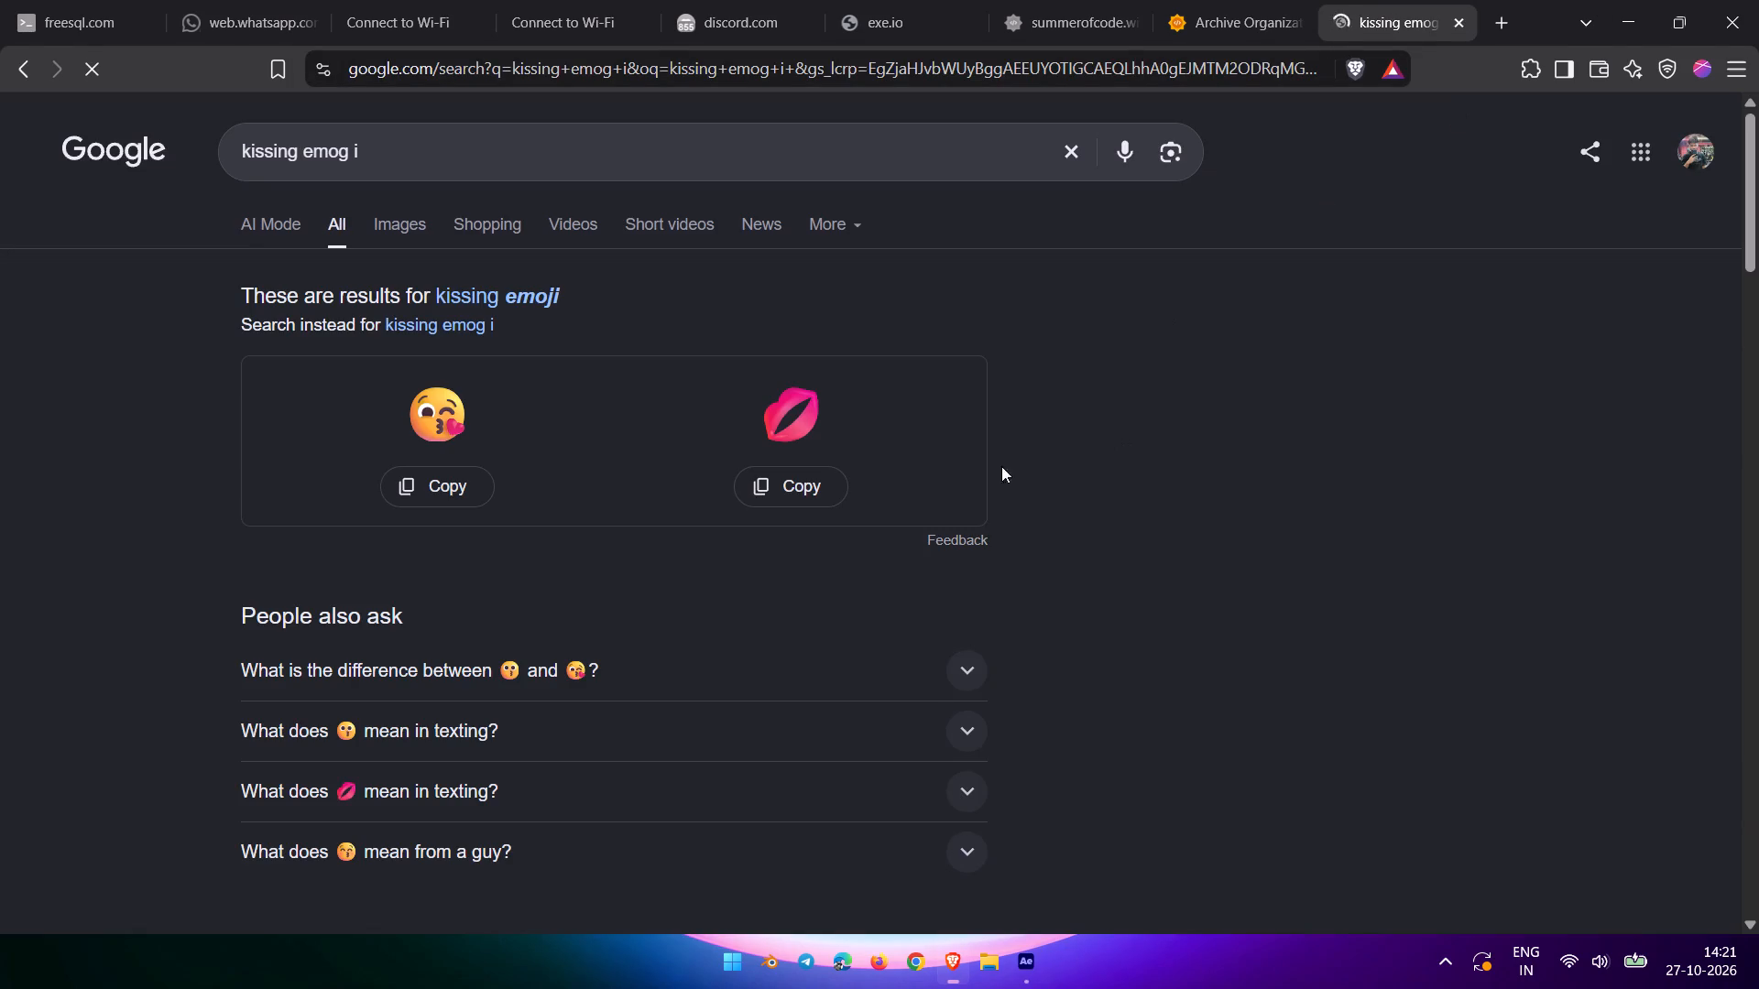
scroll(660, 602, "down", 4)
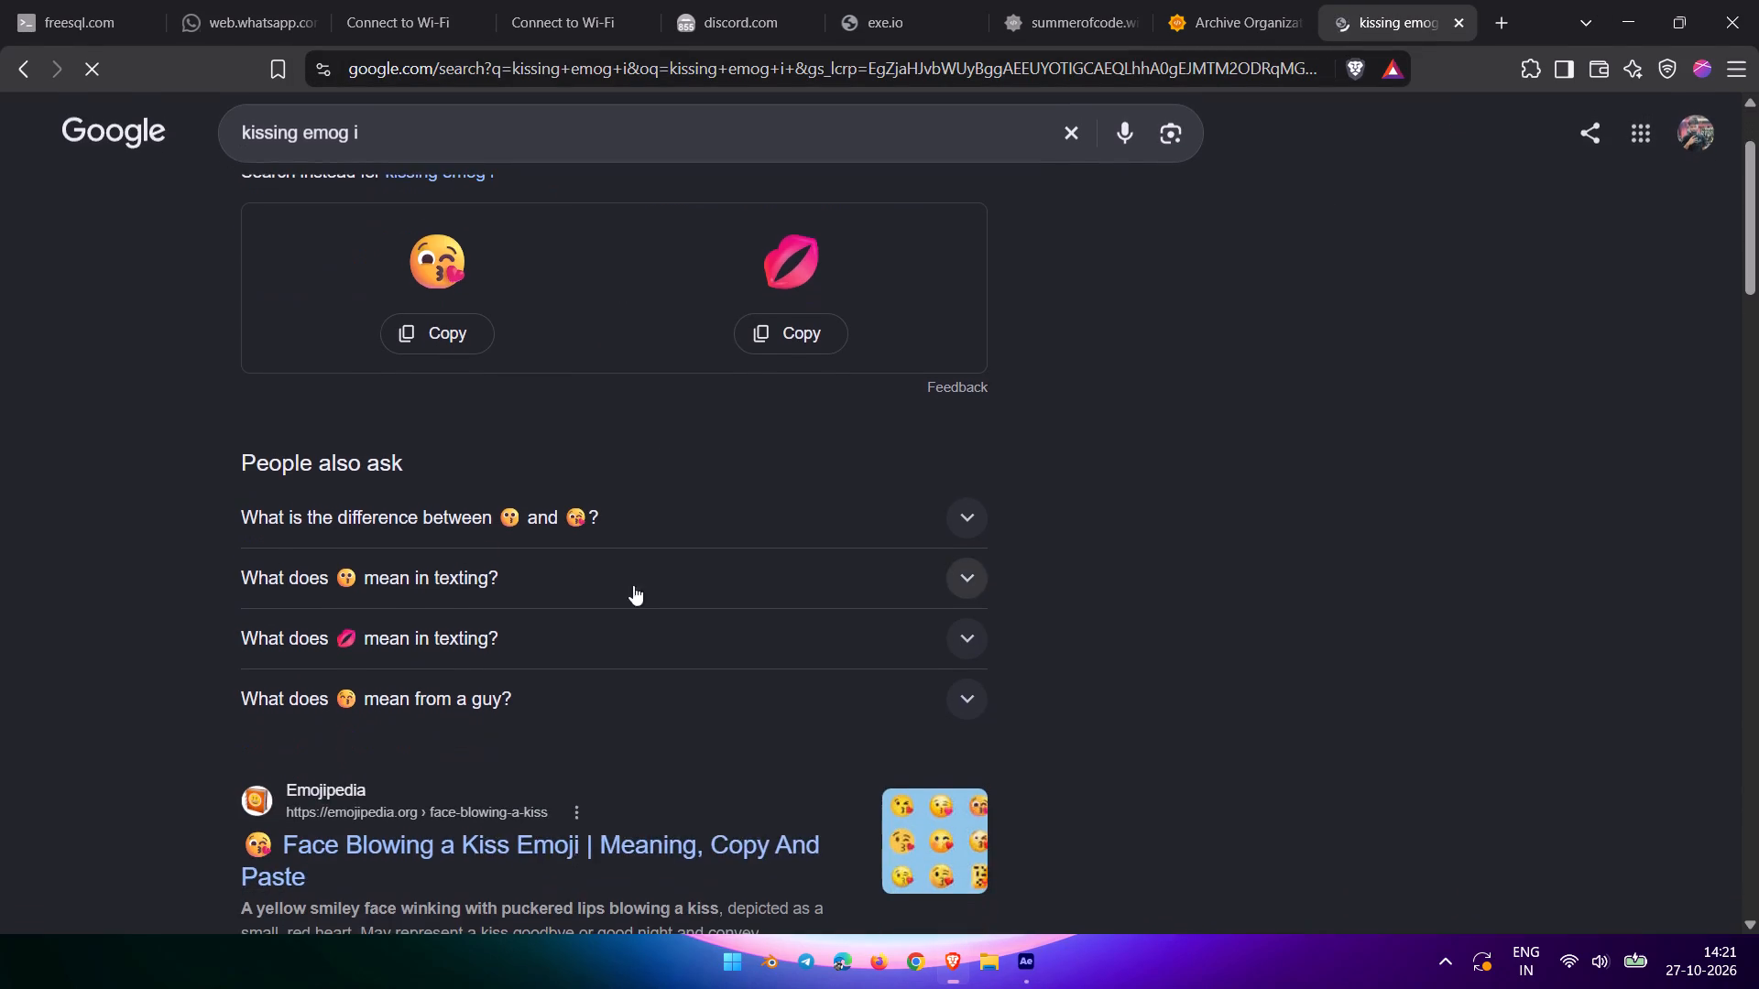
scroll(483, 543, "down", 11)
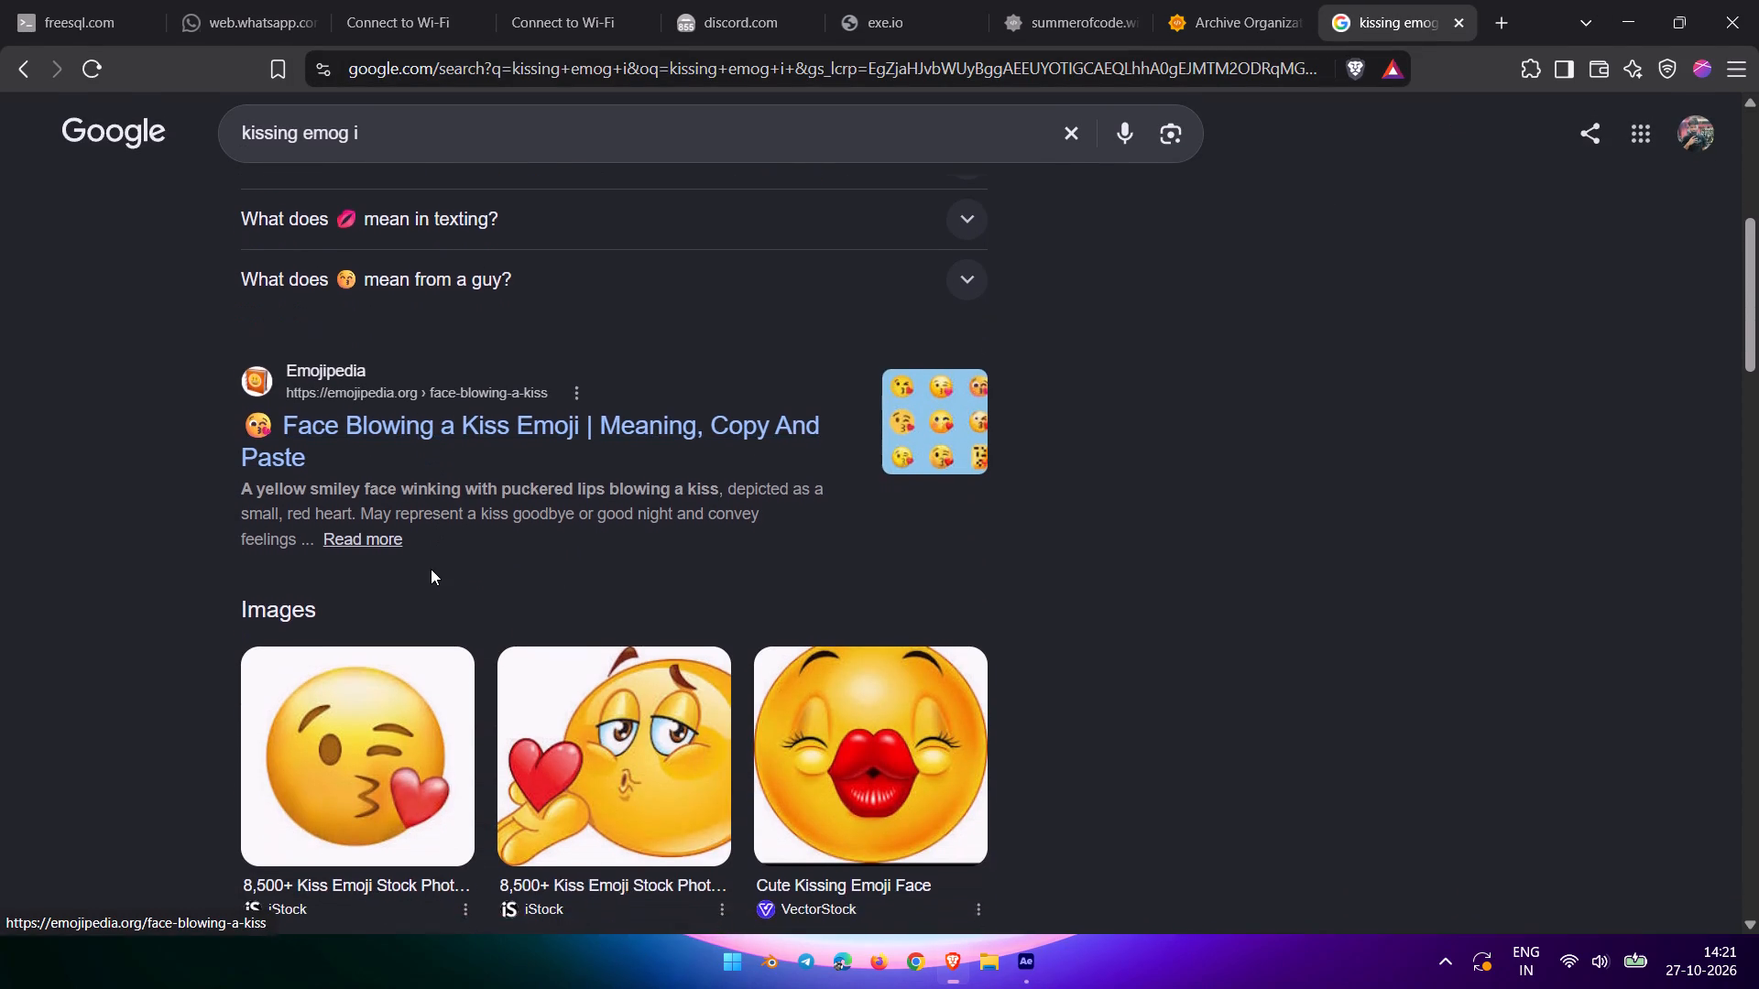
scroll(431, 569, "down", 1)
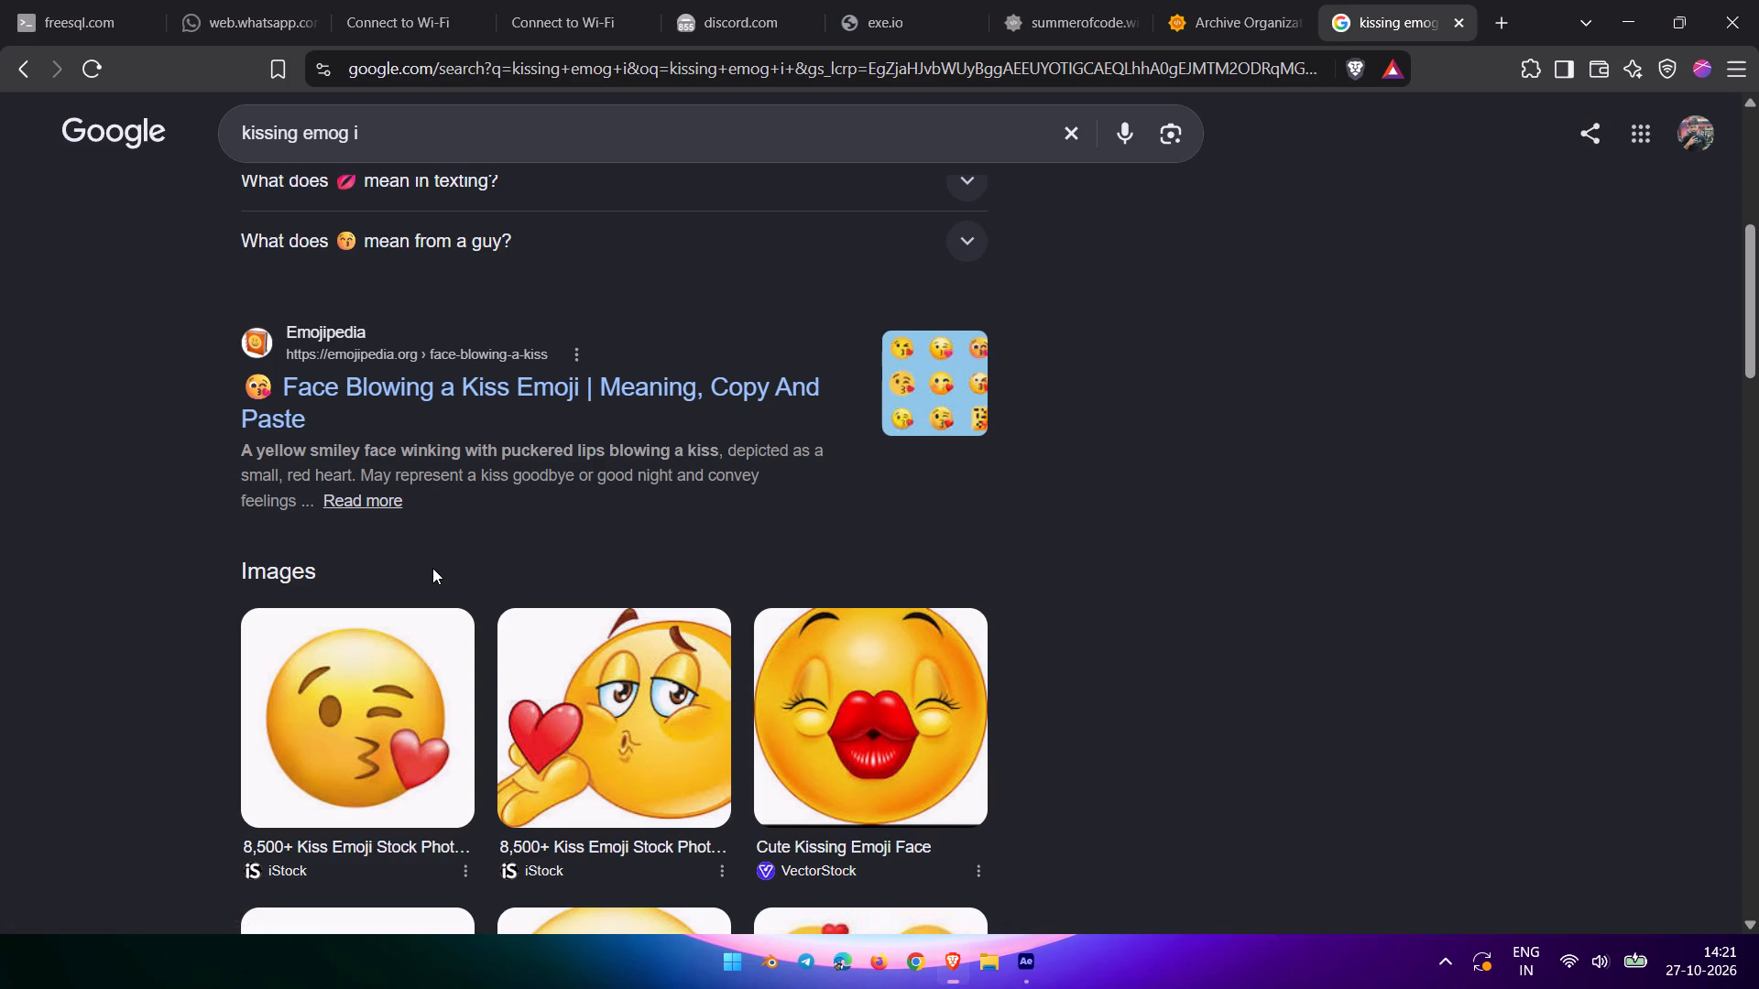
scroll(607, 679, "up", 7)
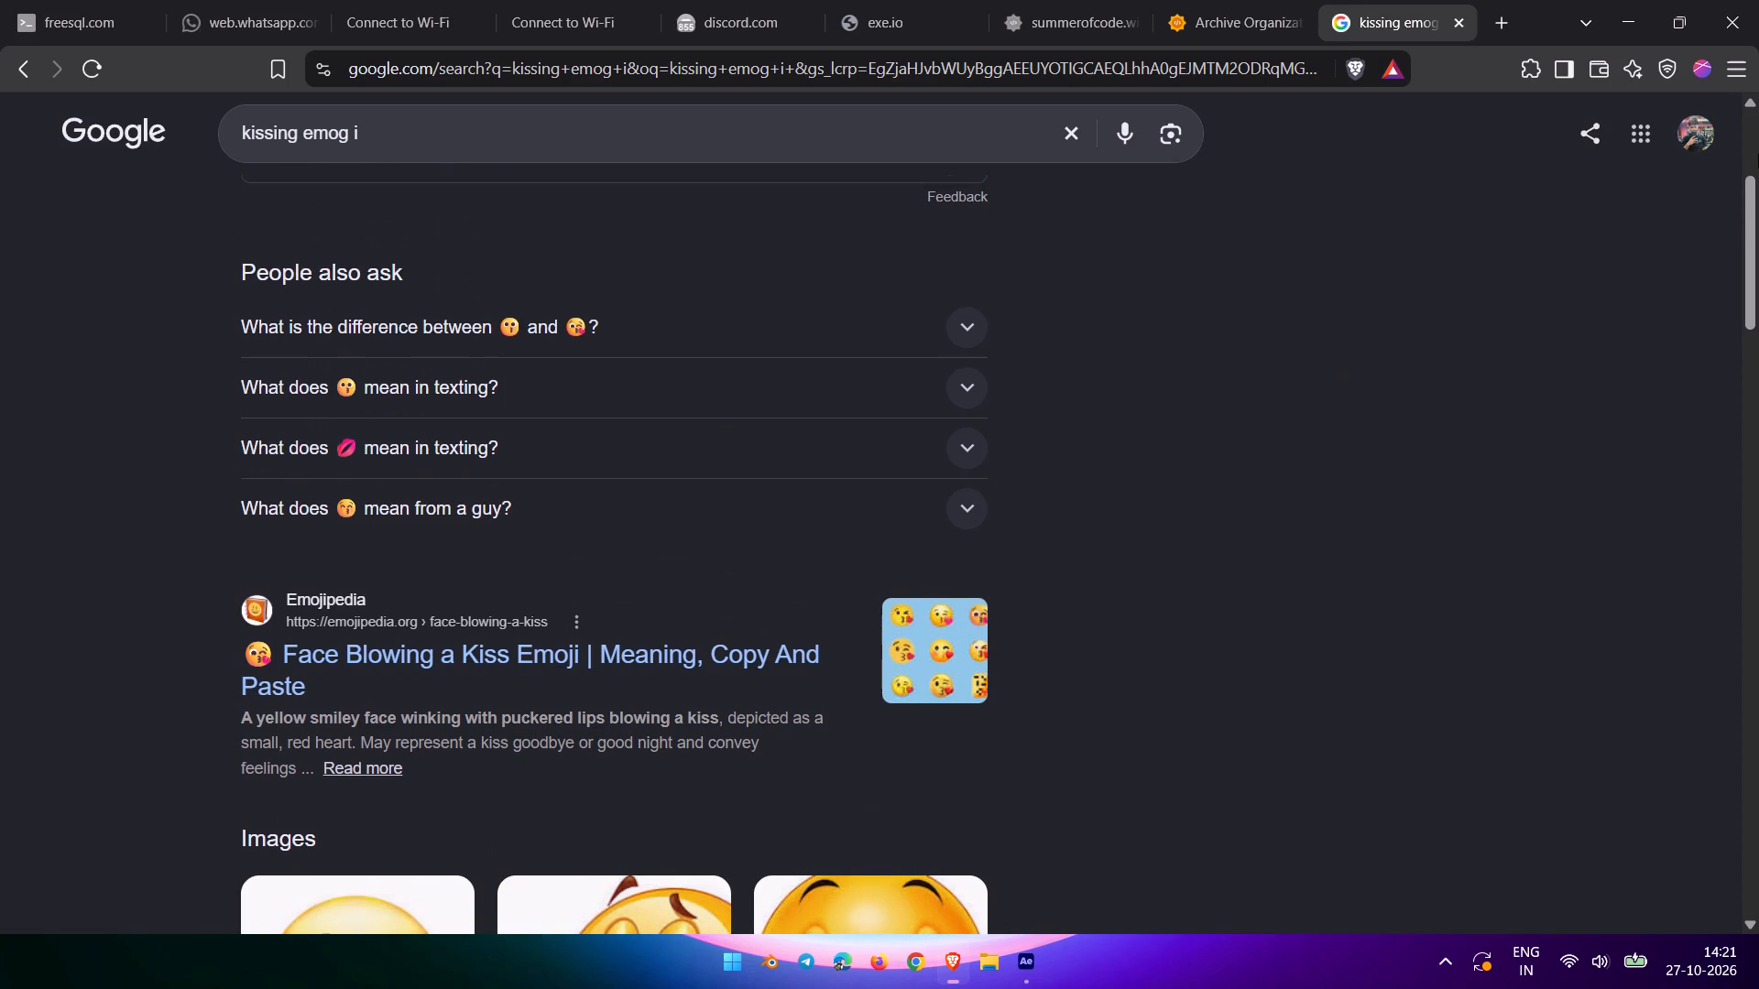
left_click_drag(1758, 260, 1758, 61)
left_click(410, 237)
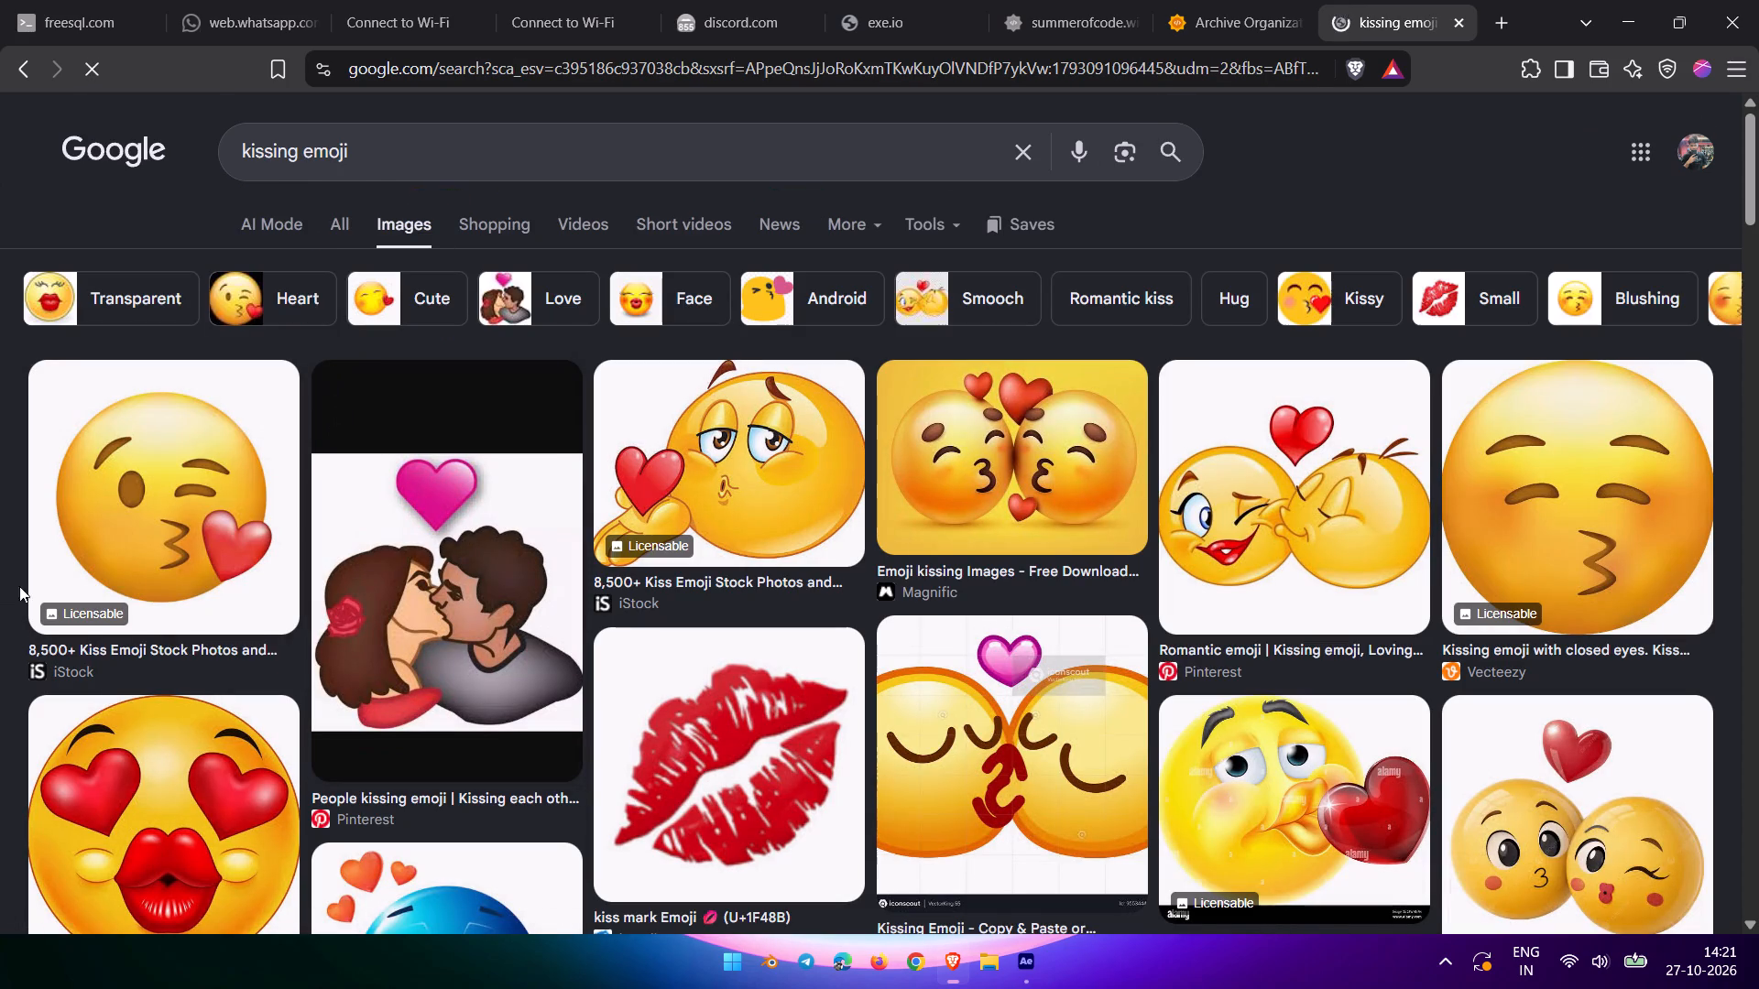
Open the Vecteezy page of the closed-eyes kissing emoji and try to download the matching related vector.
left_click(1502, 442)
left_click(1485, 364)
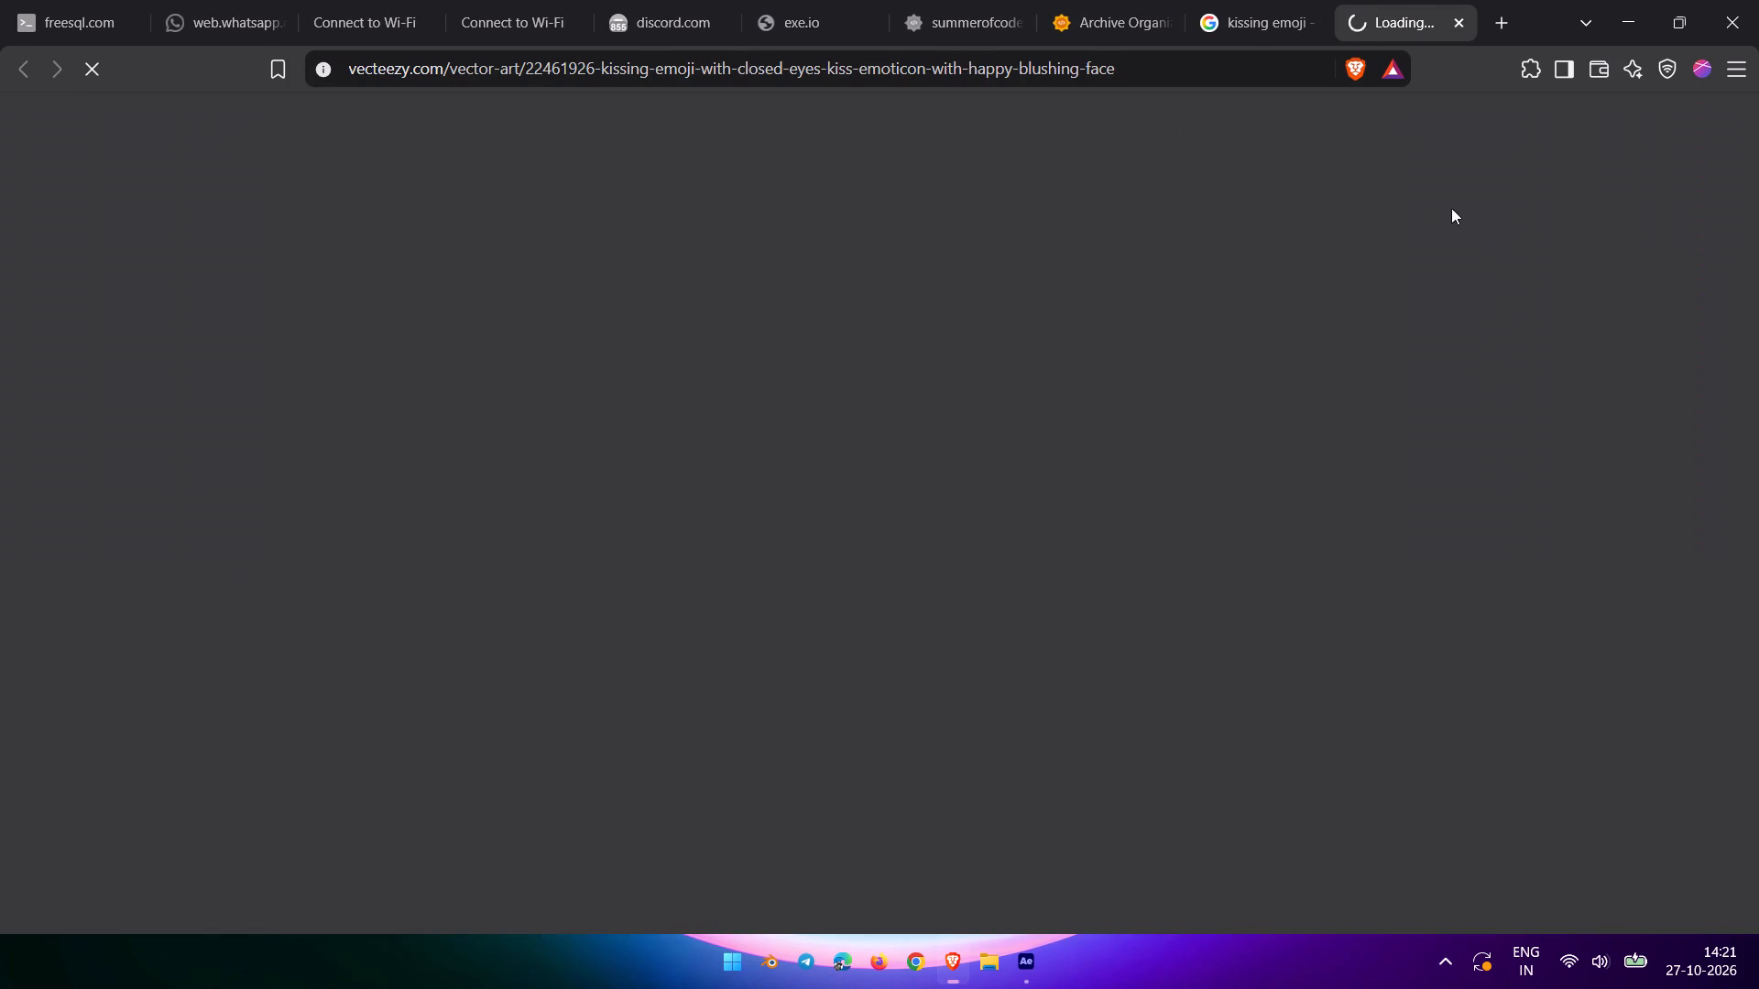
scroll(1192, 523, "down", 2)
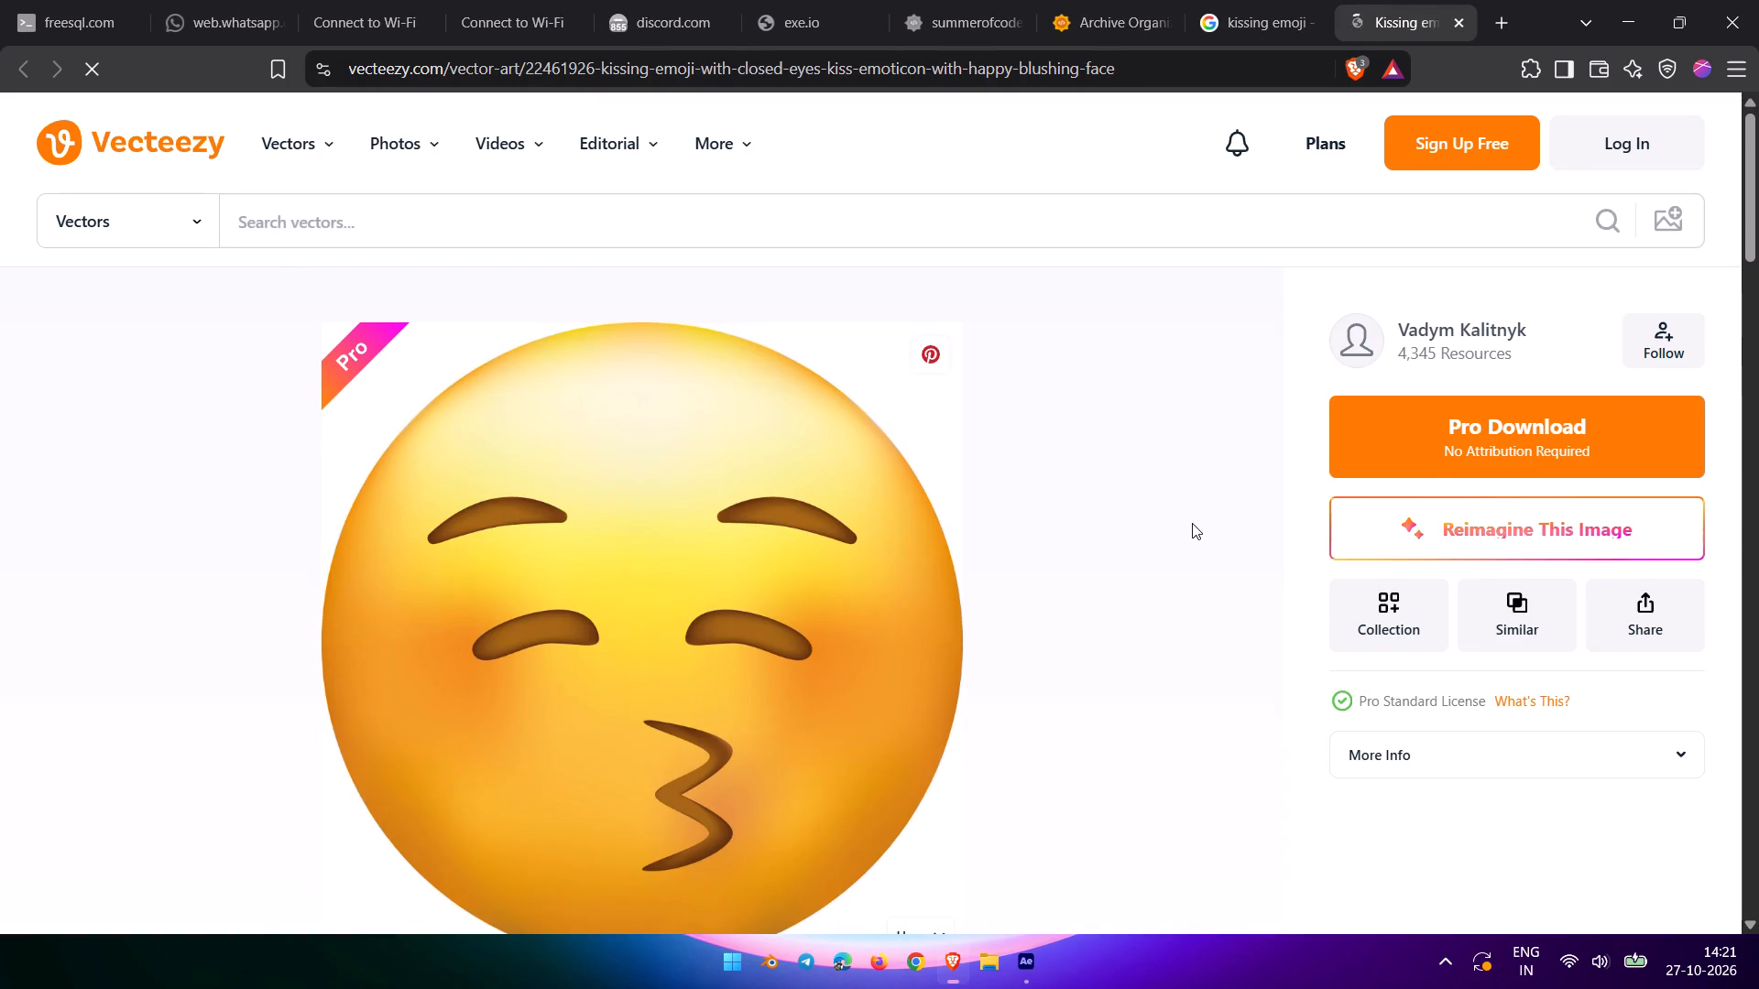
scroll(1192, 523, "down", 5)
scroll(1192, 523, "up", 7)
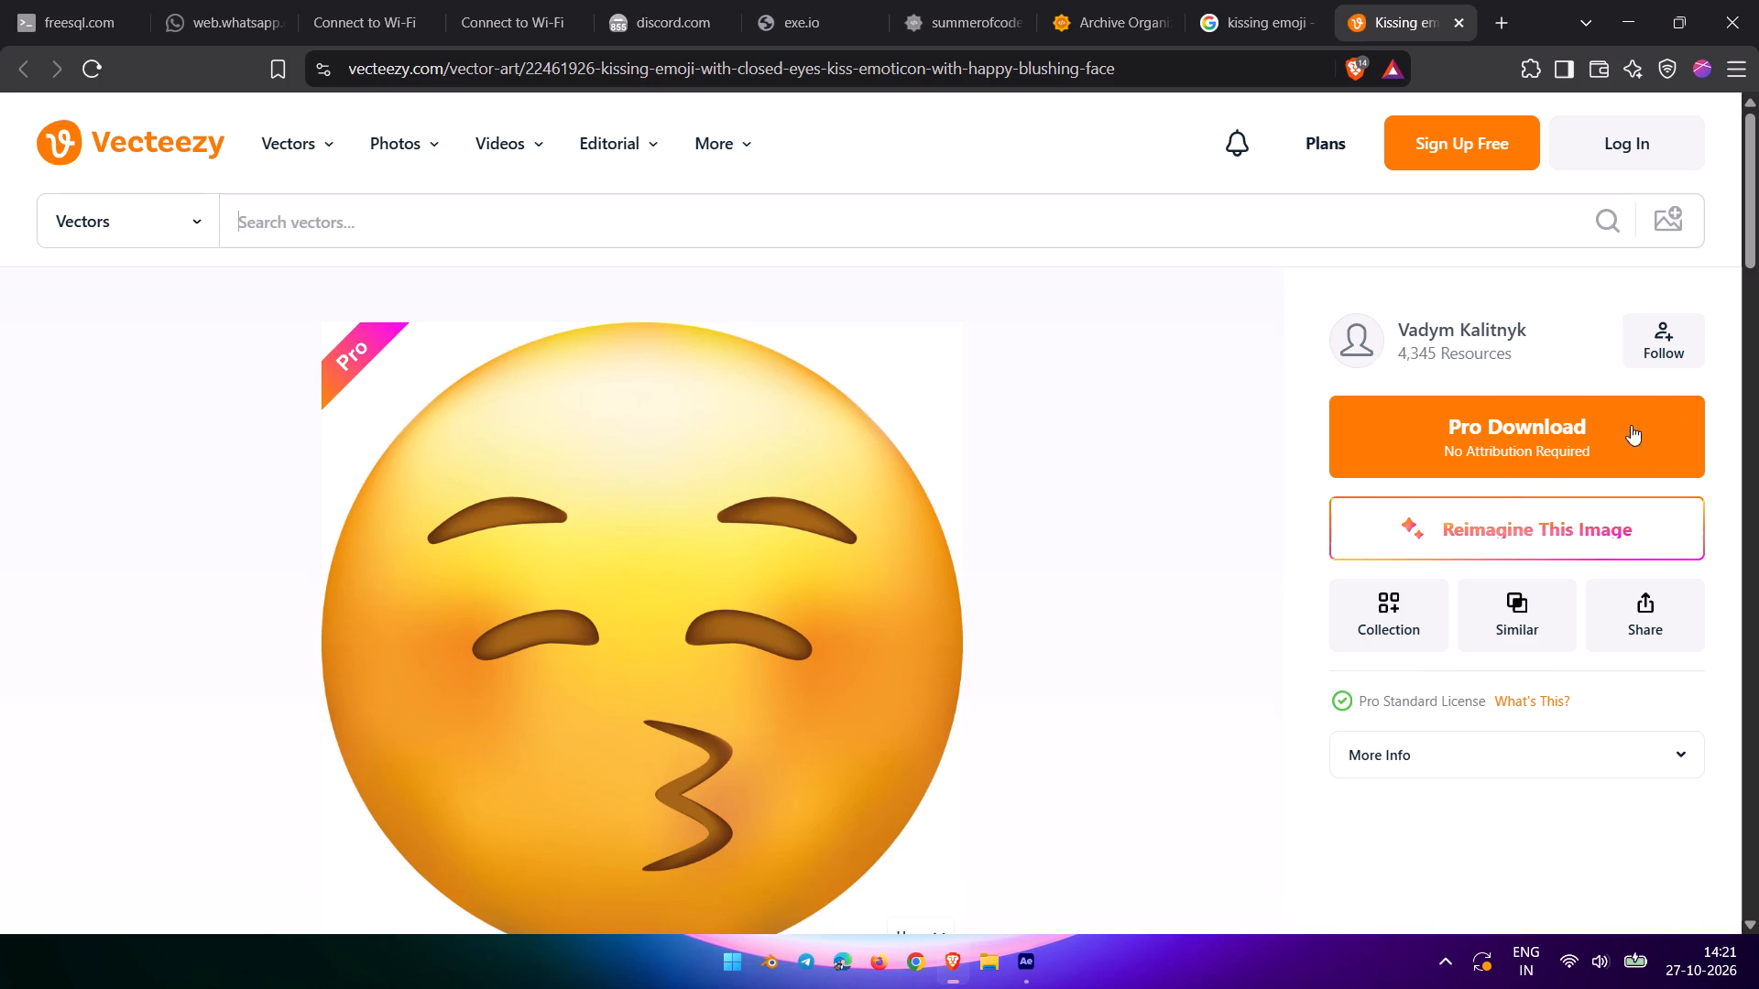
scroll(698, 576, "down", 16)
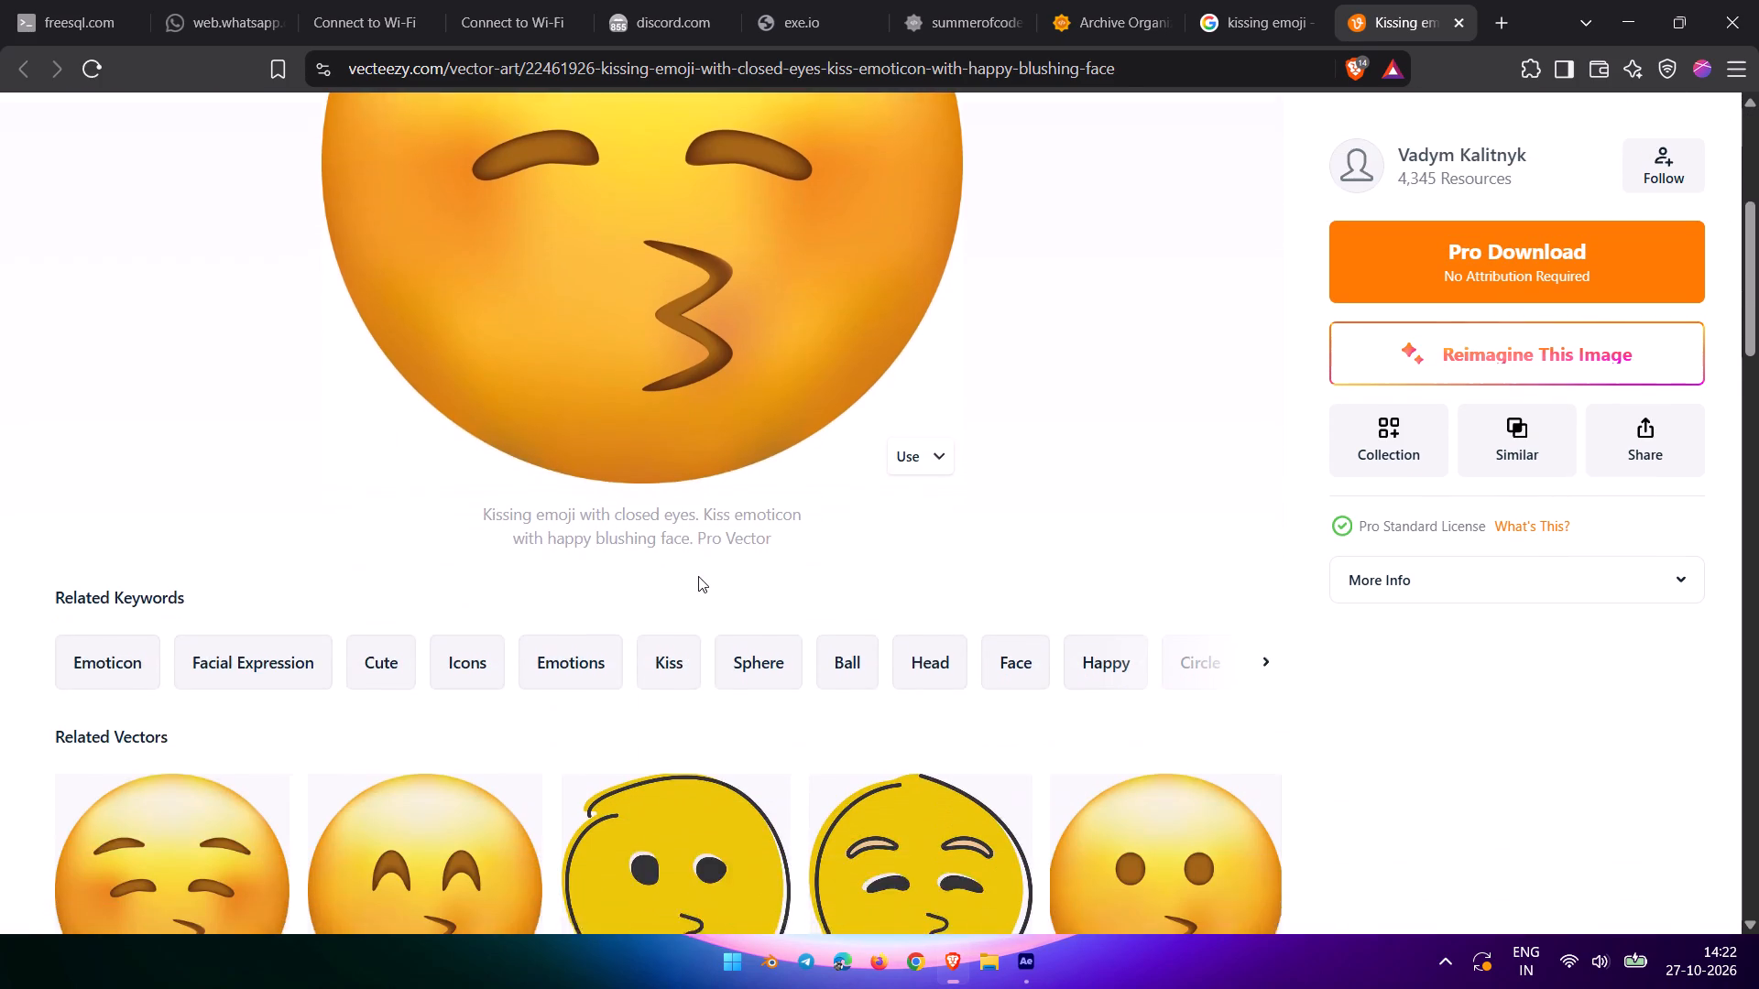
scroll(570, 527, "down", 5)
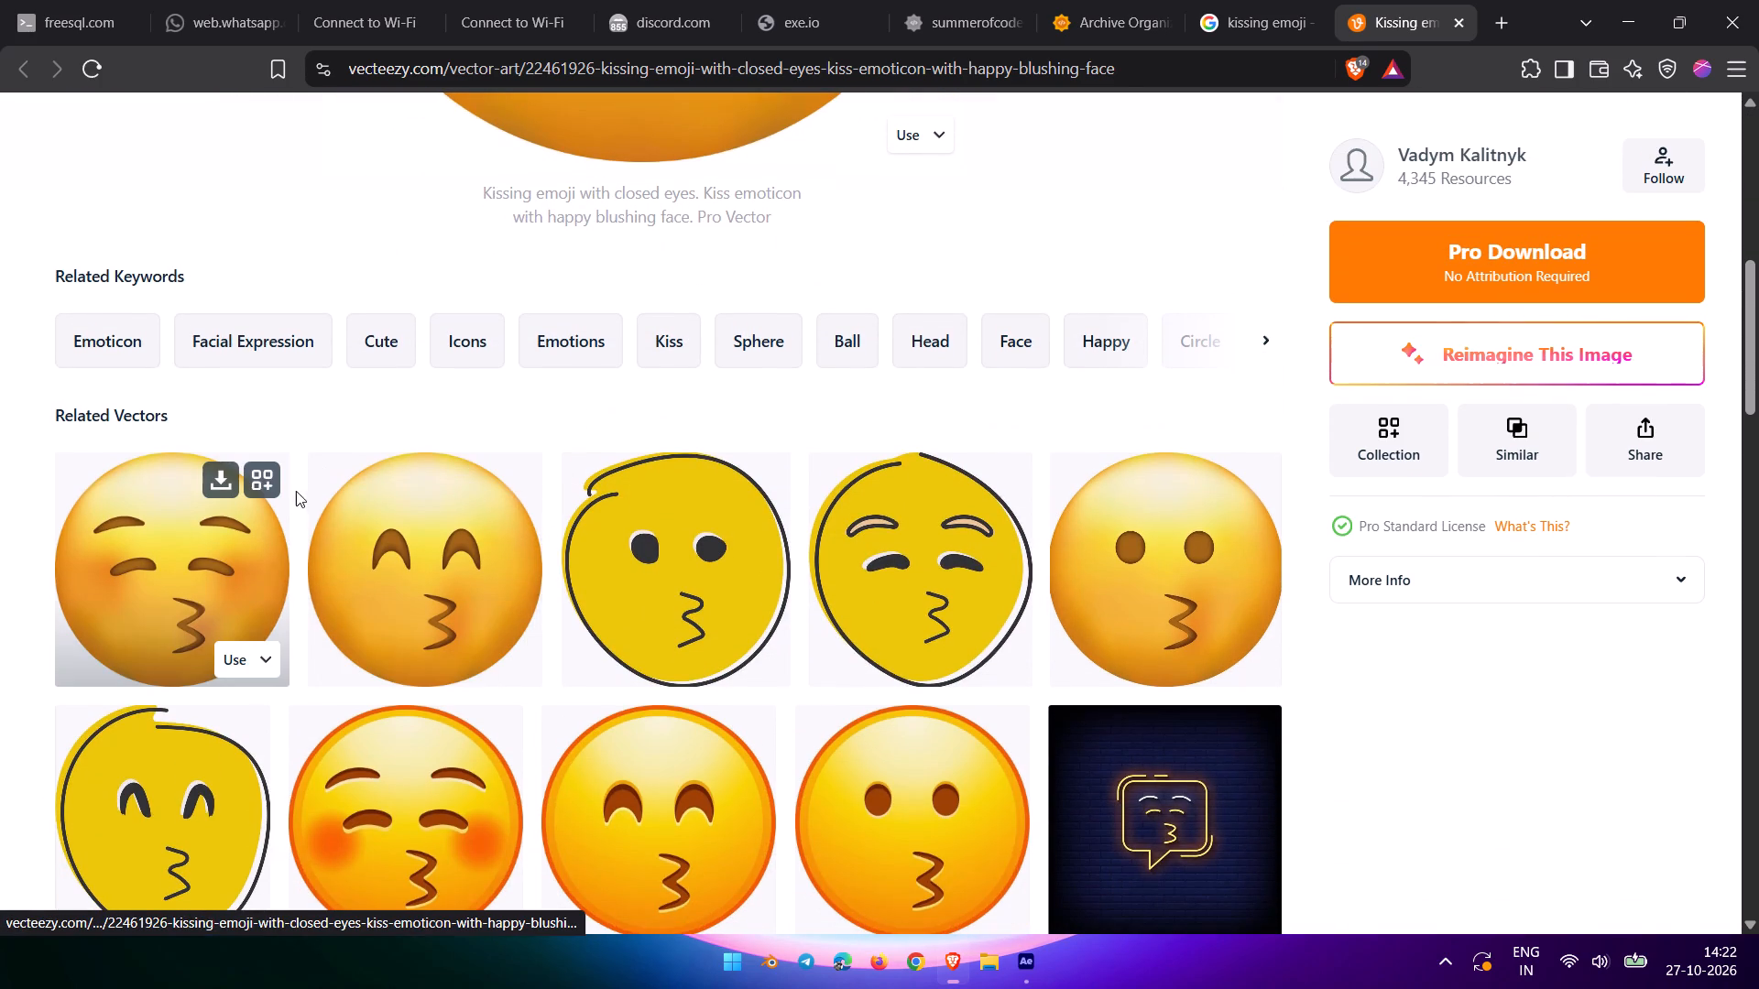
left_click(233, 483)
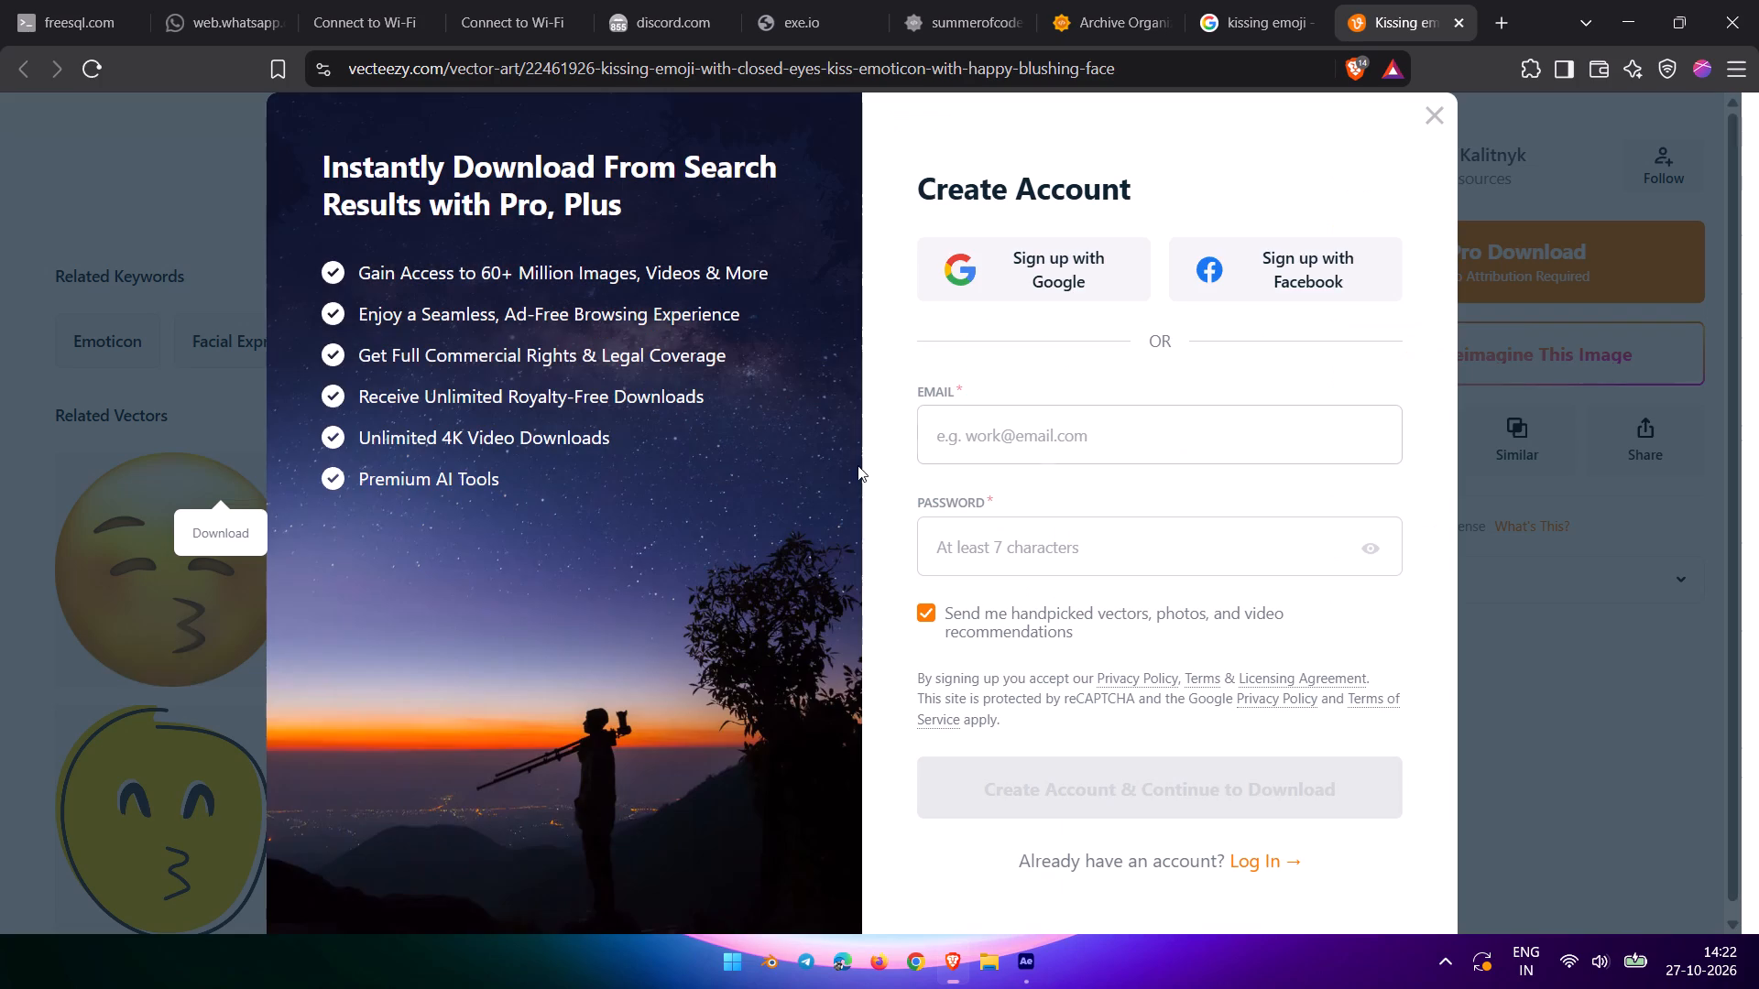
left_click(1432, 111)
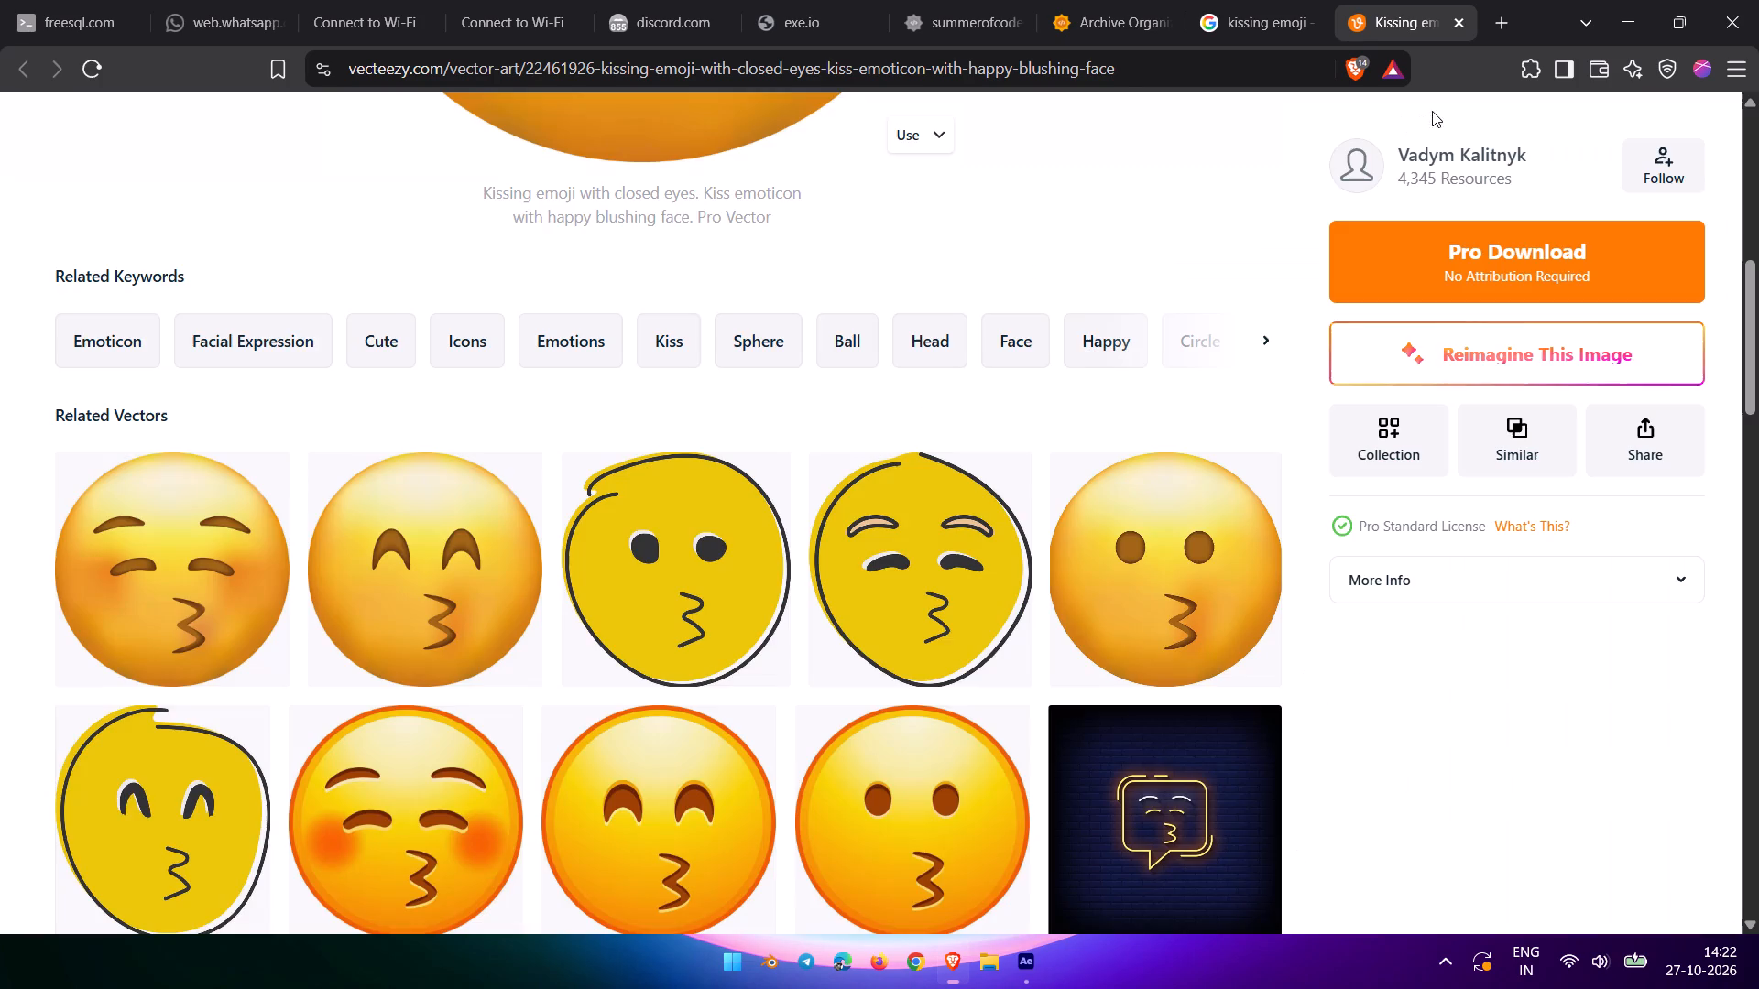
Examine the Vecteezy emoji page for another way to get the image, and close that page.
left_click_drag(1758, 362, 1758, 183)
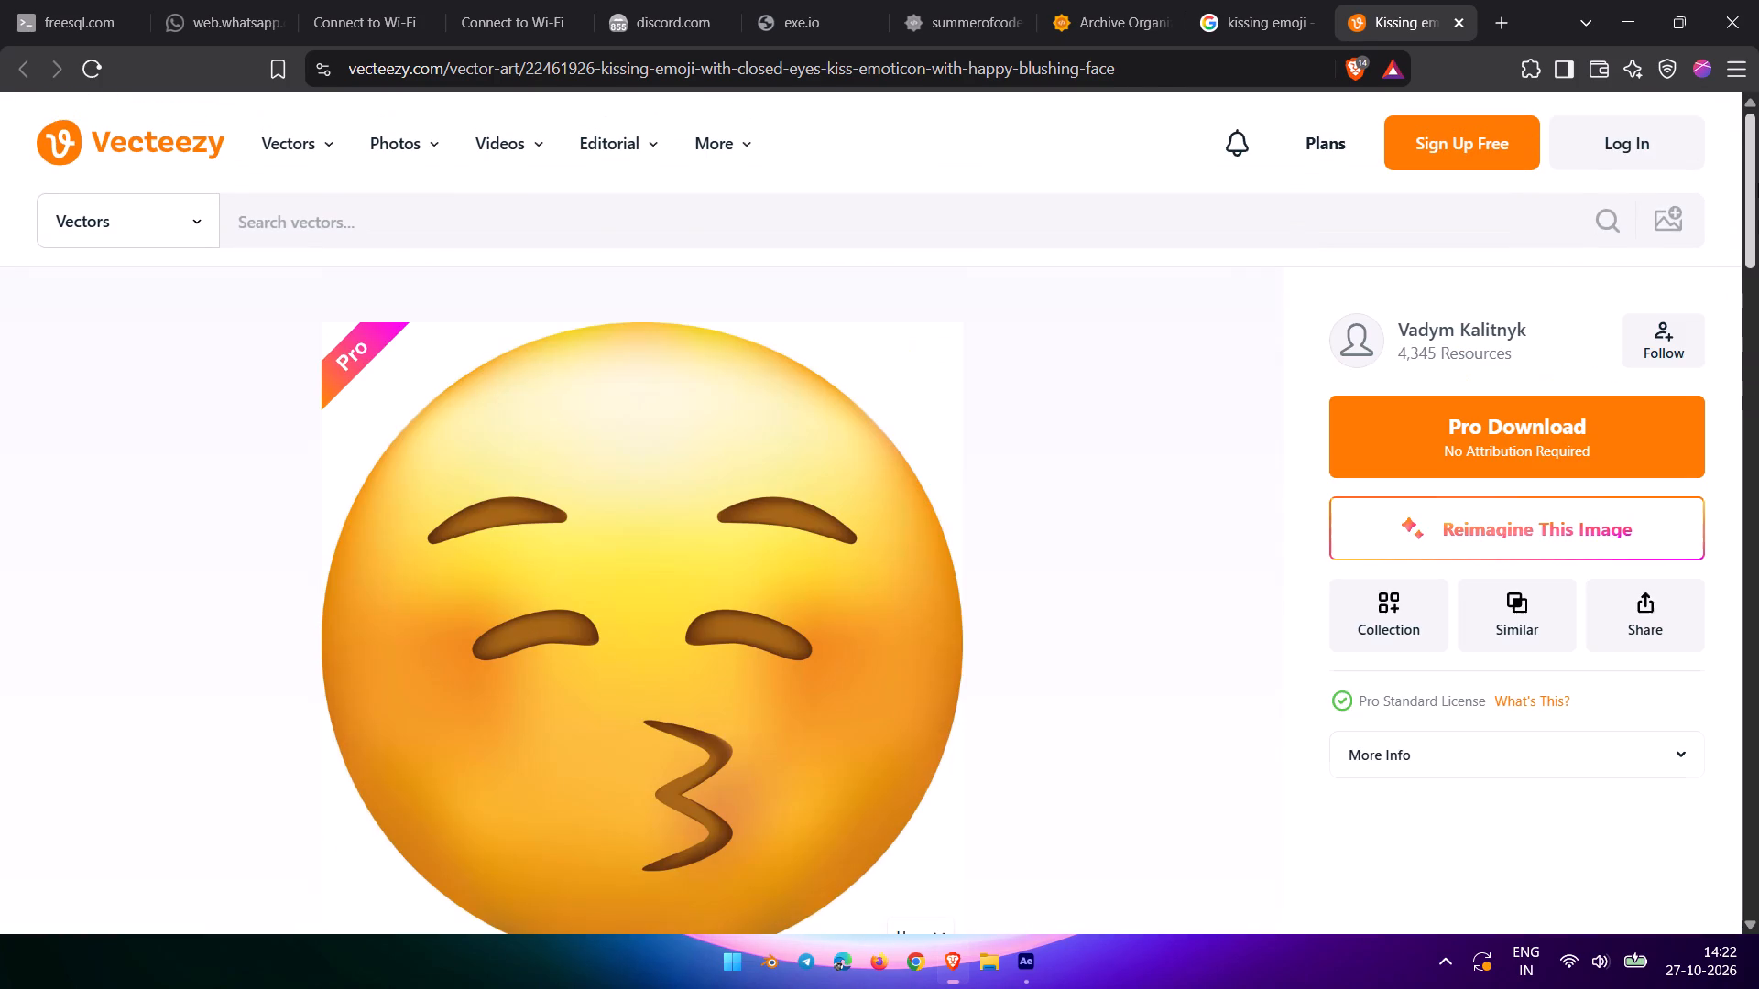
left_click_drag(1758, 183, 1750, 136)
scroll(556, 549, "down", 2)
scroll(556, 549, "up", 1)
scroll(556, 549, "down", 6)
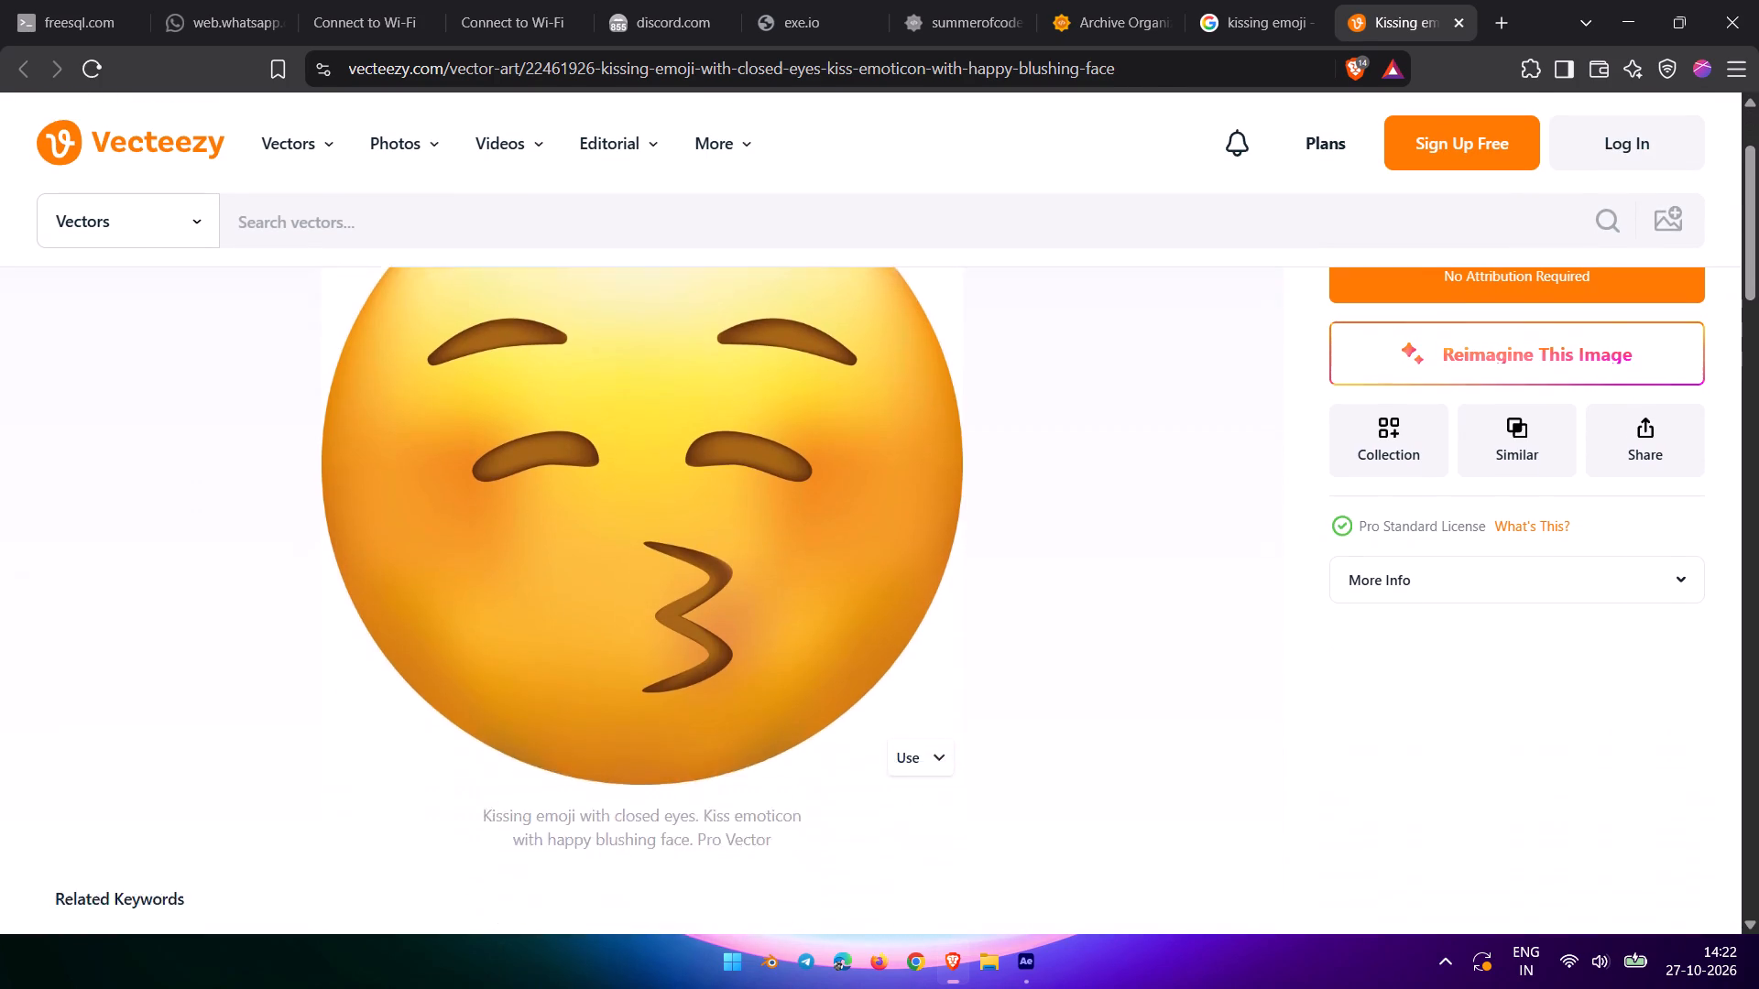
scroll(556, 549, "down", 13)
left_click(61, 564)
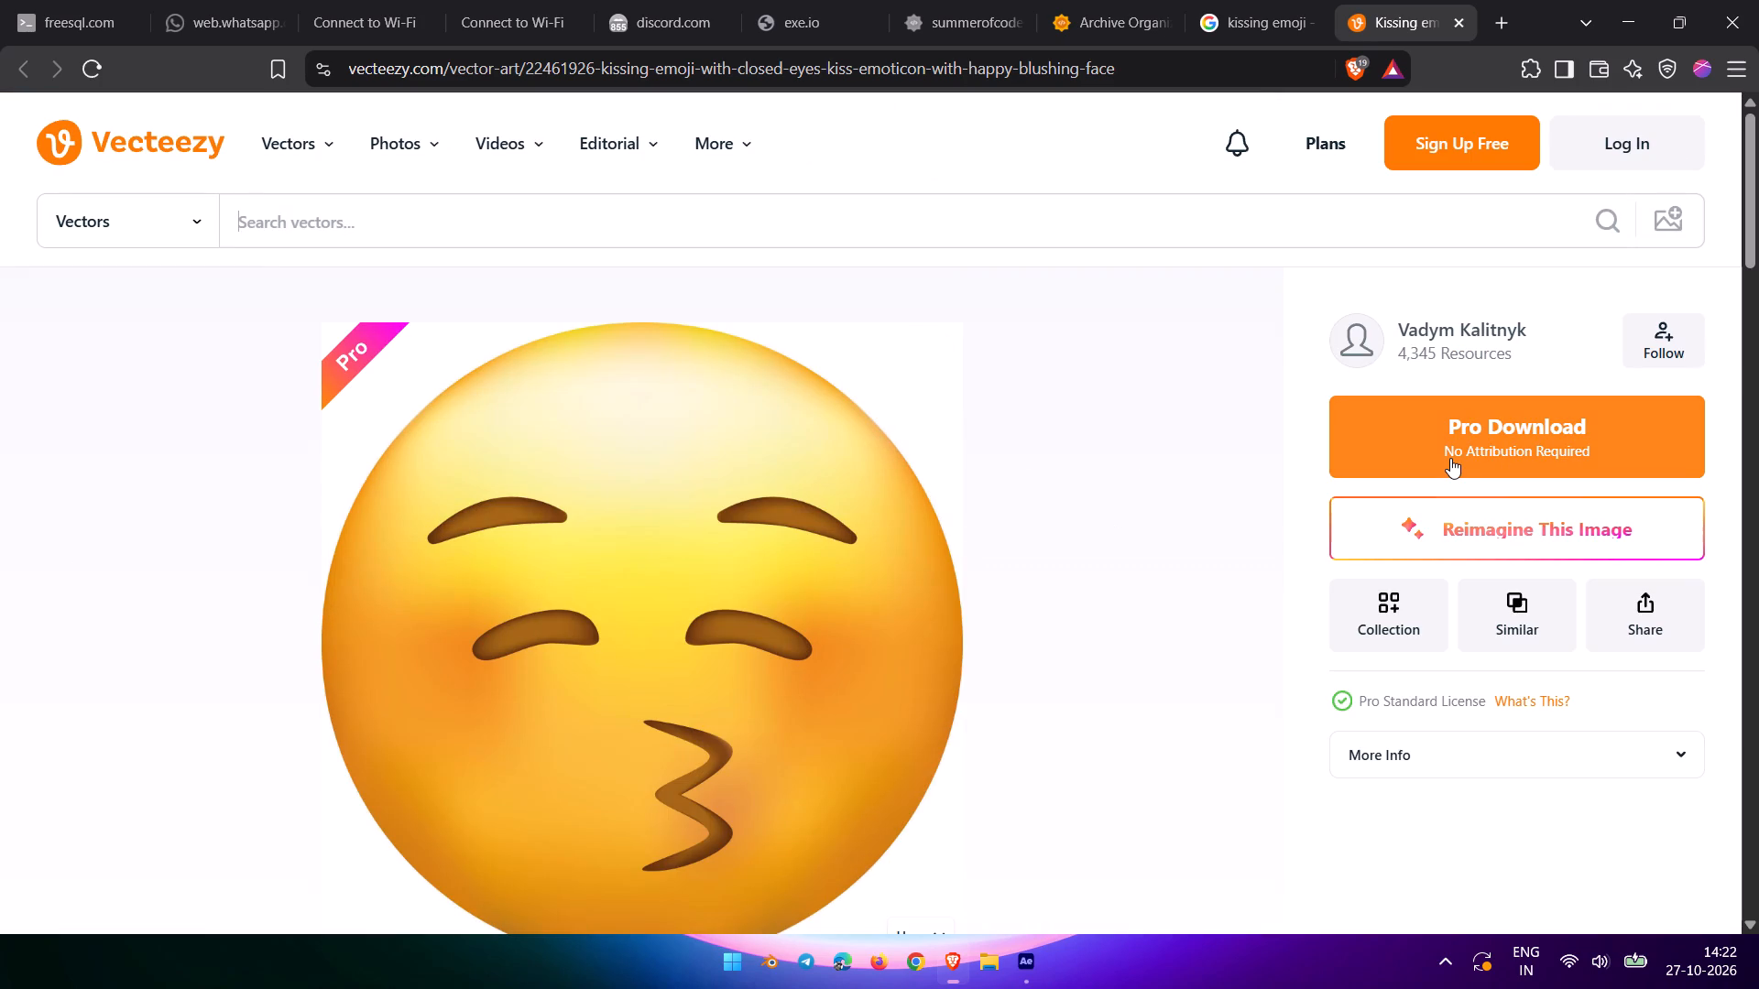
scroll(952, 461, "down", 4)
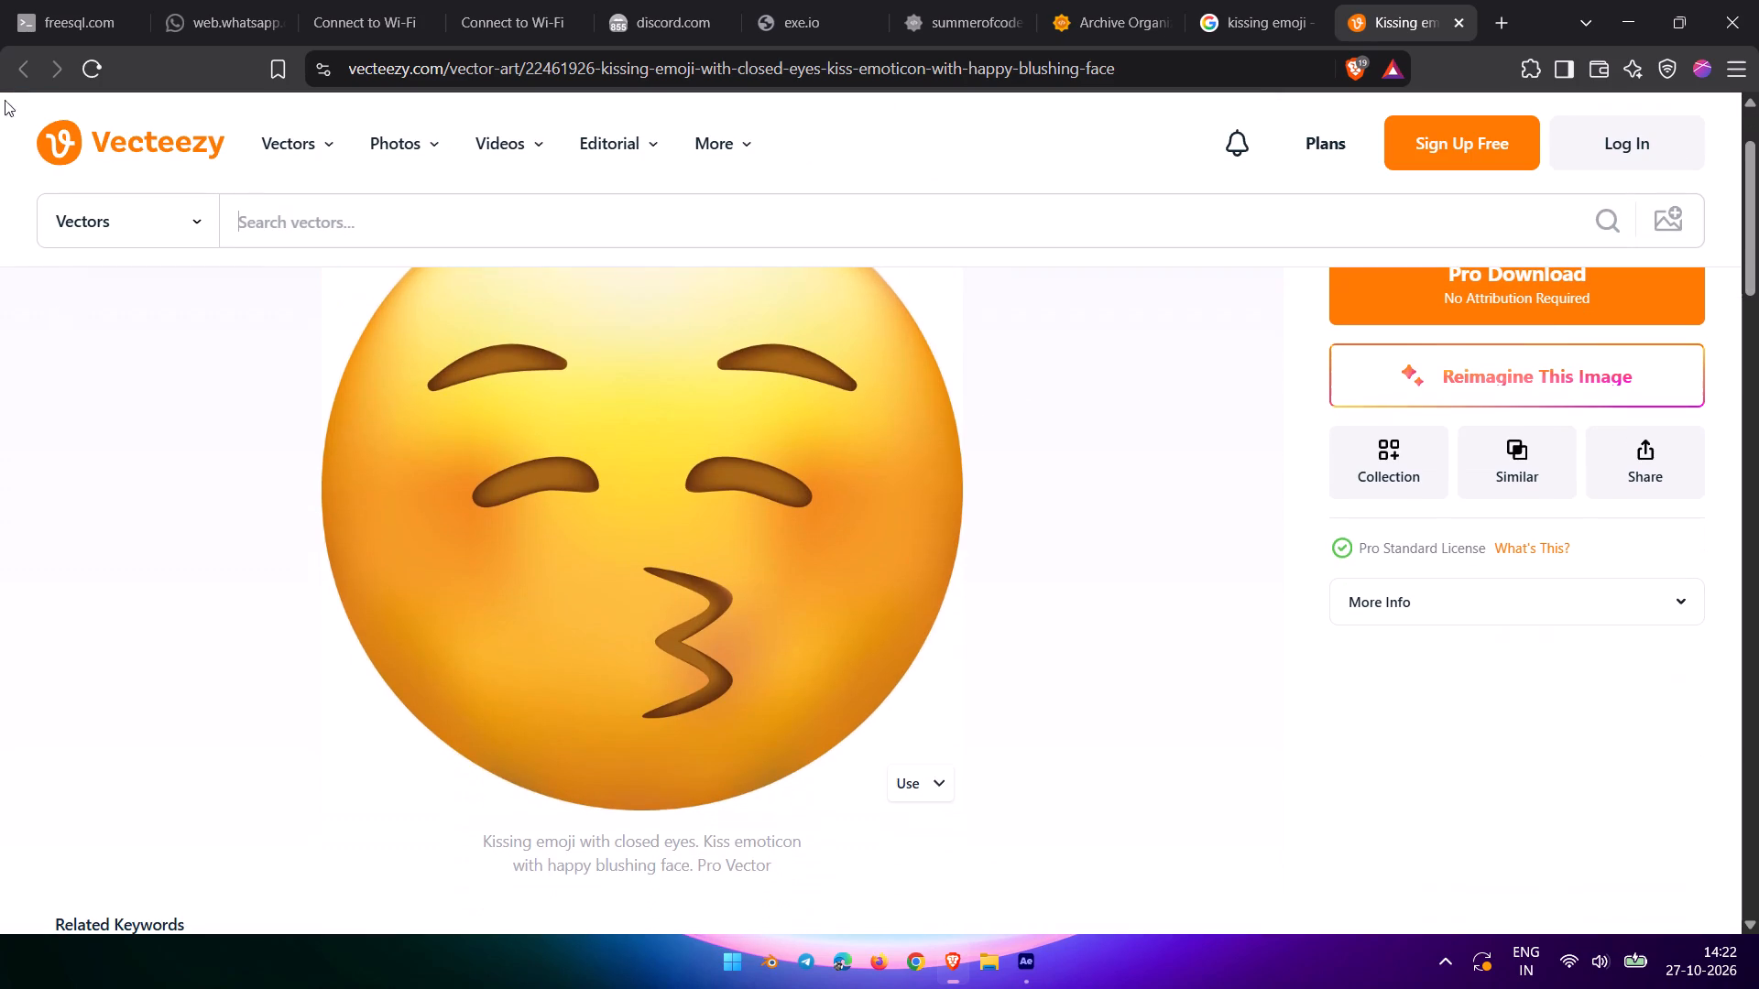
left_click(13, 67)
left_click(1467, 28)
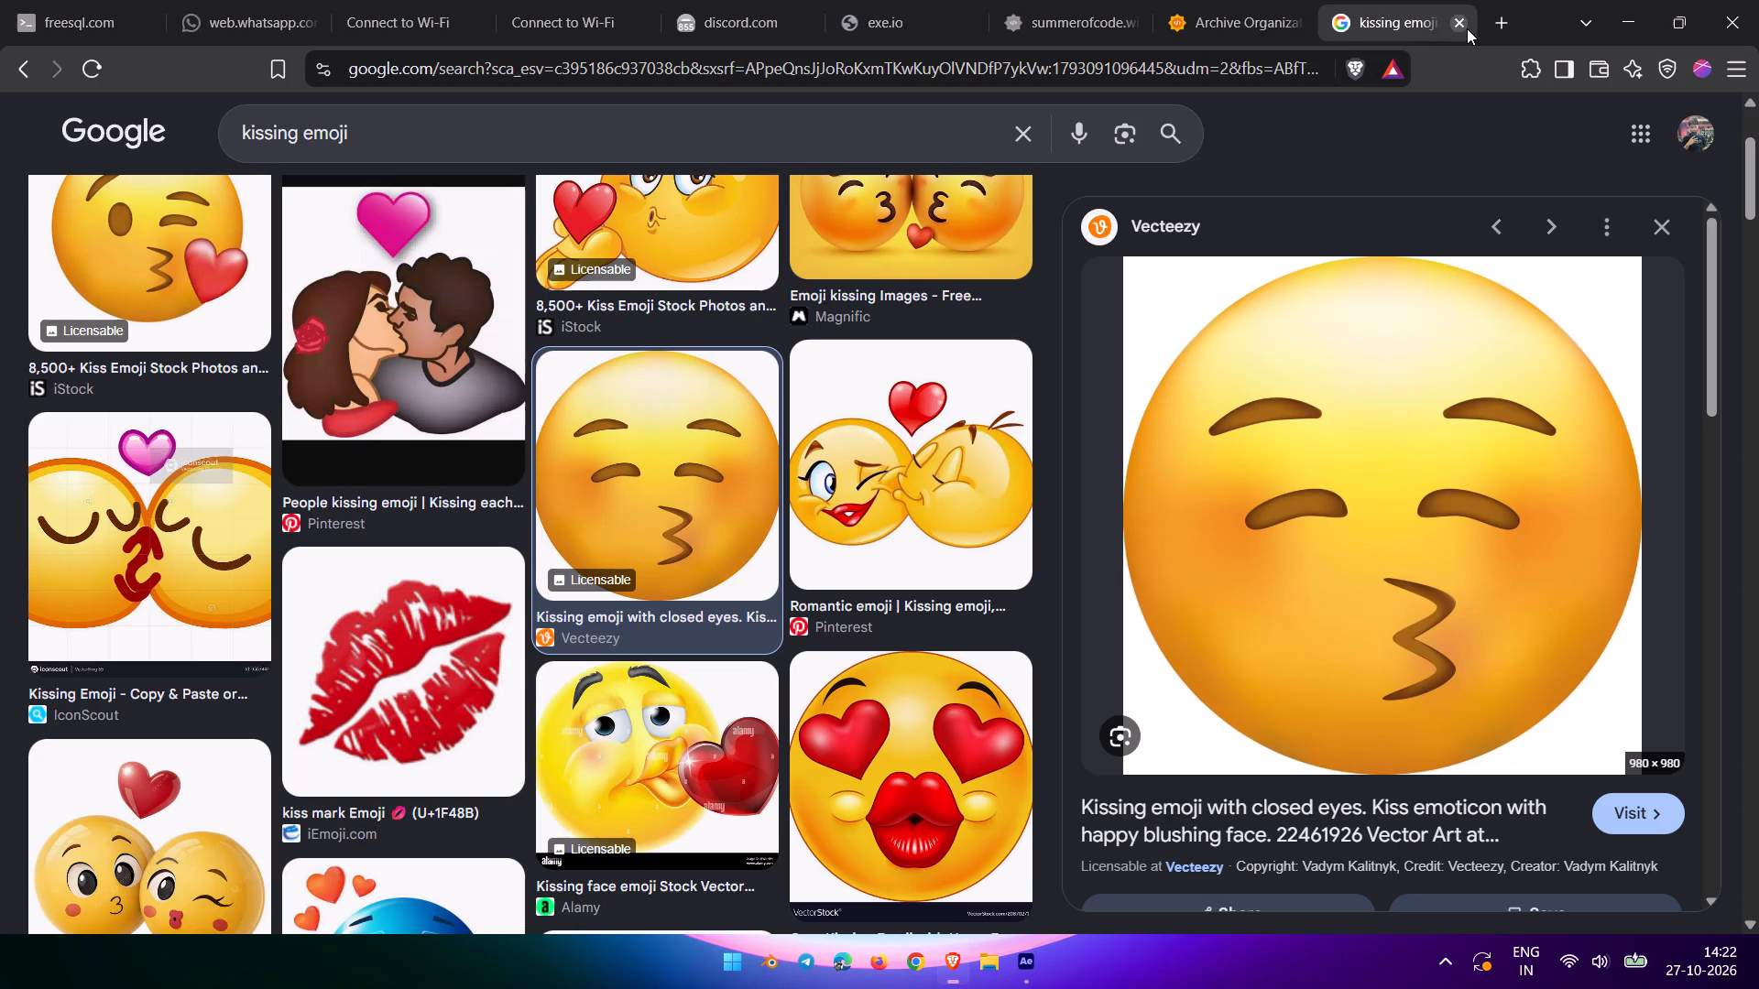
Find Emoji Island's Kissing Face emoji icon in the image results, open its page and close the results tab.
scroll(727, 445, "down", 16)
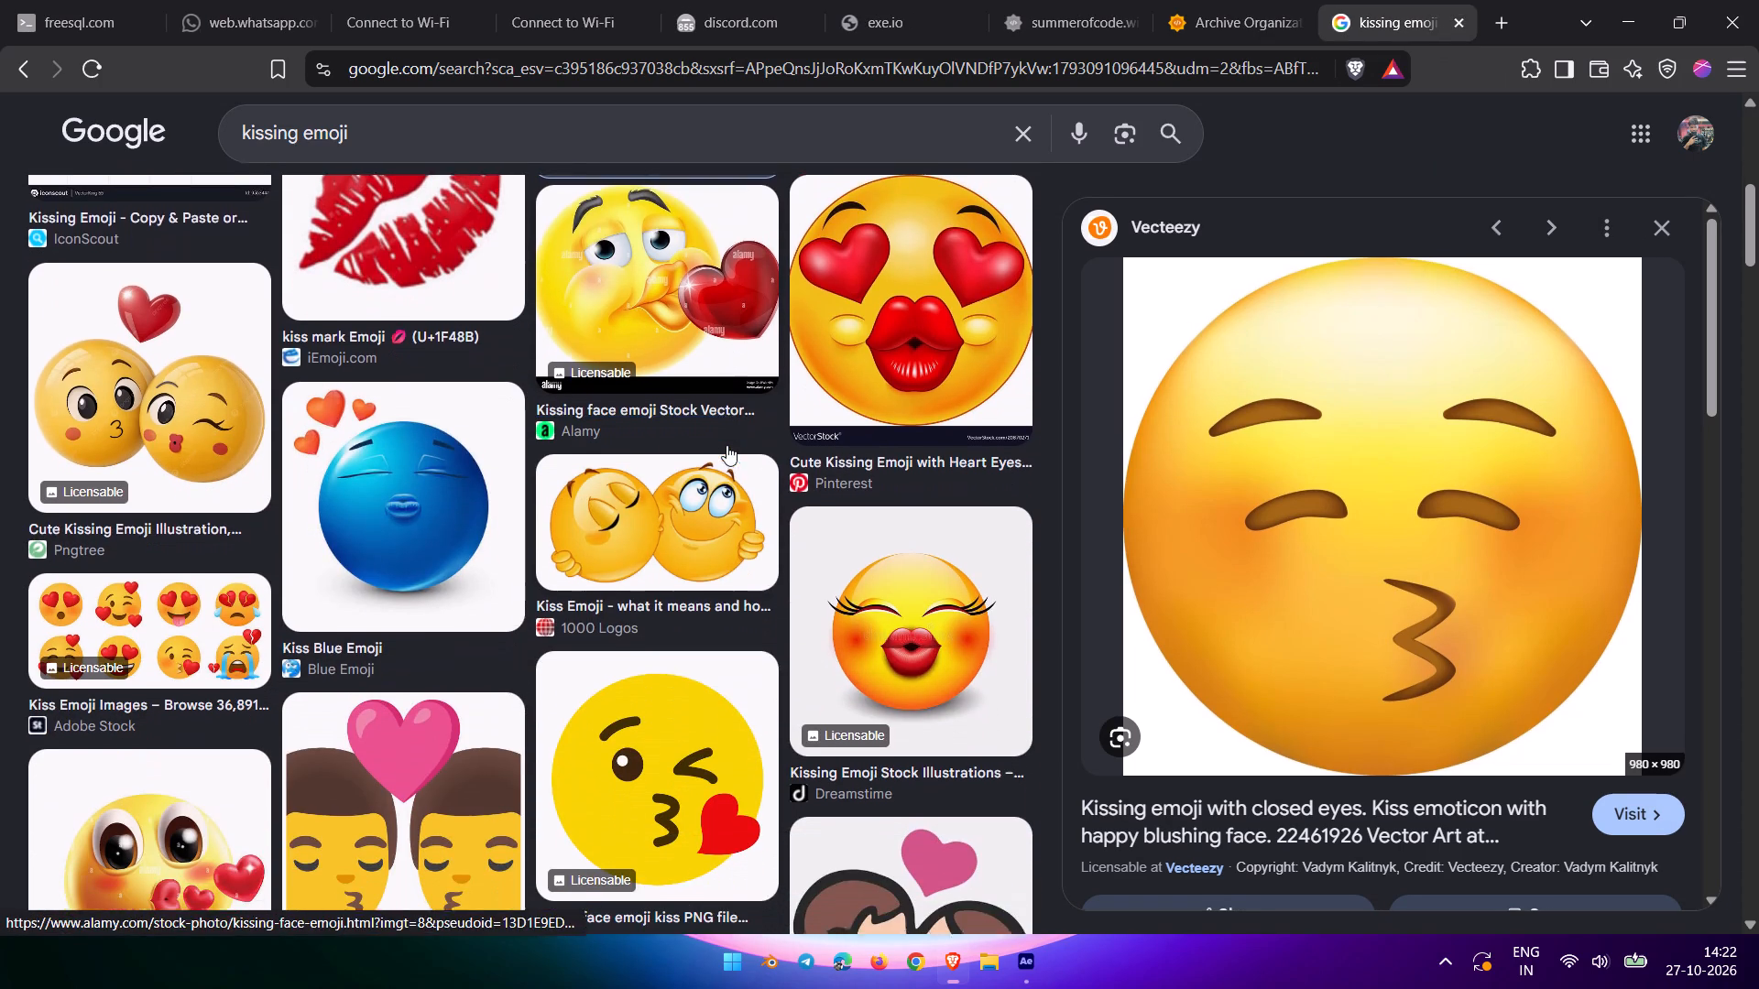
scroll(727, 445, "down", 17)
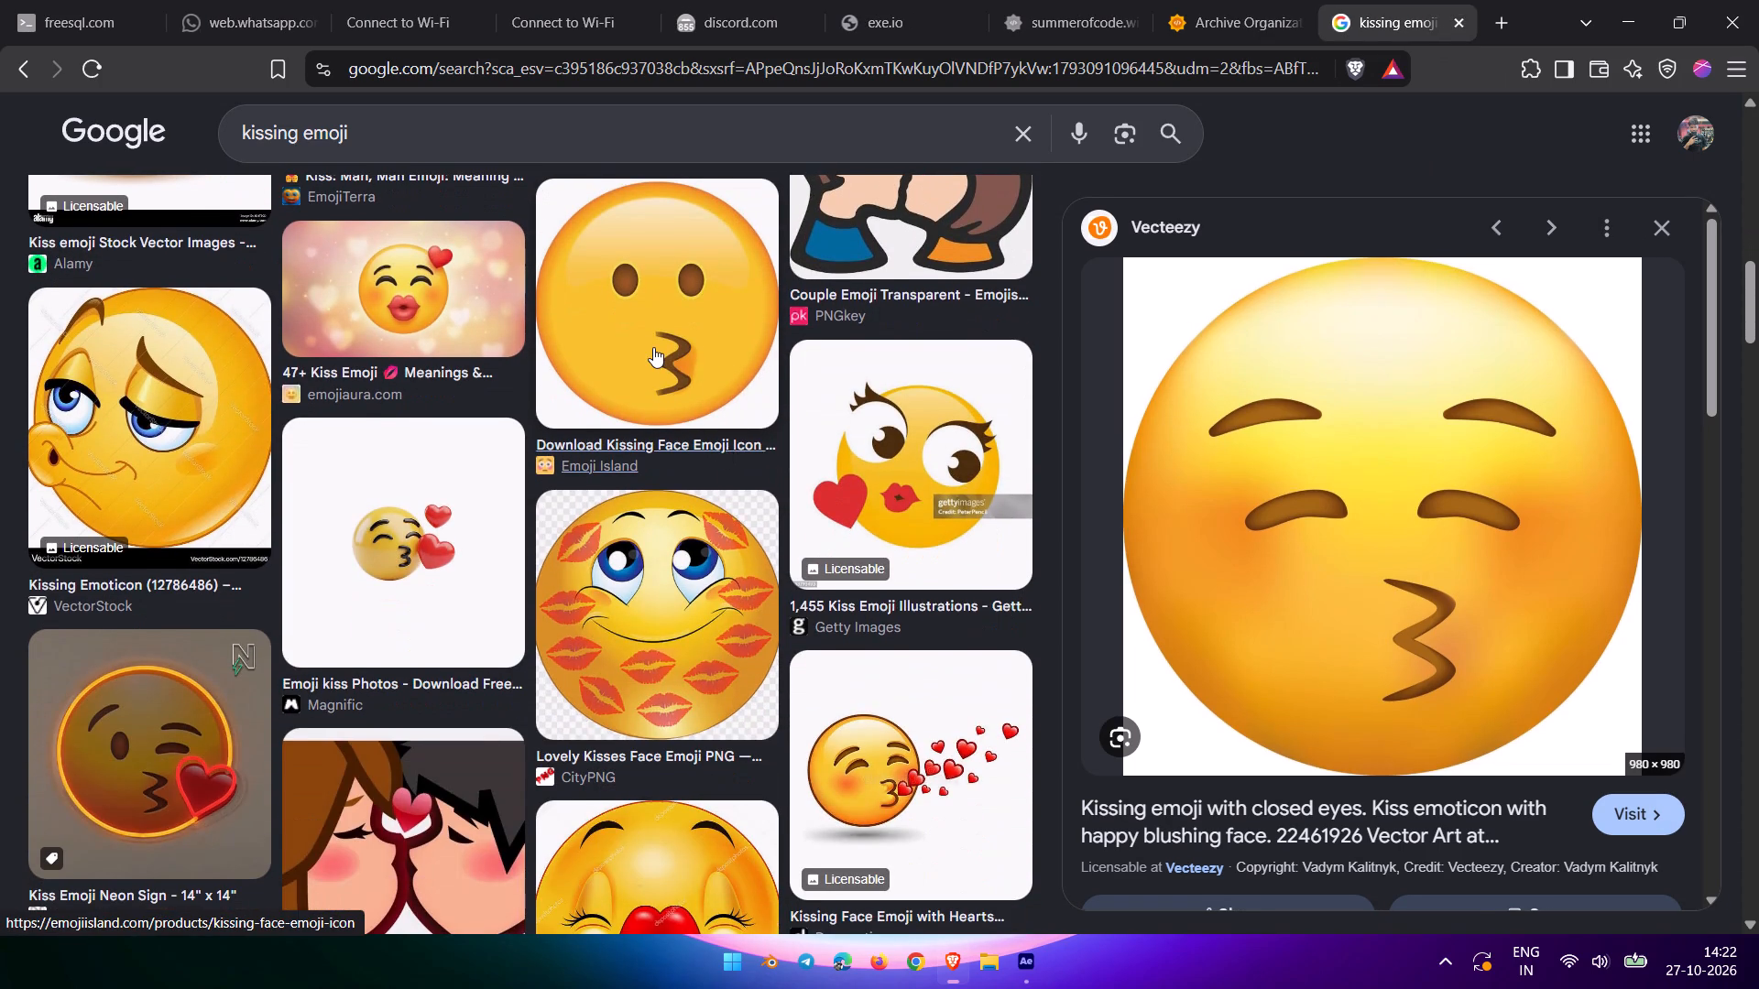
scroll(645, 341, "down", 5)
scroll(645, 341, "up", 3)
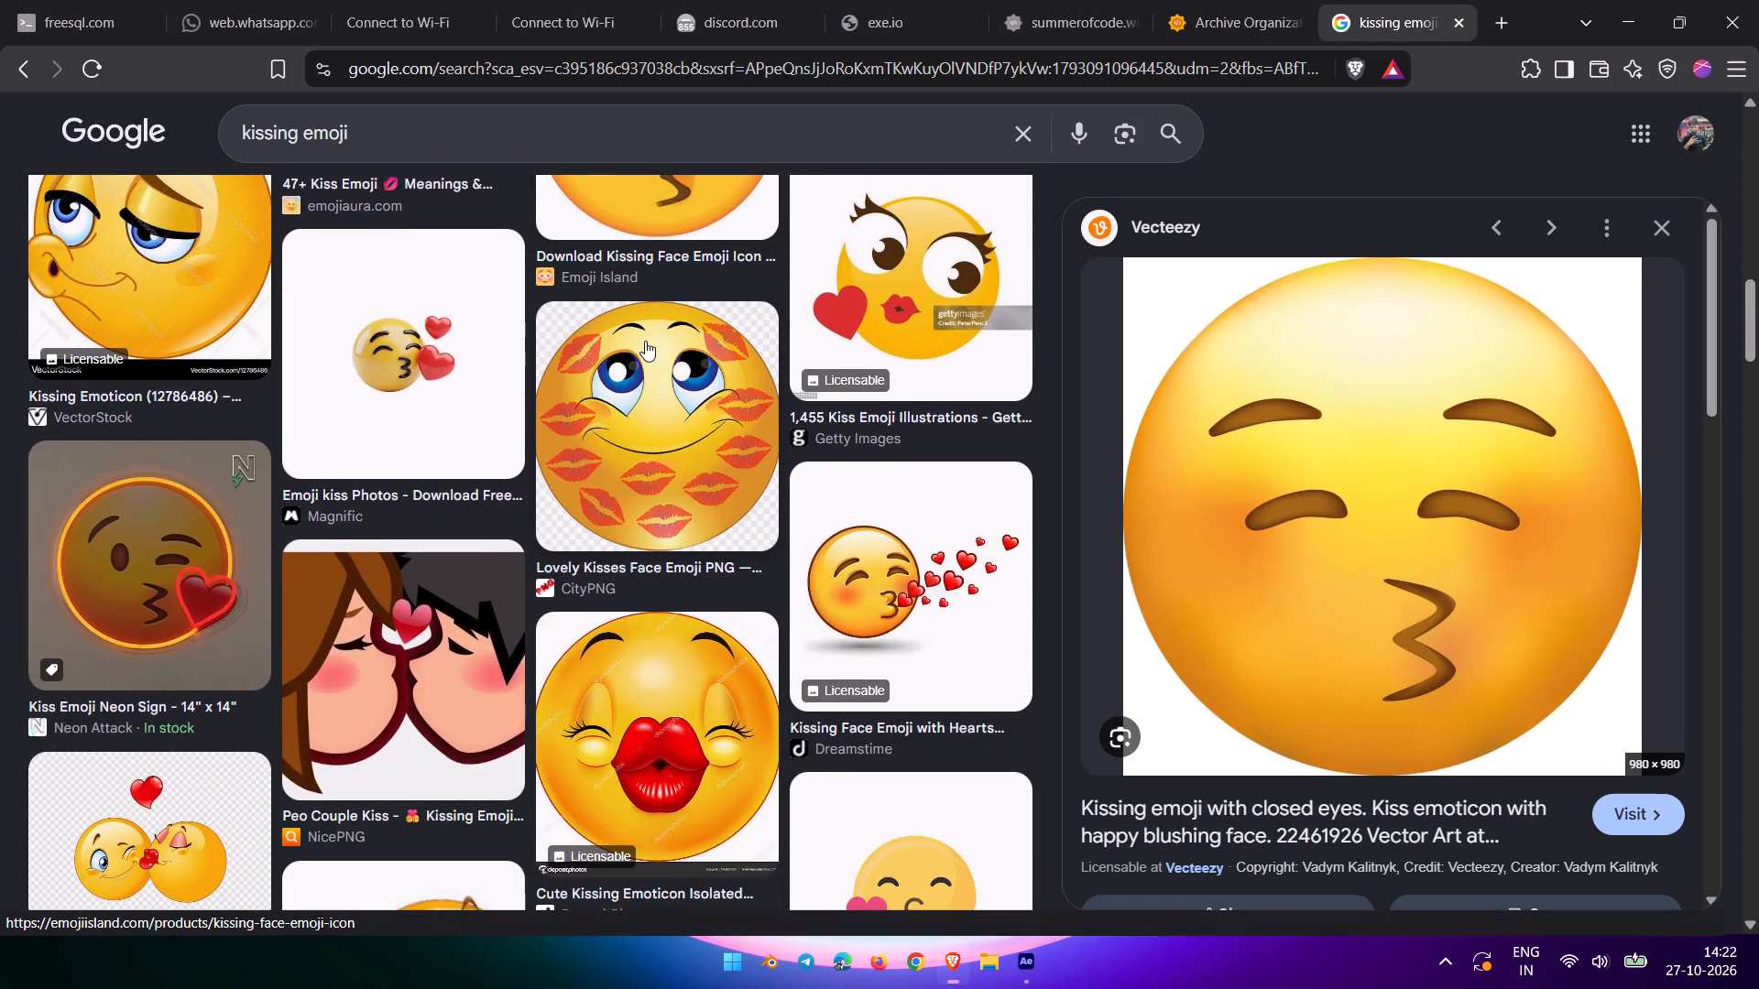
scroll(645, 341, "up", 2)
left_click(645, 341)
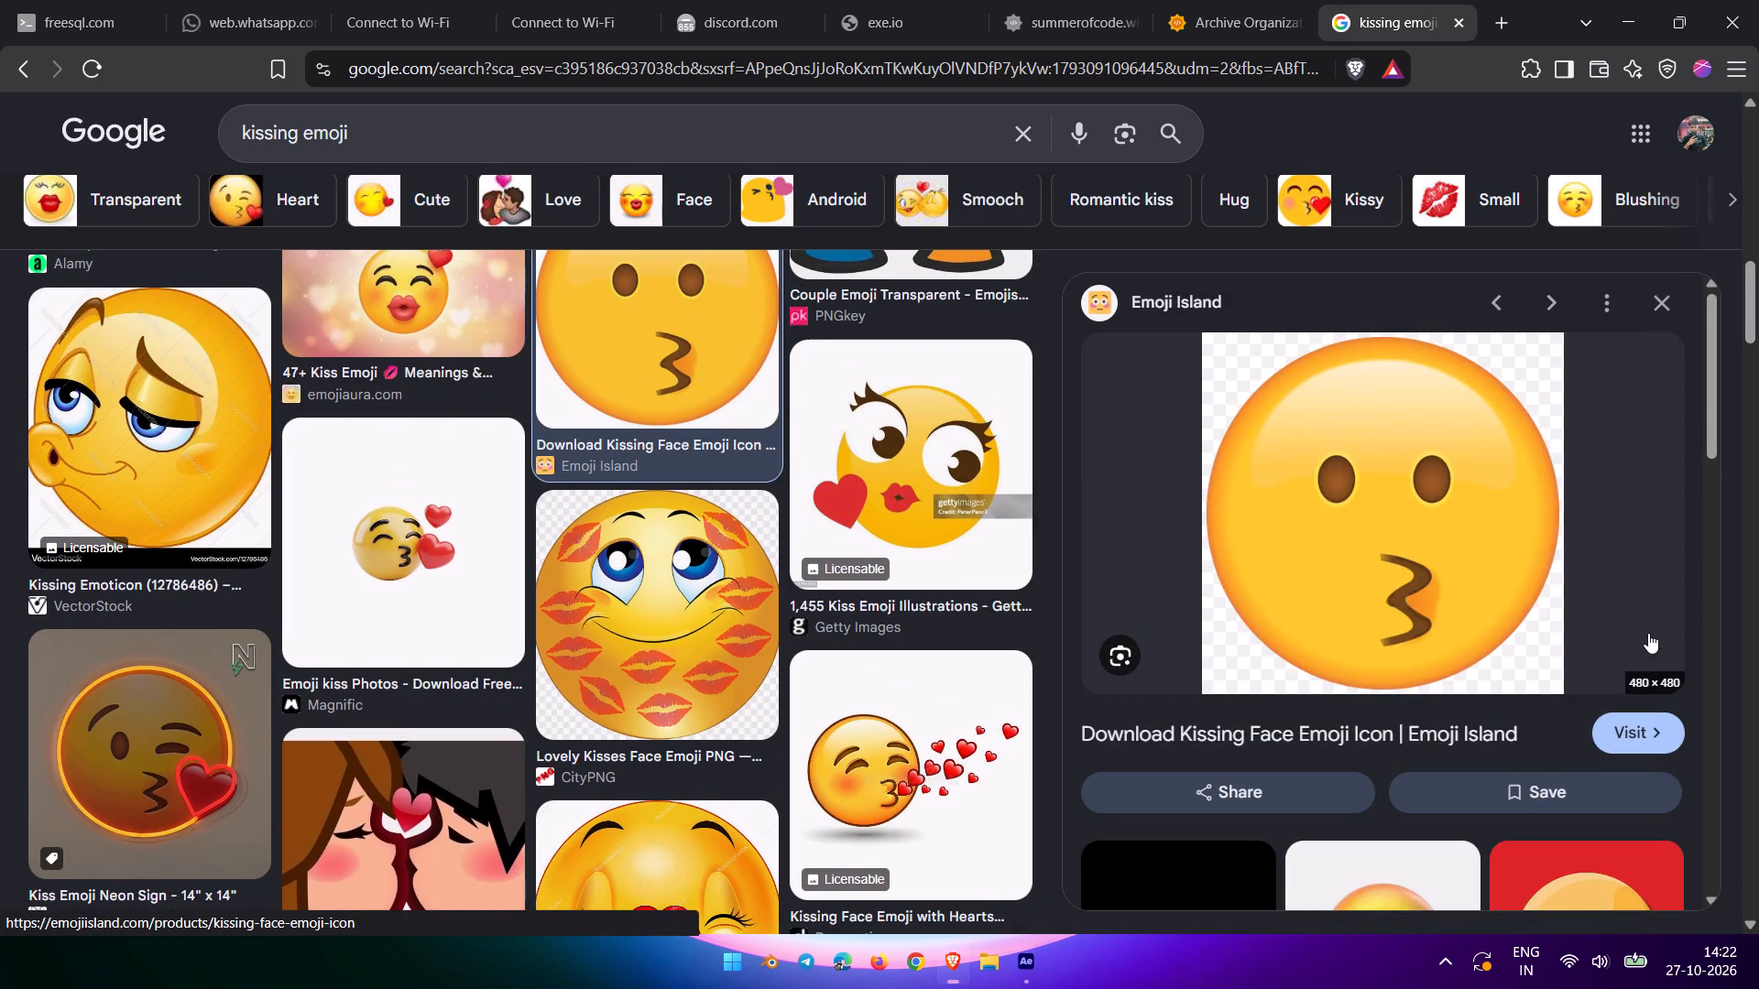
left_click(1527, 548)
left_click(1316, 25)
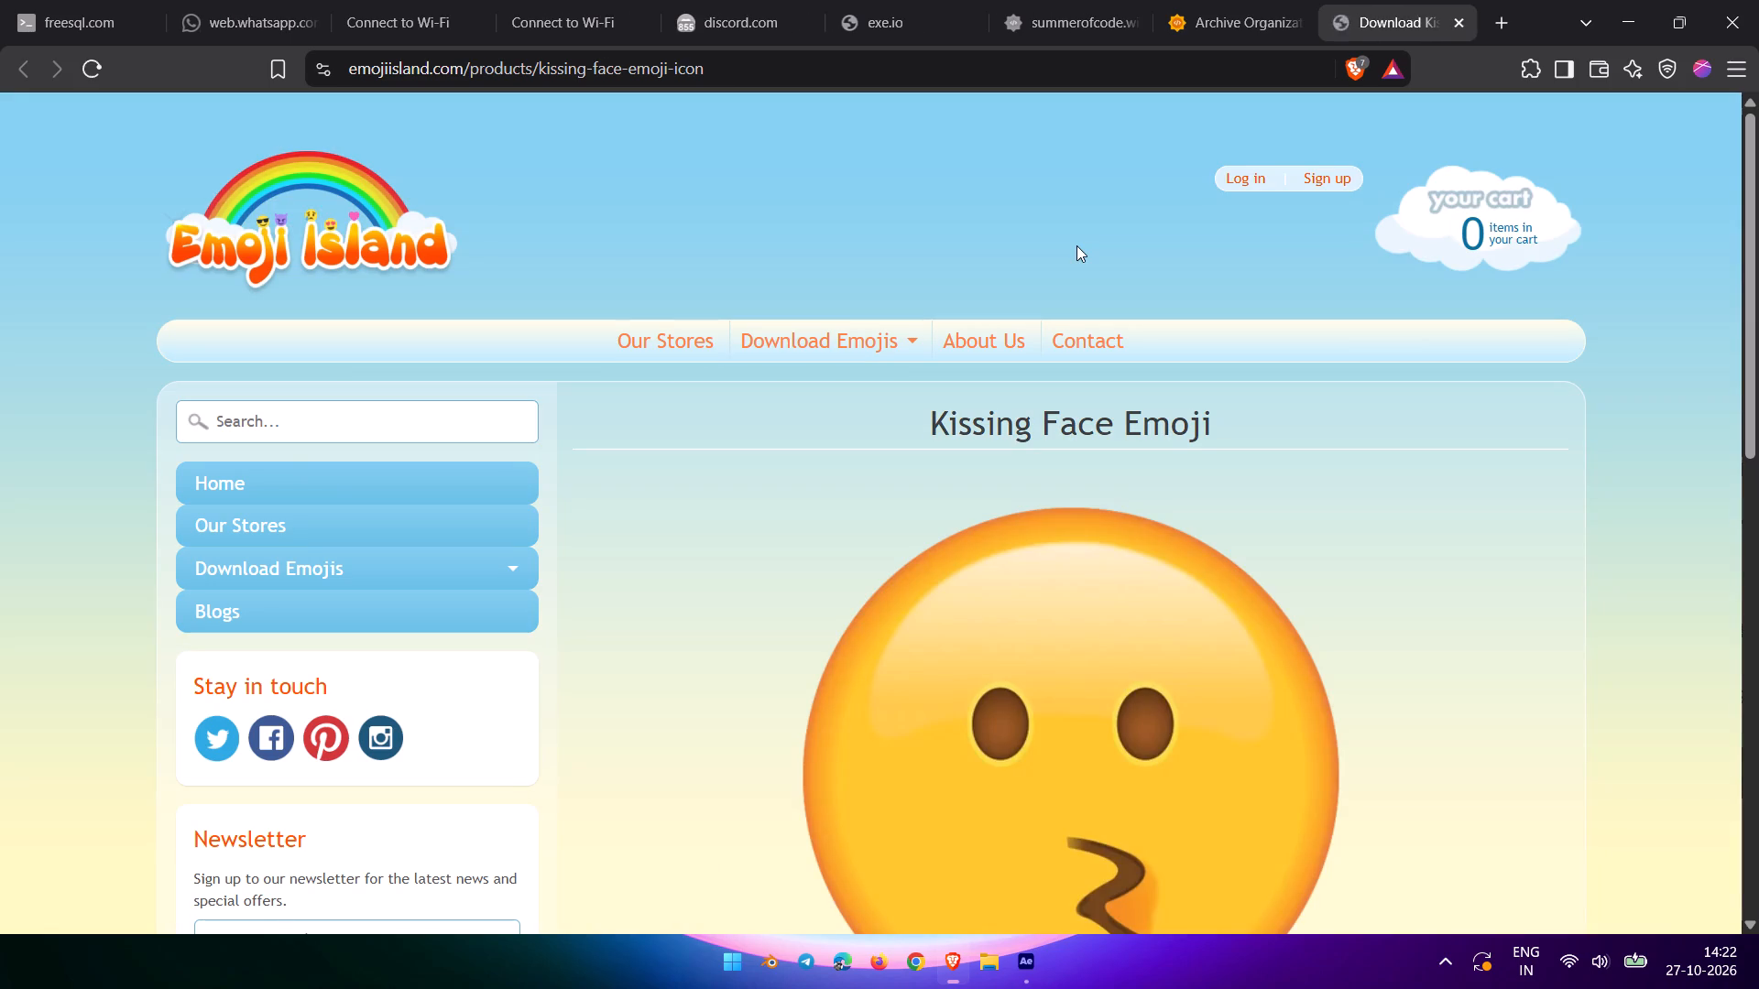
Download the free PNG of the Kissing Face emoji, save it to the Desktop as Kissing Face Emoji.png, and close its tab.
scroll(1120, 353, "down", 9)
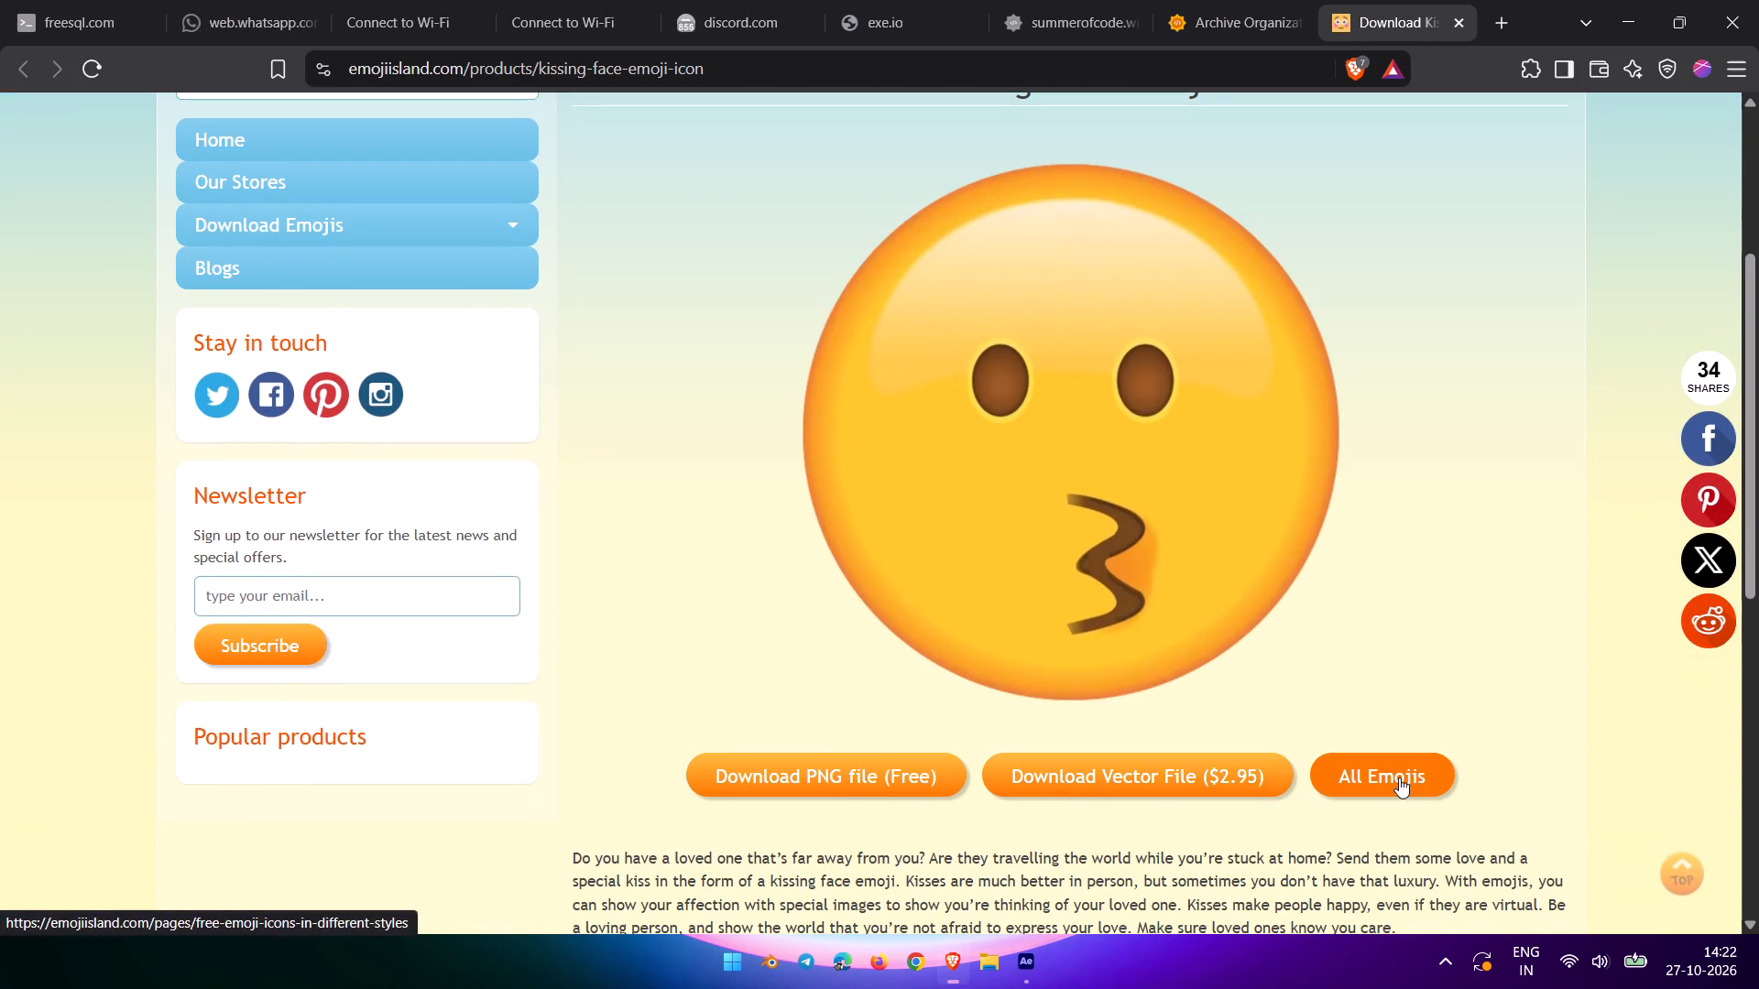
left_click(944, 761)
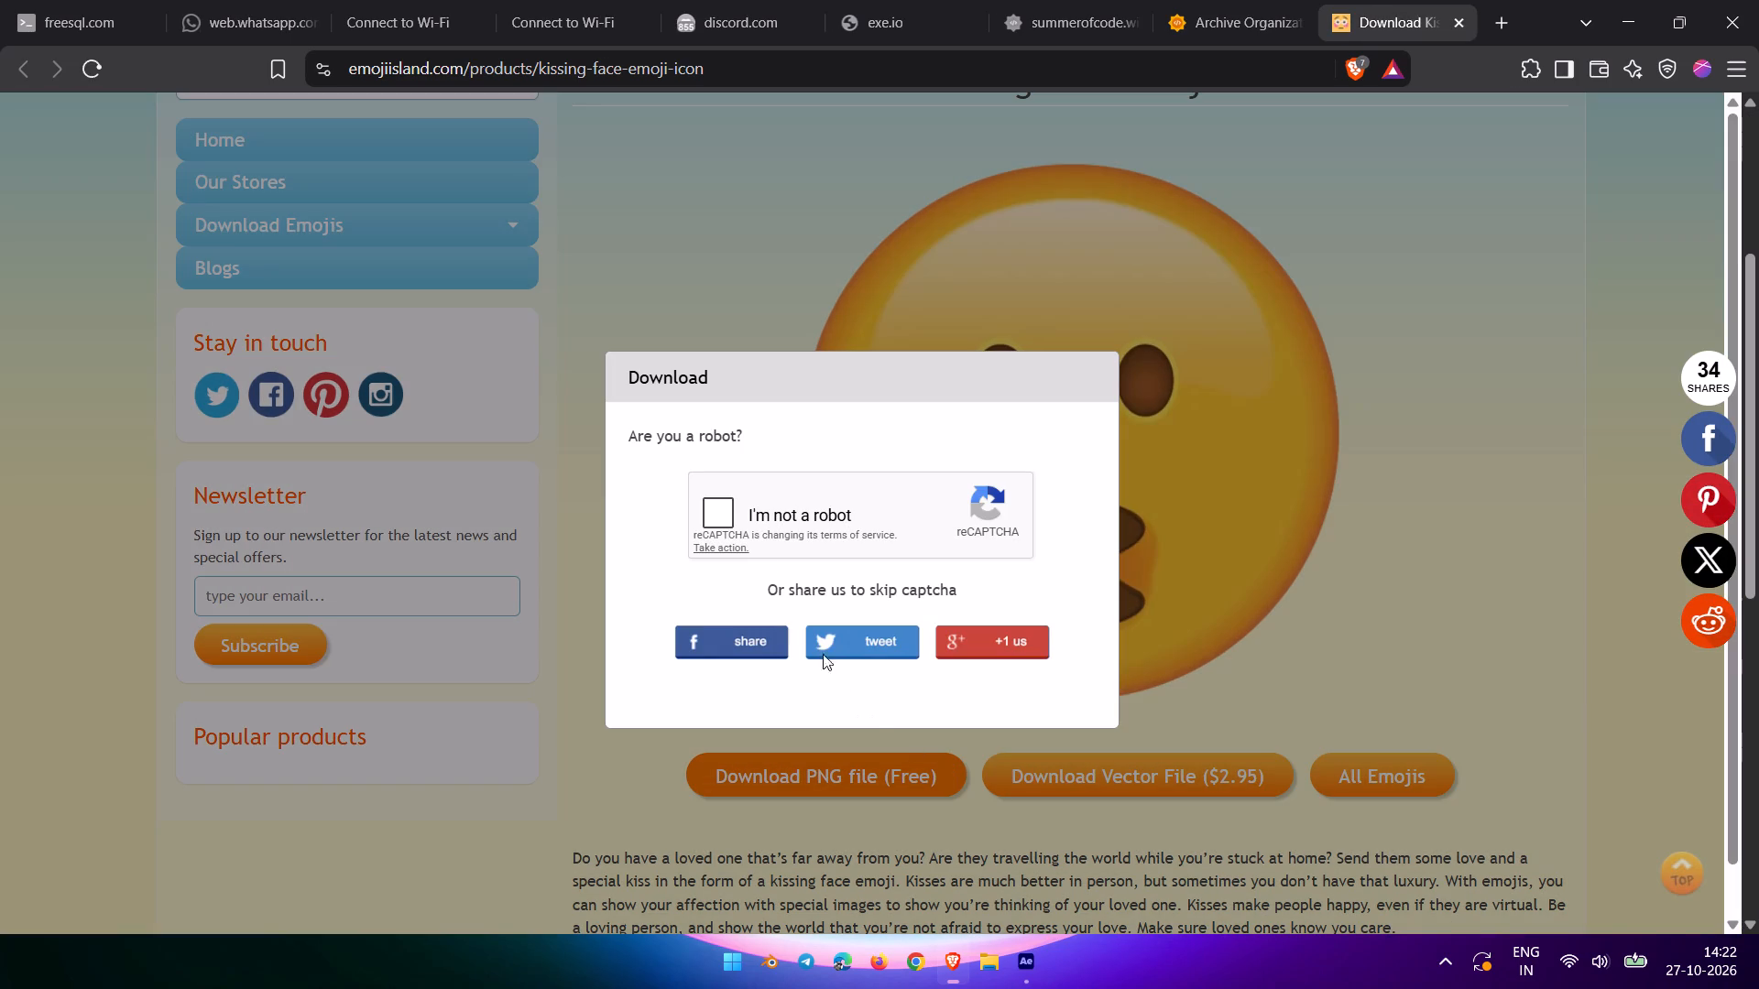
left_click(742, 523)
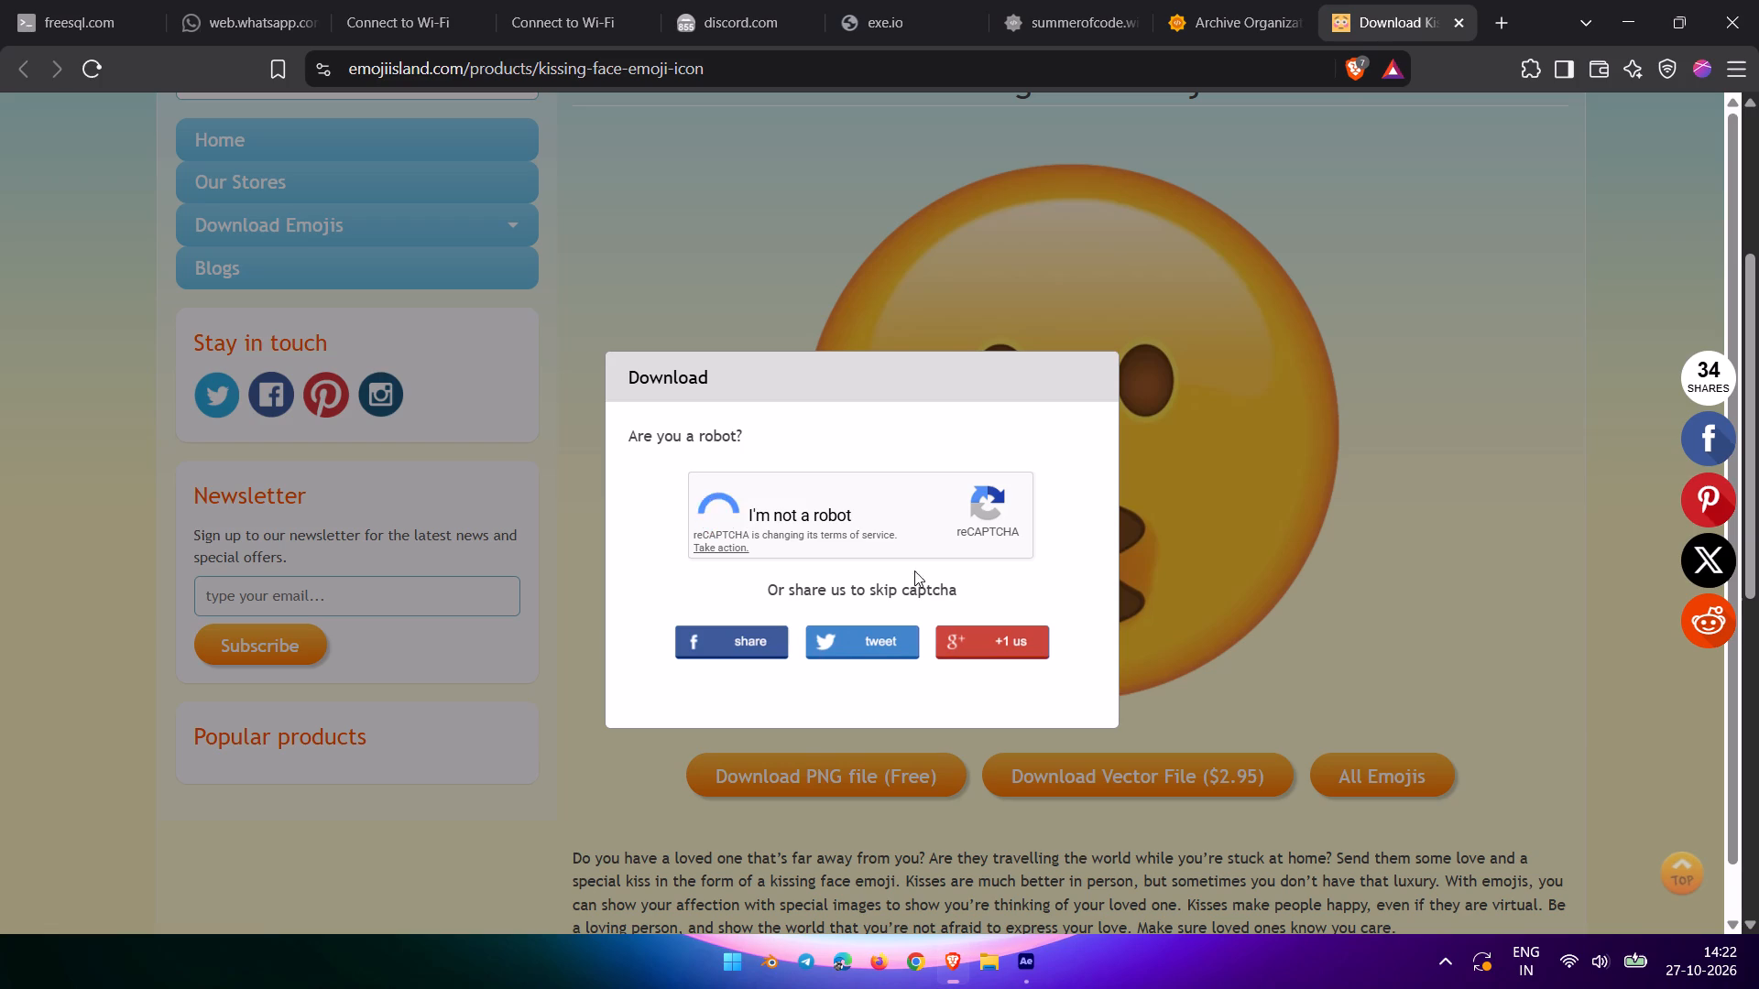
scroll(1163, 661, "down", 5)
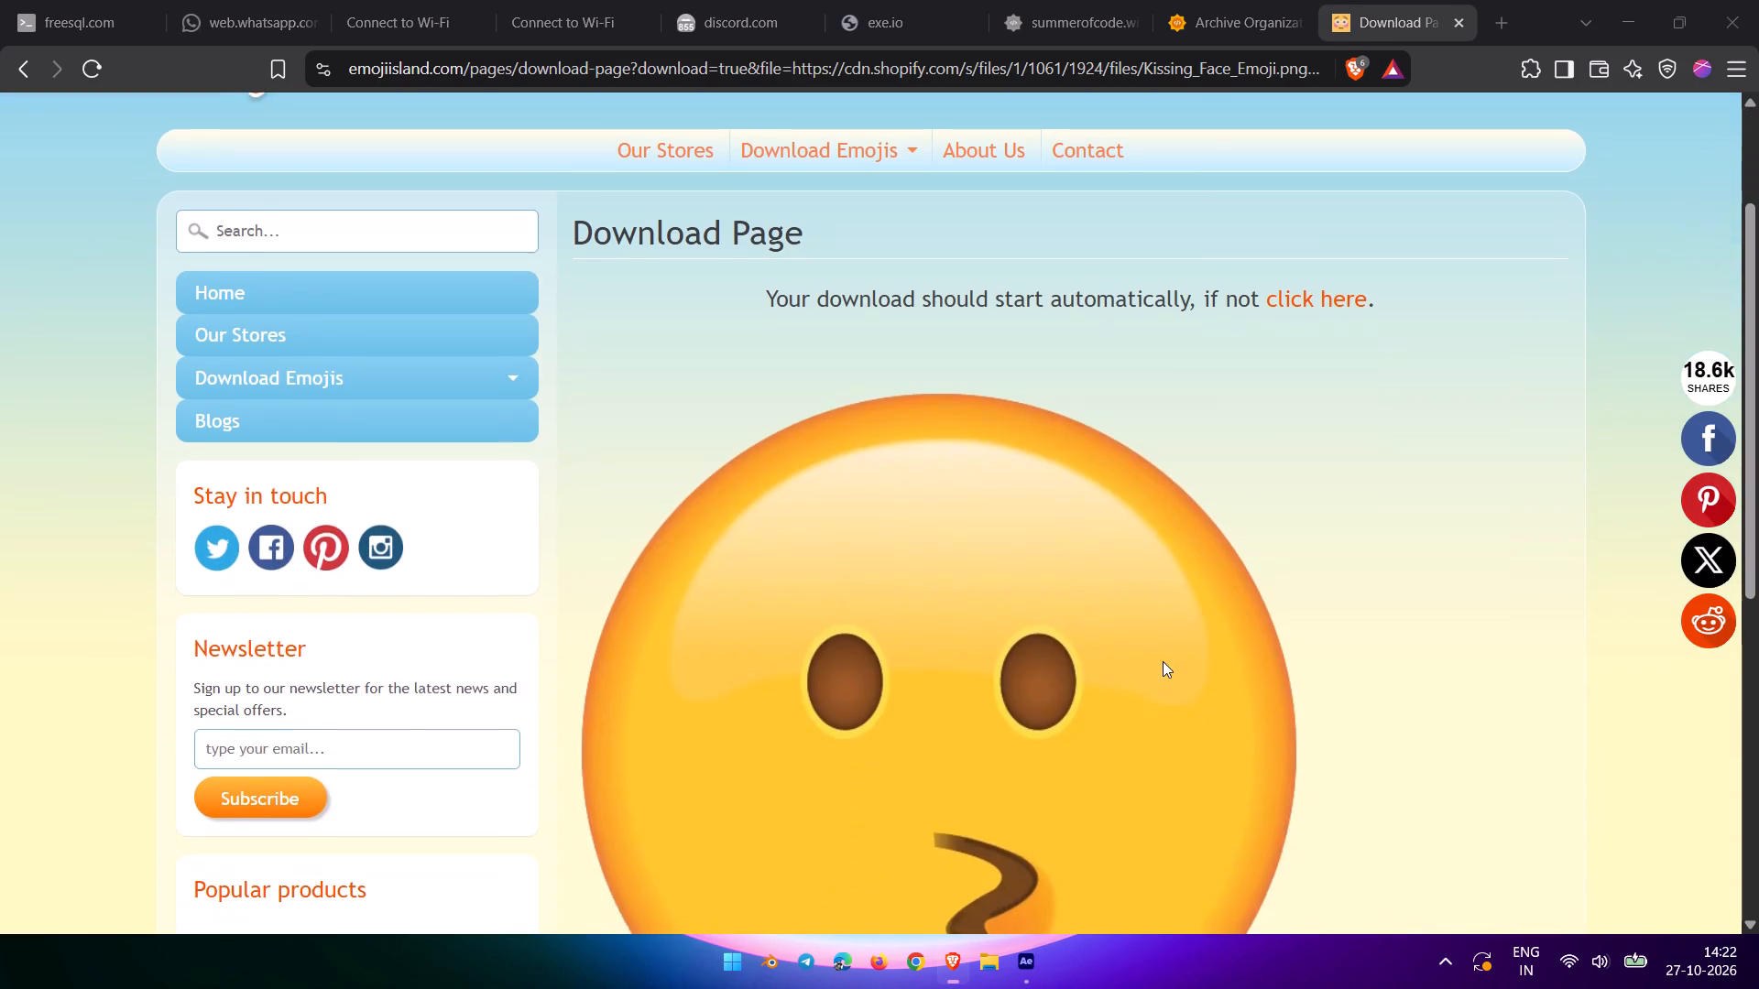
scroll(1163, 661, "down", 3)
left_click(405, 302)
left_click(395, 321)
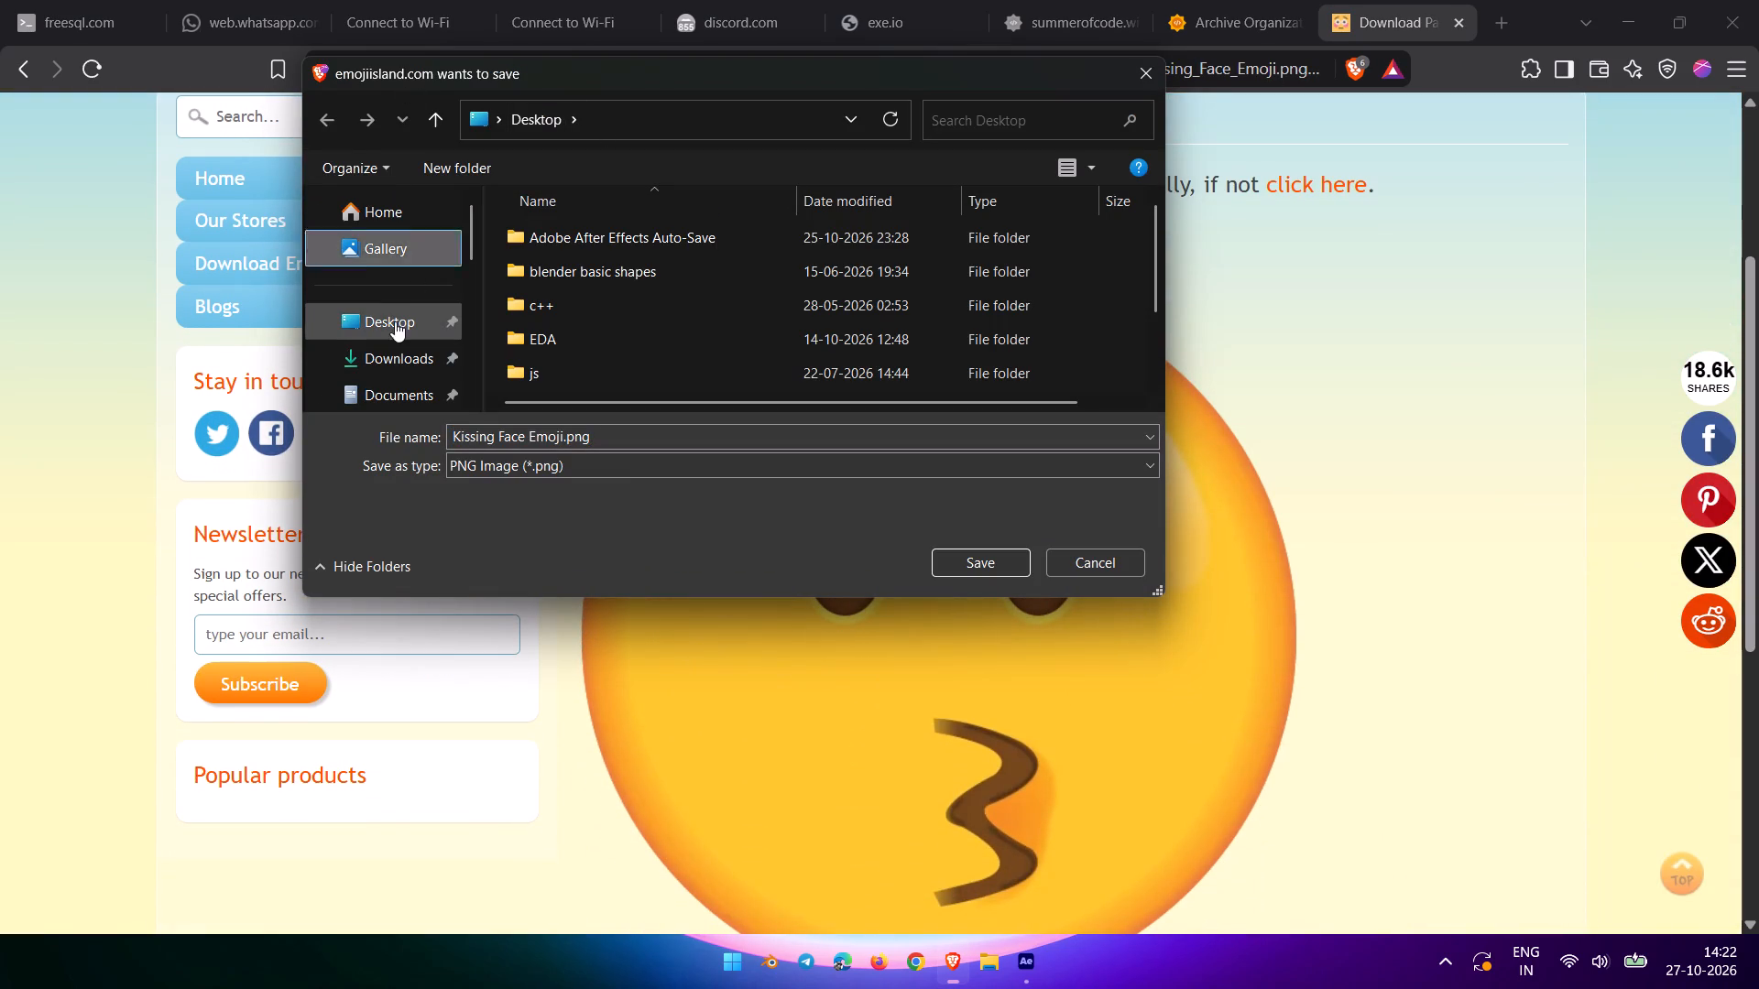
left_click(971, 555)
left_click(1470, 17)
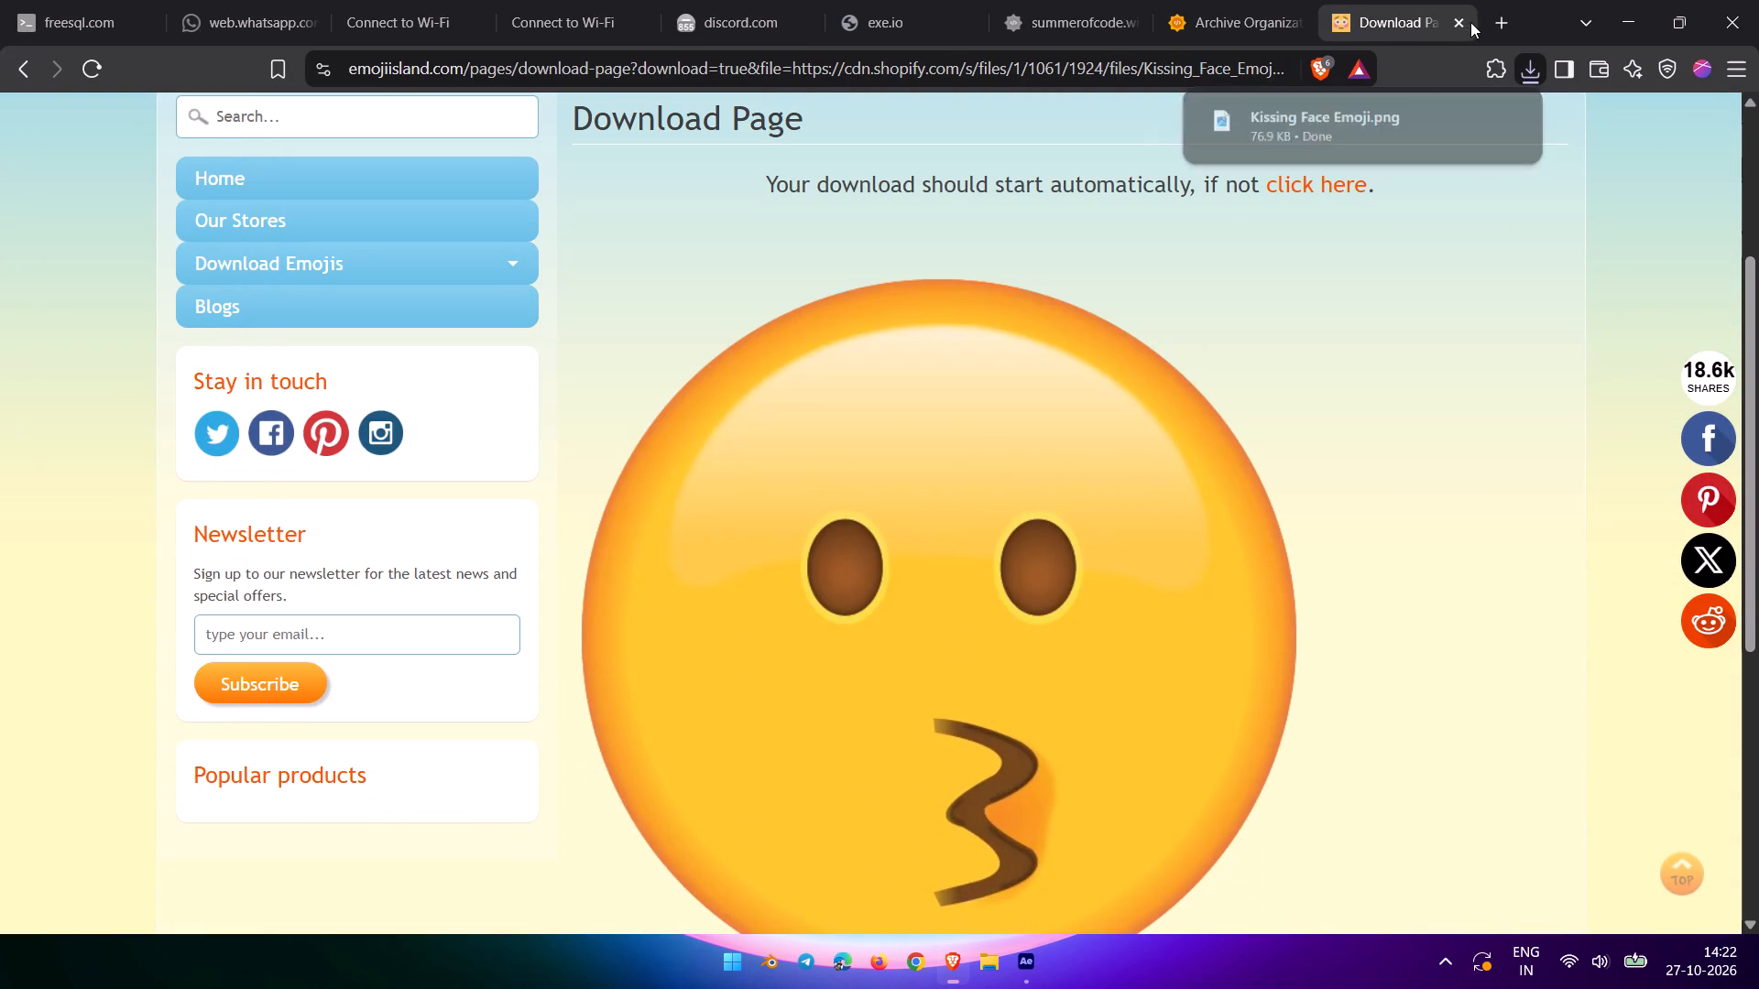
left_click(1460, 26)
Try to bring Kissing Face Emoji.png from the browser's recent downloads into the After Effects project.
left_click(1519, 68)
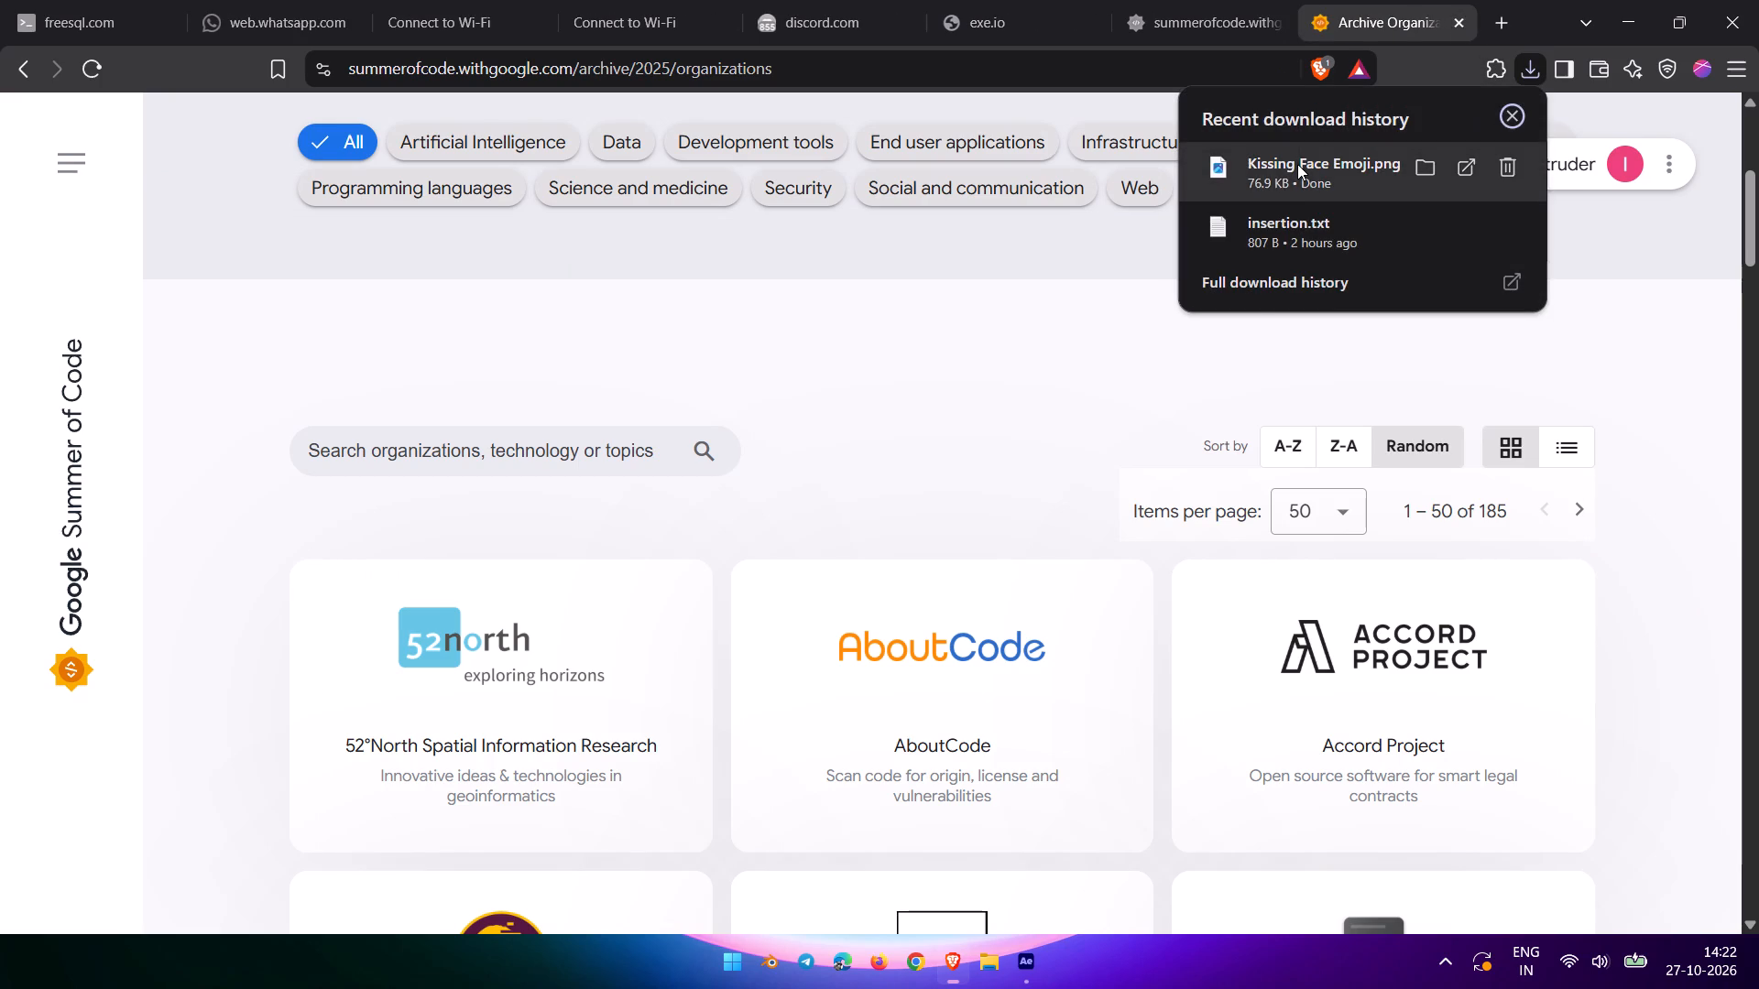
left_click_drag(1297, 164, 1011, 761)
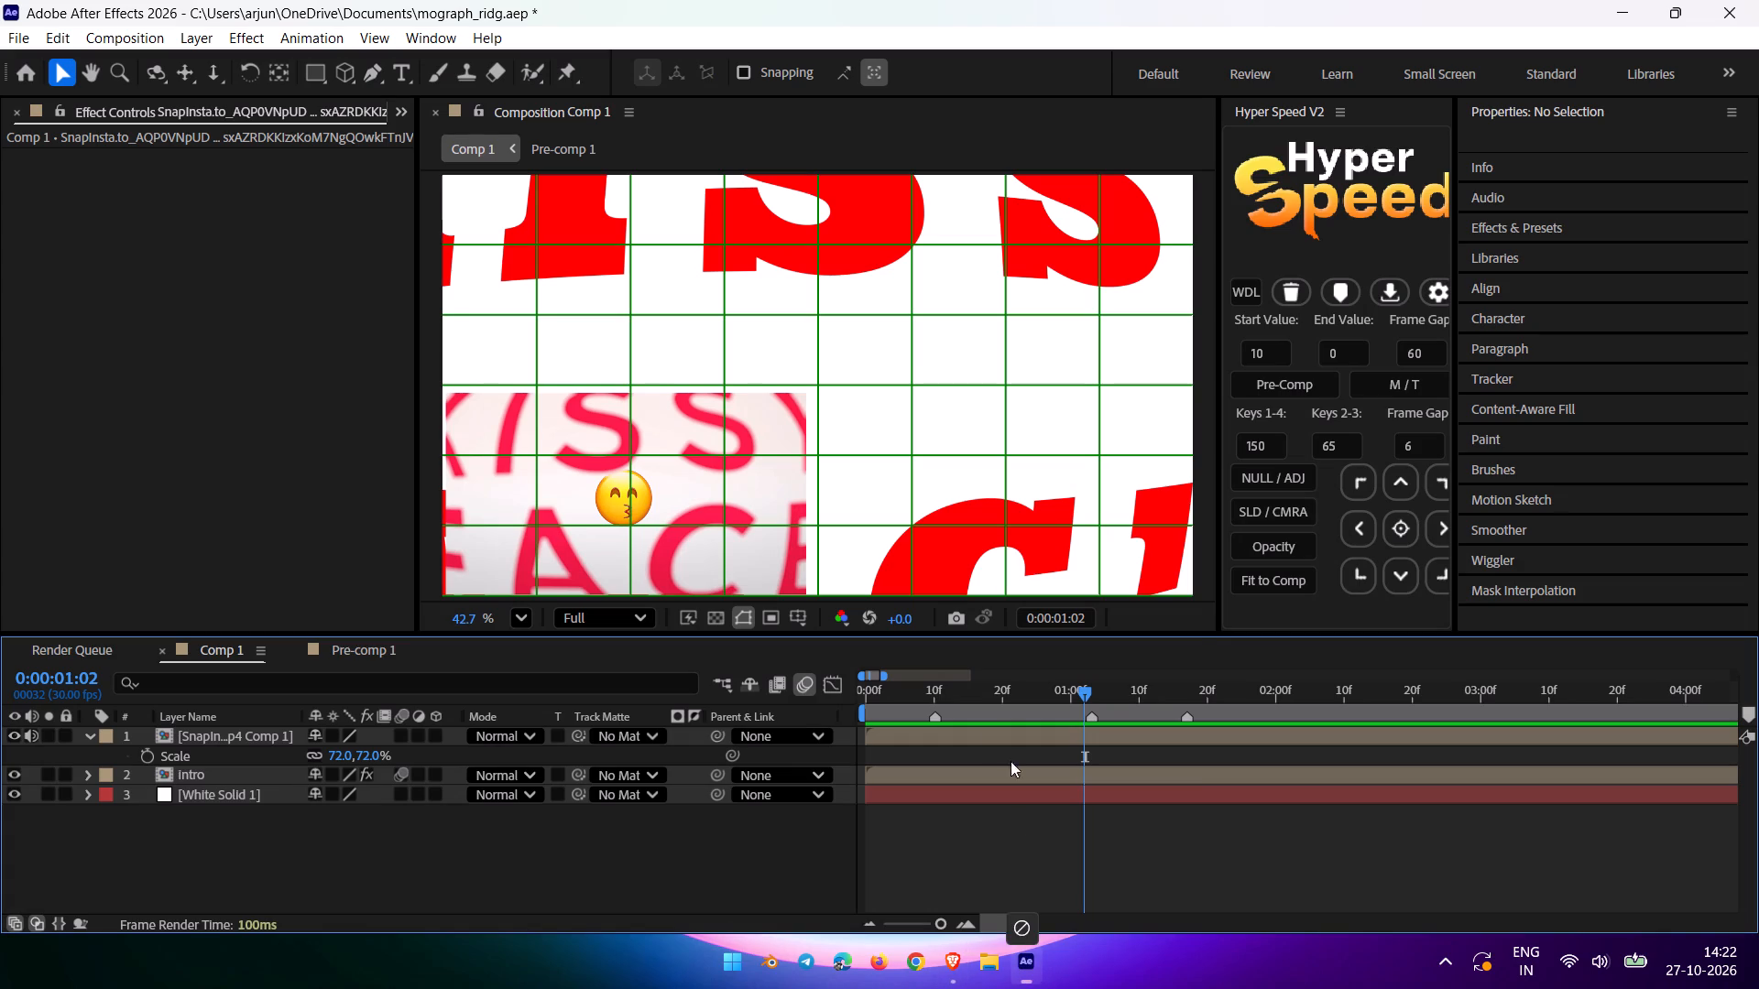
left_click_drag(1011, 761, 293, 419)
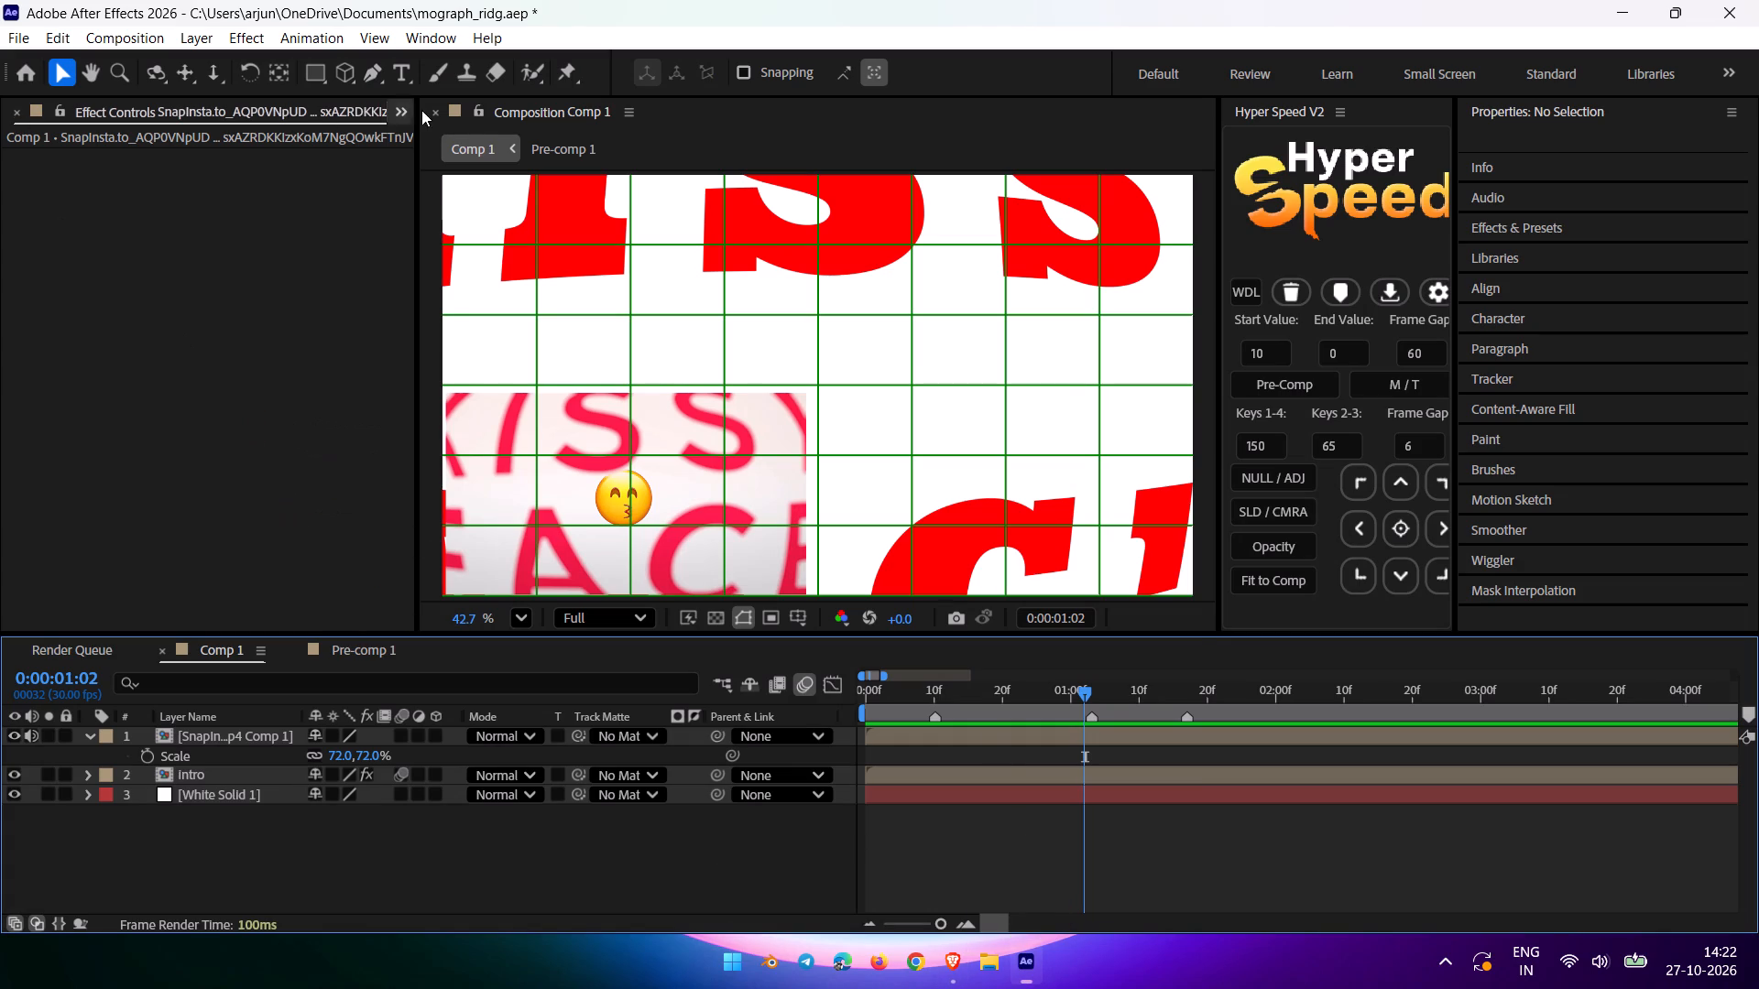
Show the After Effects project items and import Kissing Face Emoji.png from the desktop into the project.
left_click(413, 110)
left_click(430, 136)
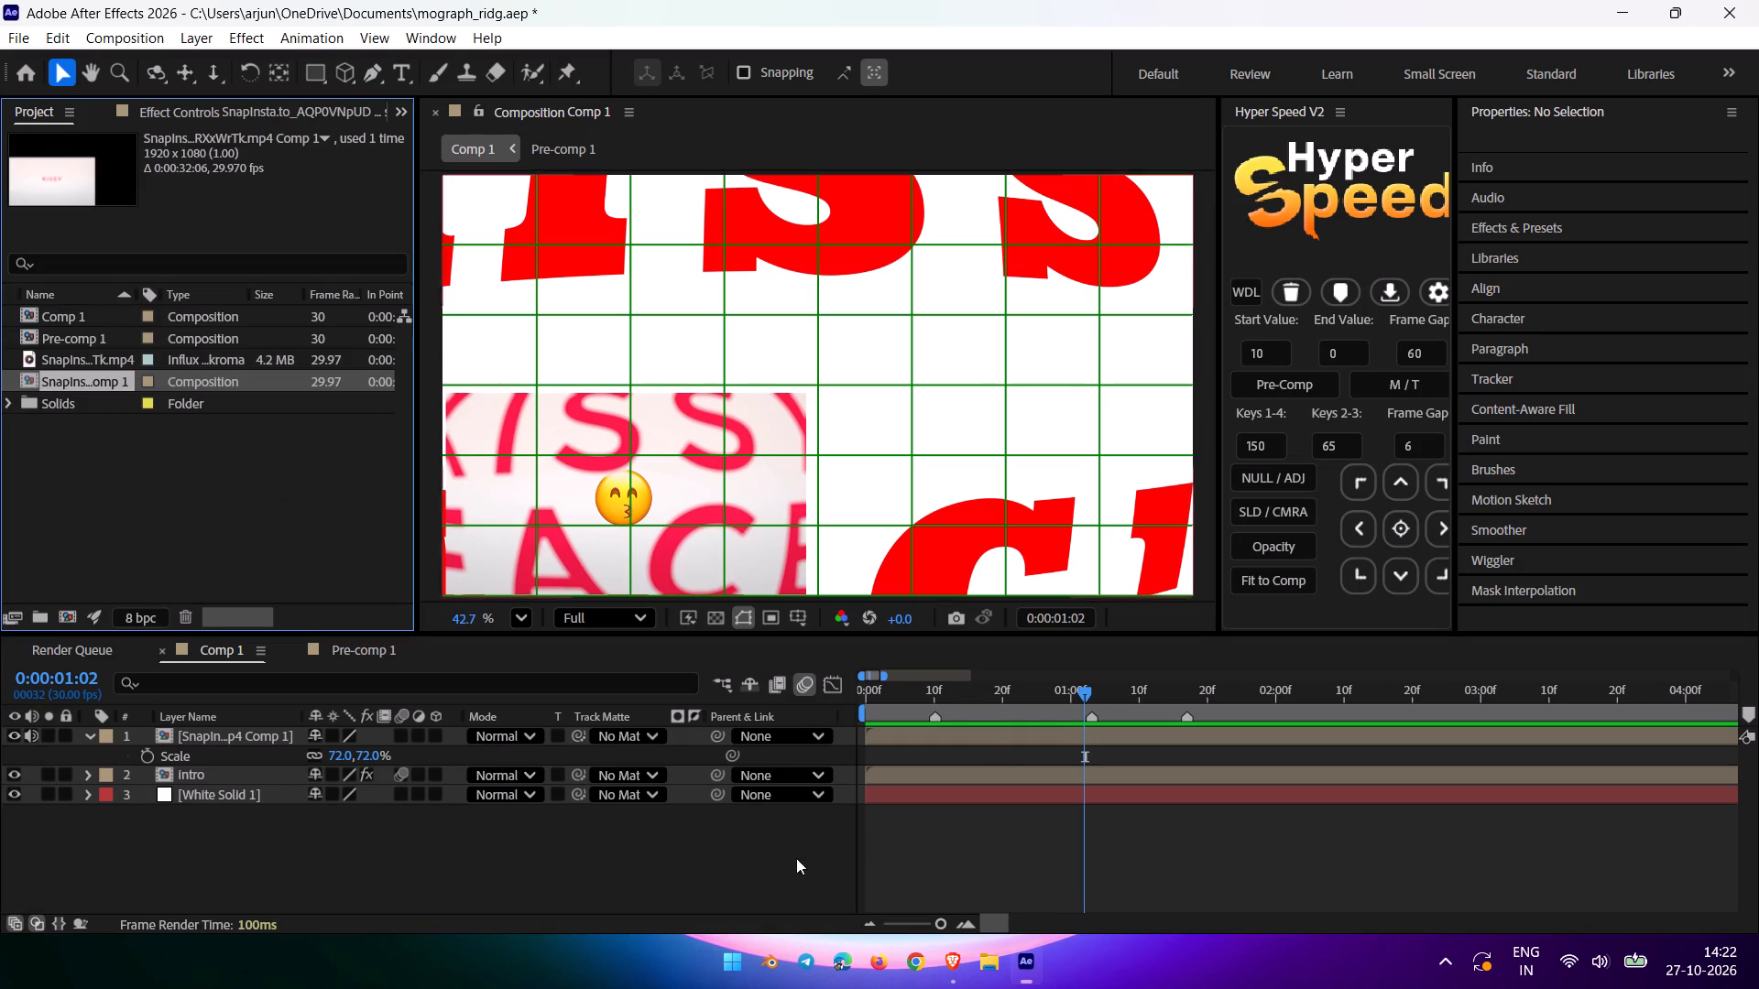
left_click(1614, 0)
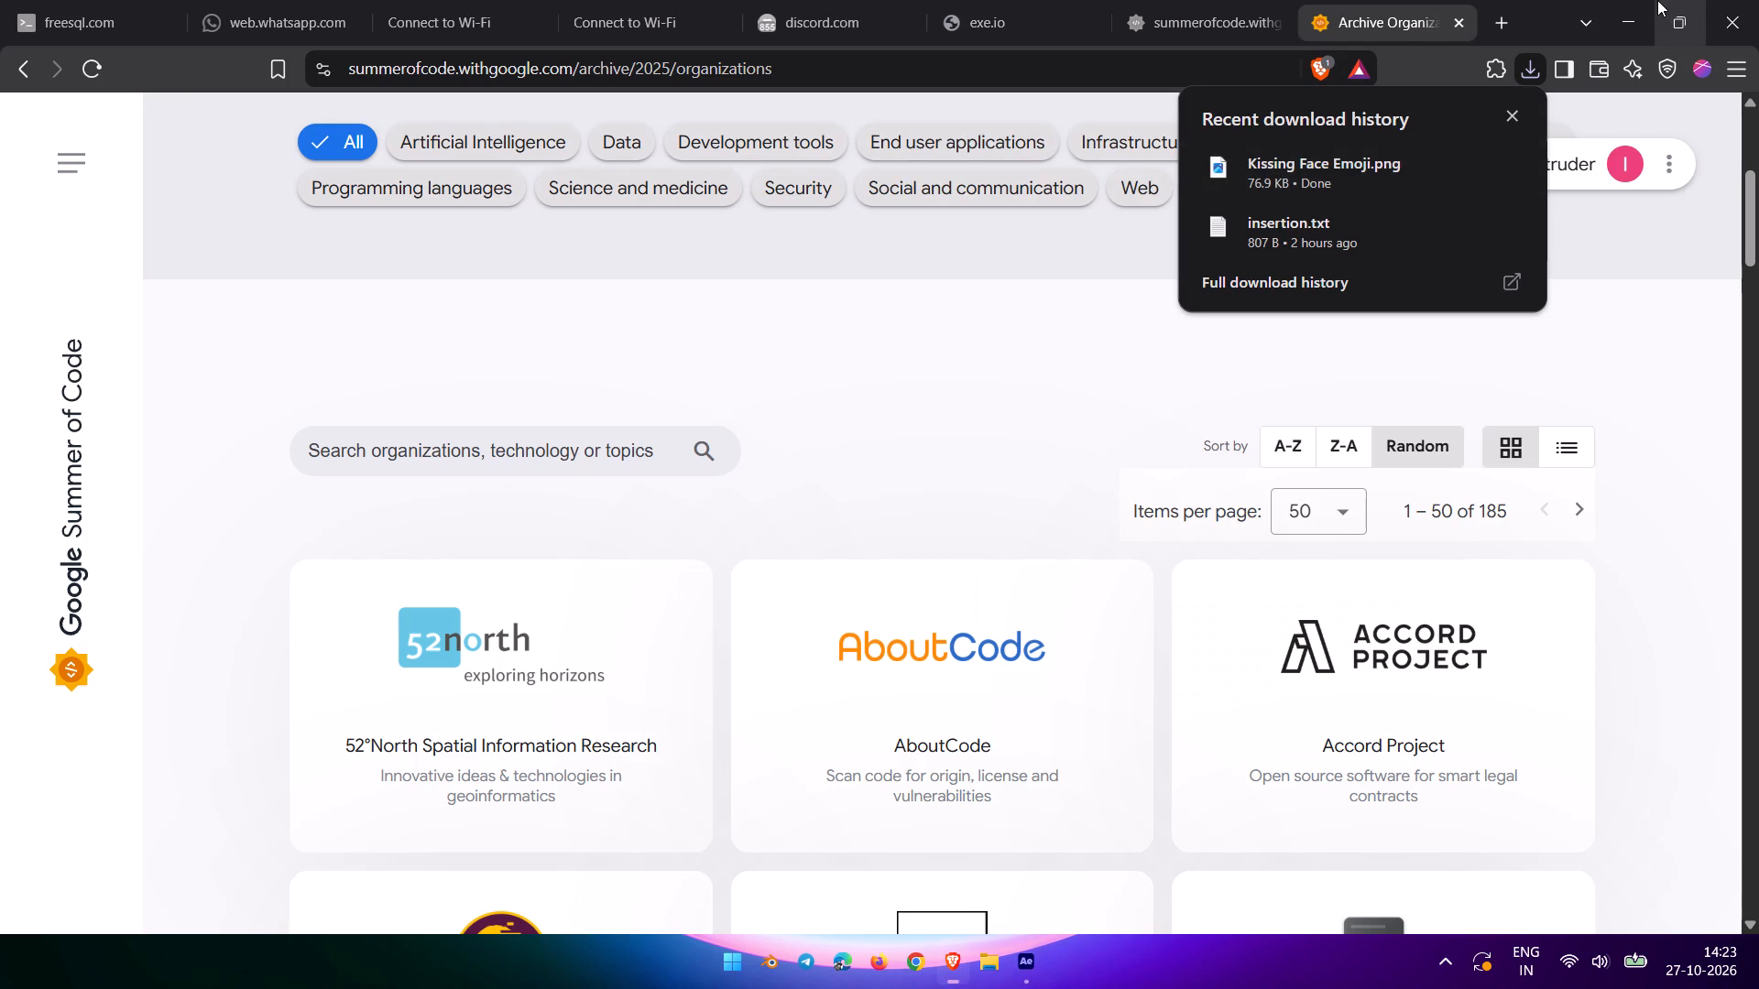
left_click(1638, 0)
left_click_drag(208, 158, 848, 798)
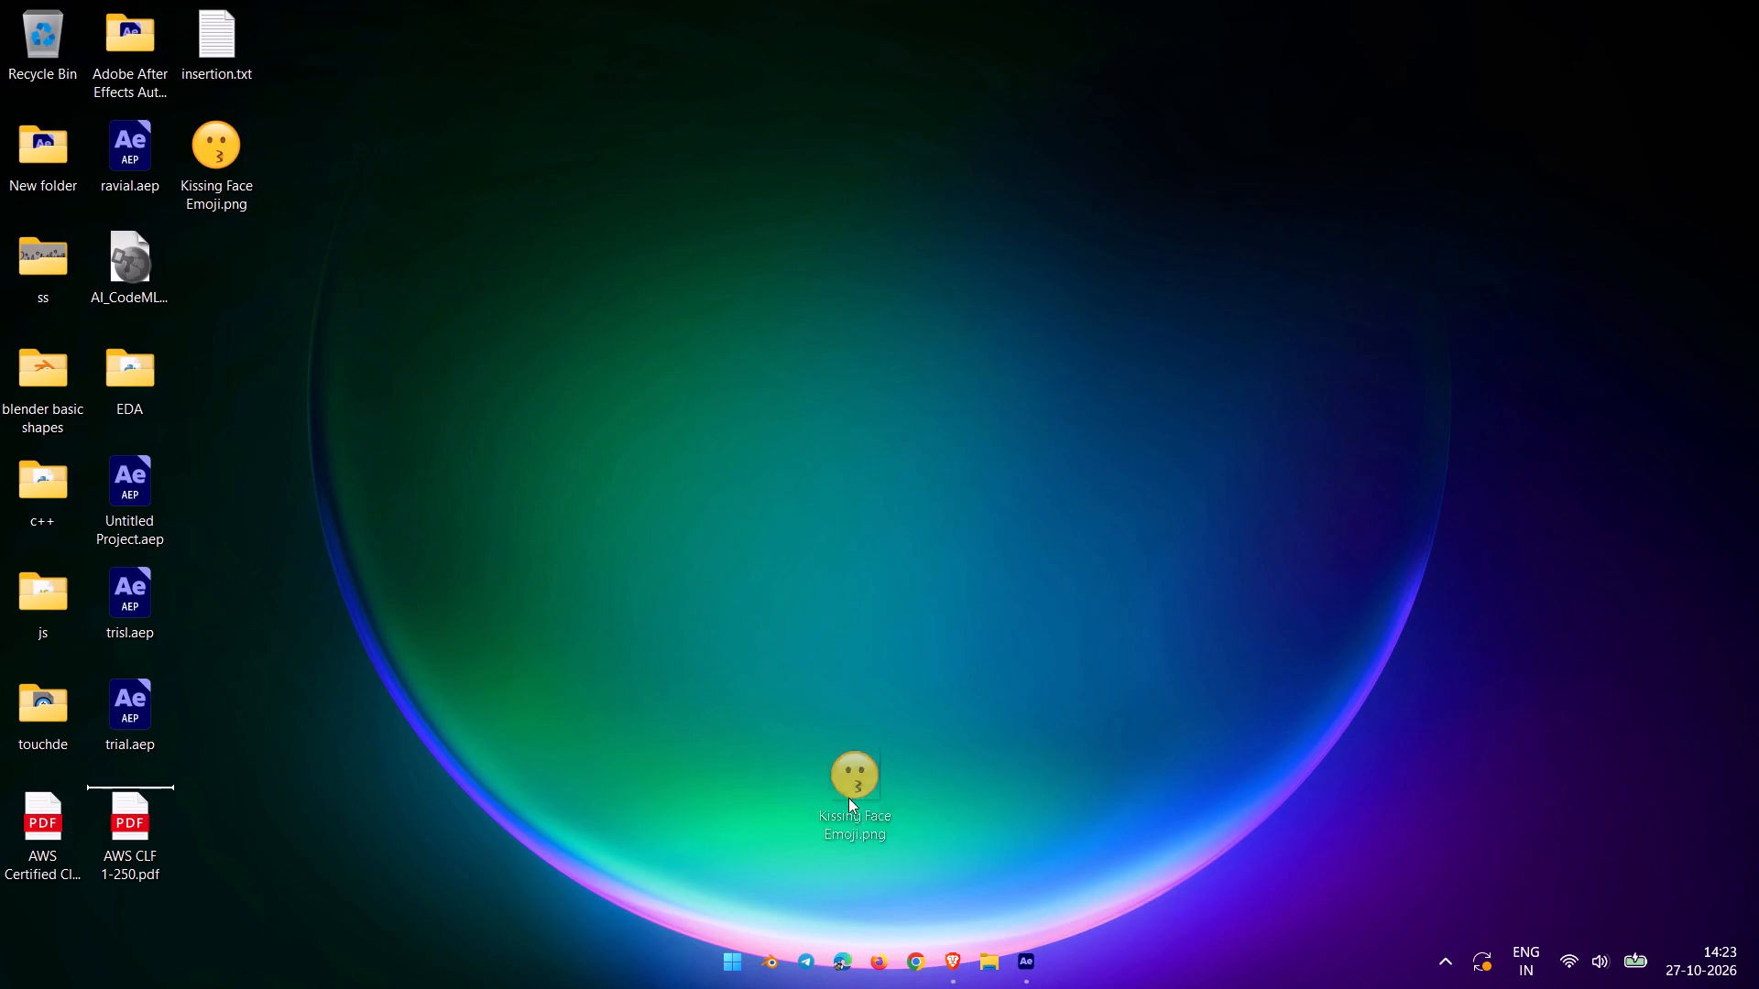
left_click_drag(848, 798, 275, 530)
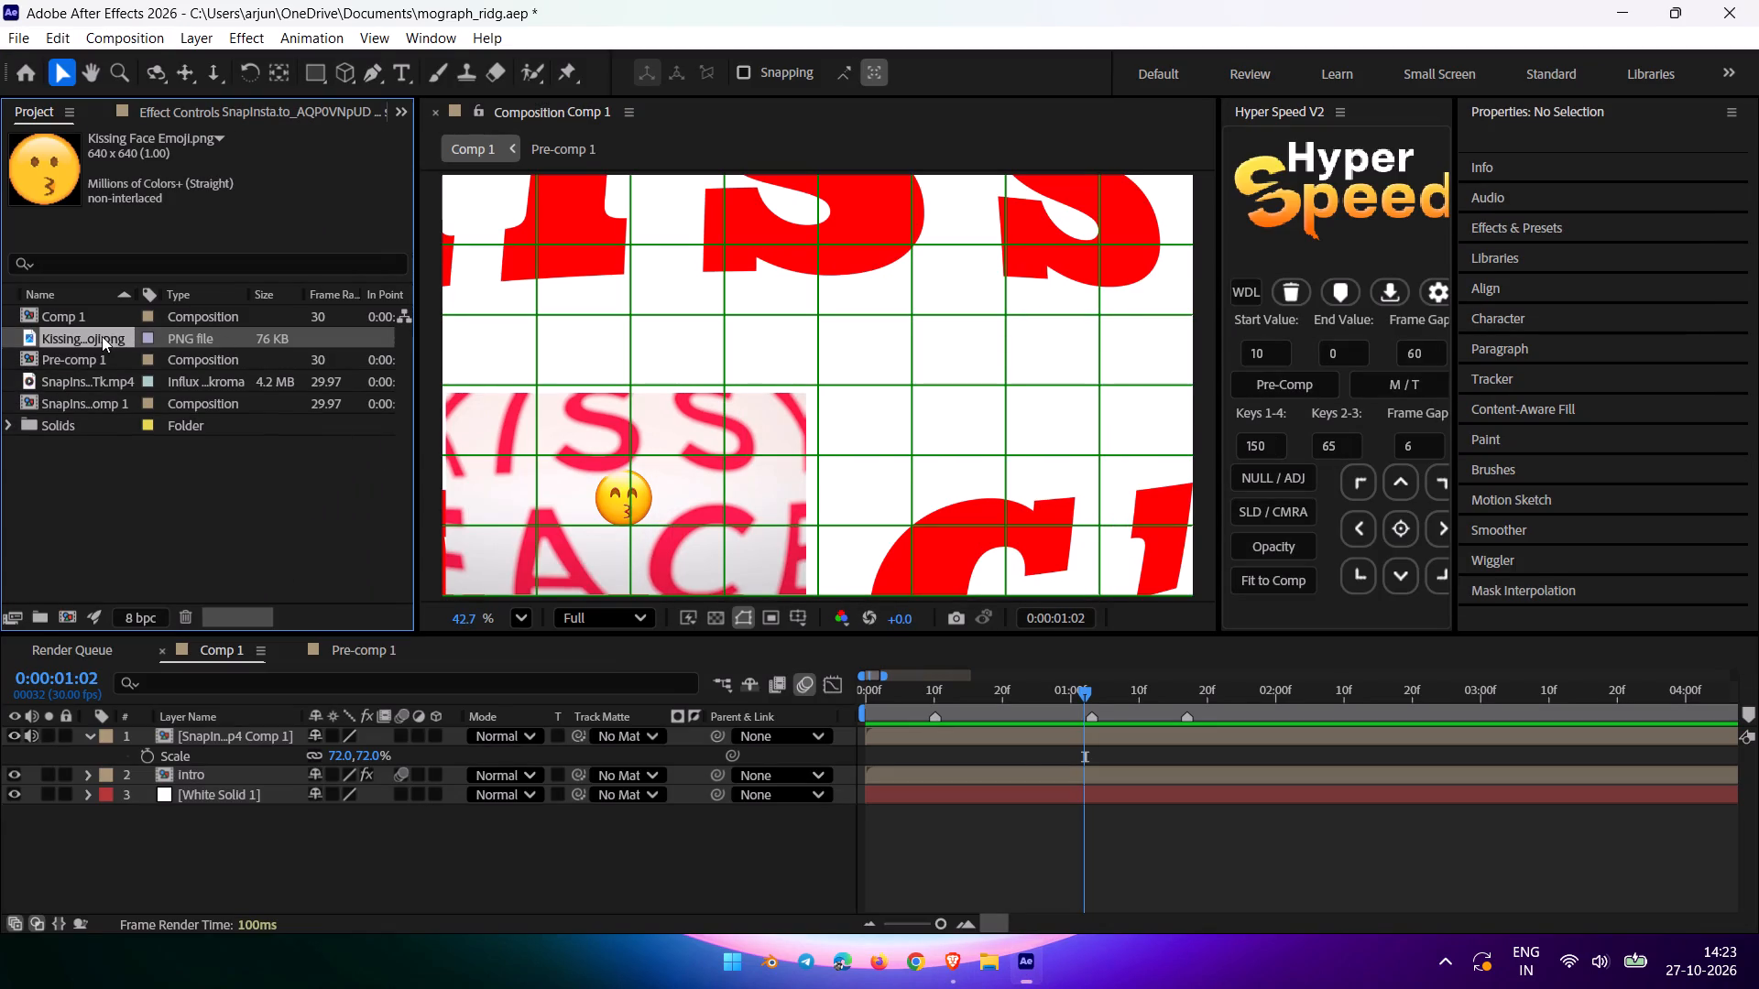
Add the Kissing Face Emoji image to Comp 1 between the reference clip and Intro layers, starting at 0:00:01:00.
left_click_drag(102, 336, 1016, 755)
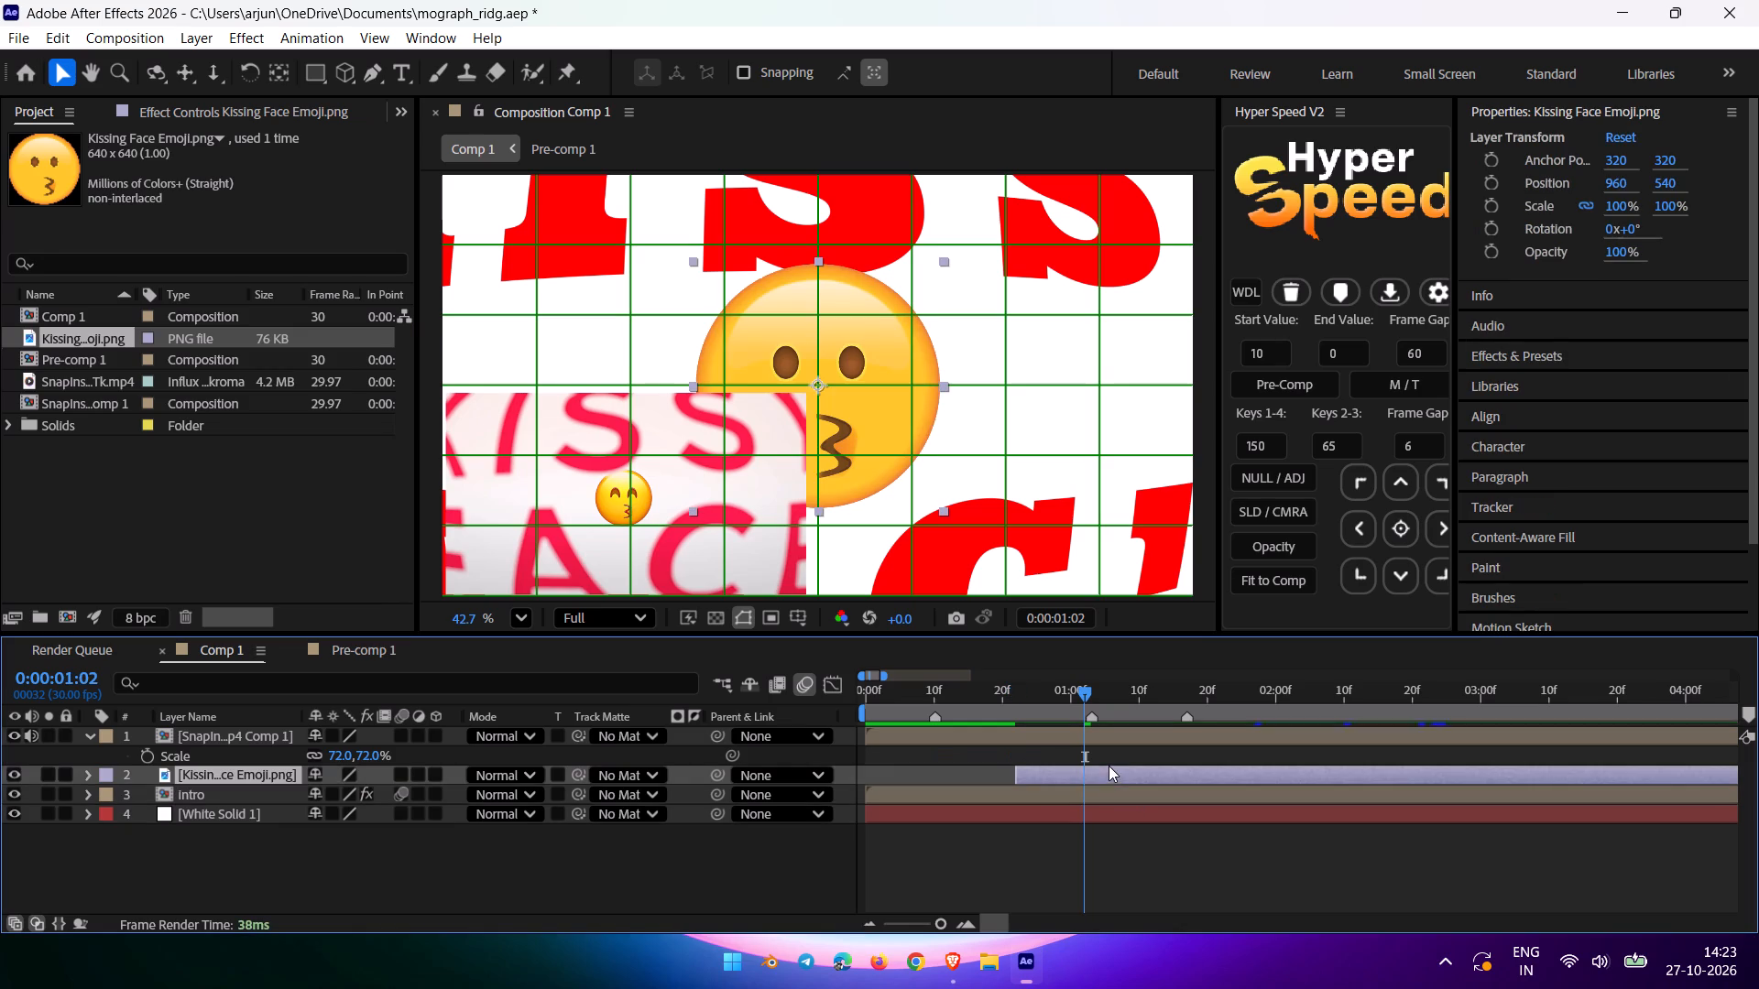
left_click_drag(1043, 780, 1089, 780)
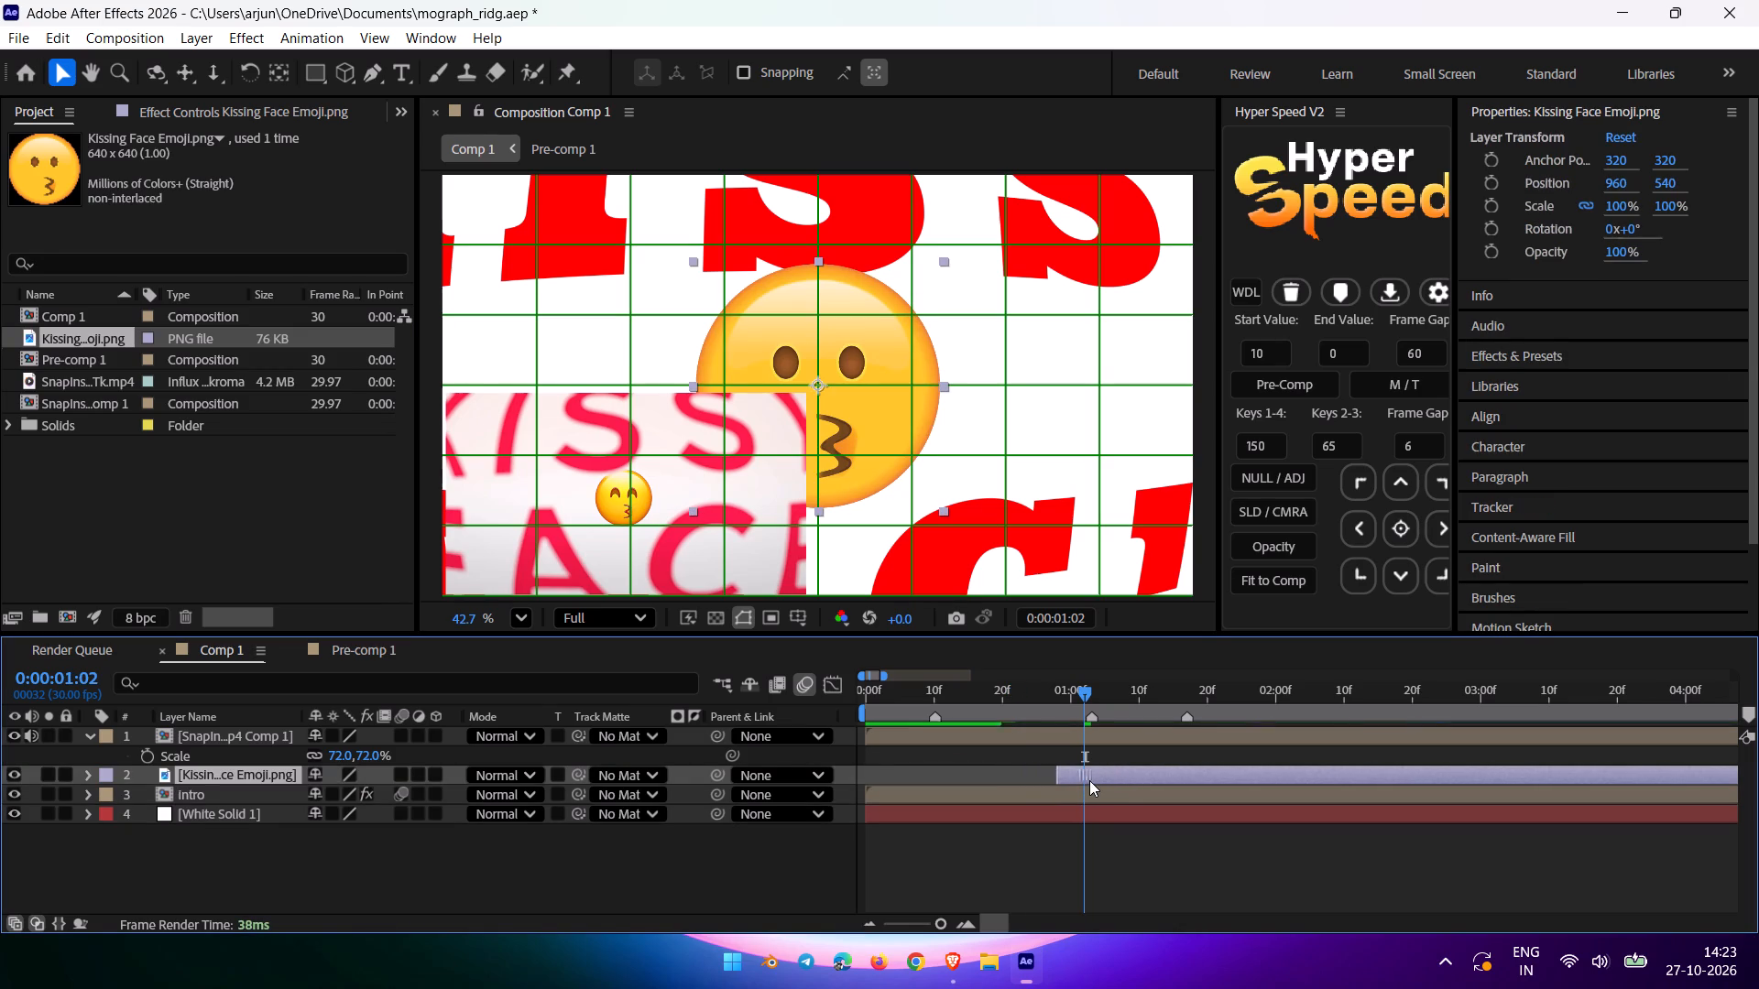
left_click_drag(1089, 780, 1093, 780)
key("equal")
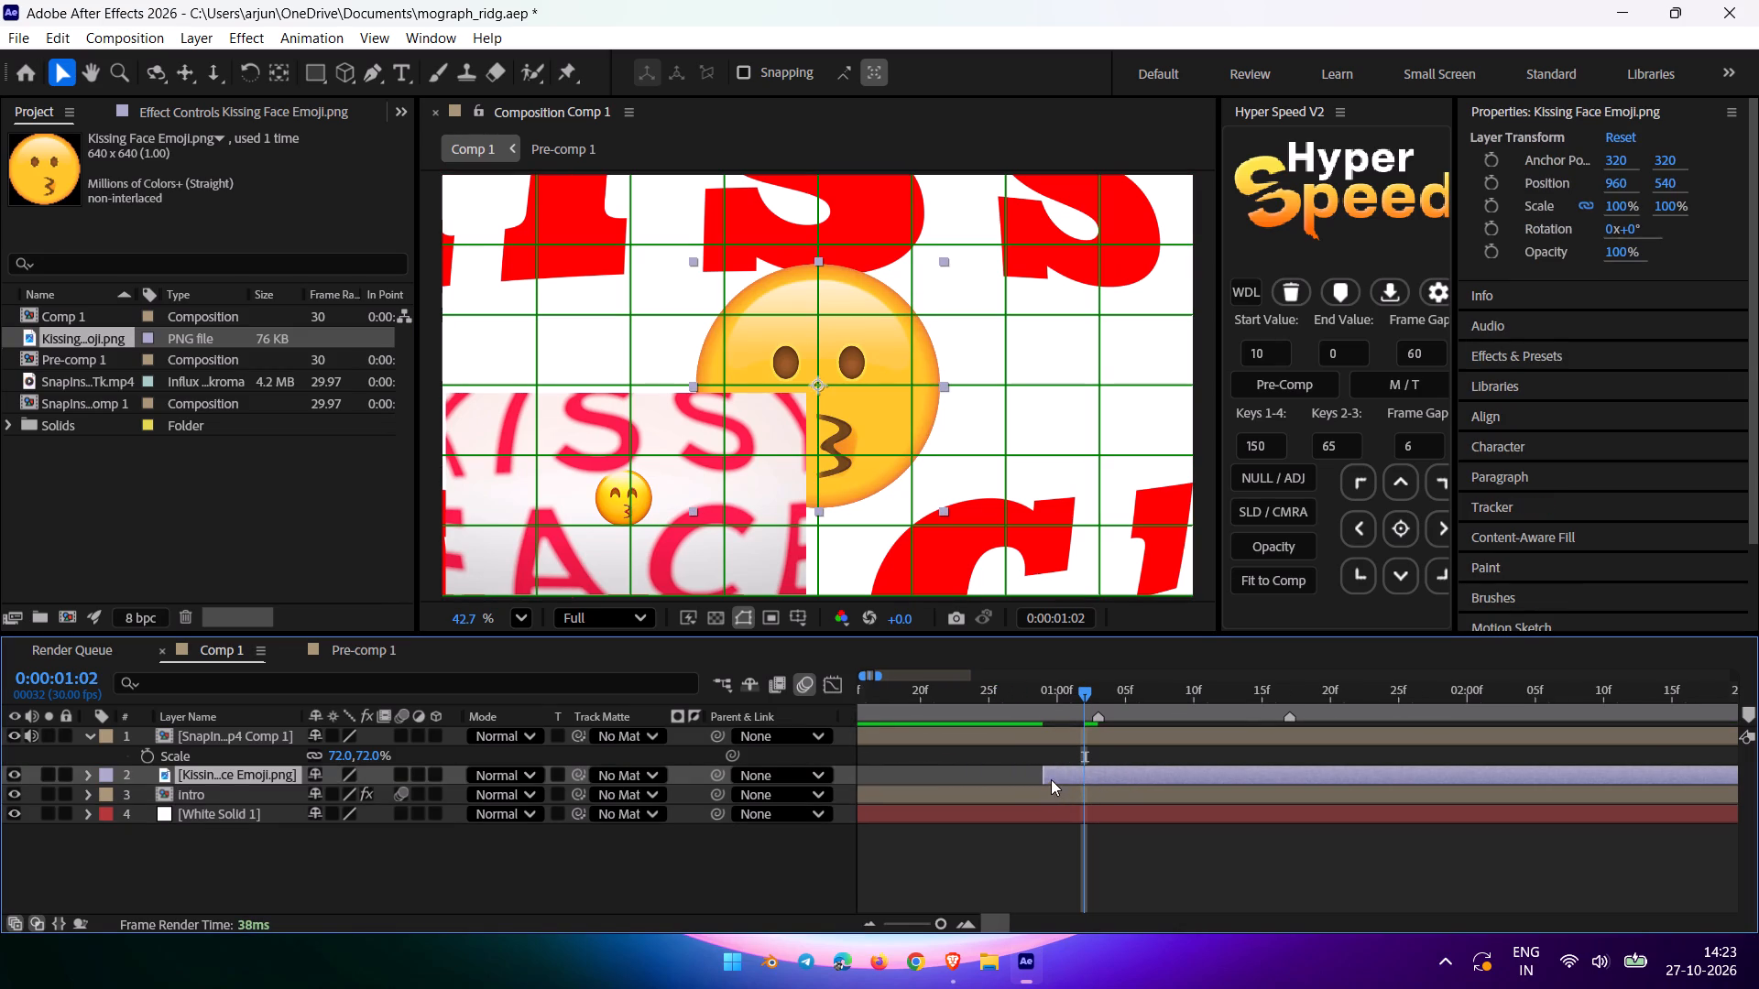
left_click_drag(1047, 778, 1074, 778)
left_click_drag(1074, 778, 1067, 779)
left_click_drag(1067, 779, 1065, 779)
Compare the intro text with the reference clip between 0:00:00:20 and 0:00:01:01, and reveal the Intro layer's keyframed properties.
left_click_drag(1087, 701, 1080, 701)
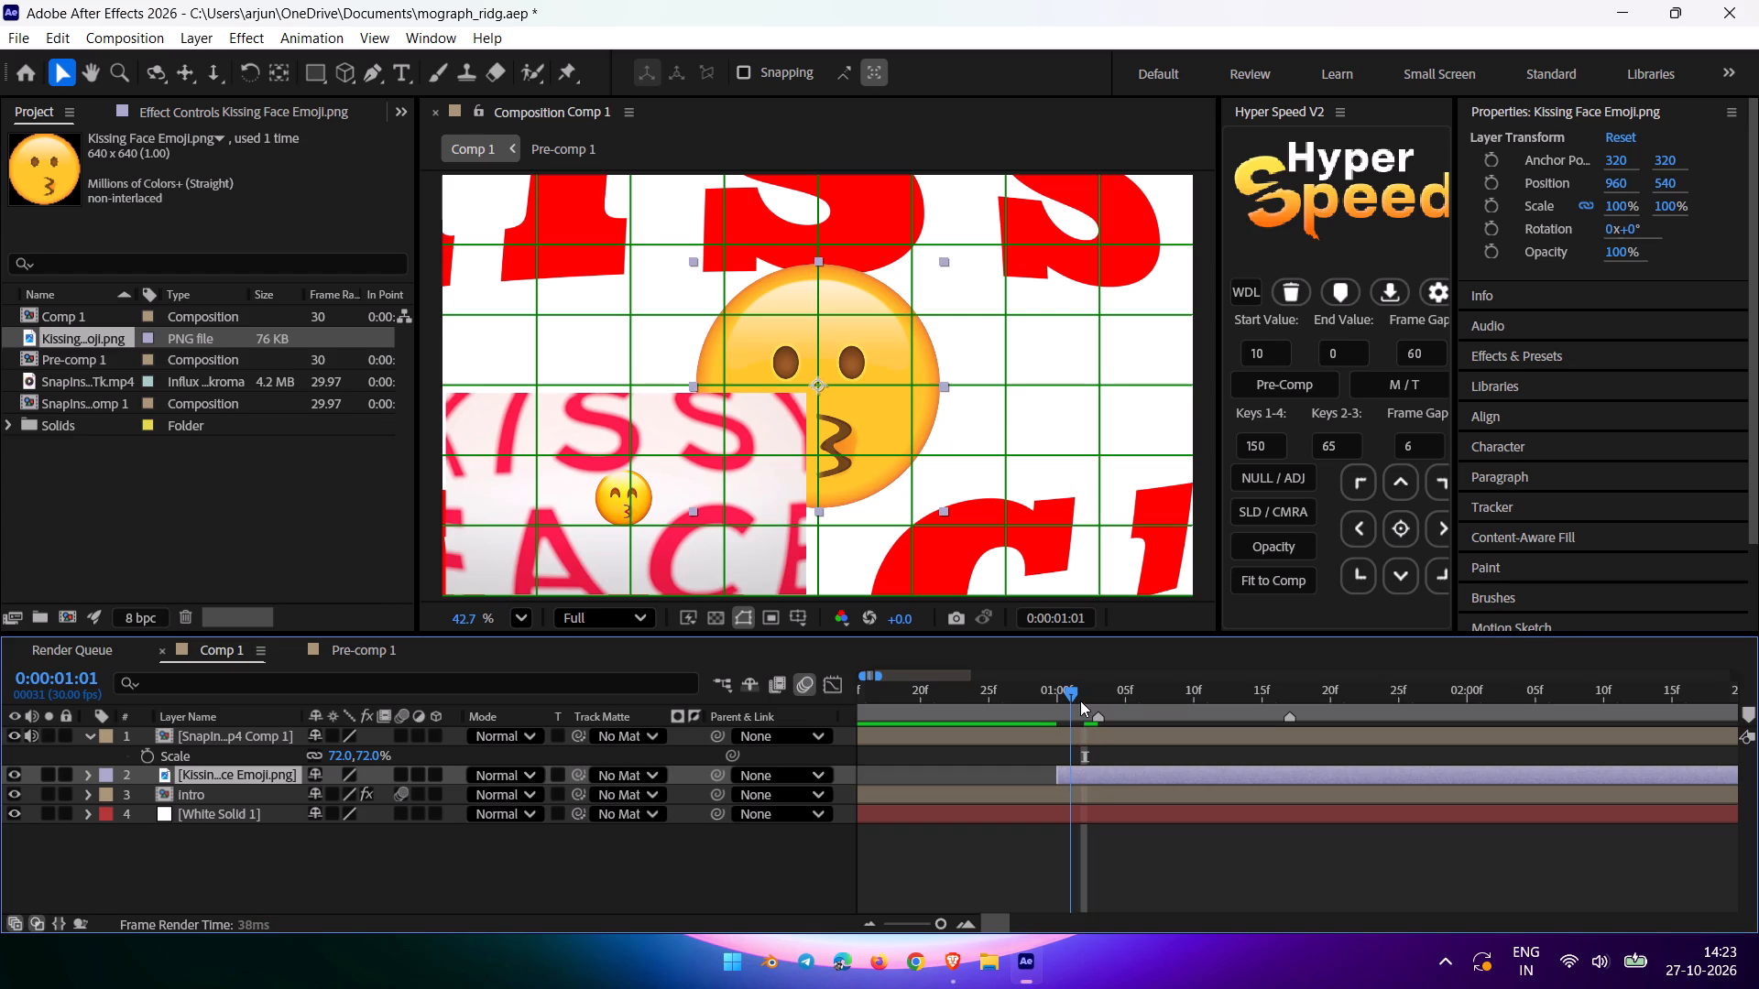
left_click_drag(1080, 701, 972, 717)
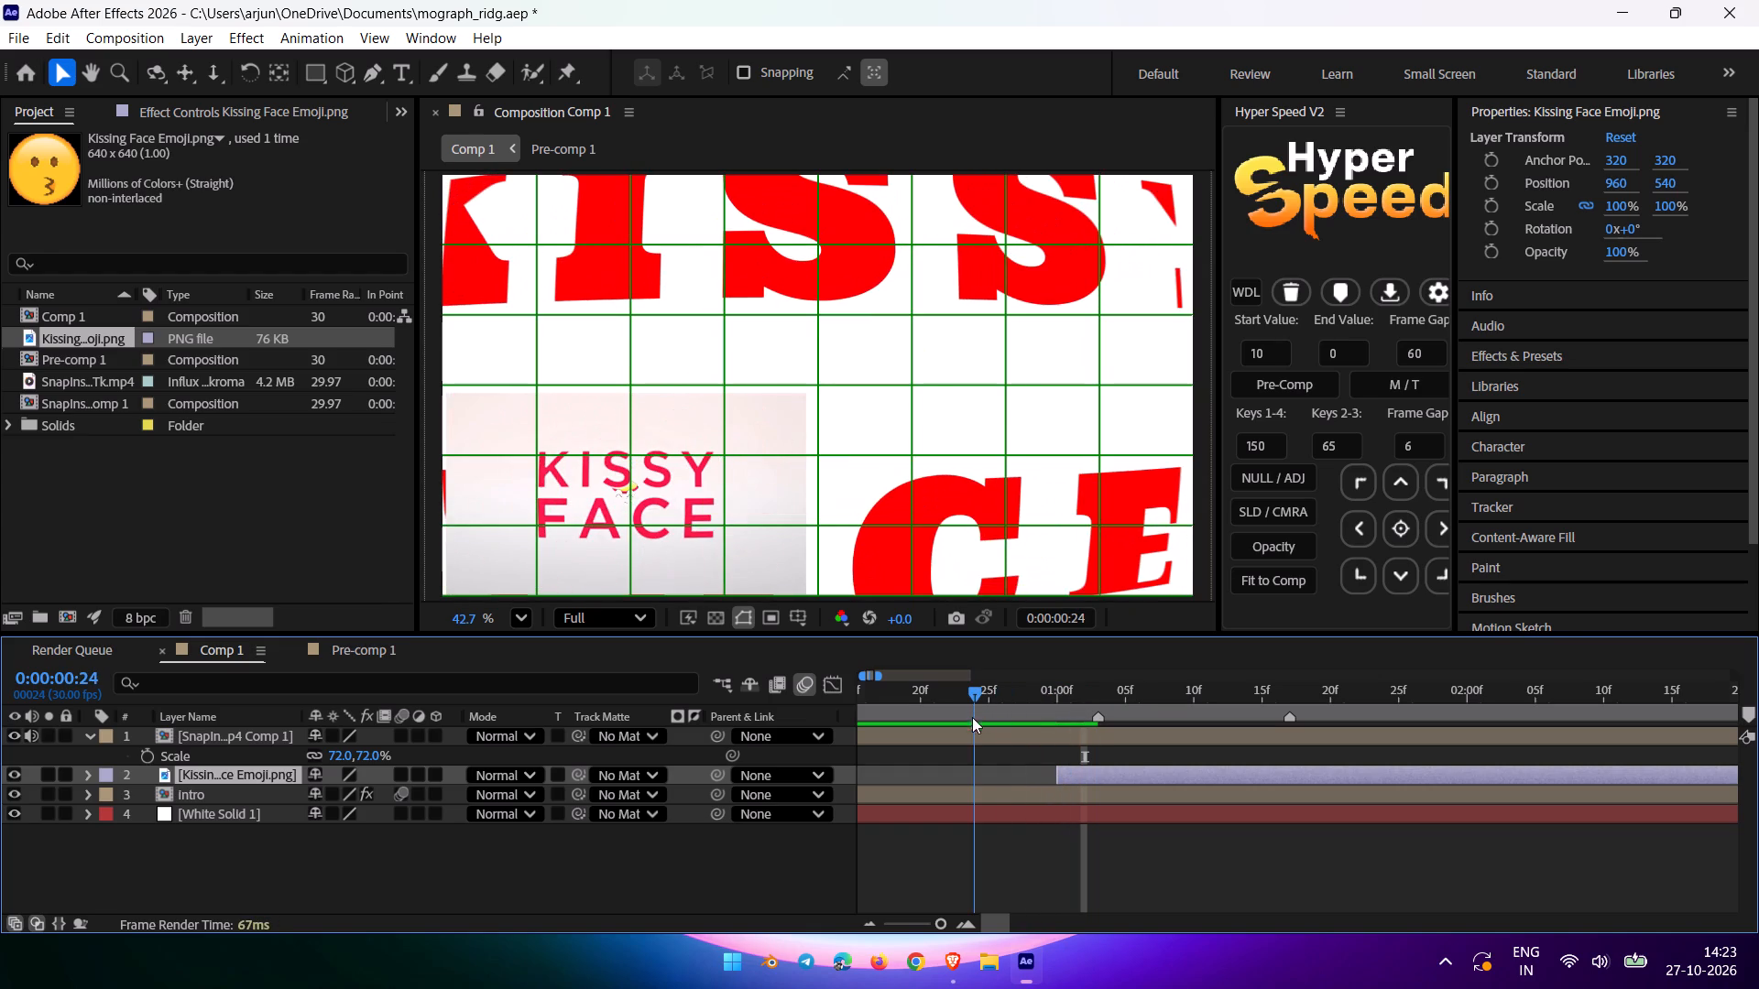
left_click_drag(972, 717, 923, 771)
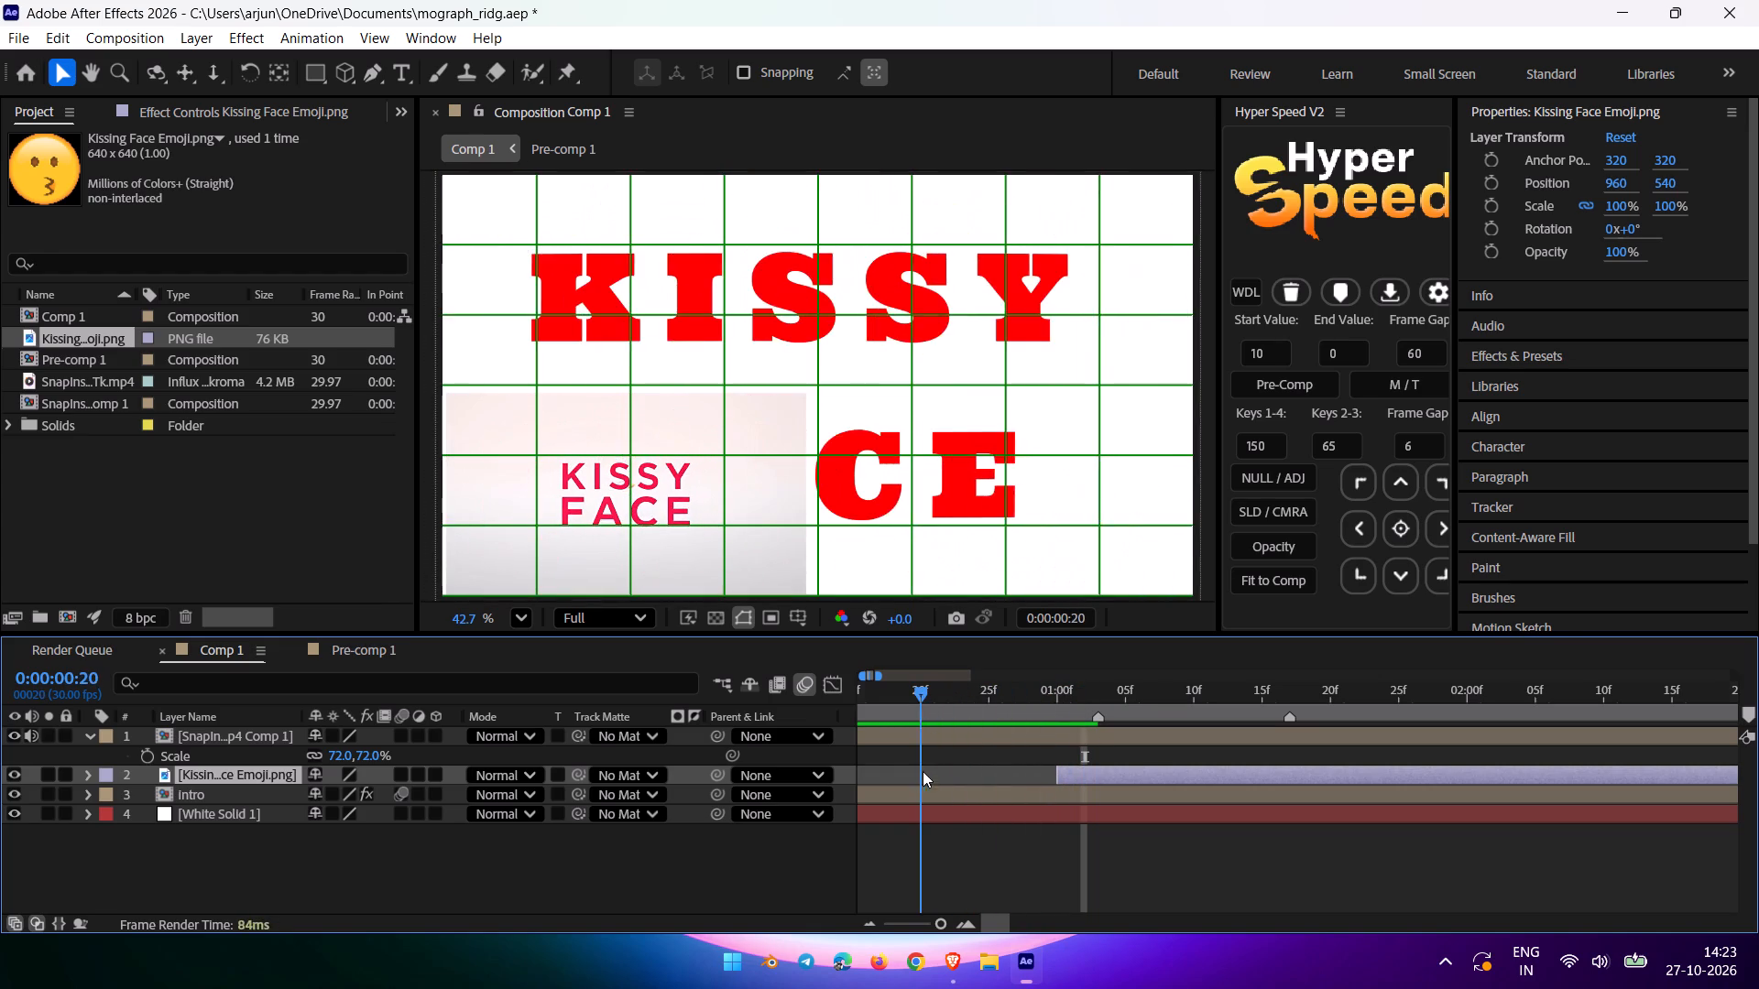
left_click_drag(923, 771, 952, 764)
left_click(486, 829)
left_click(934, 792)
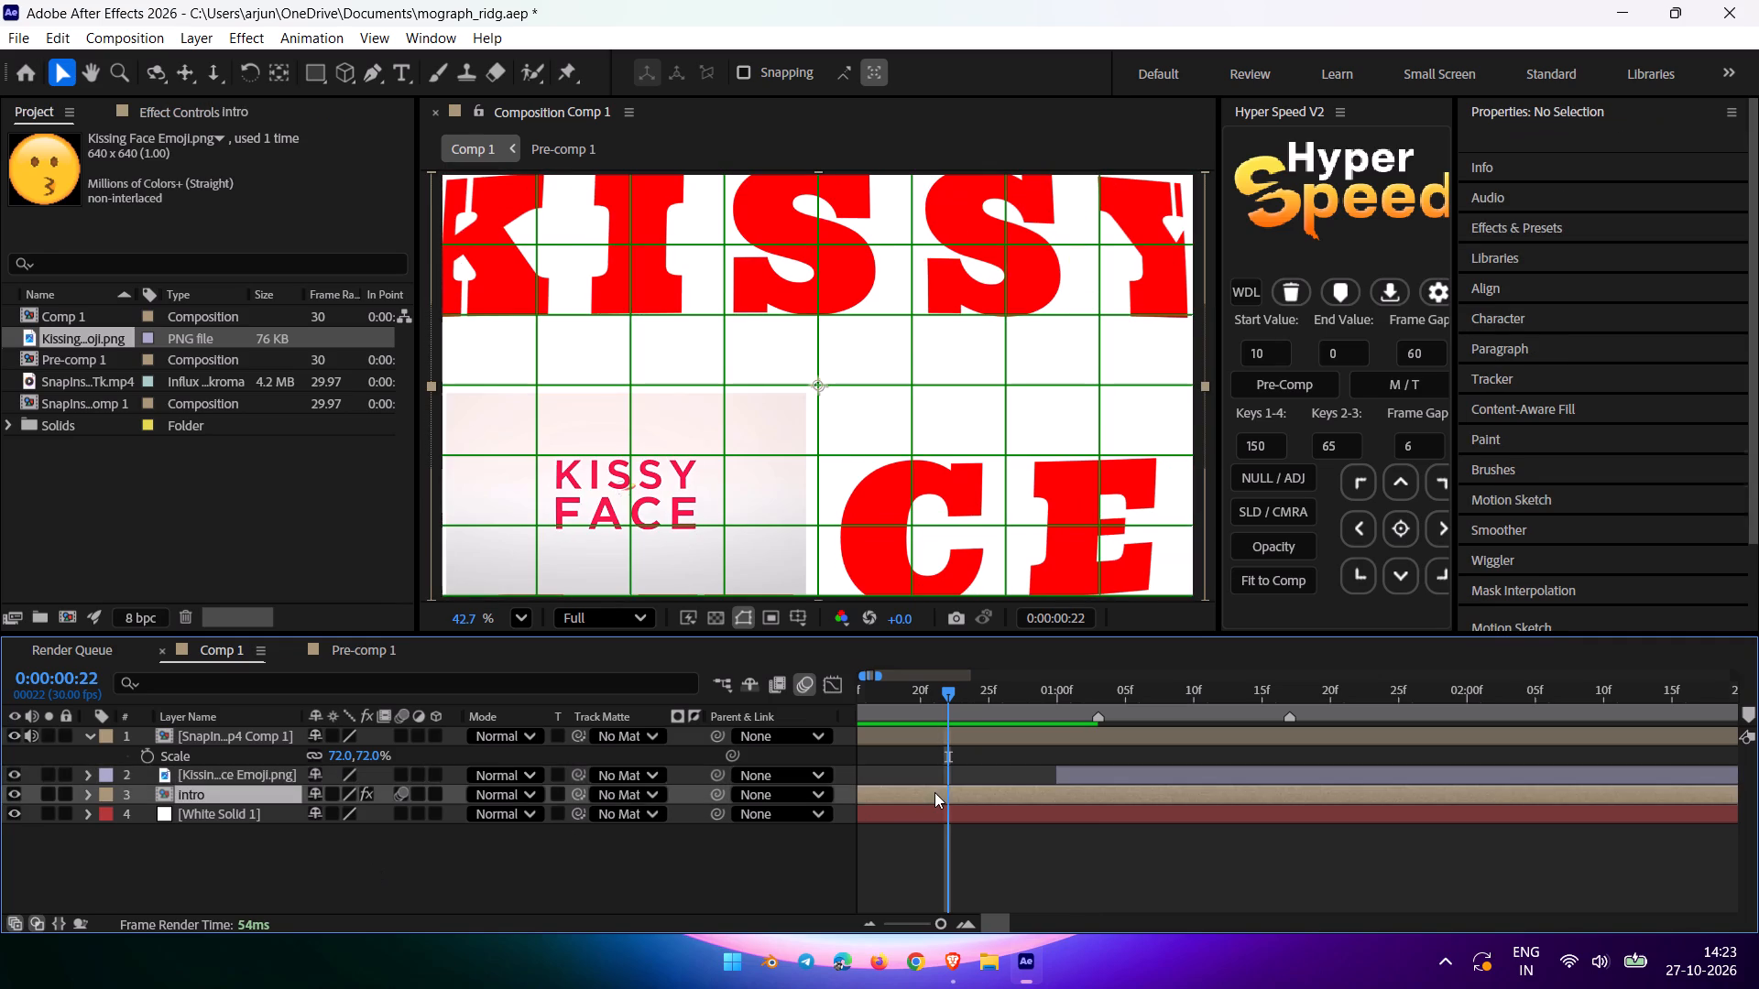
key("u")
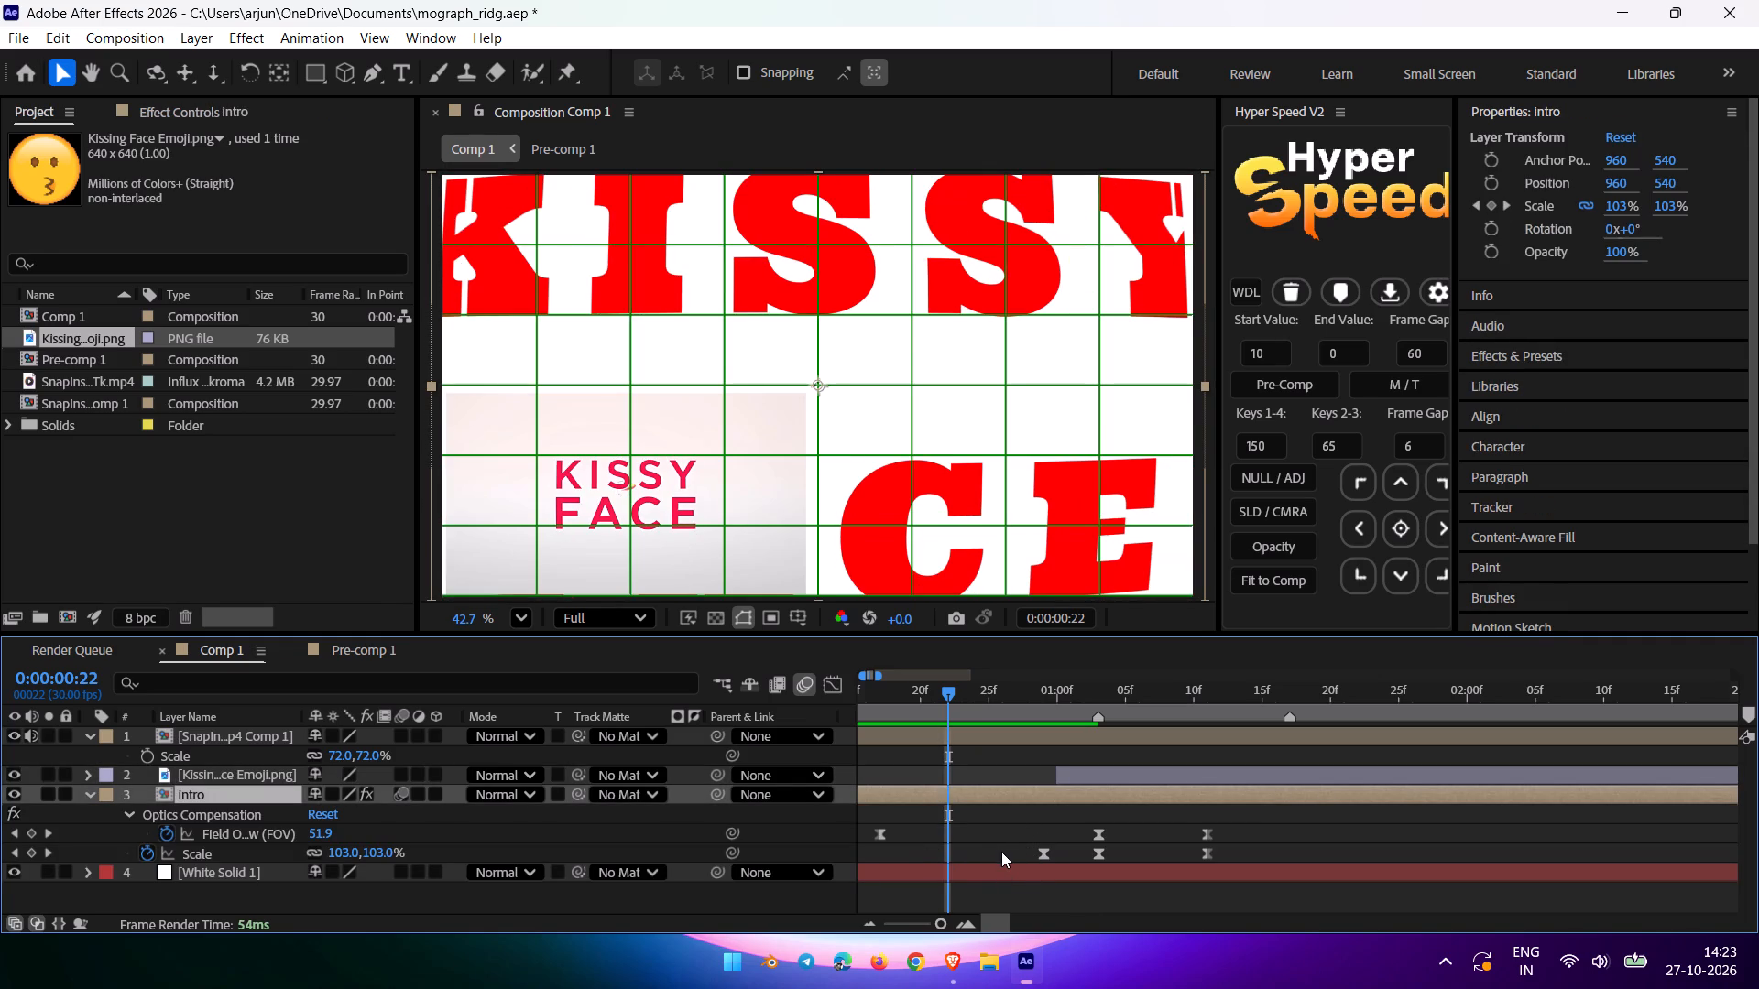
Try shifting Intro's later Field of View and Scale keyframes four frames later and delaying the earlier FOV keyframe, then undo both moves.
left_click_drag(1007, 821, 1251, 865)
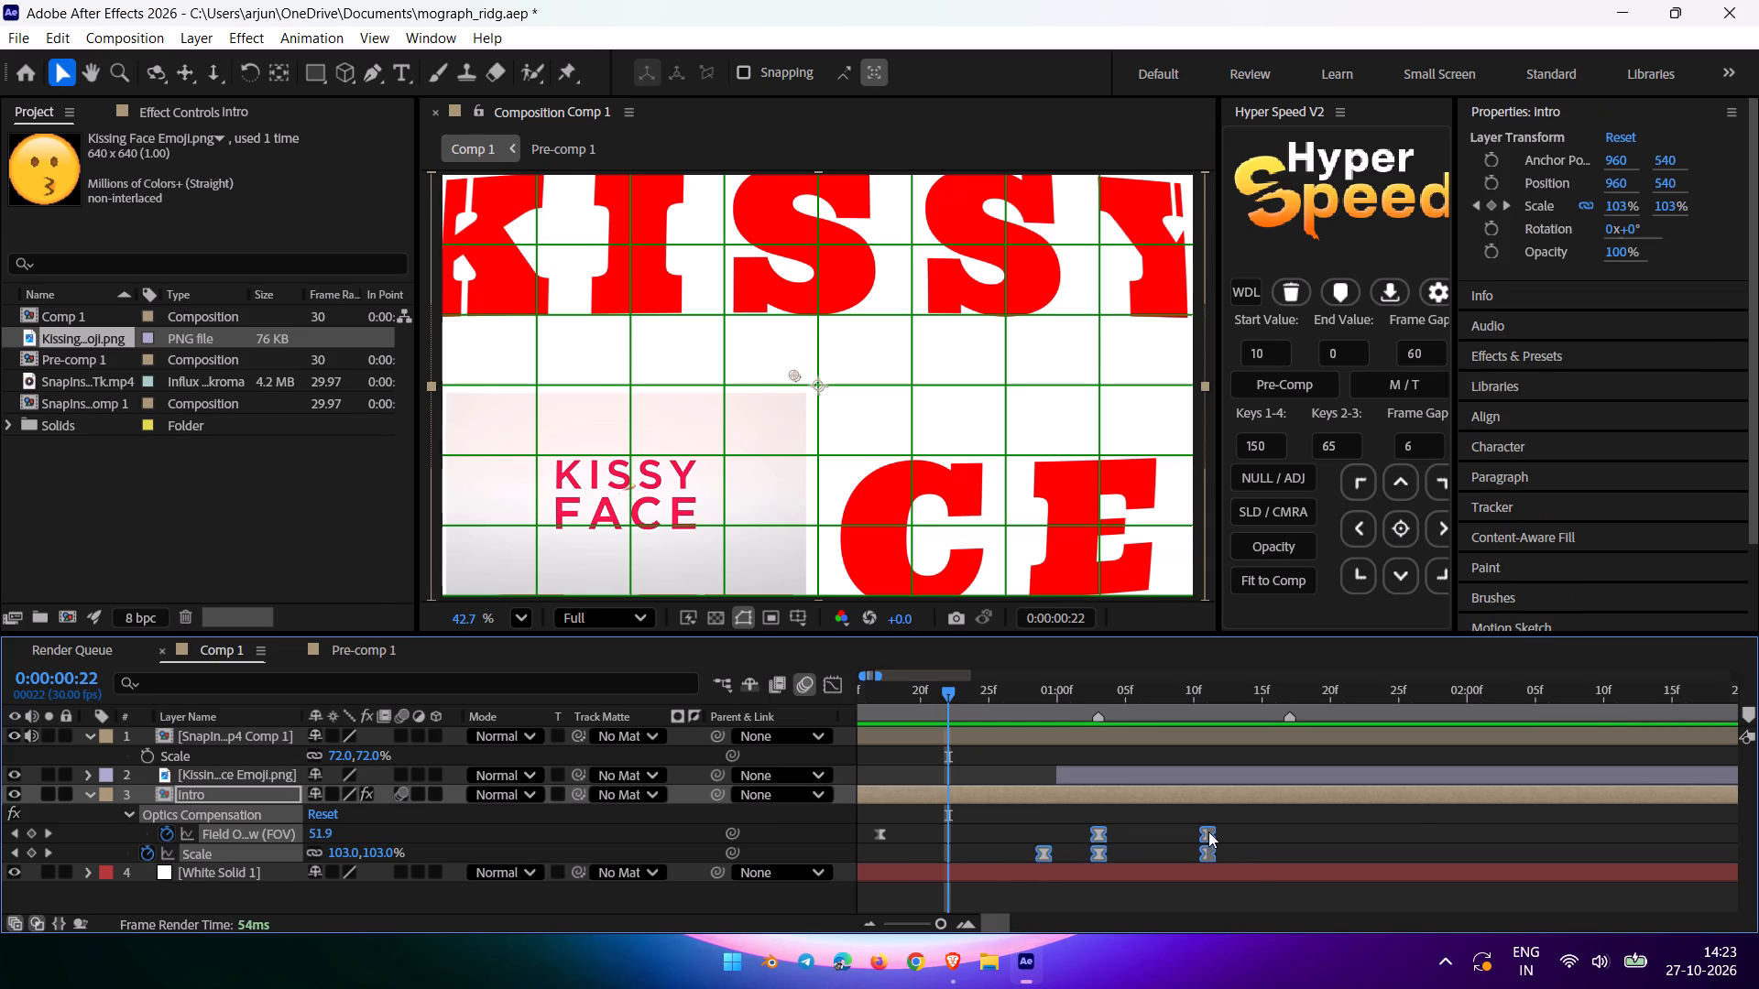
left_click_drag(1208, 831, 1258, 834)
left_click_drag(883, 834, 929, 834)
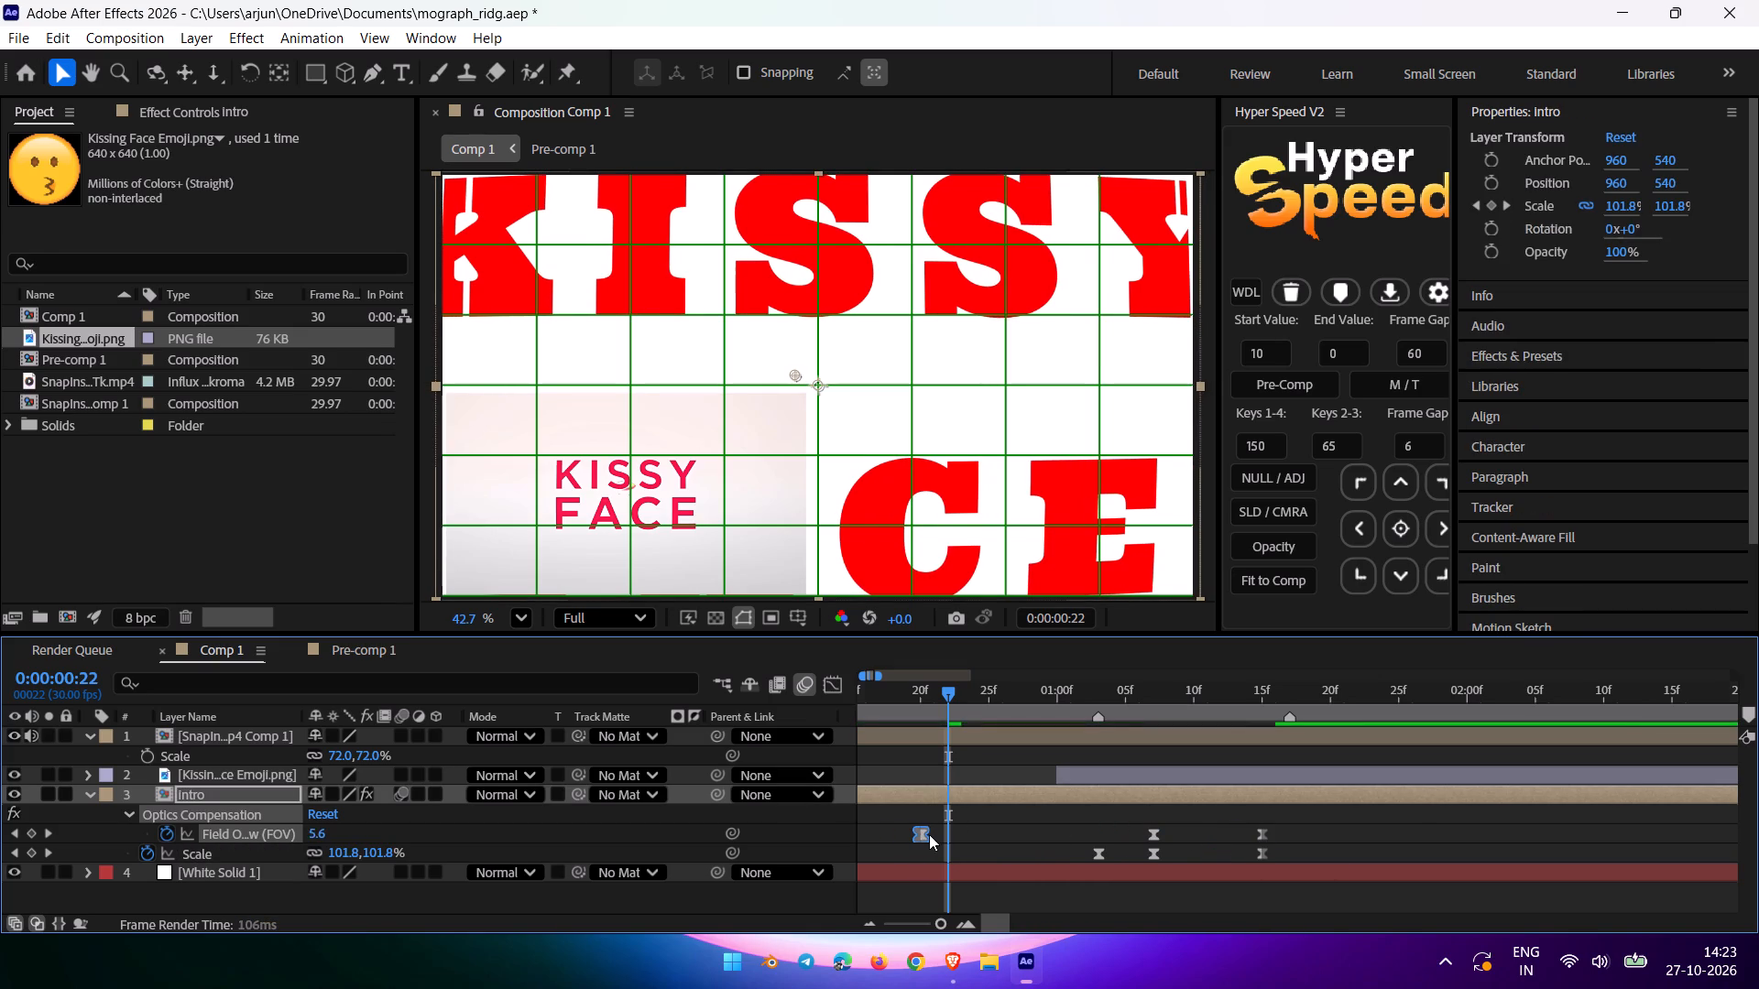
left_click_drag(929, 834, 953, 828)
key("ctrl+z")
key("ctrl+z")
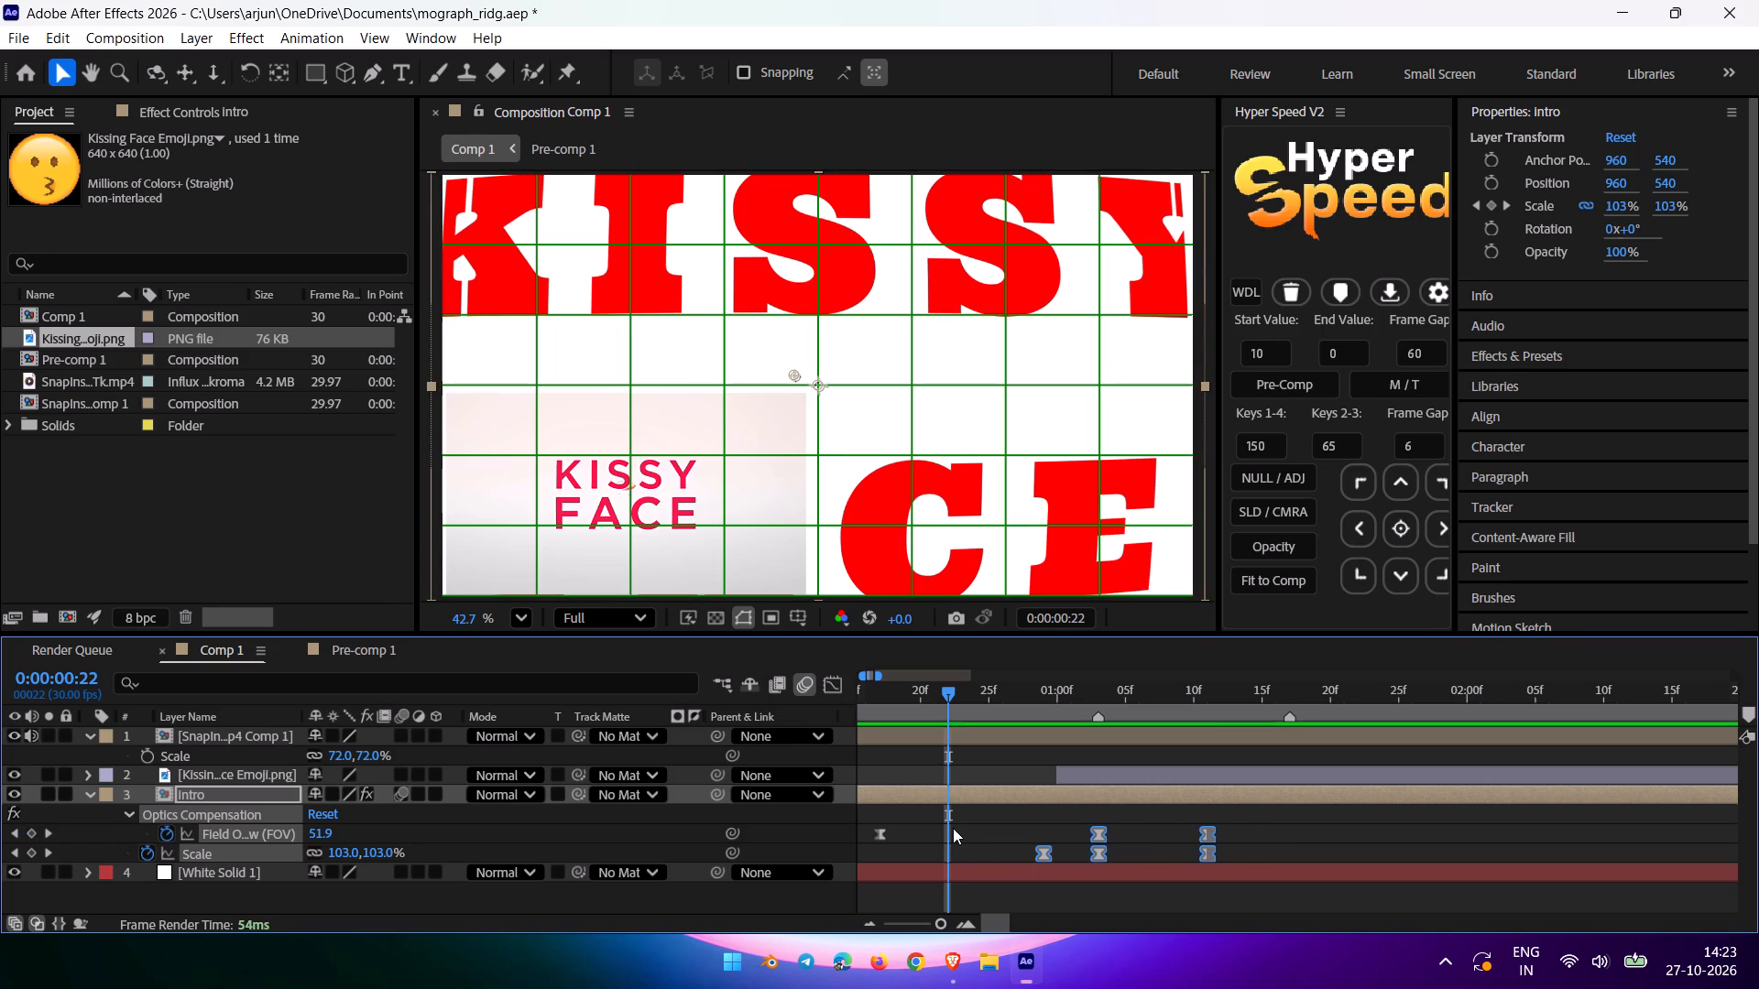
Move the Intro layer's first Scale keyframe to 0:00:00:14.
left_click(953, 828)
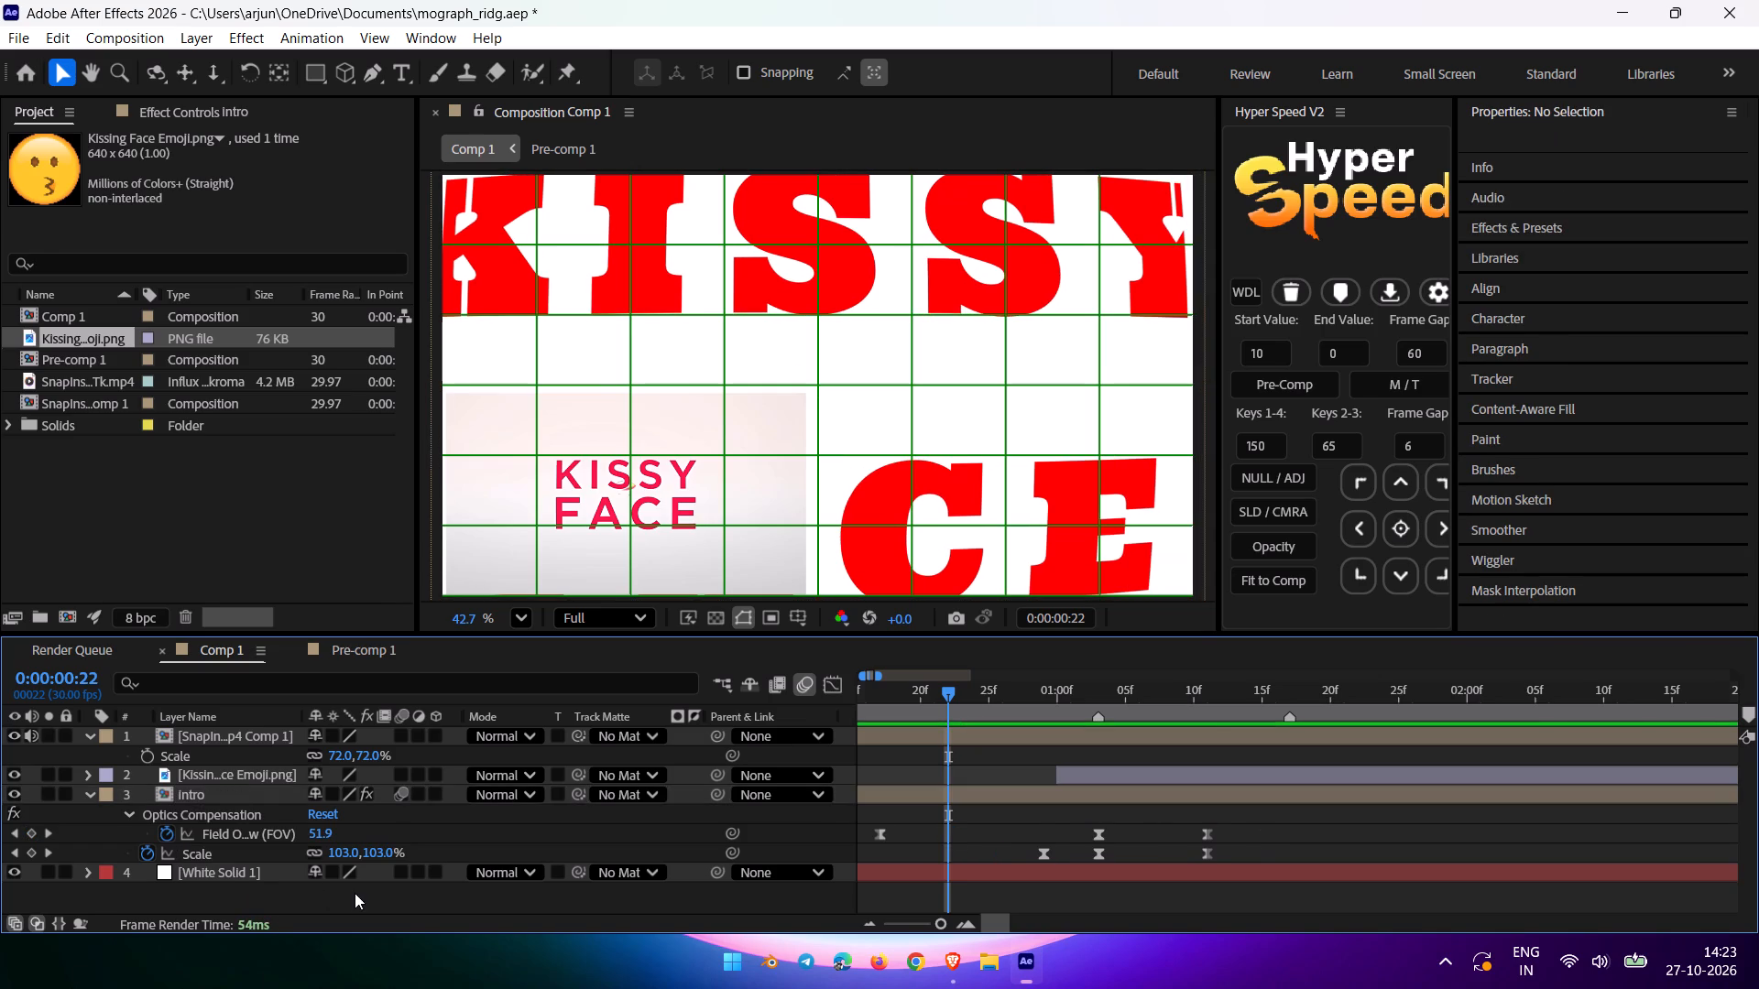
left_click(188, 853)
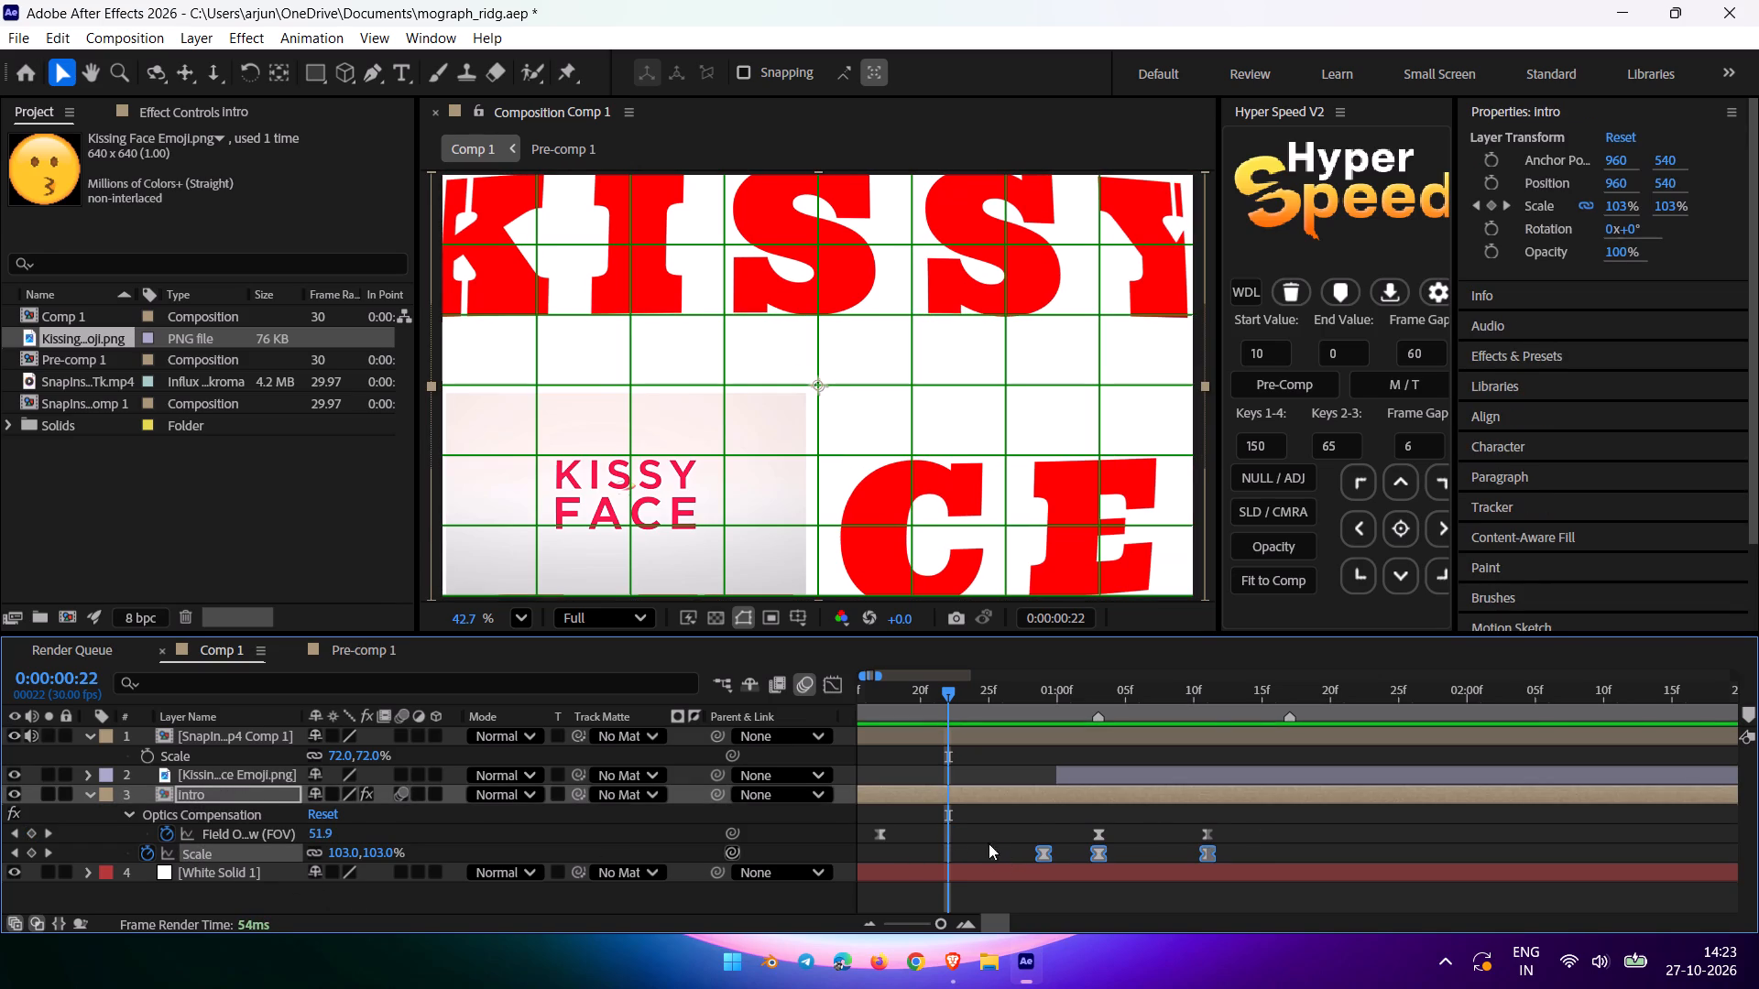
left_click_drag(942, 688, 835, 733)
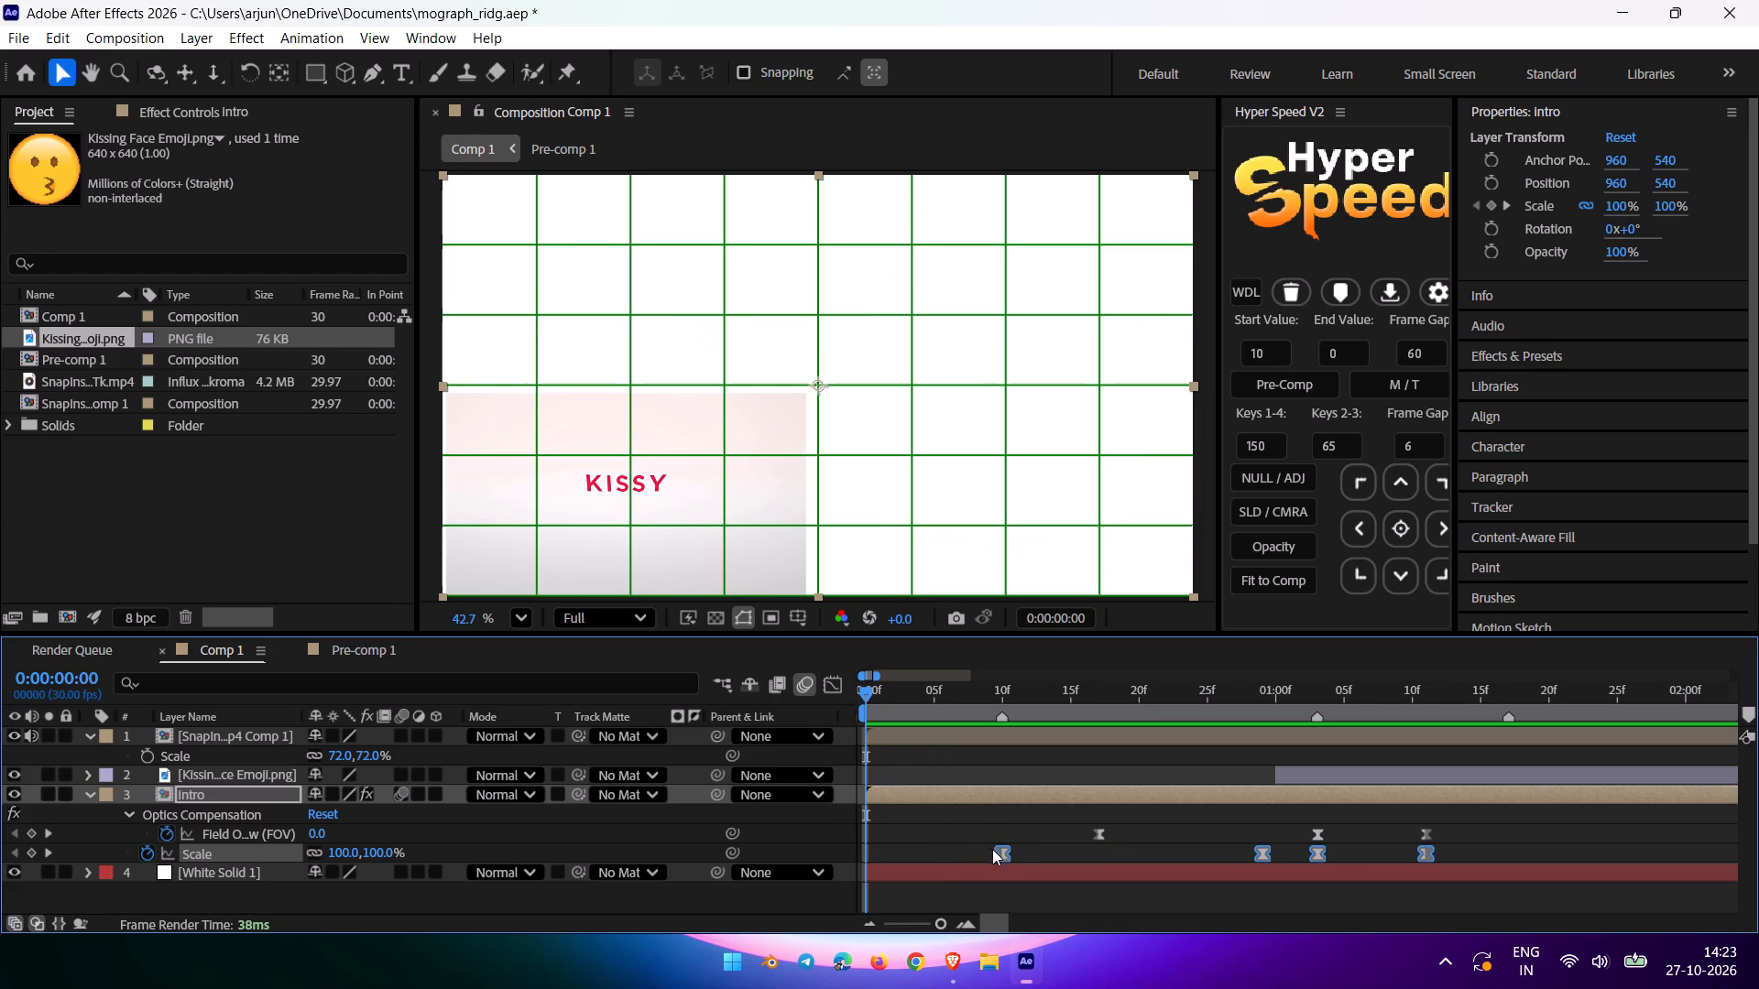
left_click(989, 849)
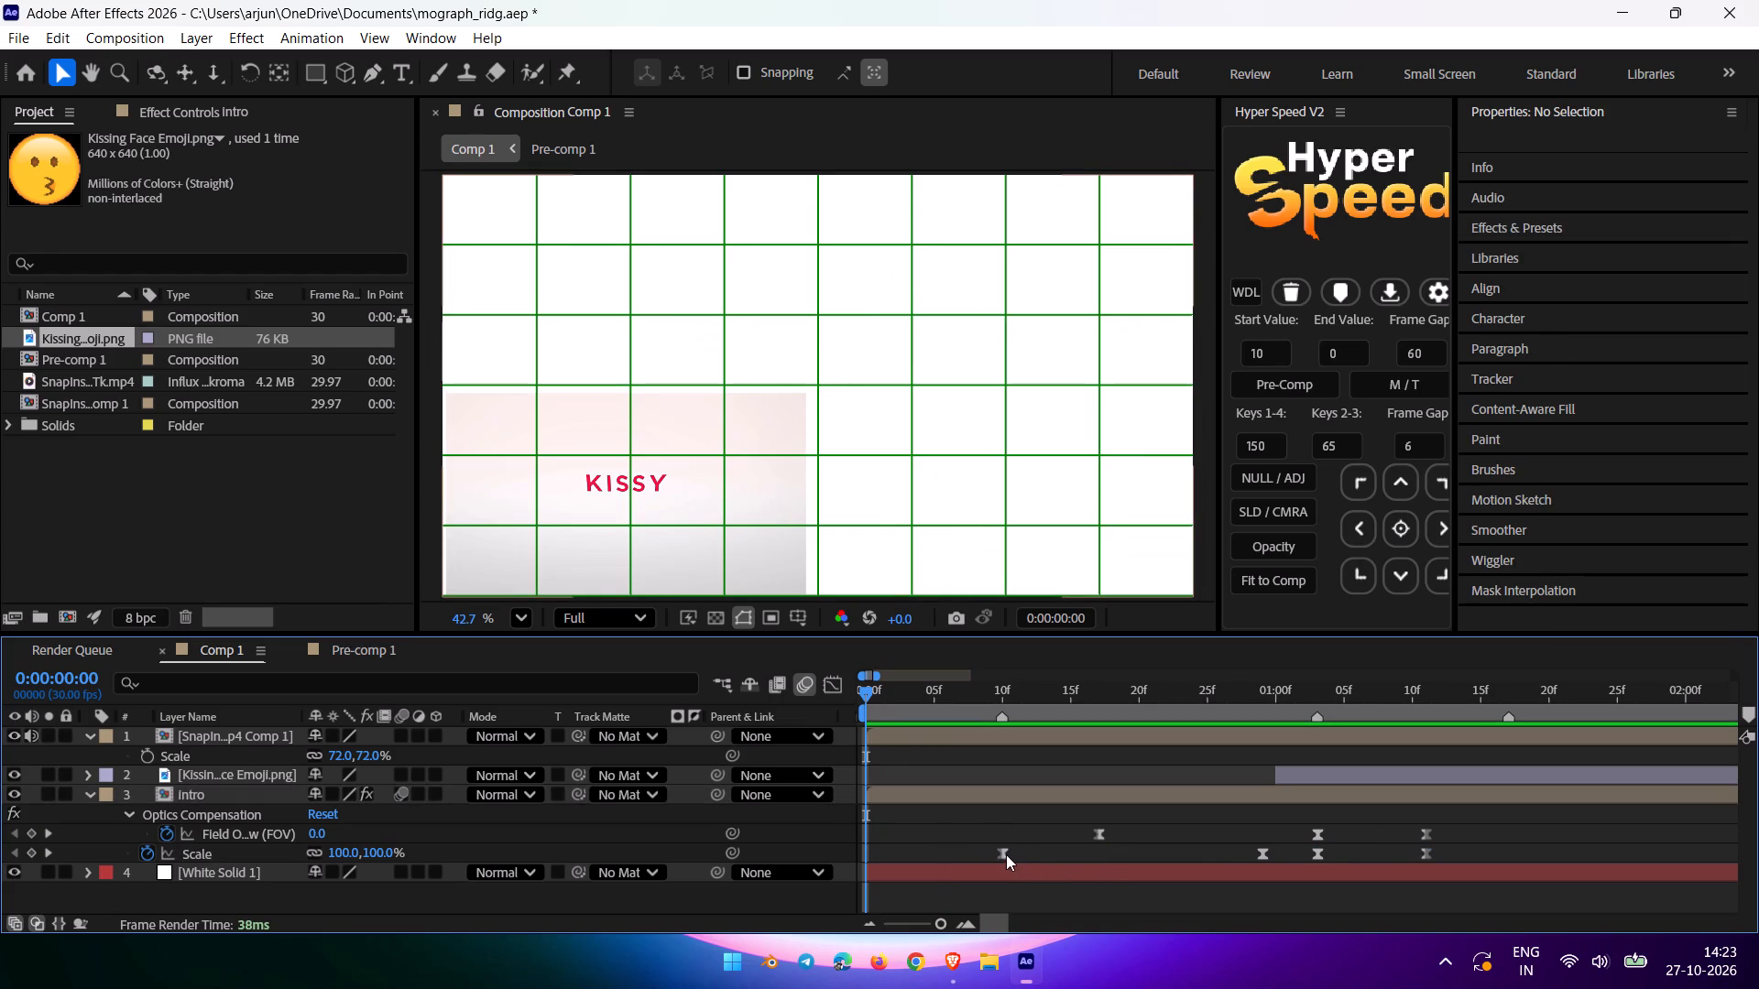
left_click_drag(1005, 853, 1054, 850)
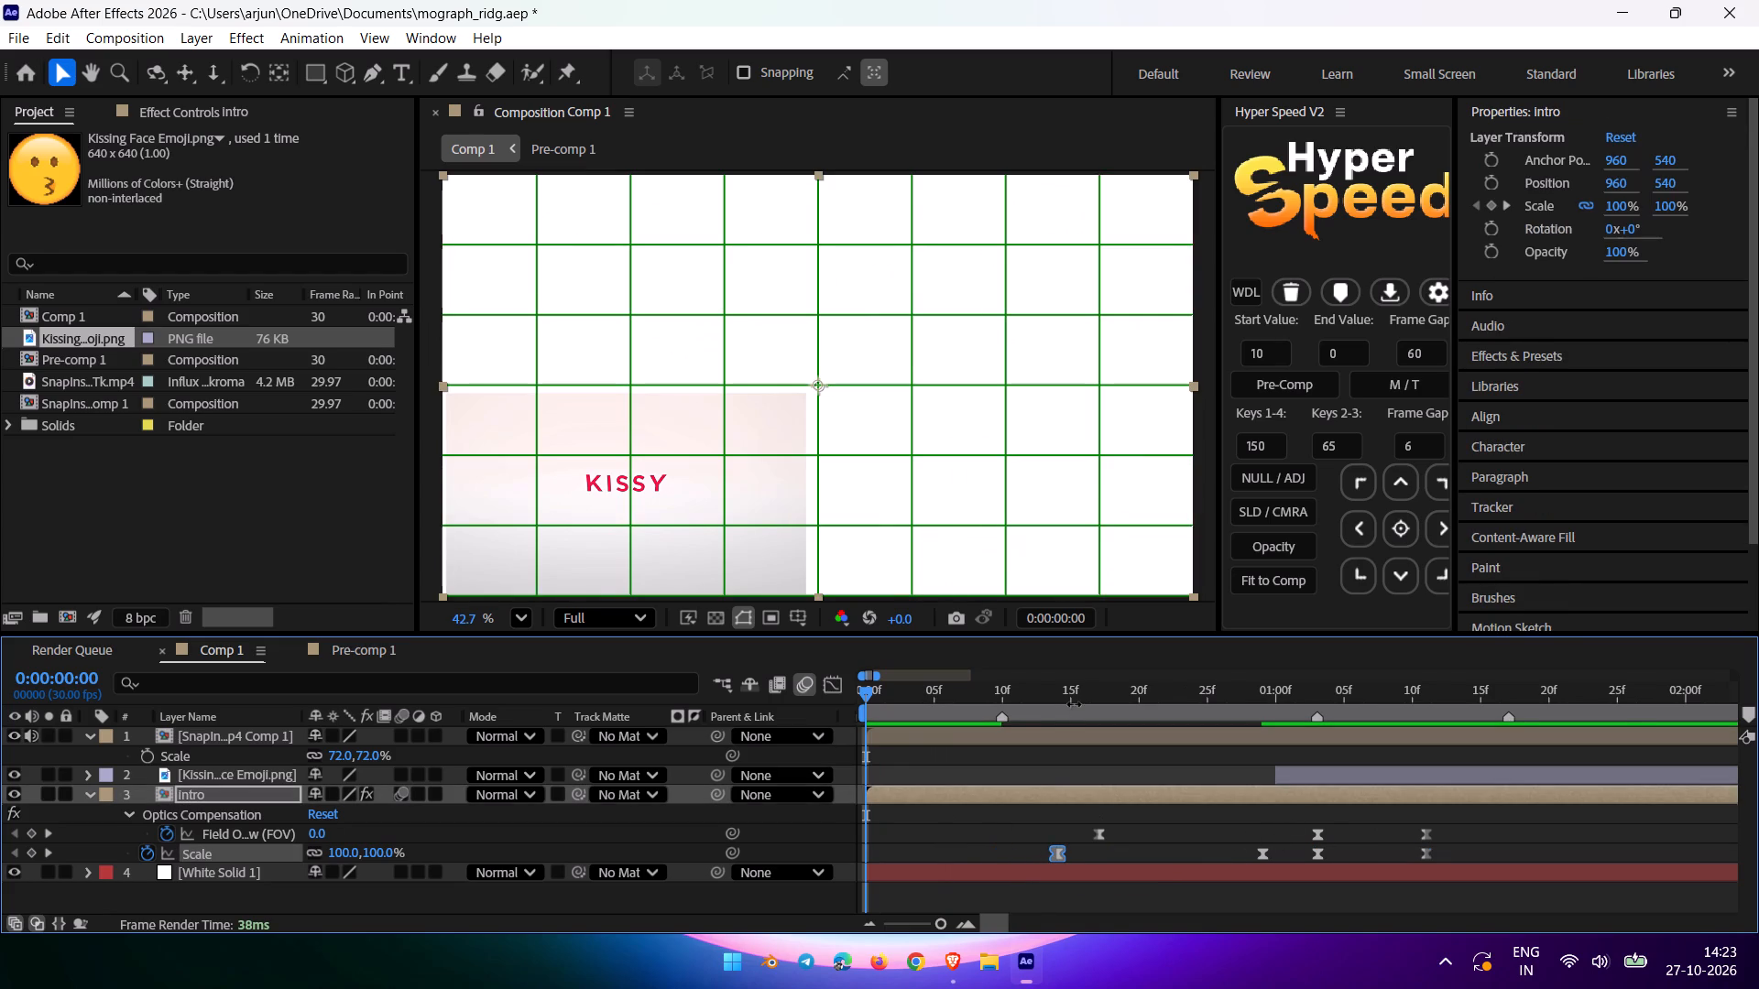
Shift the Kissing Face Emoji layer to start at 0:00:00:20, timed against the emoji's first appearance in the reference clip.
key("space")
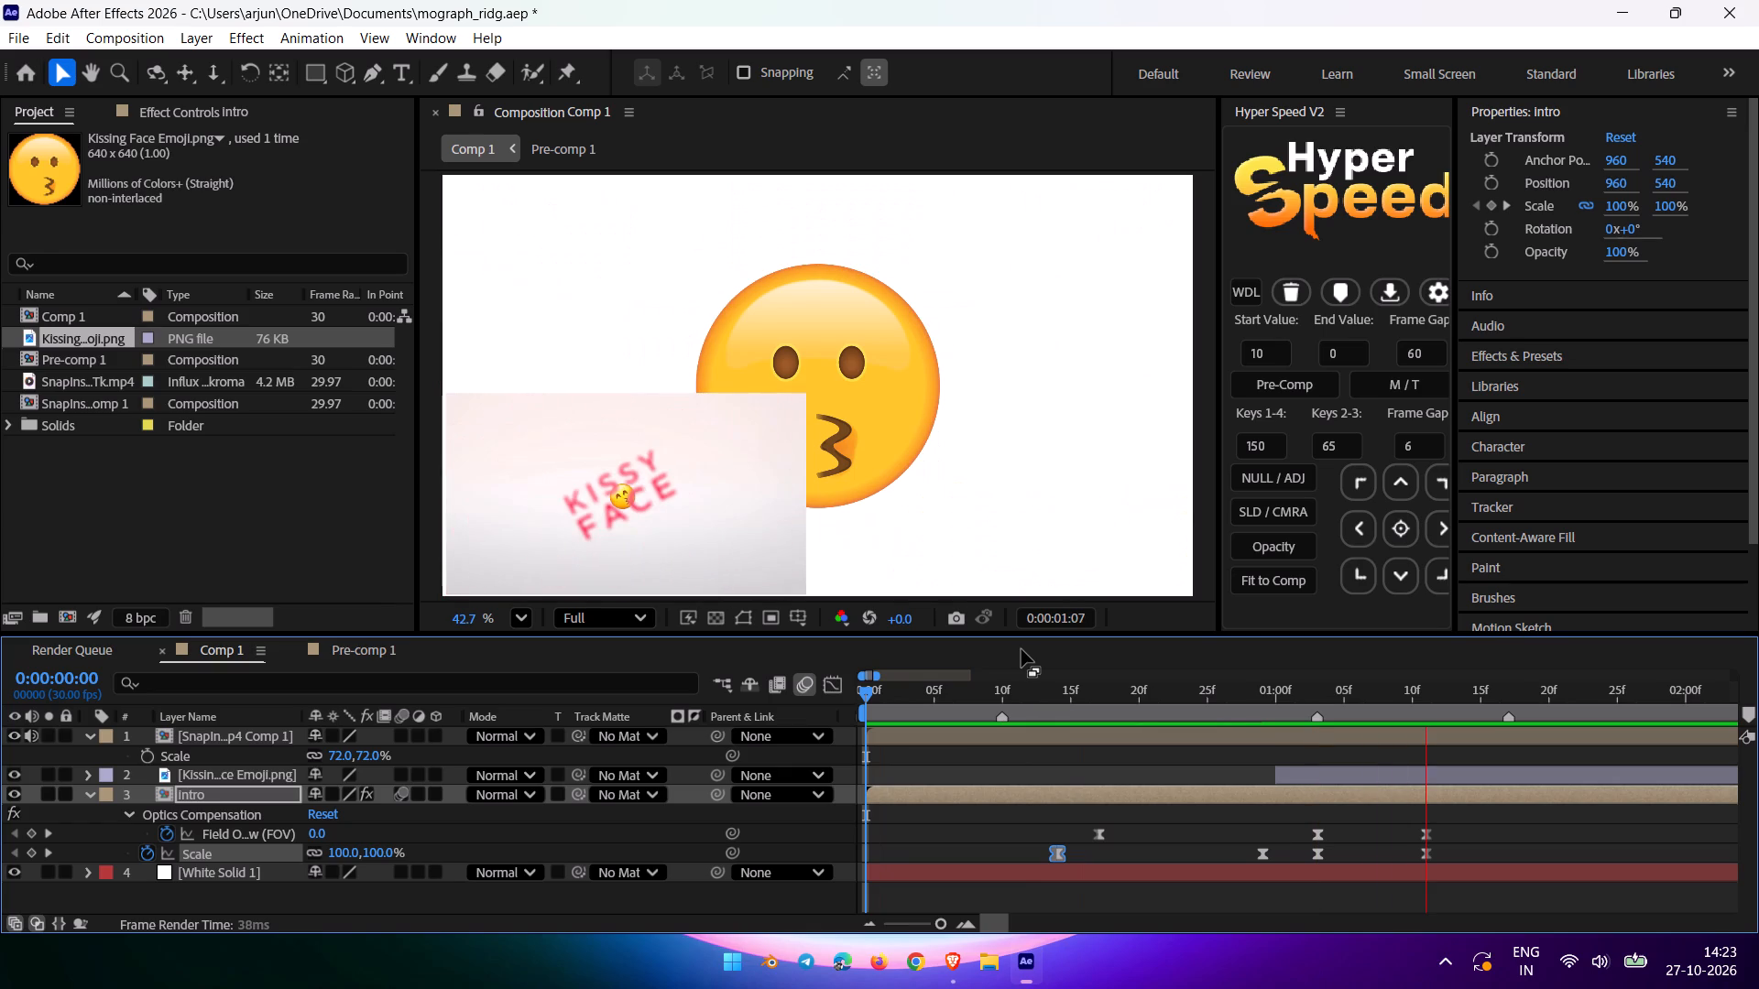
left_click_drag(1030, 691, 1088, 748)
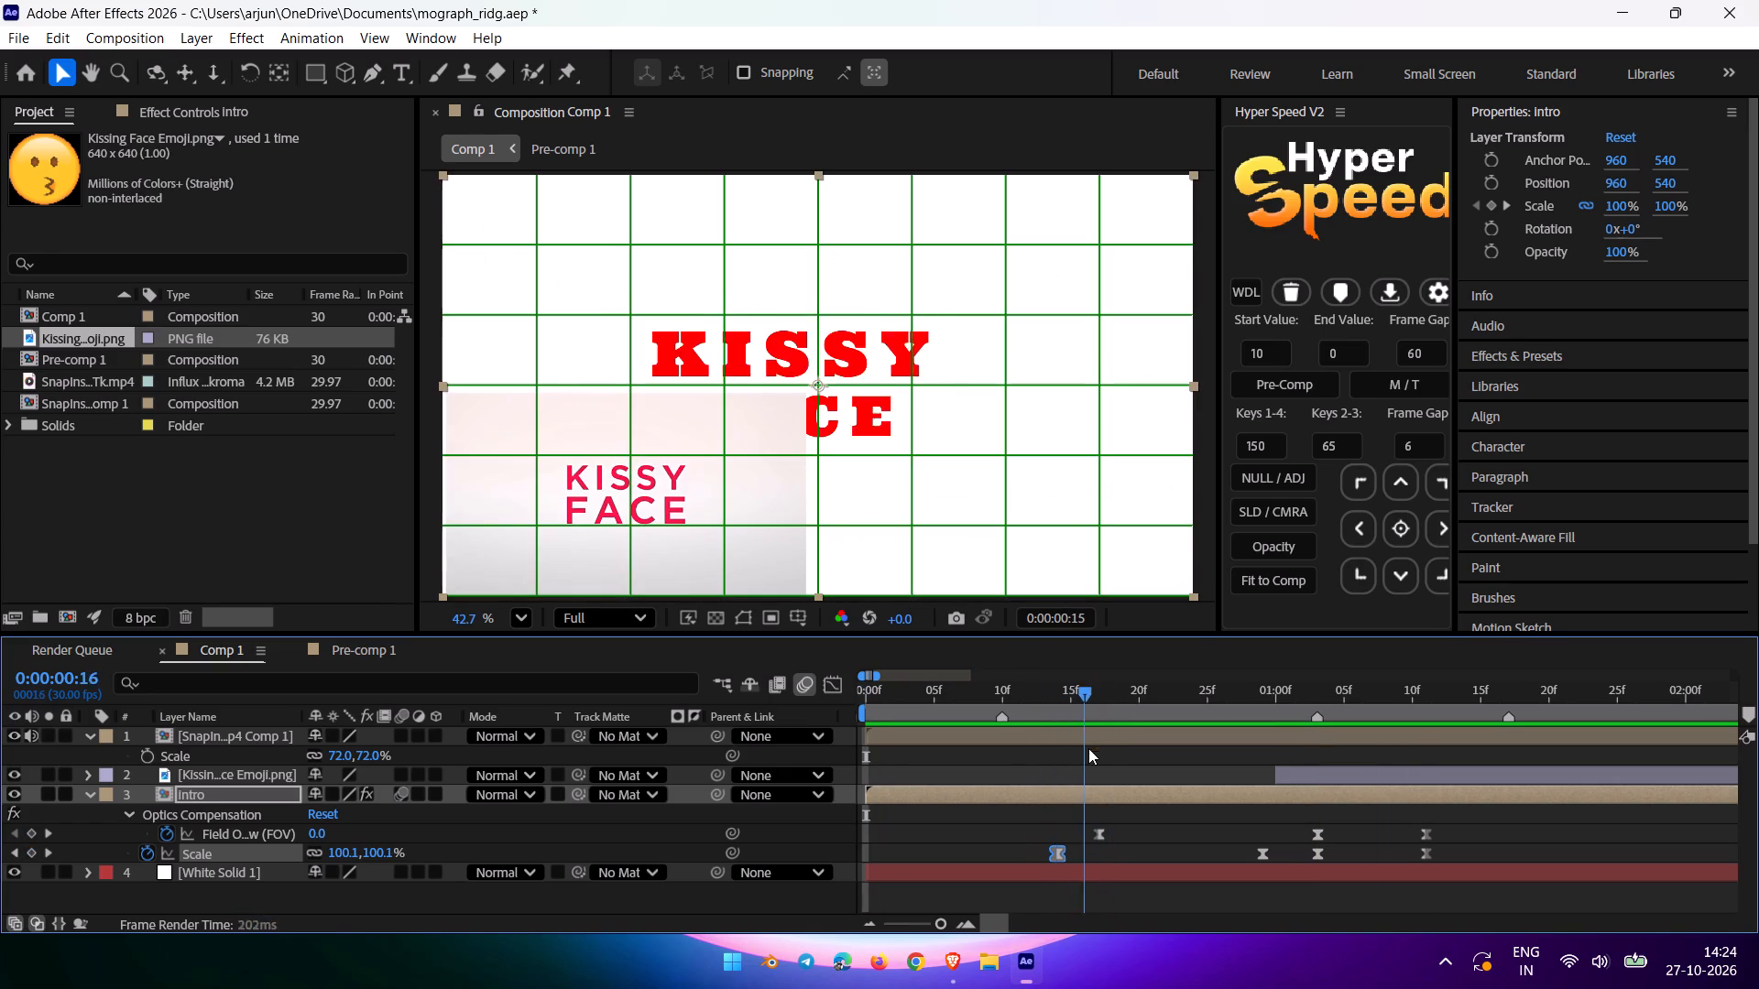
left_click_drag(1088, 748, 1202, 774)
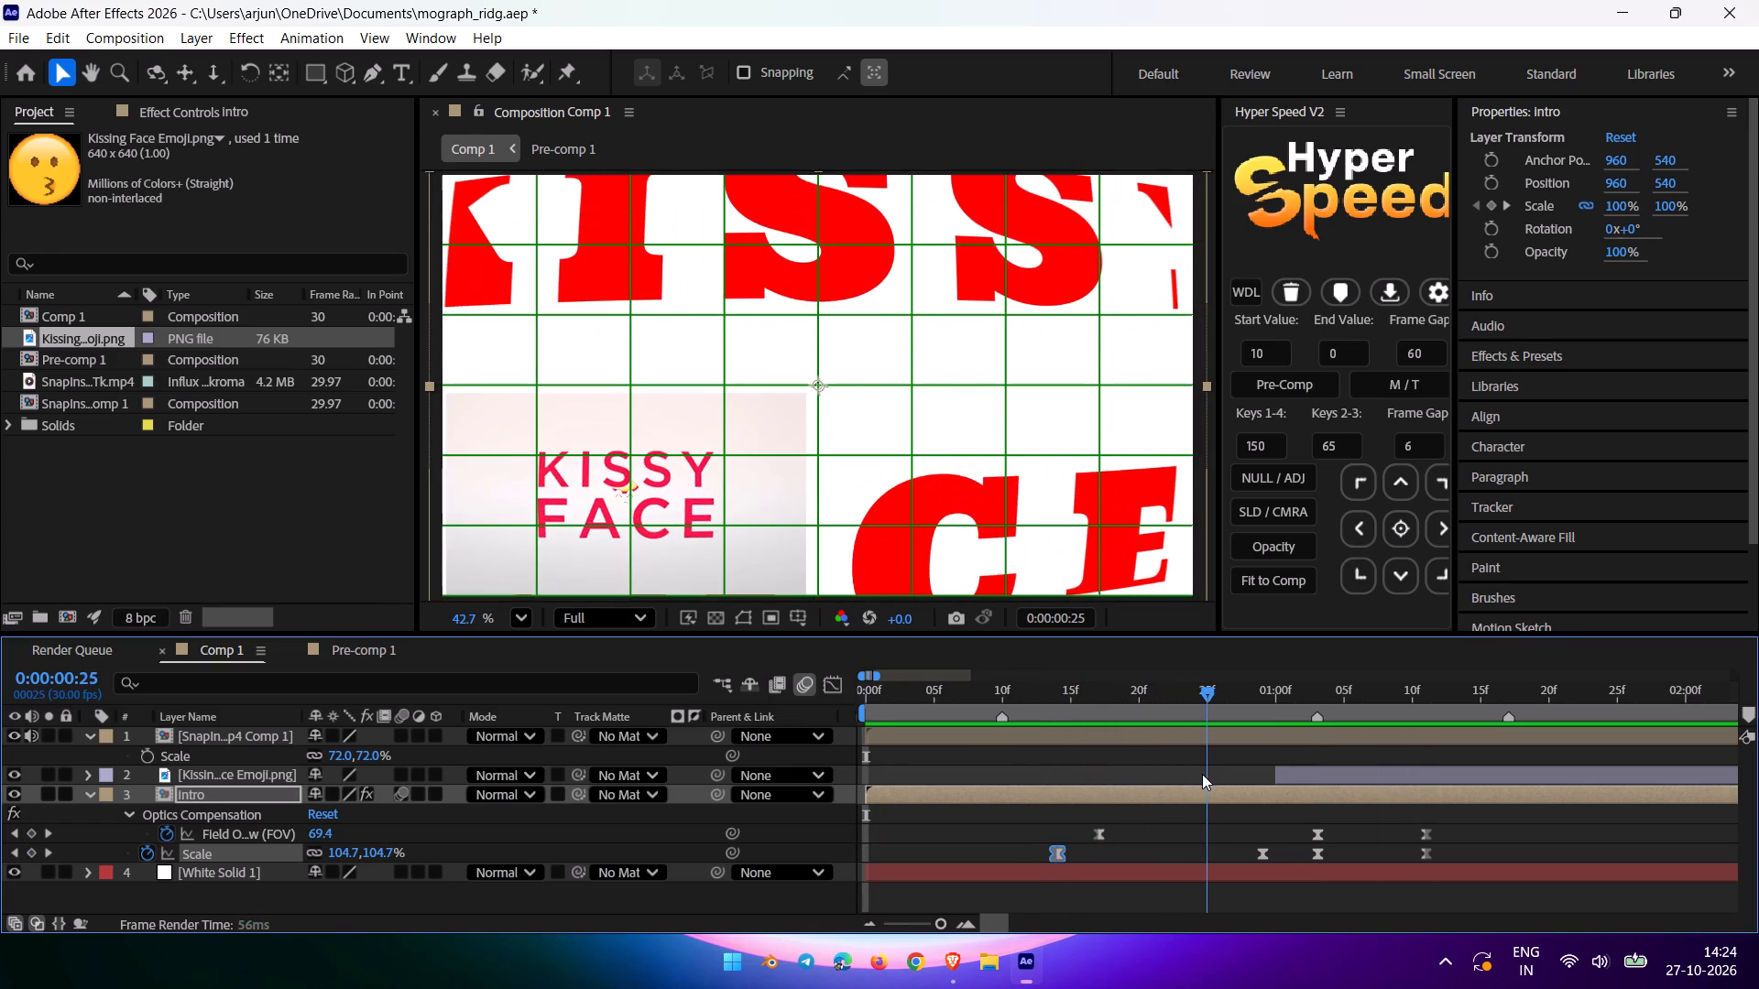
left_click_drag(1202, 774, 1123, 783)
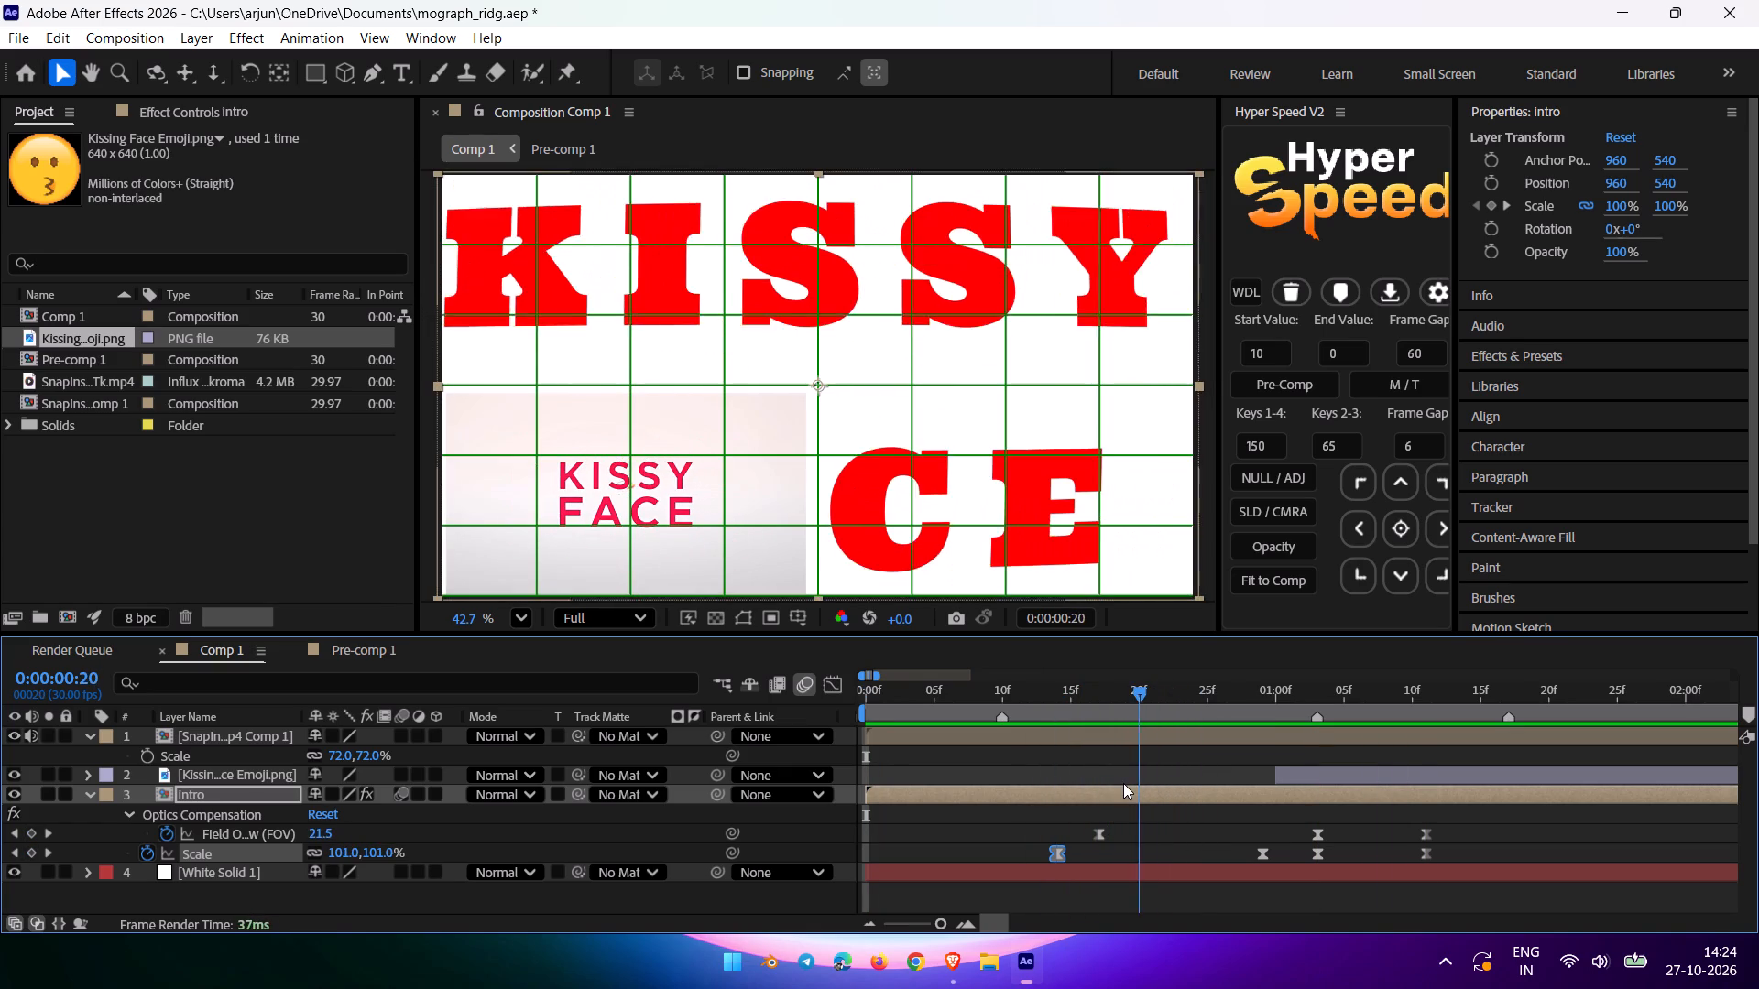
left_click_drag(1123, 783, 1134, 780)
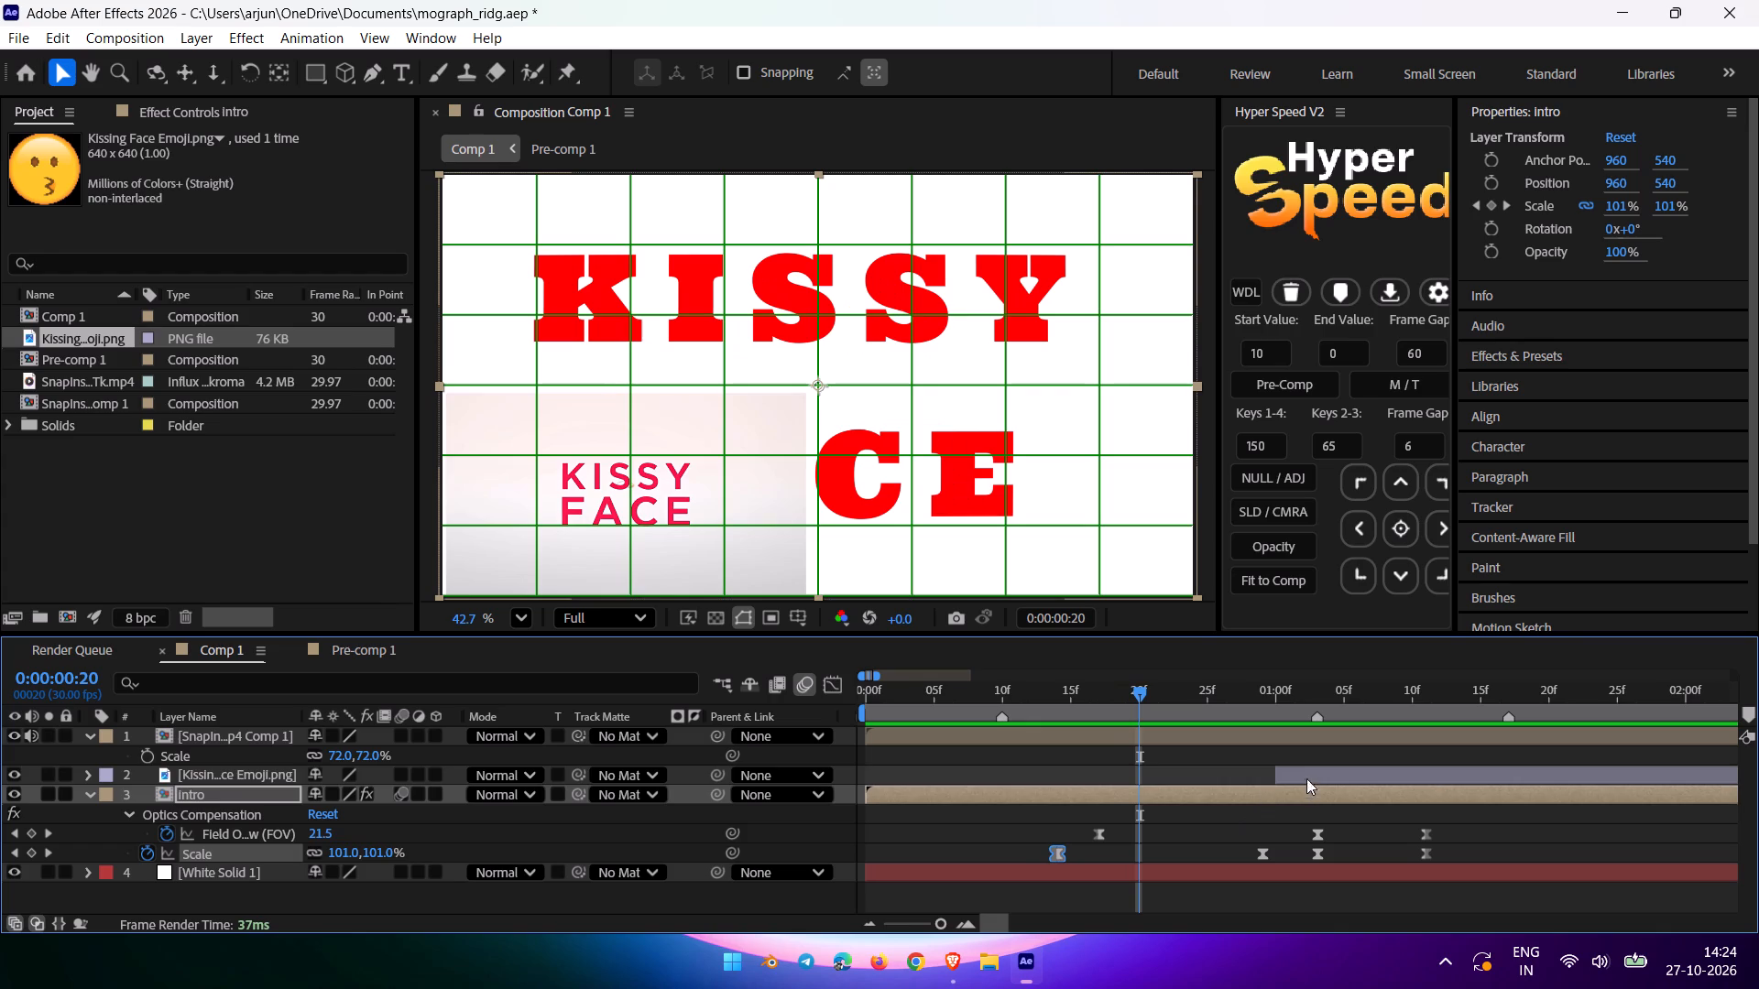
left_click_drag(1301, 772, 1164, 785)
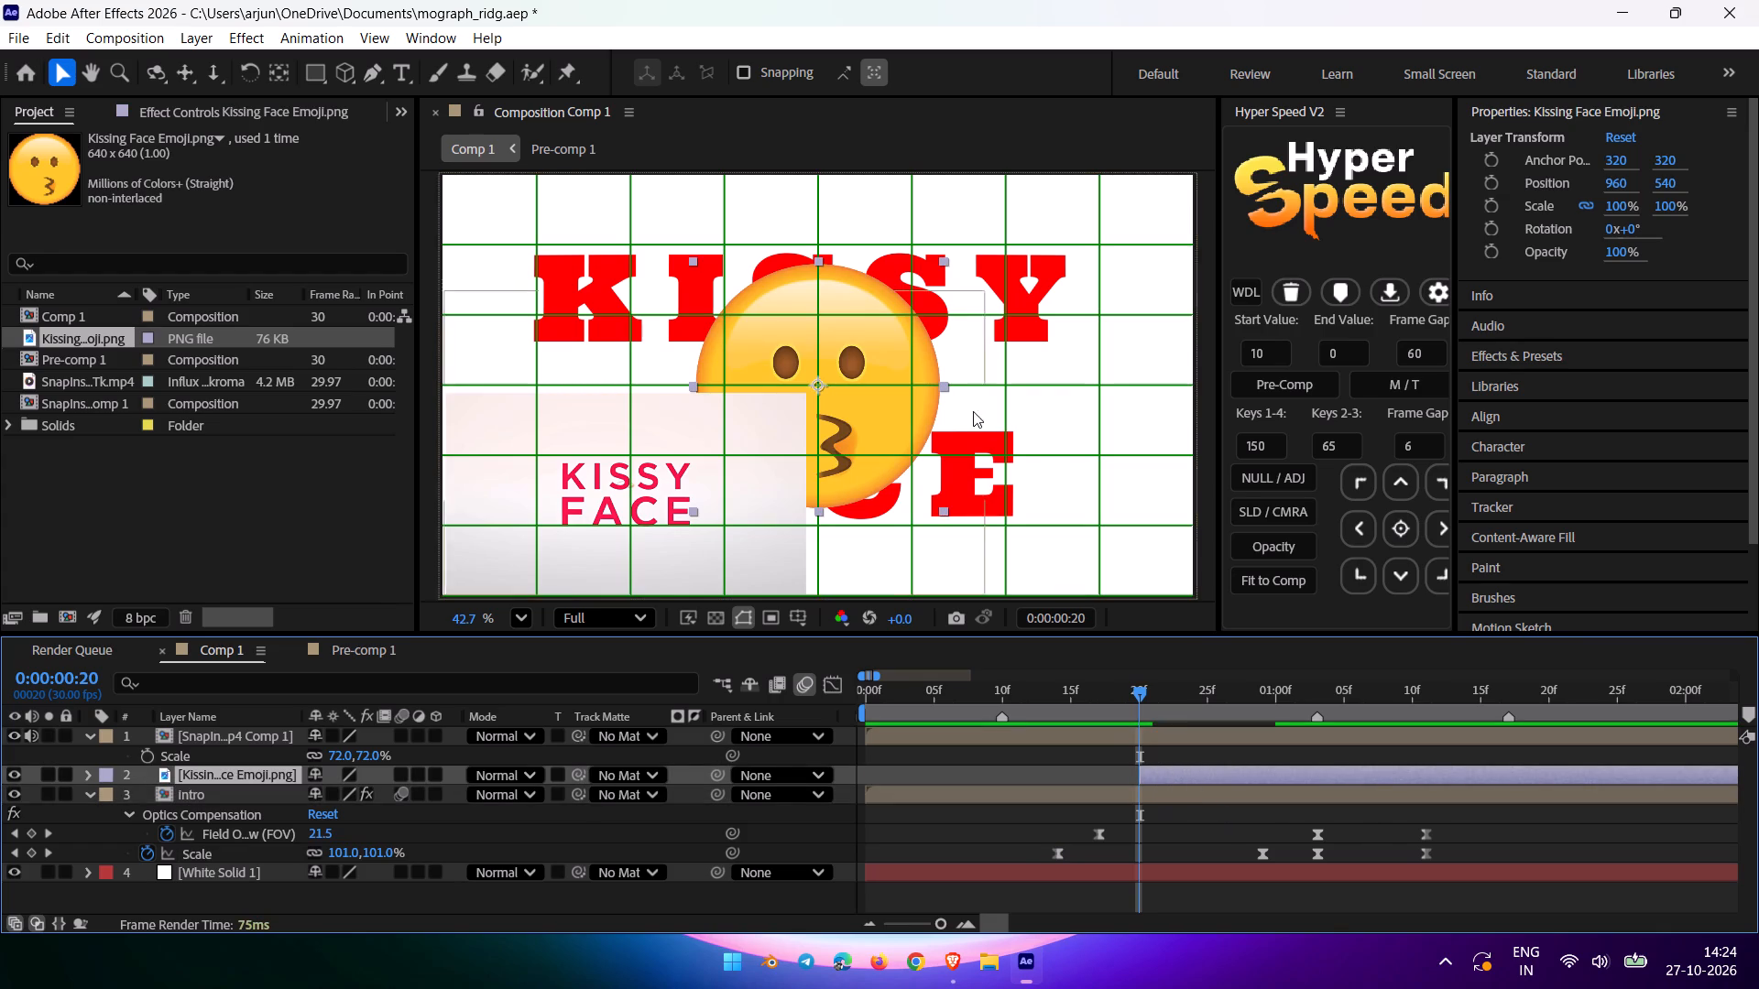
Move the Kissing Face Emoji layer's anchor point to its top centre.
left_click(1398, 491)
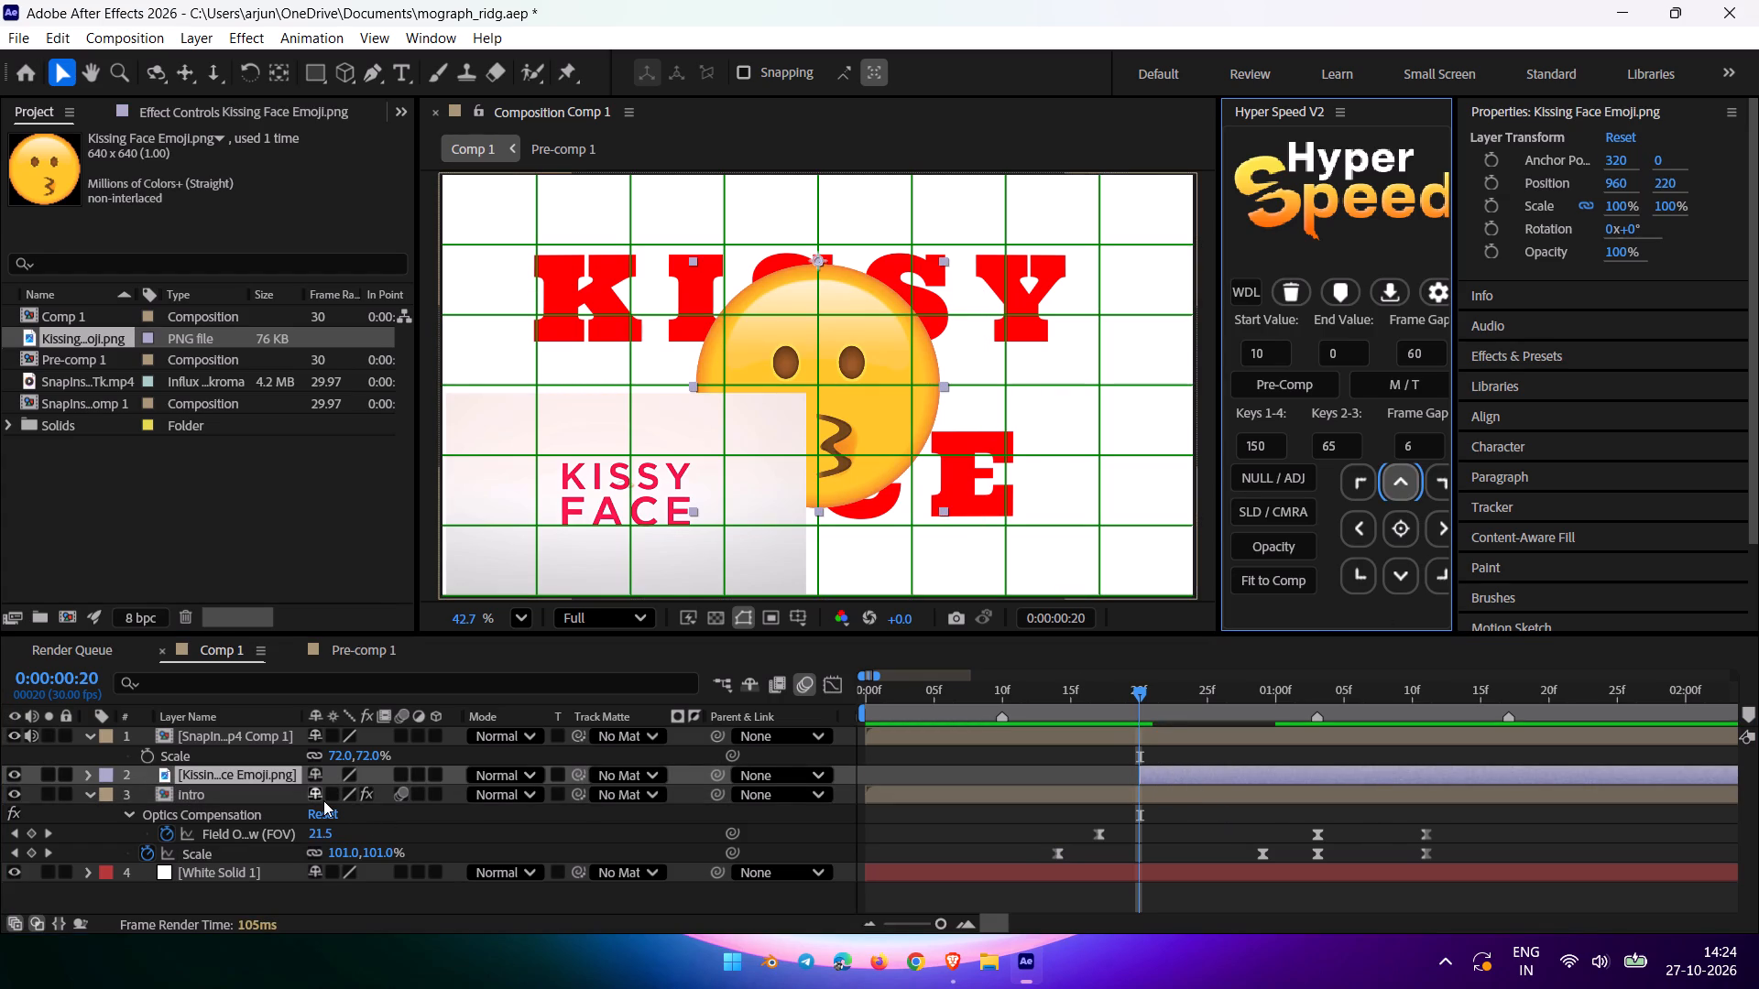
Add a Scale keyframe to the emoji layer at 0:00:00:20 and reduce its scale to 8%.
key("s")
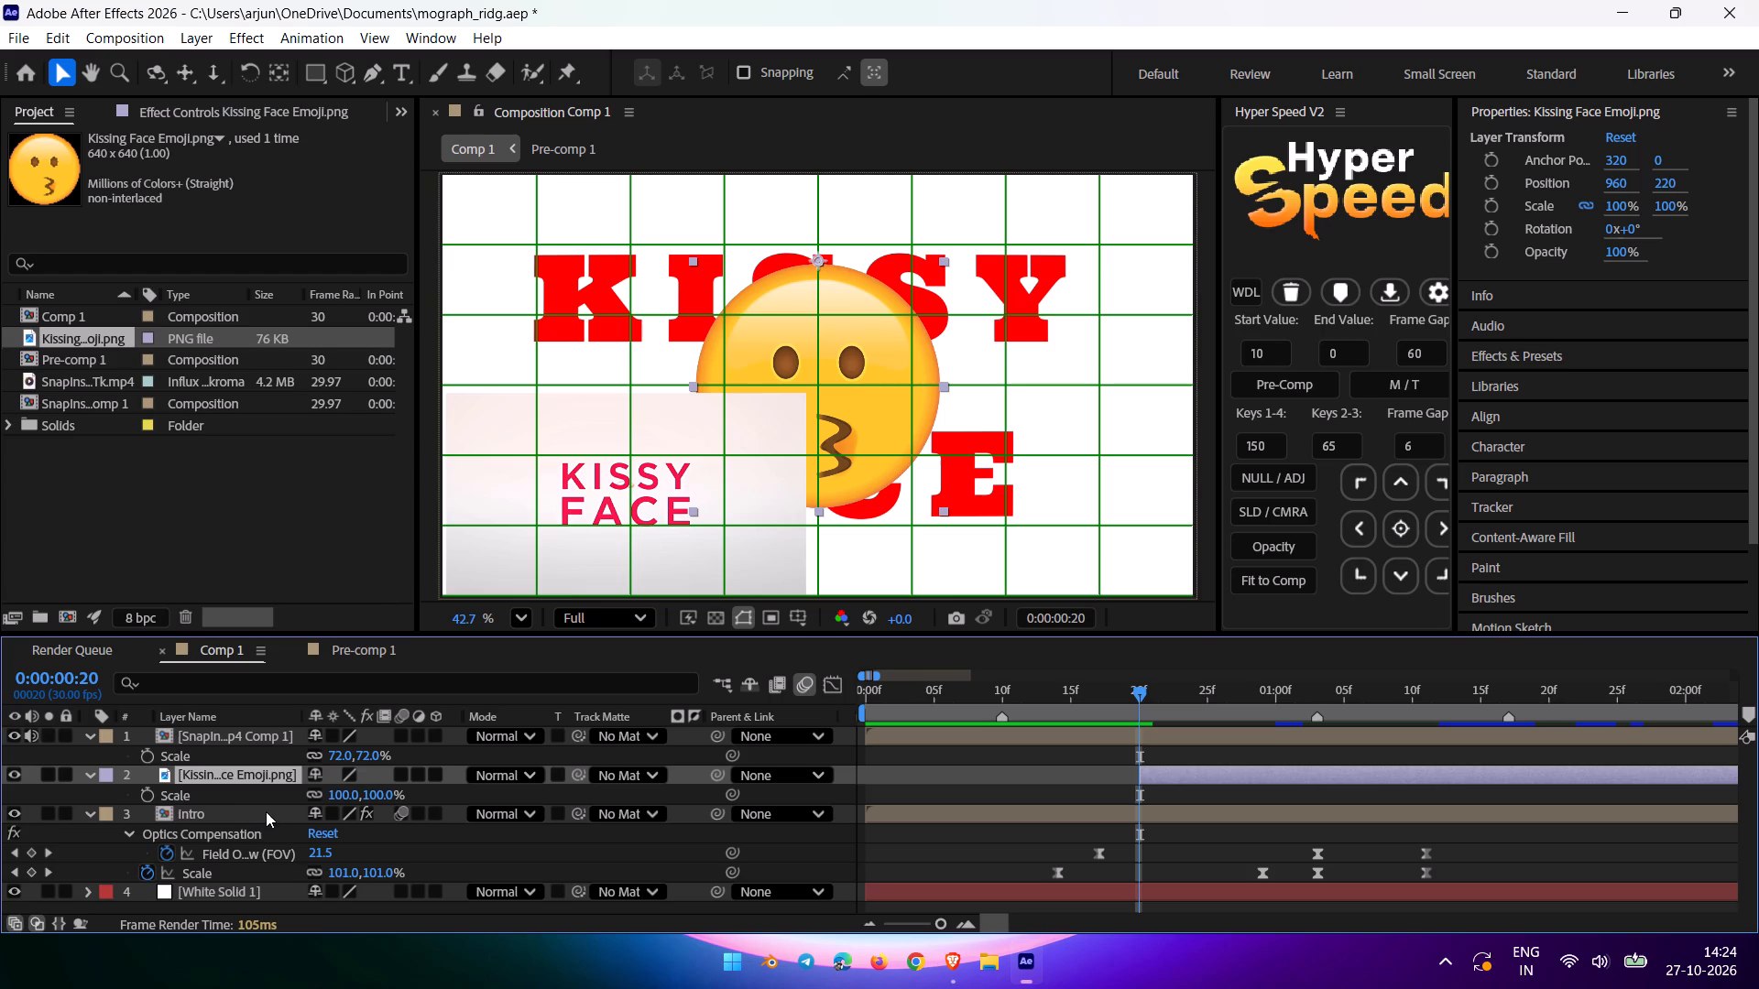
left_click(145, 792)
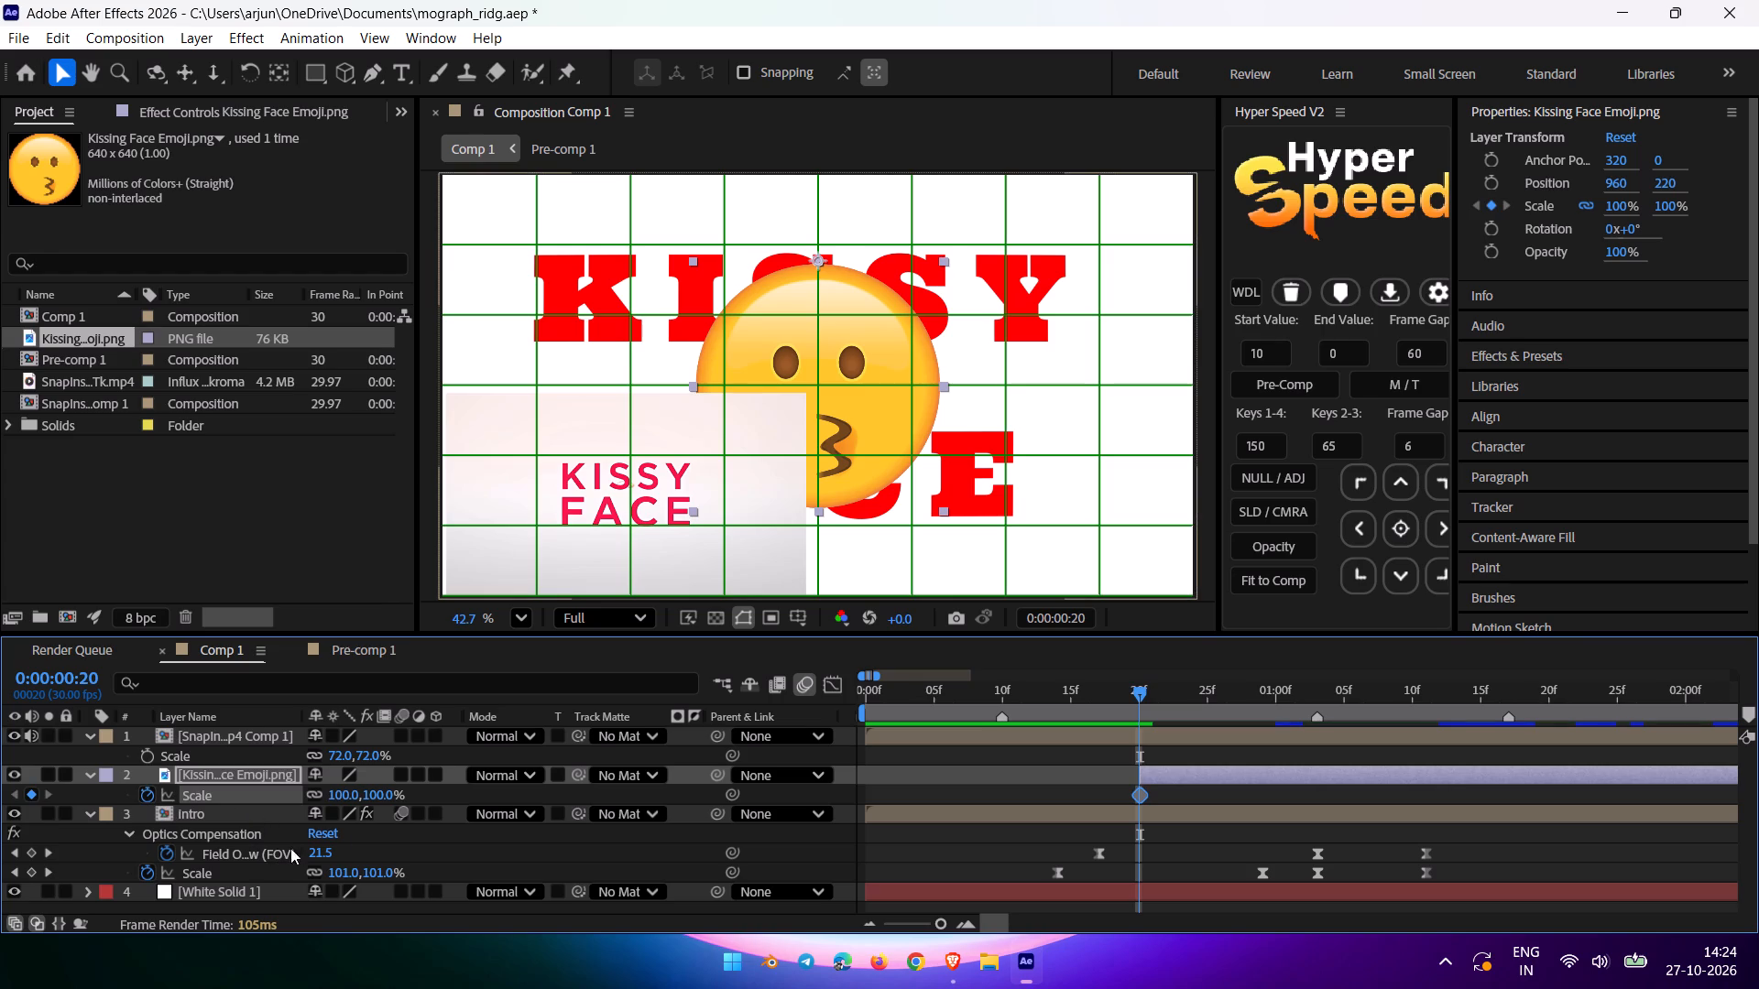
left_click_drag(340, 795, 307, 800)
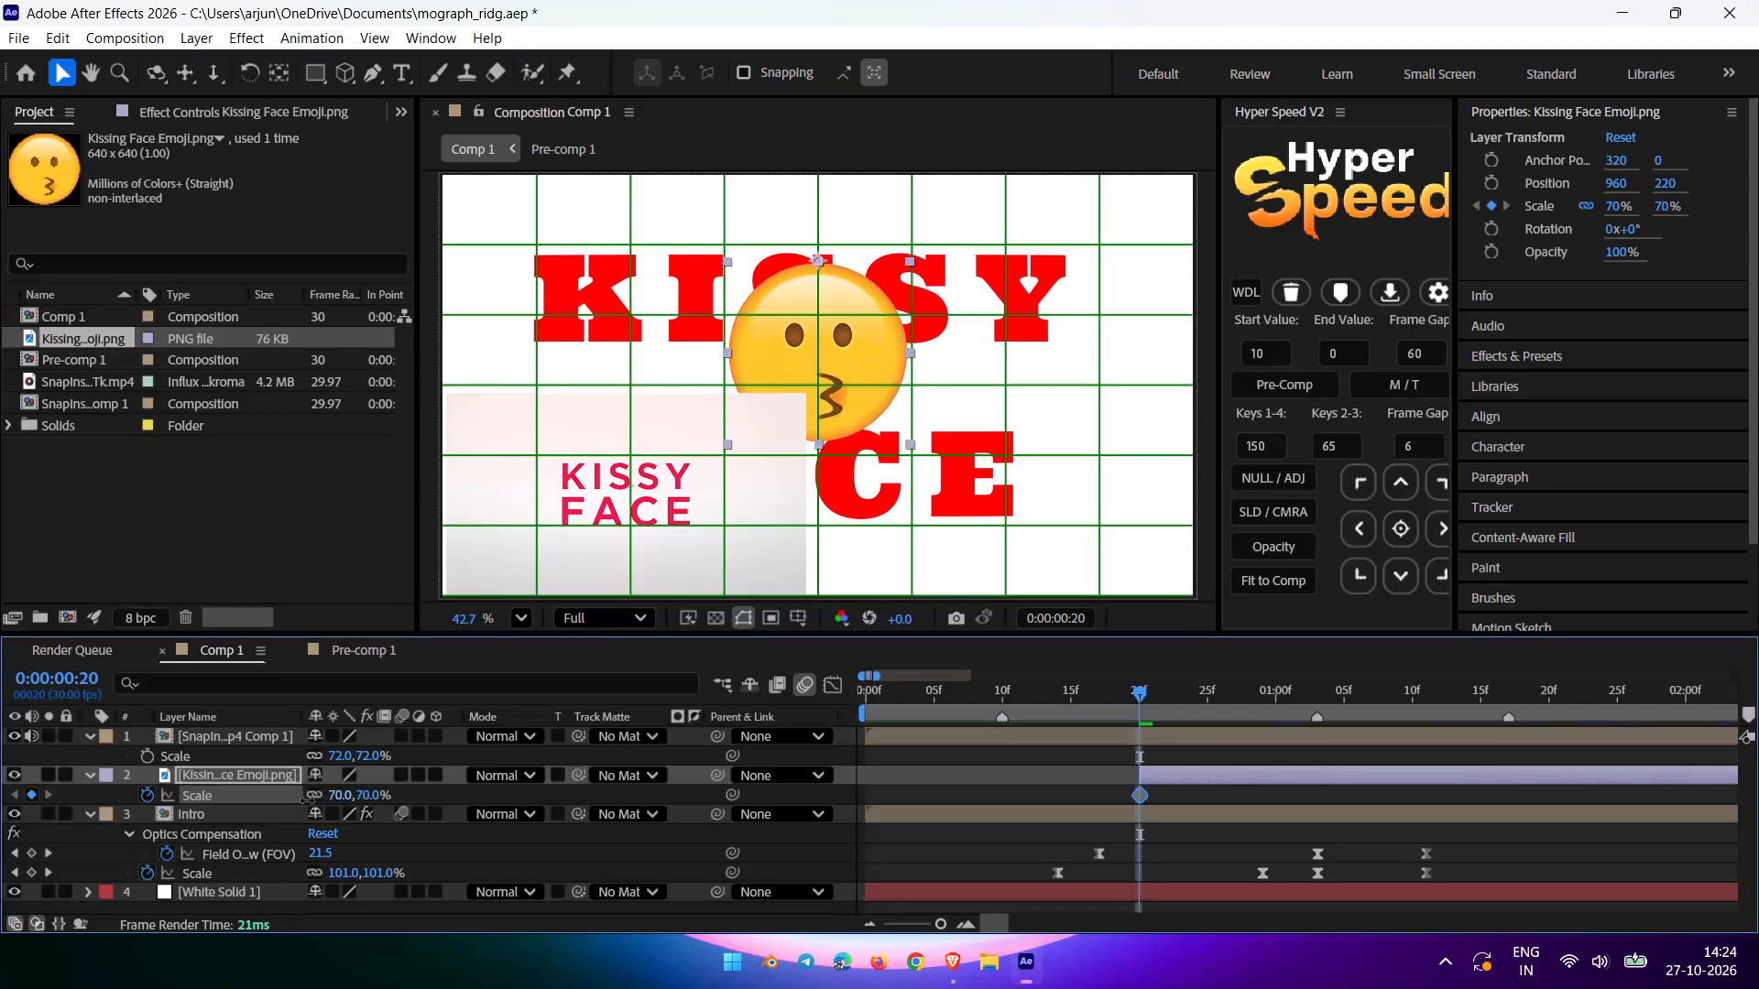
left_click_drag(307, 800, 275, 805)
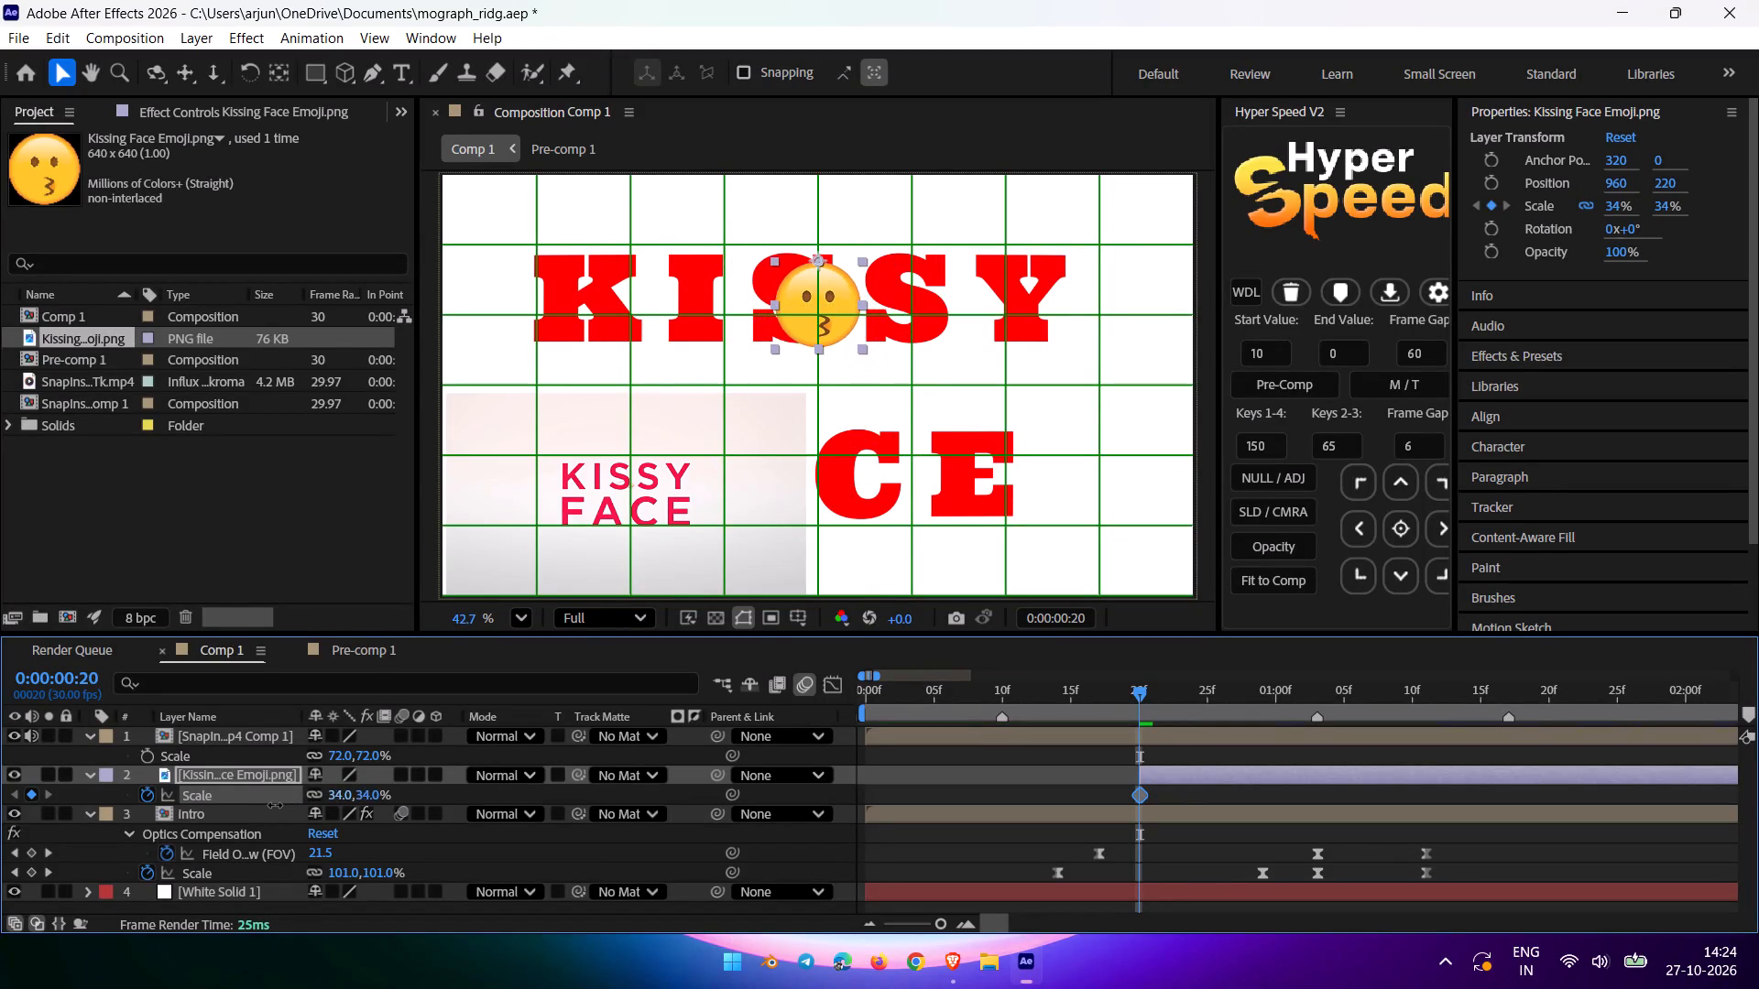
left_click_drag(275, 805, 252, 806)
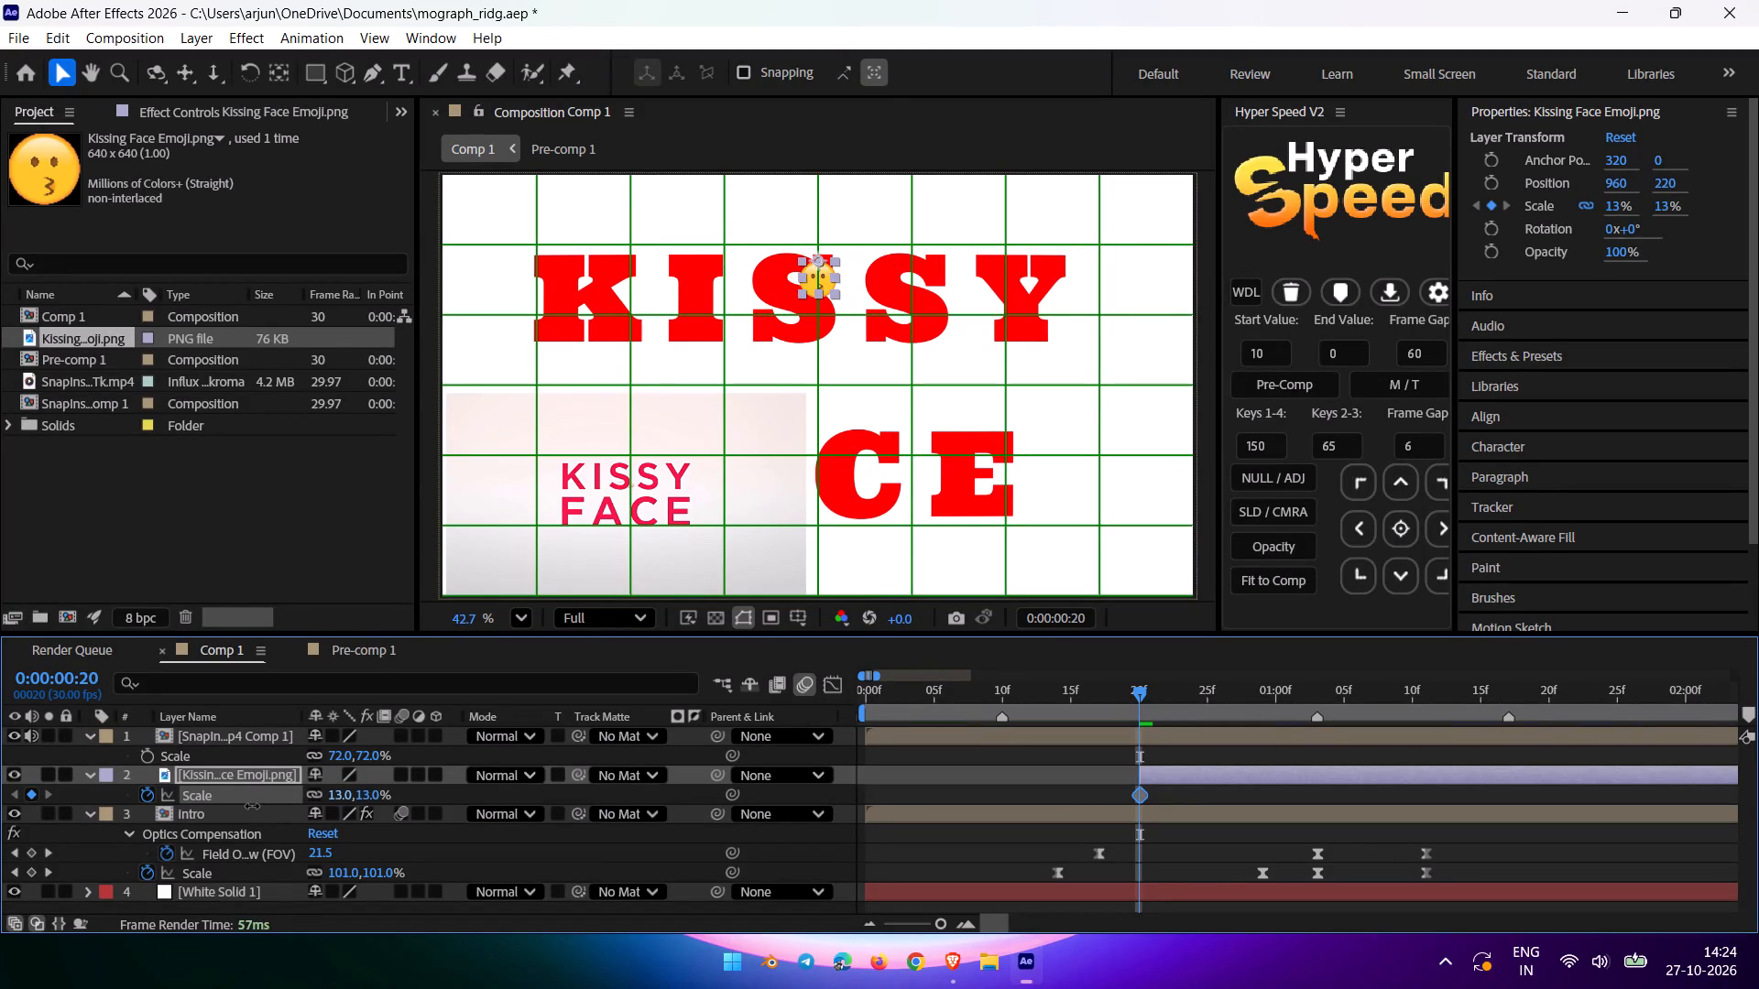
left_click_drag(252, 806, 248, 812)
Review the Null 1 and text layer keyframes in Pre-comp 1 outside the graph view, return to Comp 1 and collapse Intro's properties.
right_click(249, 809)
right_click(249, 810)
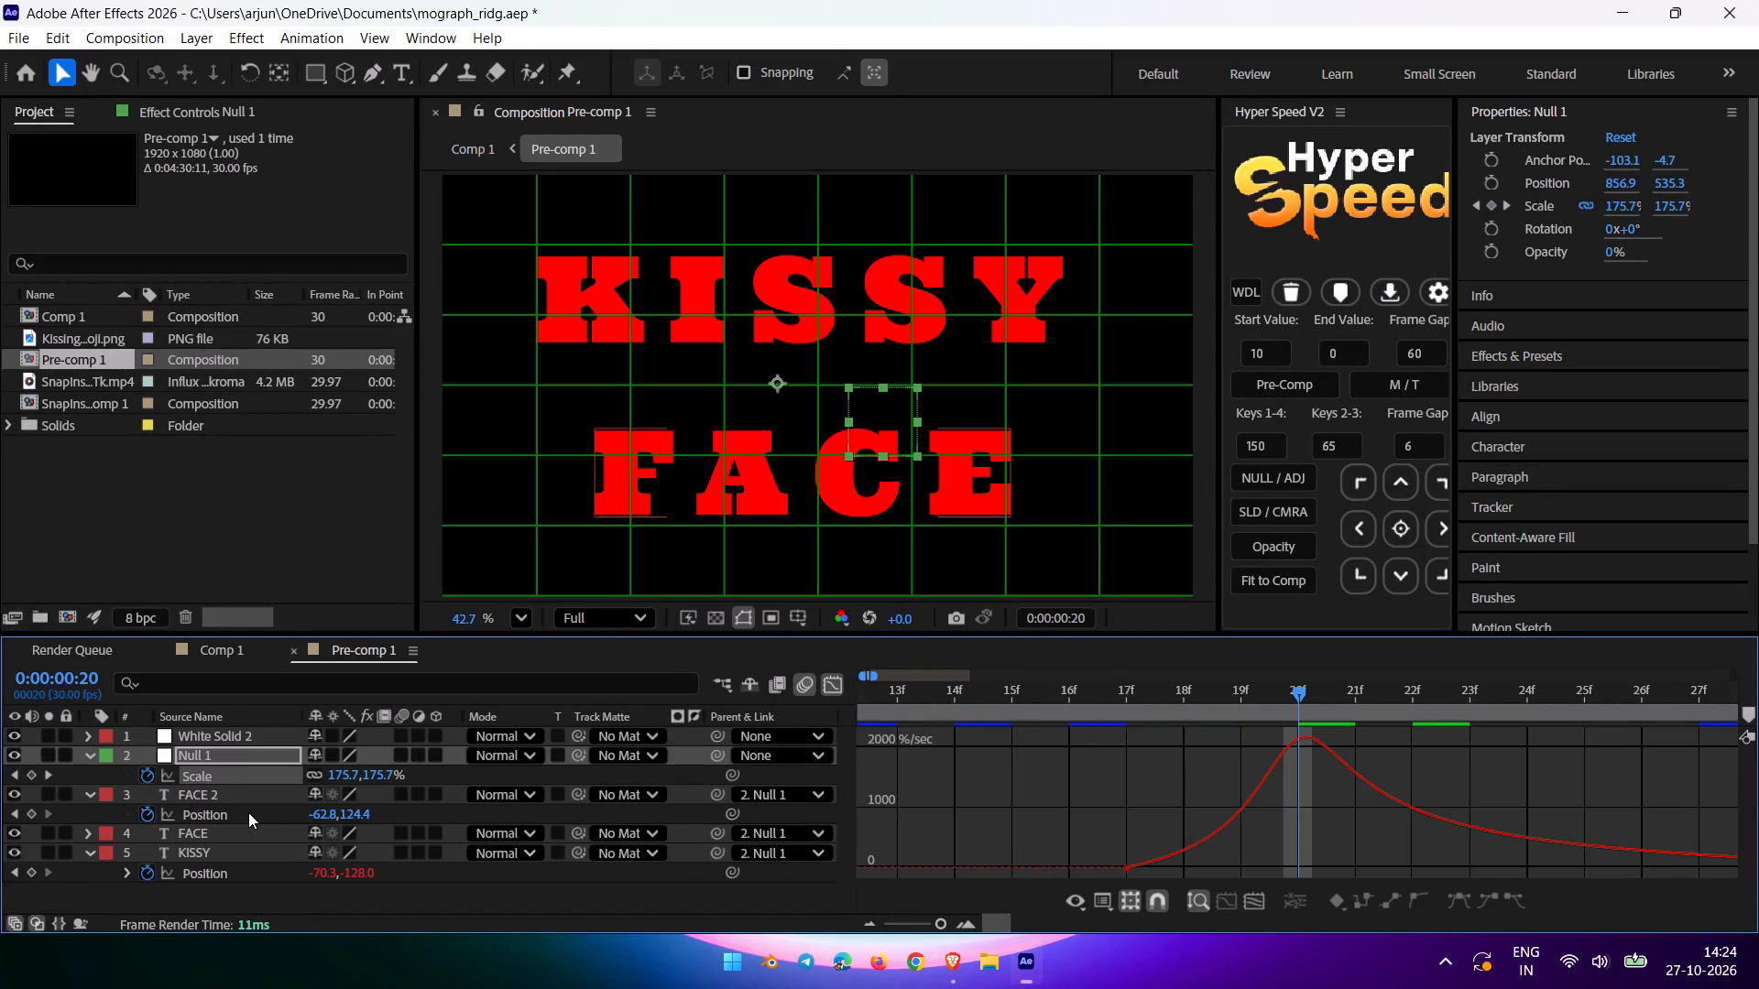
left_click(820, 677)
left_click(825, 684)
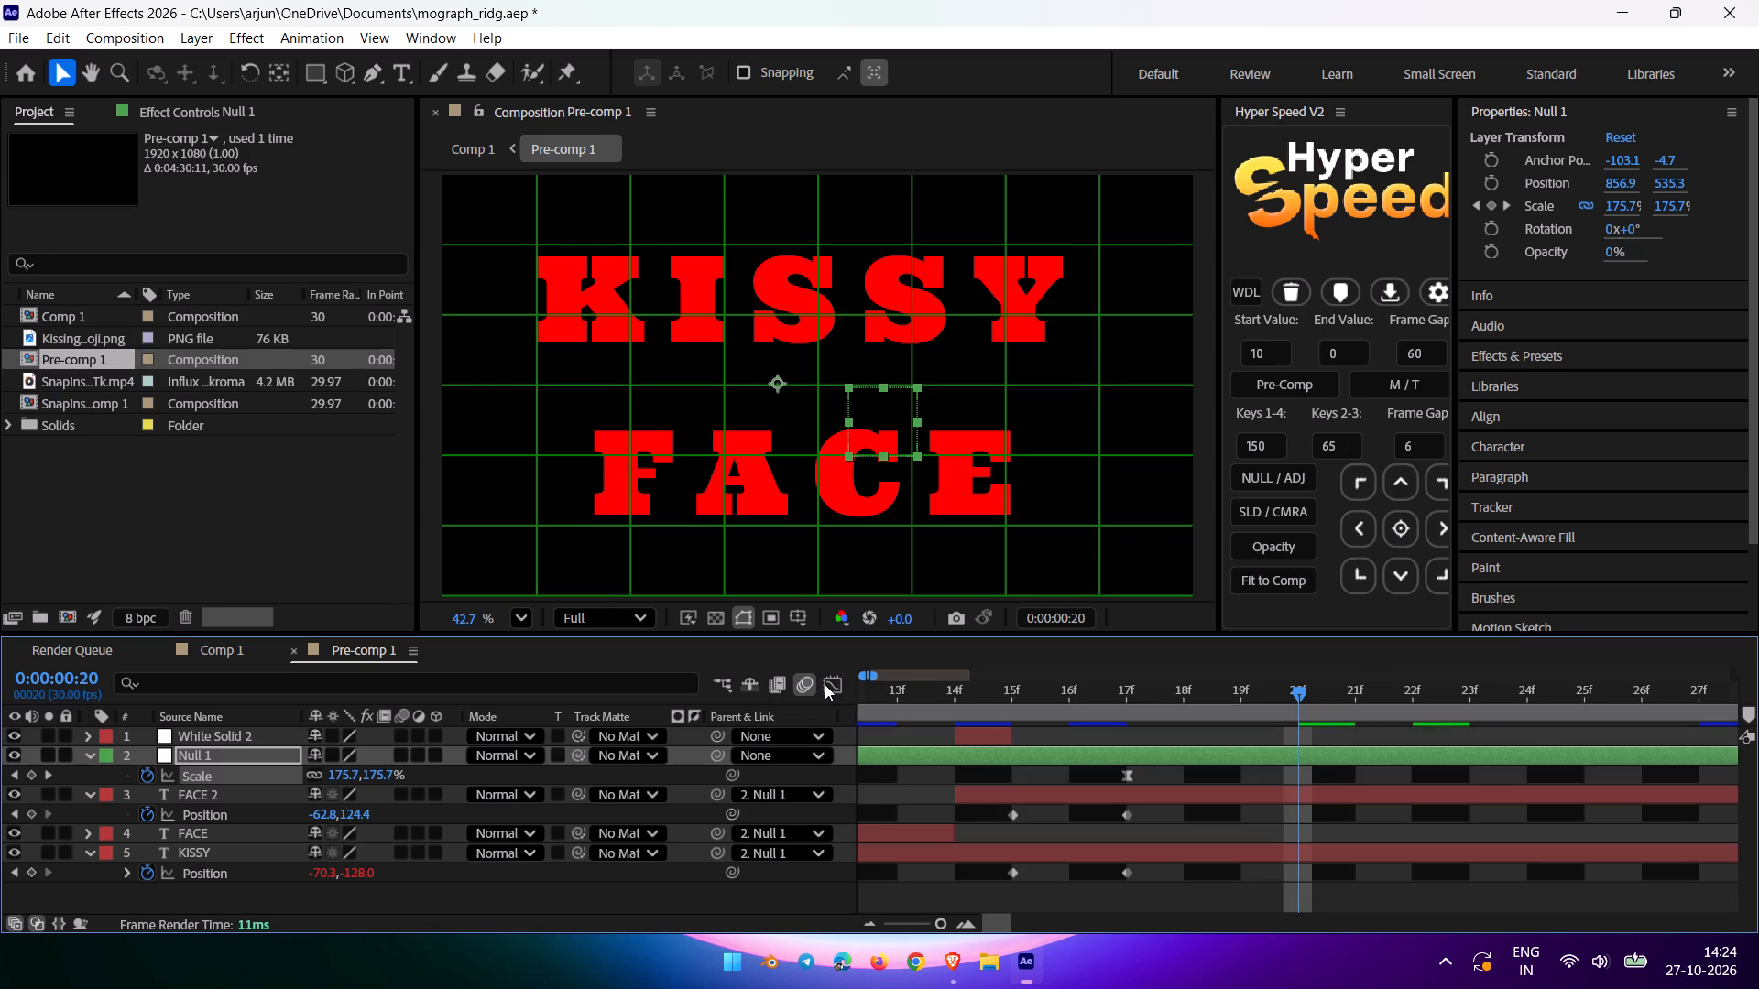
key("minus")
key("minus")
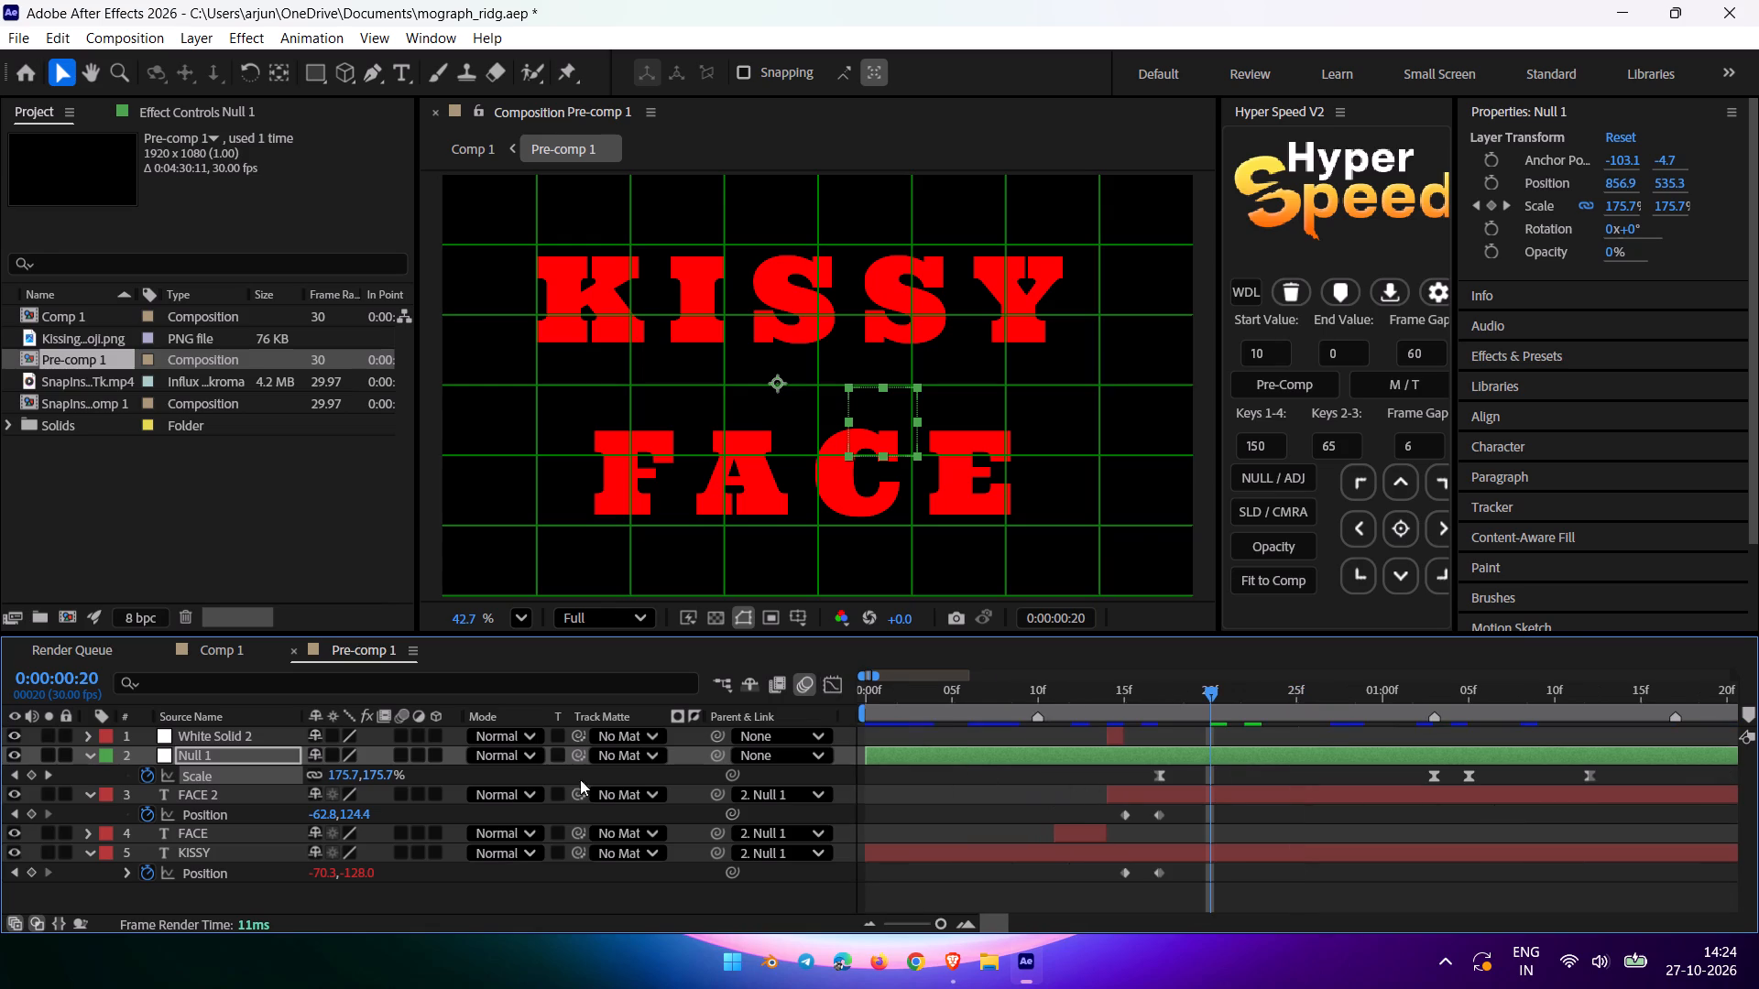
scroll(937, 839, "up", 4)
key("minus")
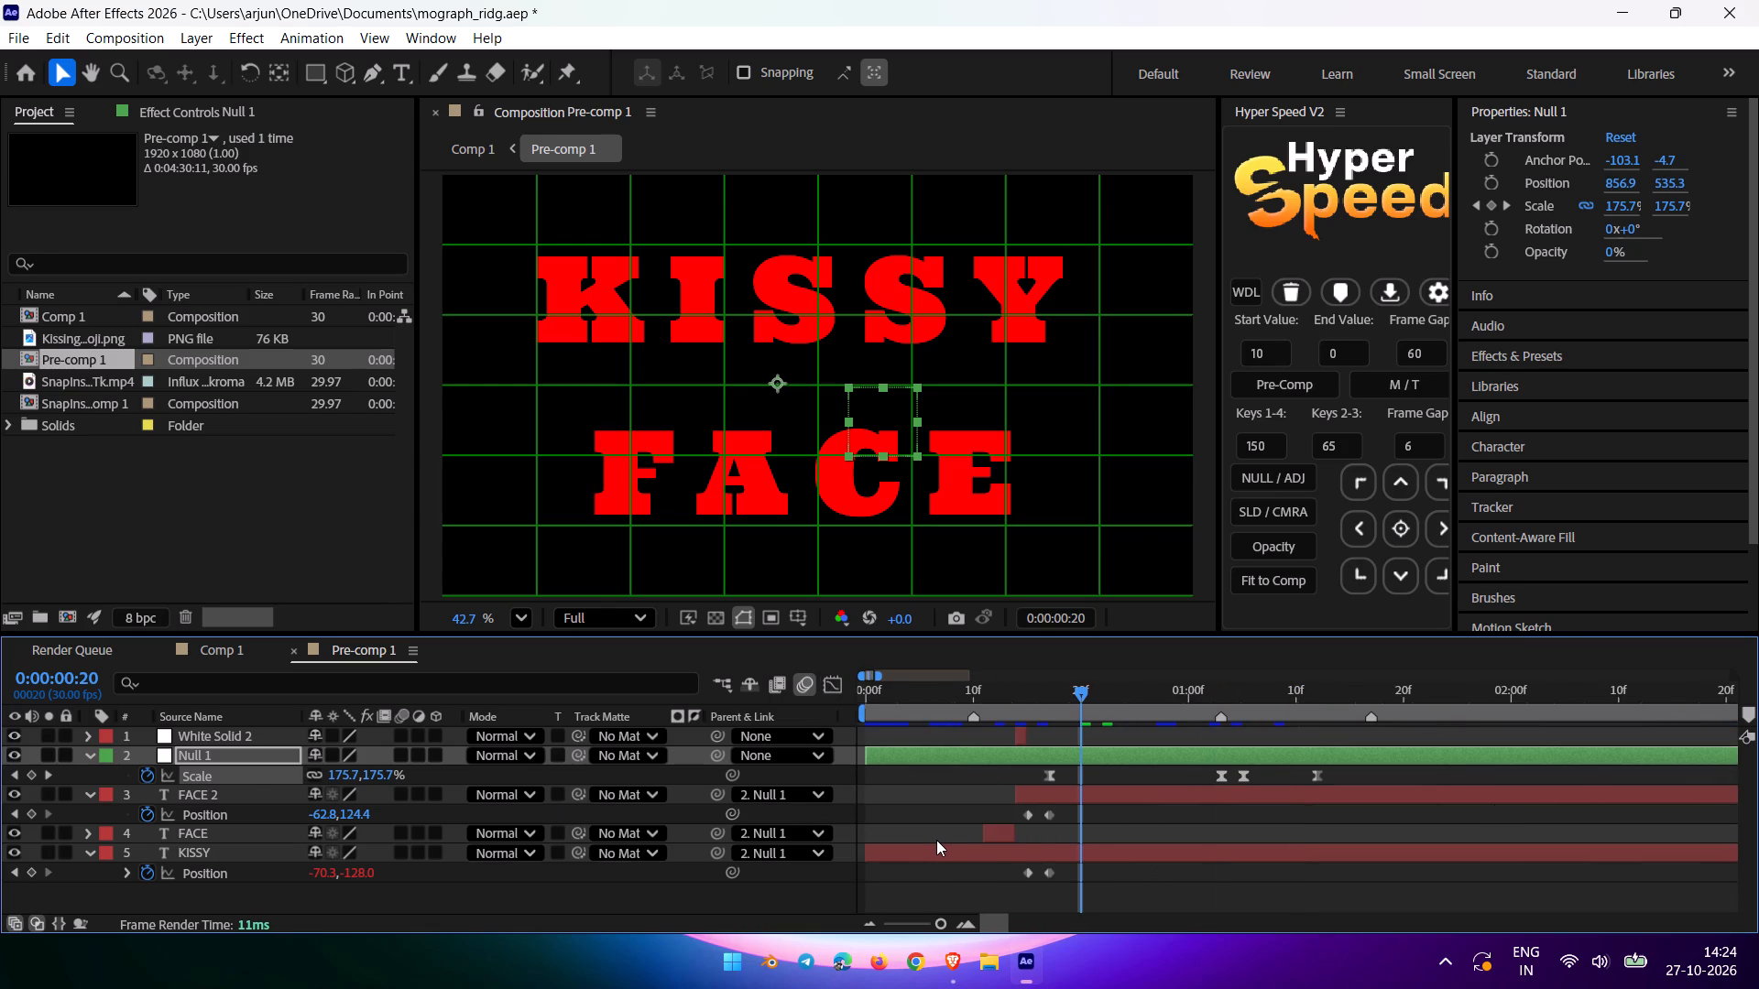
left_click(781, 886)
scroll(1041, 817, "up", 1)
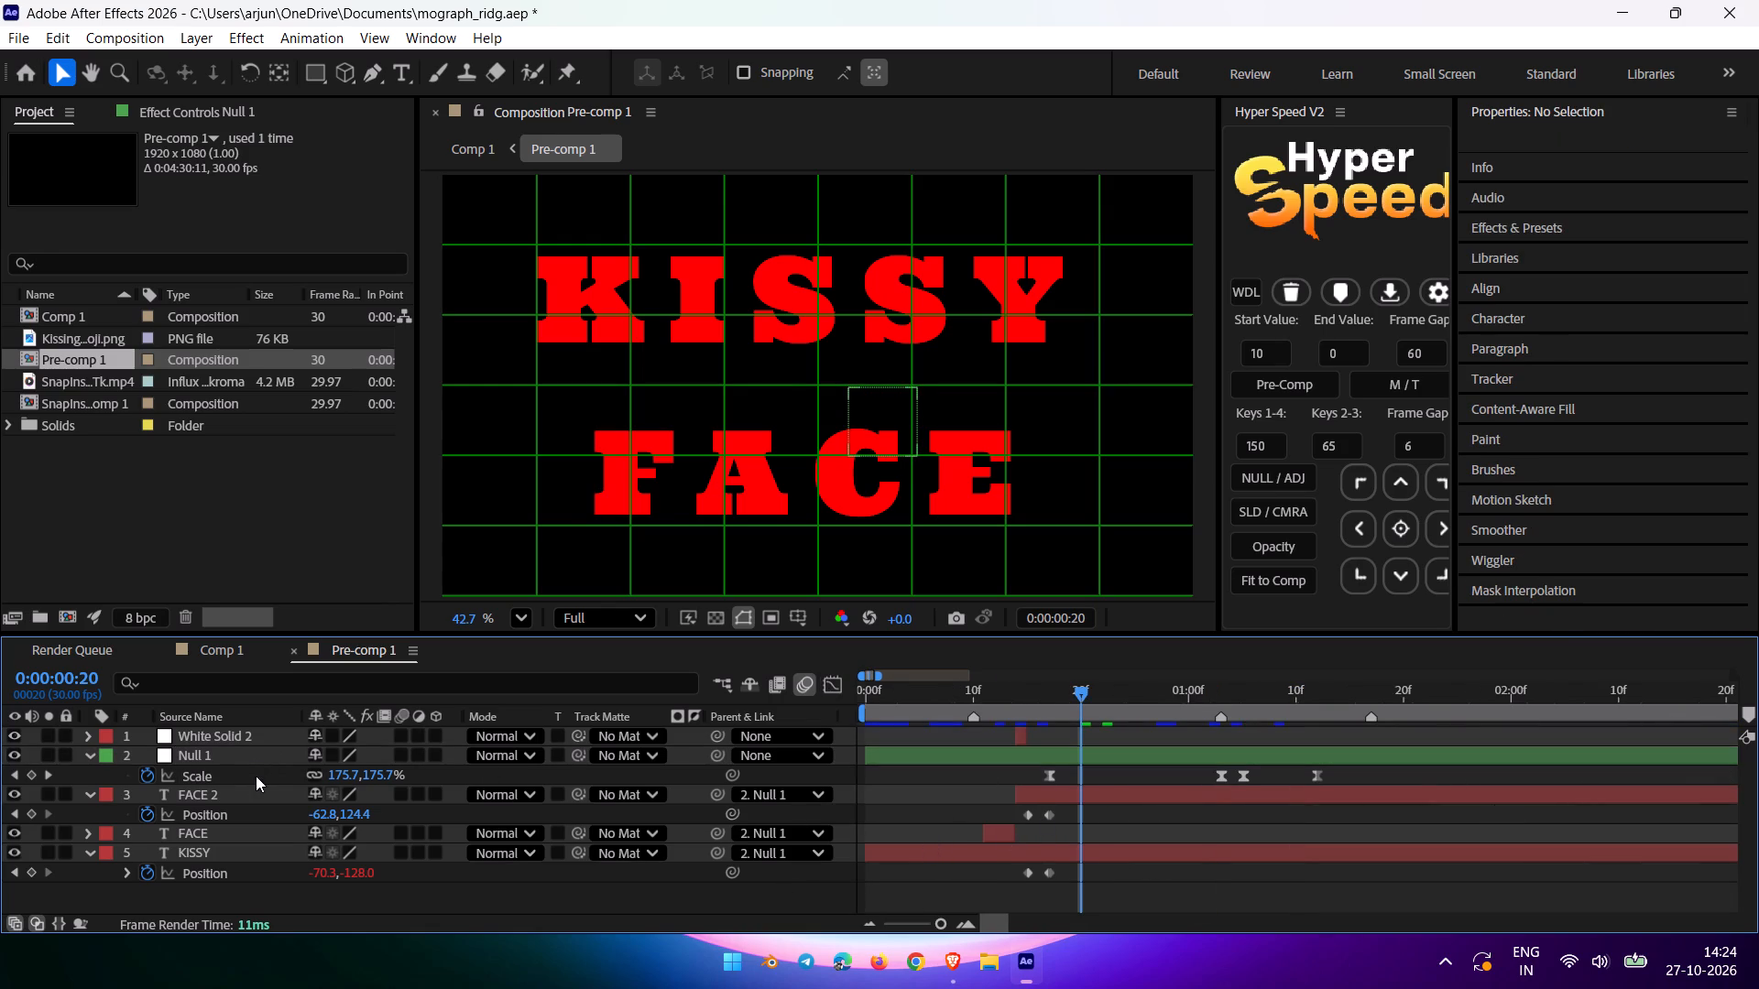
left_click(198, 647)
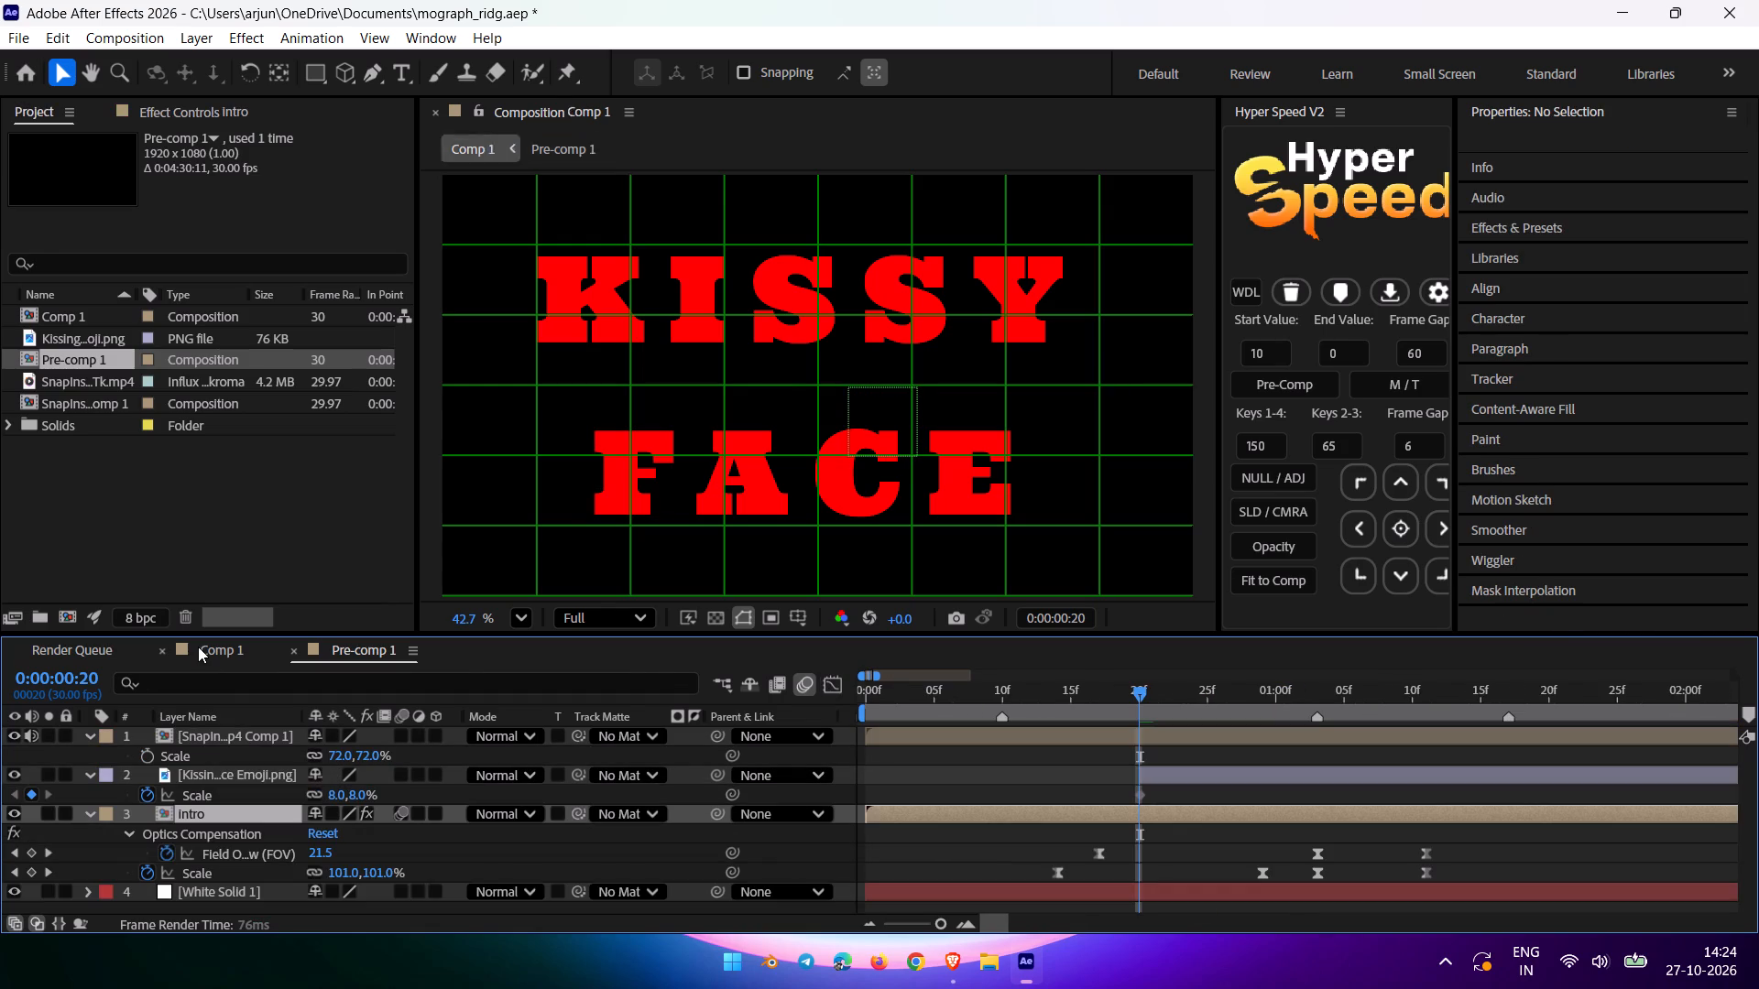
key("u")
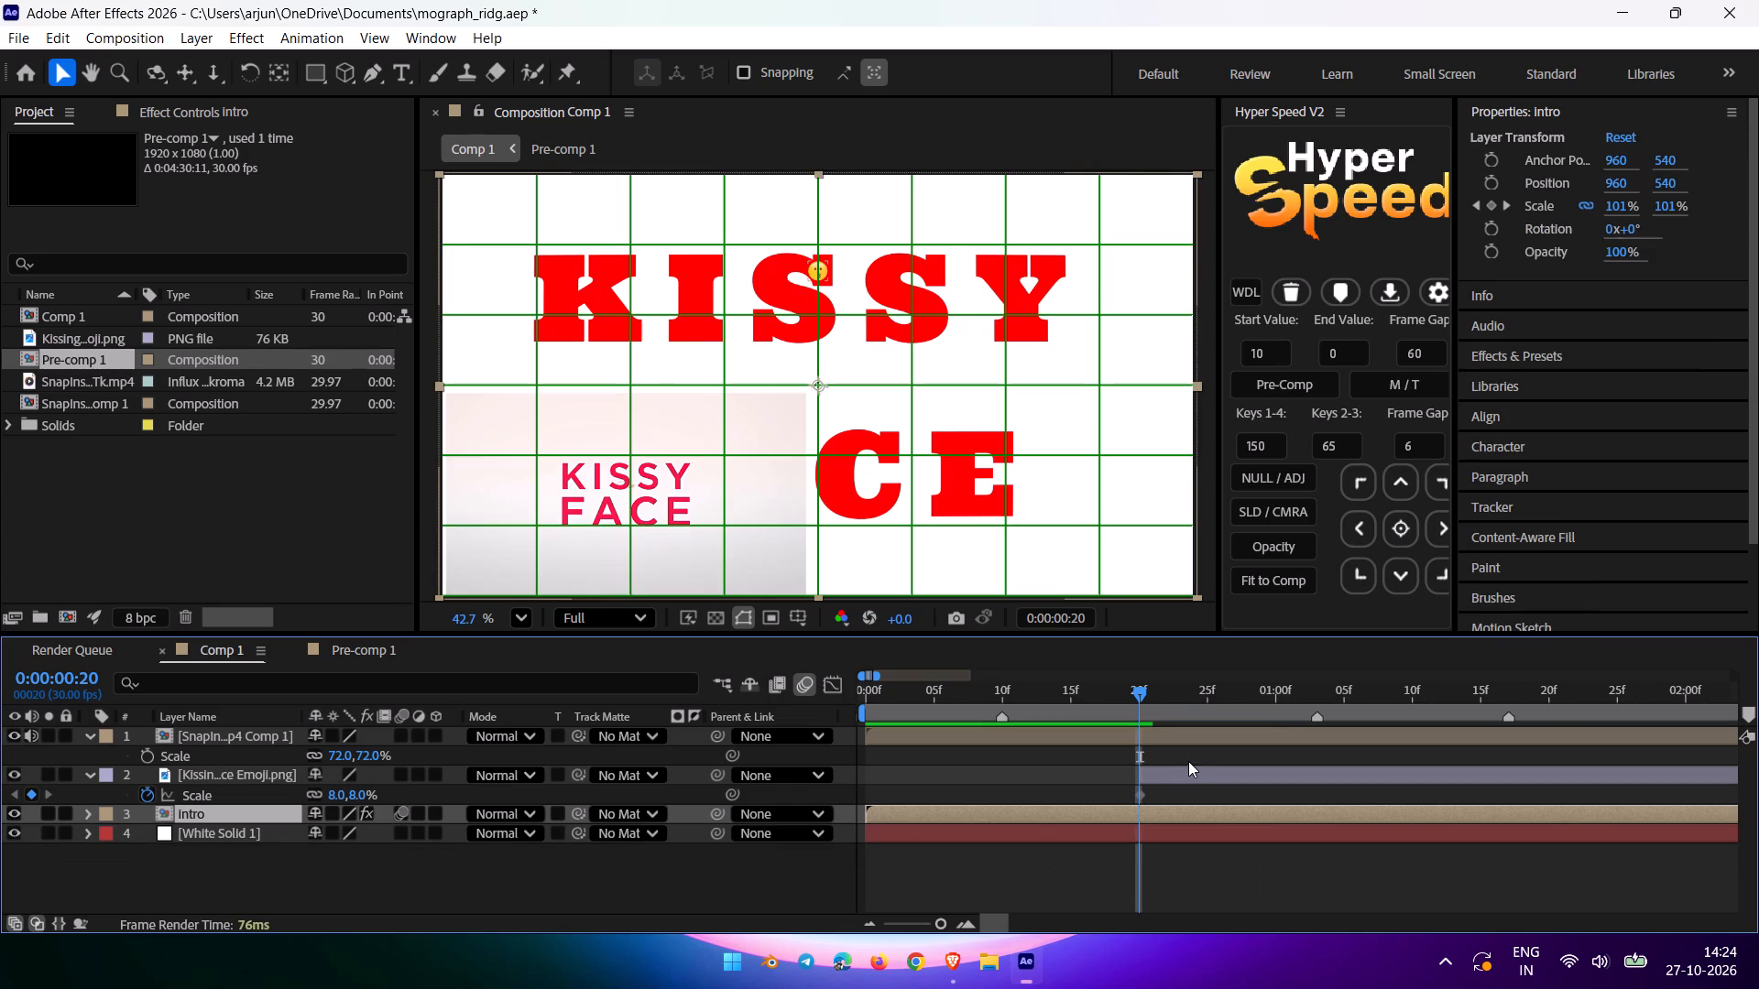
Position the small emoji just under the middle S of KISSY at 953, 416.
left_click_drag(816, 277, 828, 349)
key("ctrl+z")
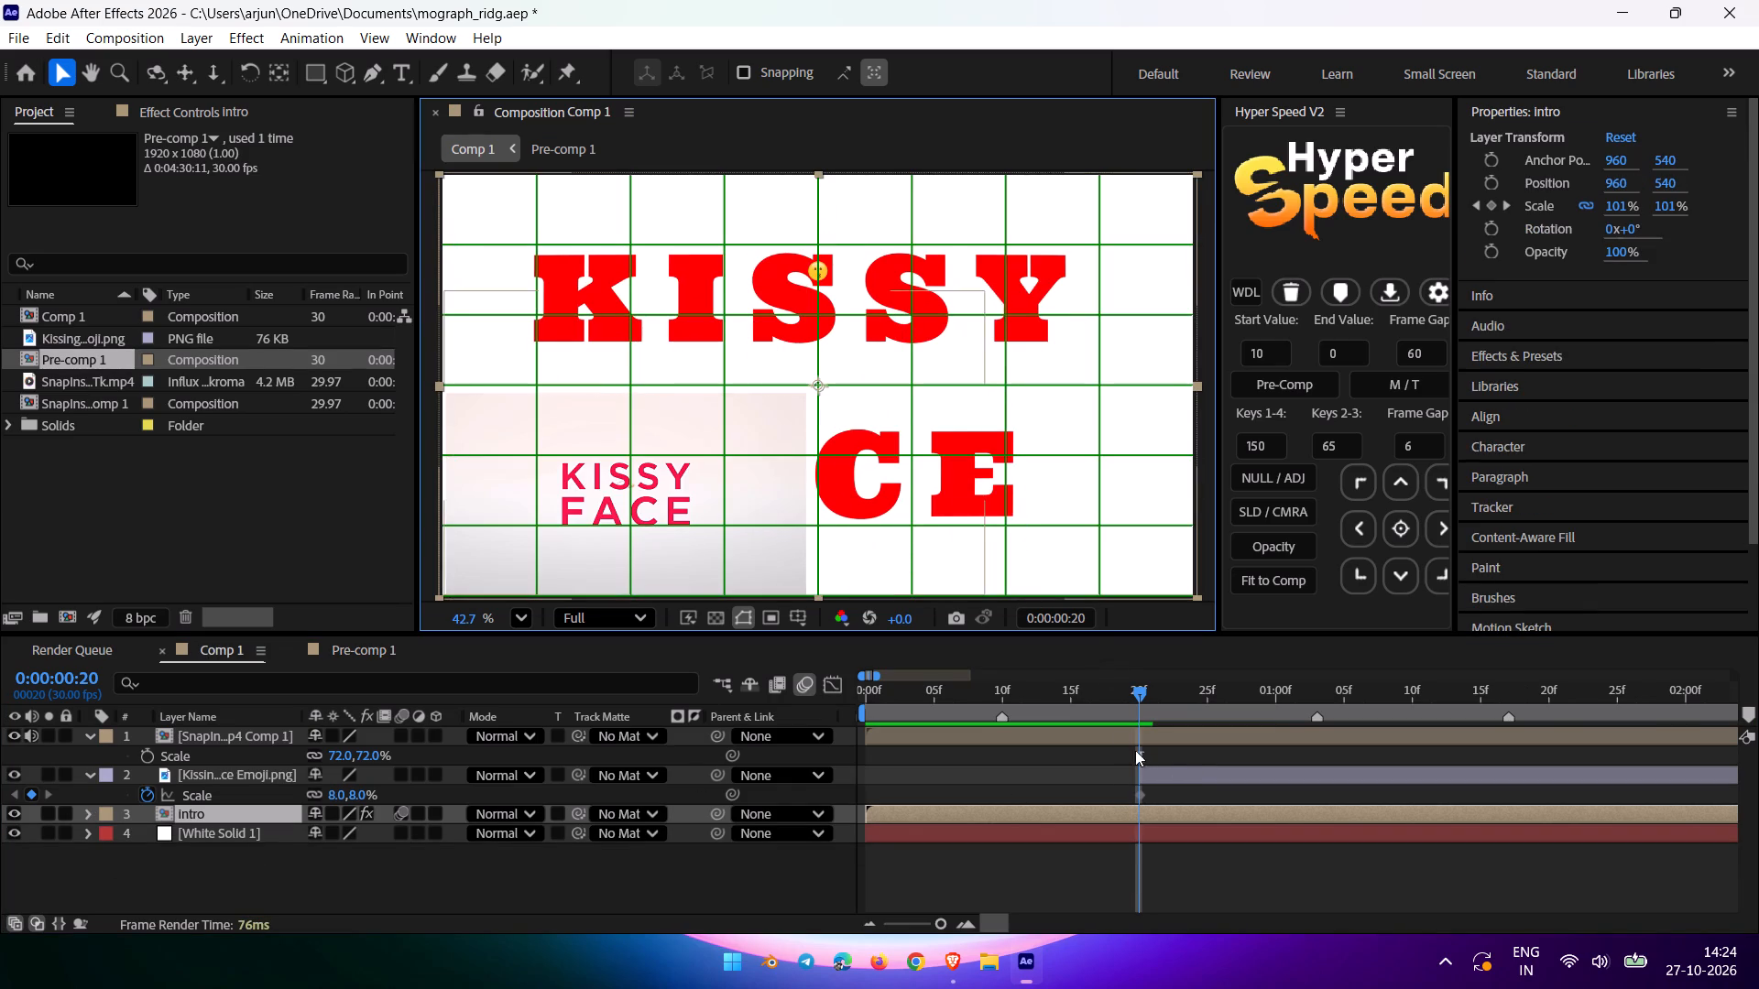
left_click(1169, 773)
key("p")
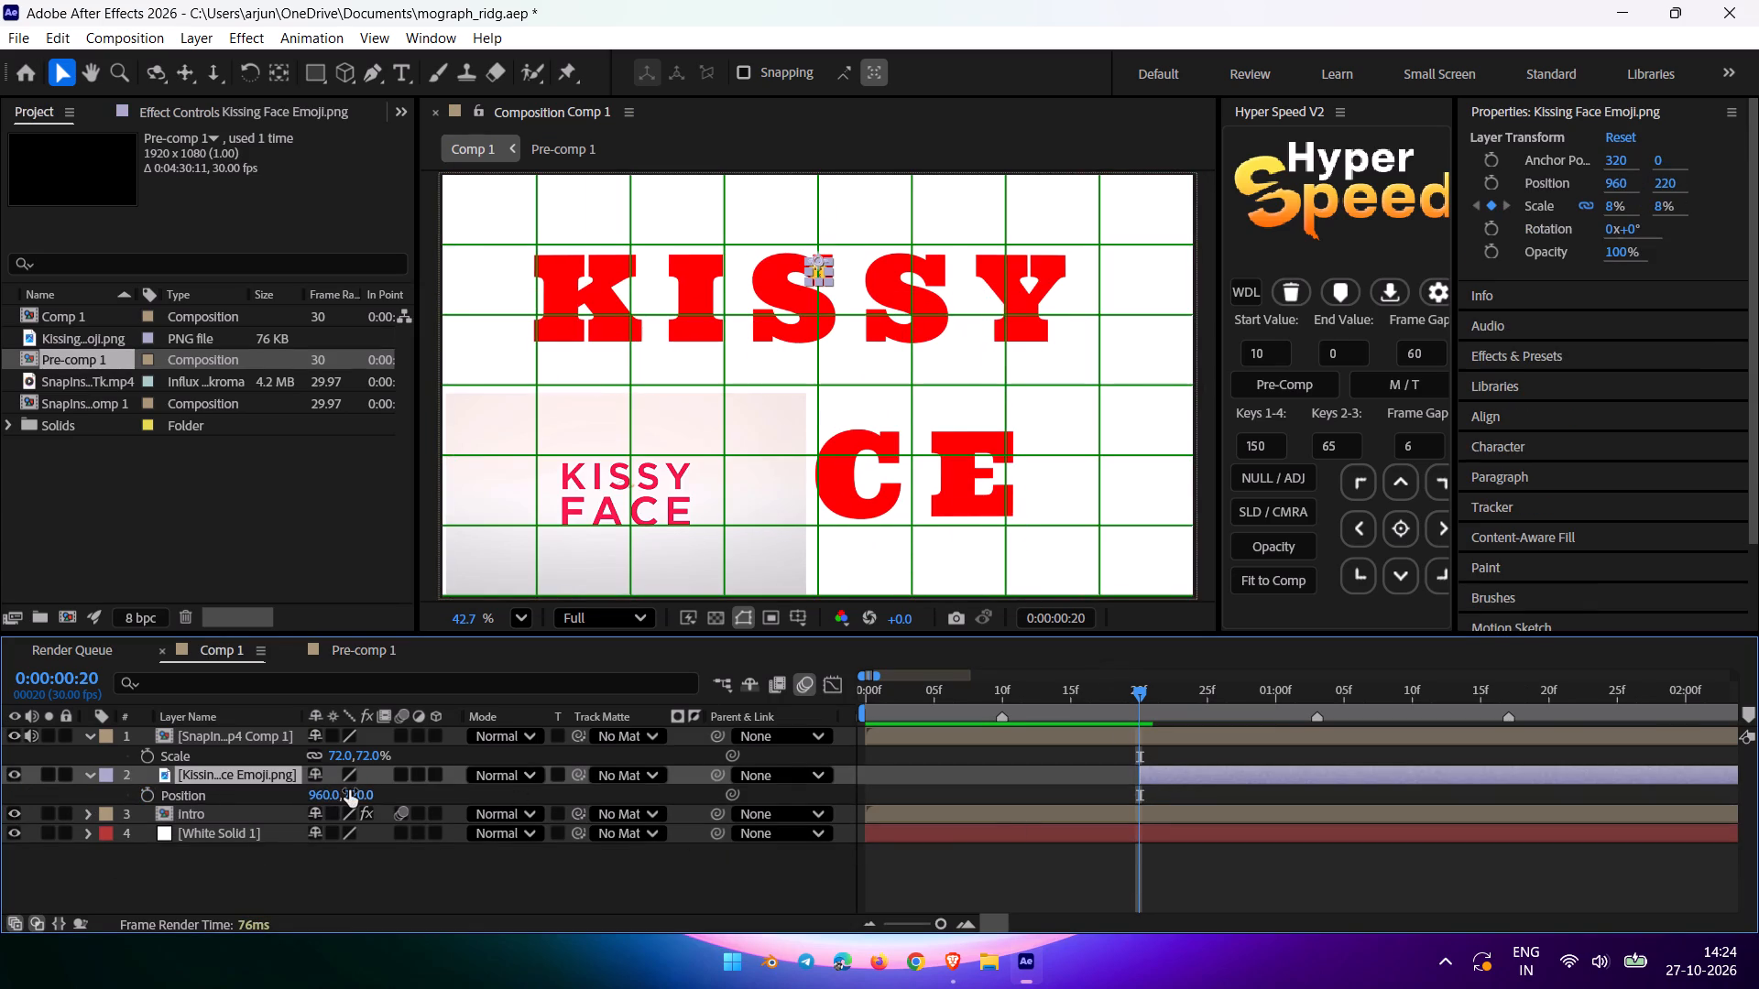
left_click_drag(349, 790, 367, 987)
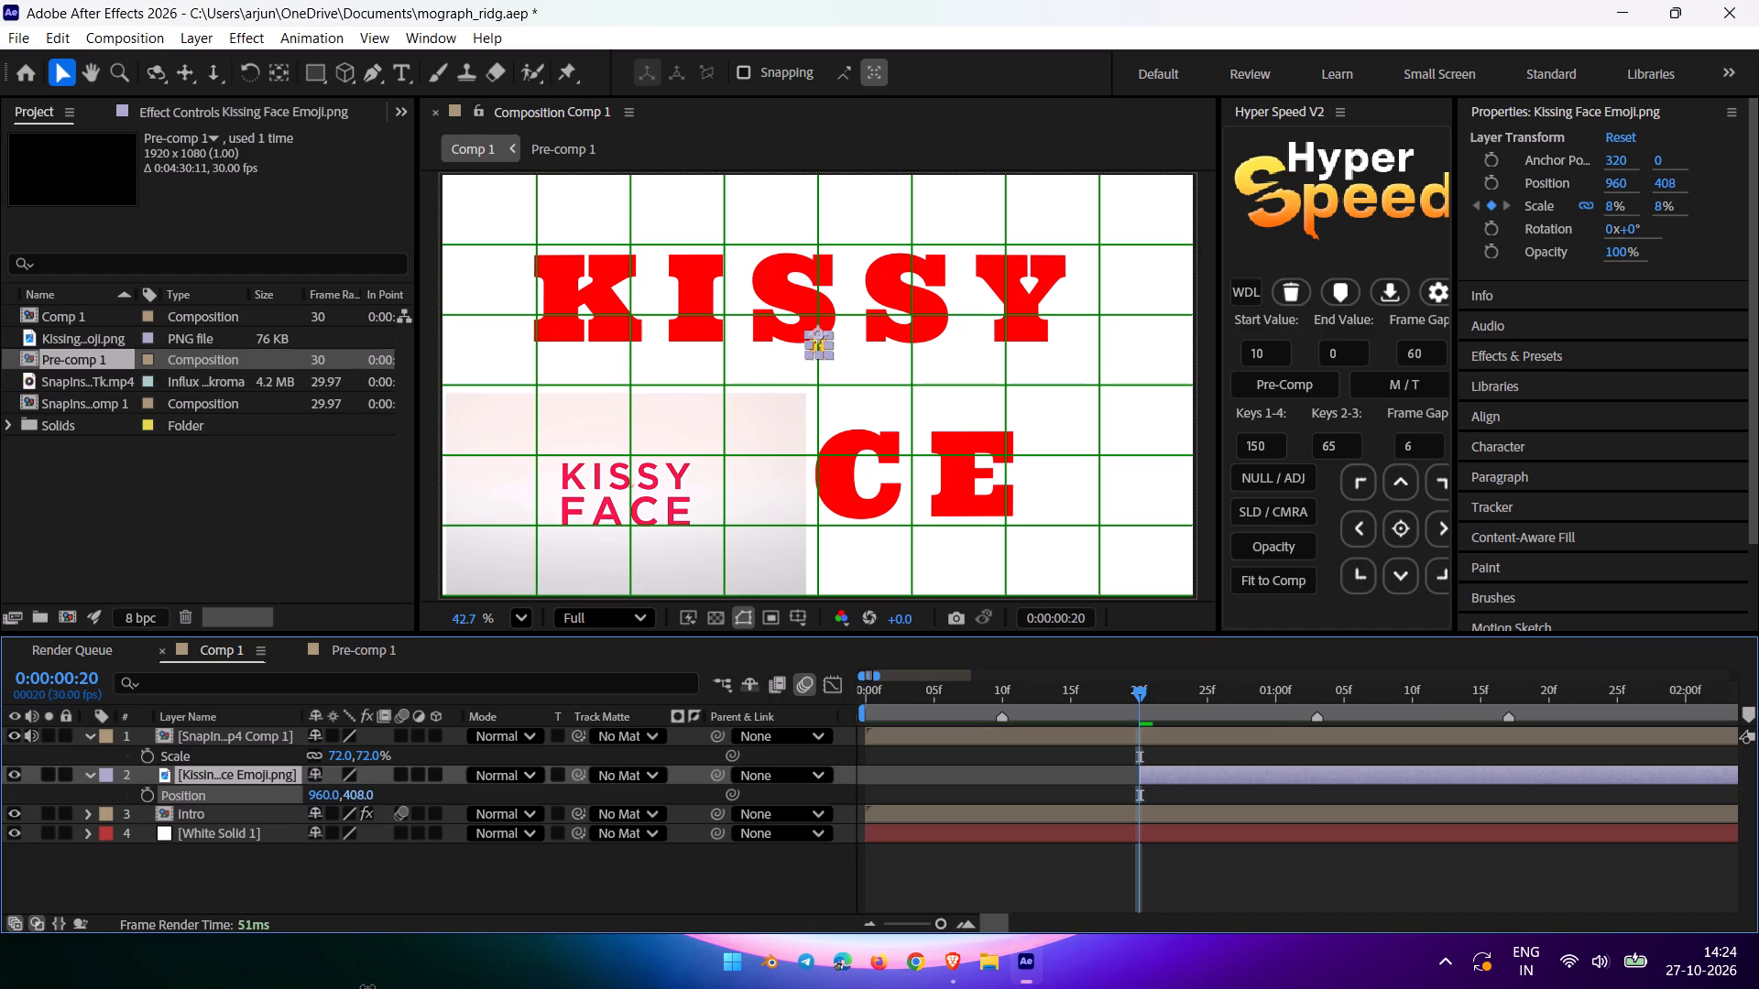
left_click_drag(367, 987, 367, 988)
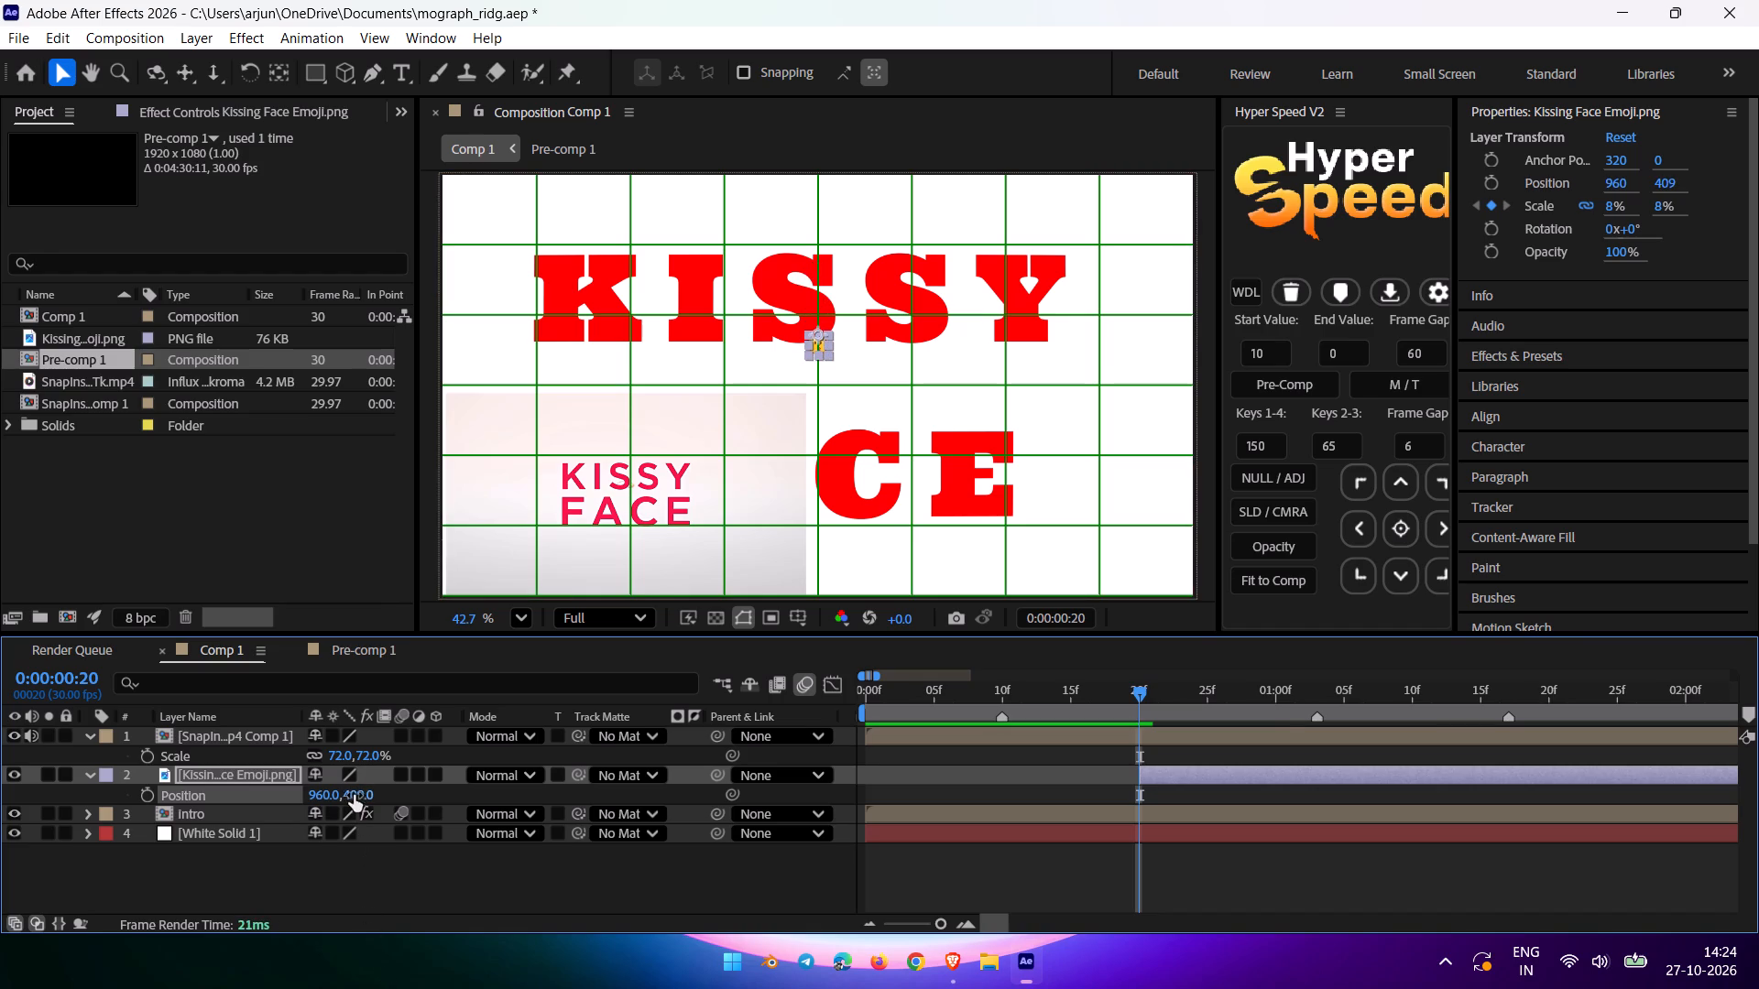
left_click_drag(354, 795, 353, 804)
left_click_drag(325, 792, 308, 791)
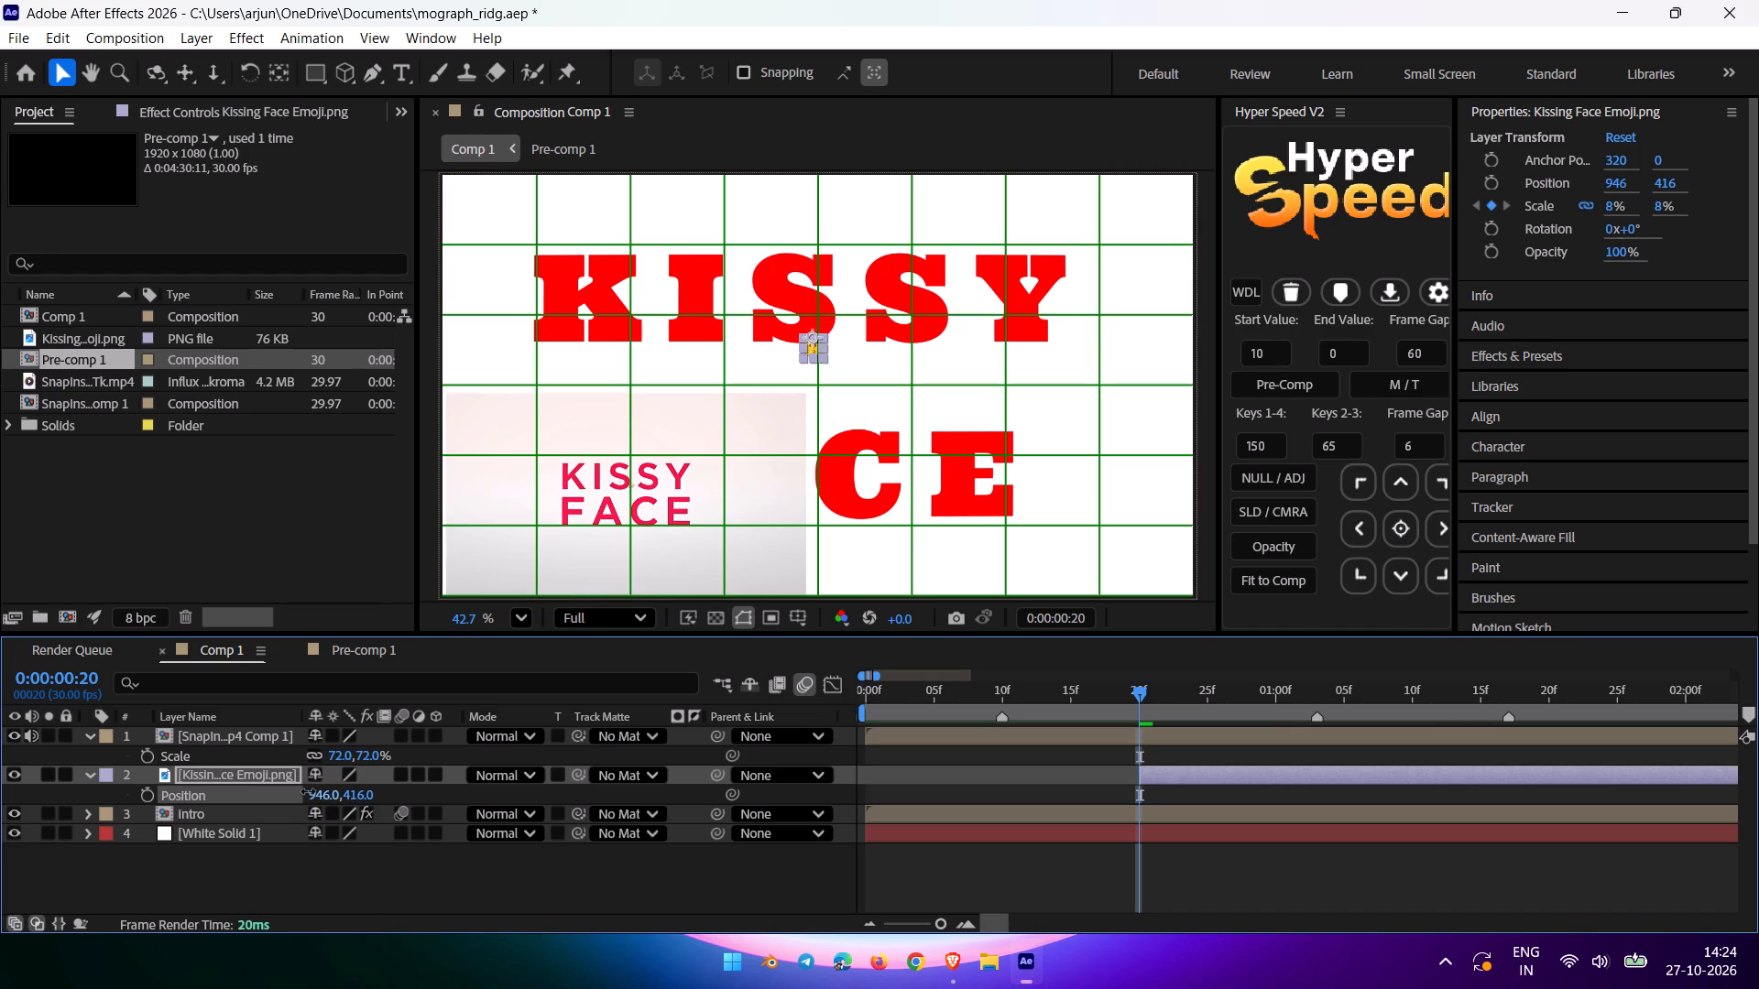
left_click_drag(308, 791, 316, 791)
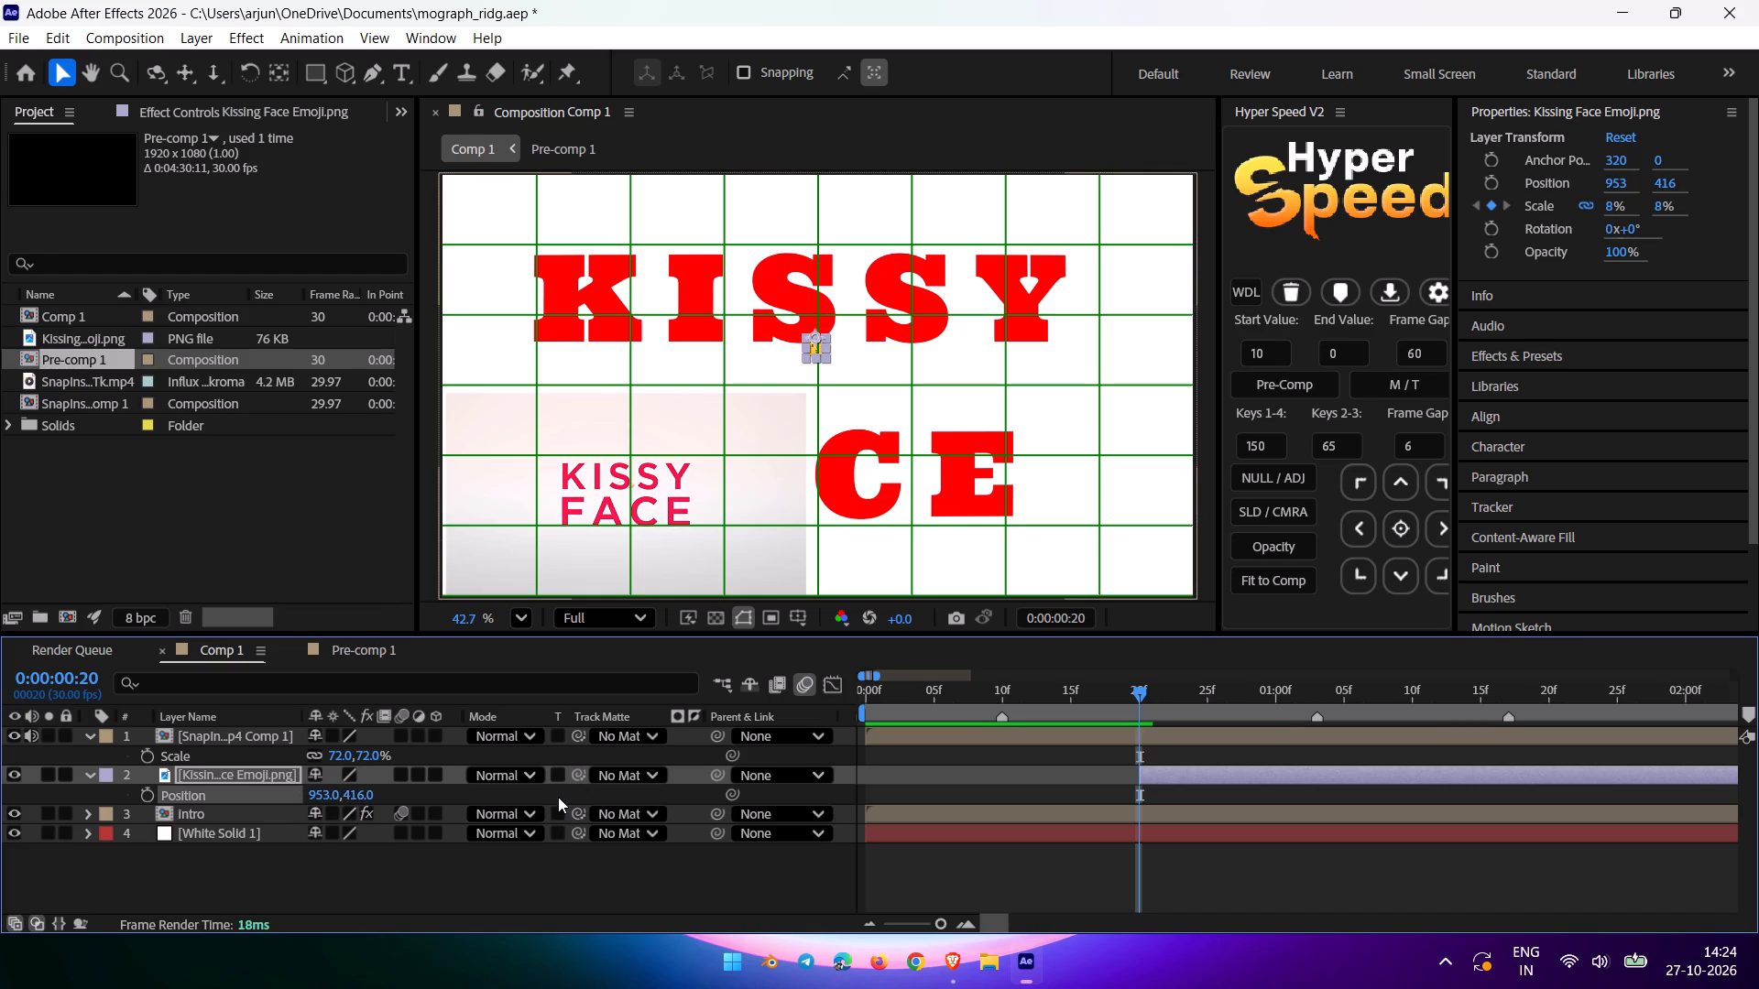
Set the emoji layer's Scale keyframe at 0:00:00:20 to 0%.
key("u")
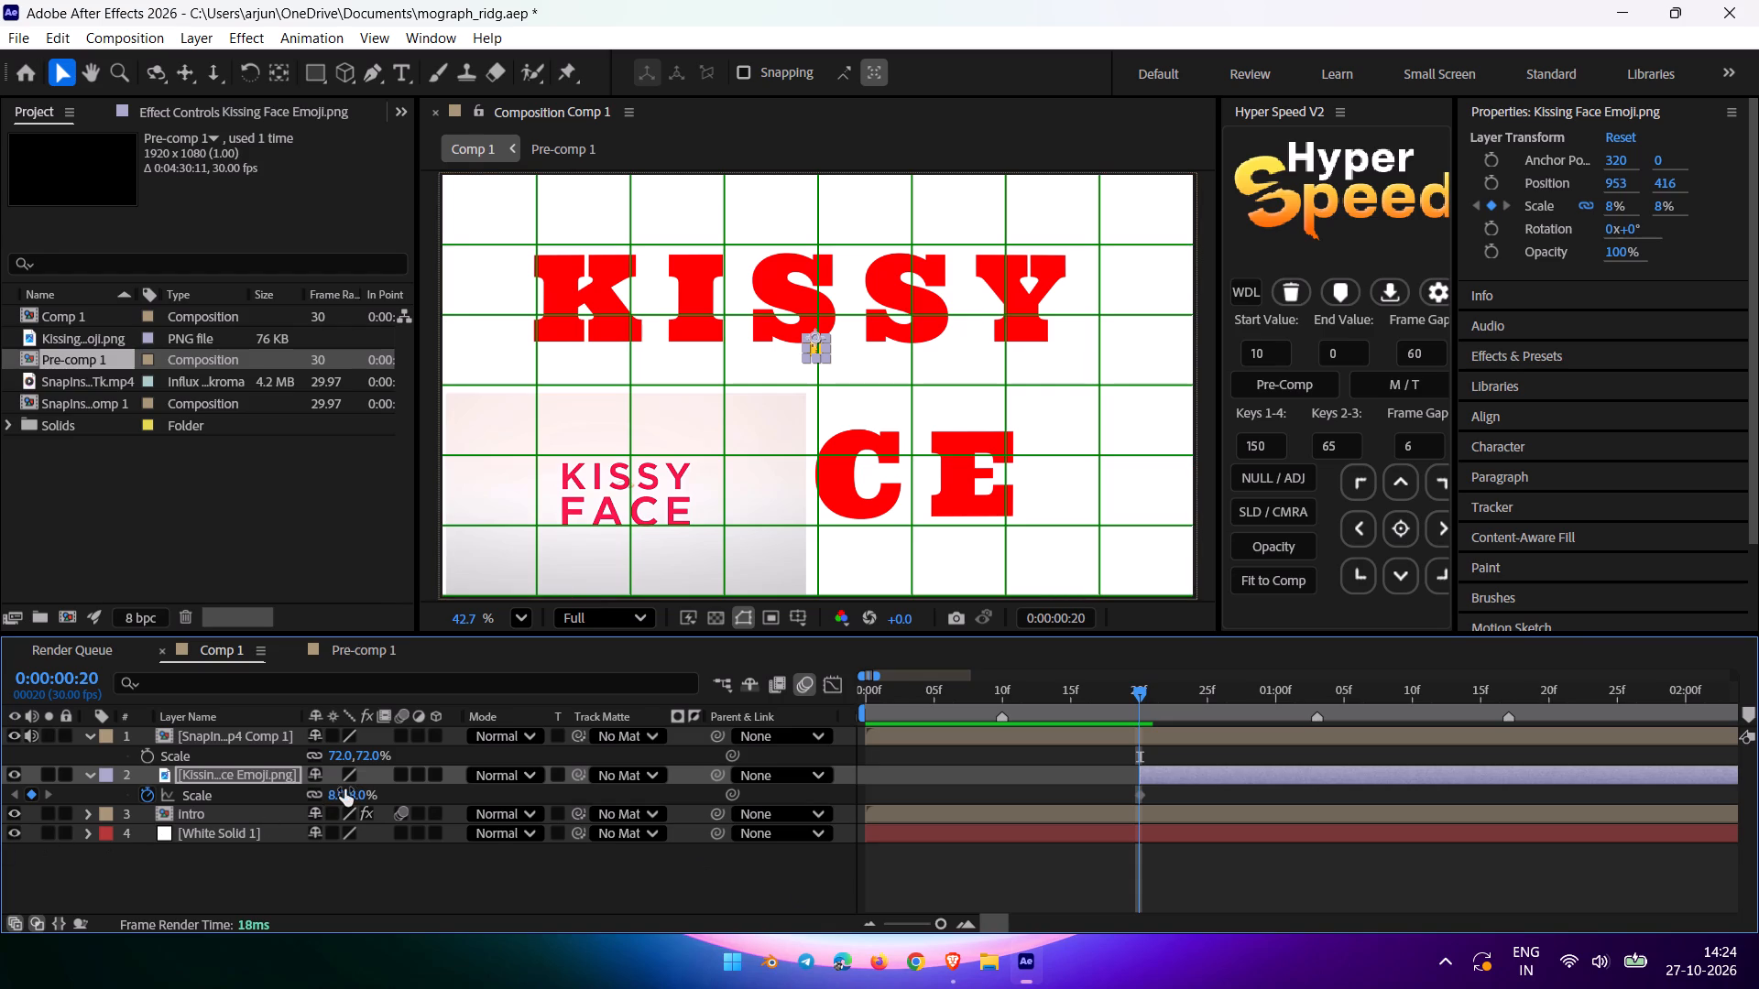
left_click(344, 789)
key("BackSpace")
key("0")
key("Return")
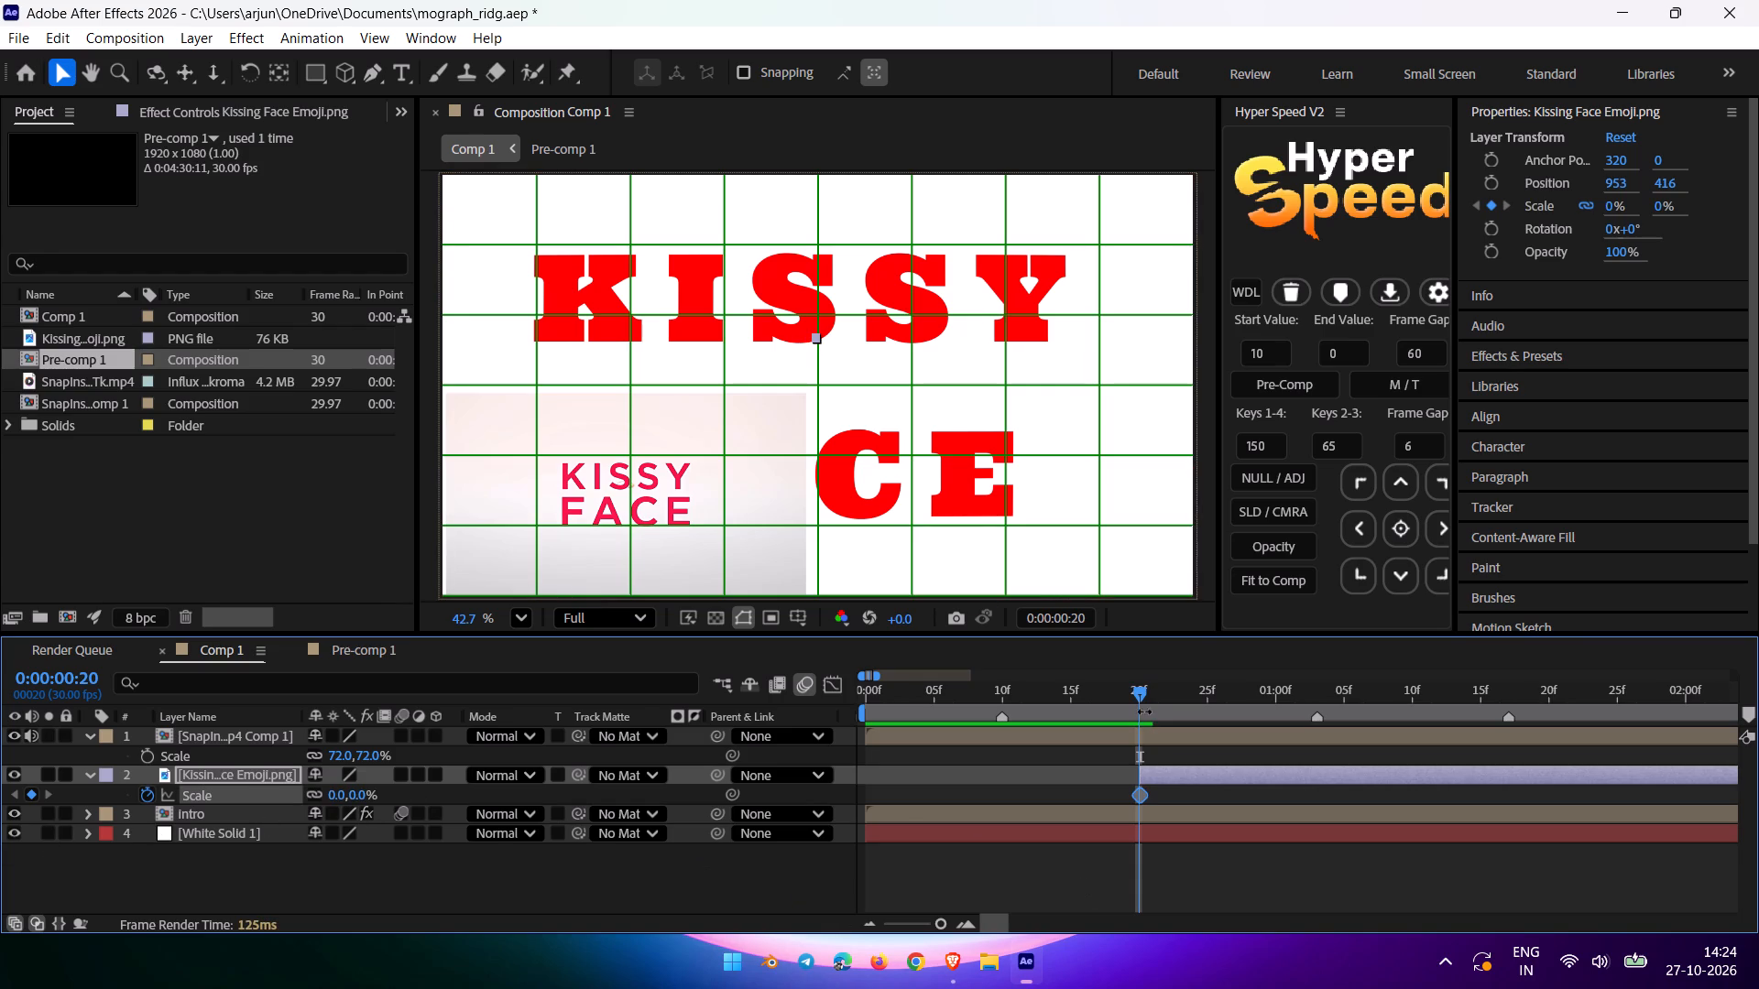
Set the emoji layer's Scale to 80% at 0:00:01:01, adding a second keyframe.
left_click_drag(1141, 700, 1286, 737)
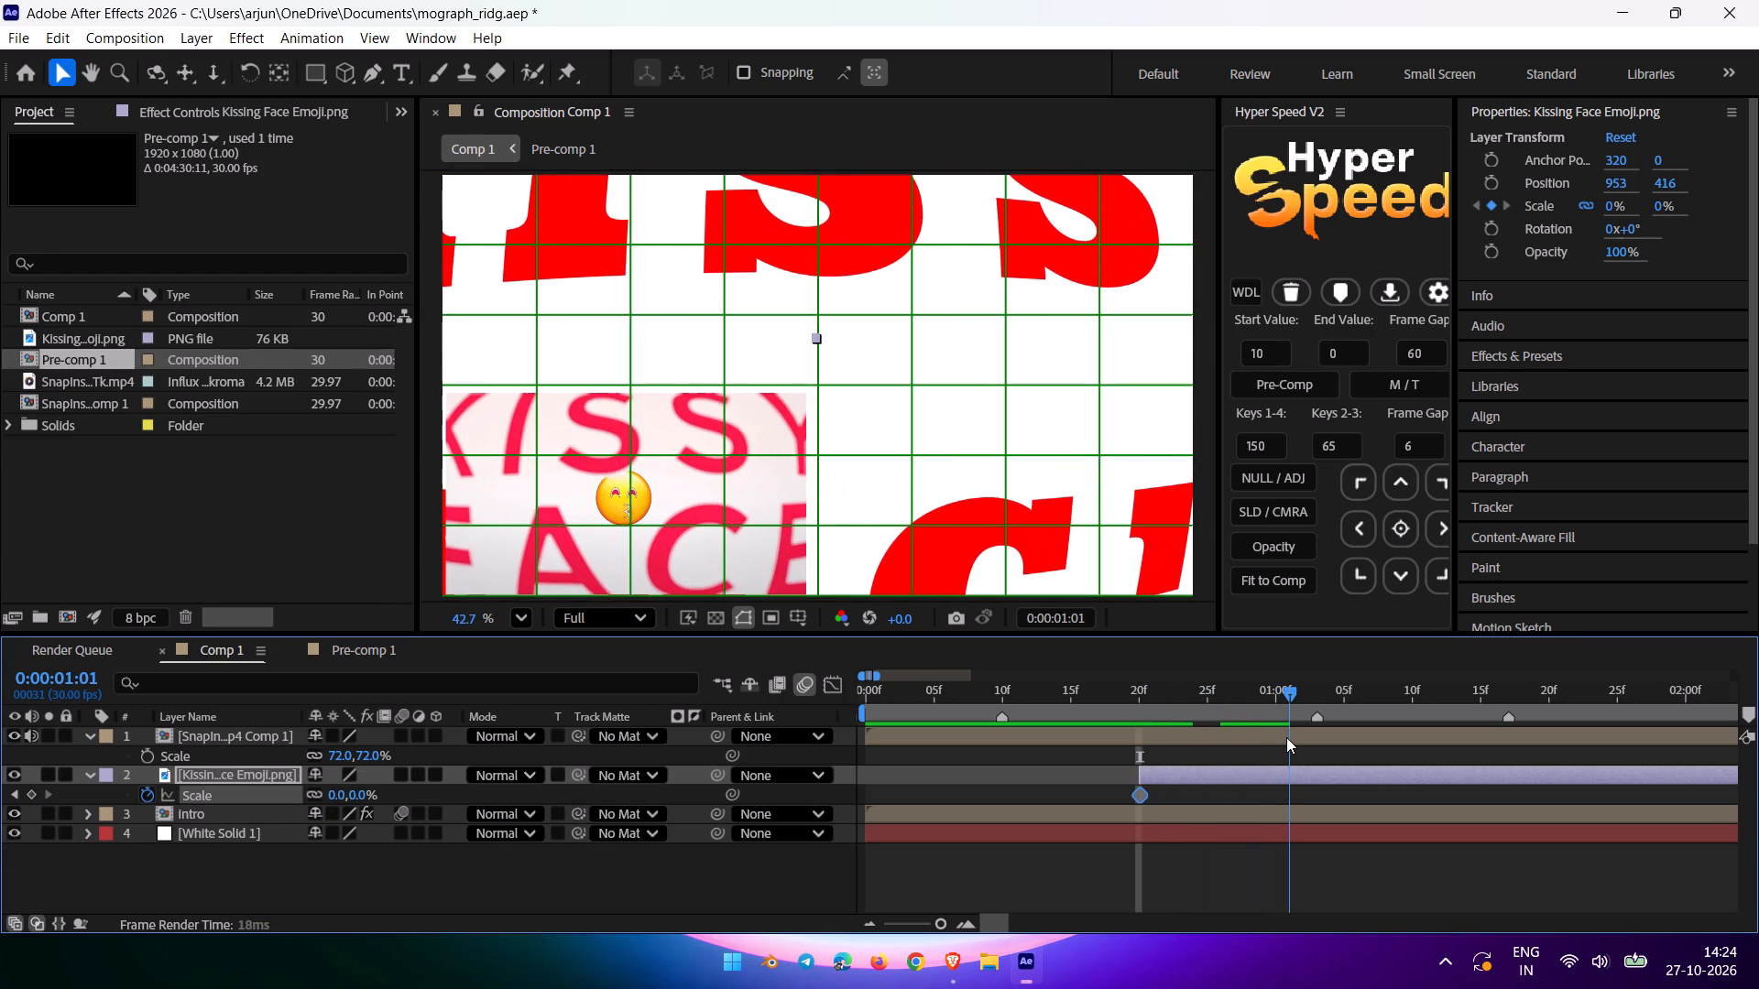
left_click_drag(1286, 737, 1290, 737)
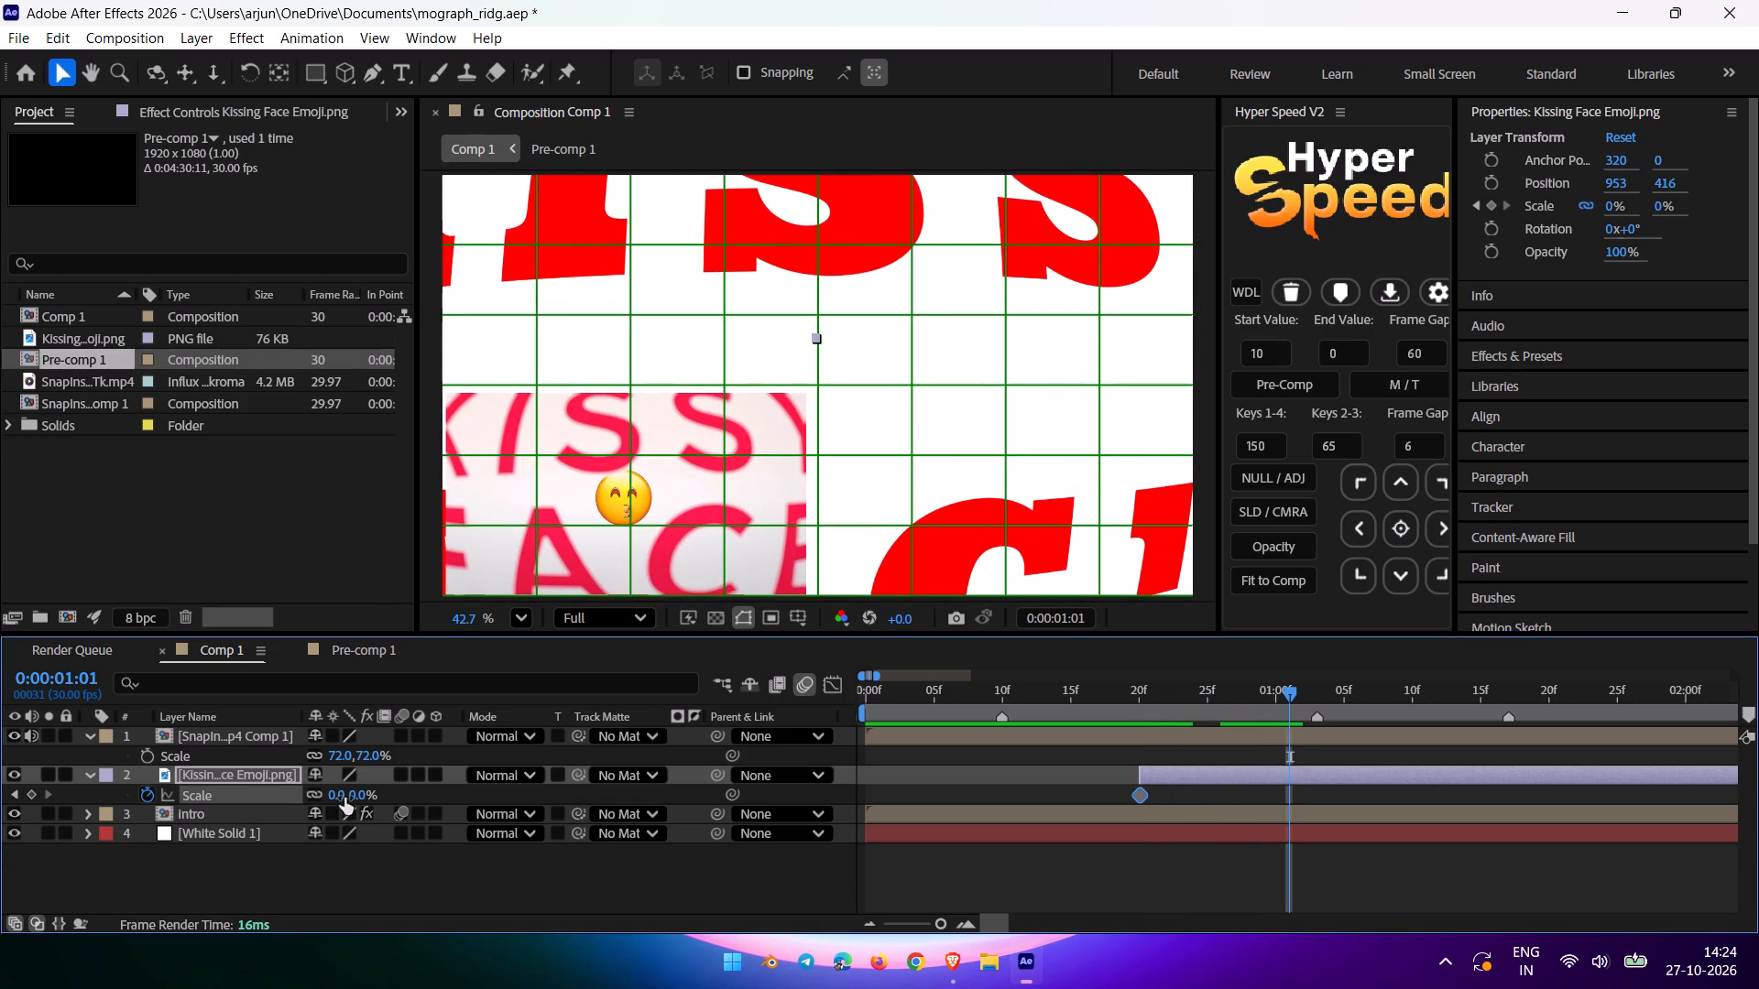
left_click(344, 792)
key("BackSpace")
key("BackSpace")
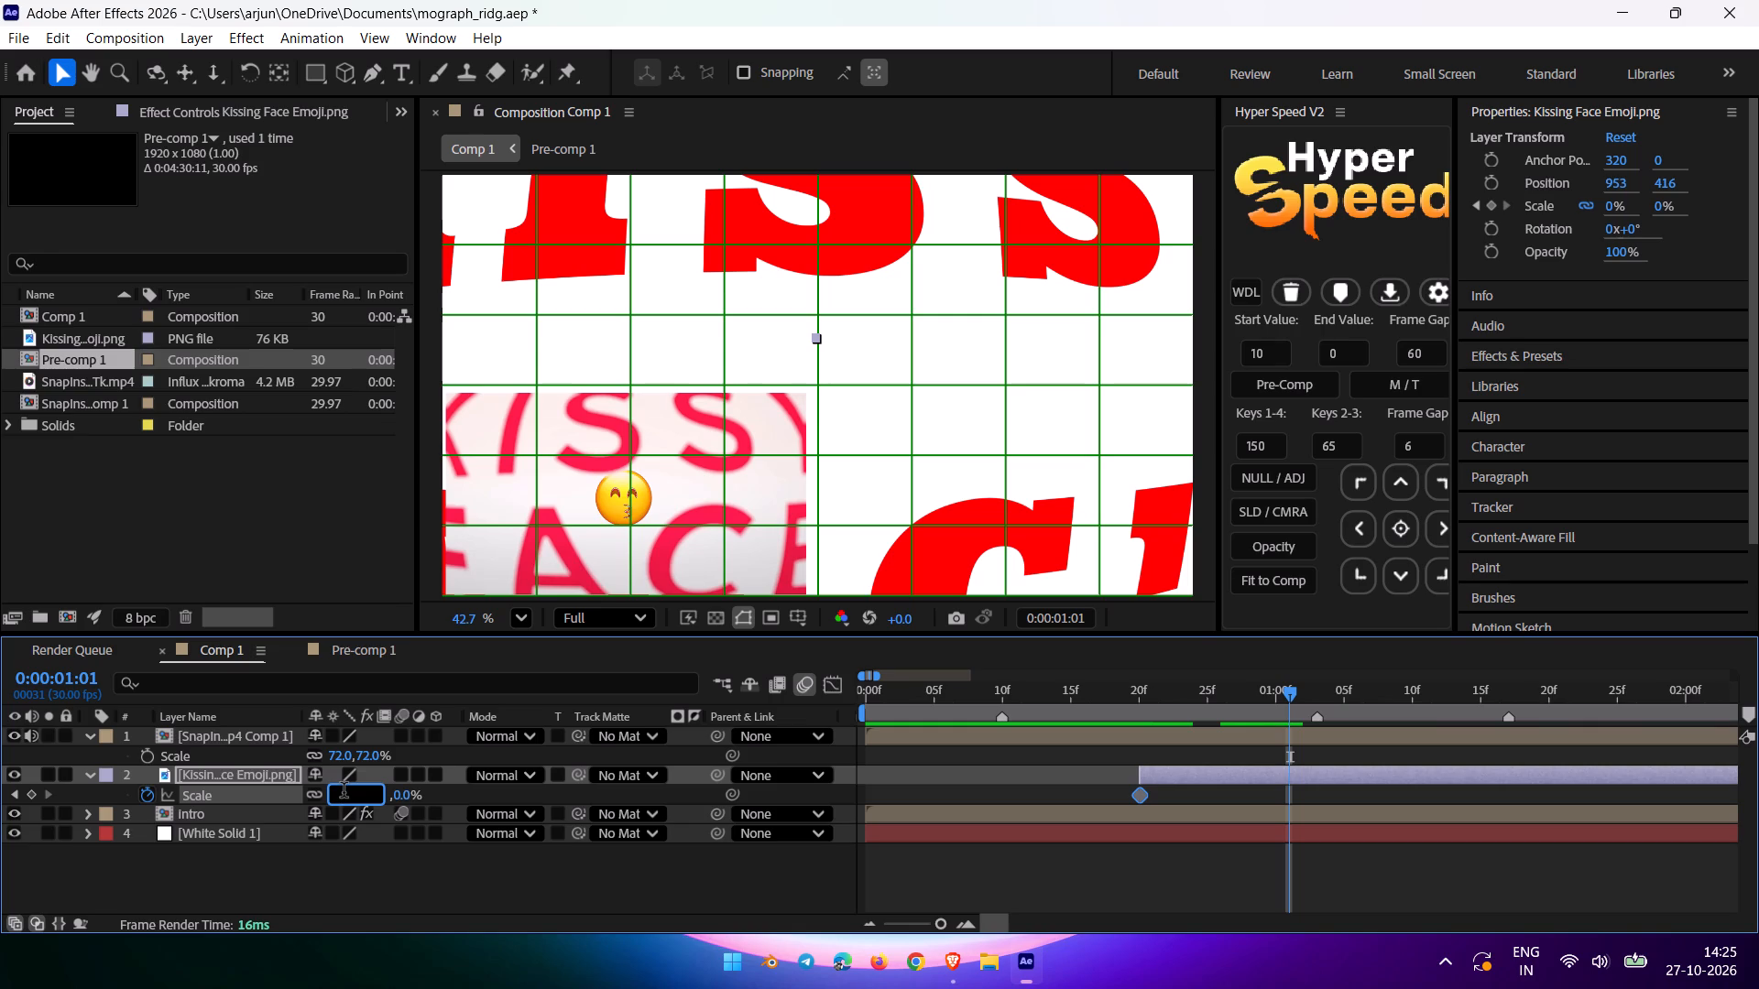
type("80")
key("Return")
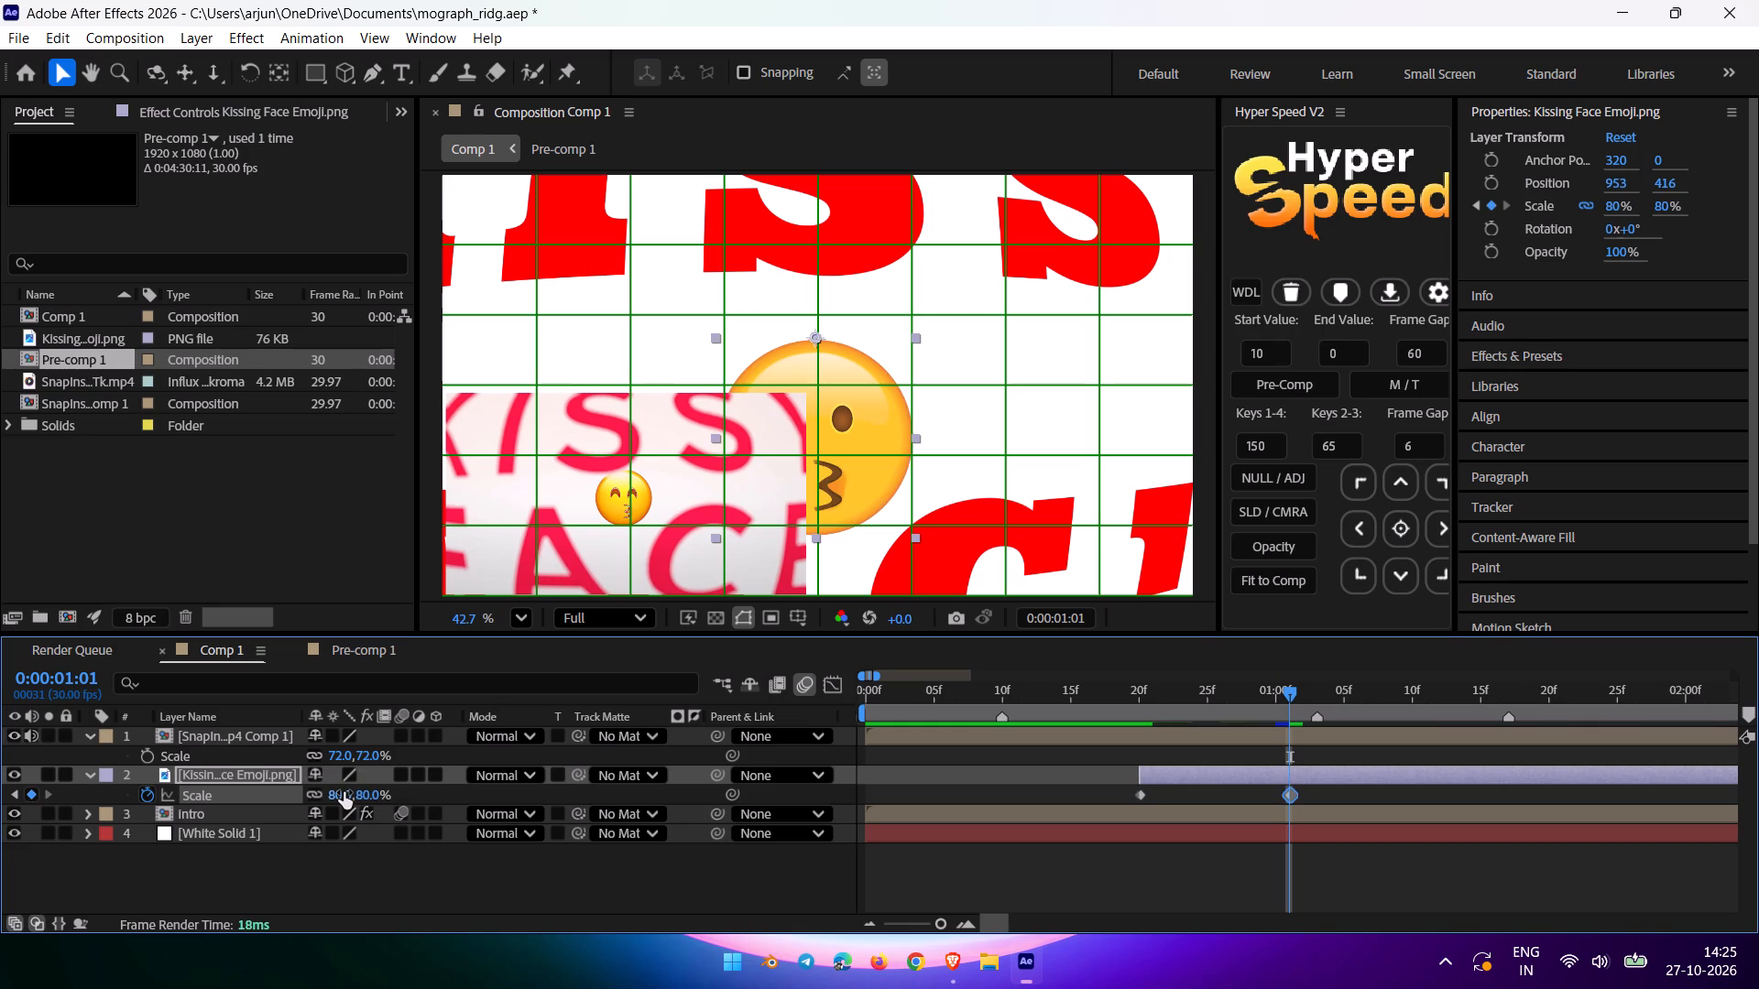
Move the enlarged emoji up to a position of about 946, 336.
left_click_drag(836, 446, 836, 440)
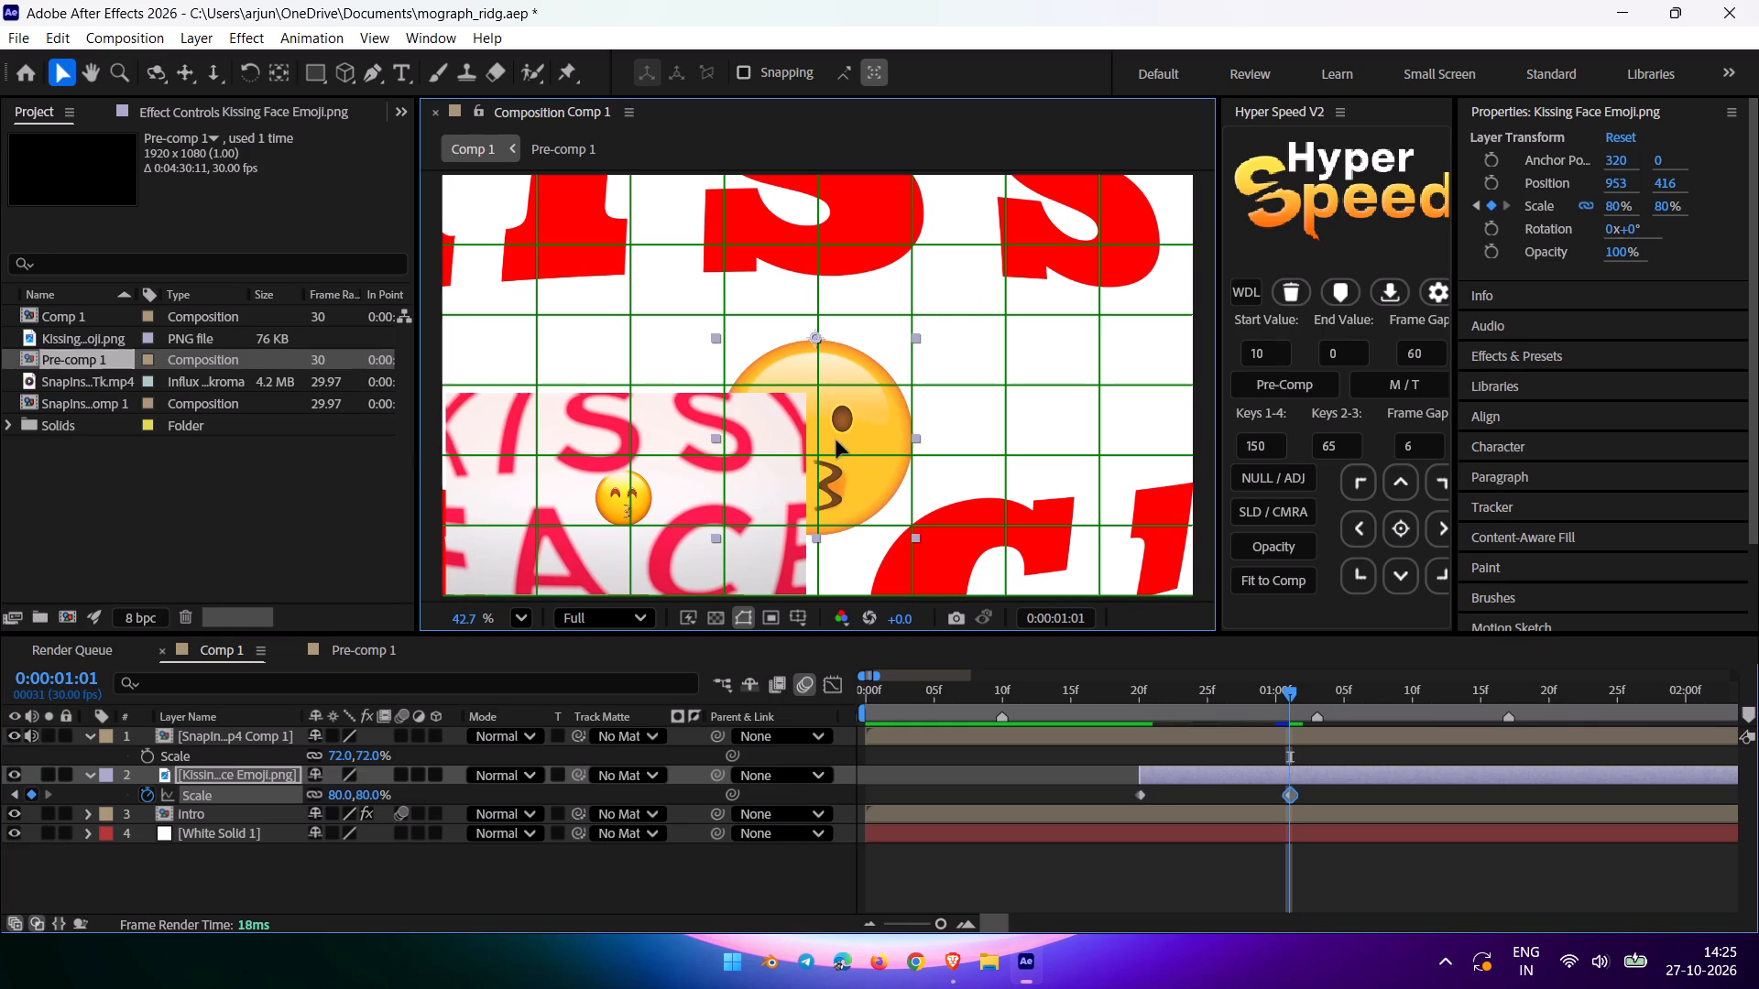
left_click_drag(836, 440, 834, 415)
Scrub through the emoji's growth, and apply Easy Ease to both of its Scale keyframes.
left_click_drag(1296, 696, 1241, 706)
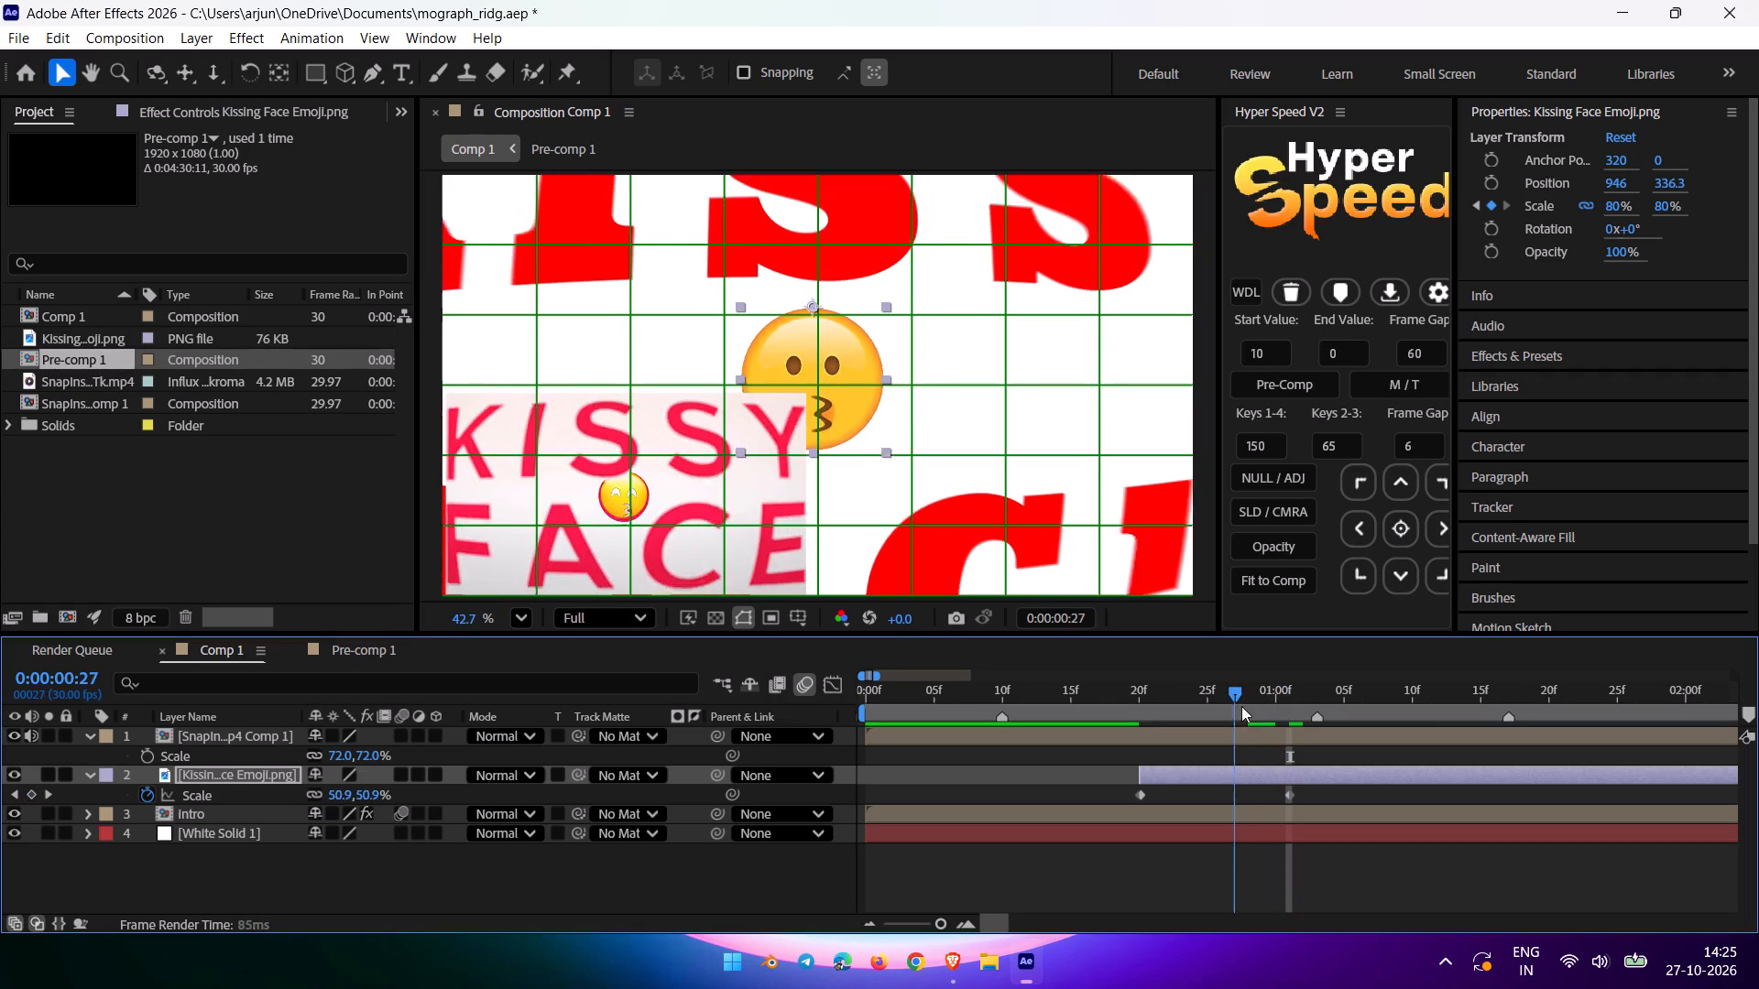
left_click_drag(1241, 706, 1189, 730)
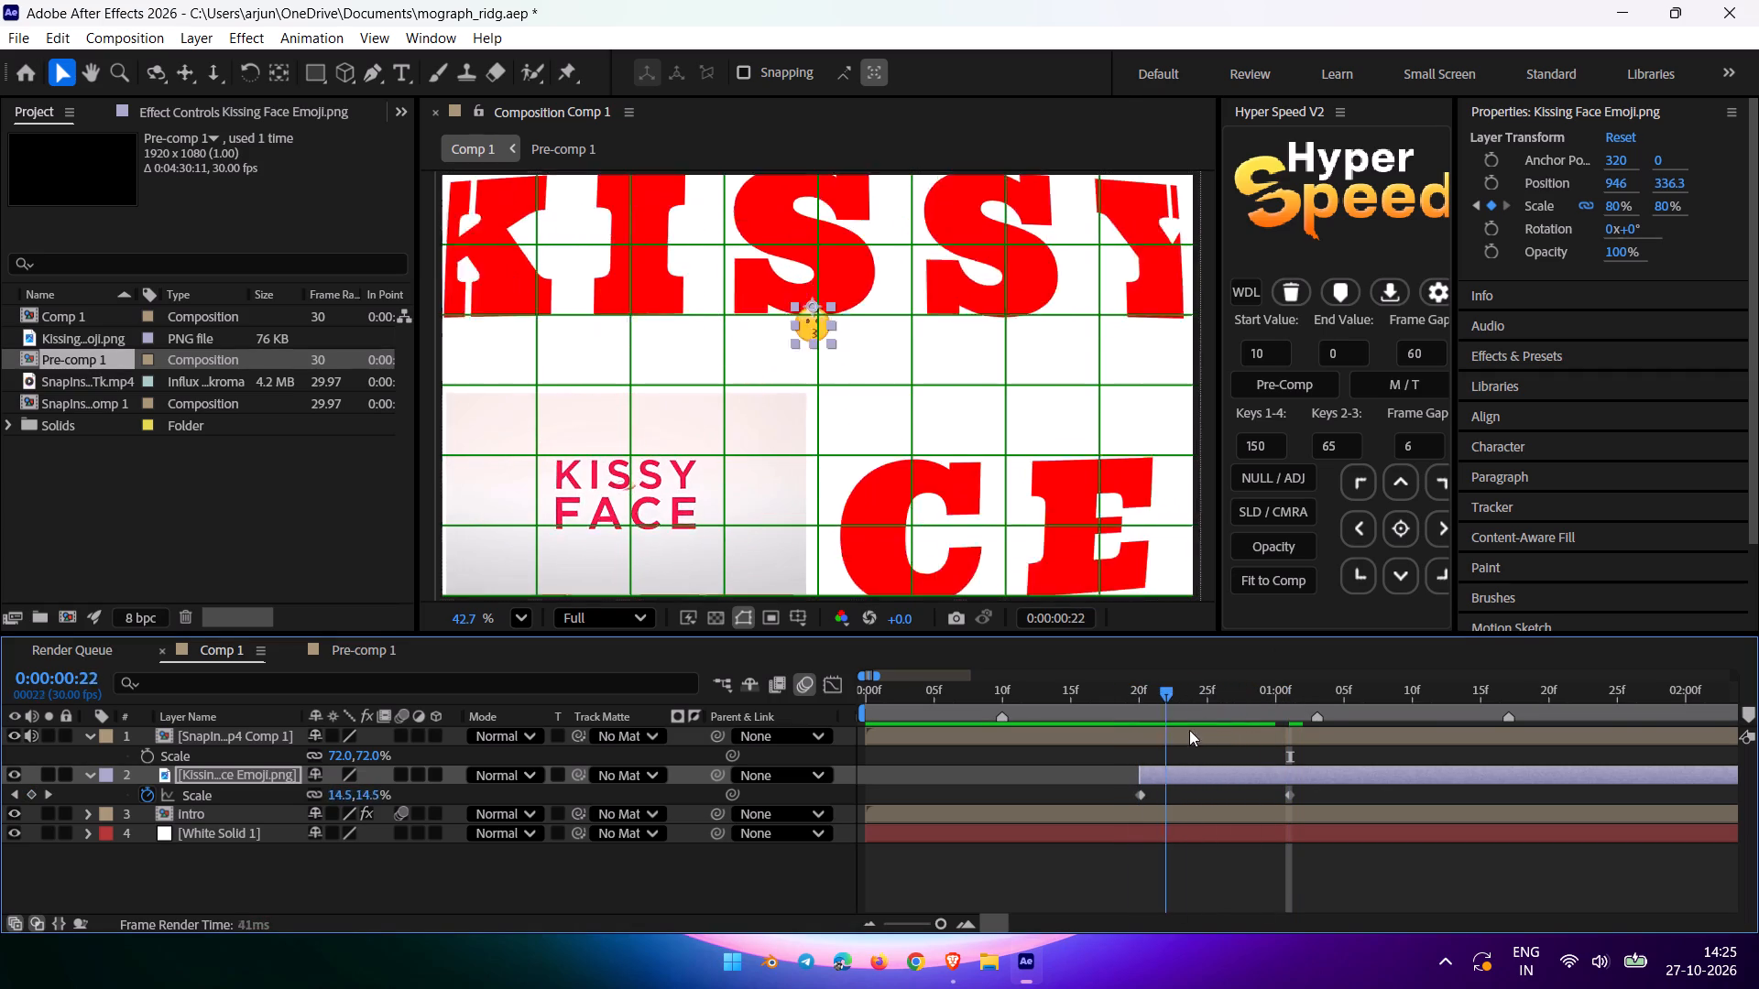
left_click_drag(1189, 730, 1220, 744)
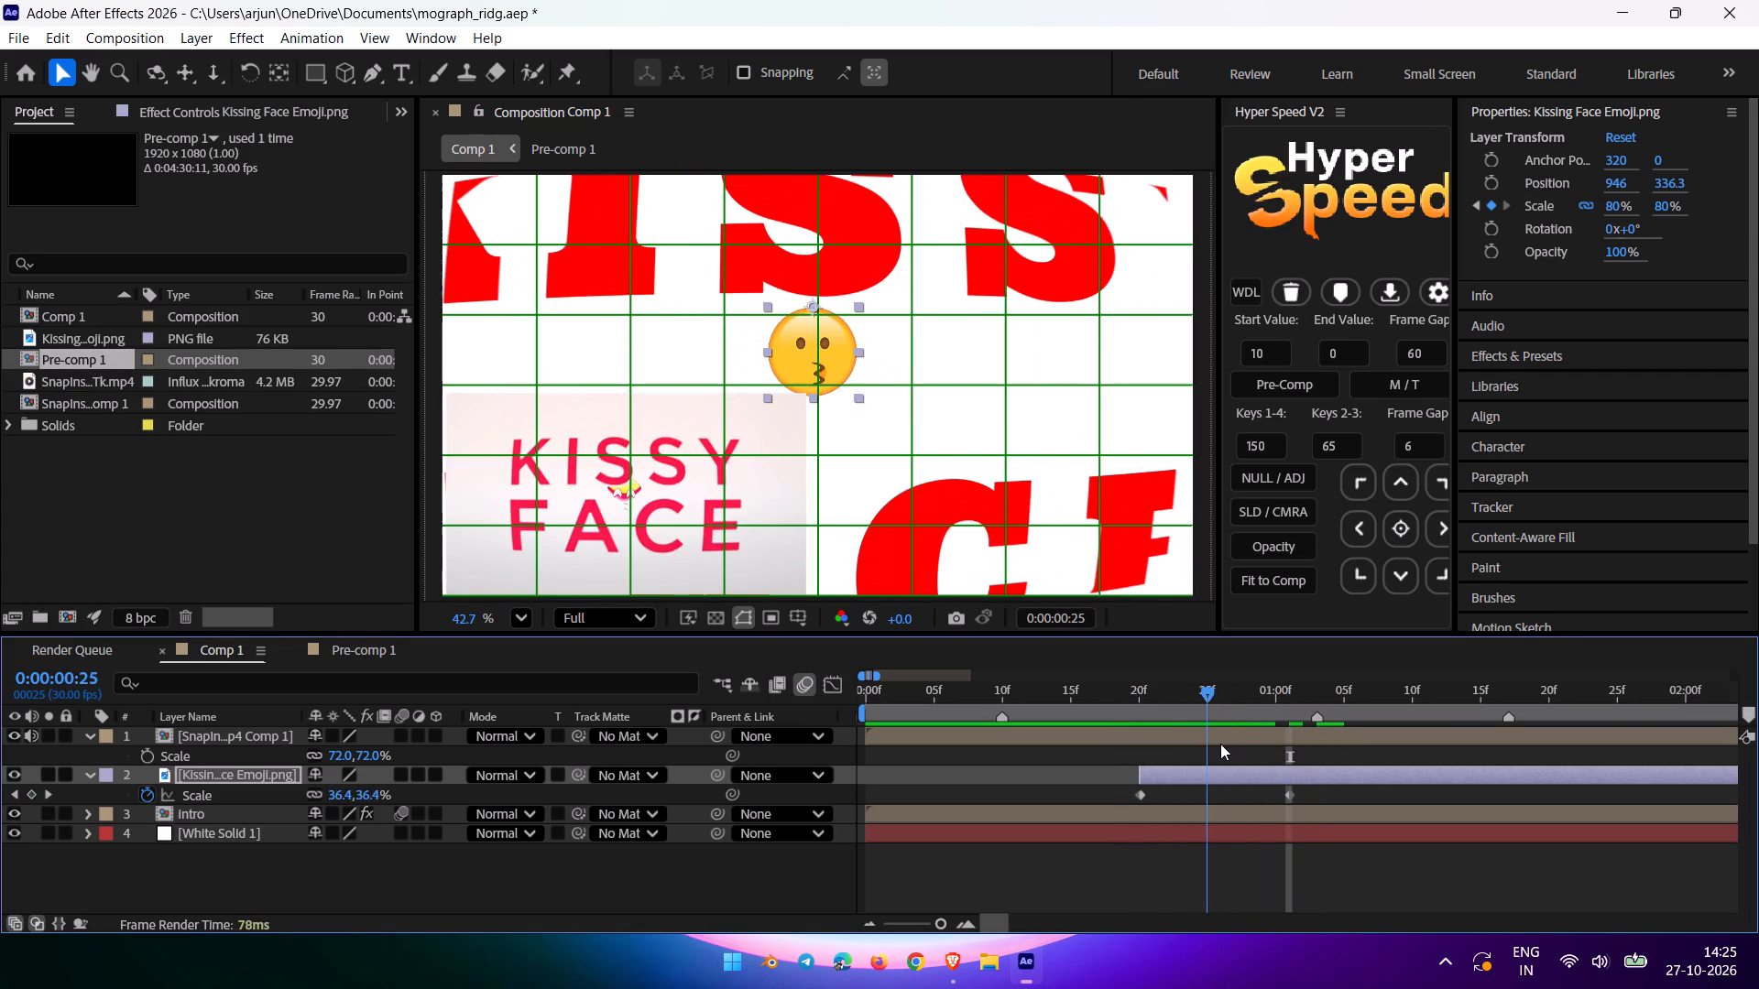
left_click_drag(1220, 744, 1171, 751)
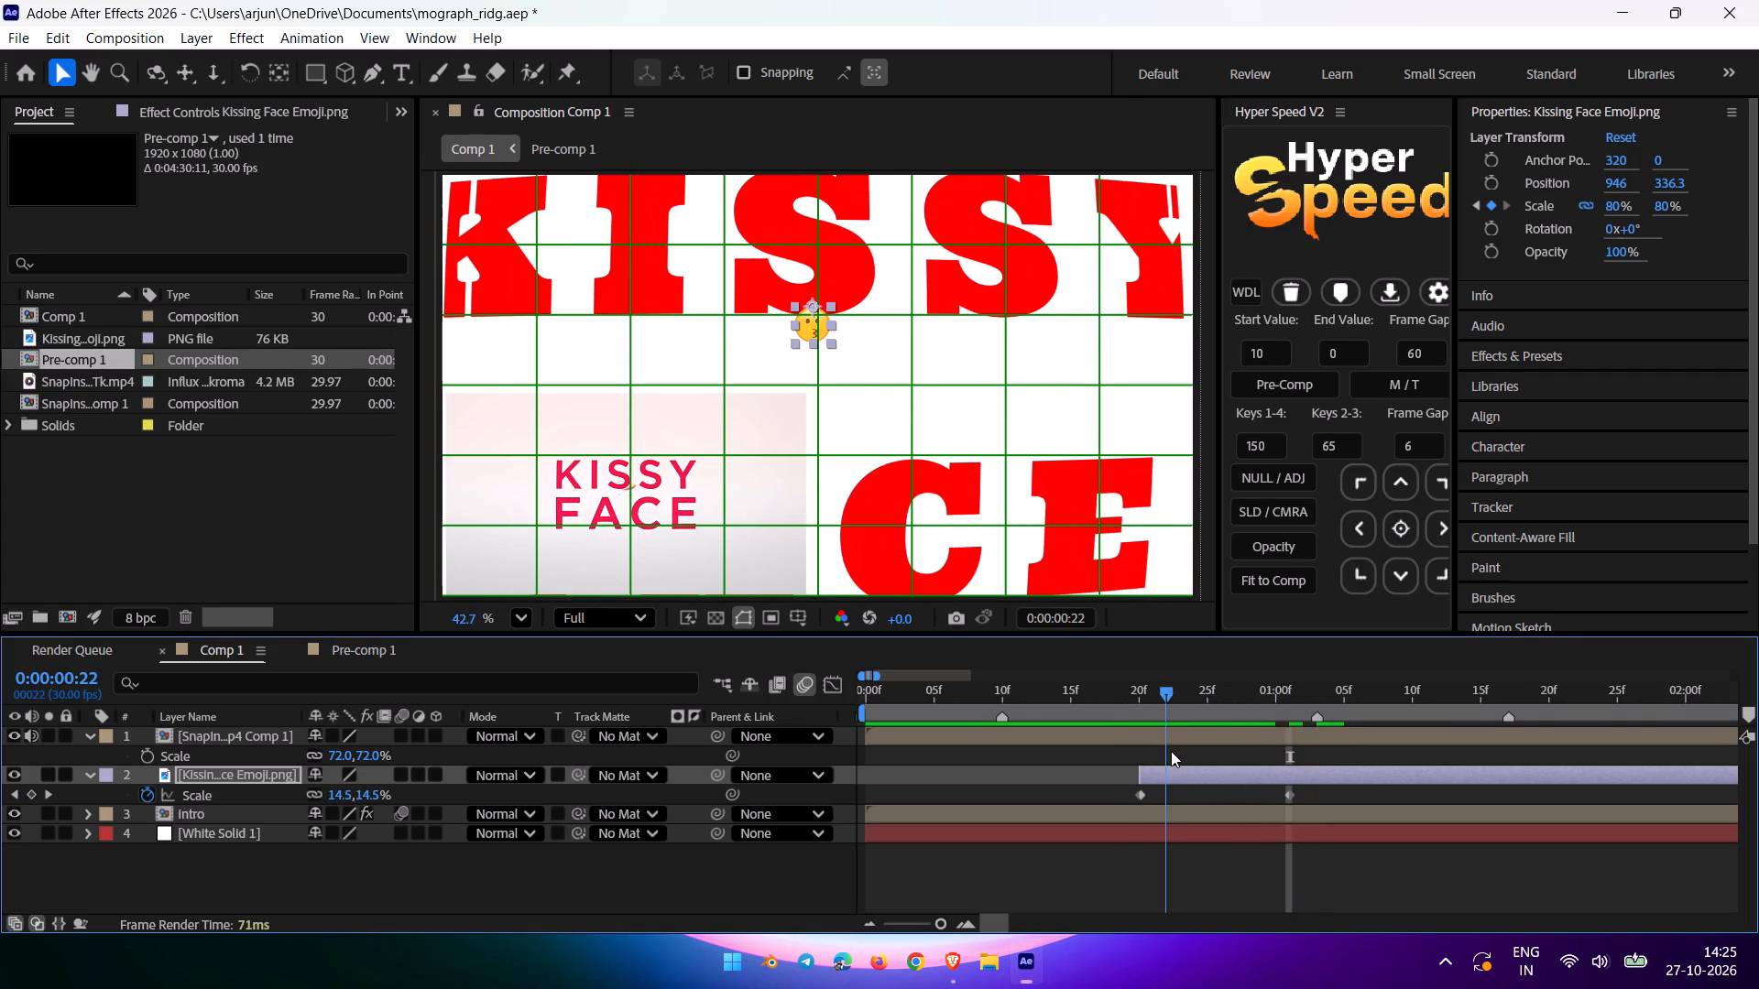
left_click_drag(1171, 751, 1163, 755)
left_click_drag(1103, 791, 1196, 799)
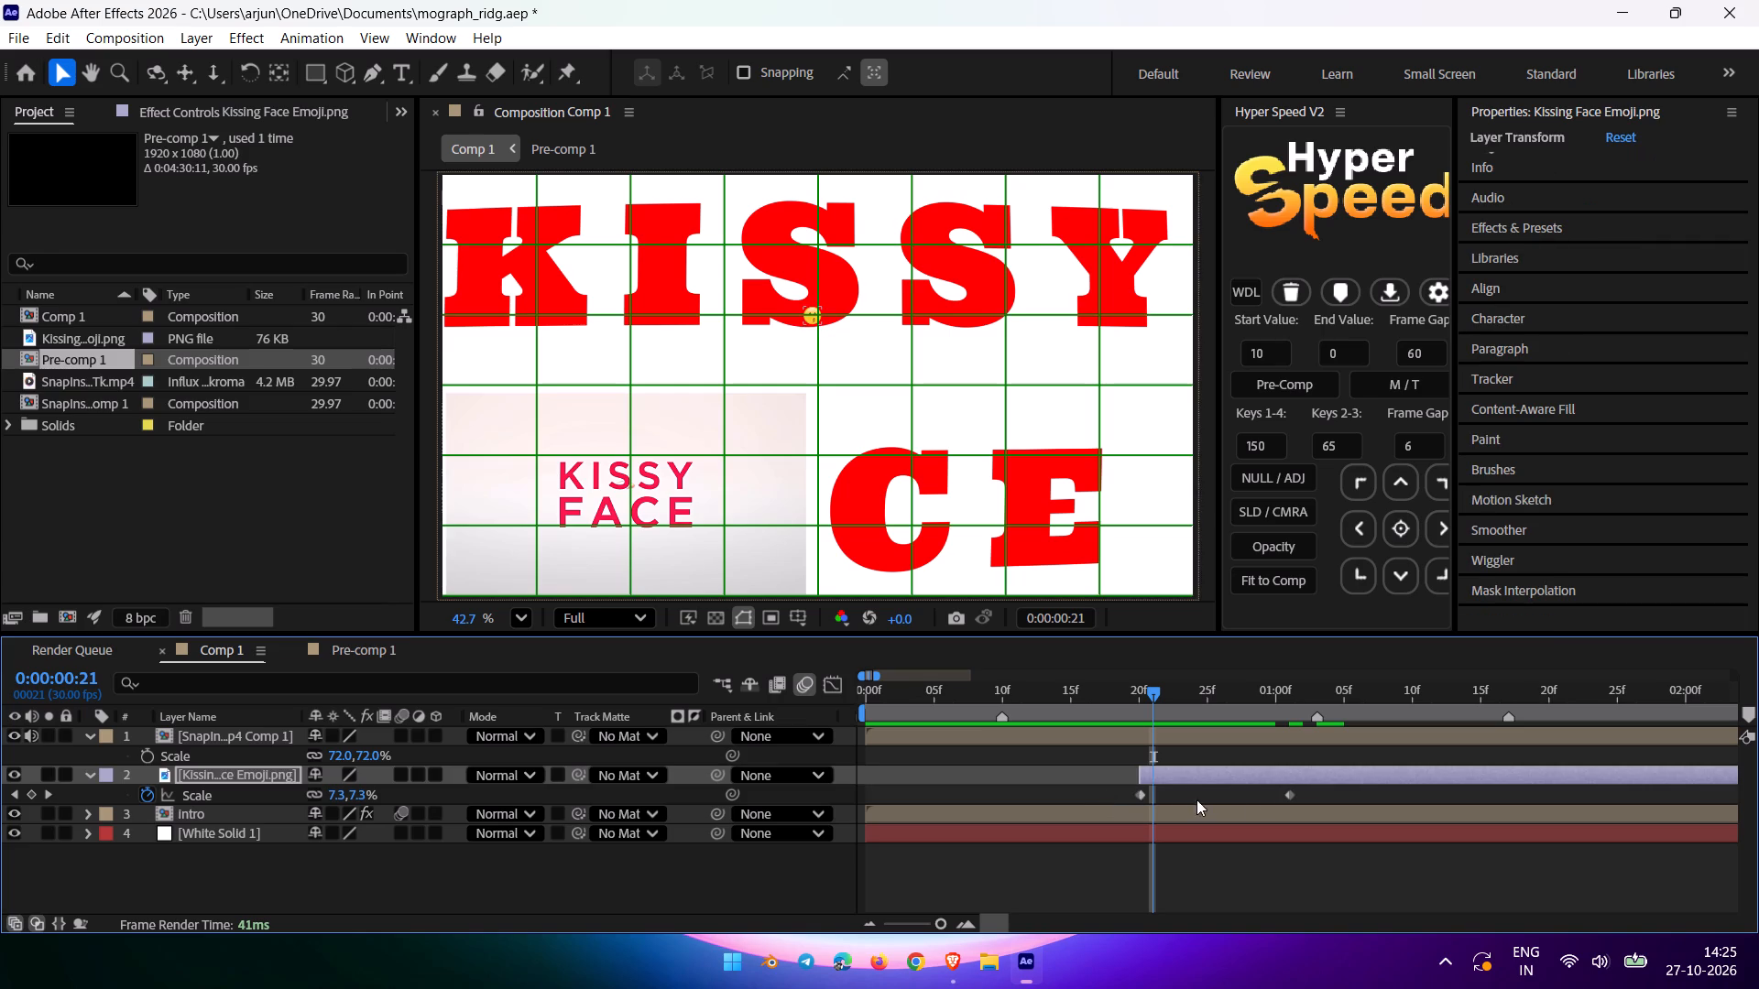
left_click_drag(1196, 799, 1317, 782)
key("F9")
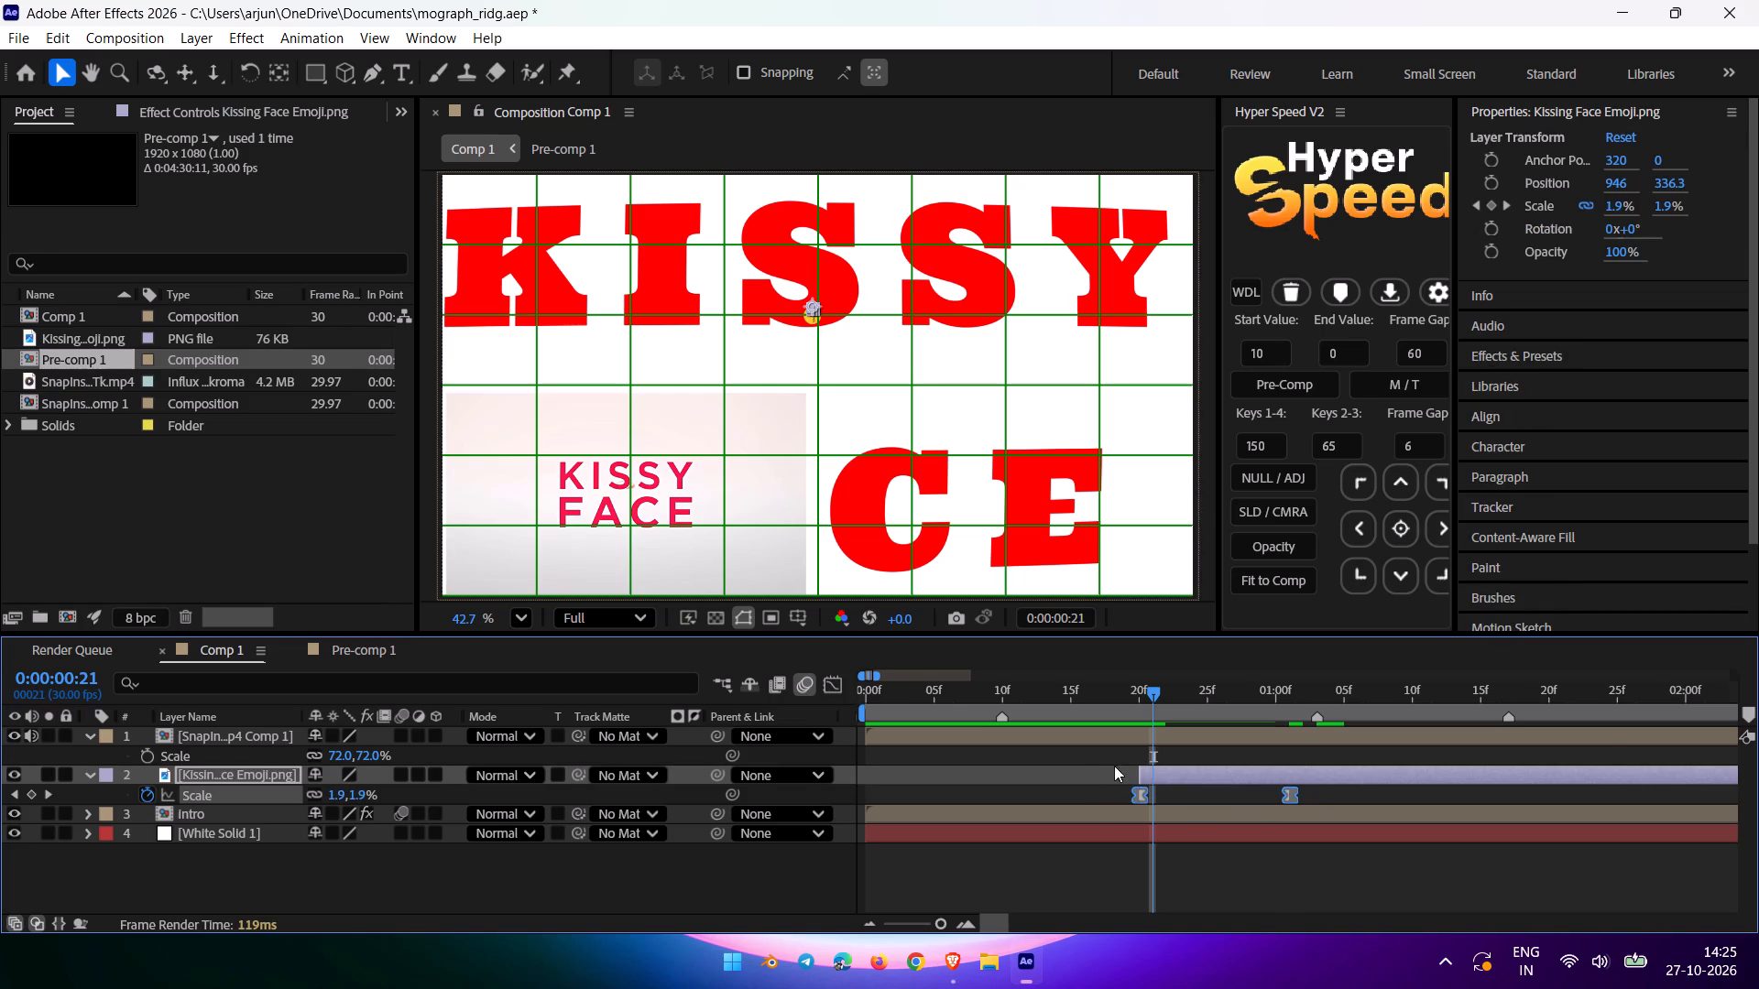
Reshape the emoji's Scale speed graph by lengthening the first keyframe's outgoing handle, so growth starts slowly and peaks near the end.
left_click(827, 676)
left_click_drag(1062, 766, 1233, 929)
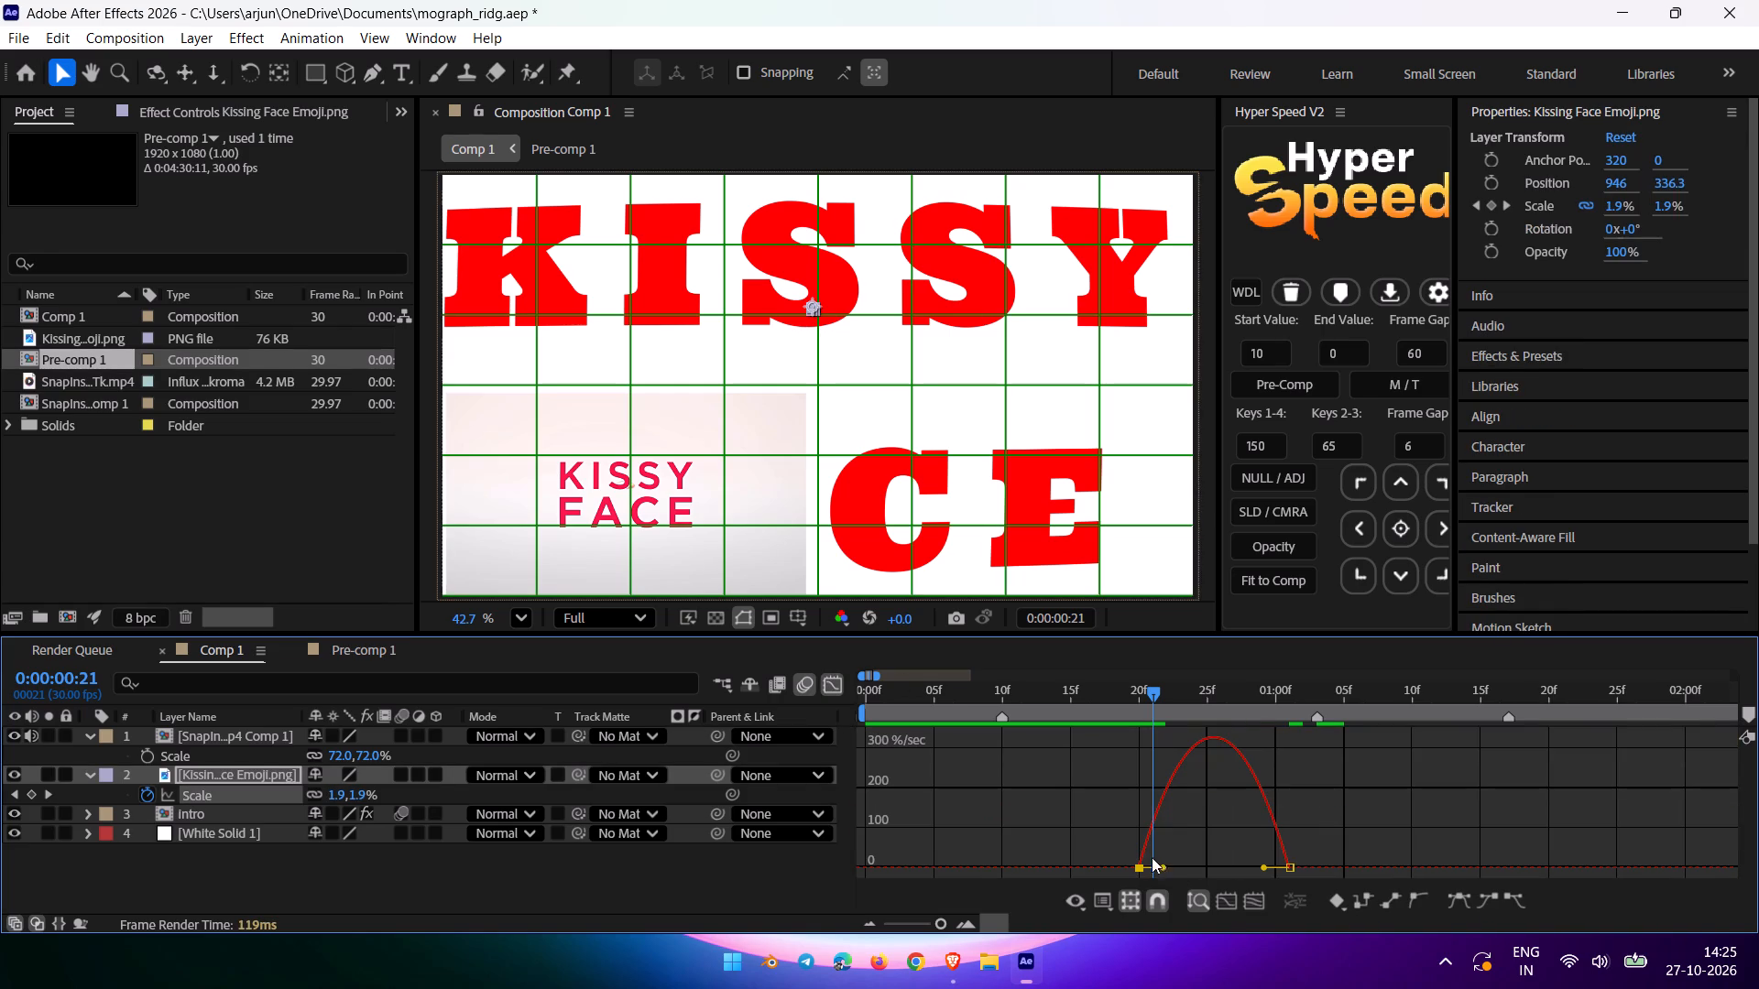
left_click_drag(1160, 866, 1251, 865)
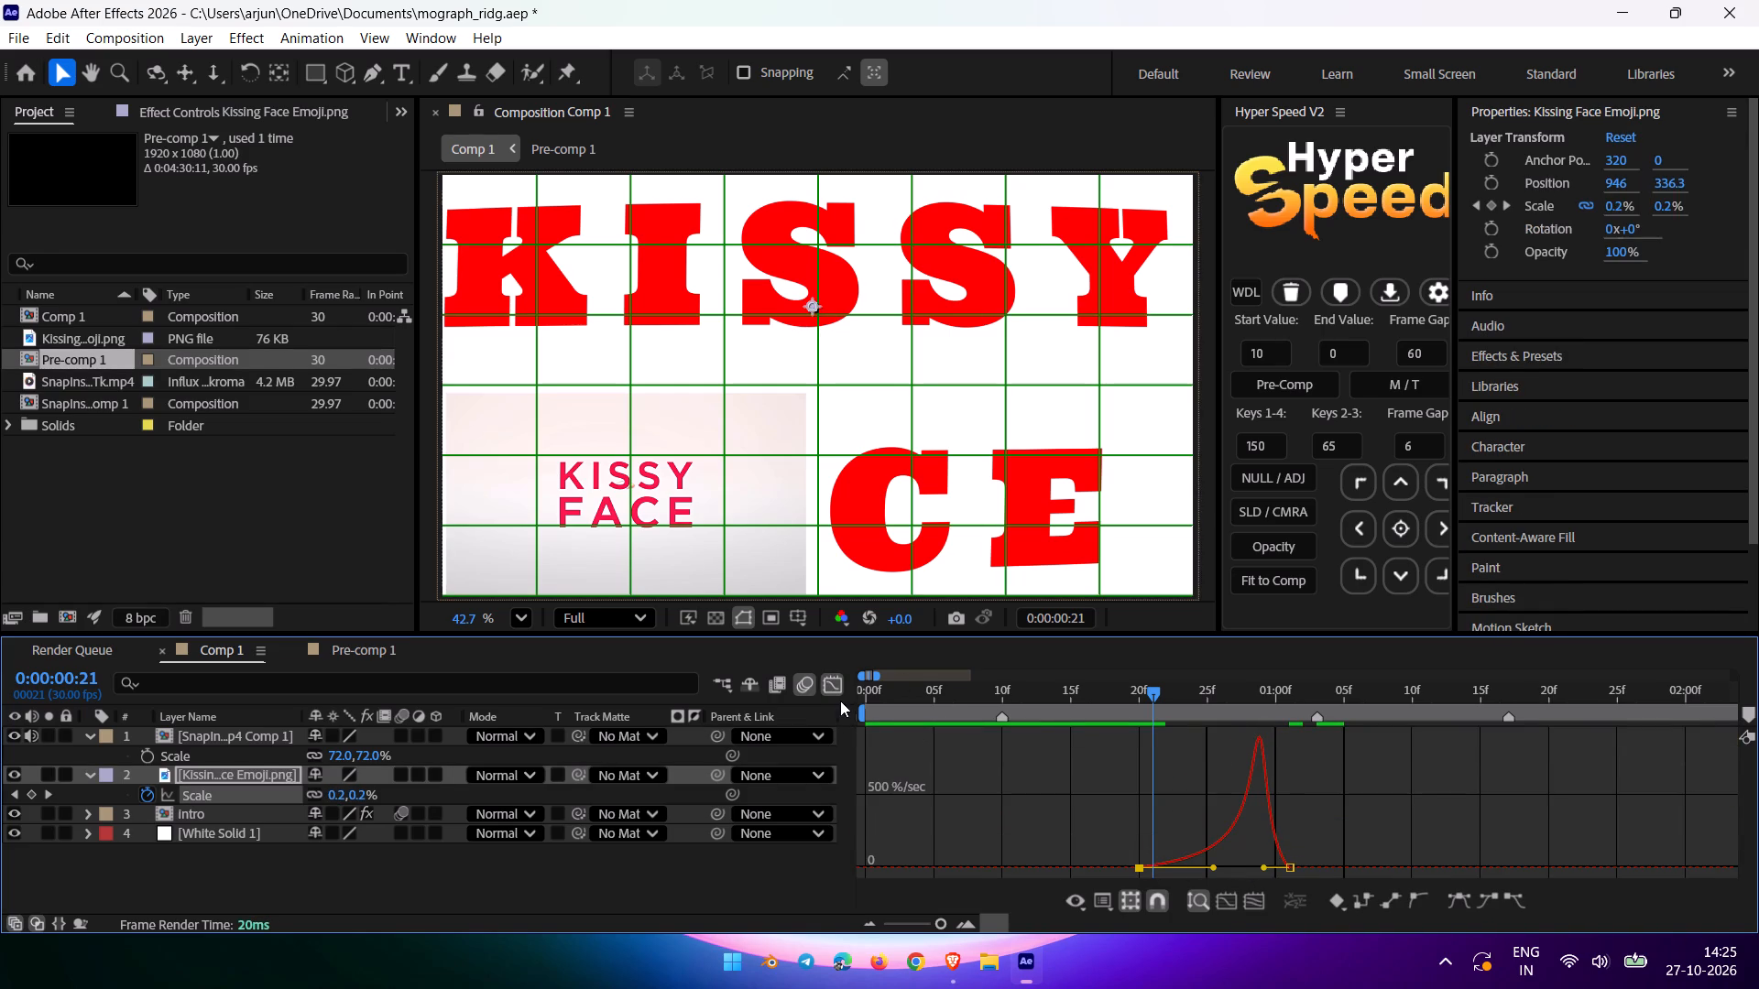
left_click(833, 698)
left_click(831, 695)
Play Comp 1 from the start and scrub around 0:00:00:20 to compare the emoji and text timing with the reference clip.
left_click_drag(1147, 691, 853, 768)
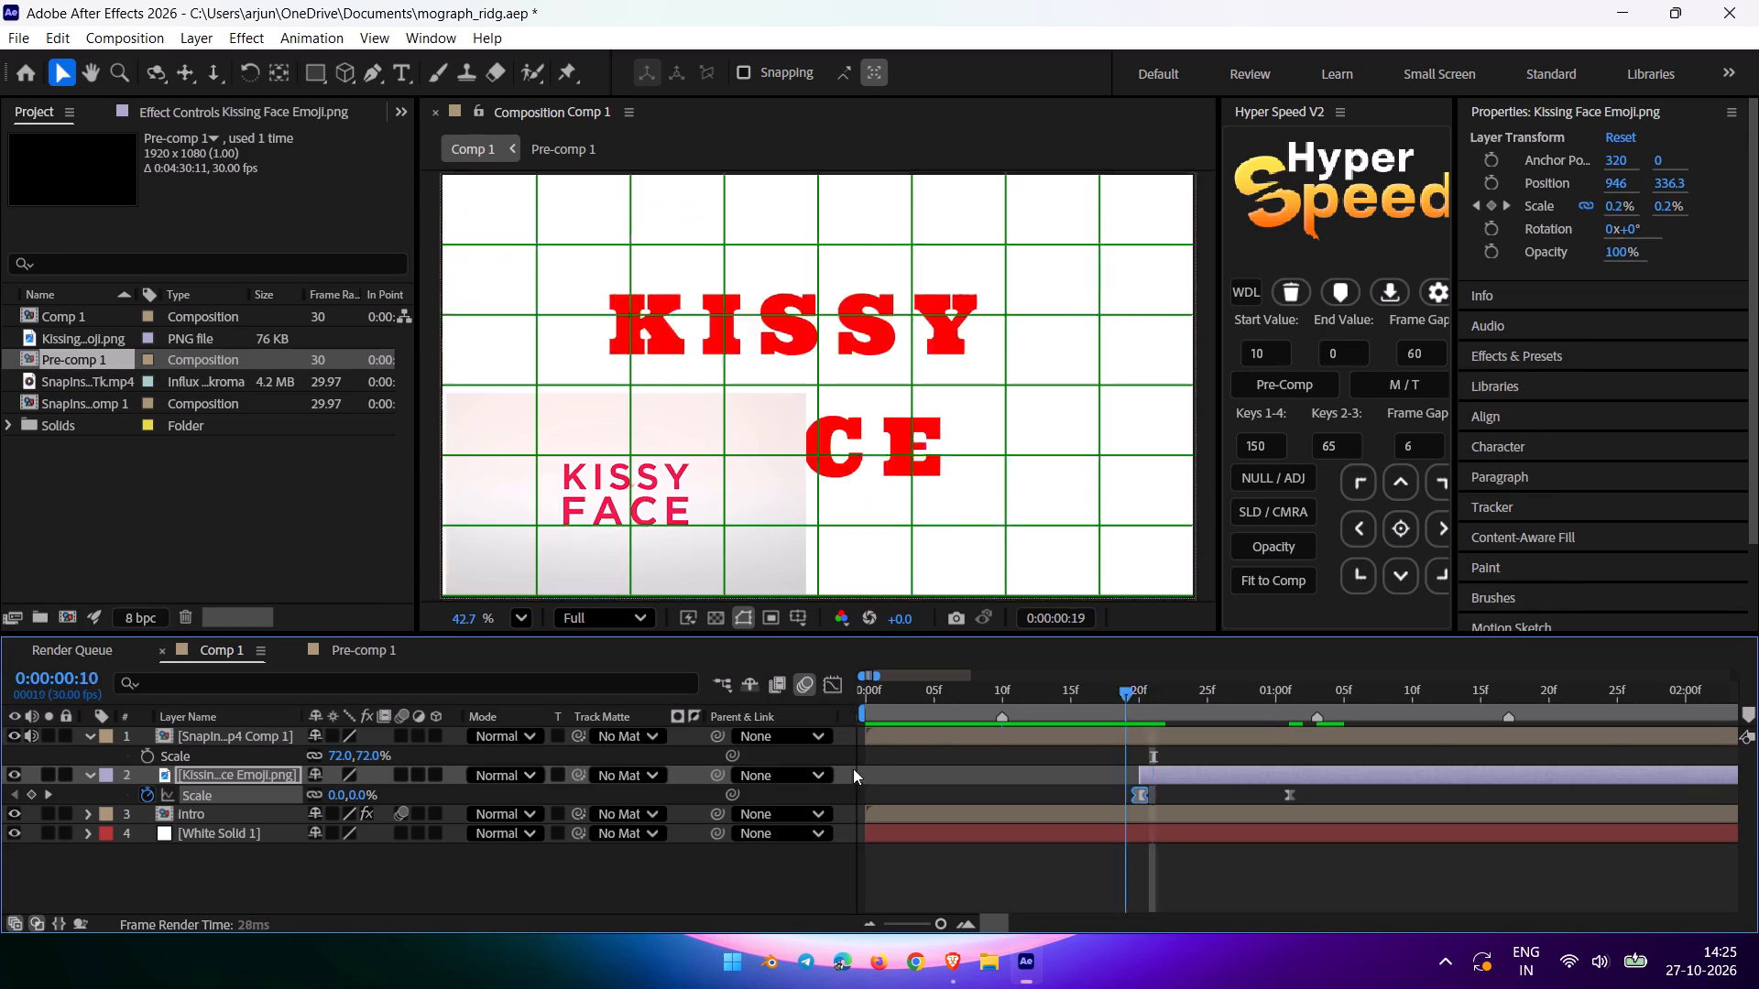
left_click_drag(853, 768, 705, 835)
key("space")
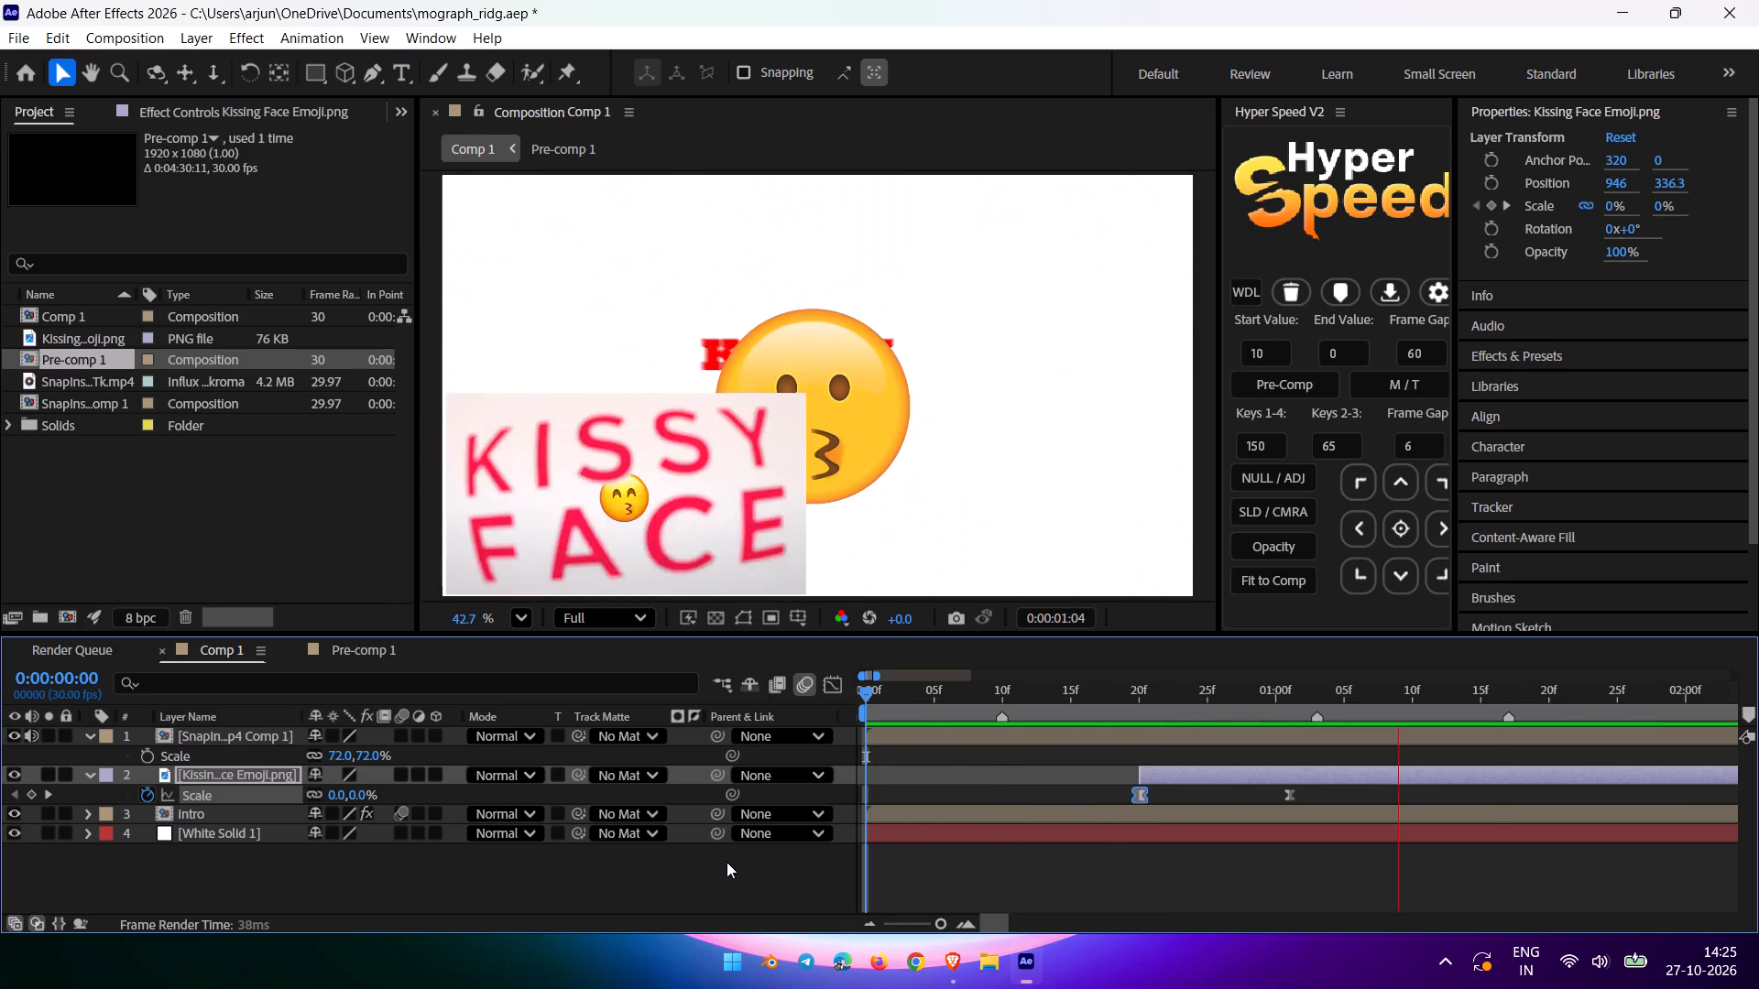
key("space")
left_click_drag(1113, 693, 1150, 715)
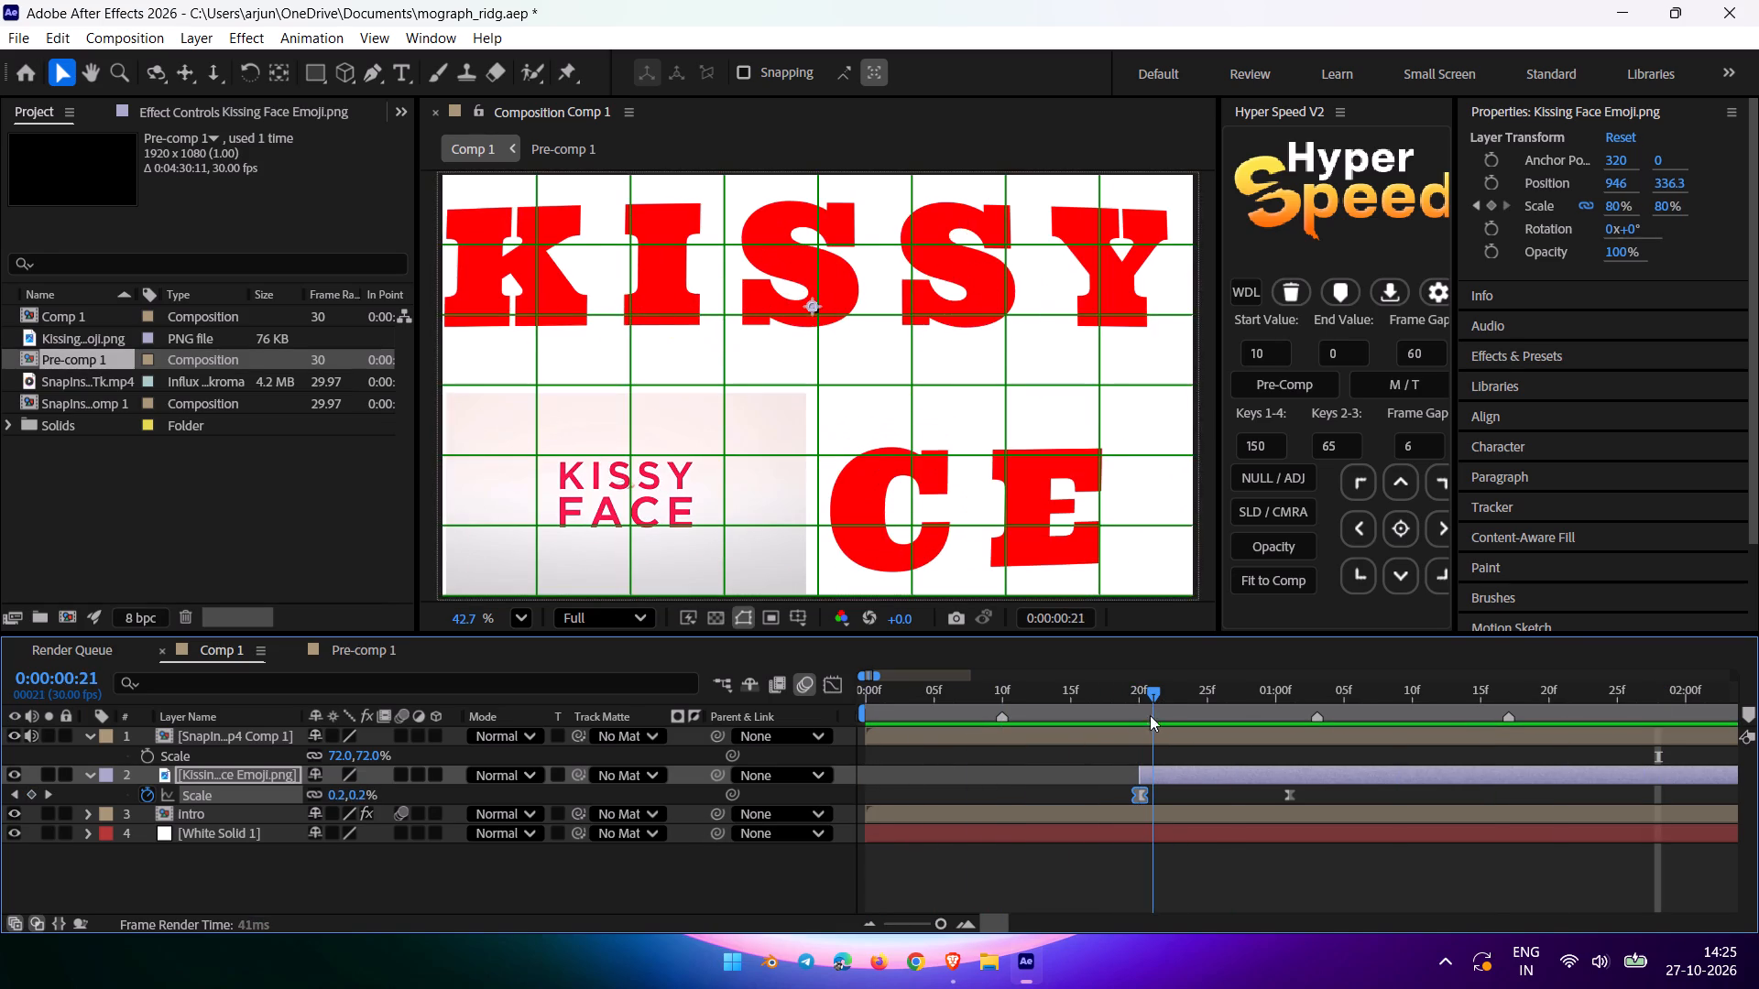
left_click_drag(1150, 715, 1077, 748)
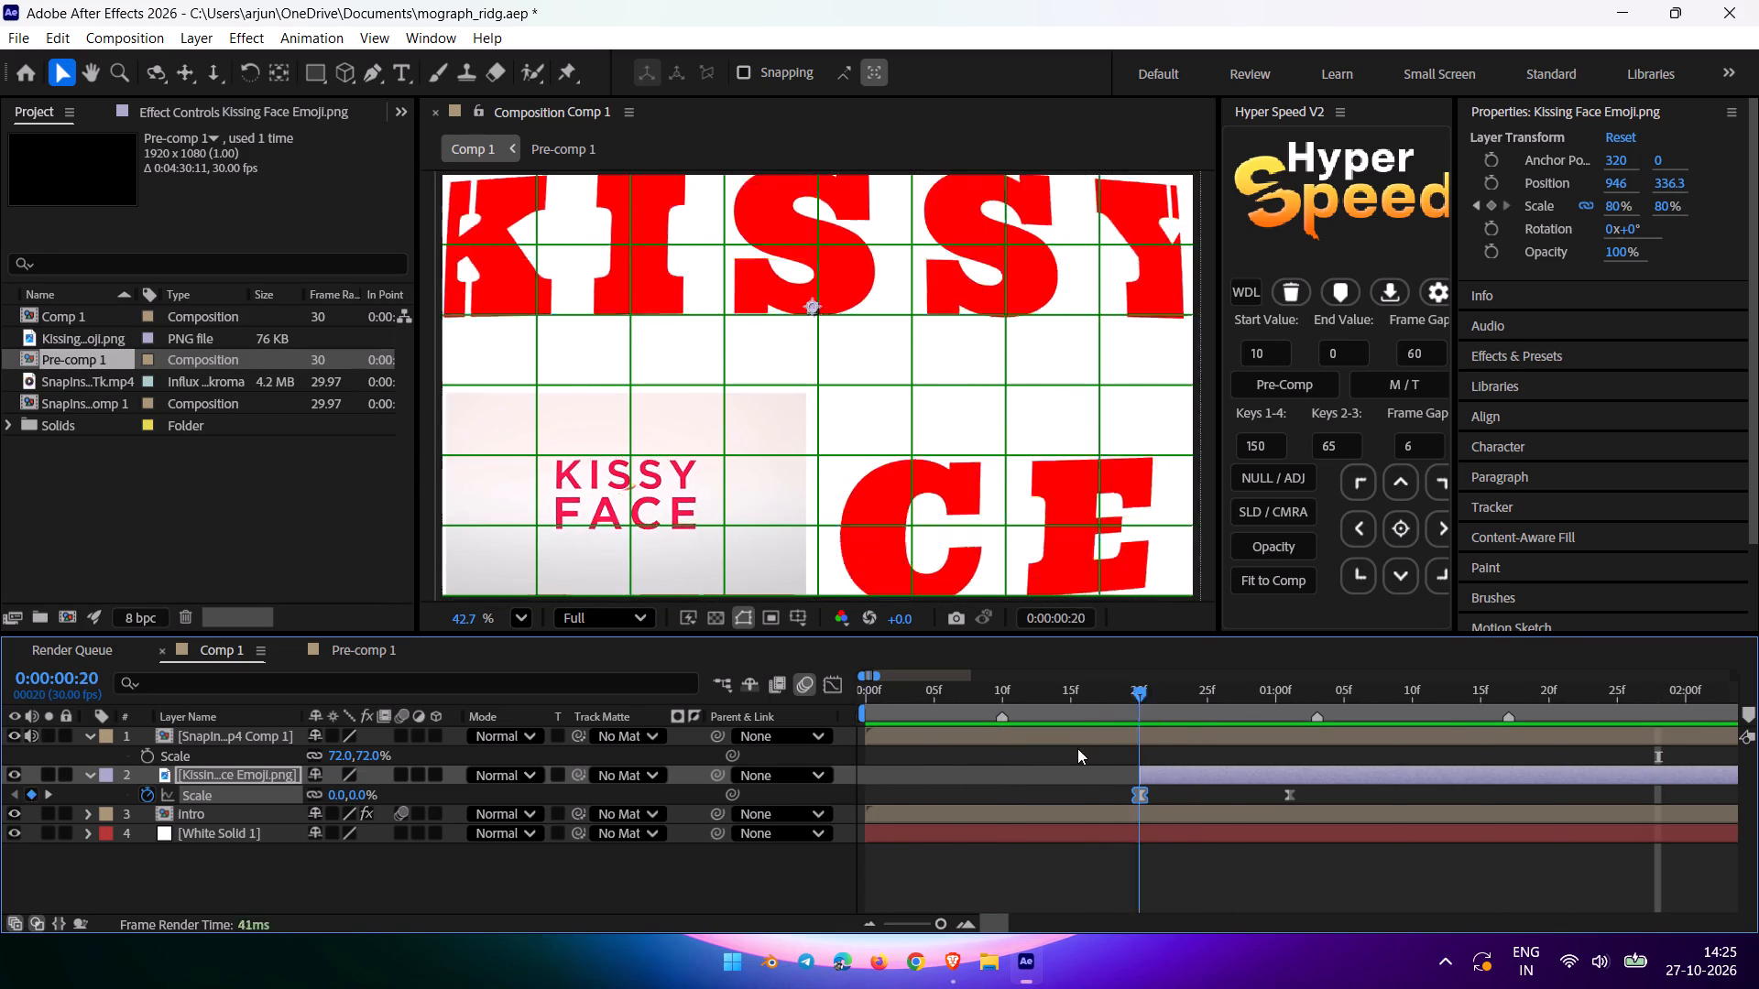
left_click_drag(1077, 748, 759, 811)
key("space")
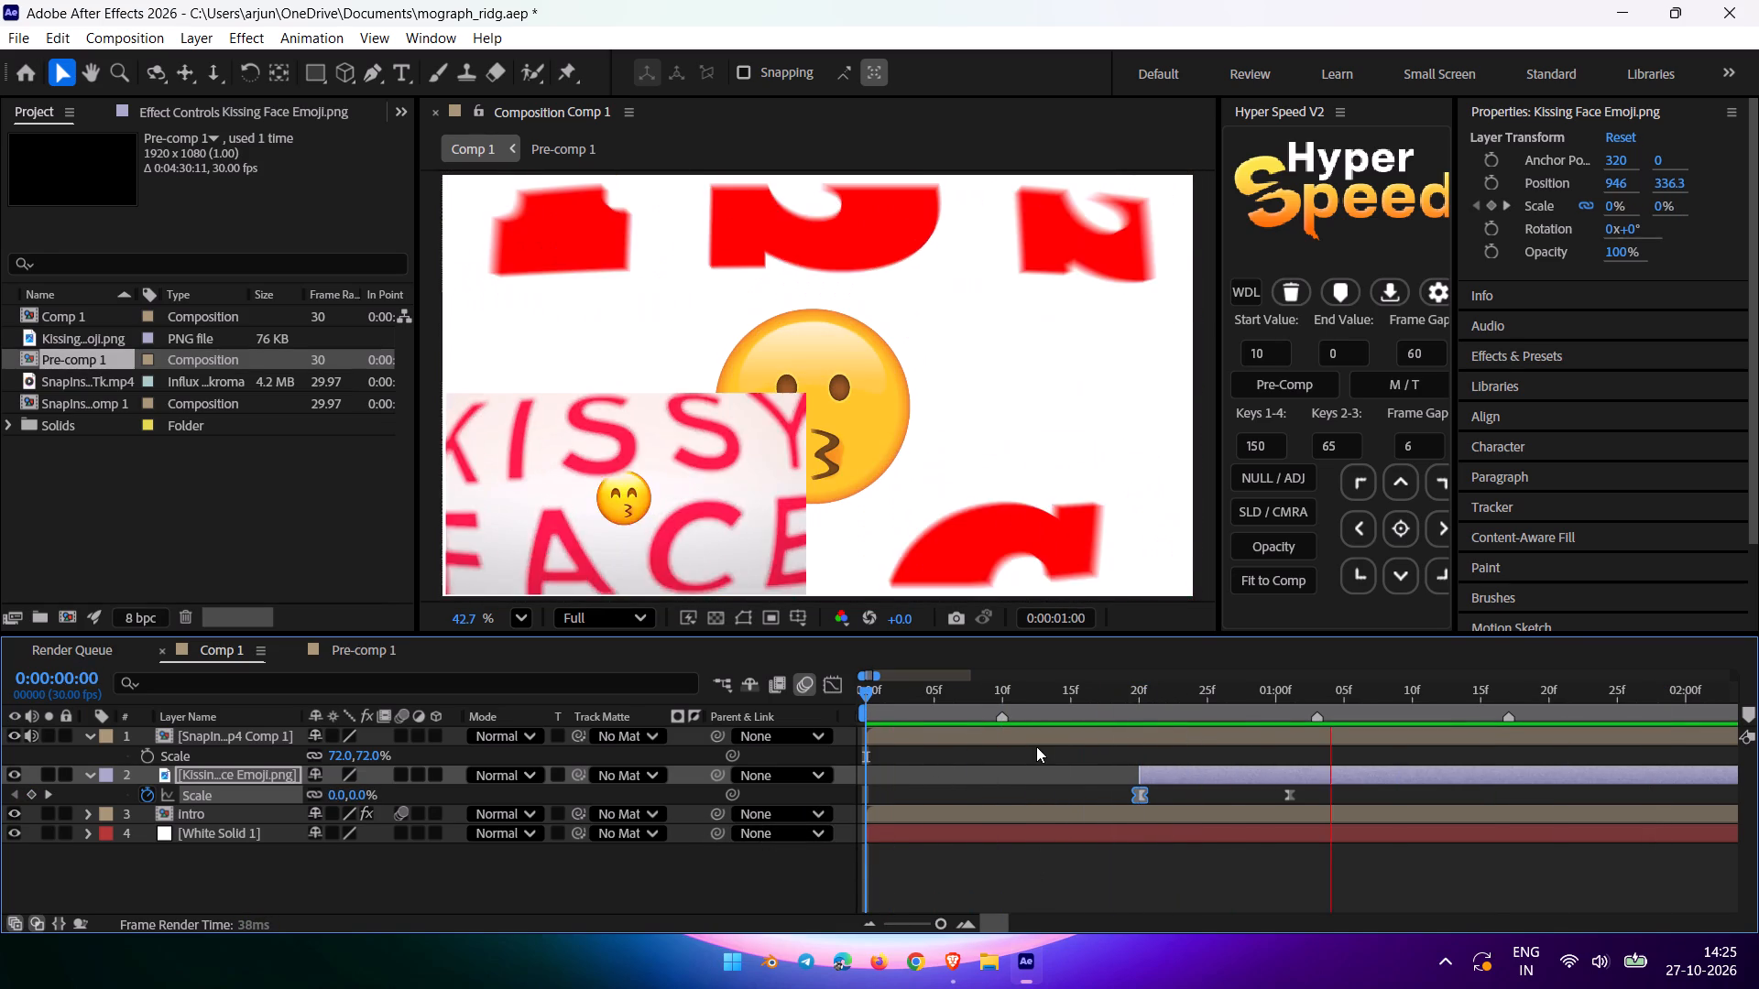
left_click_drag(1057, 695, 1120, 694)
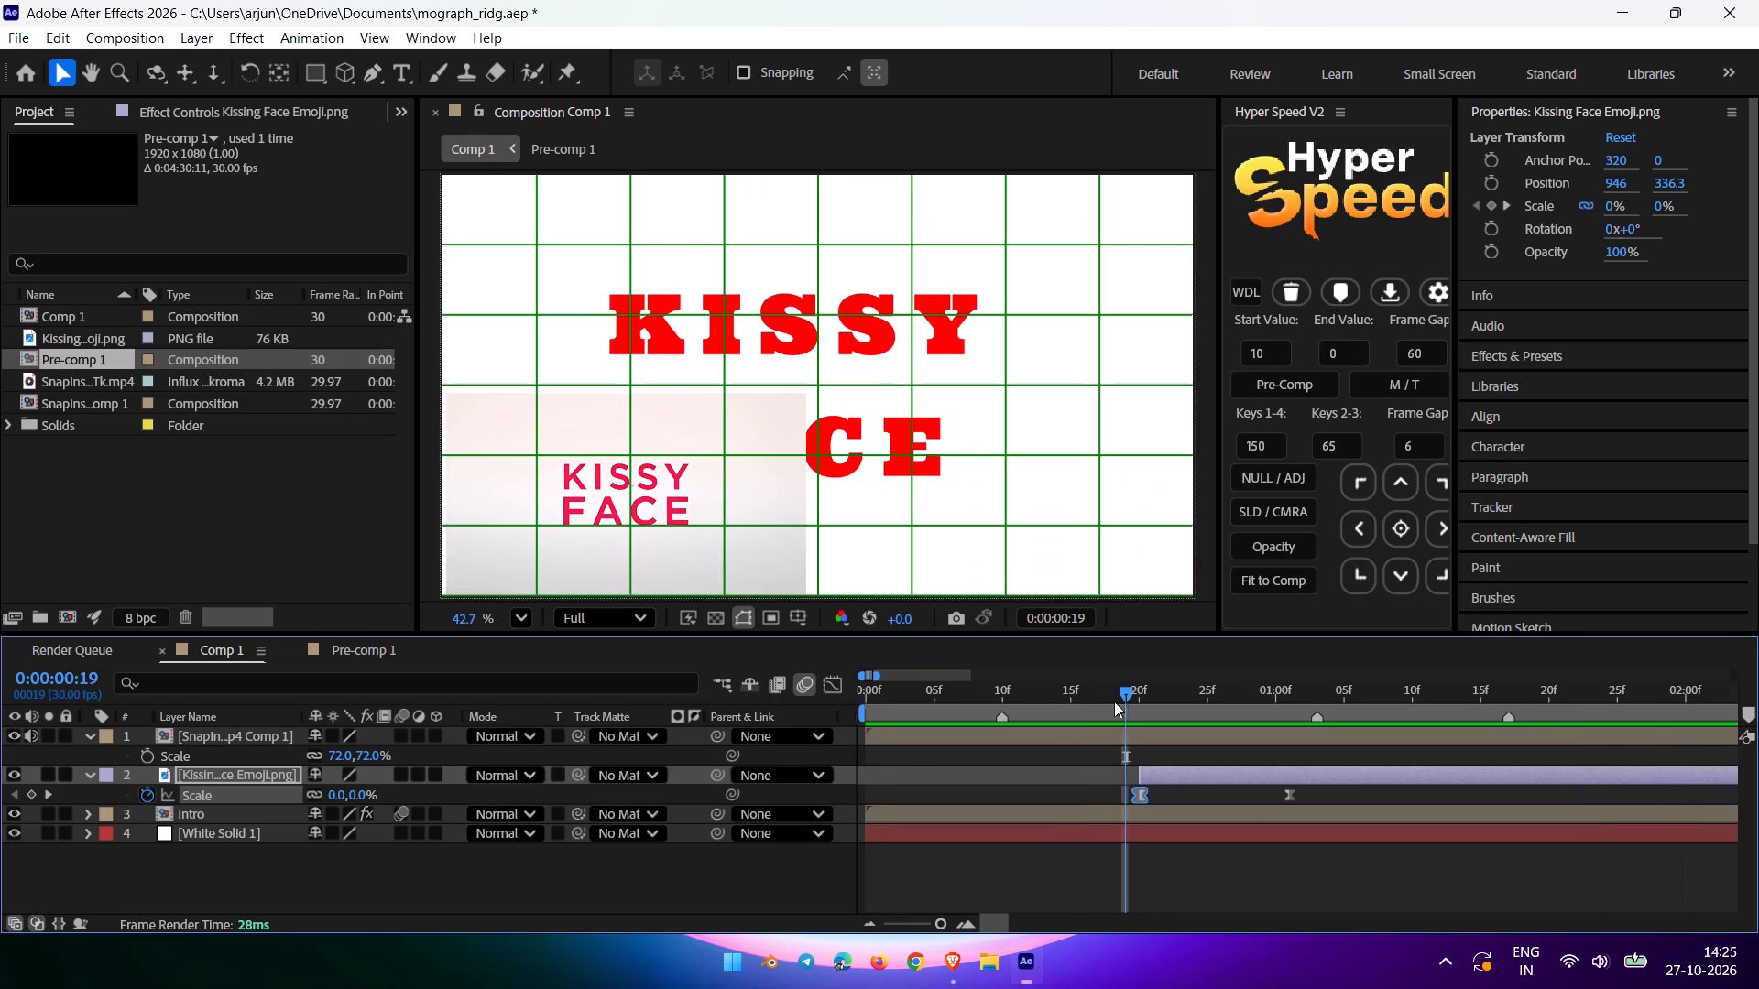
In Pre-comp 1, shift the Null 1 layer with its Scale keyframes about four frames later.
left_click(349, 653)
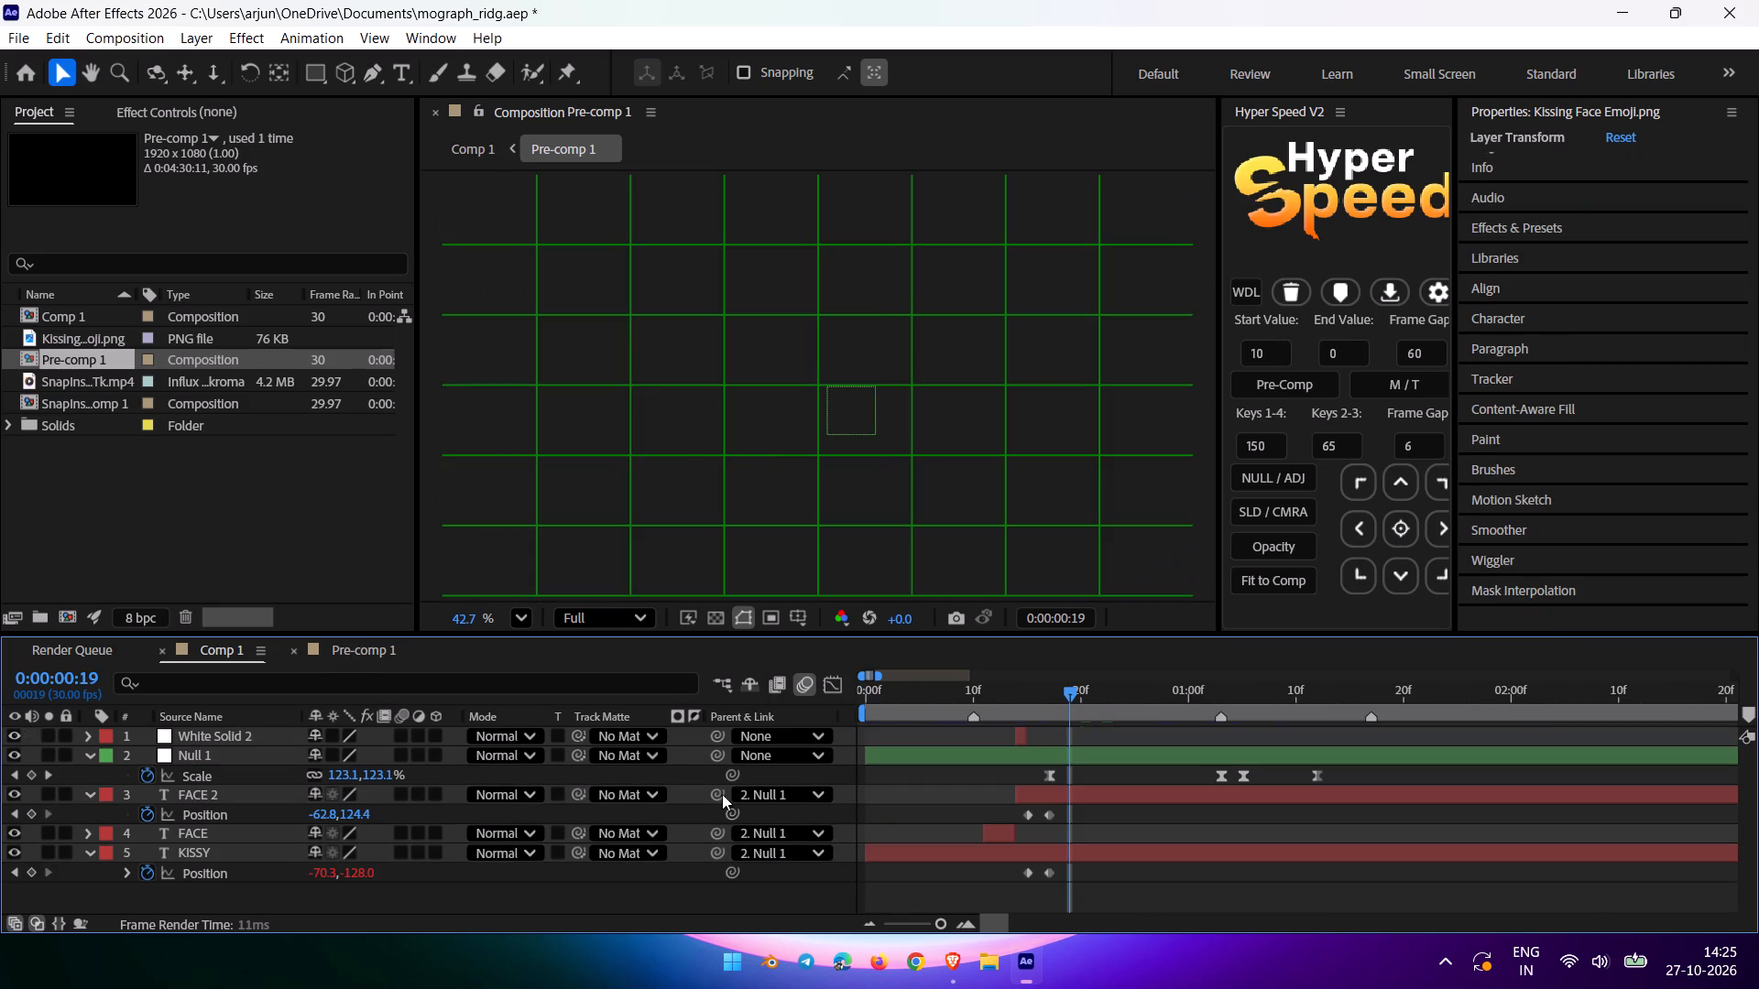
left_click(254, 748)
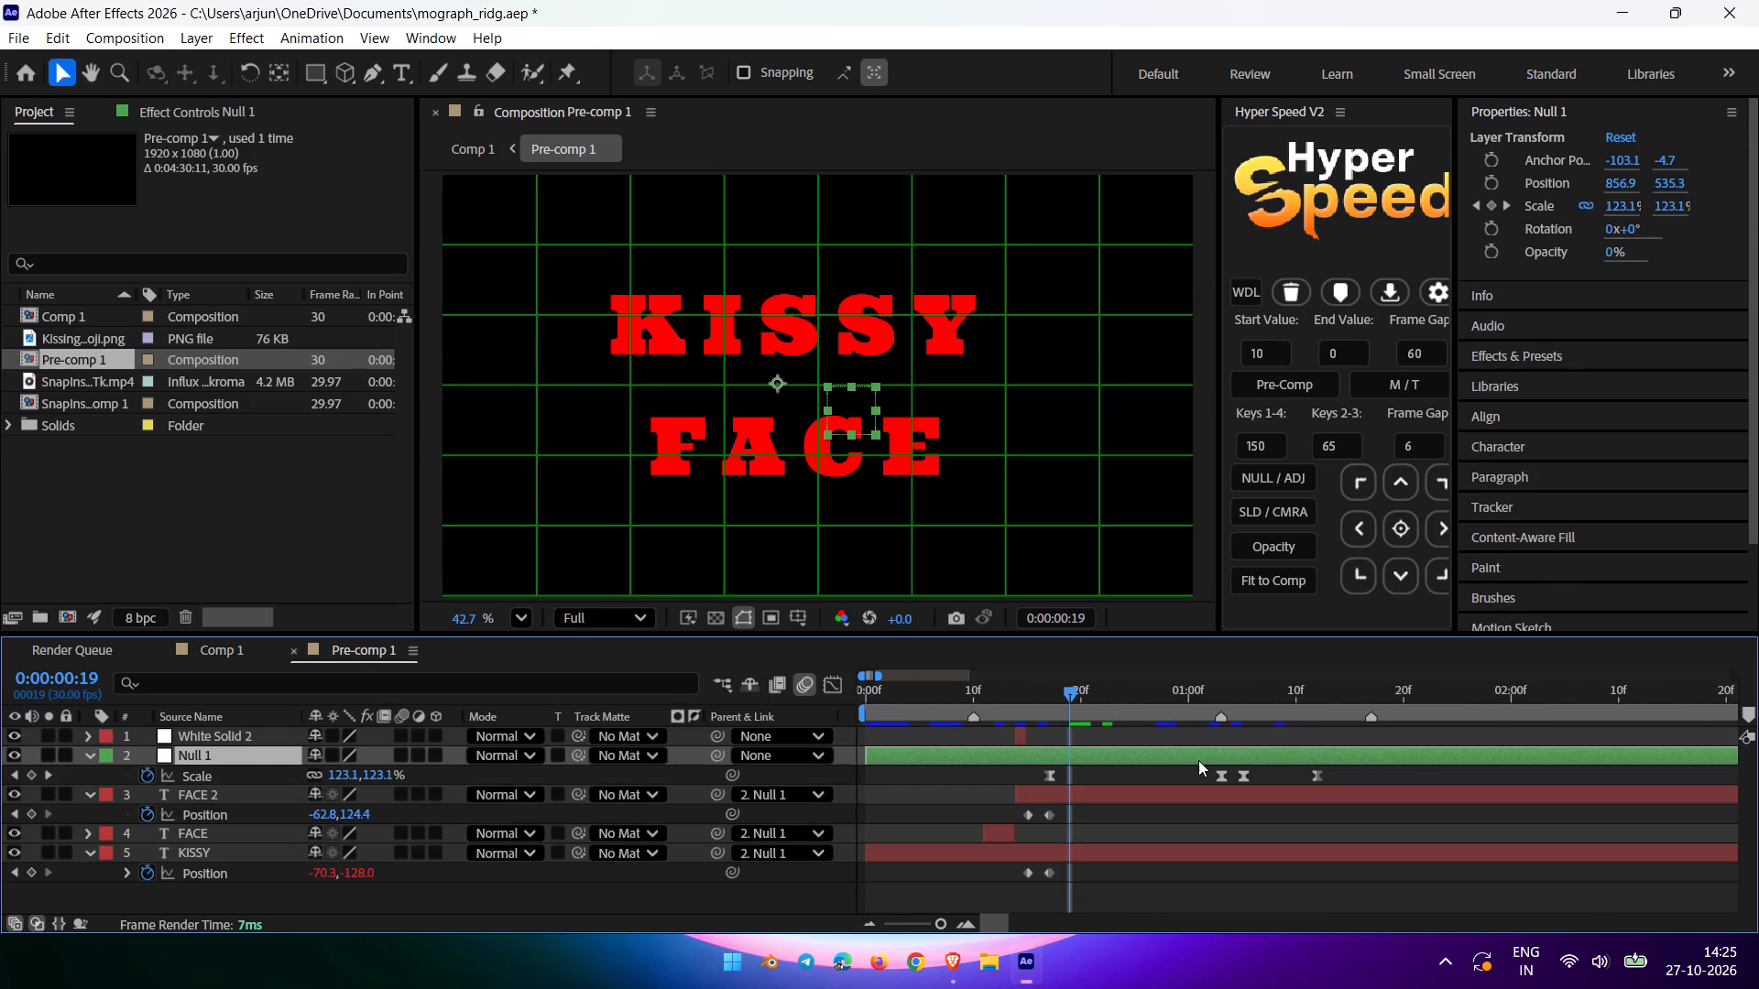
left_click_drag(1198, 760, 1244, 757)
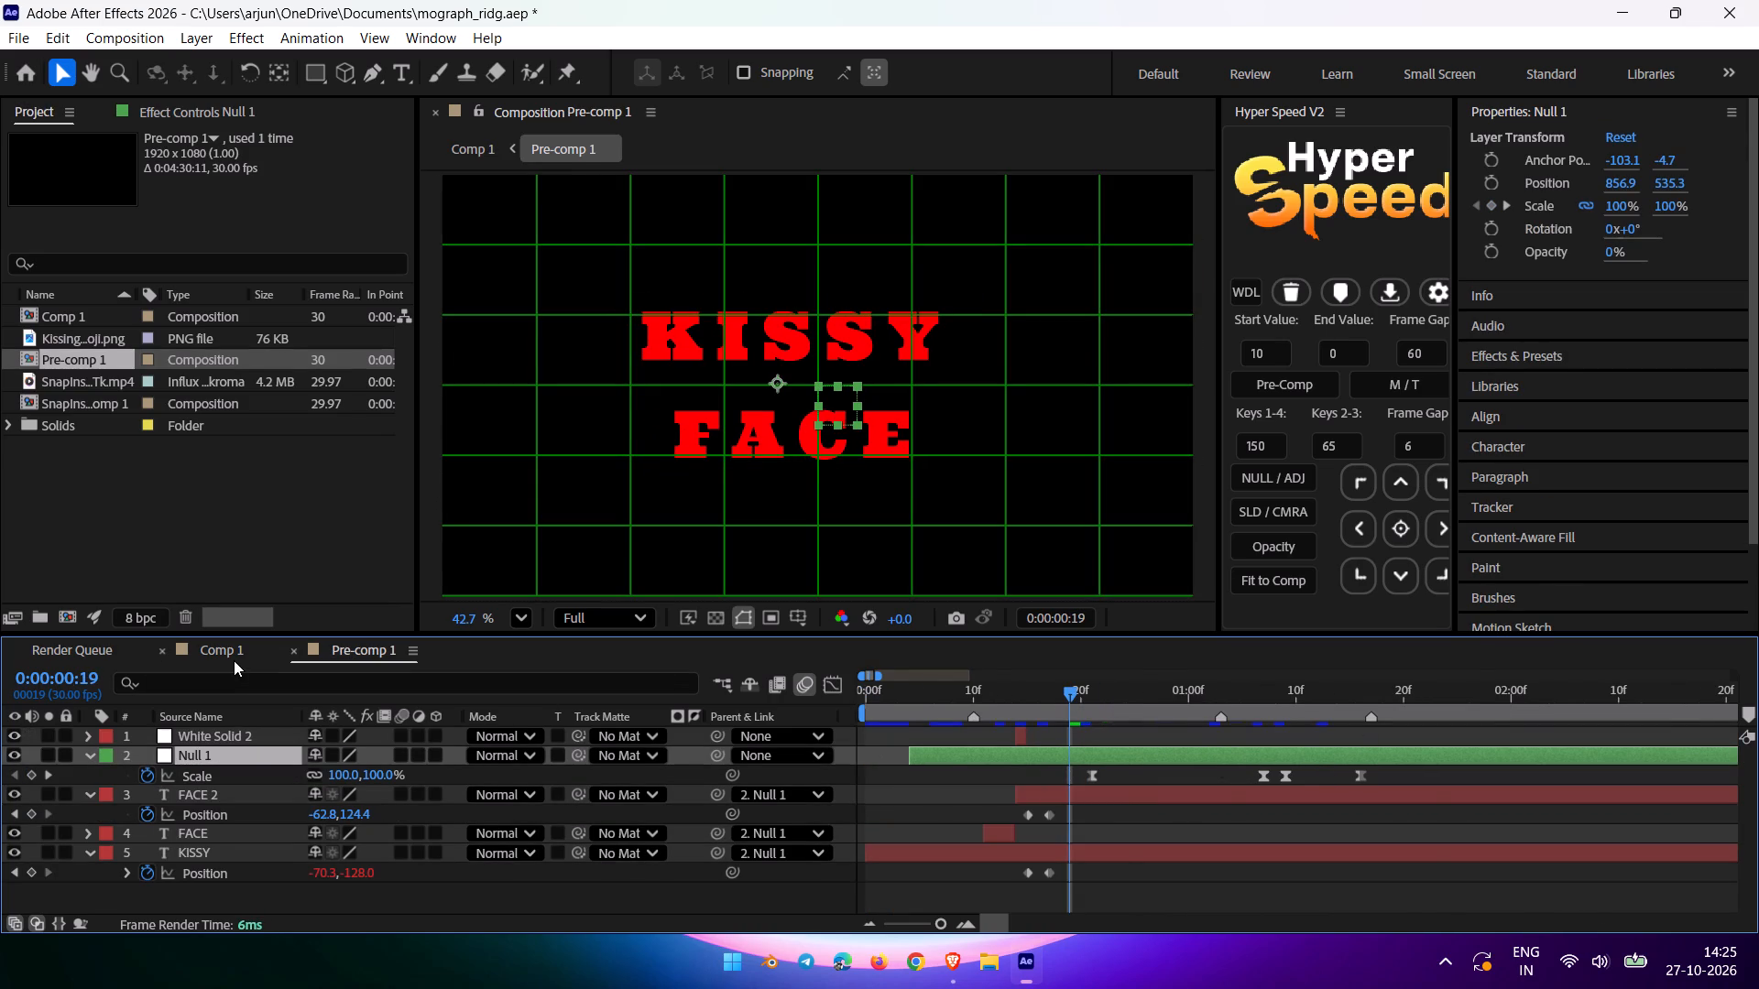
Preview Comp 1 against the reference, and move the emoji layer one frame earlier to start at 0:00:00:19.
left_click(234, 660)
left_click_drag(1128, 695, 688, 797)
key("space")
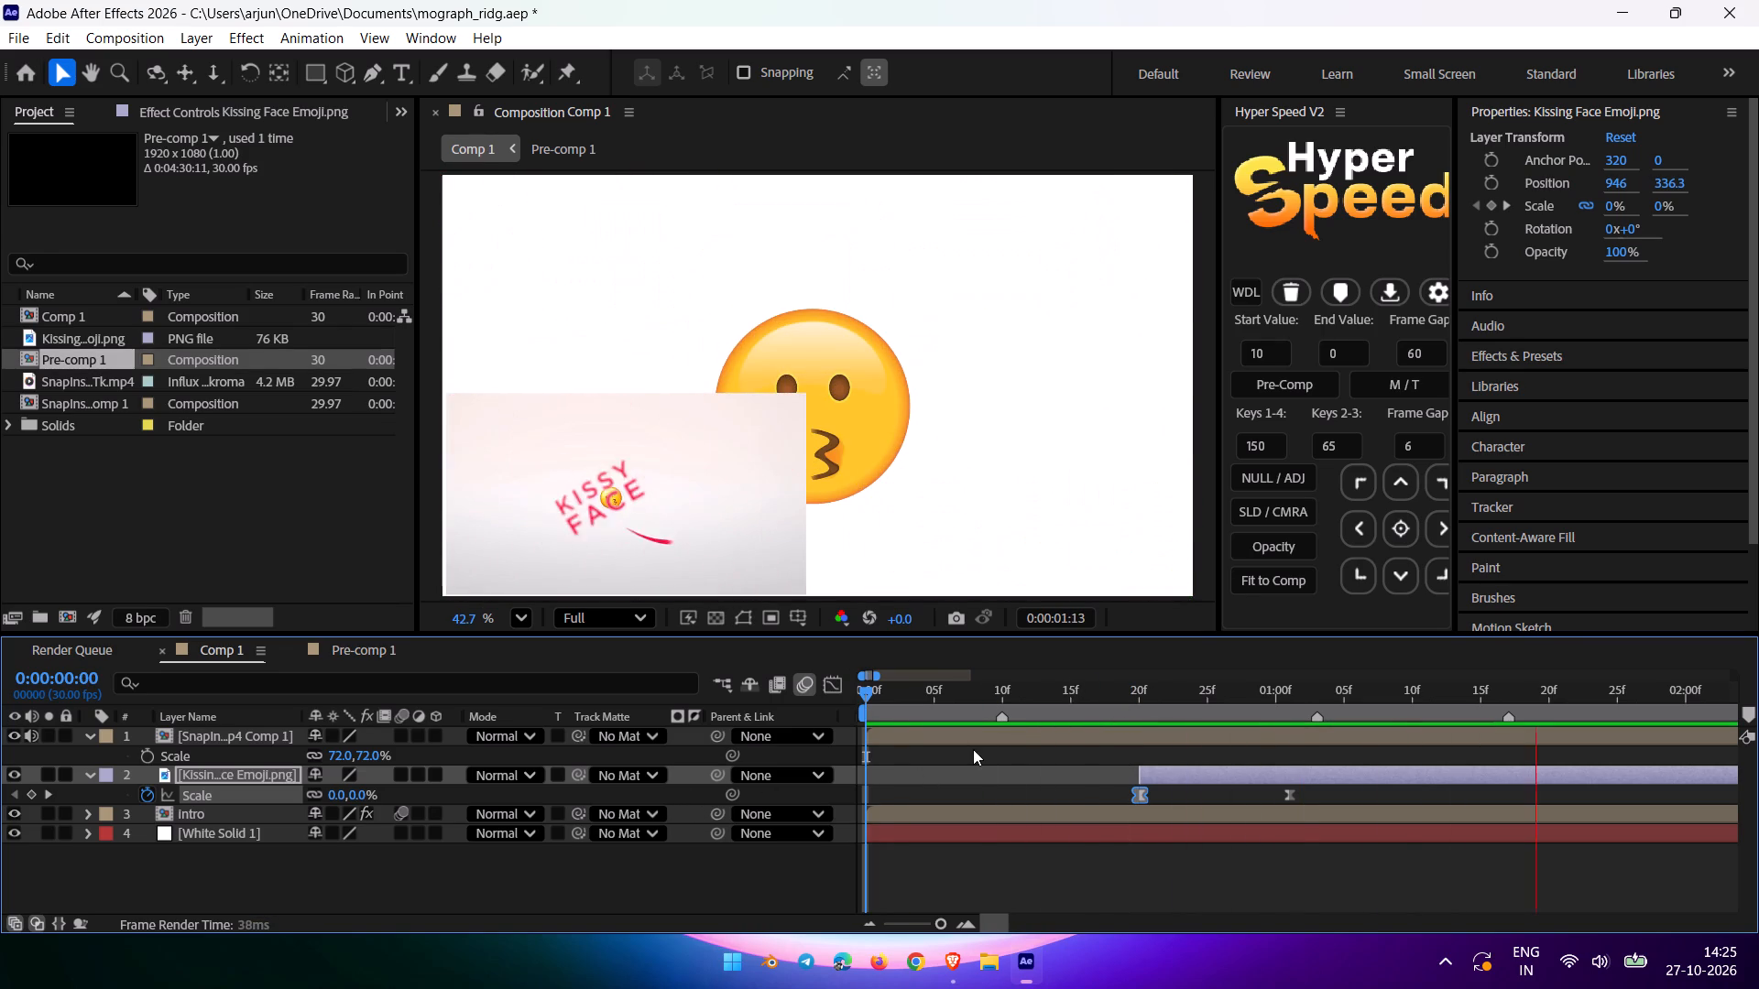
key("space")
left_click_drag(1109, 687, 1181, 705)
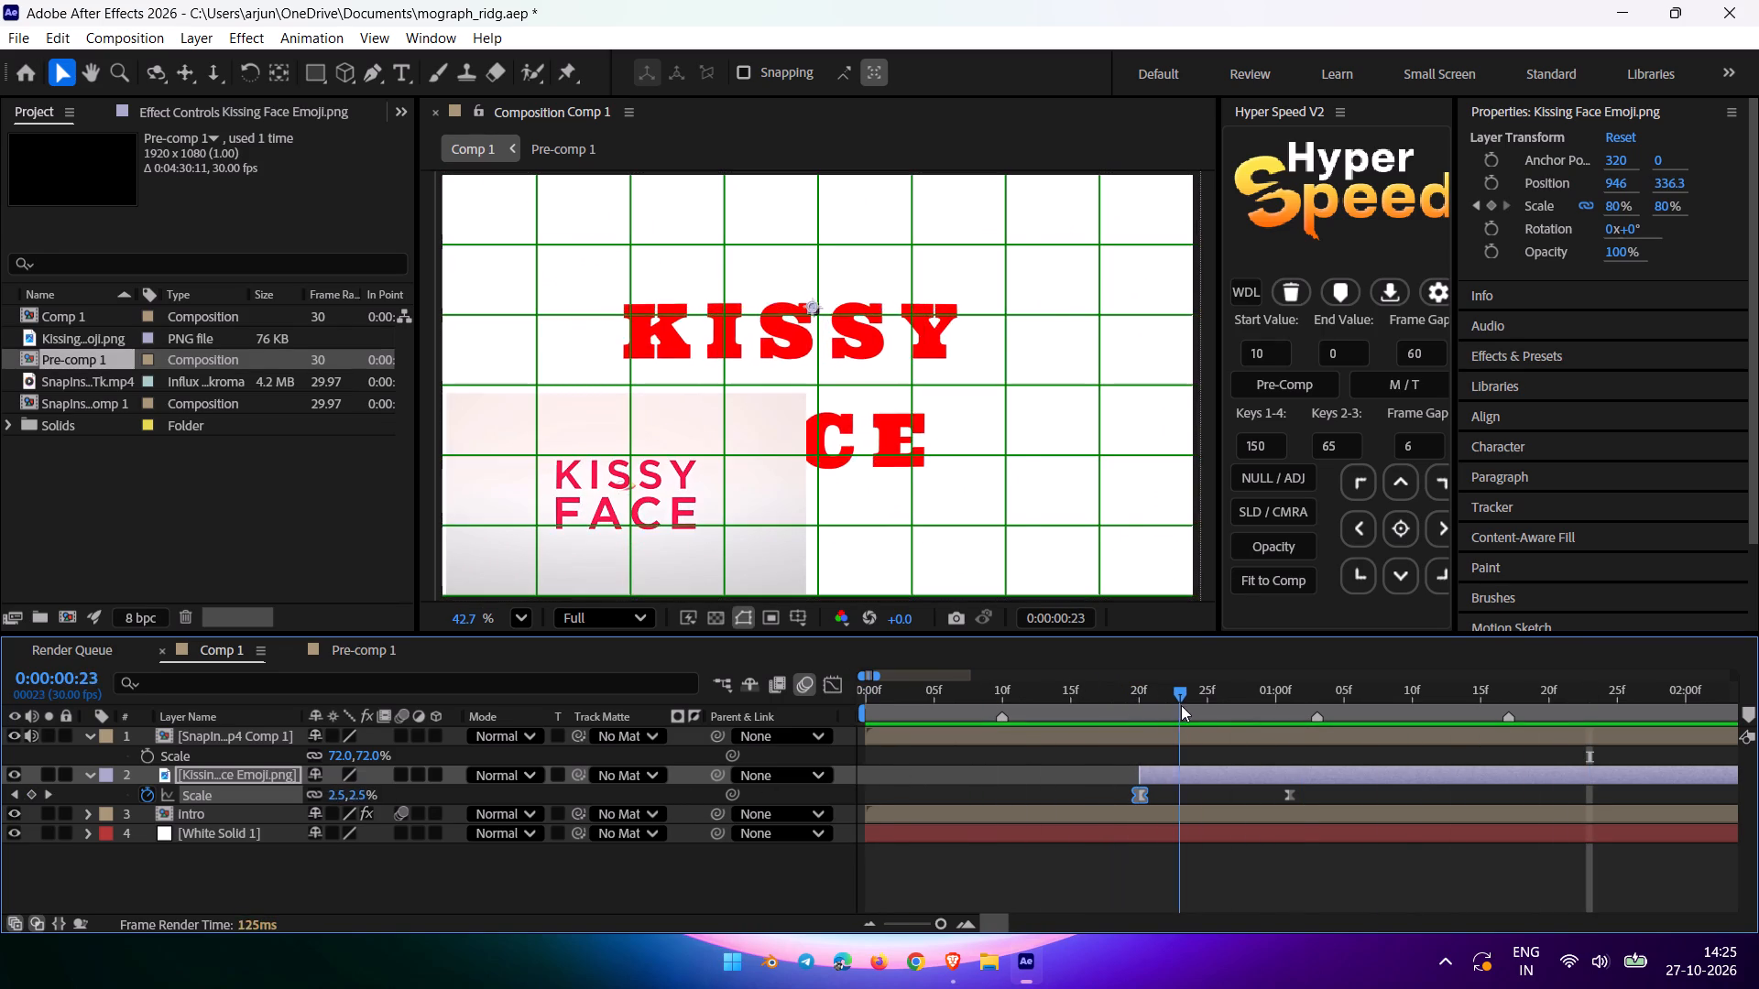
left_click_drag(1181, 705, 1172, 708)
left_click_drag(1174, 777, 1160, 777)
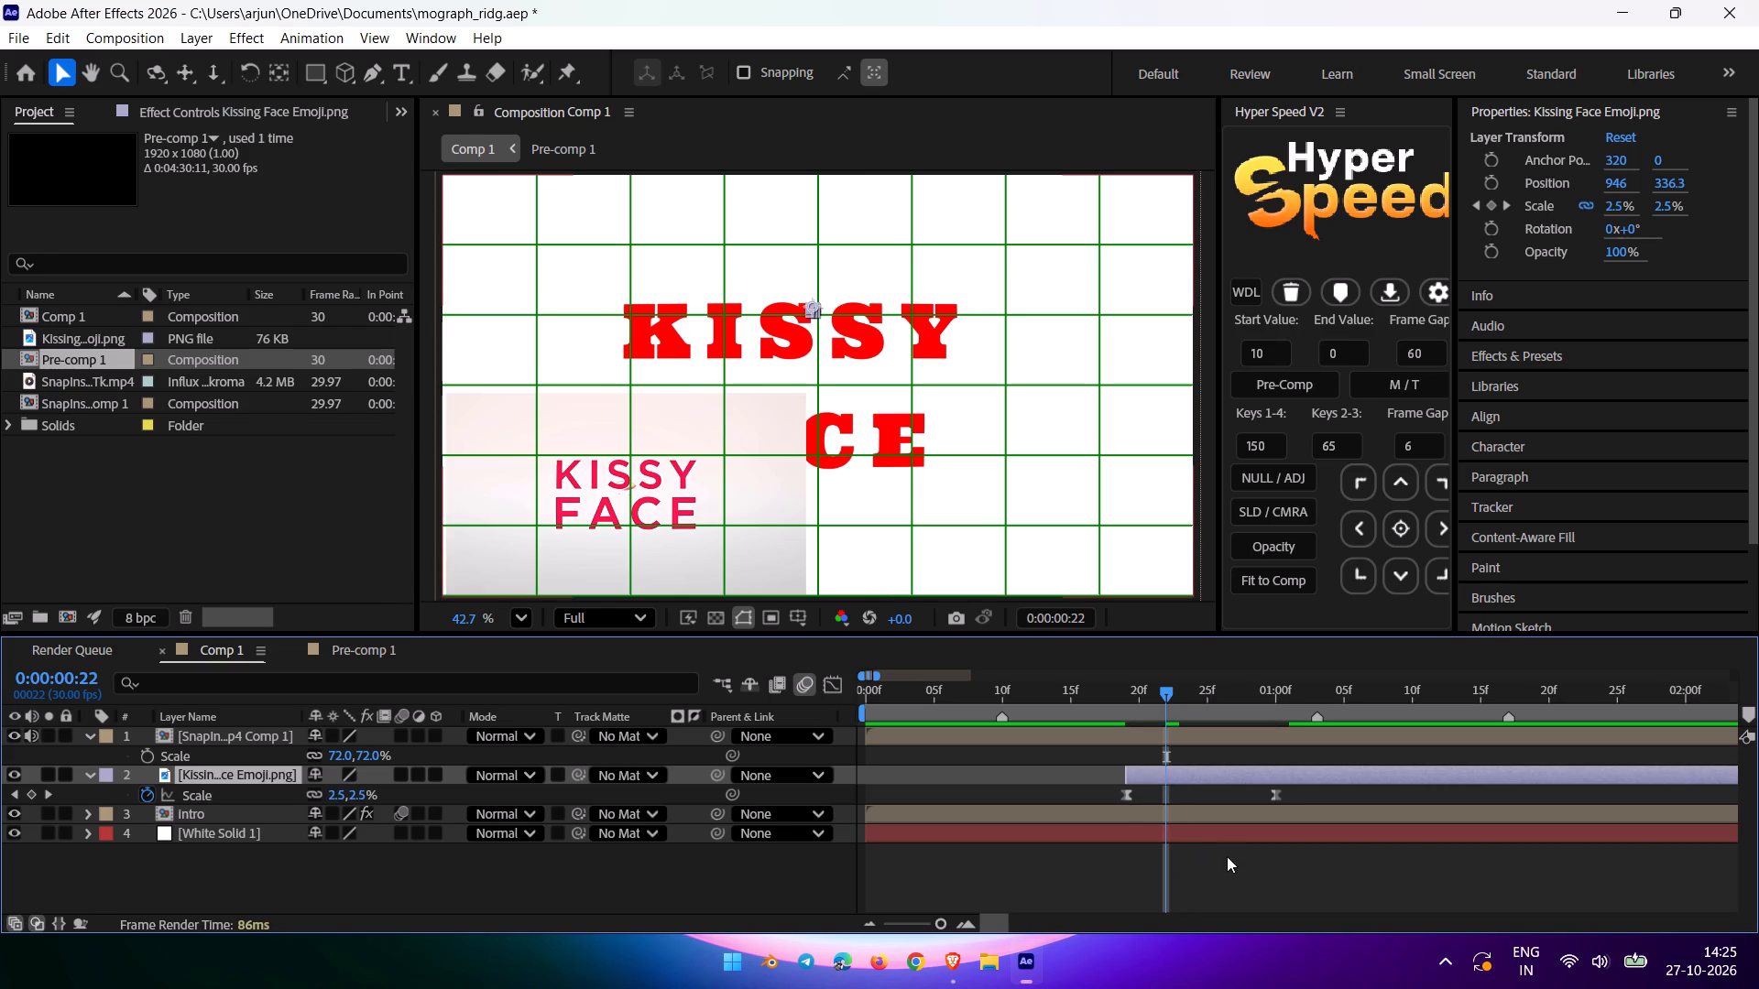
Delete both Scale keyframes from the emoji layer.
left_click_drag(1296, 797, 1035, 816)
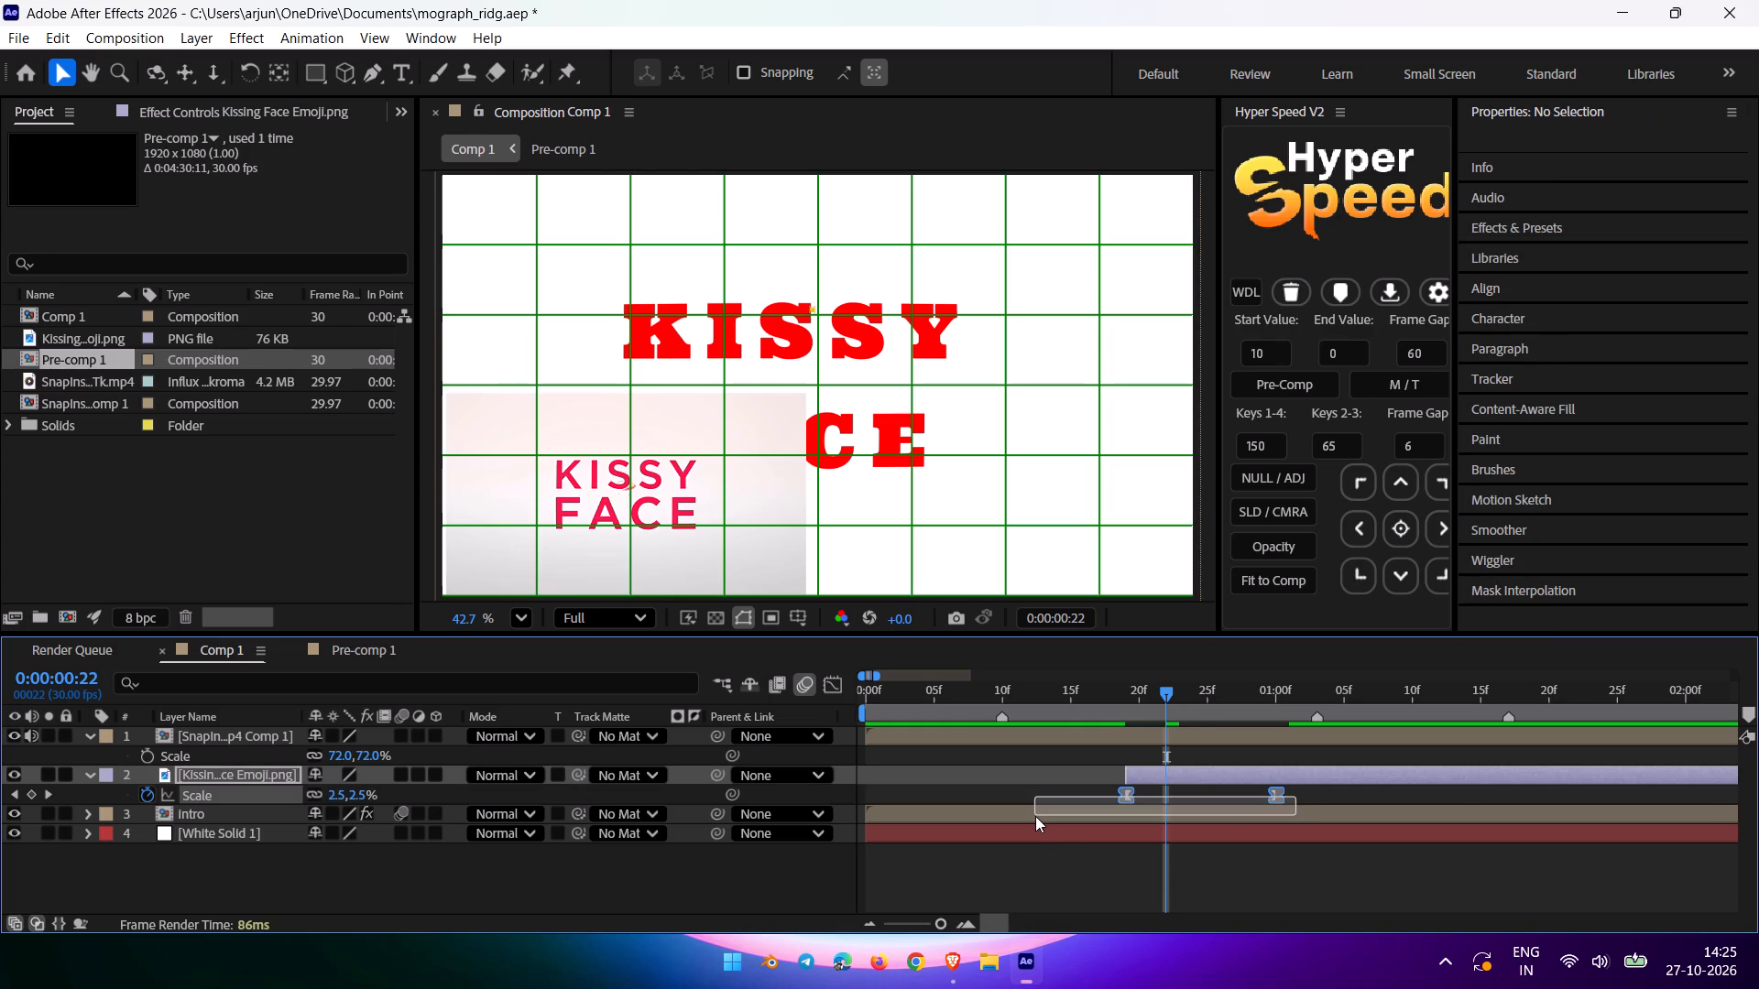
left_click_drag(1035, 816, 1035, 814)
key("Delete")
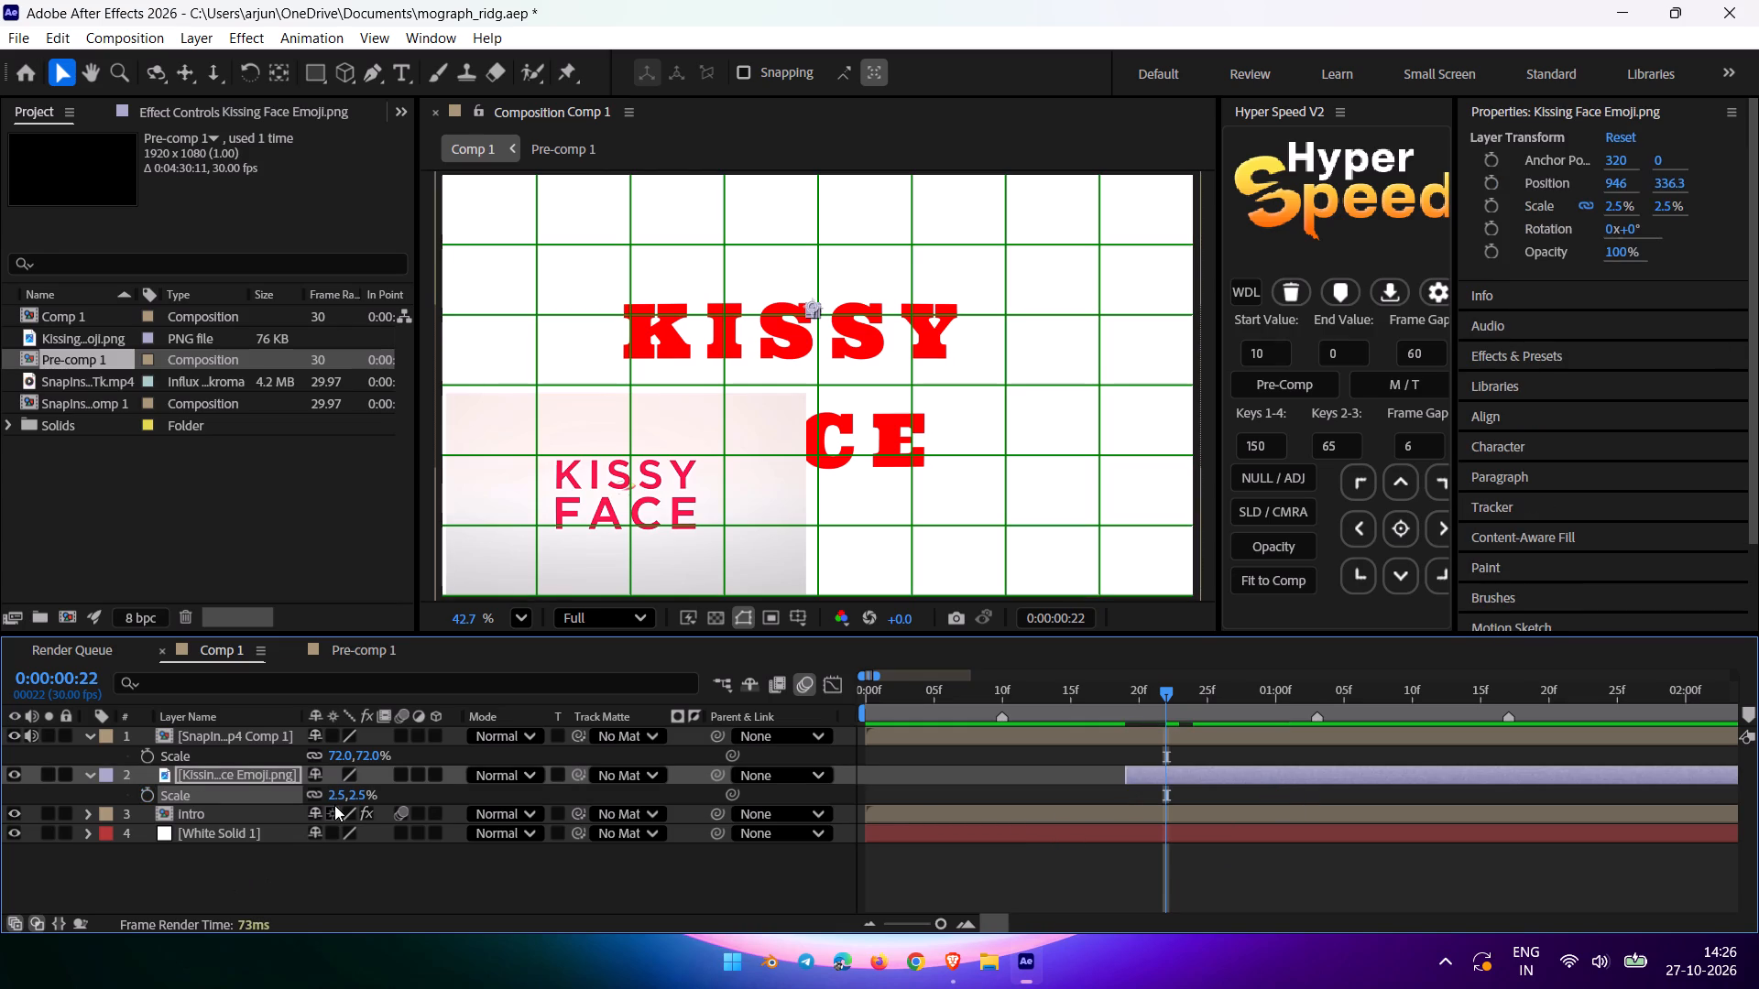
Set the emoji layer's Scale to 100%.
left_click(334, 804)
left_click(334, 804)
left_click(338, 799)
key("BackSpace")
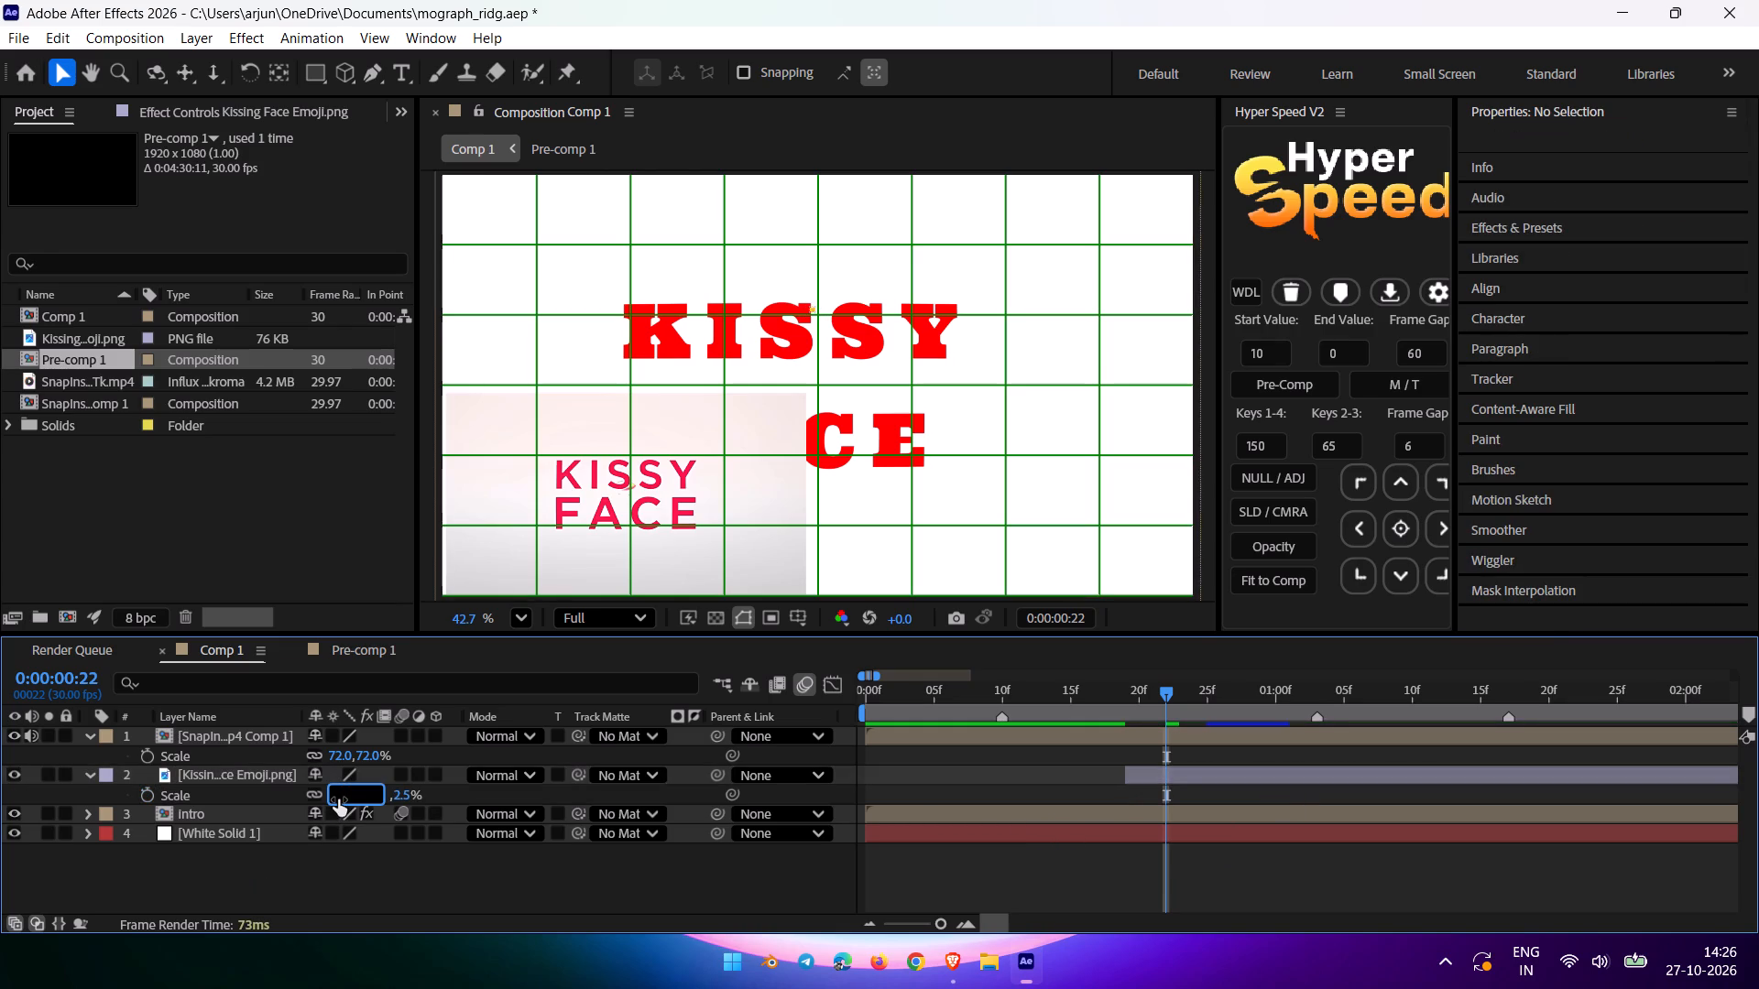
type("100")
key("Return")
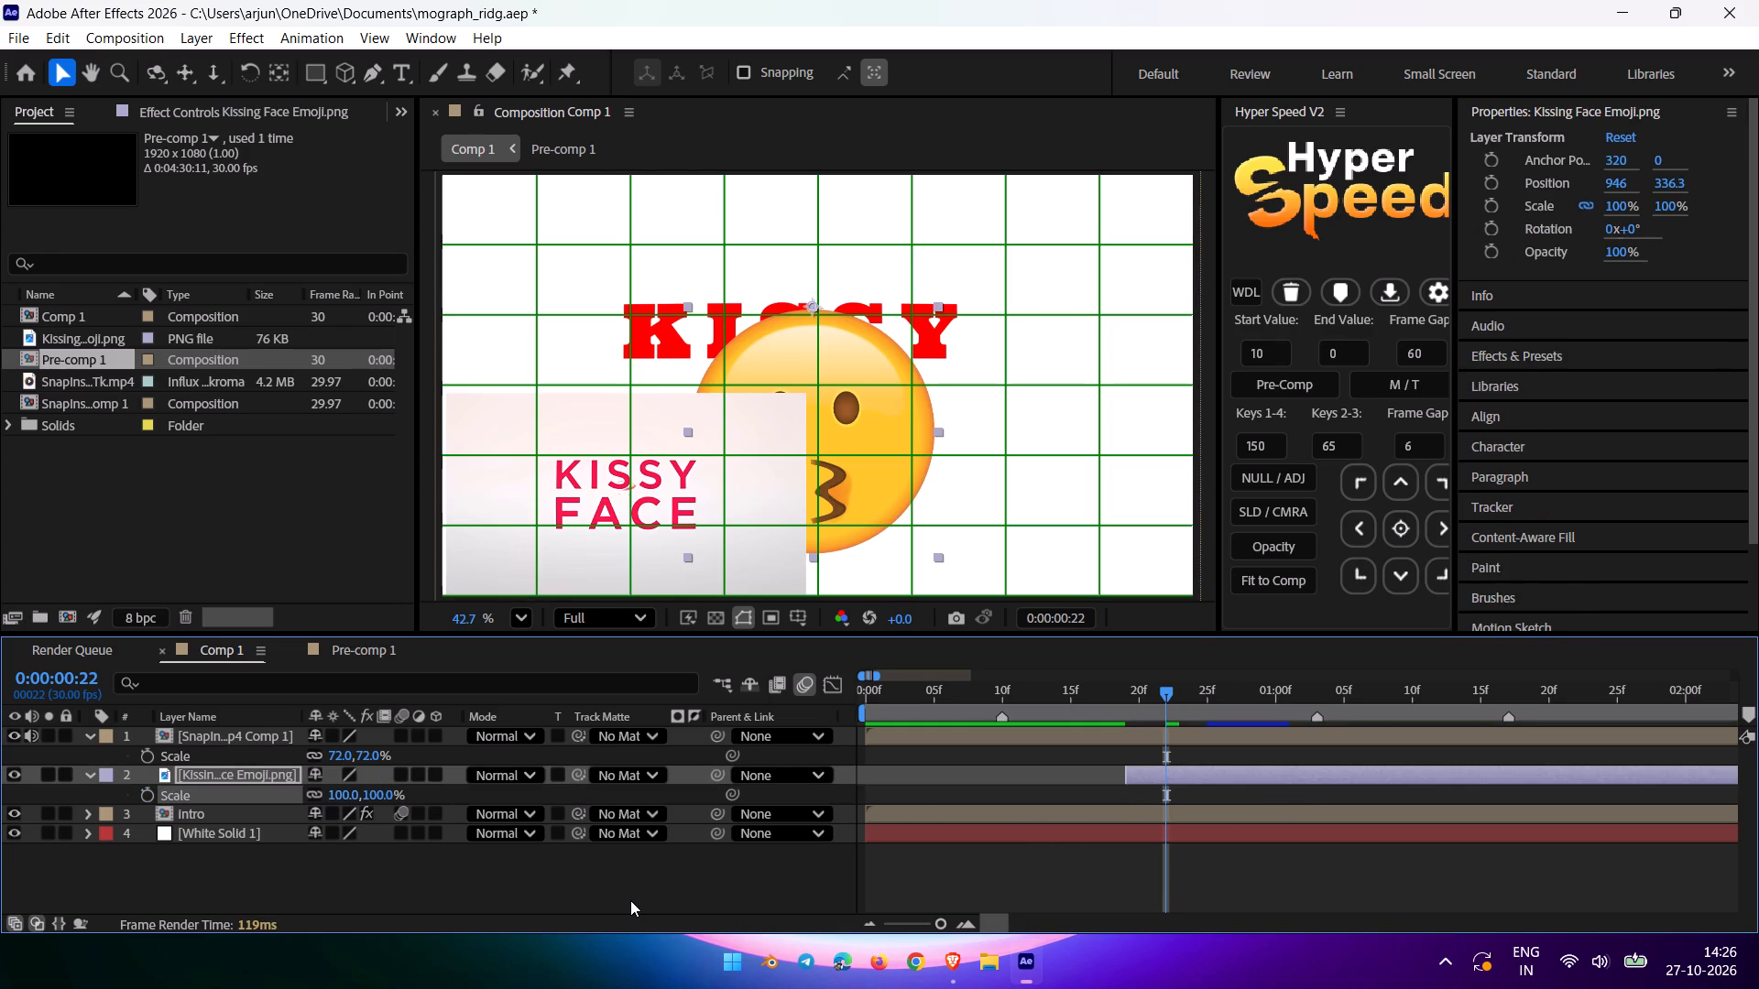
left_click(630, 898)
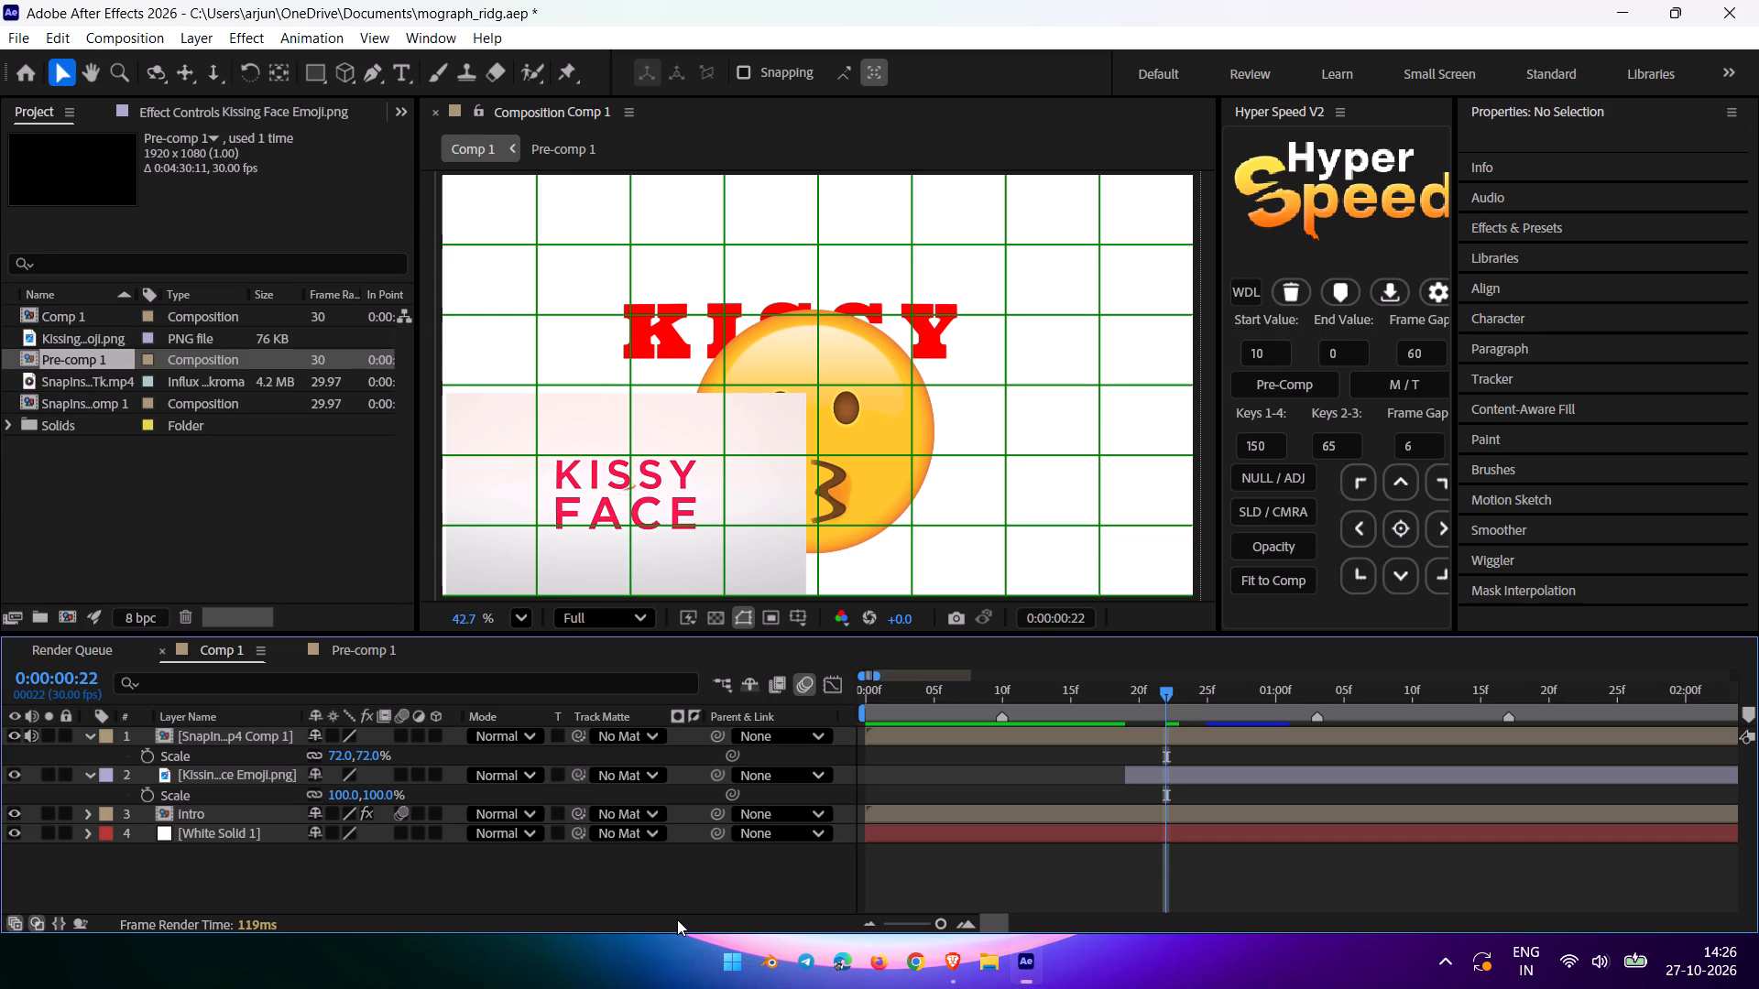
At 0:00:00:19, unlink the emoji's Scale proportions and reduce only its vertical scale to 86%.
left_click_drag(1165, 690, 1136, 696)
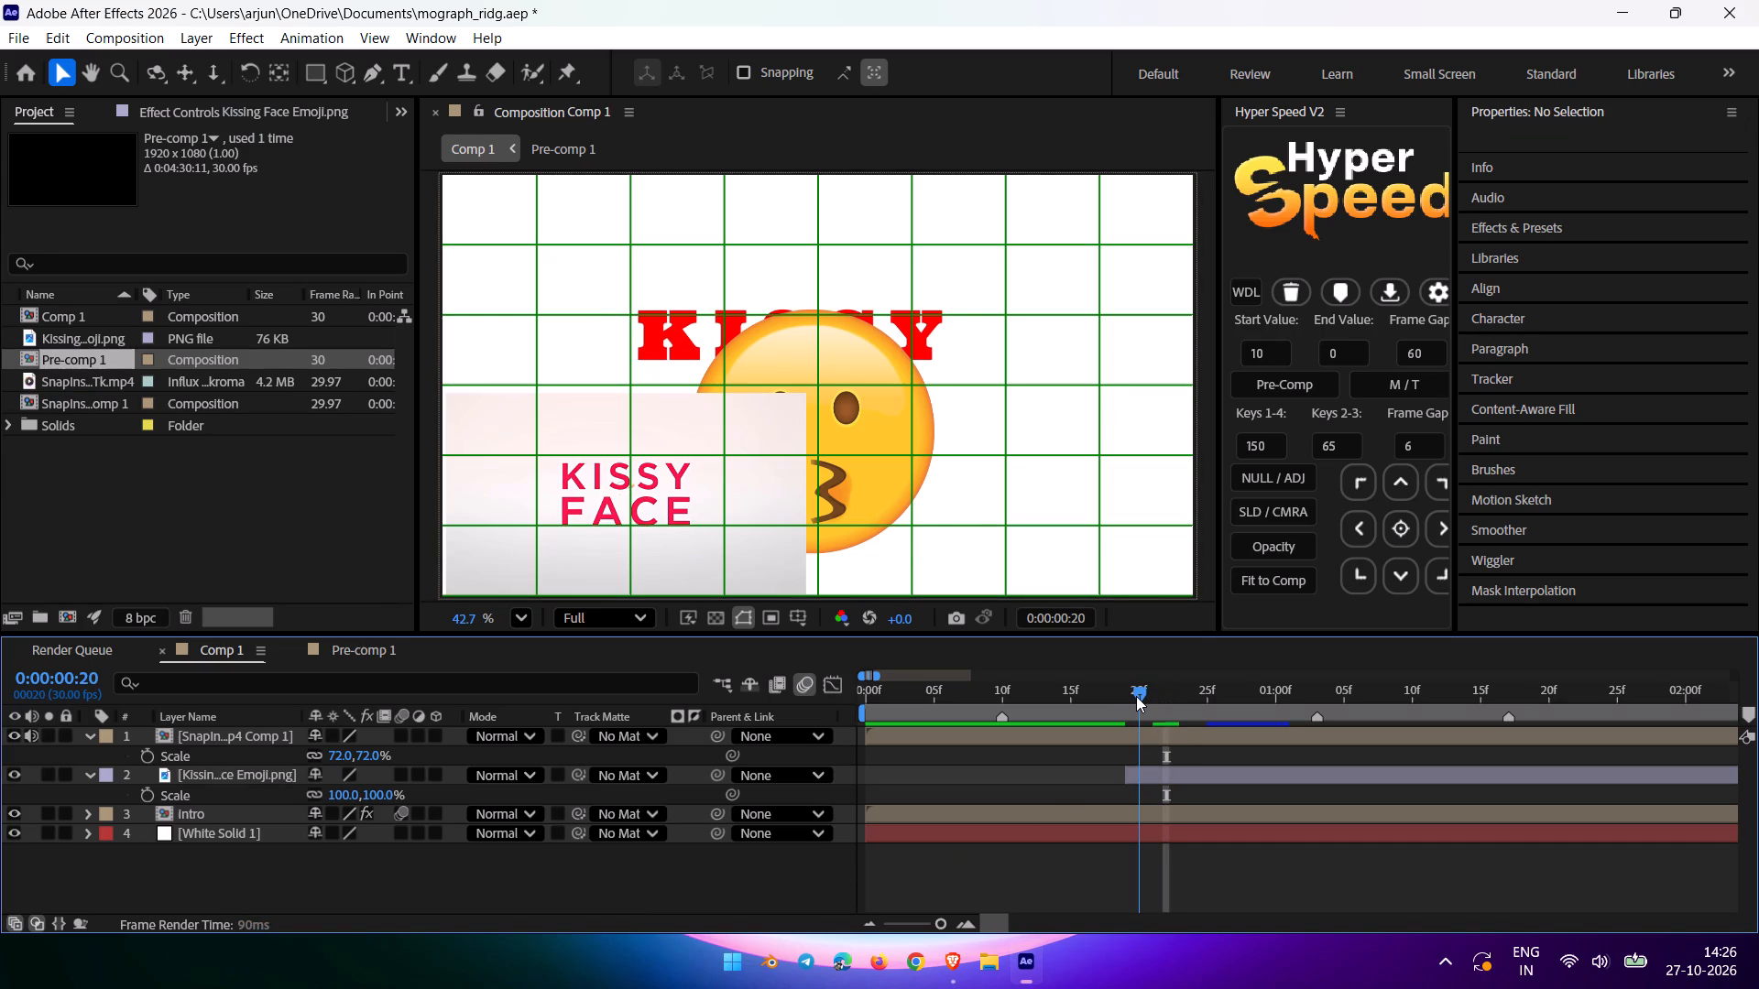
left_click_drag(1136, 696, 1121, 696)
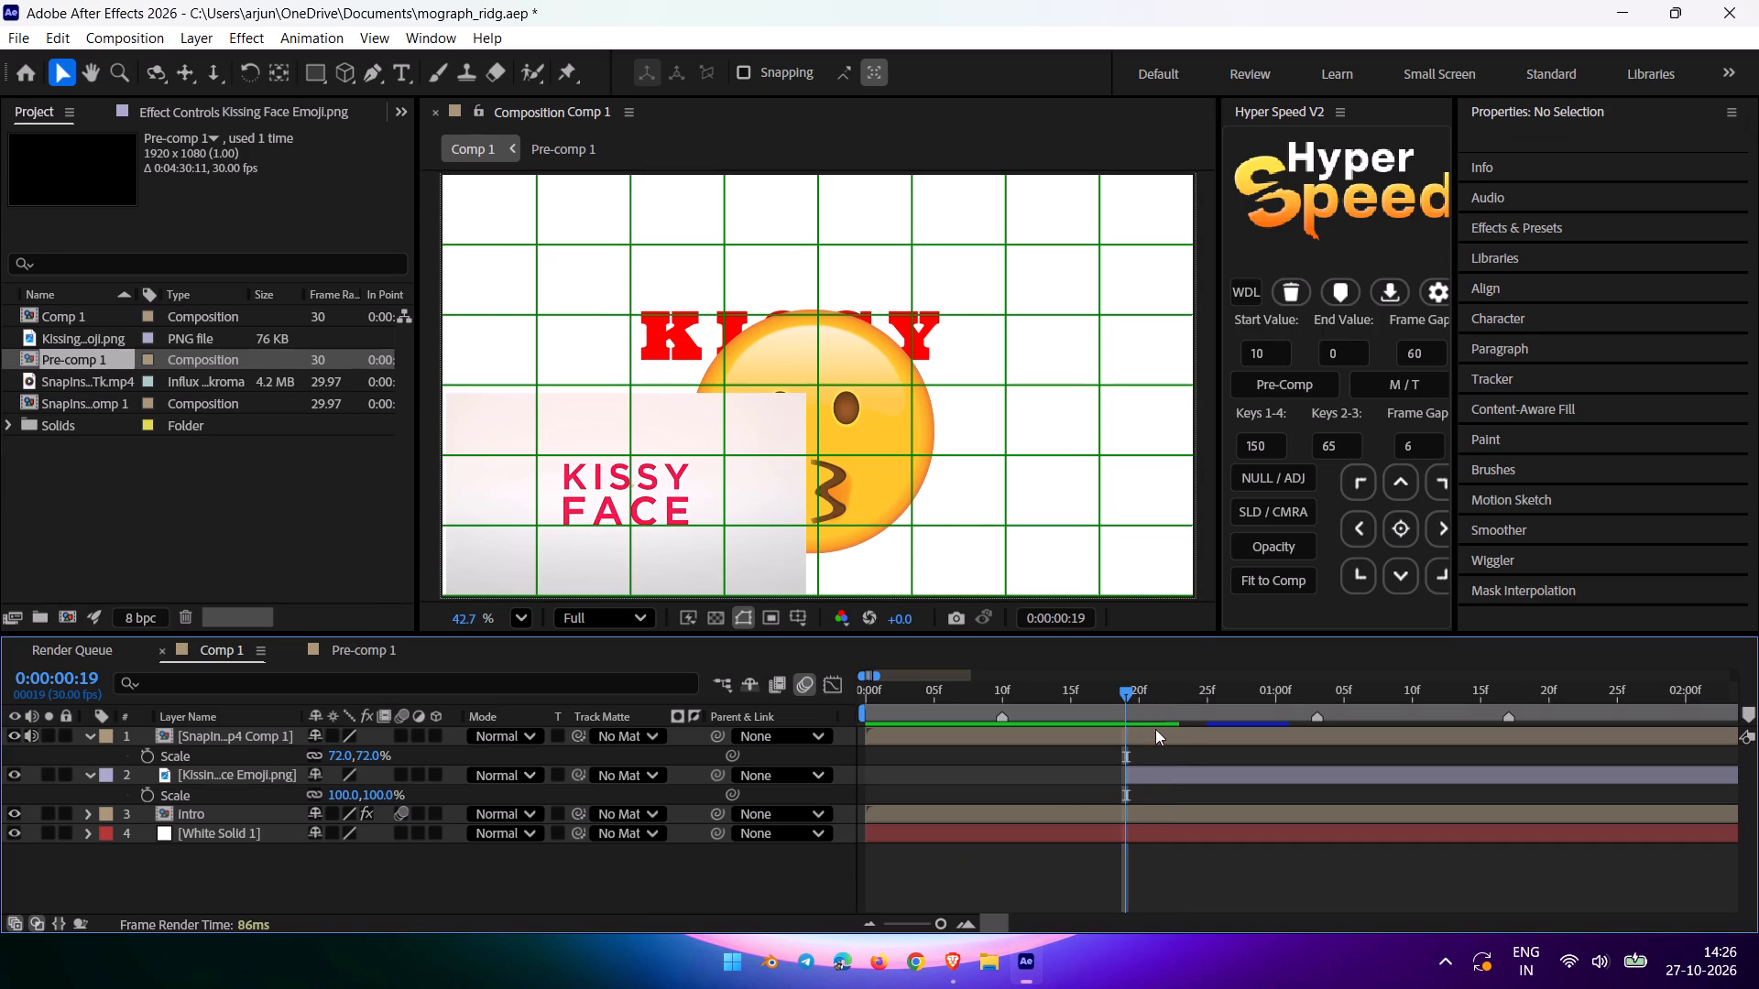
left_click(1153, 773)
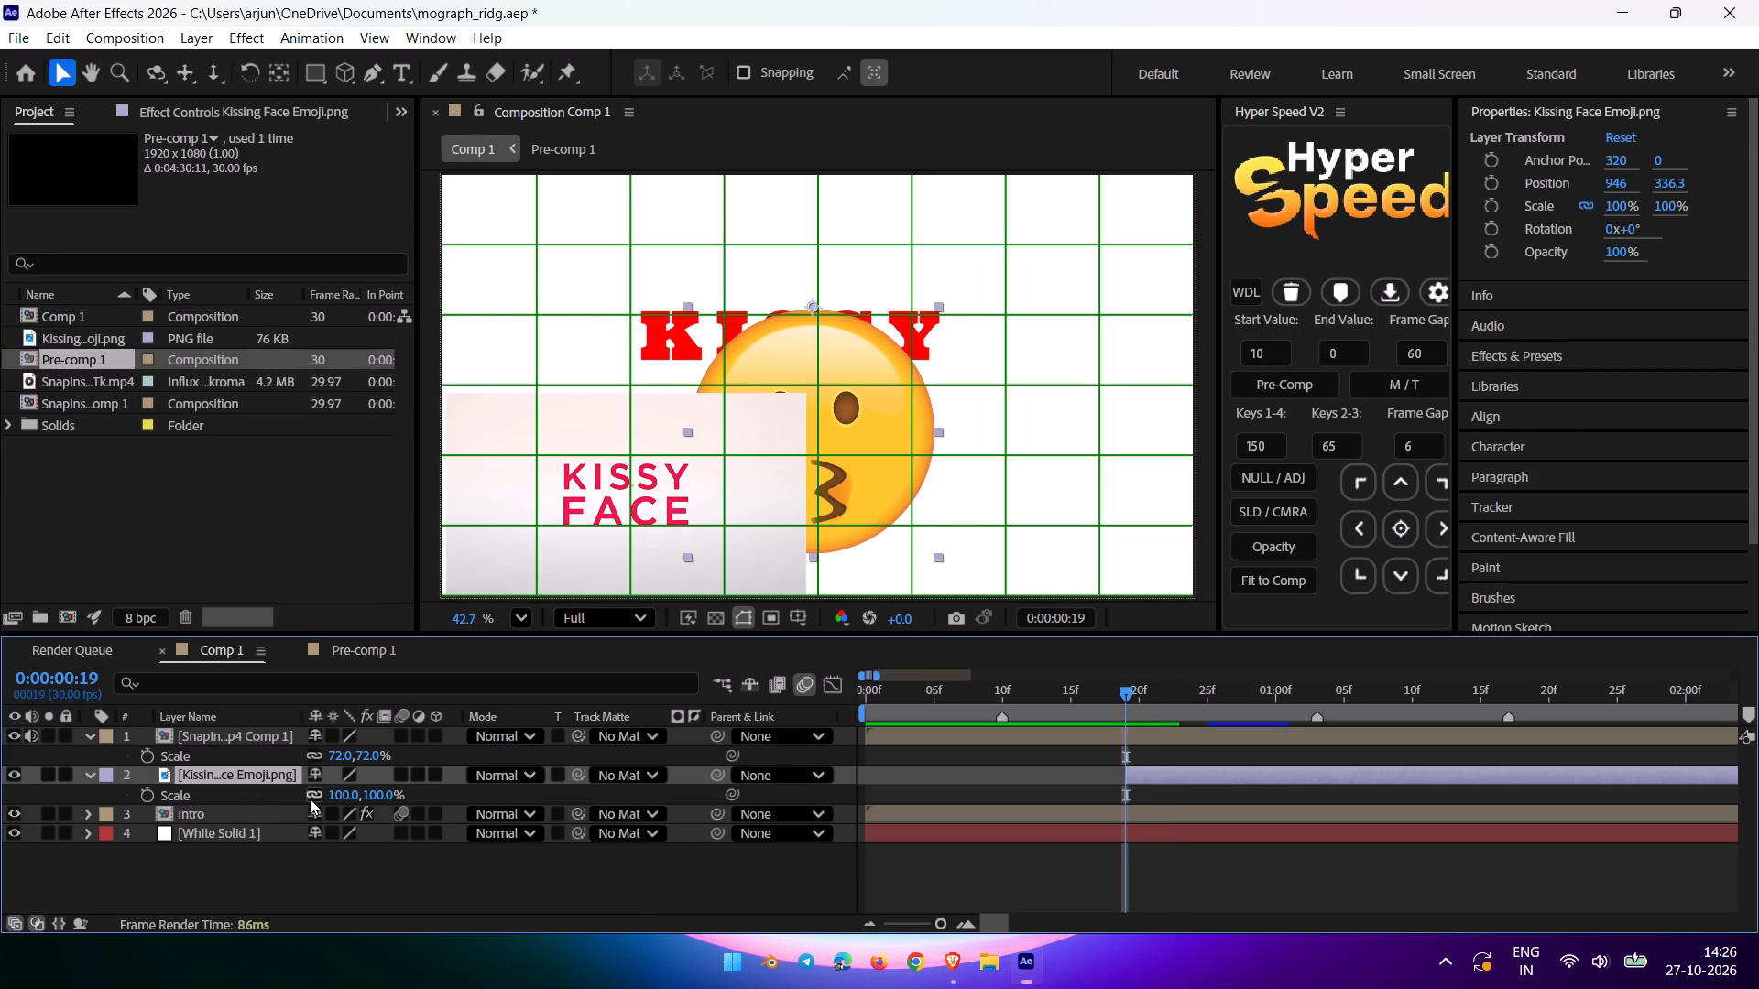
left_click(310, 799)
left_click_drag(331, 795, 346, 795)
key("ctrl+z")
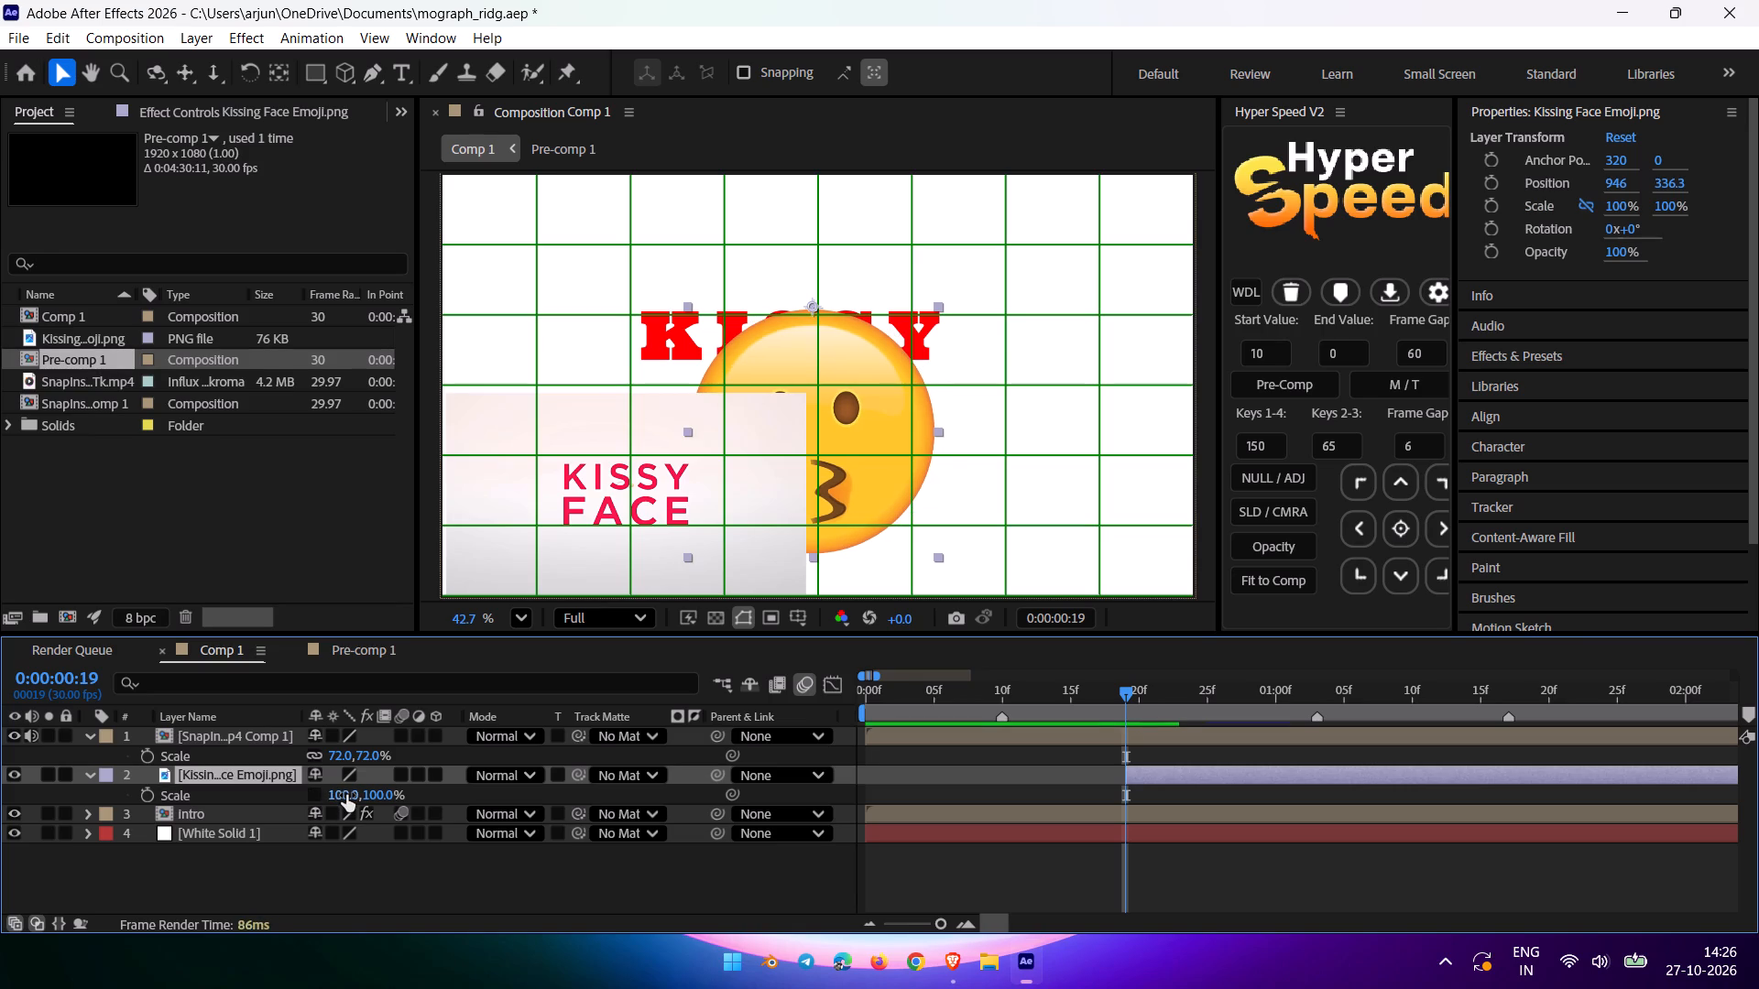
left_click_drag(377, 787, 322, 797)
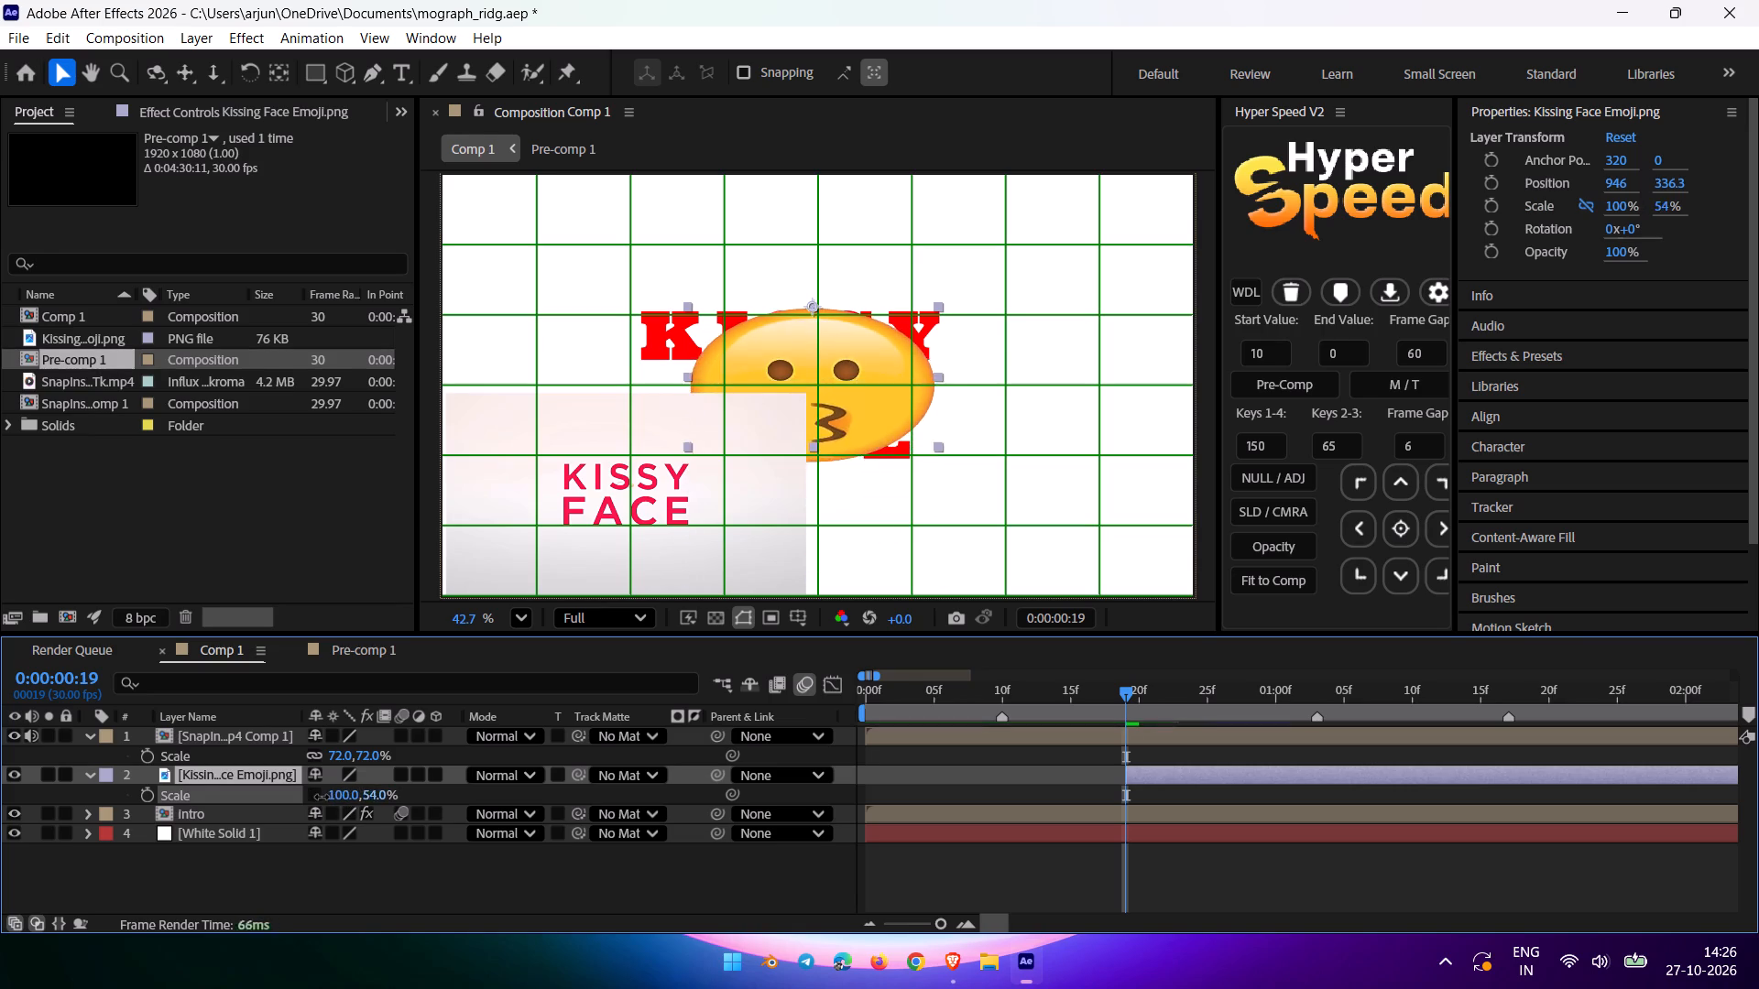
left_click_drag(322, 797, 279, 799)
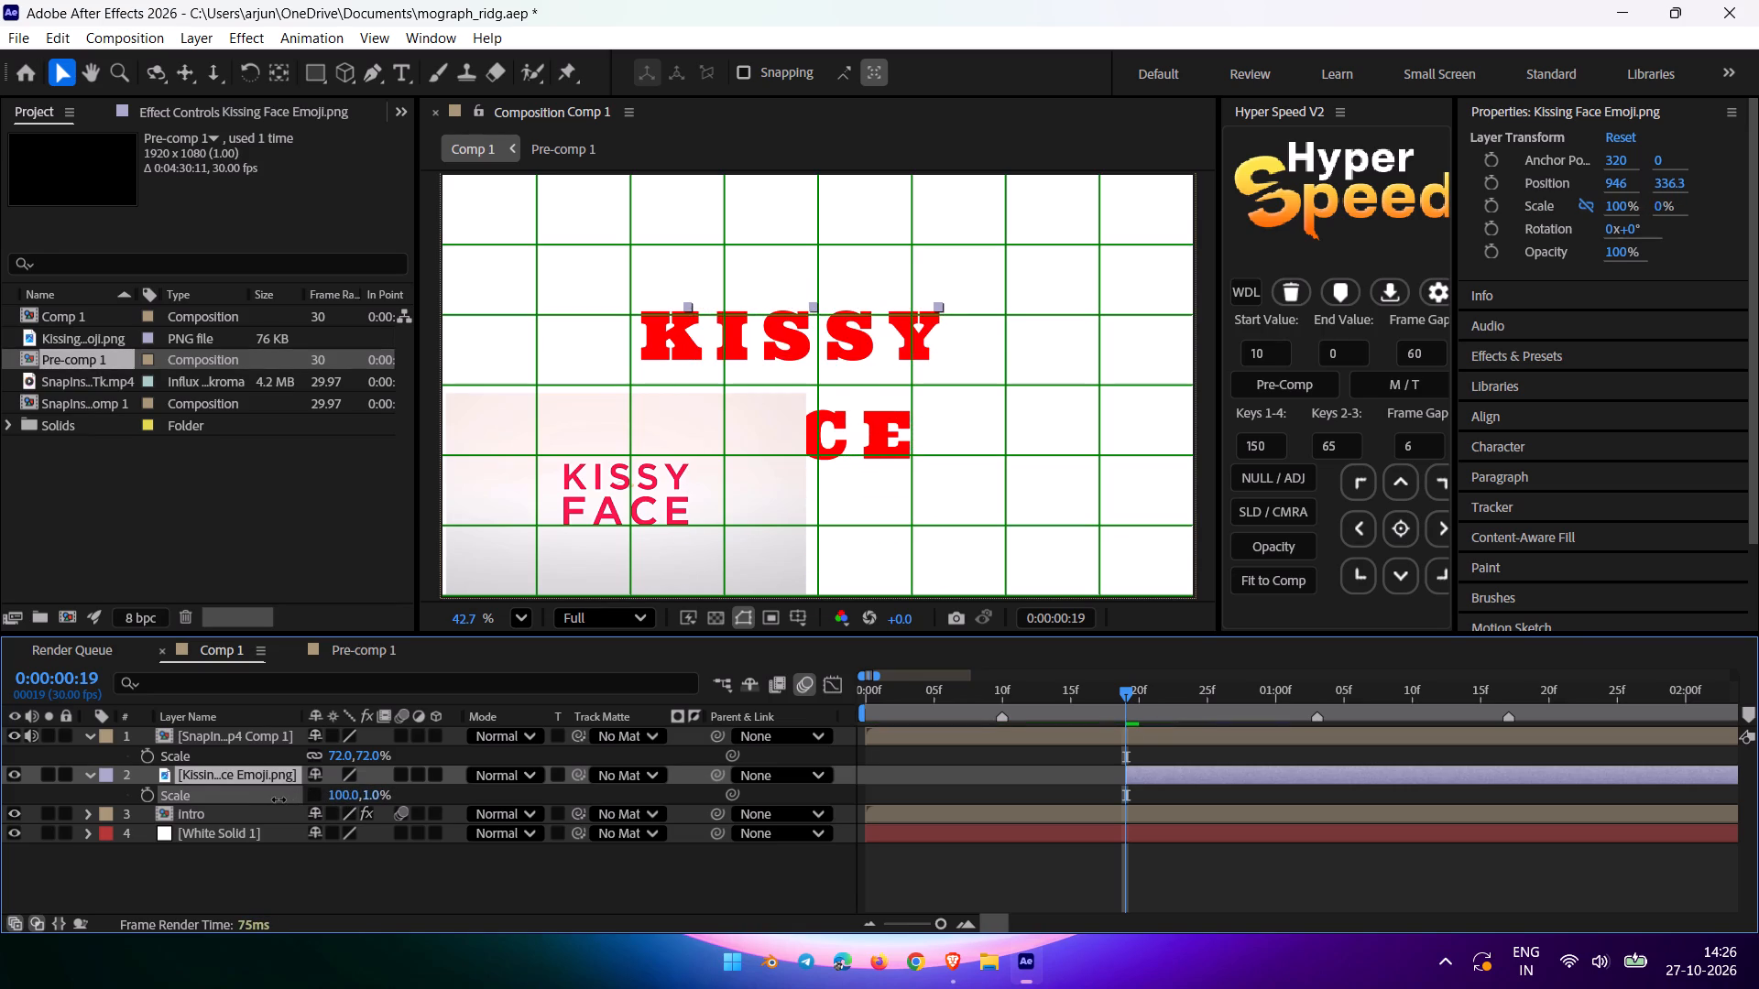
left_click_drag(279, 799, 367, 799)
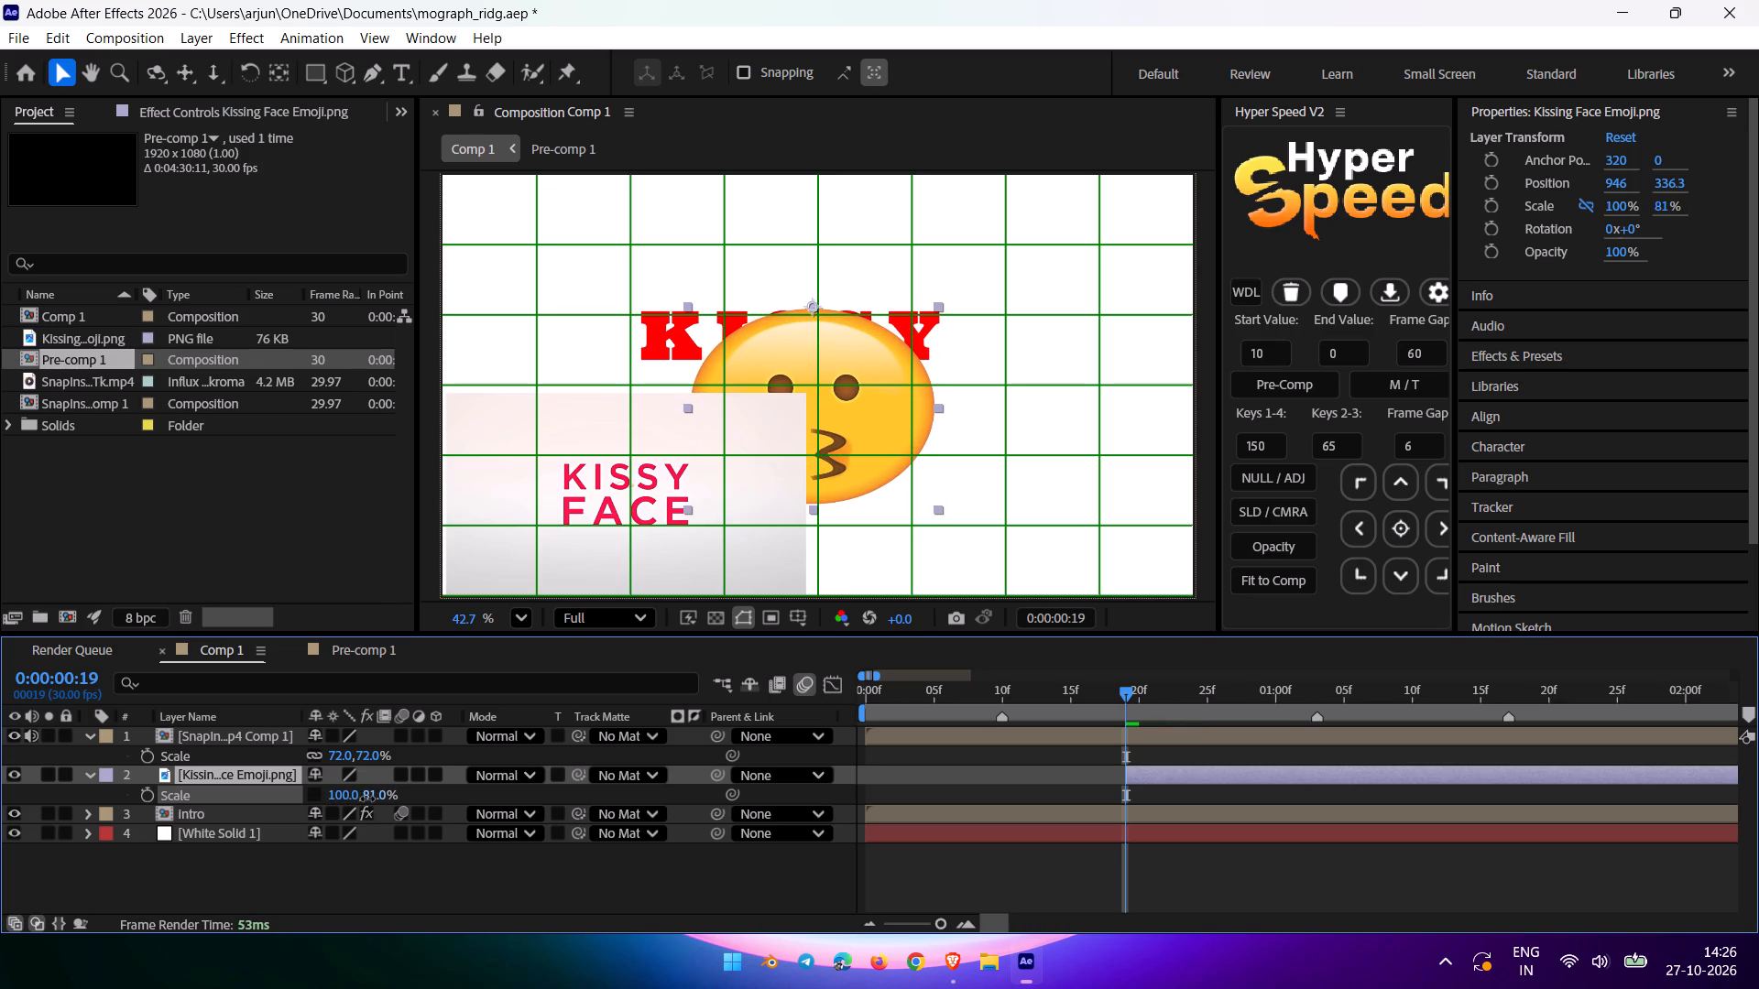
left_click_drag(367, 799, 373, 799)
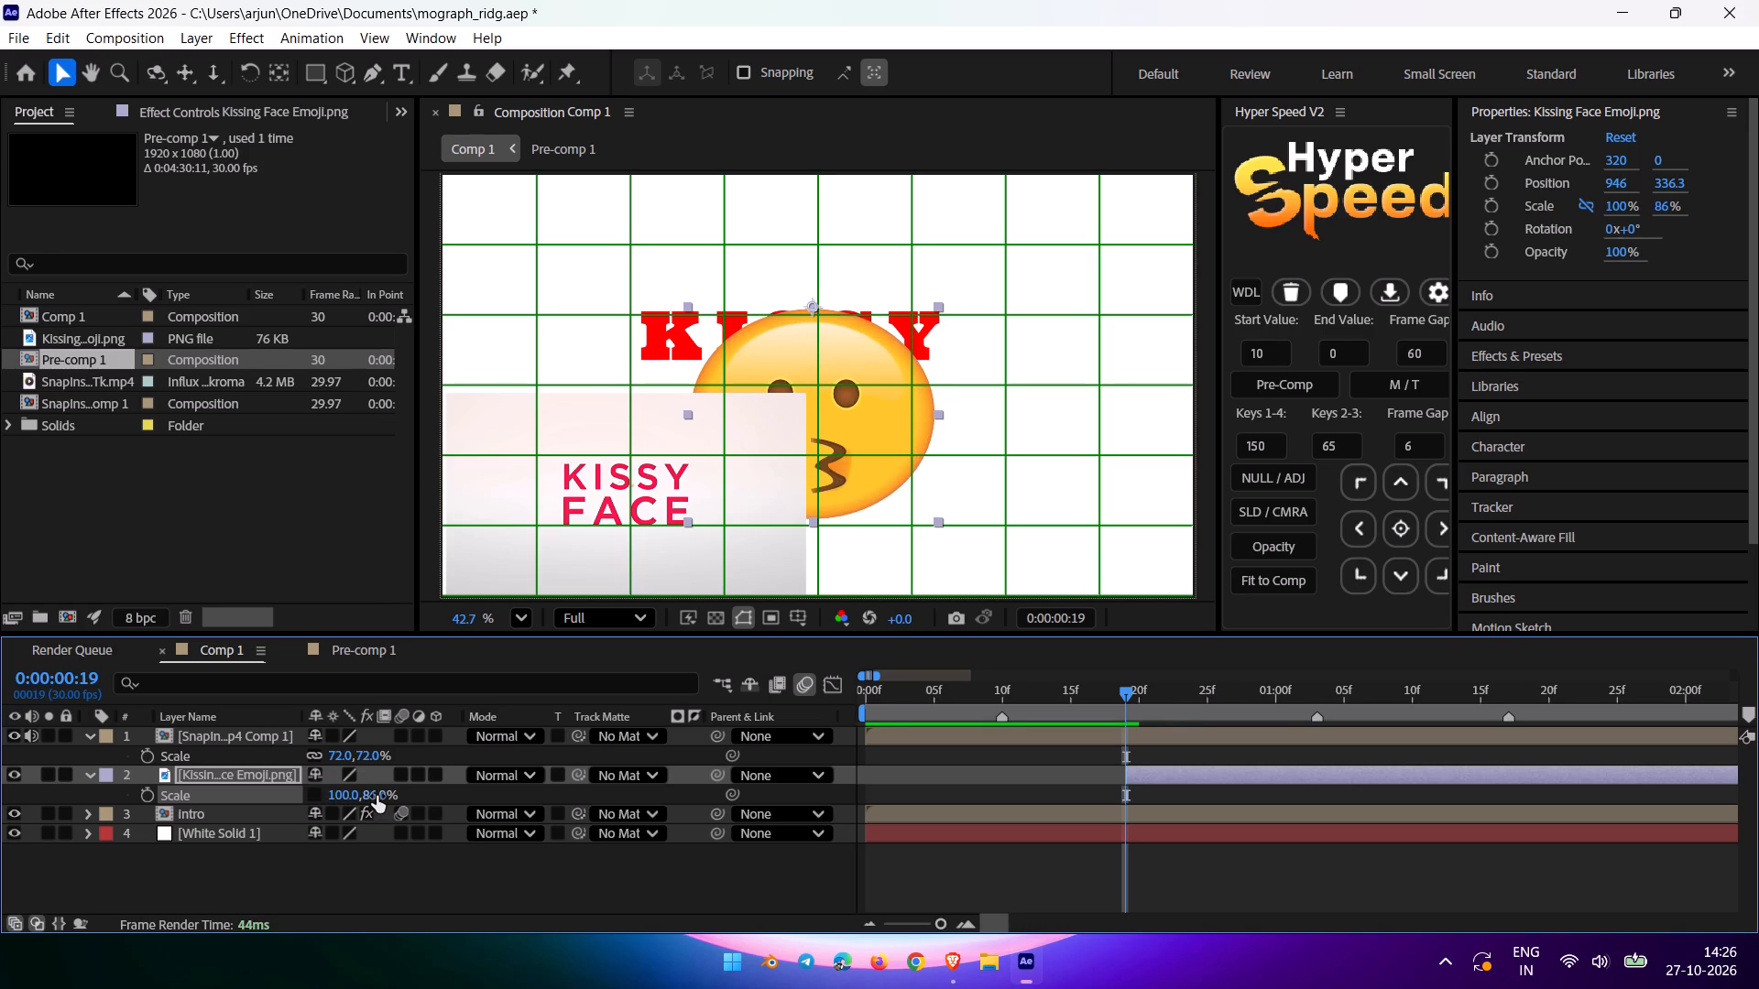
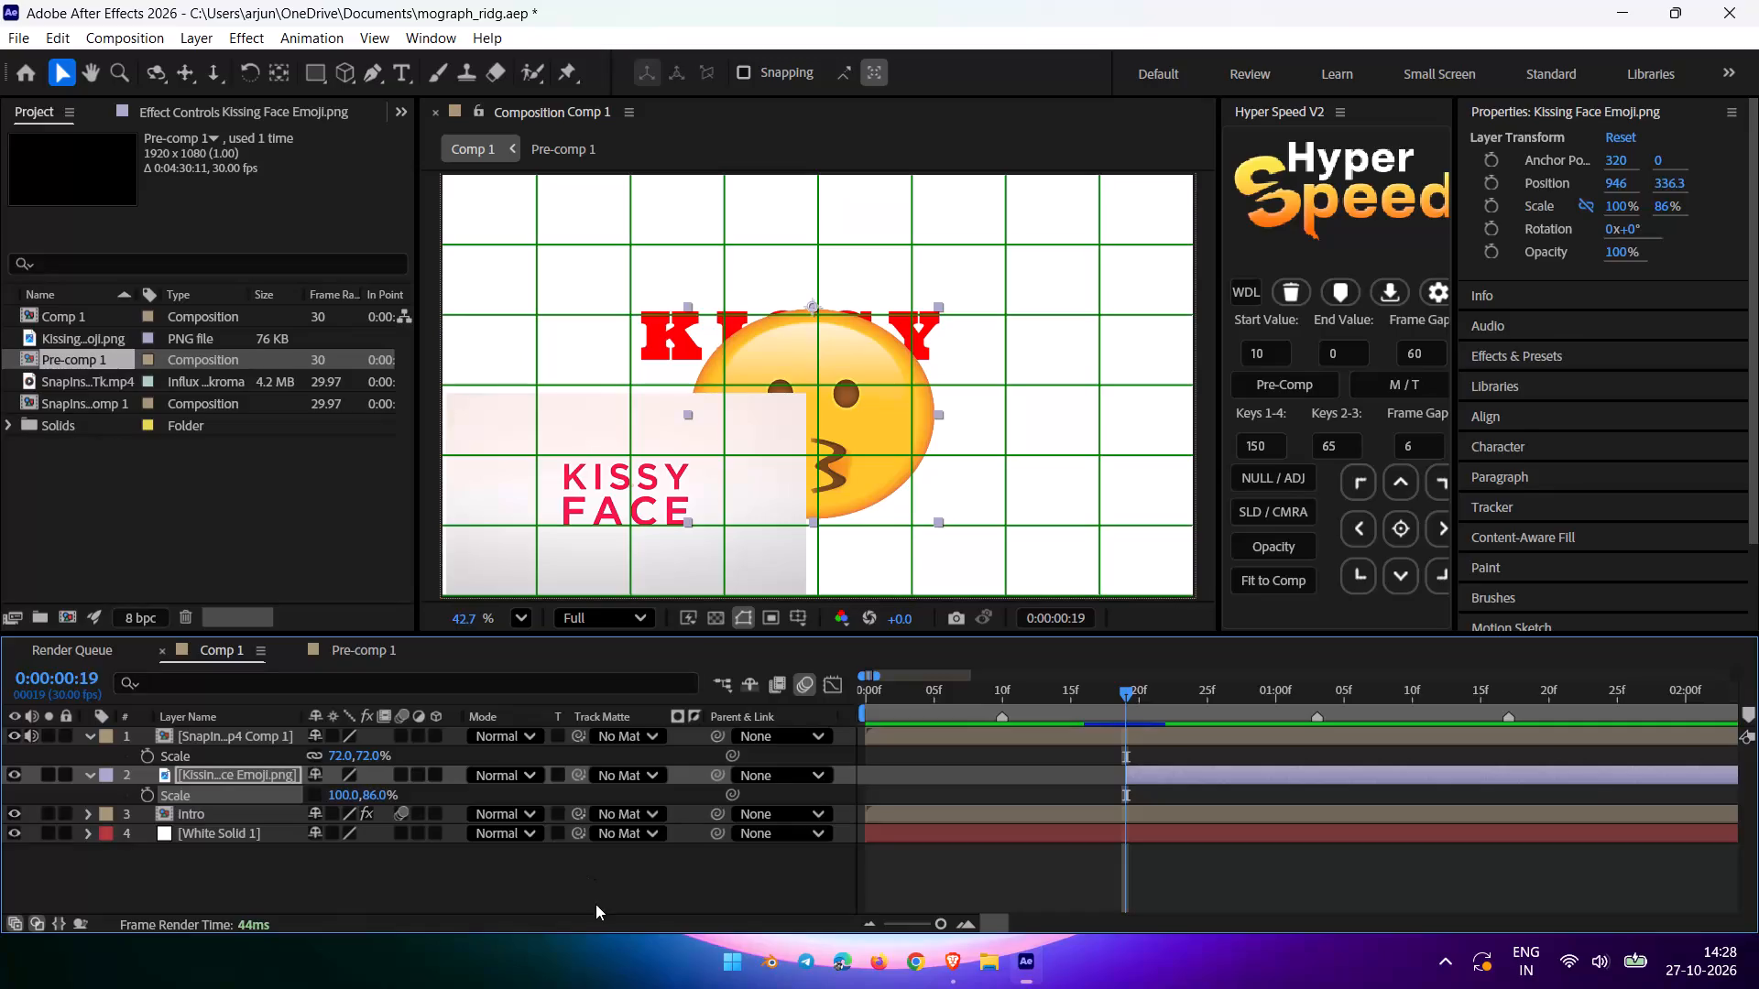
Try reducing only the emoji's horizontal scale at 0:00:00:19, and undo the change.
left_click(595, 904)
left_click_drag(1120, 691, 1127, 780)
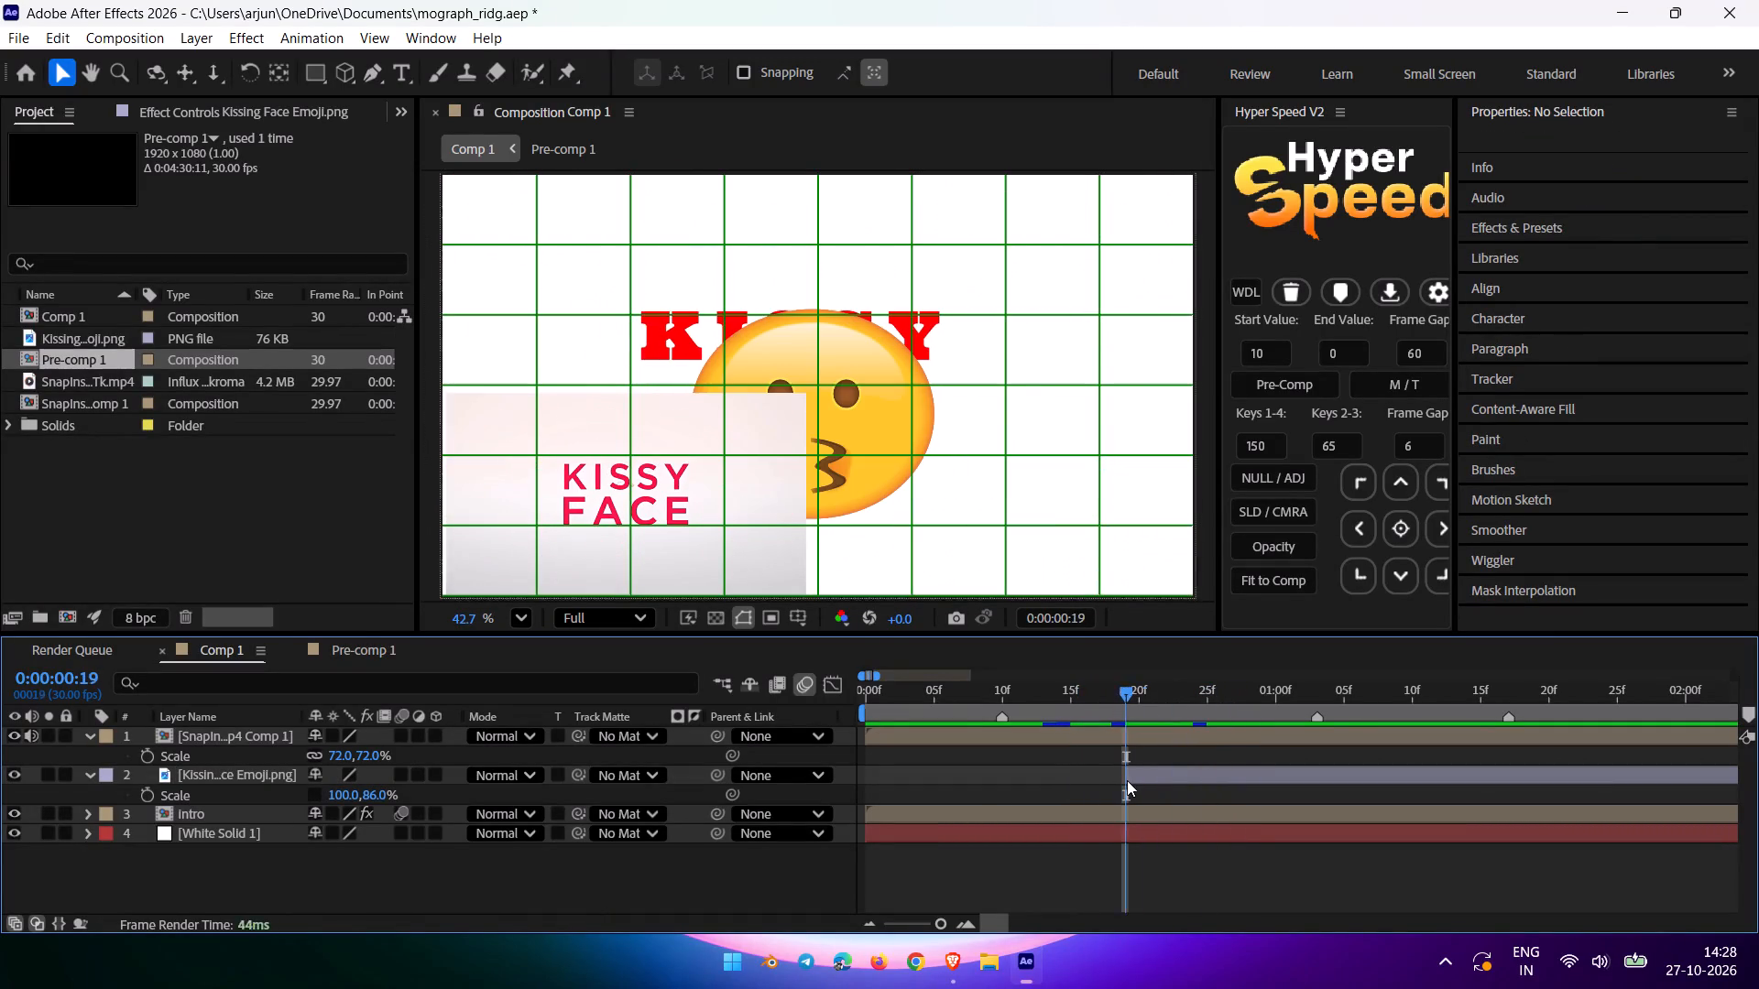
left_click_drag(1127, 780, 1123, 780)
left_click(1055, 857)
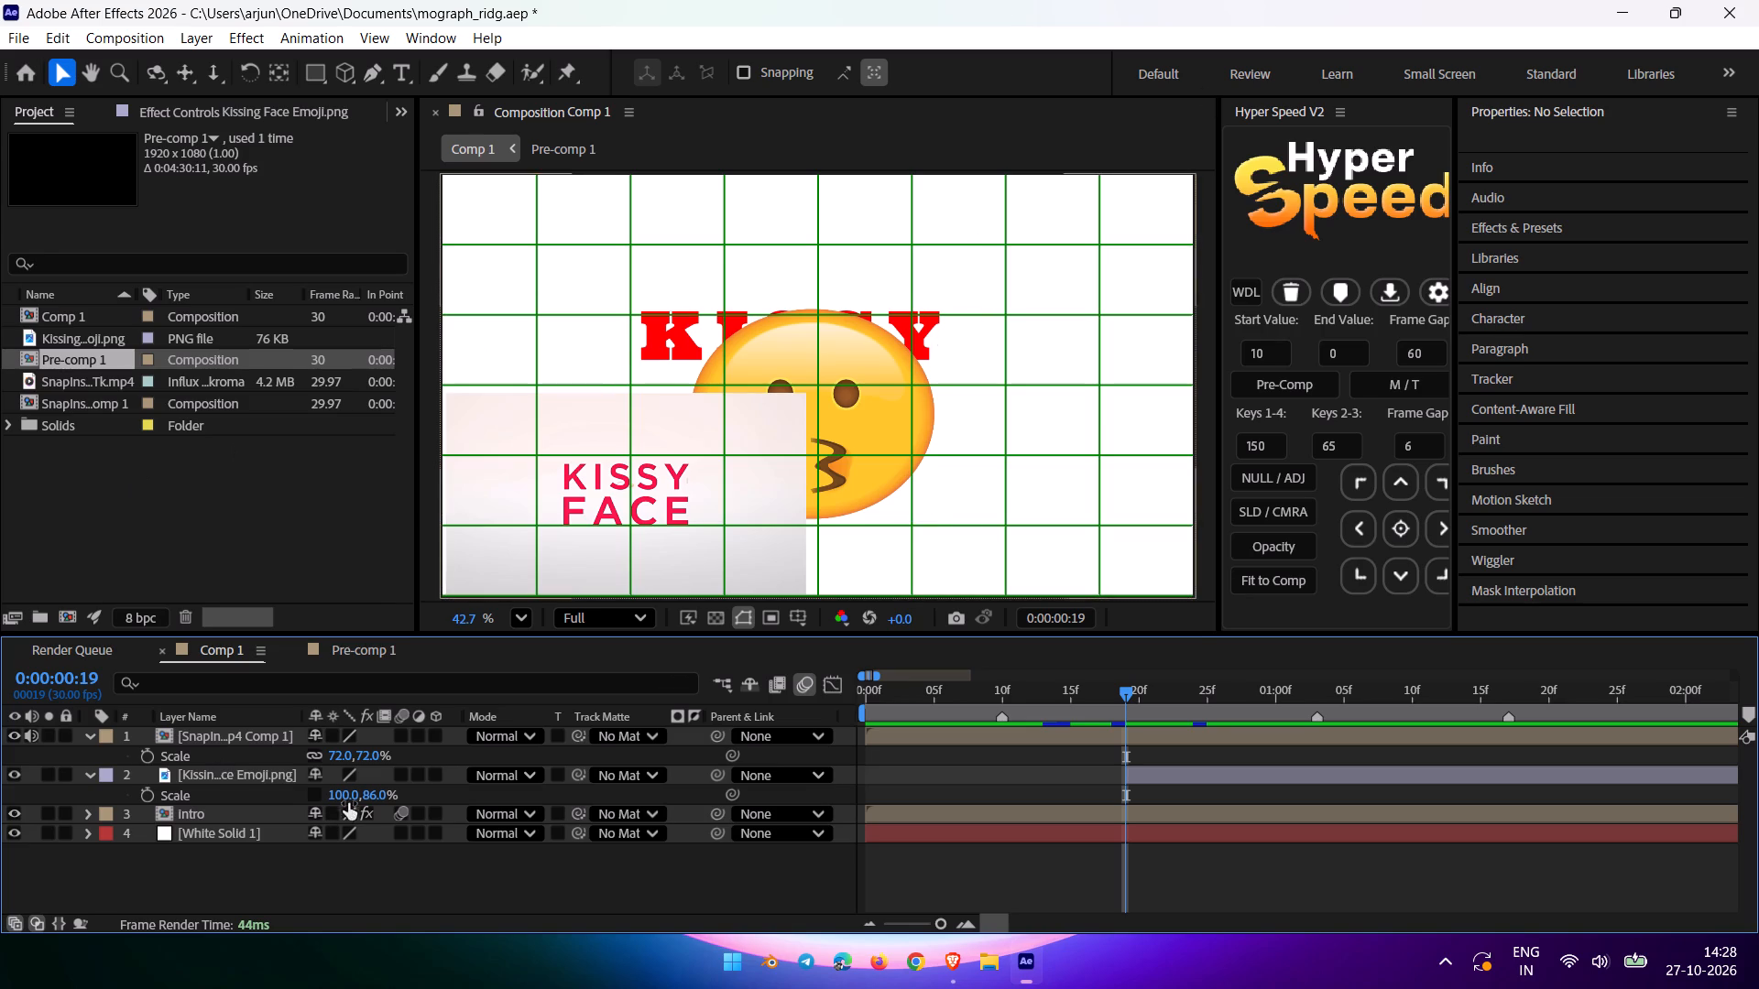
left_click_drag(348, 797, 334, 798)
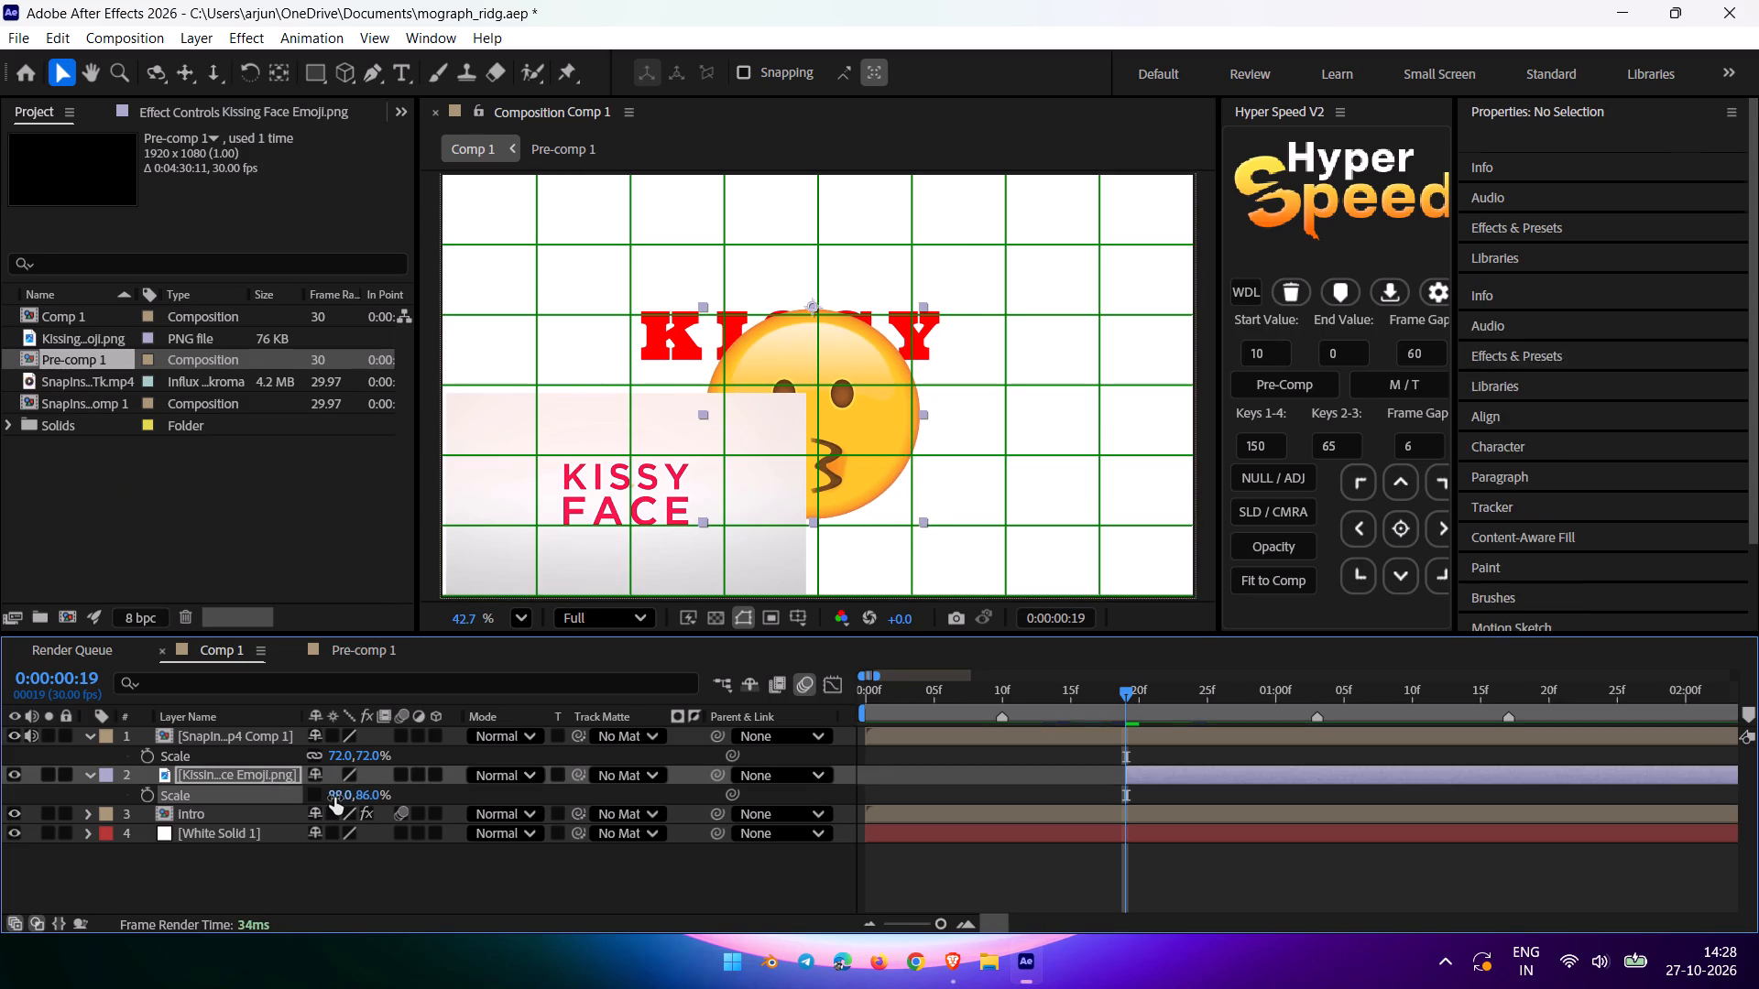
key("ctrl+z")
Relink the emoji's Scale proportions and add a Scale keyframe of 90%, 77.4% at 0:00:01:01.
left_click(320, 795)
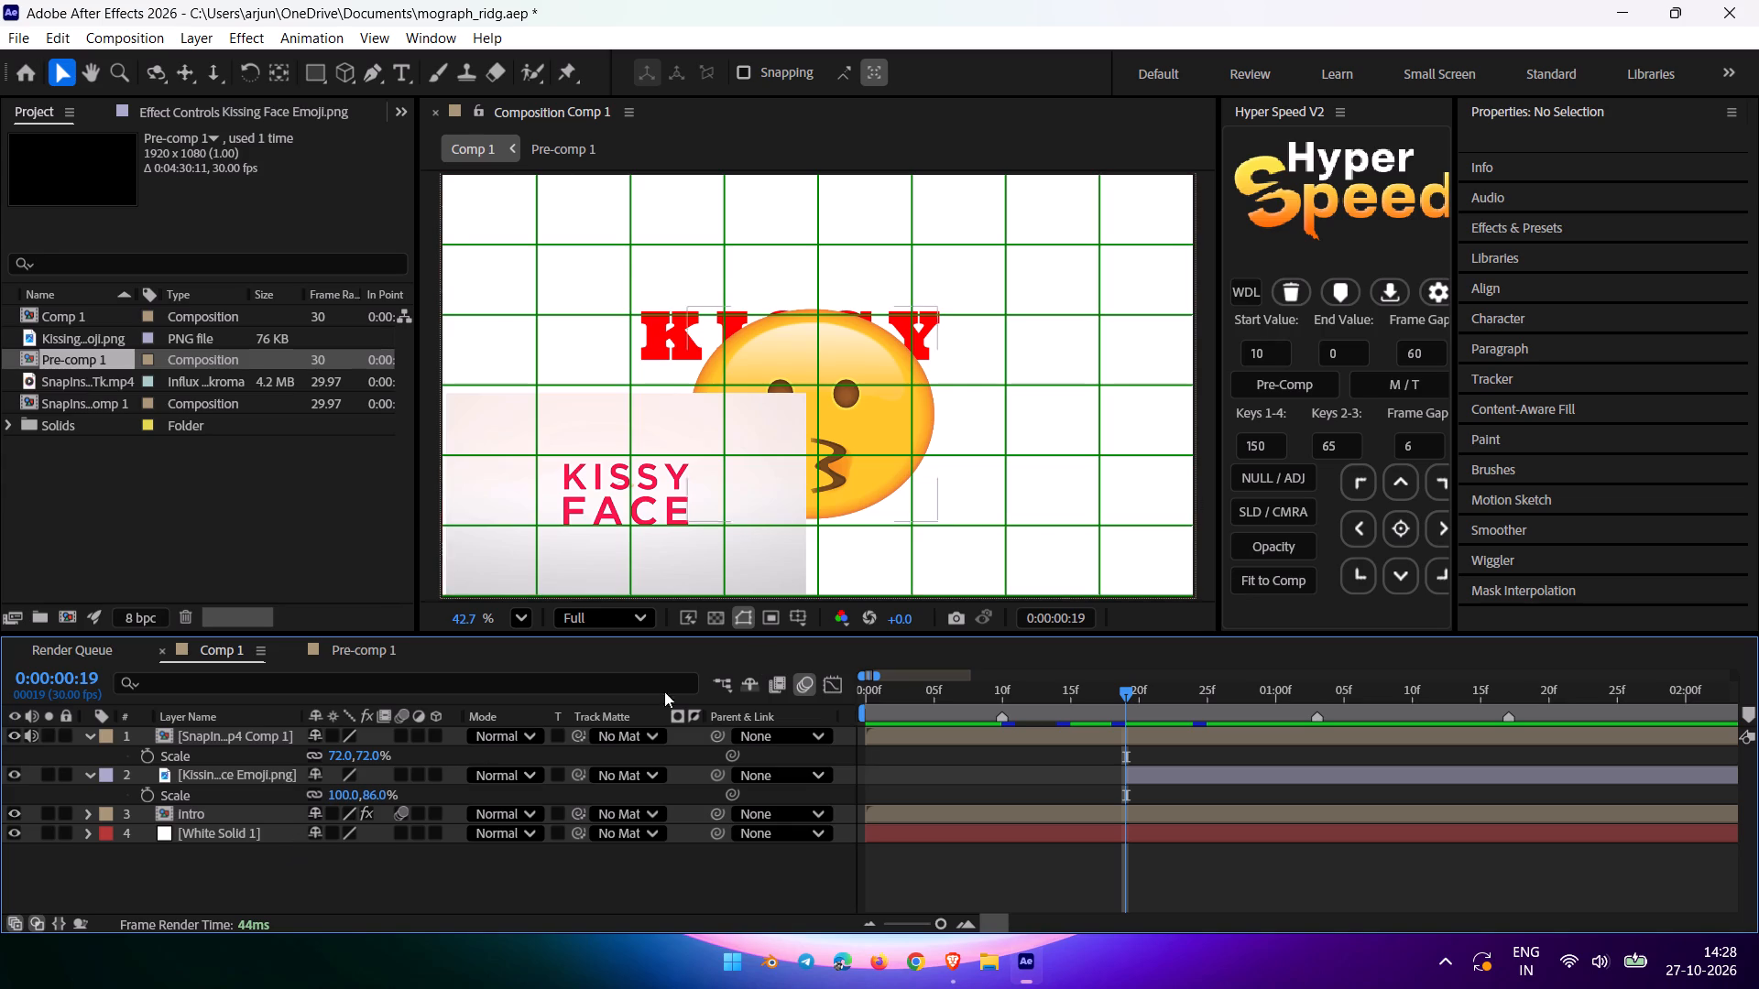
left_click_drag(1119, 691, 1154, 686)
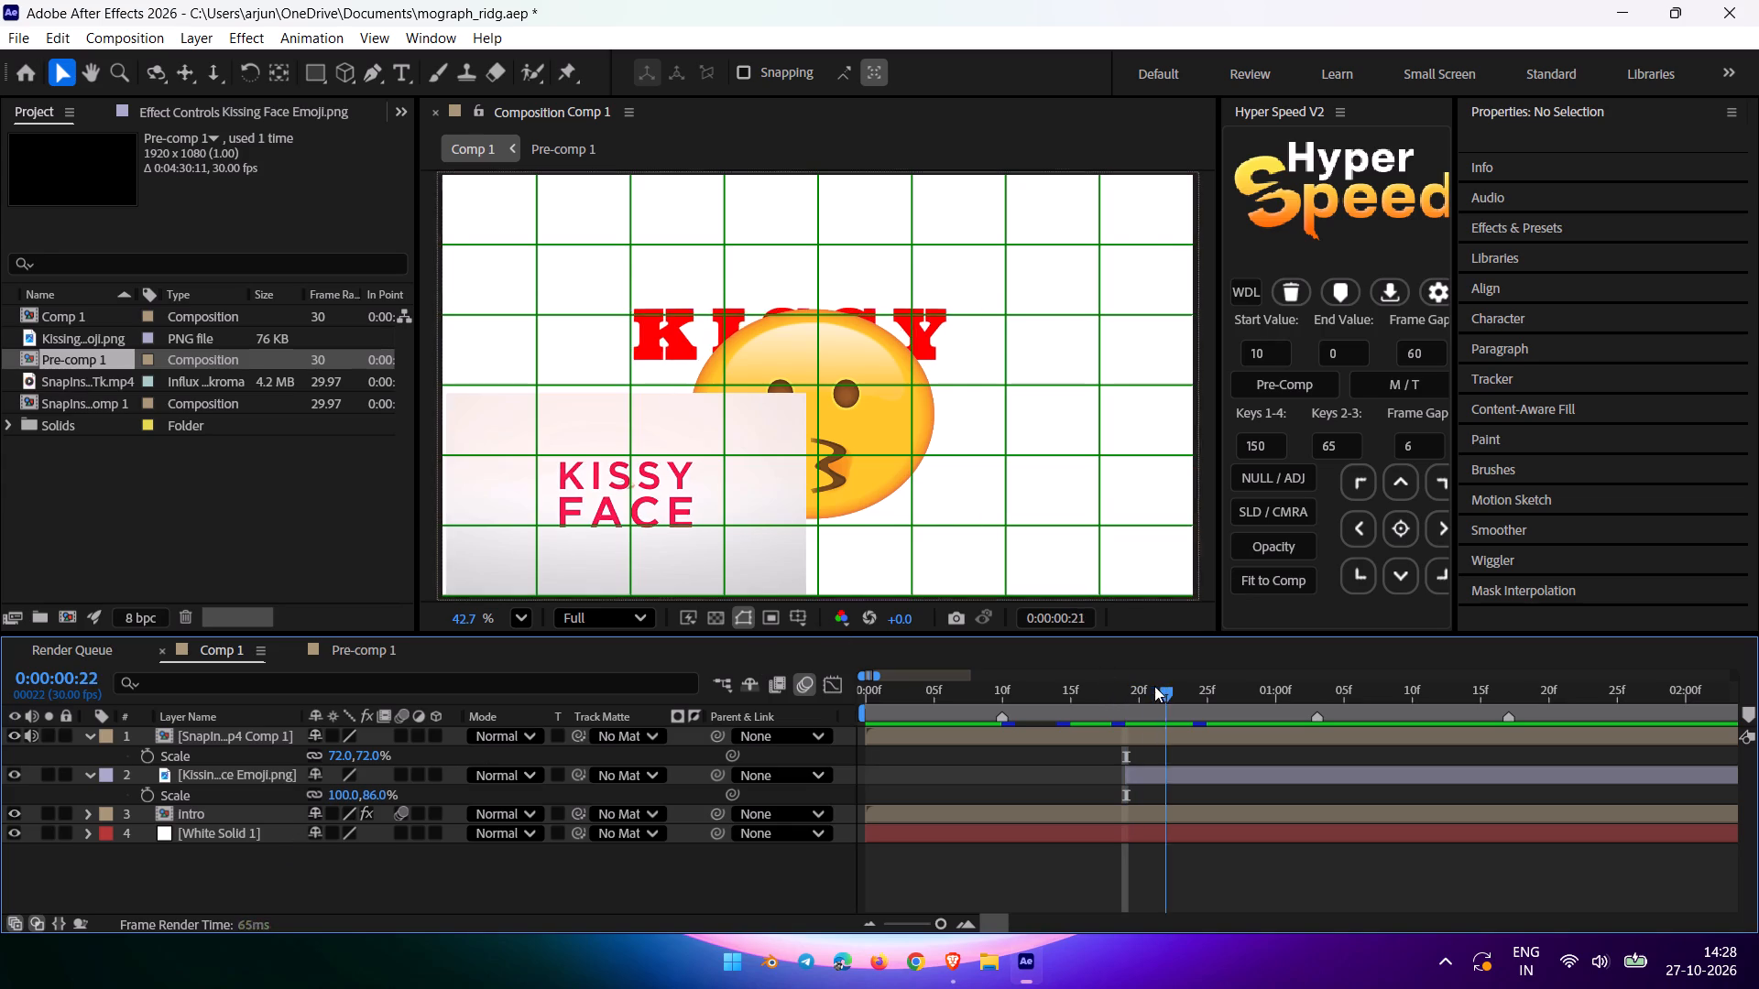
left_click_drag(1154, 686, 1271, 702)
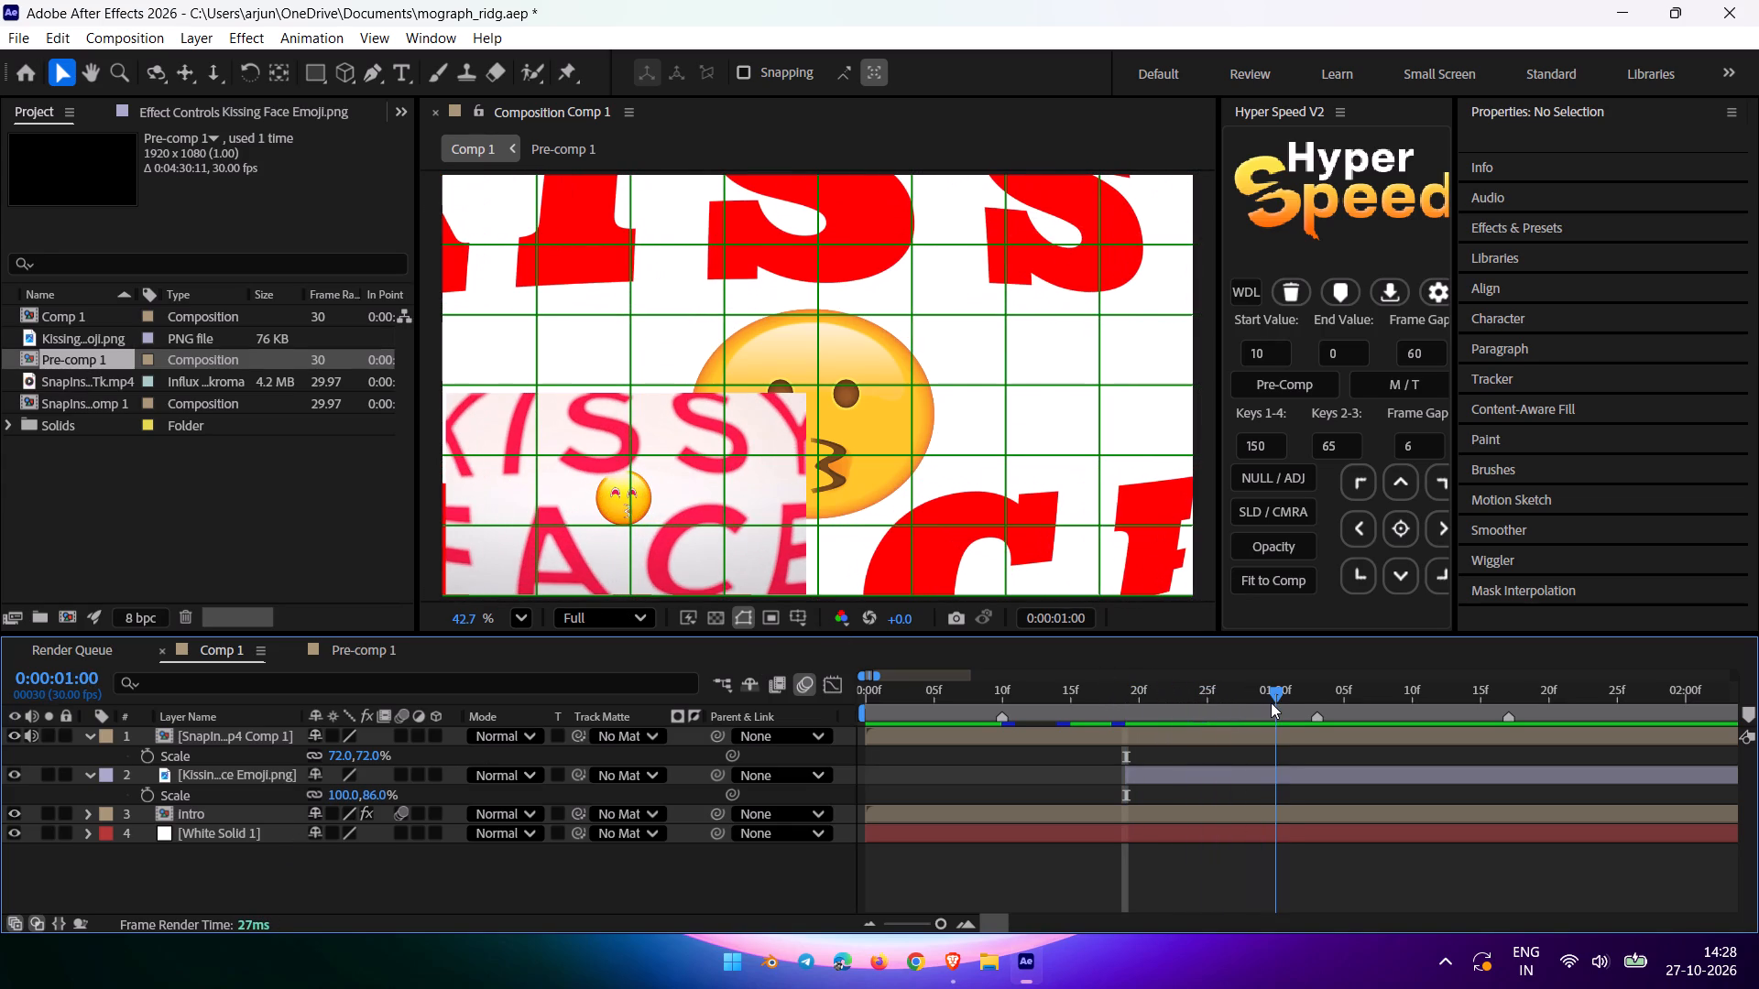
left_click_drag(1271, 702, 1283, 702)
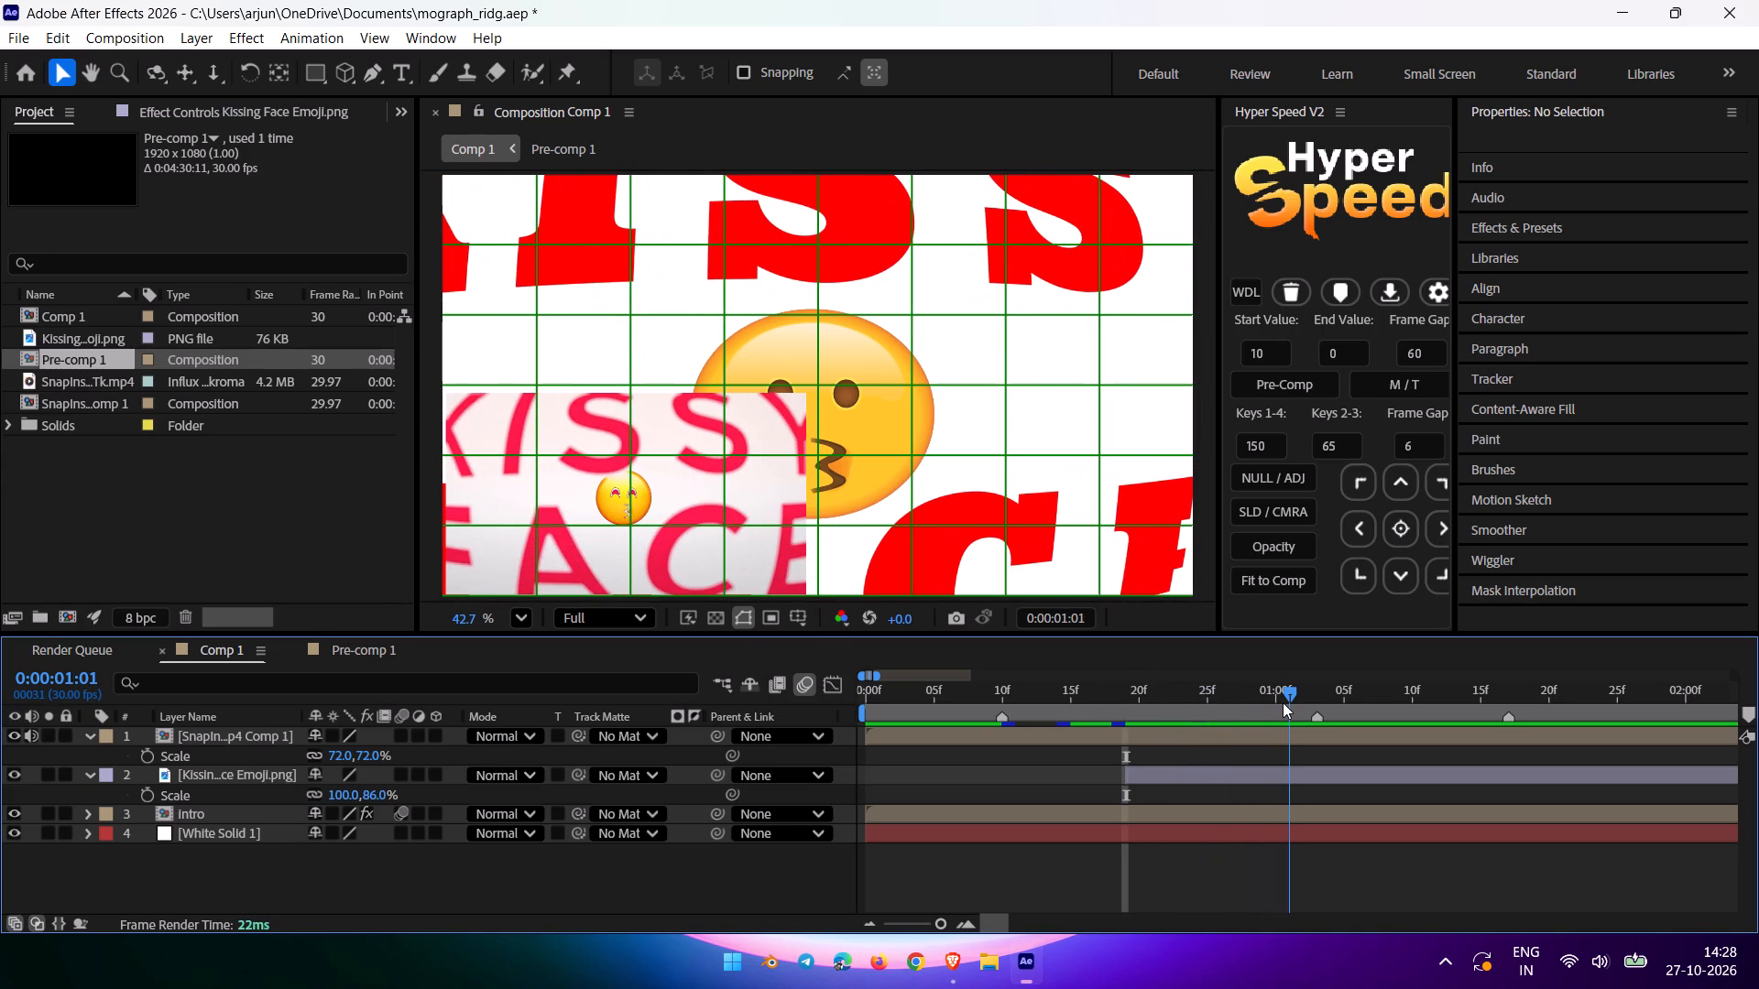
left_click_drag(1283, 702, 1287, 702)
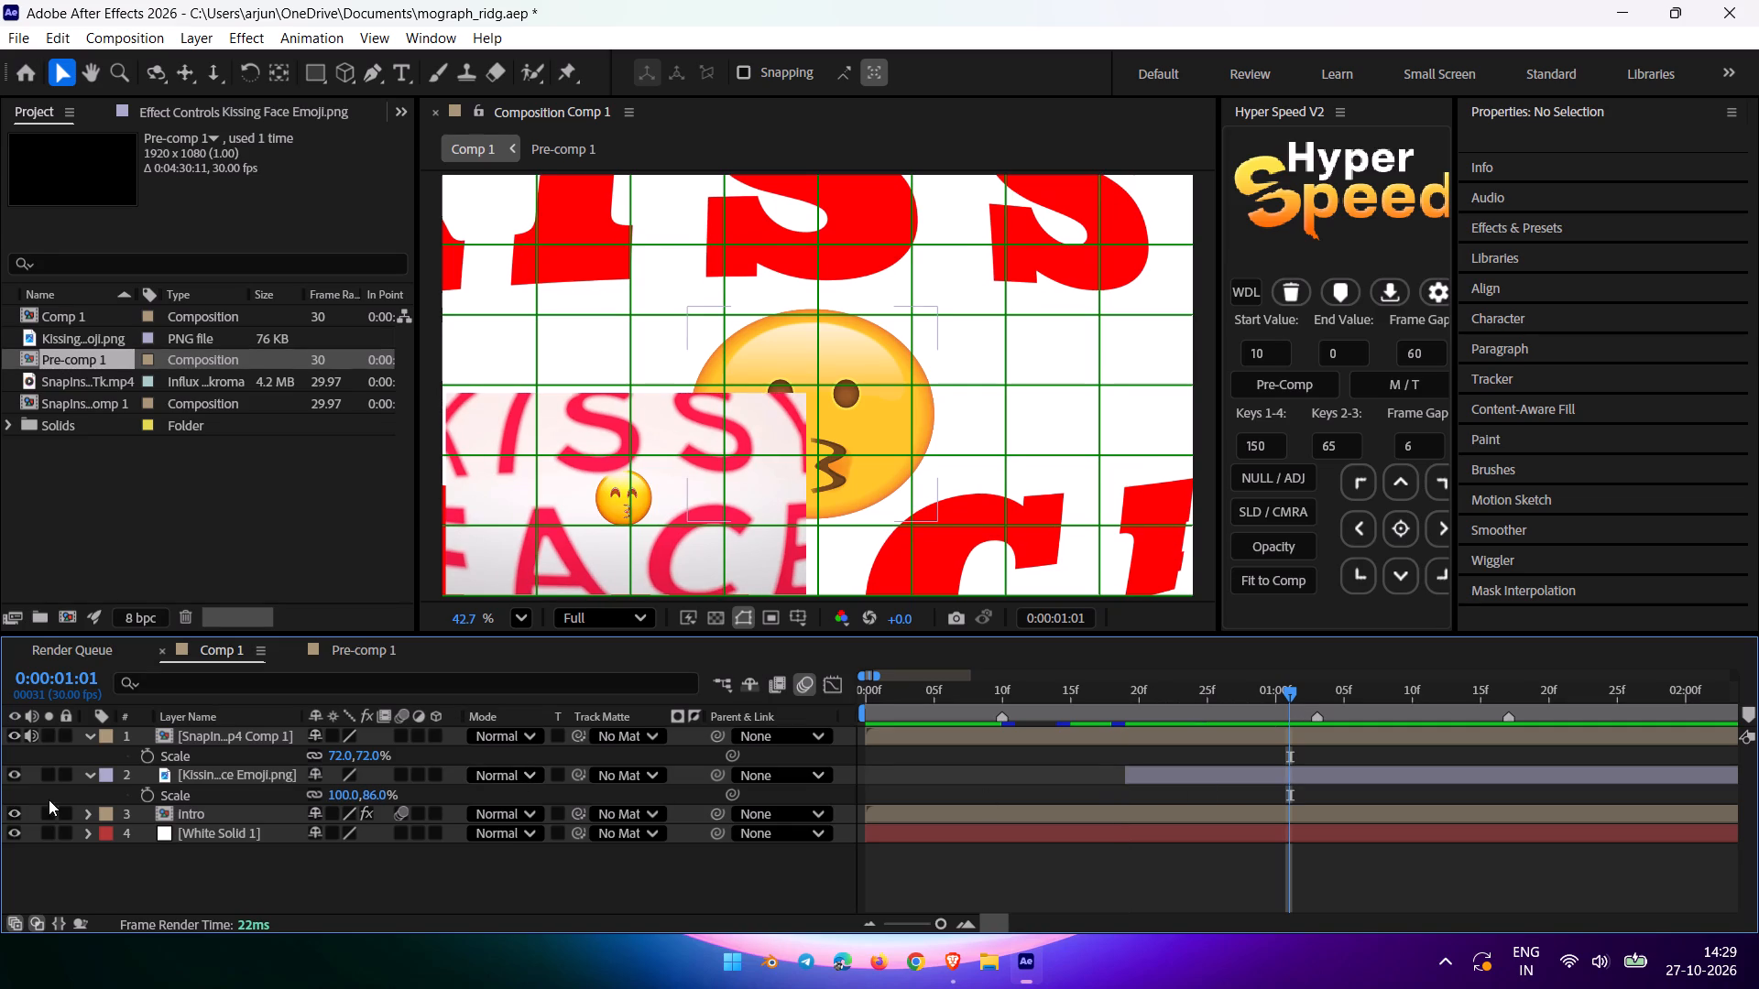
left_click(137, 796)
left_click(145, 798)
left_click_drag(338, 793, 337, 792)
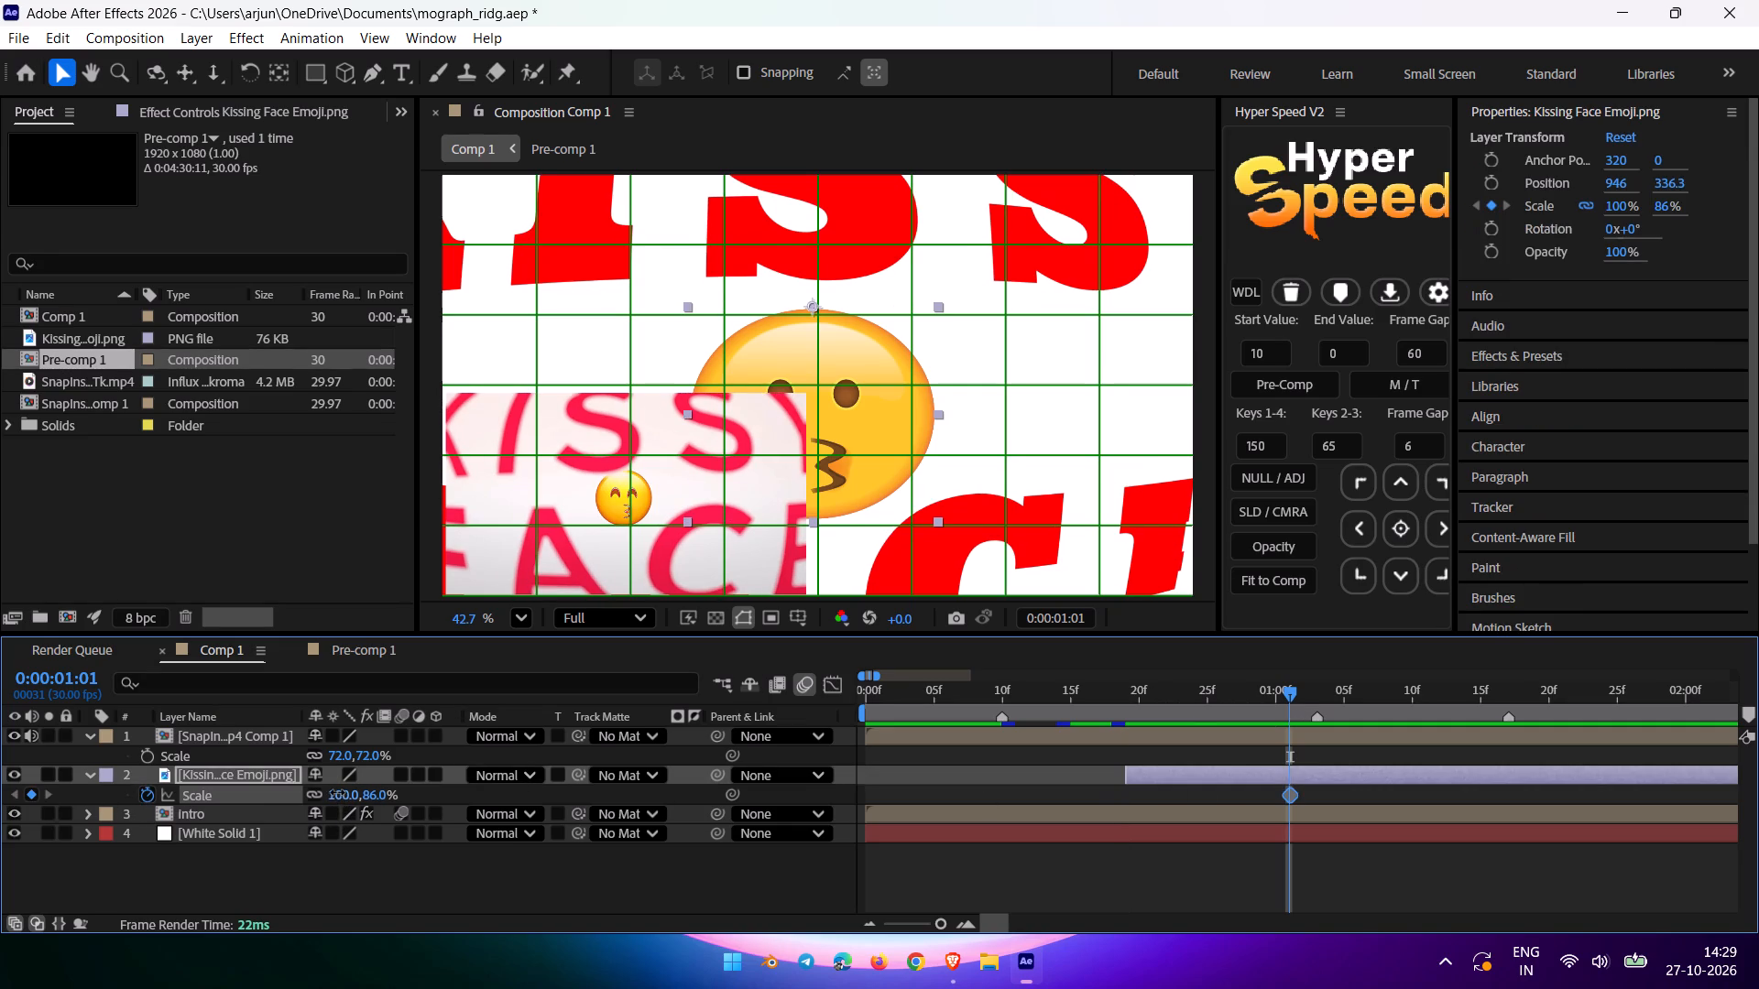
left_click_drag(337, 792, 326, 793)
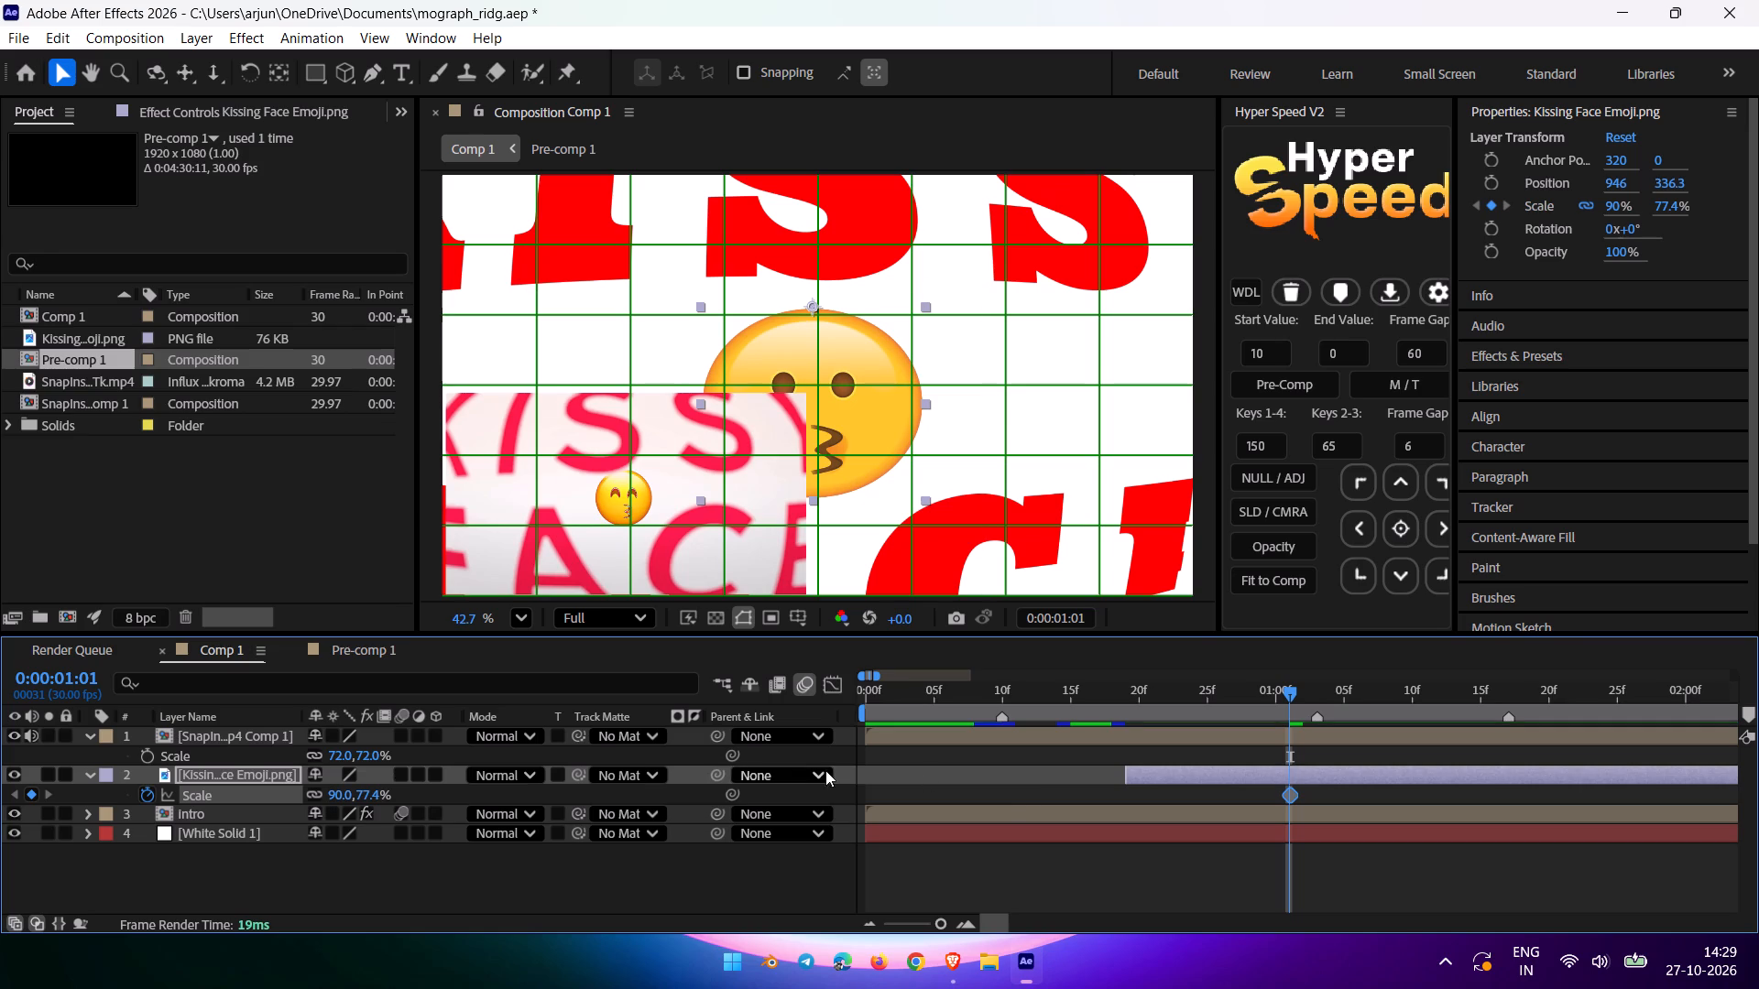
At the emoji layer's start, 0:00:00:19, add a Scale keyframe of 0%.
left_click_drag(1291, 697, 1286, 695)
left_click_drag(1286, 695, 1195, 751)
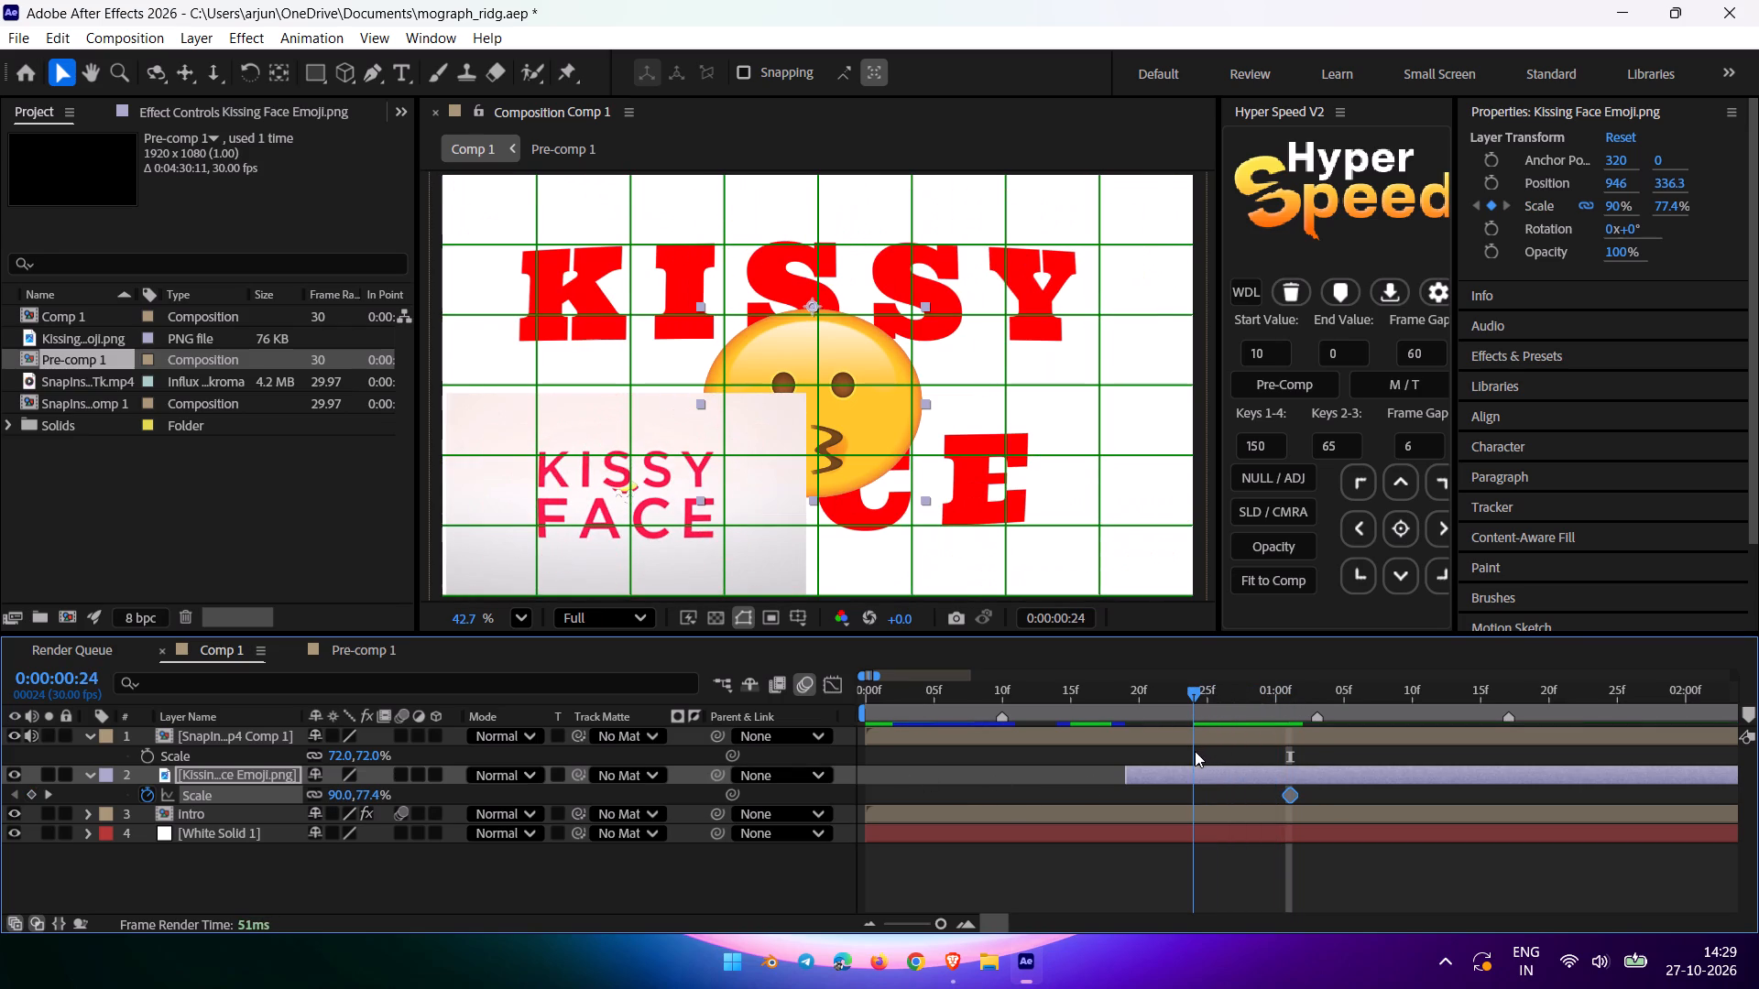
left_click_drag(1195, 751, 1180, 754)
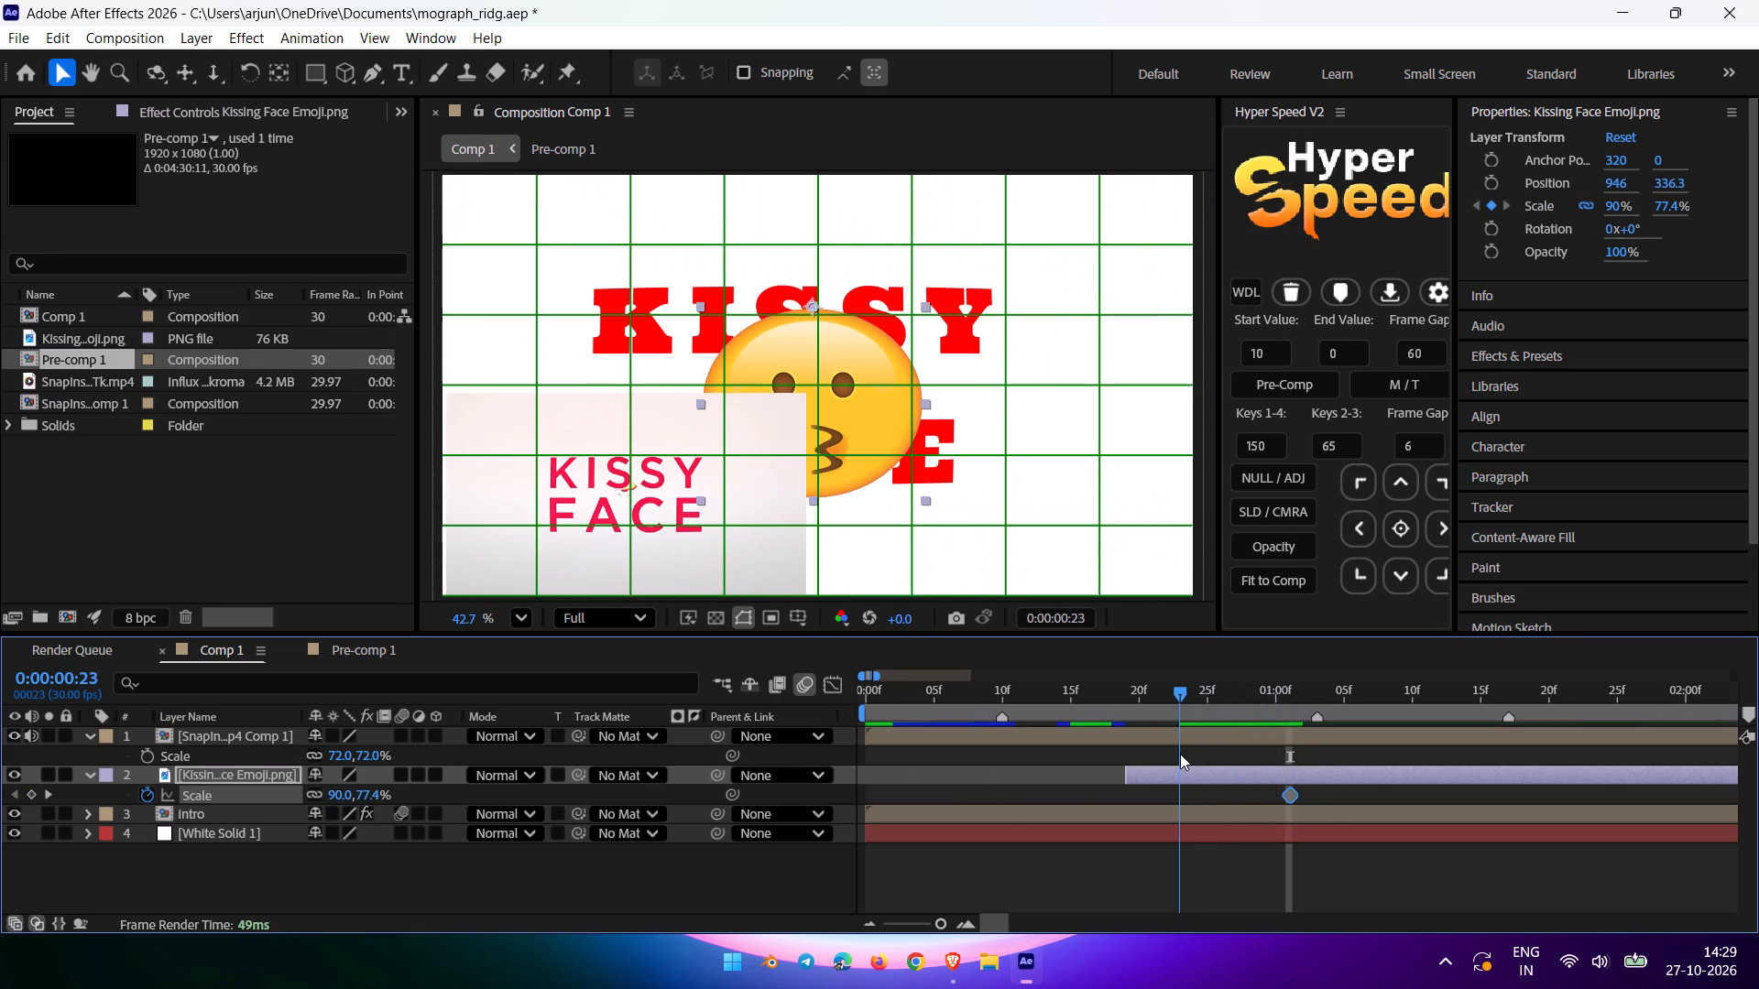
left_click_drag(1180, 754, 1131, 771)
left_click(336, 789)
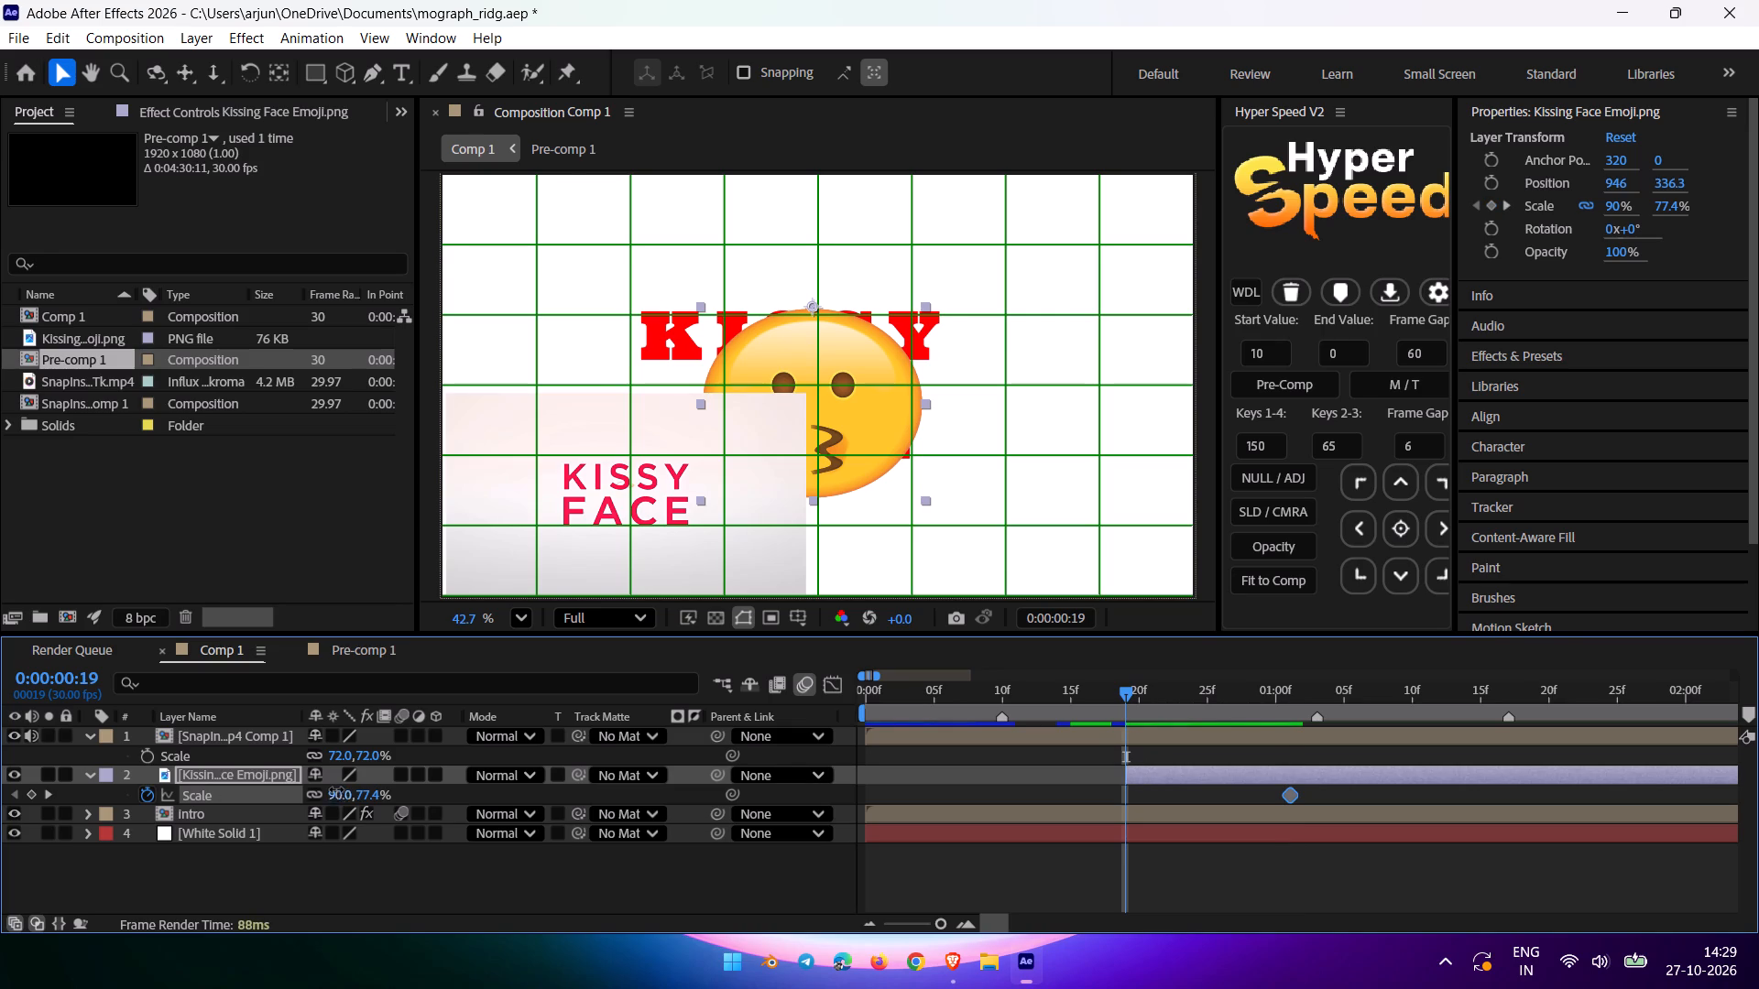
key("BackSpace")
key("0")
key("Return")
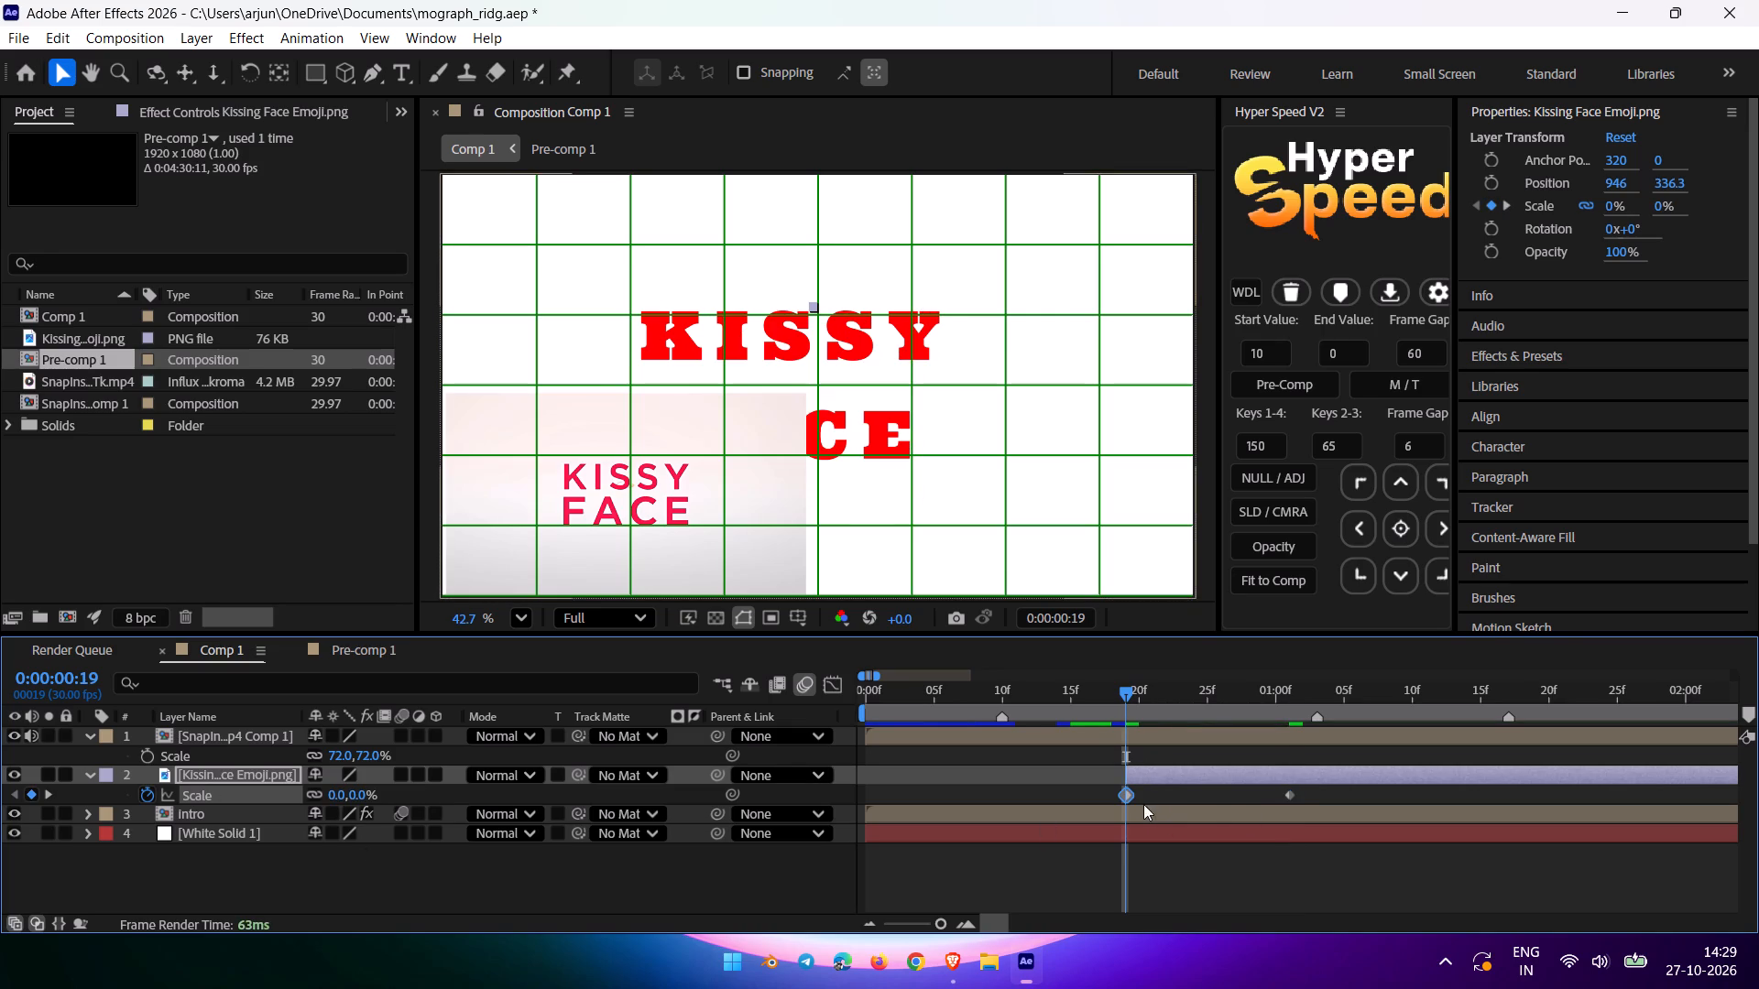
Apply Easy Ease to both emoji Scale keyframes and lengthen the first keyframe's outgoing influence in the speed graph for a slower start.
left_click_drag(1100, 797, 1313, 807)
key("F9")
left_click(826, 679)
left_click_drag(1087, 810, 1187, 910)
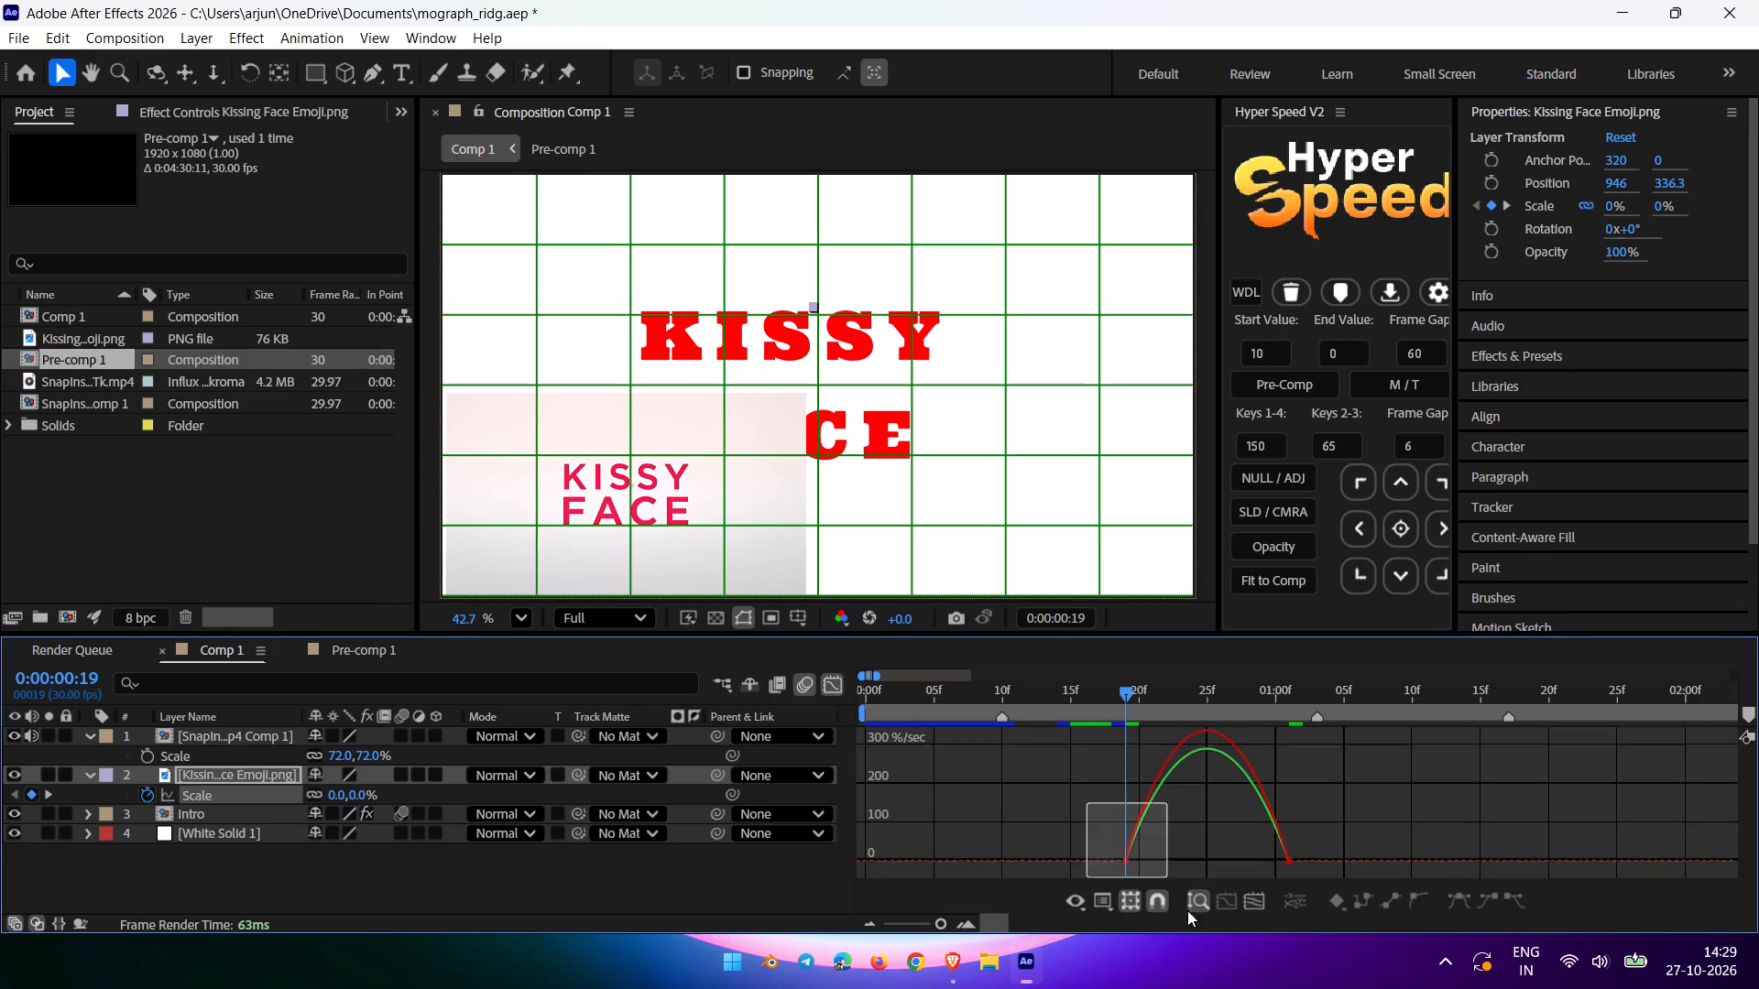
left_click_drag(1187, 910, 1197, 920)
left_click_drag(1153, 870, 1196, 875)
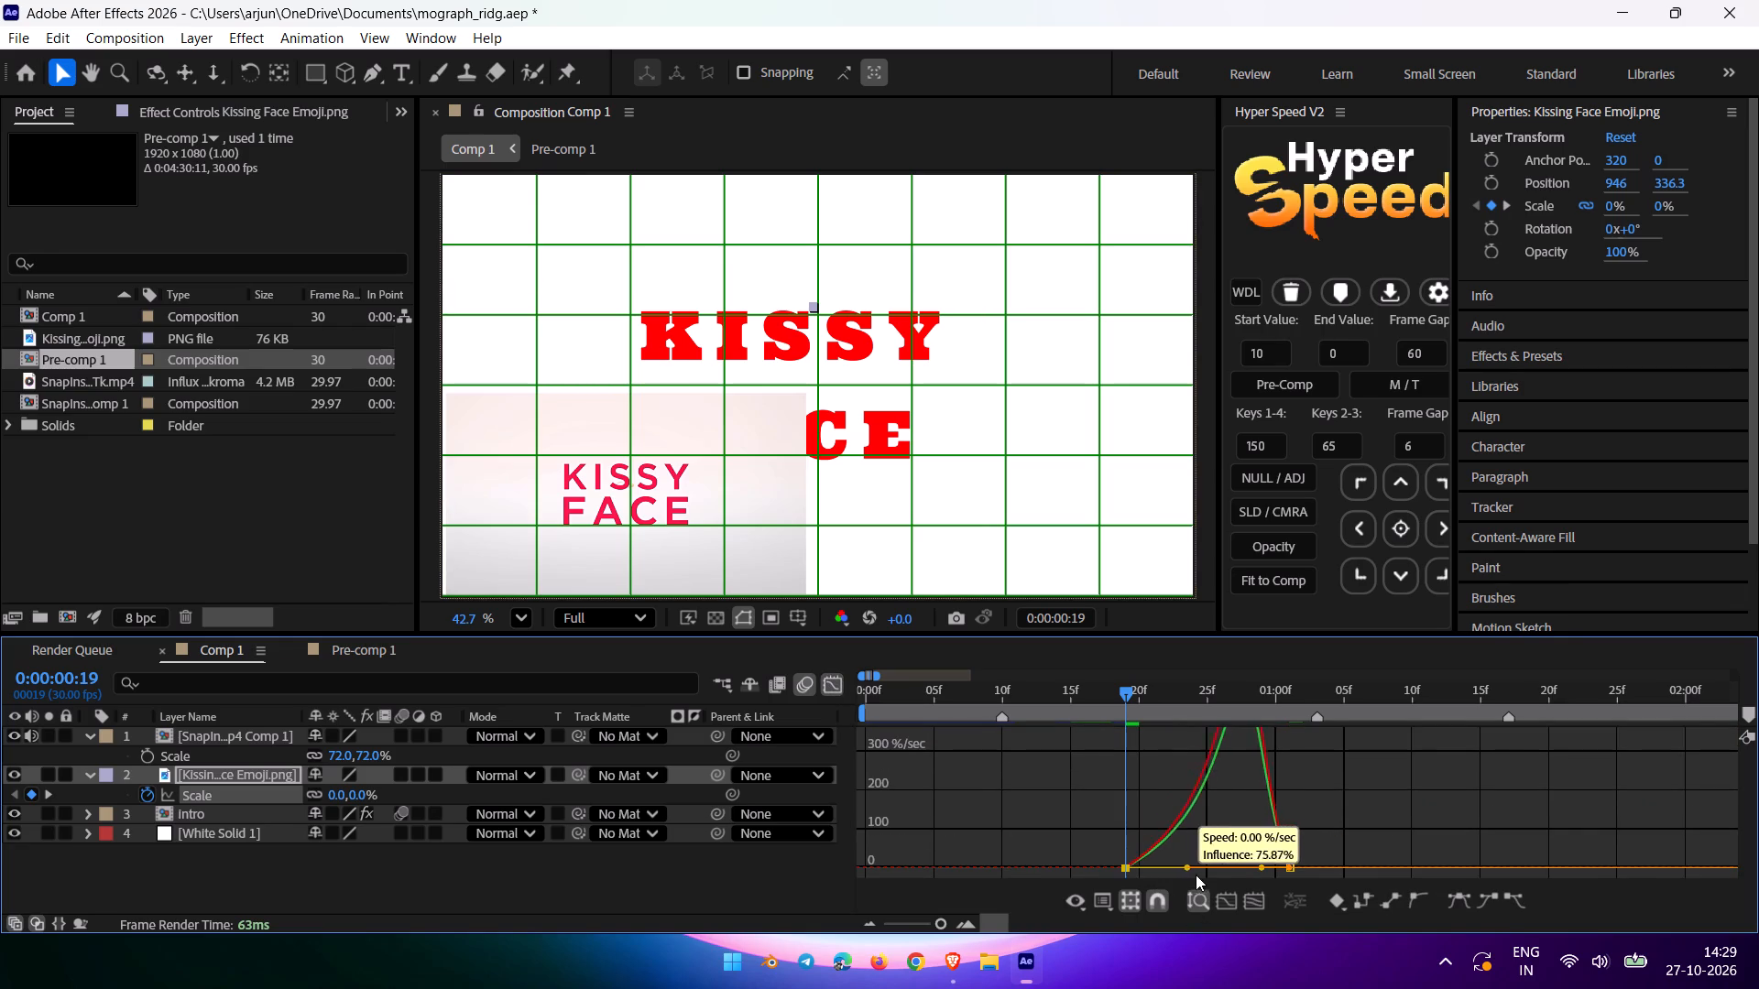
left_click_drag(1196, 875, 1221, 875)
left_click(840, 693)
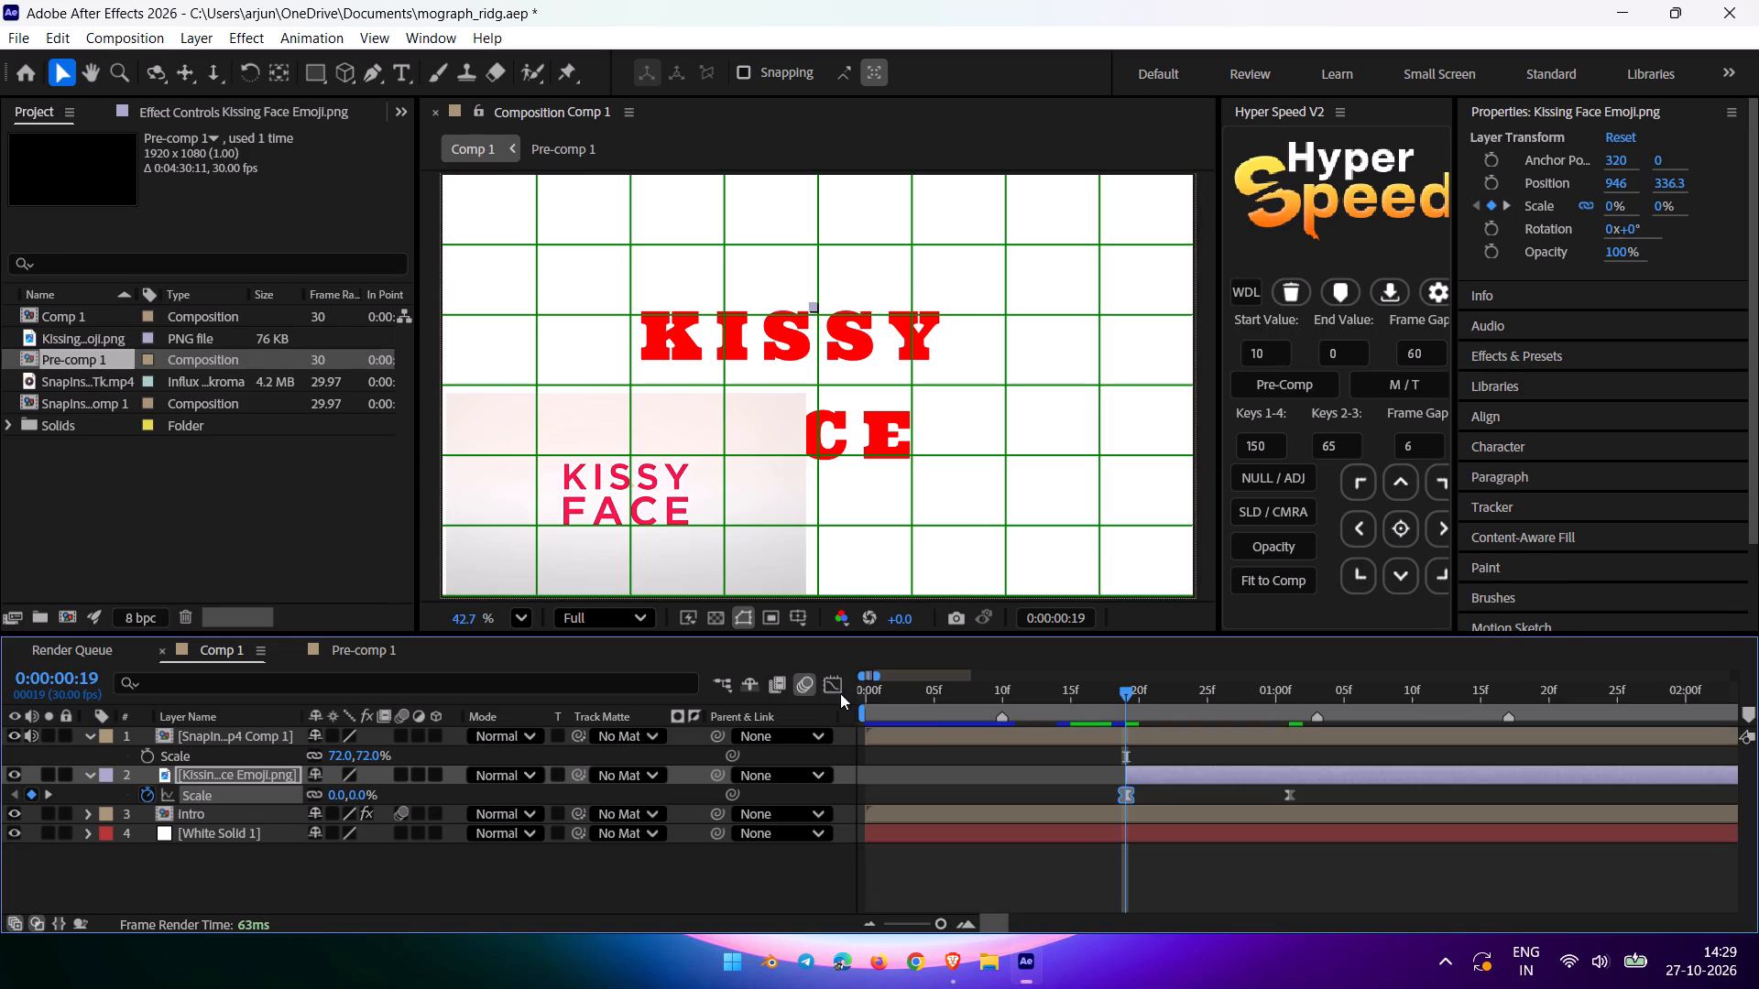
Preview Comp 1 from the start and examine frame by frame how the emoji's scale-up timing compares with the reference clip.
left_click_drag(1127, 694, 1236, 720)
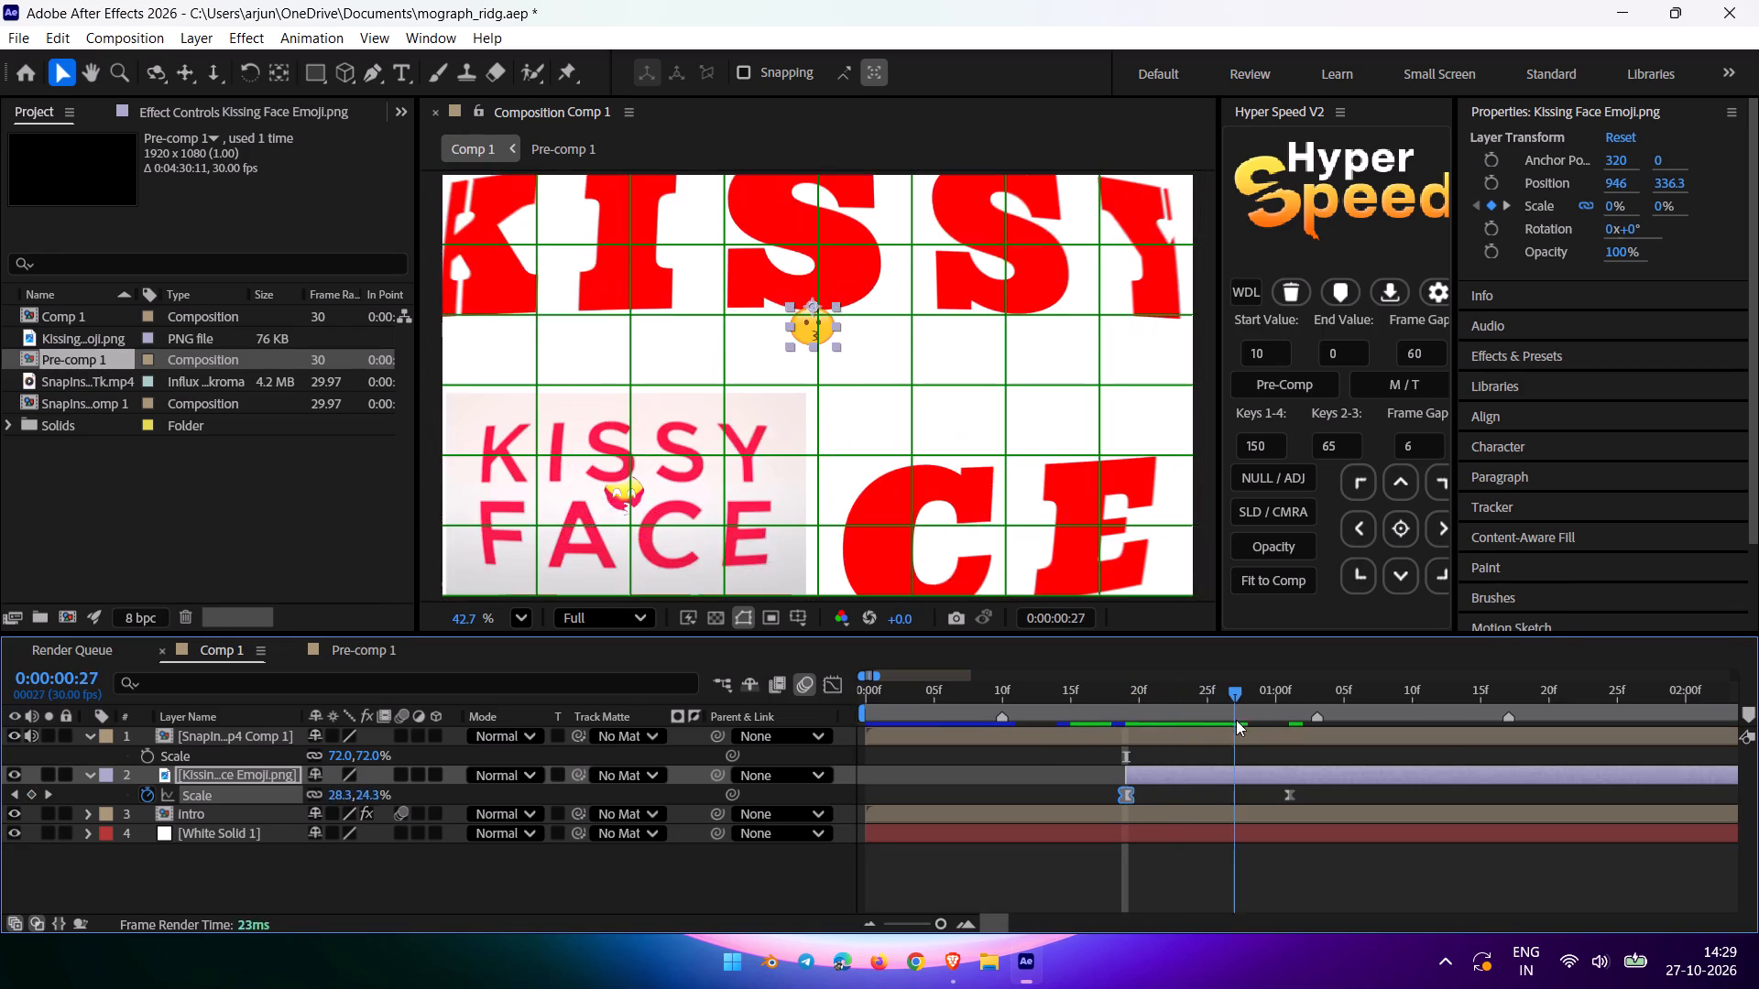
left_click_drag(1236, 720, 750, 847)
key("space")
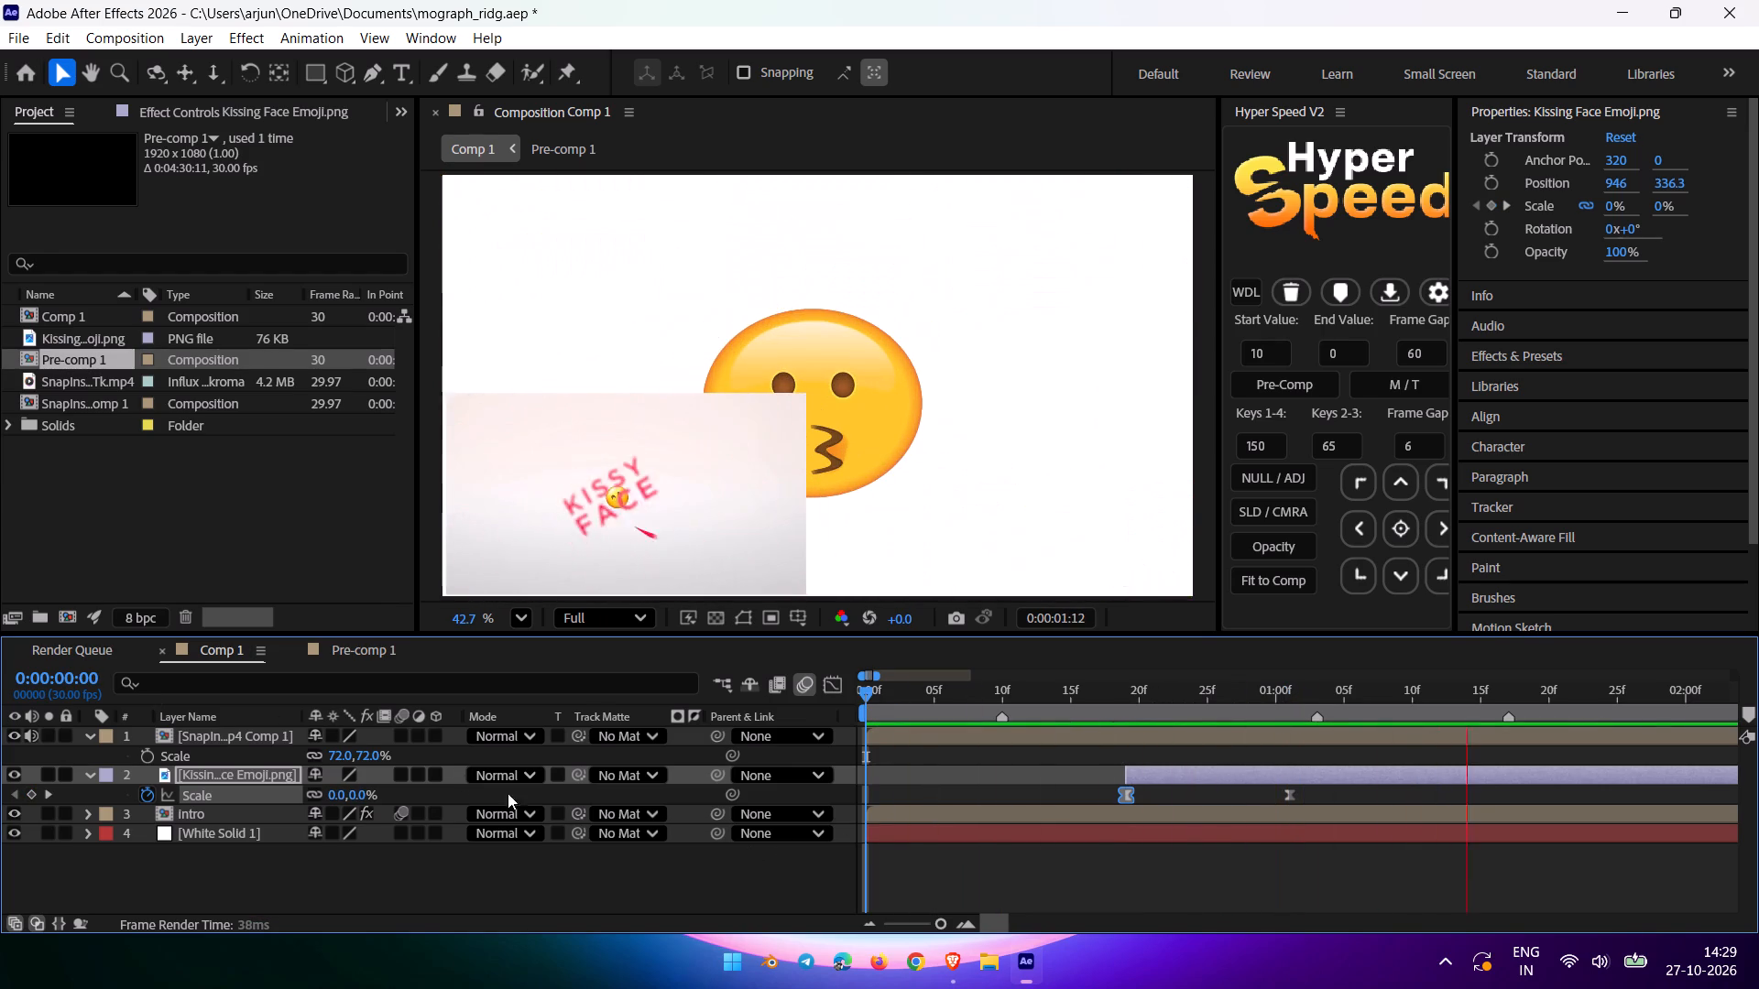
key("space")
left_click_drag(1109, 691, 1283, 723)
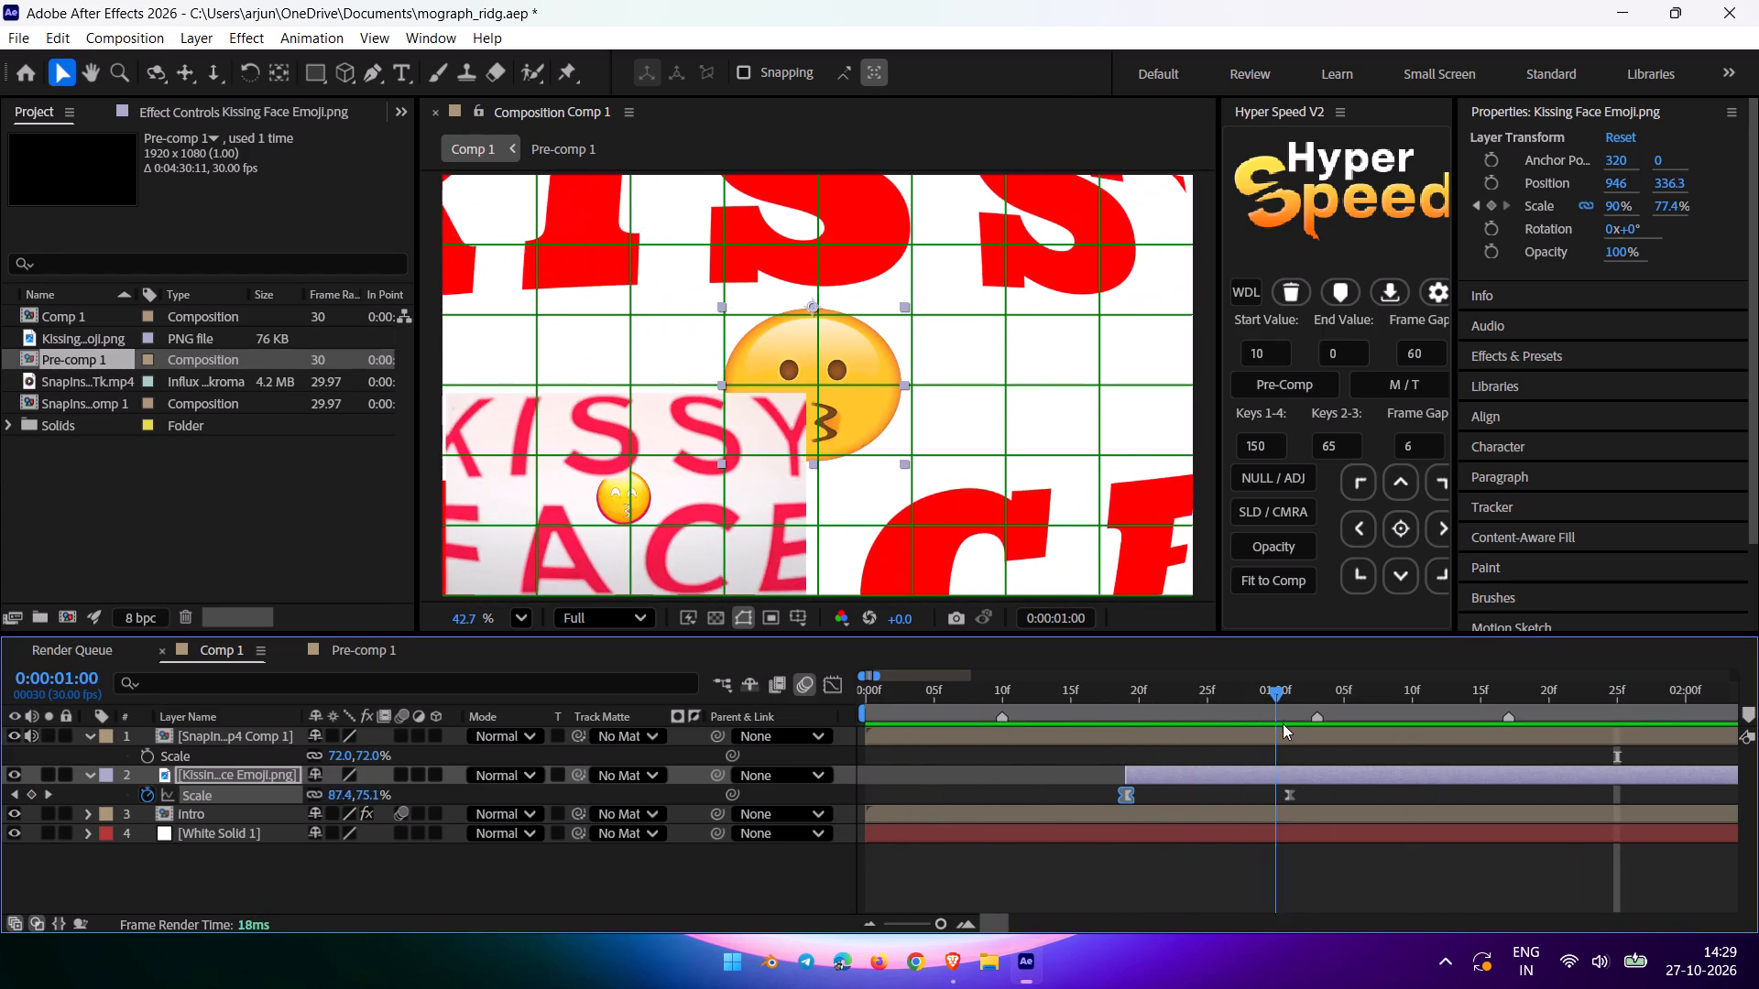
left_click_drag(1283, 723, 1238, 755)
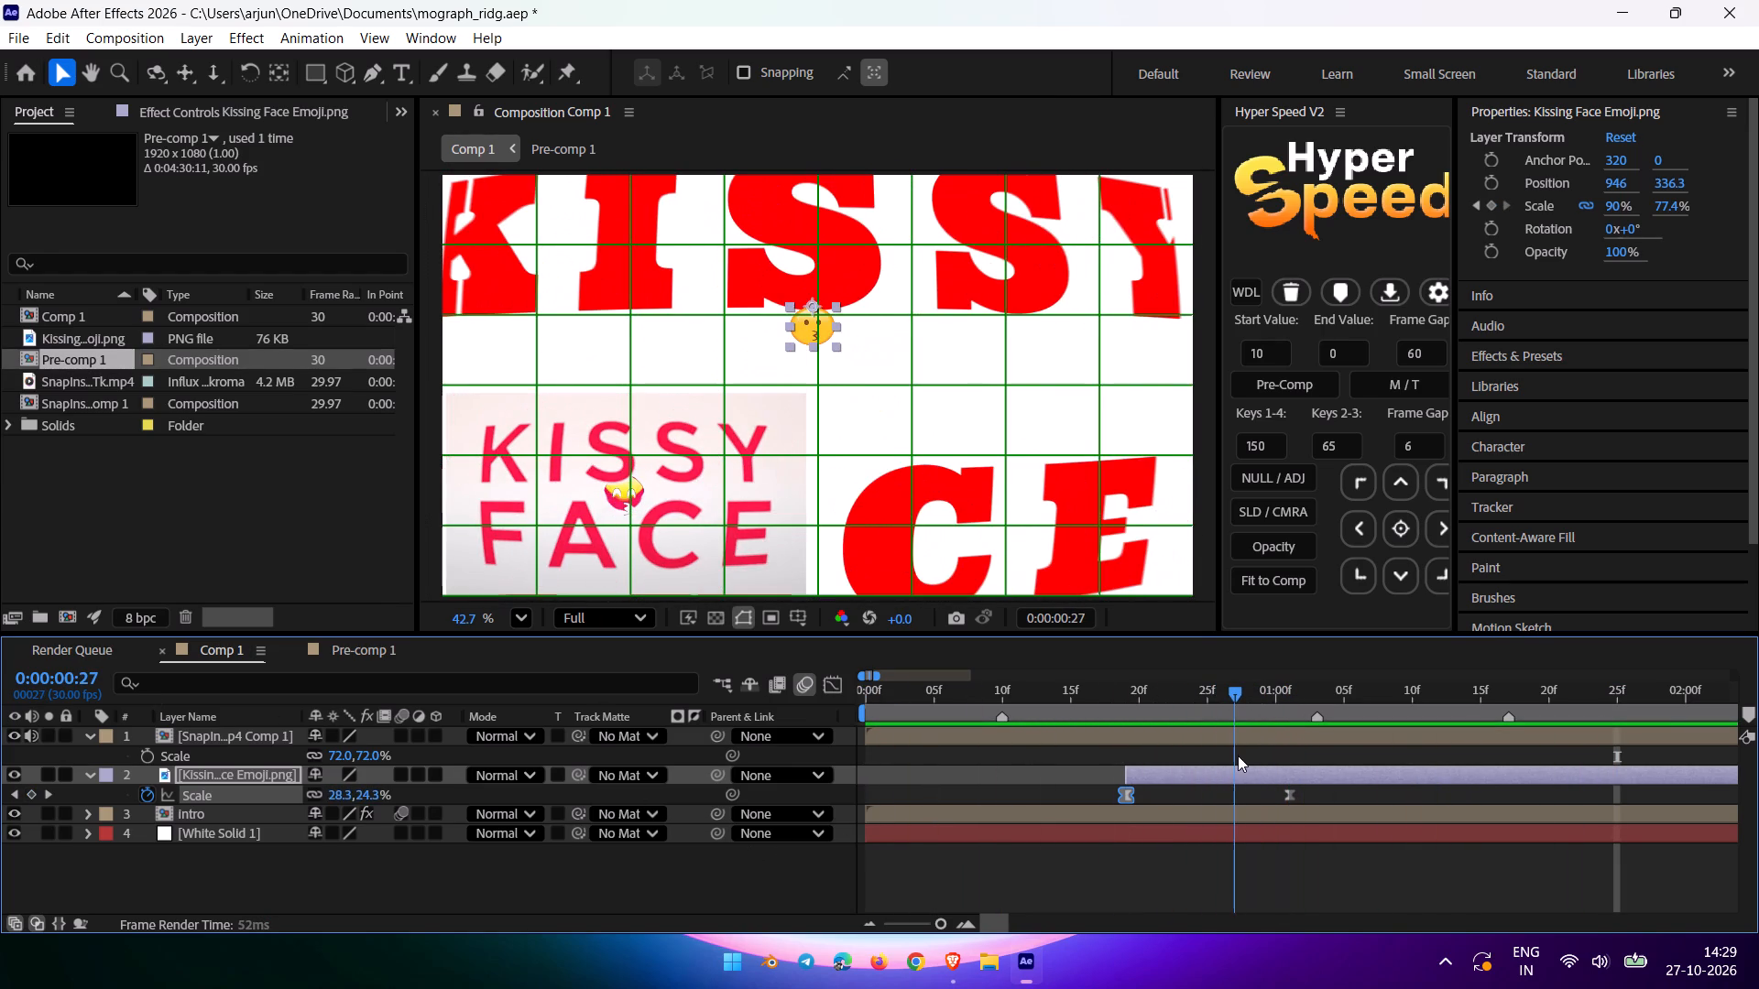
left_click_drag(1238, 755, 1216, 771)
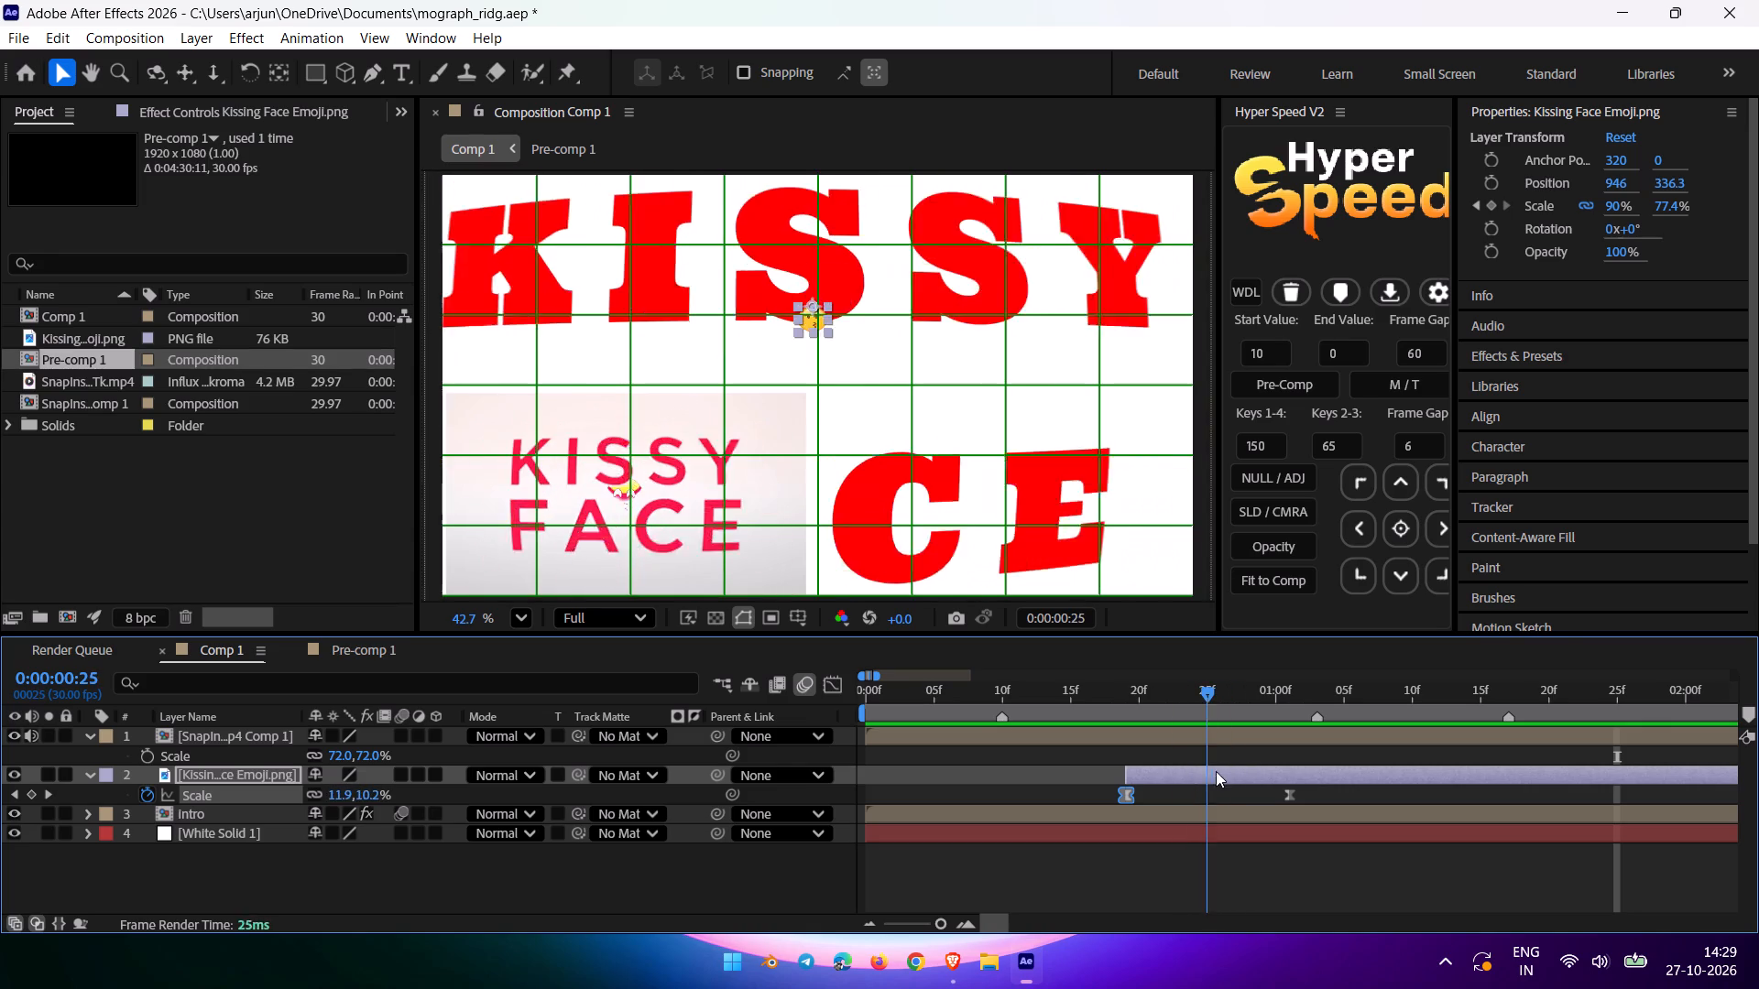
left_click_drag(1216, 771, 1199, 785)
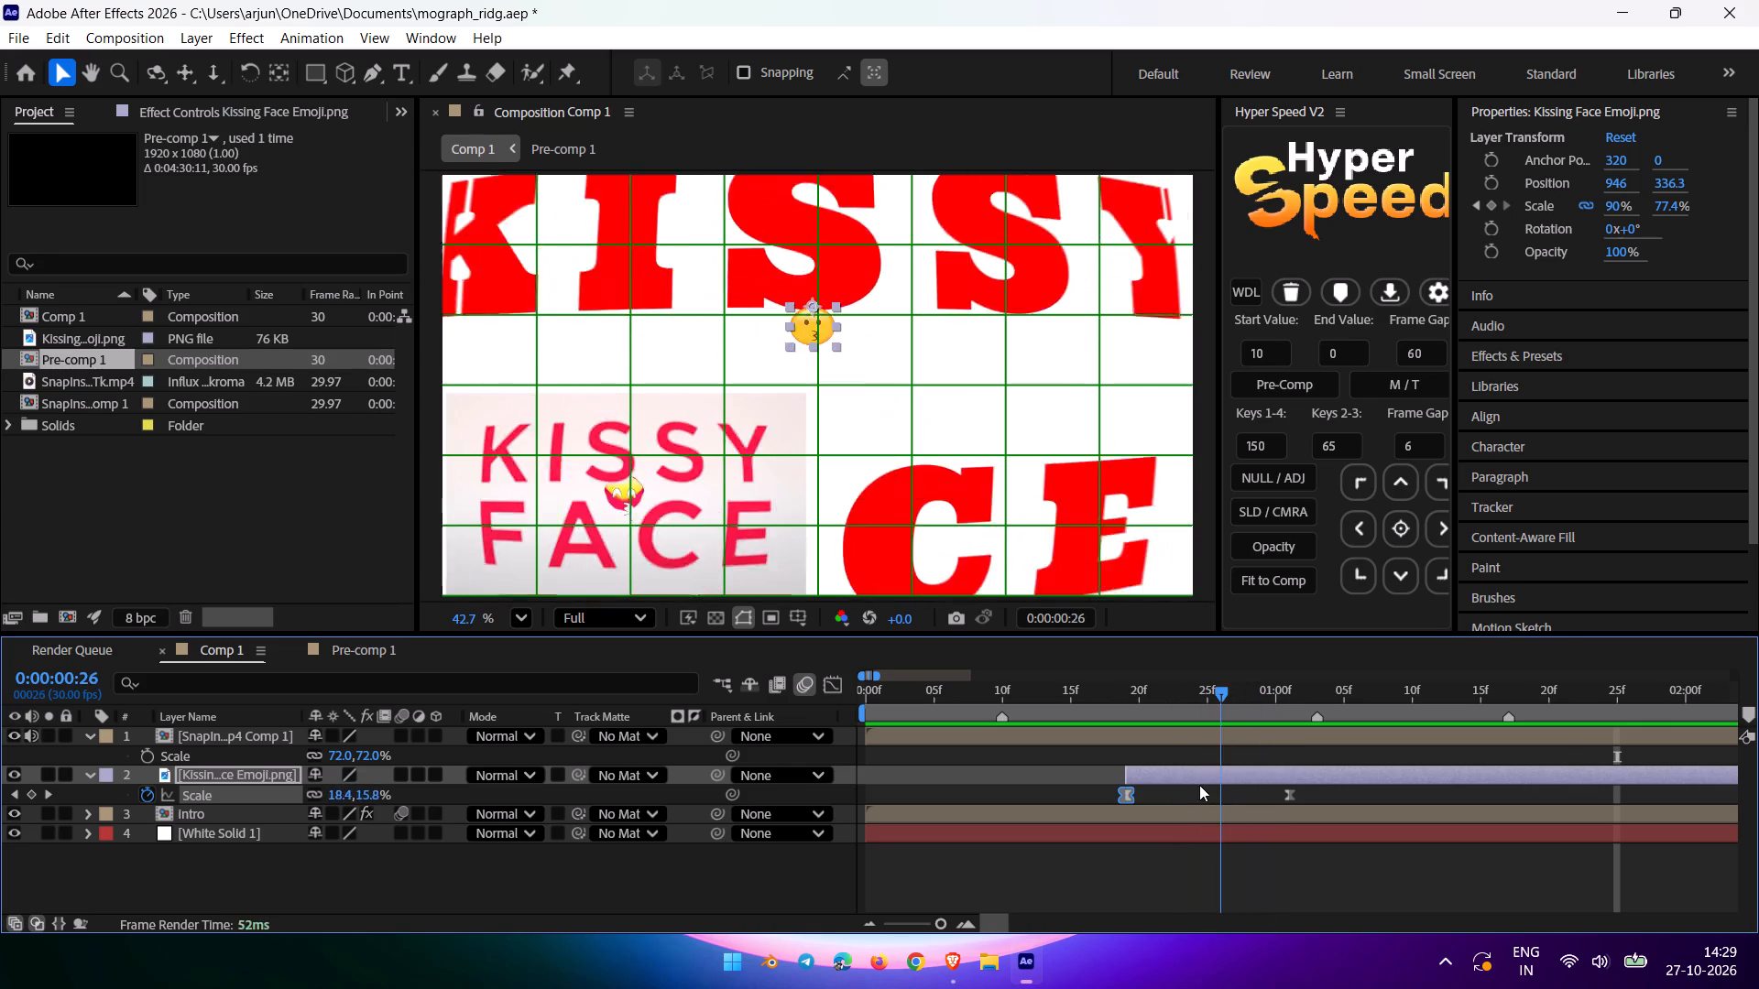
left_click_drag(1199, 785, 1230, 798)
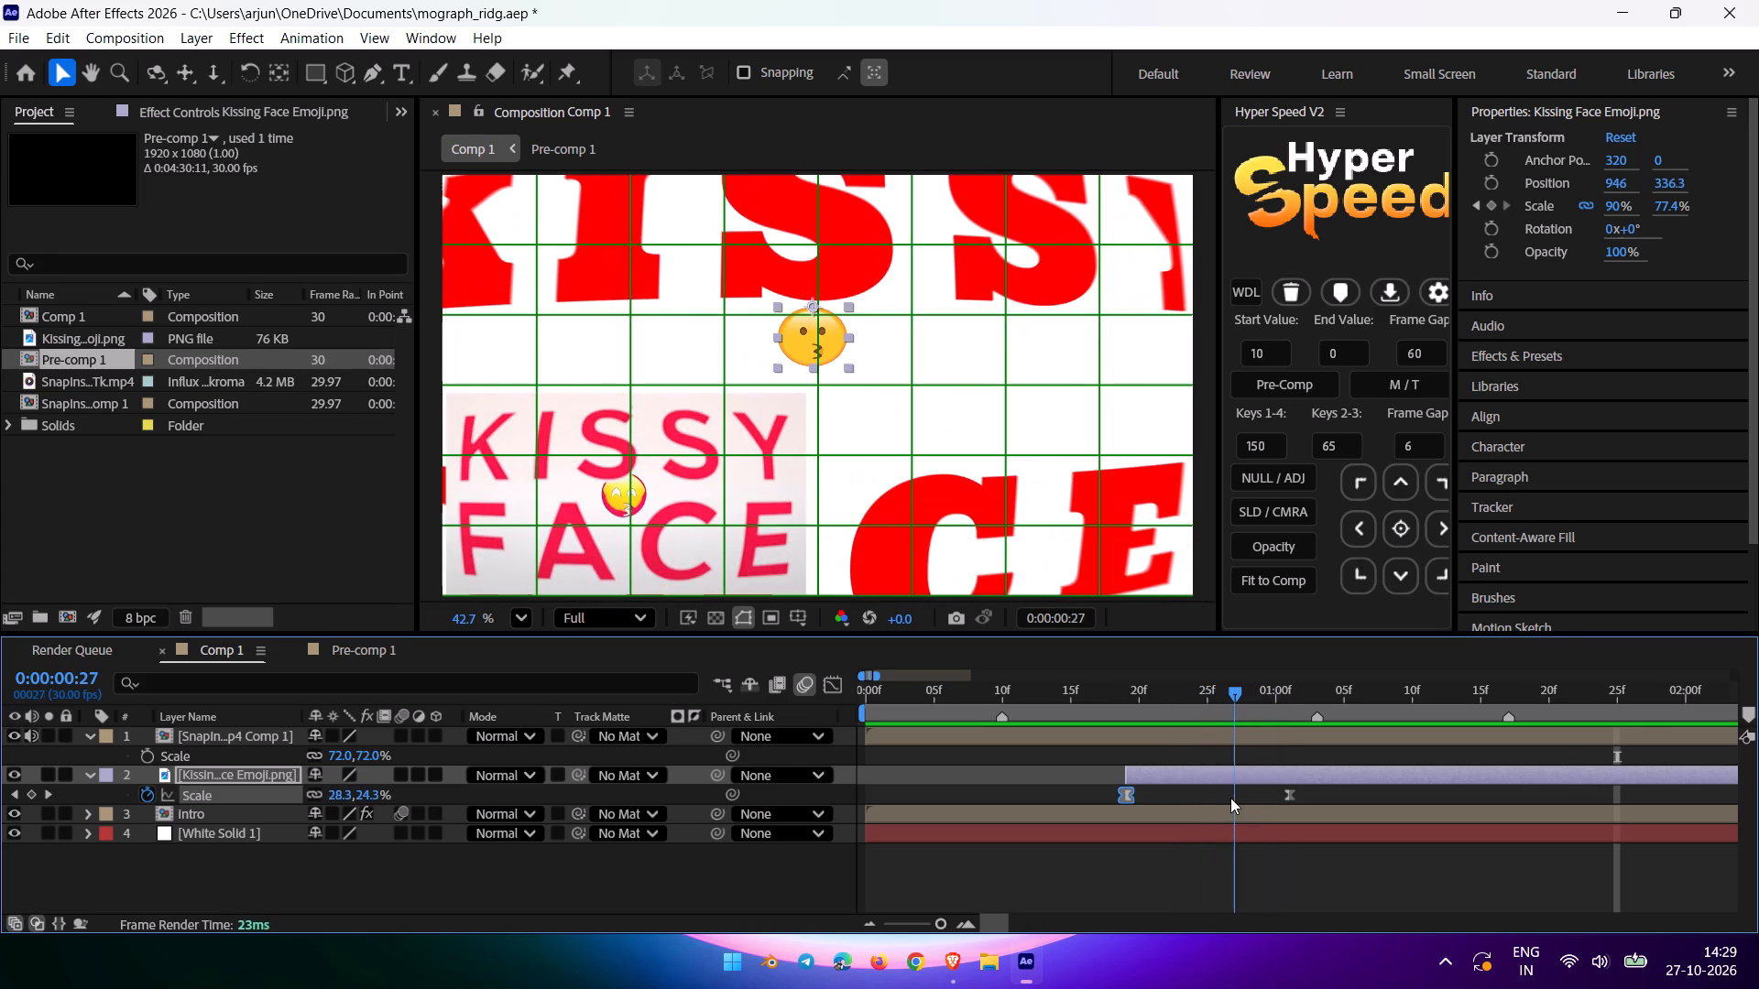
left_click_drag(1230, 798, 522, 931)
key("space")
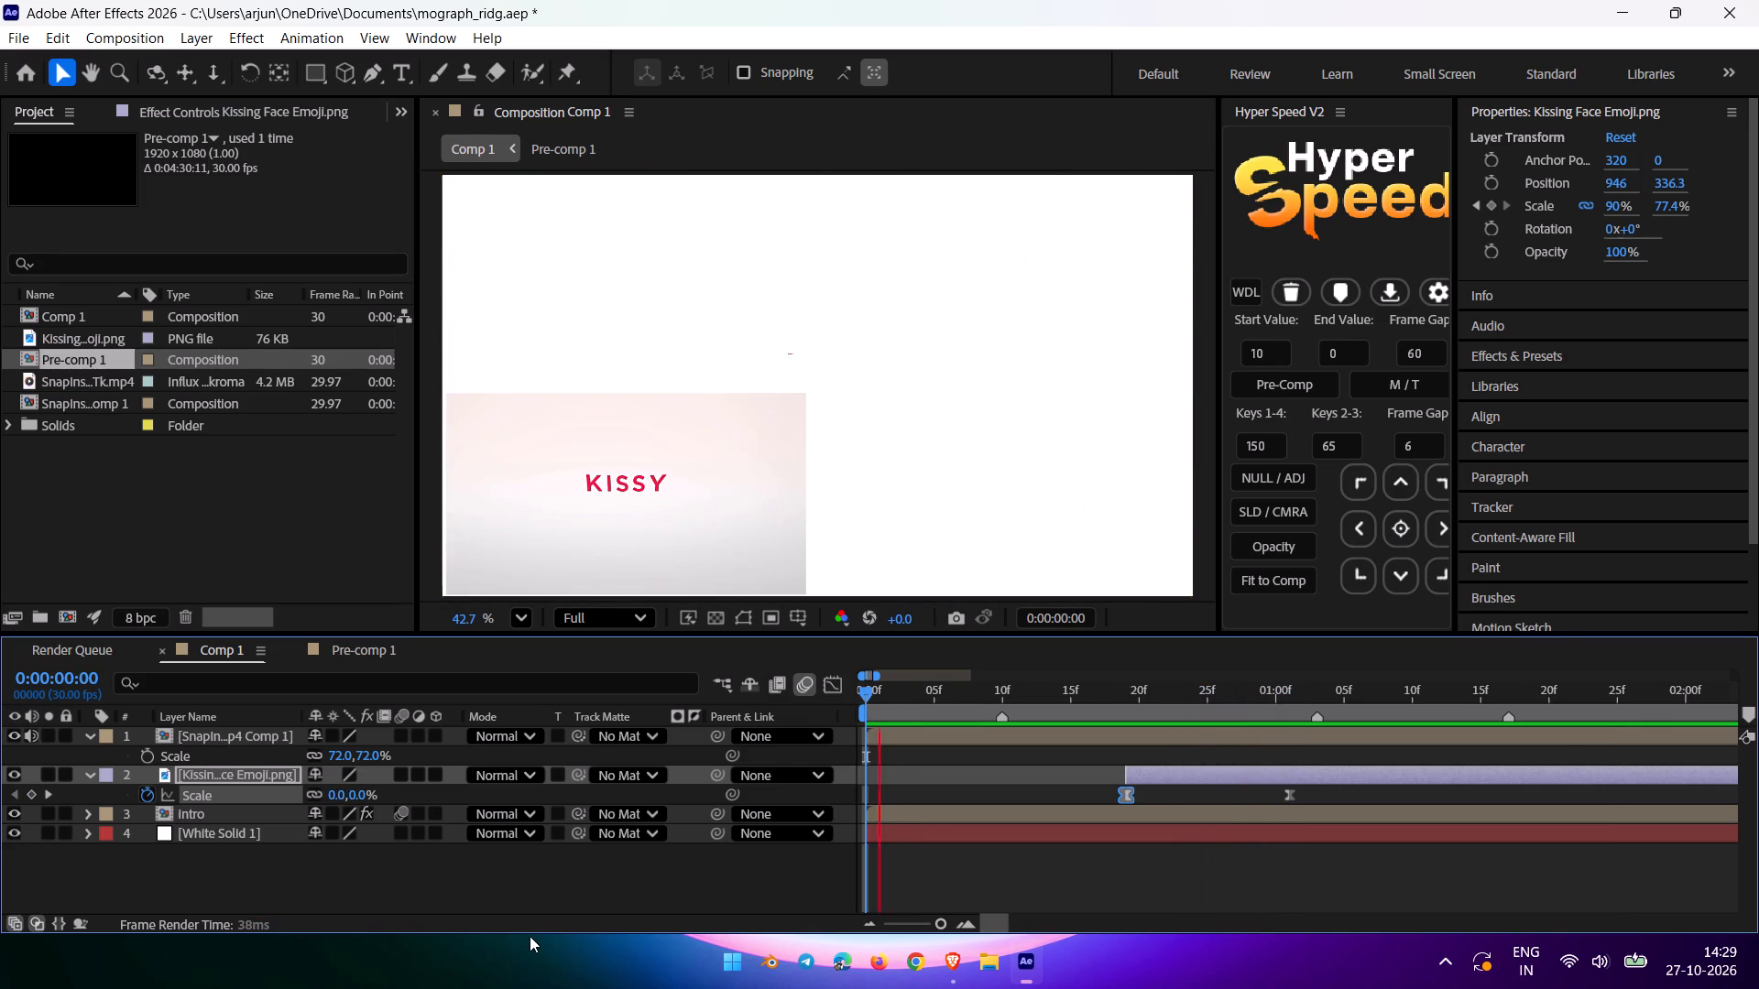
key("space")
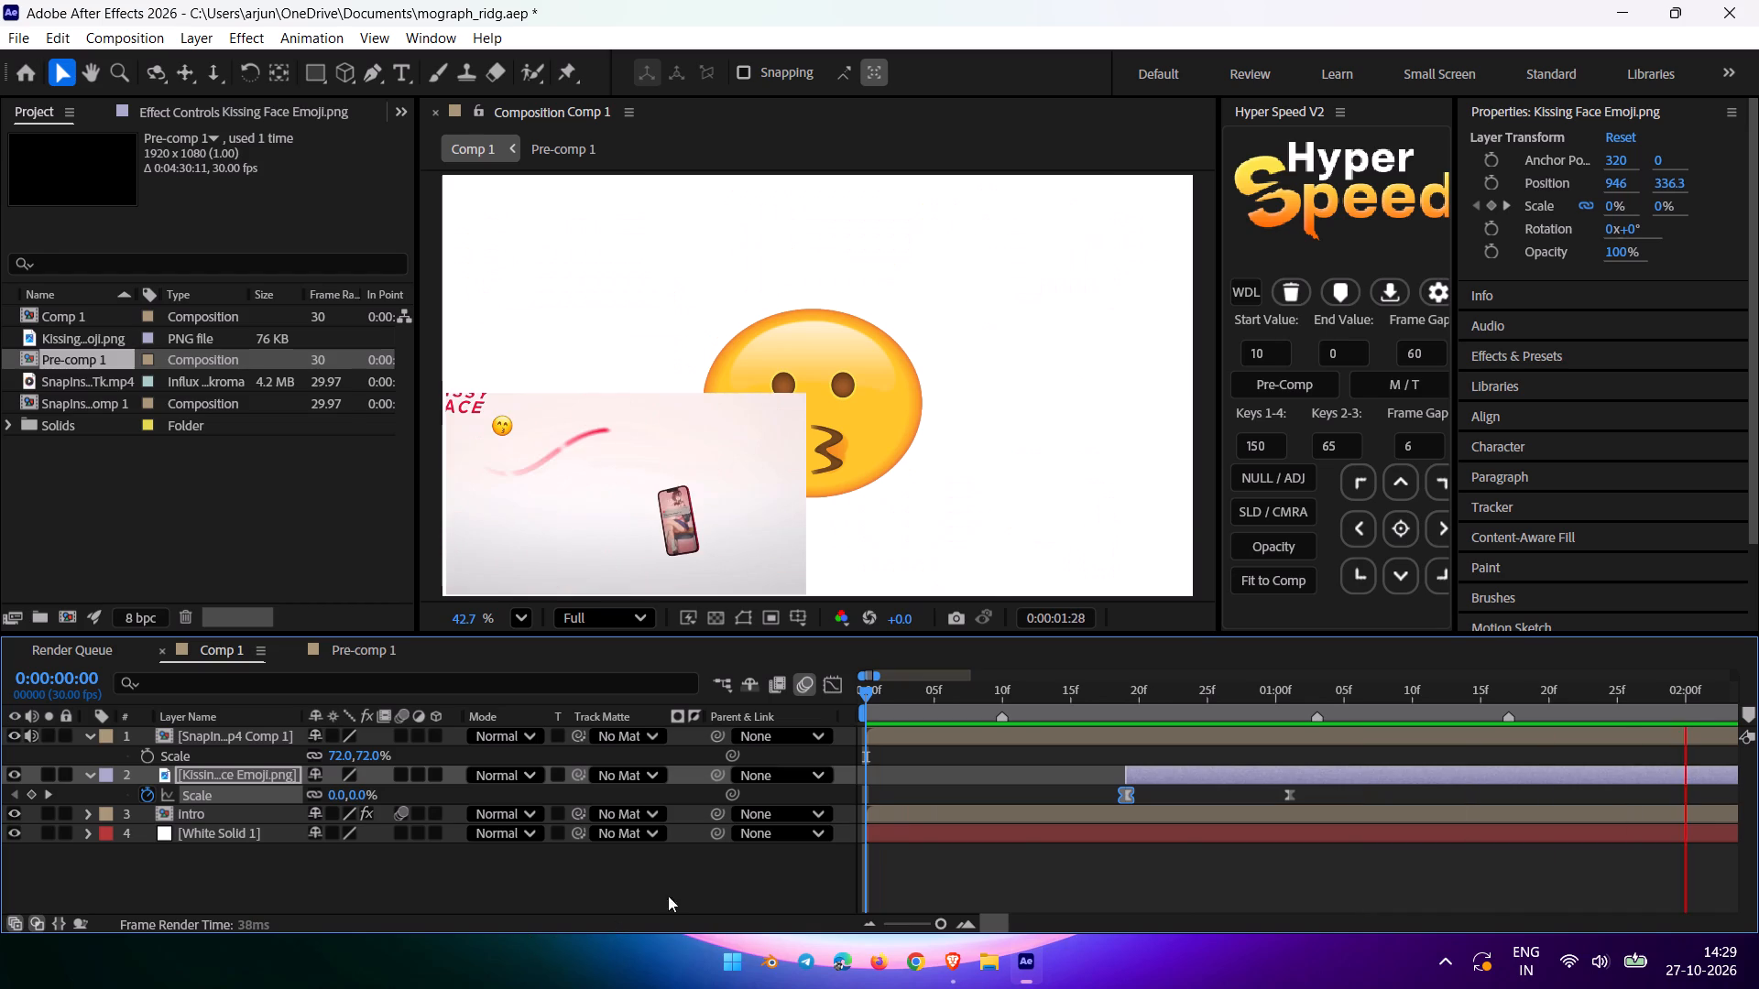
Save the project.
key("ctrl+s")
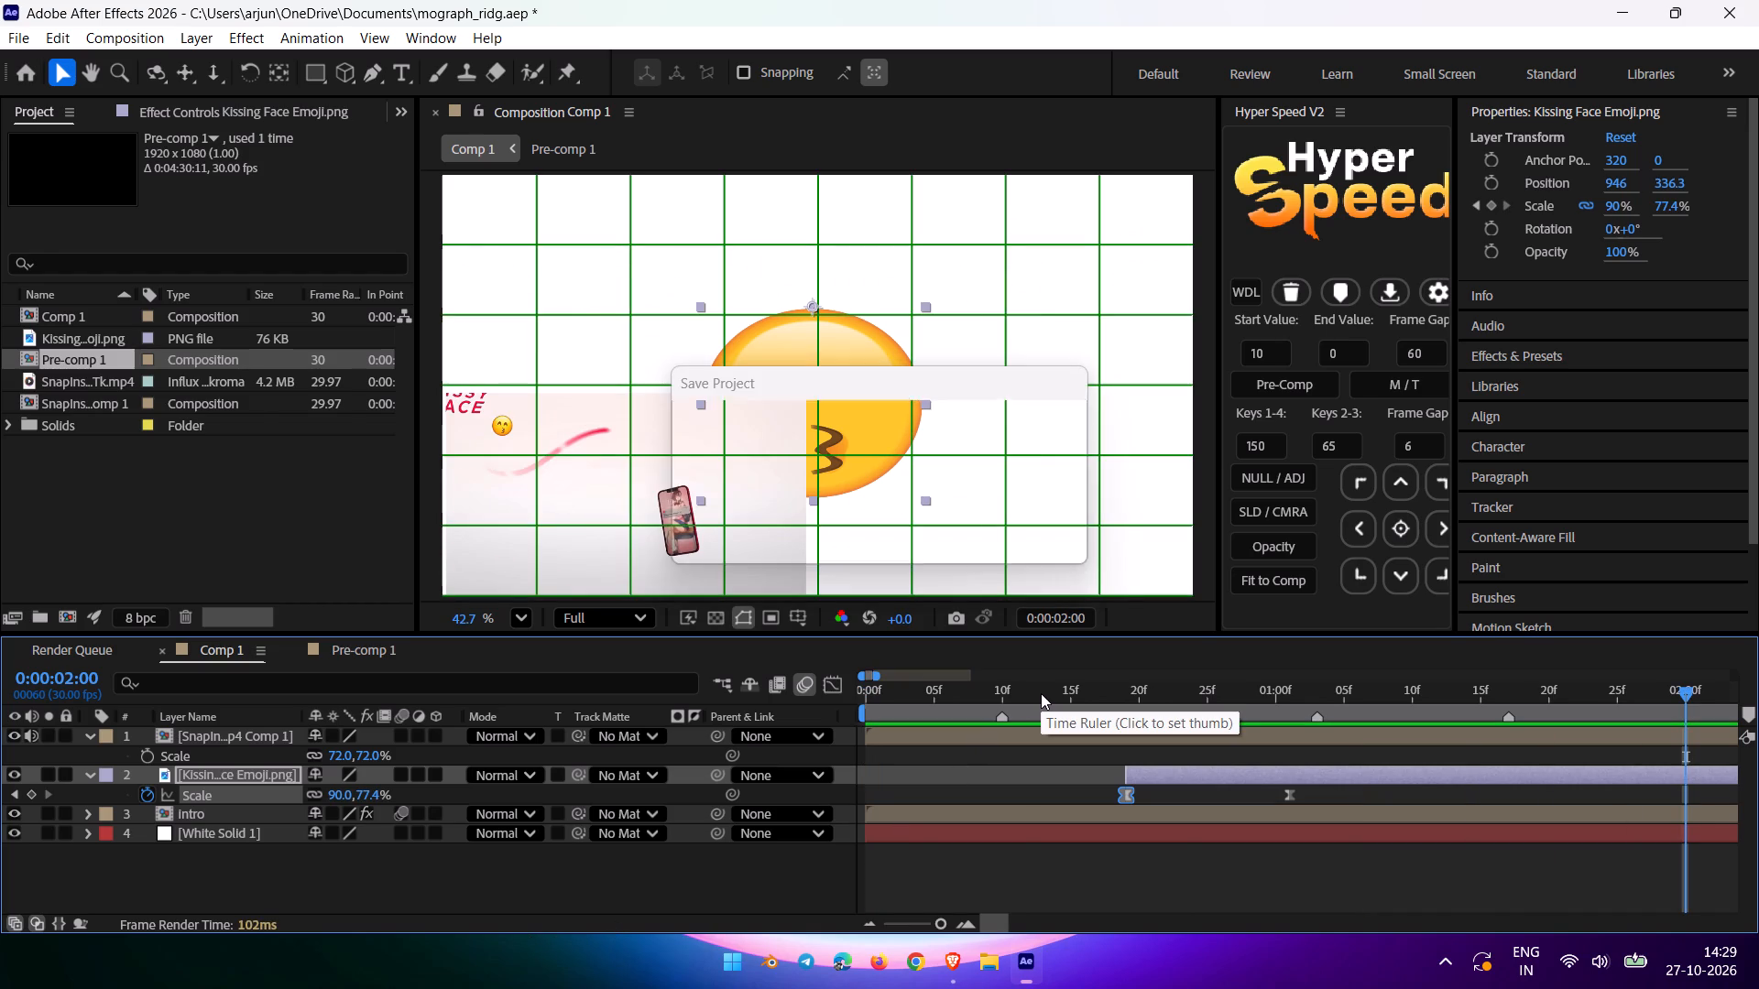
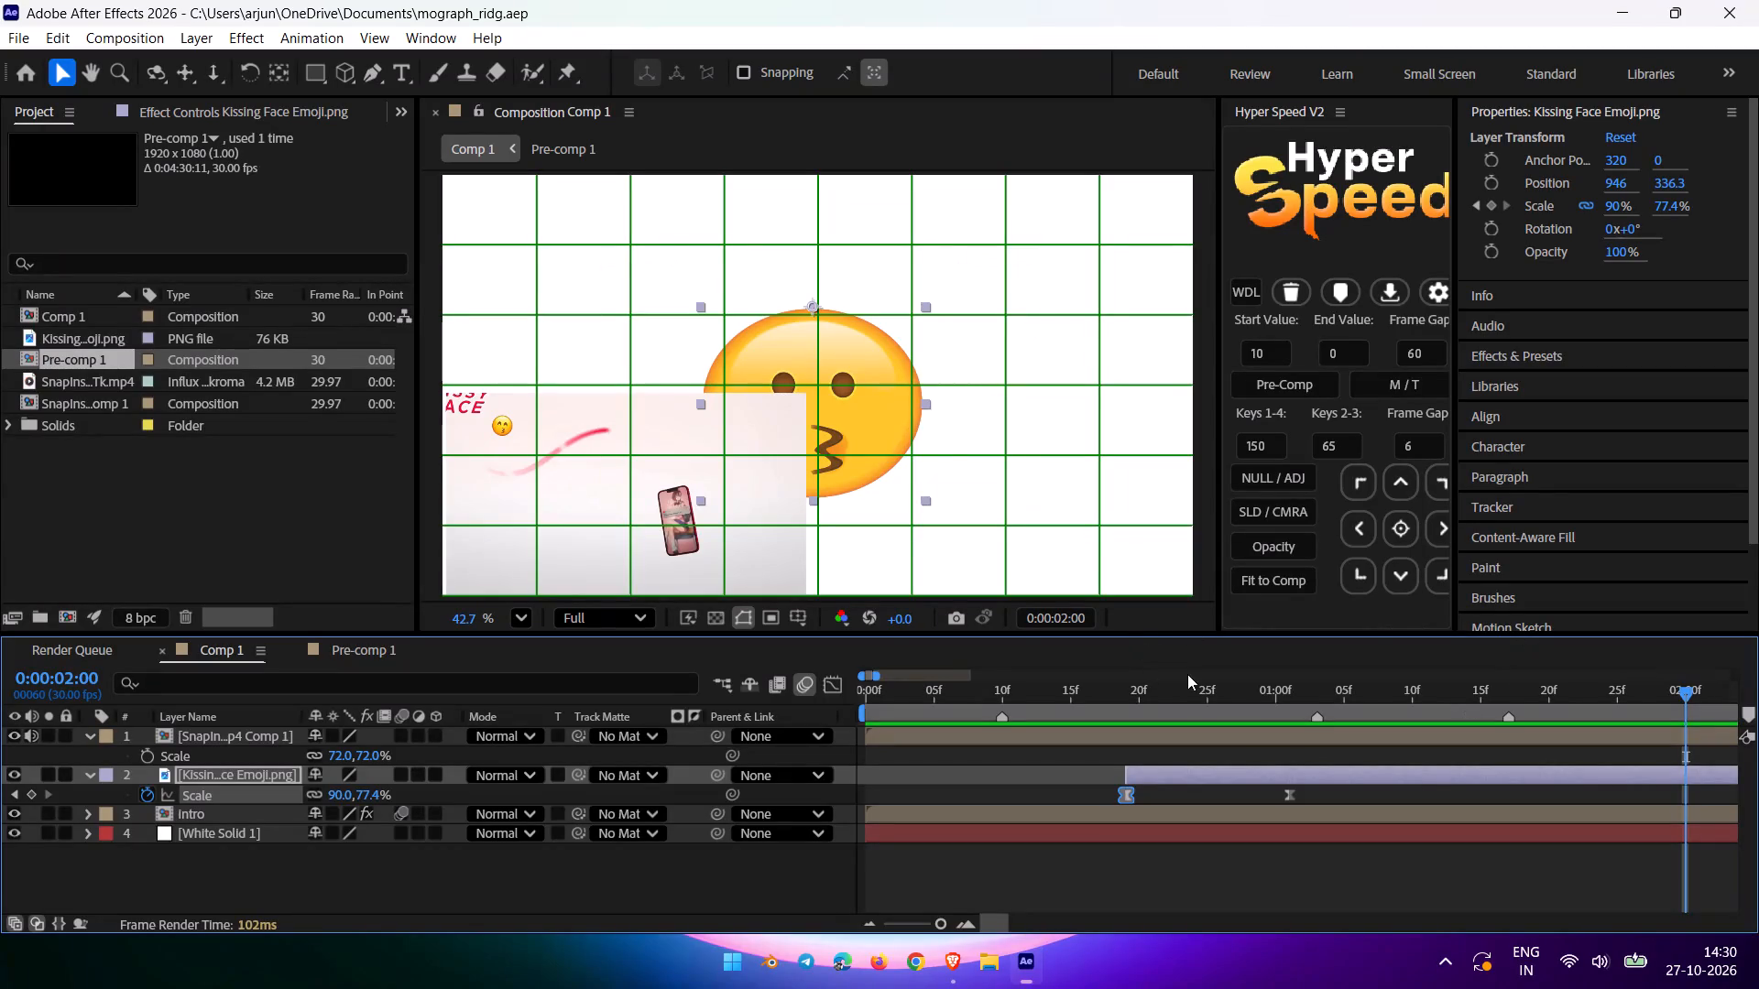
Preview Comp 1 from the start and compare the emoji's scale-up with the reference clip frame by frame.
left_click_drag(1174, 691, 727, 849)
key("space")
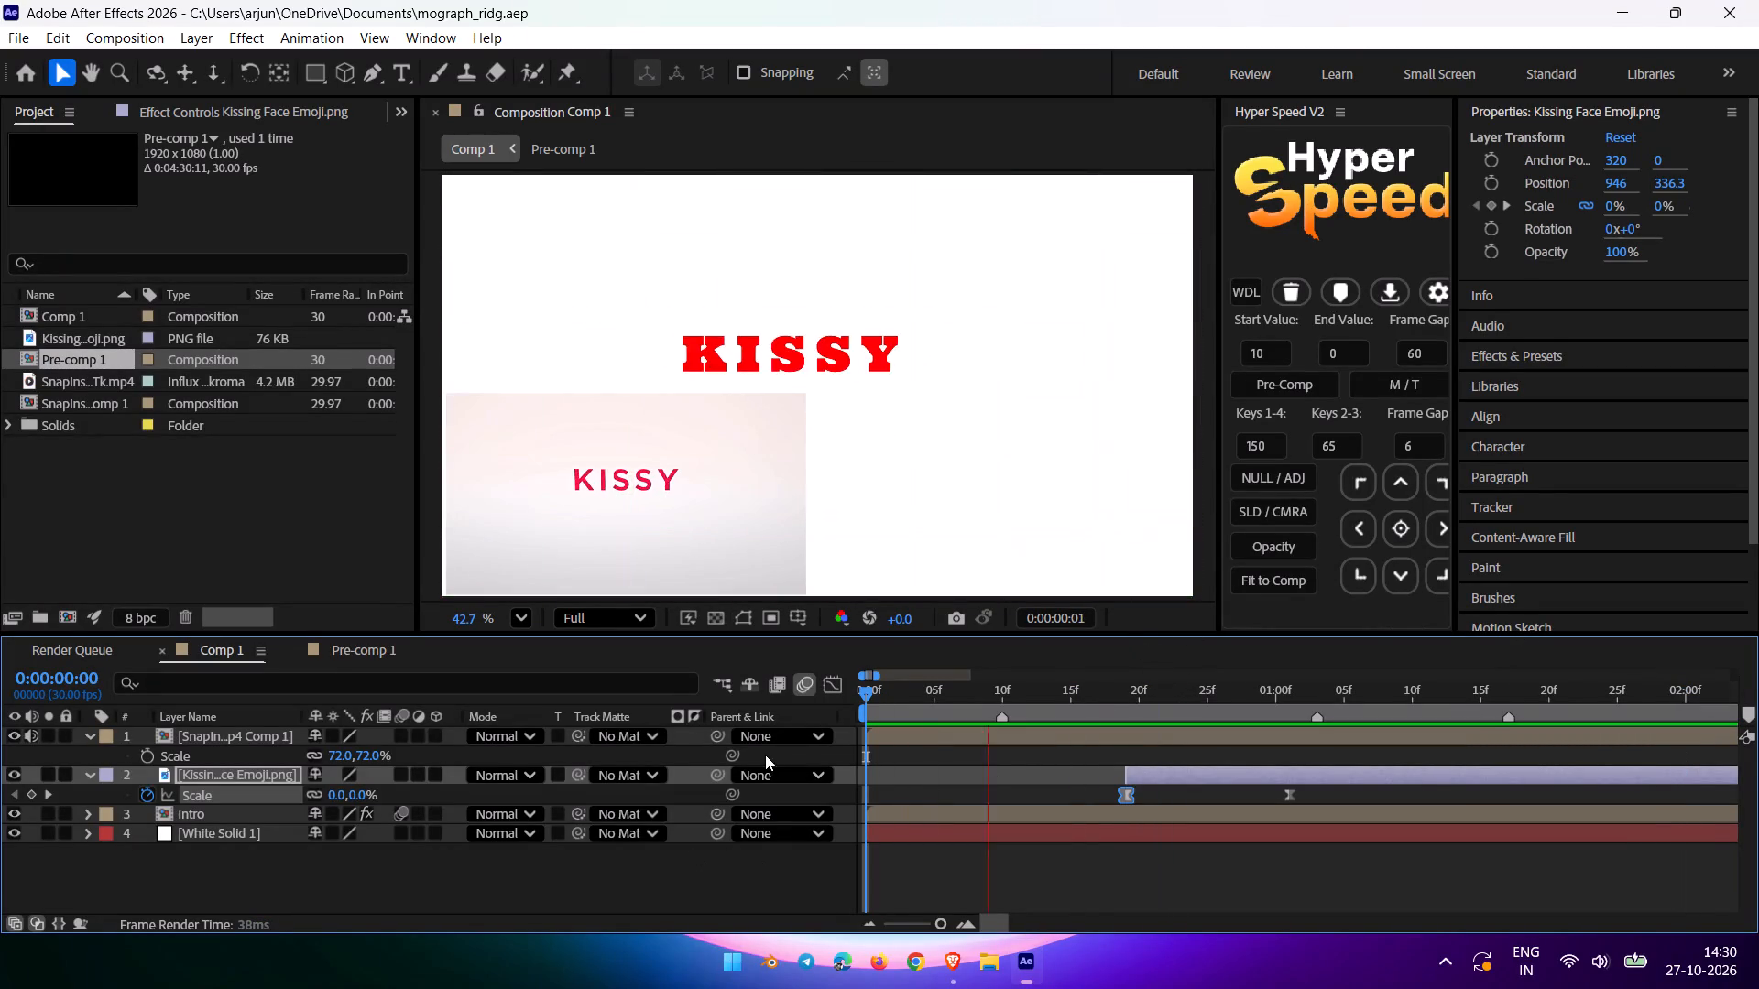
key("space")
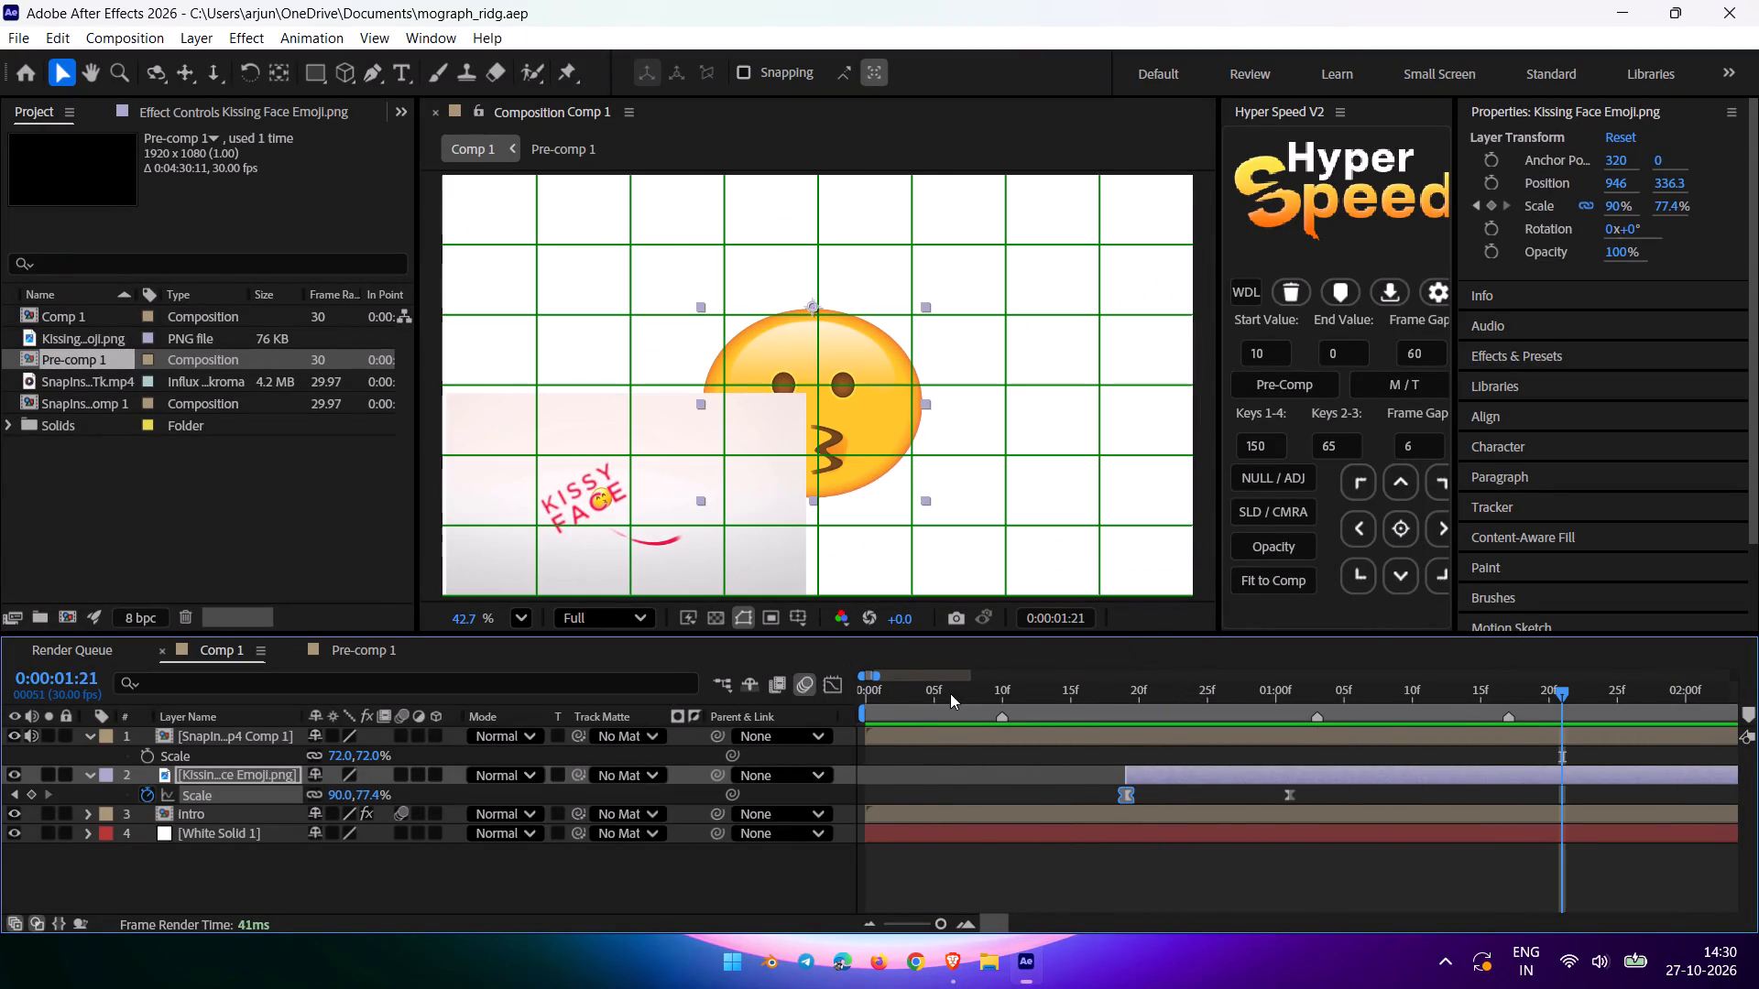
left_click_drag(1025, 691, 1099, 690)
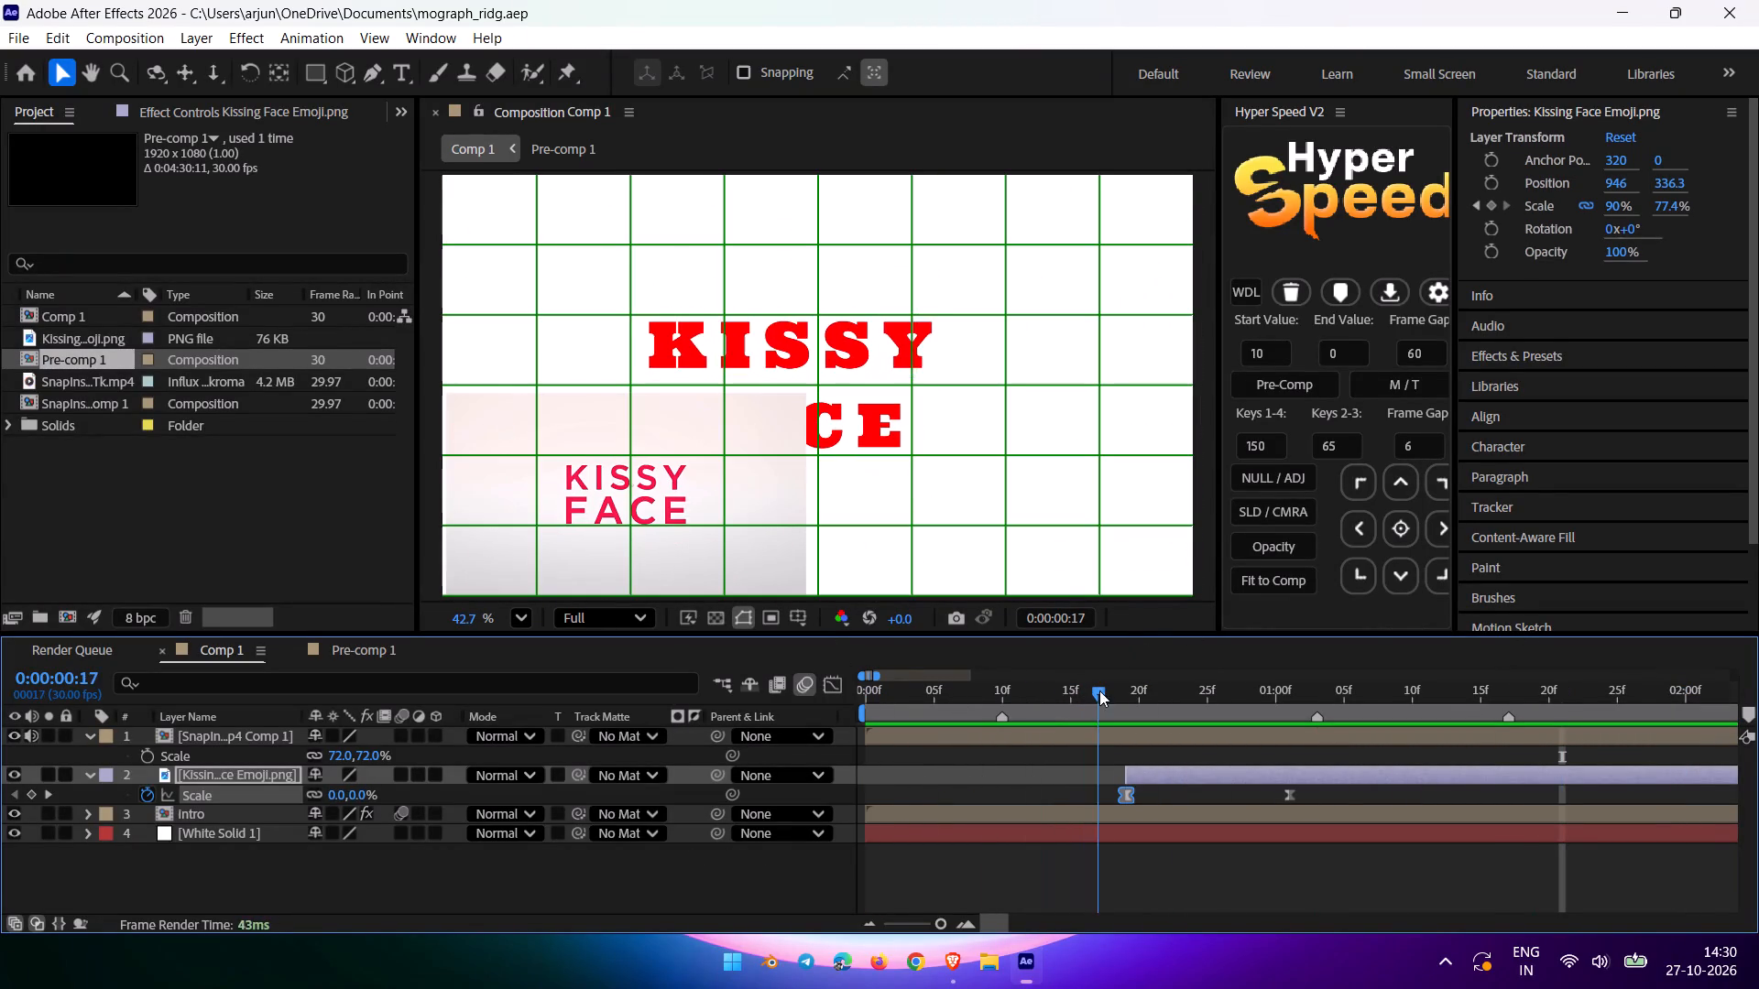
left_click_drag(1099, 690, 1192, 695)
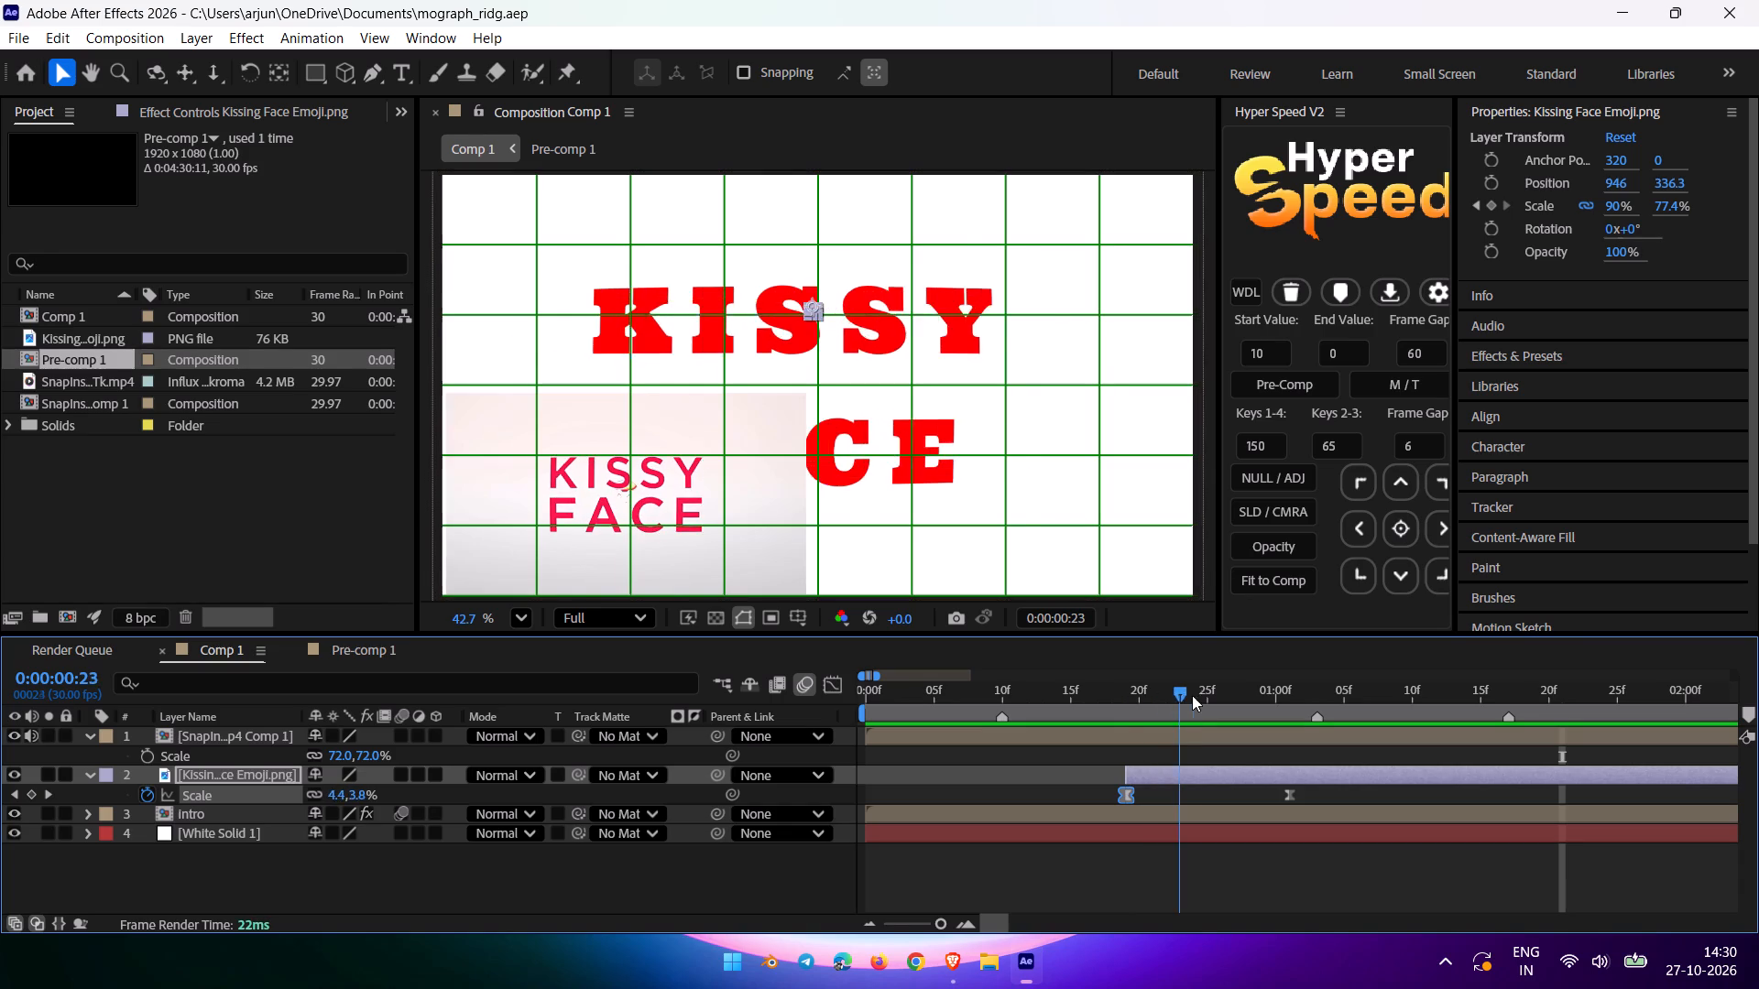
left_click_drag(1192, 695, 1217, 692)
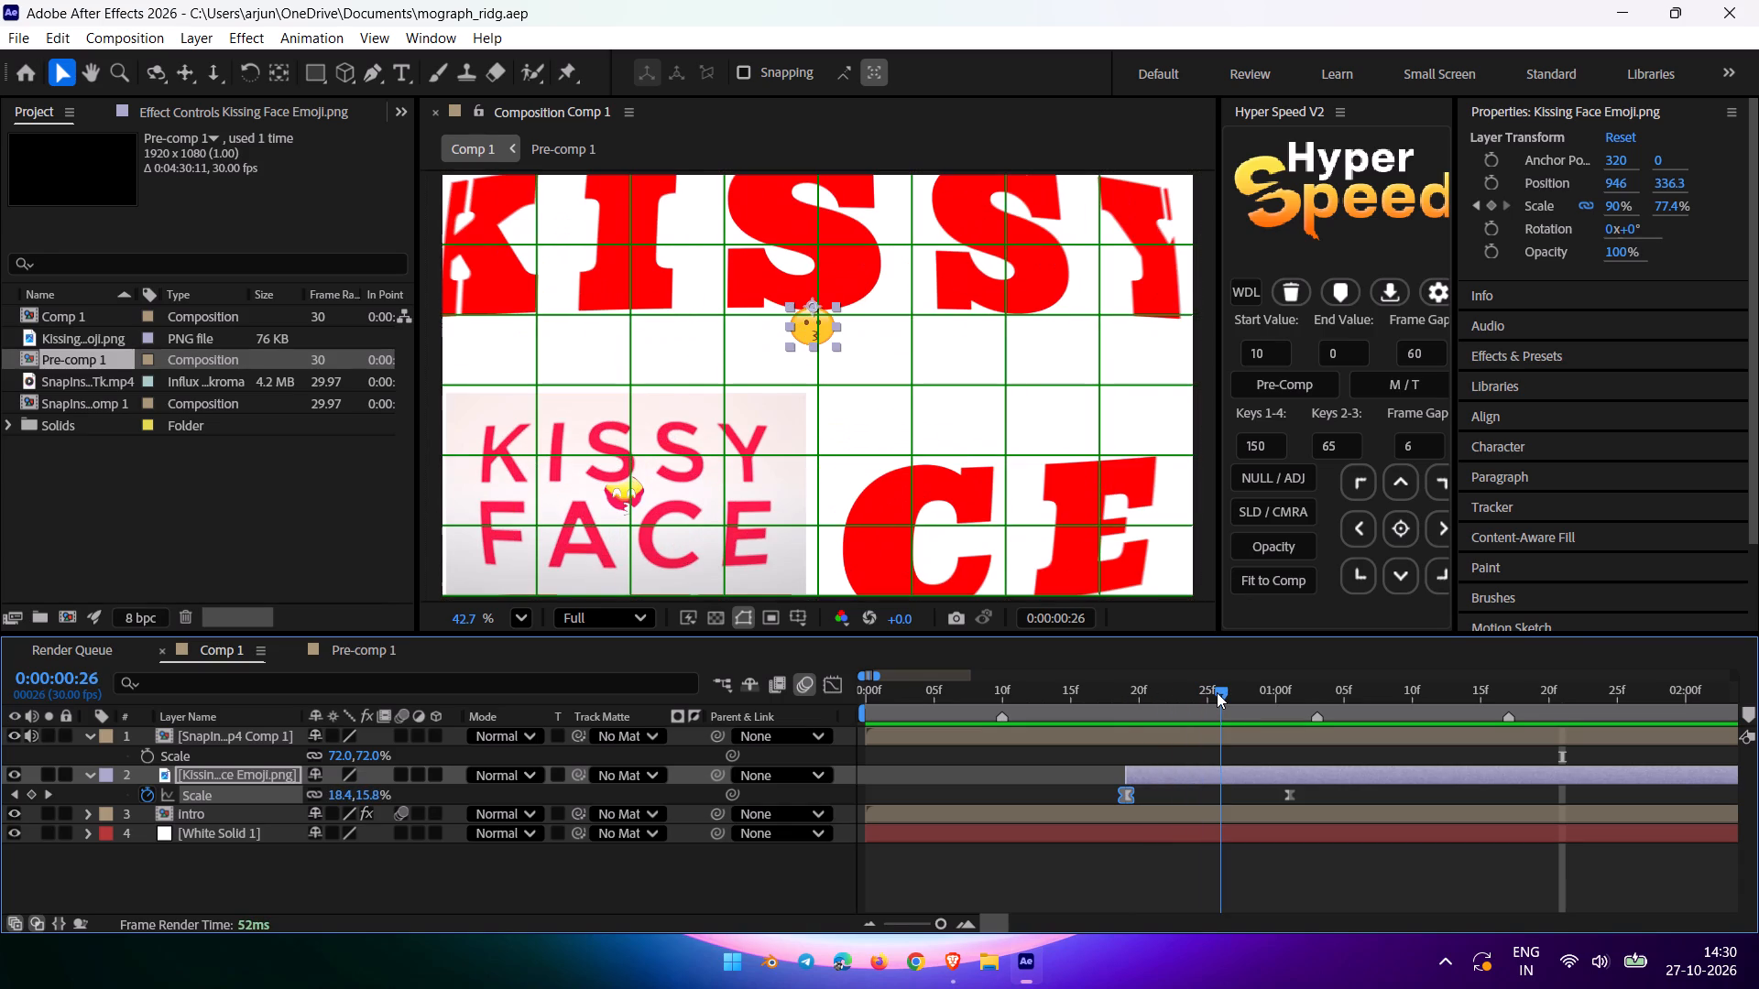
left_click_drag(1217, 692, 1115, 715)
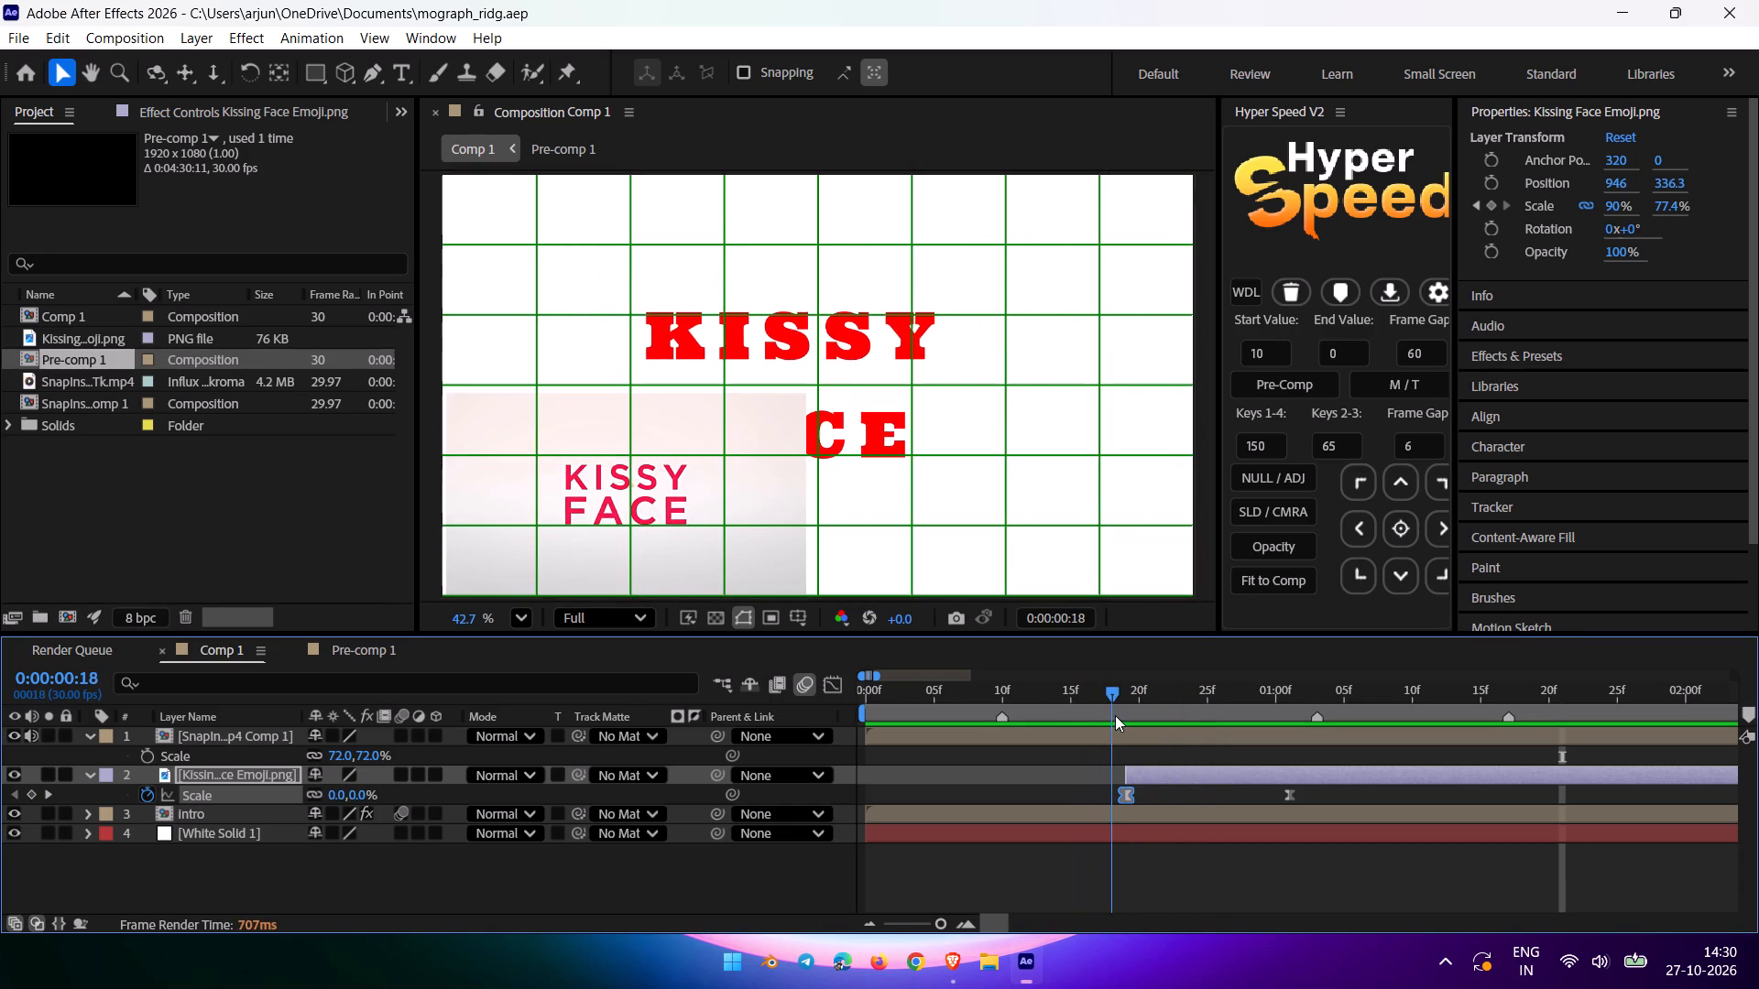
left_click_drag(1115, 715, 1258, 712)
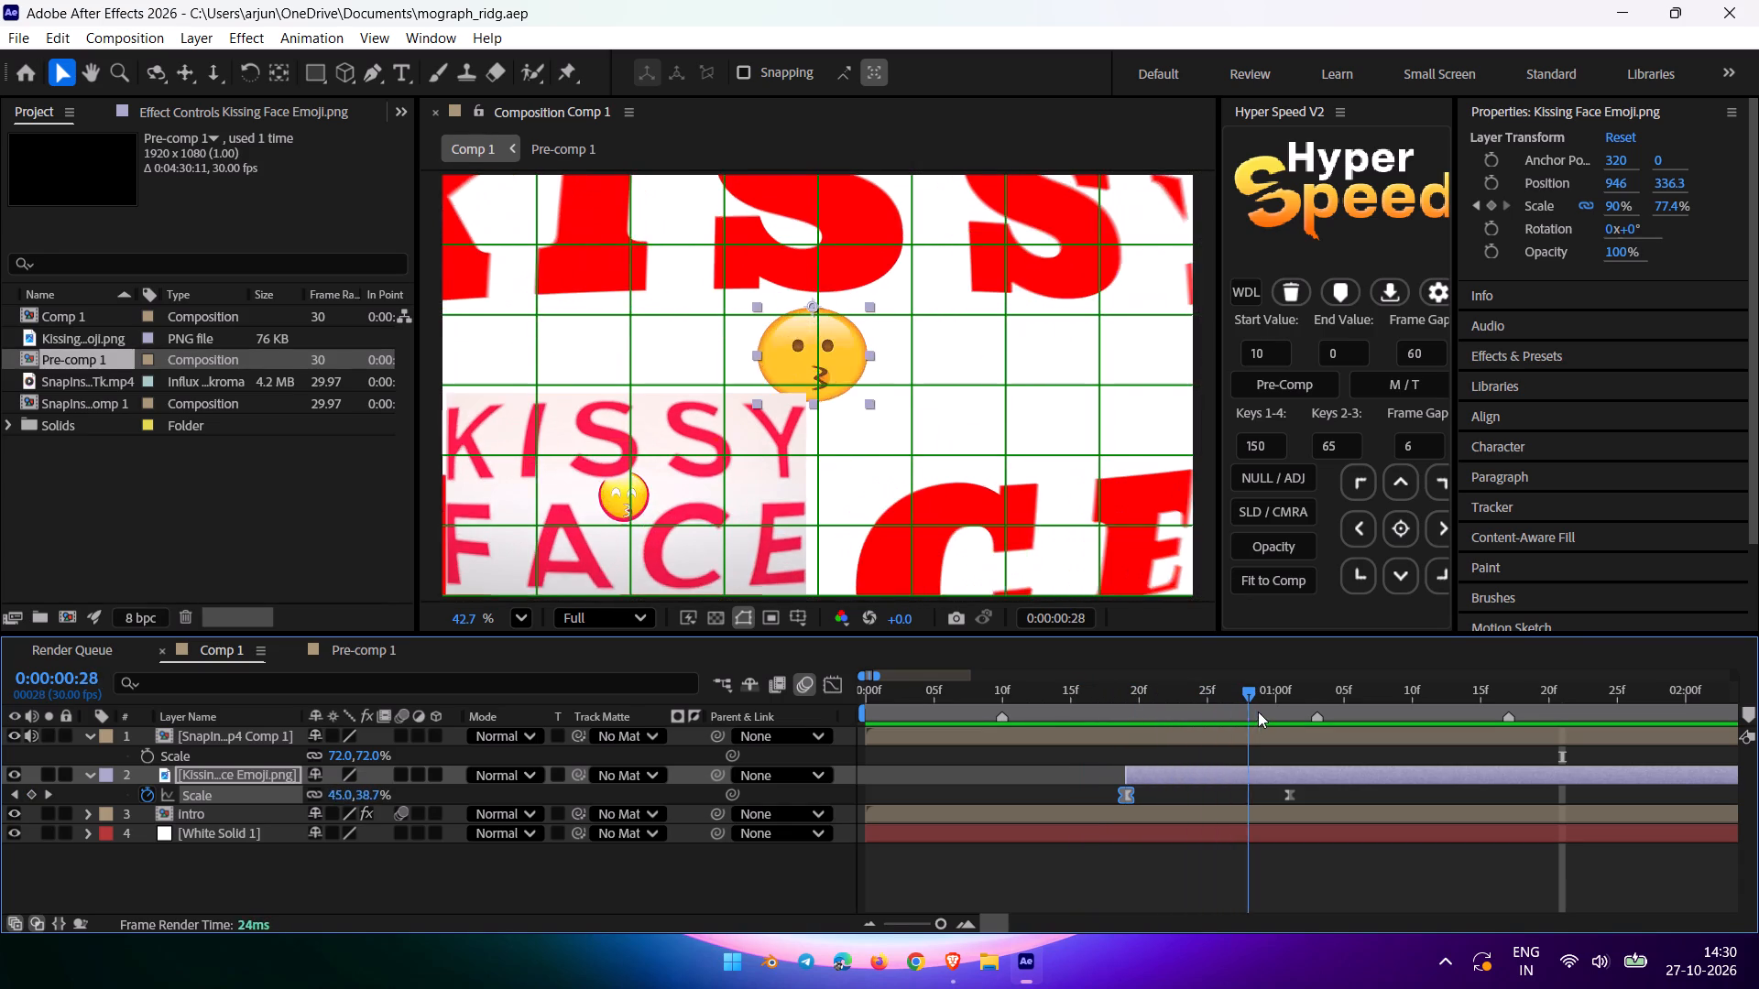
left_click_drag(1258, 712, 1250, 720)
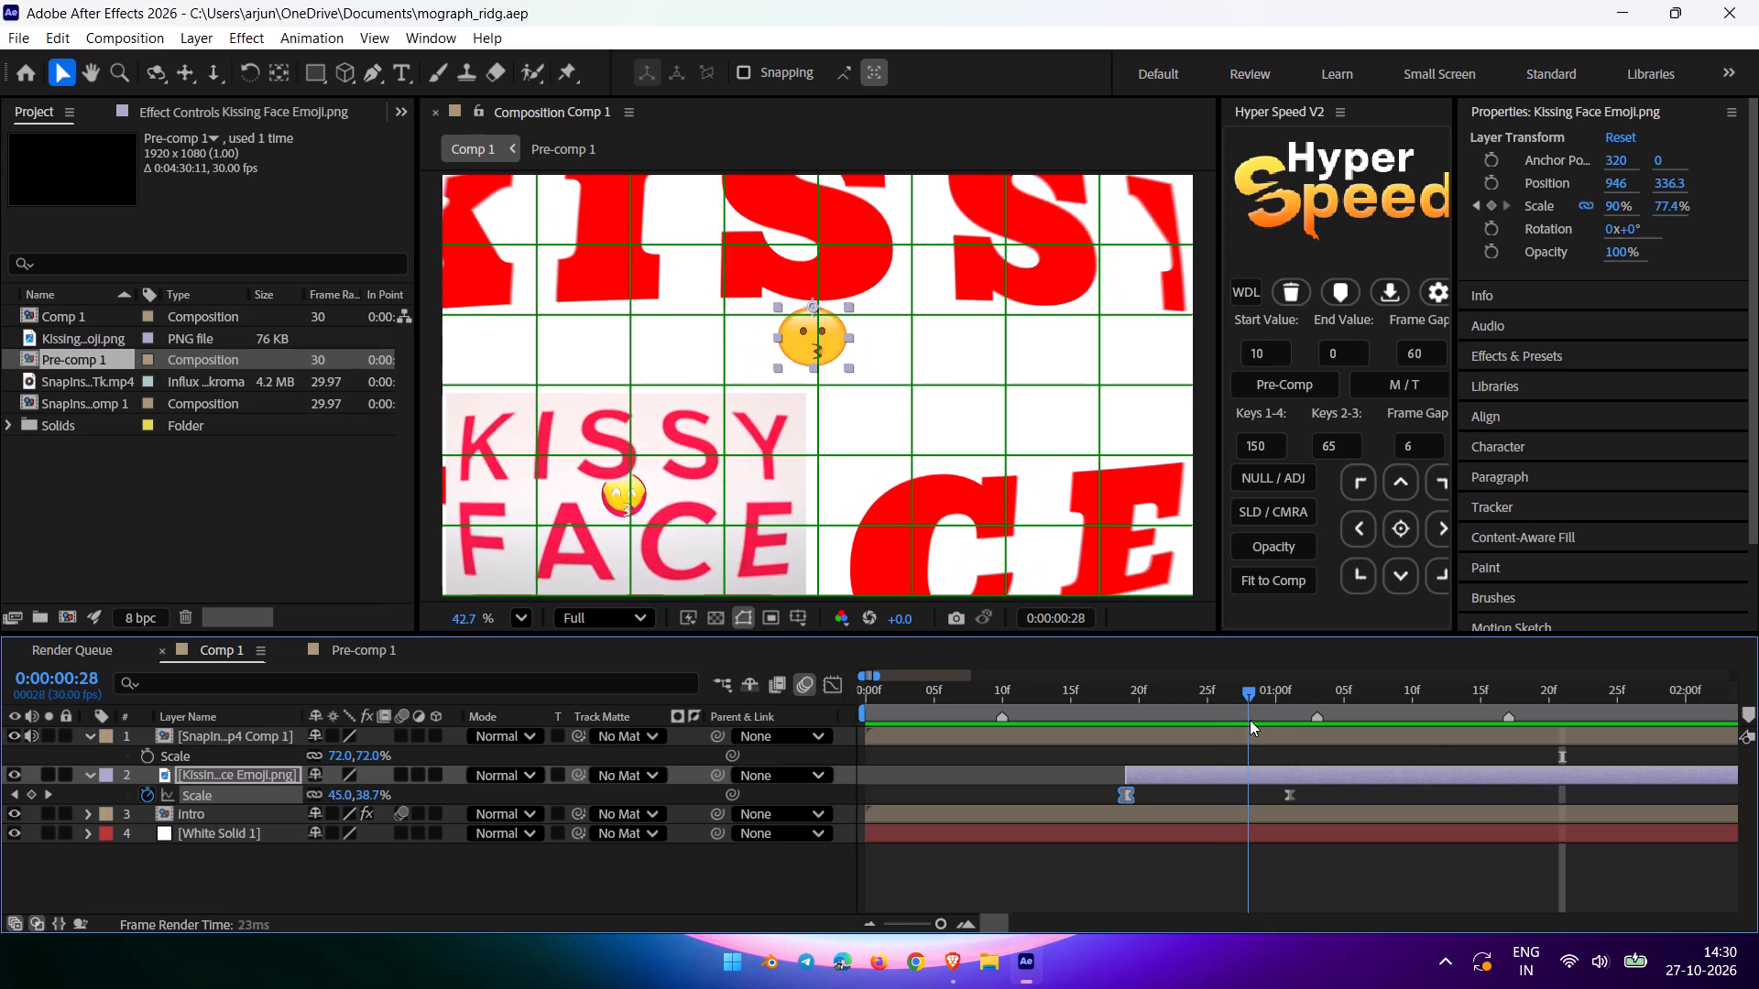
left_click_drag(1250, 720, 646, 900)
key("space")
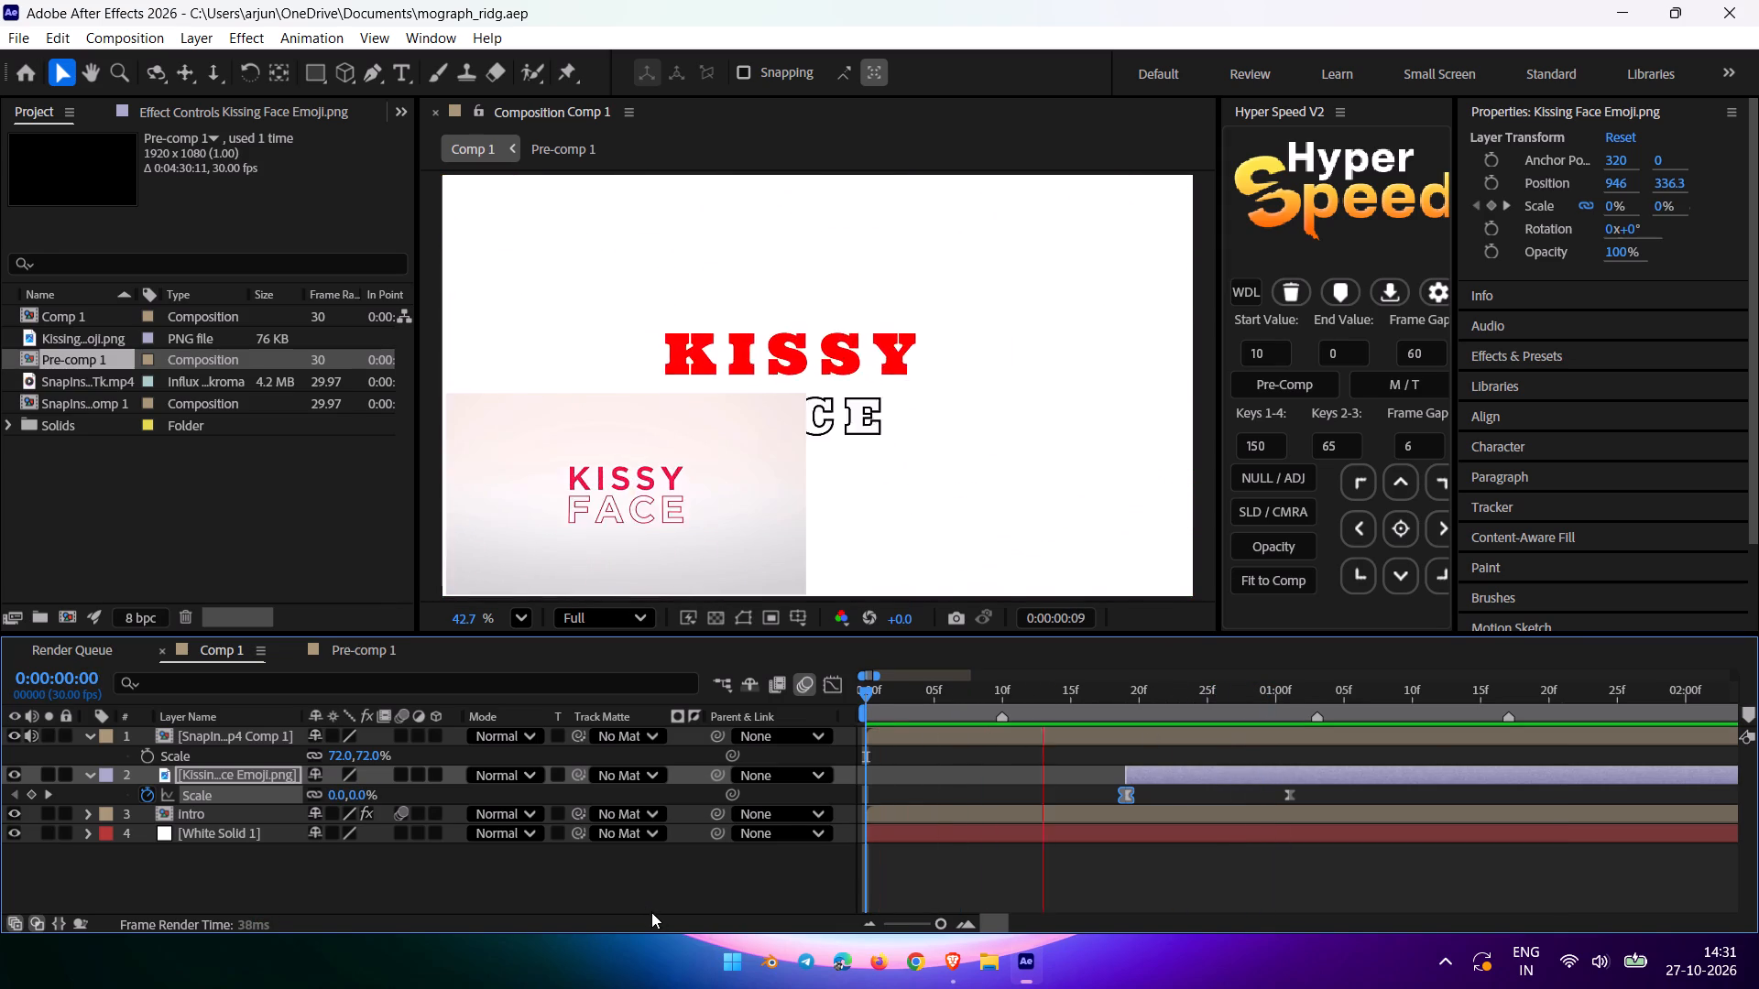
key("space")
left_click_drag(1103, 690, 1138, 700)
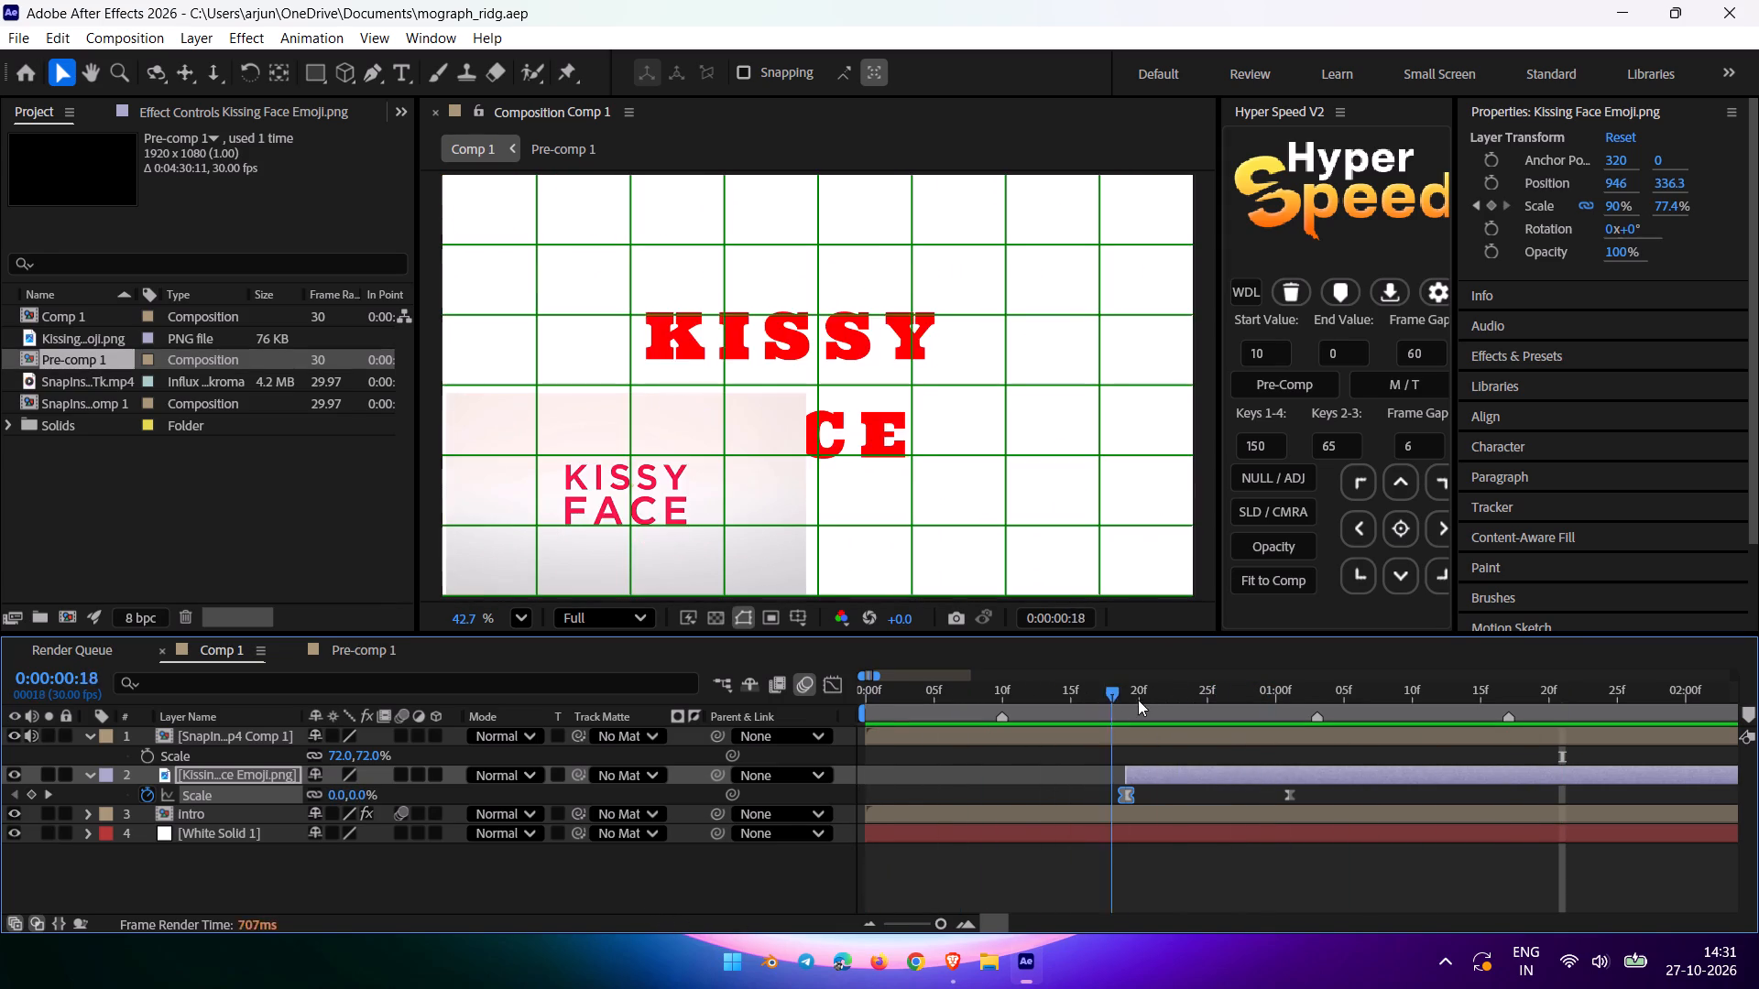
left_click_drag(1138, 700, 1174, 709)
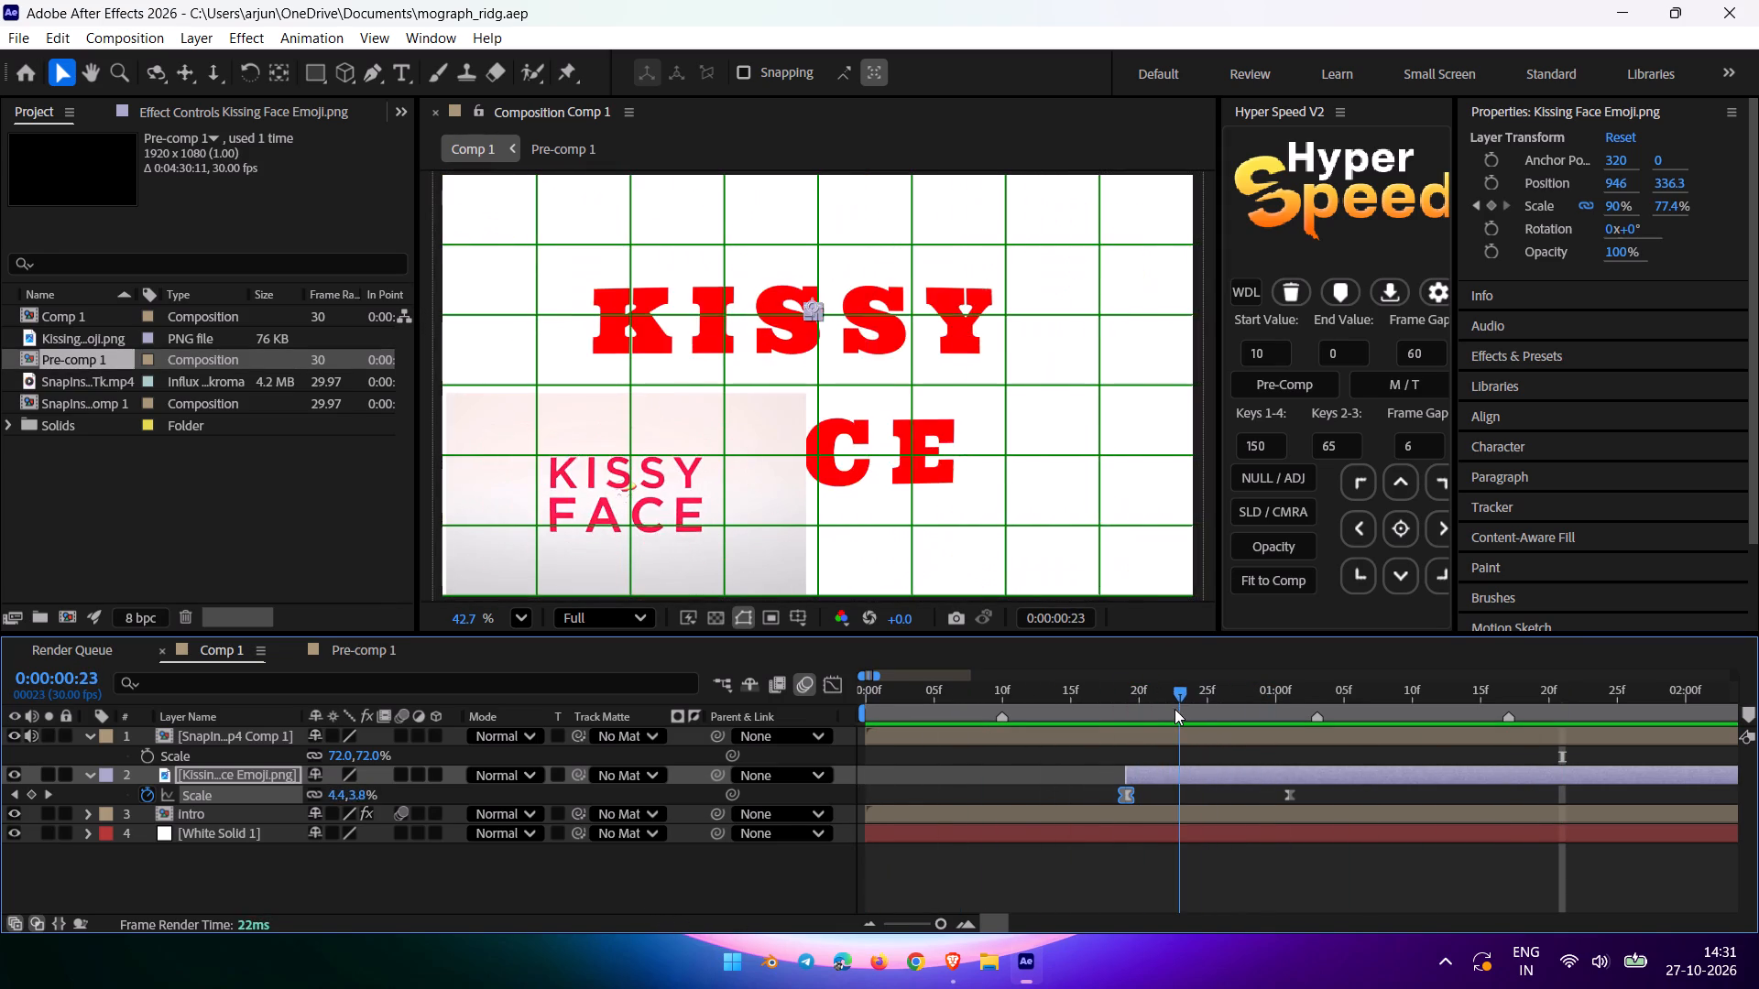
left_click_drag(1174, 709, 1222, 750)
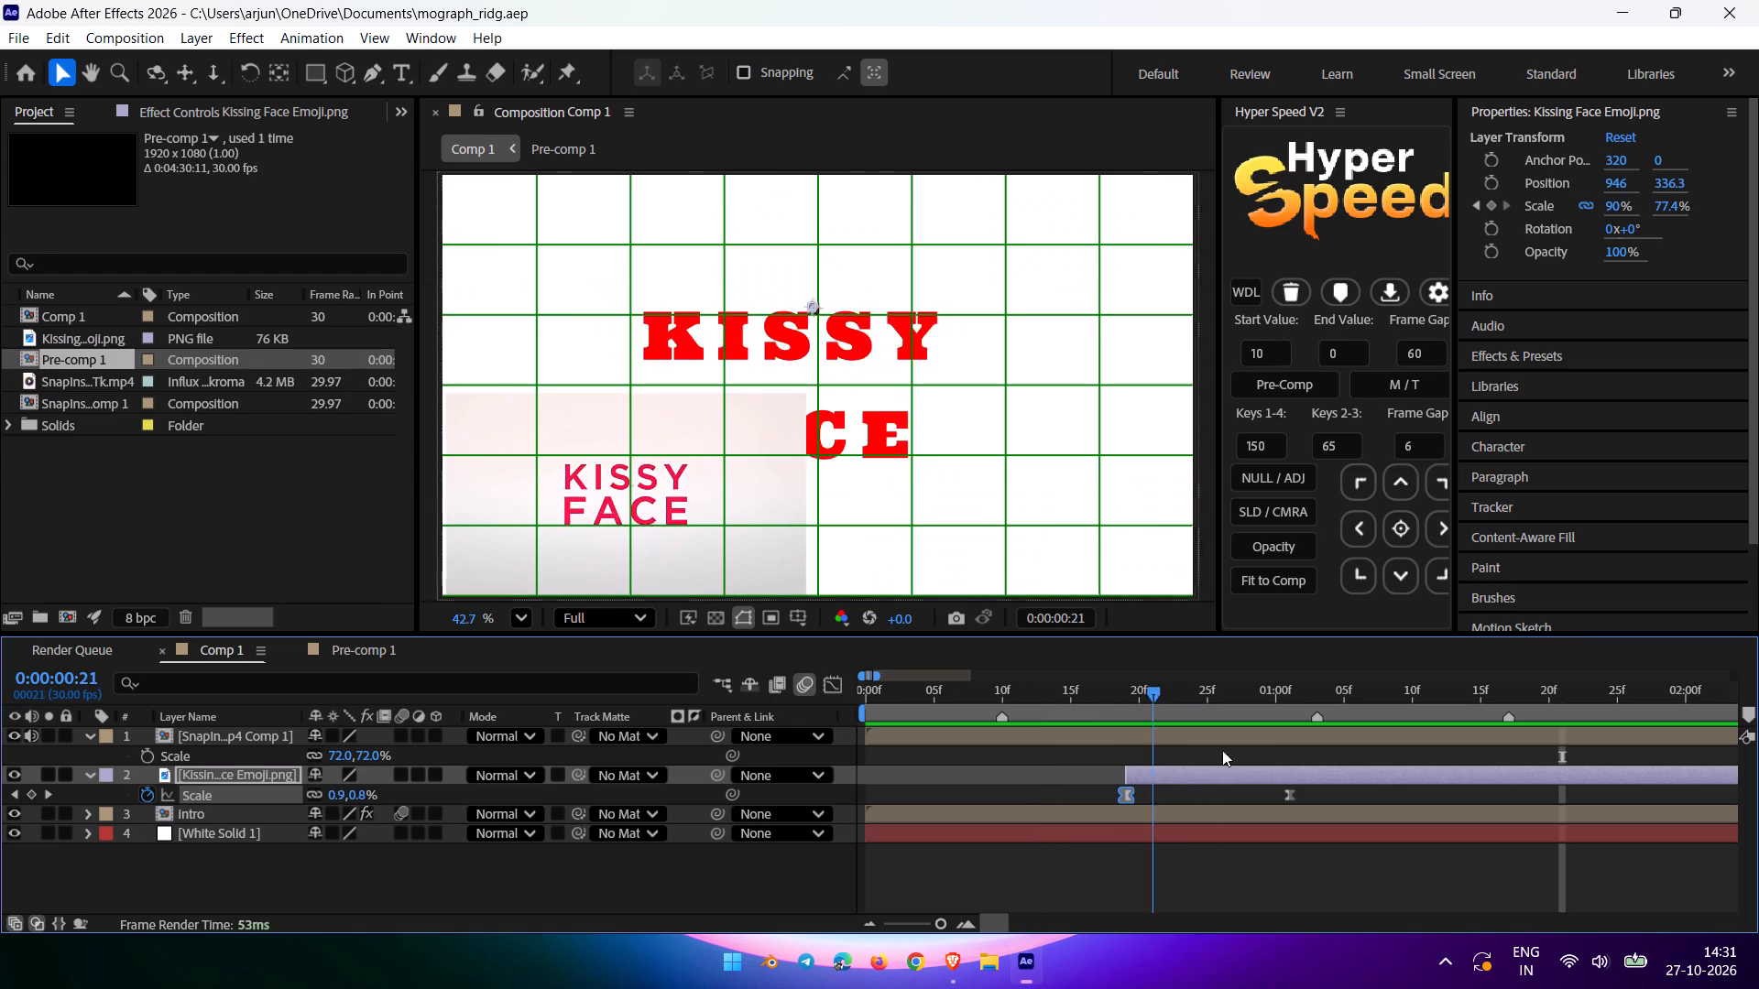
left_click_drag(1222, 750, 1229, 765)
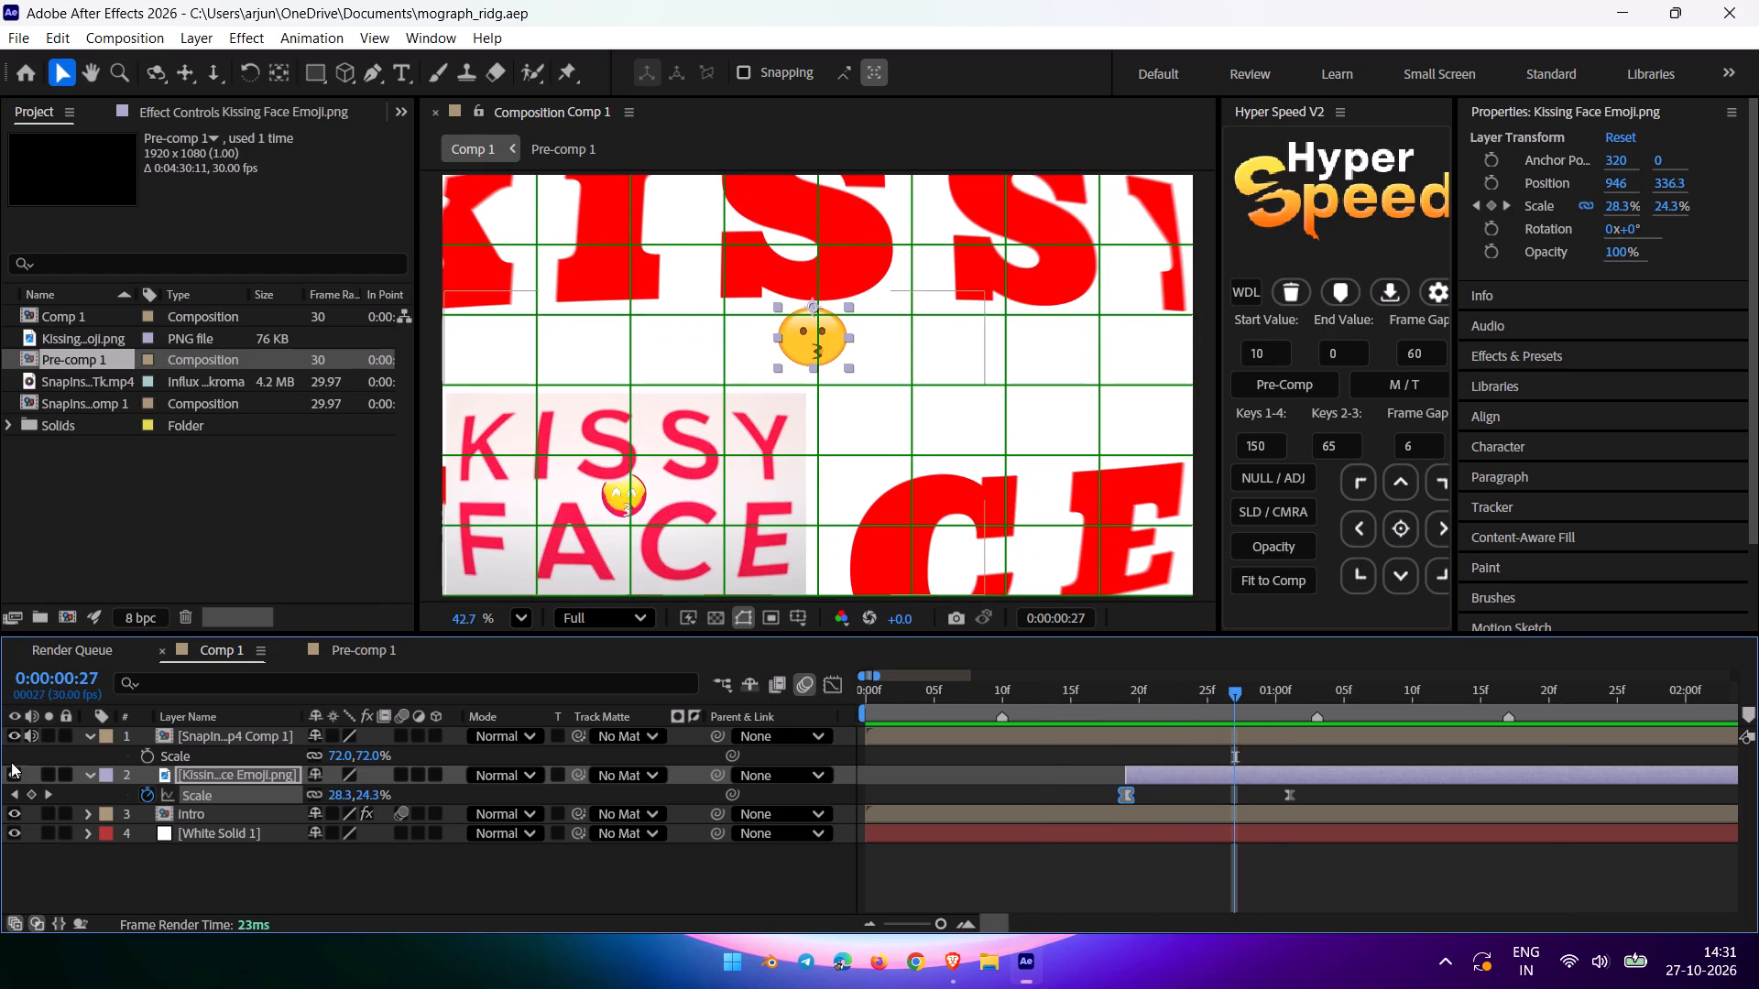
Hide the reference clip layer in Comp 1.
left_click(14, 735)
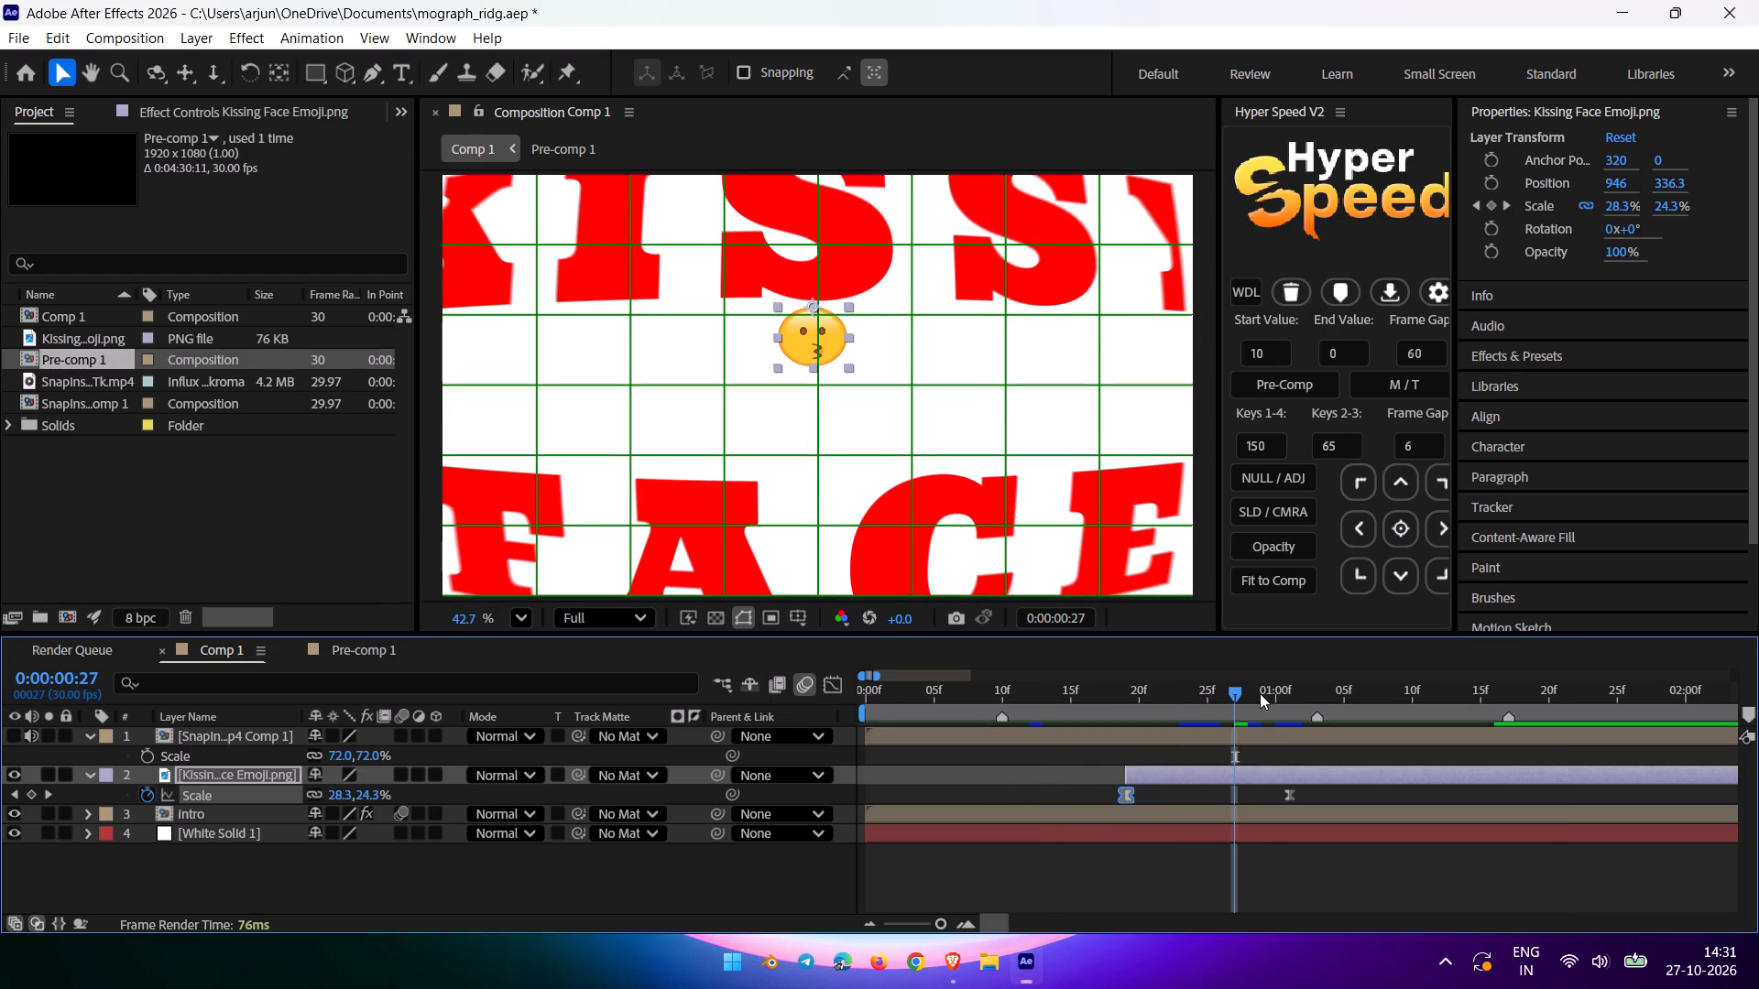
Preview Comp 1 from the start without the reference and examine the emoji's scale-up between KISSY and FACE.
left_click_drag(1239, 692, 727, 820)
key("space")
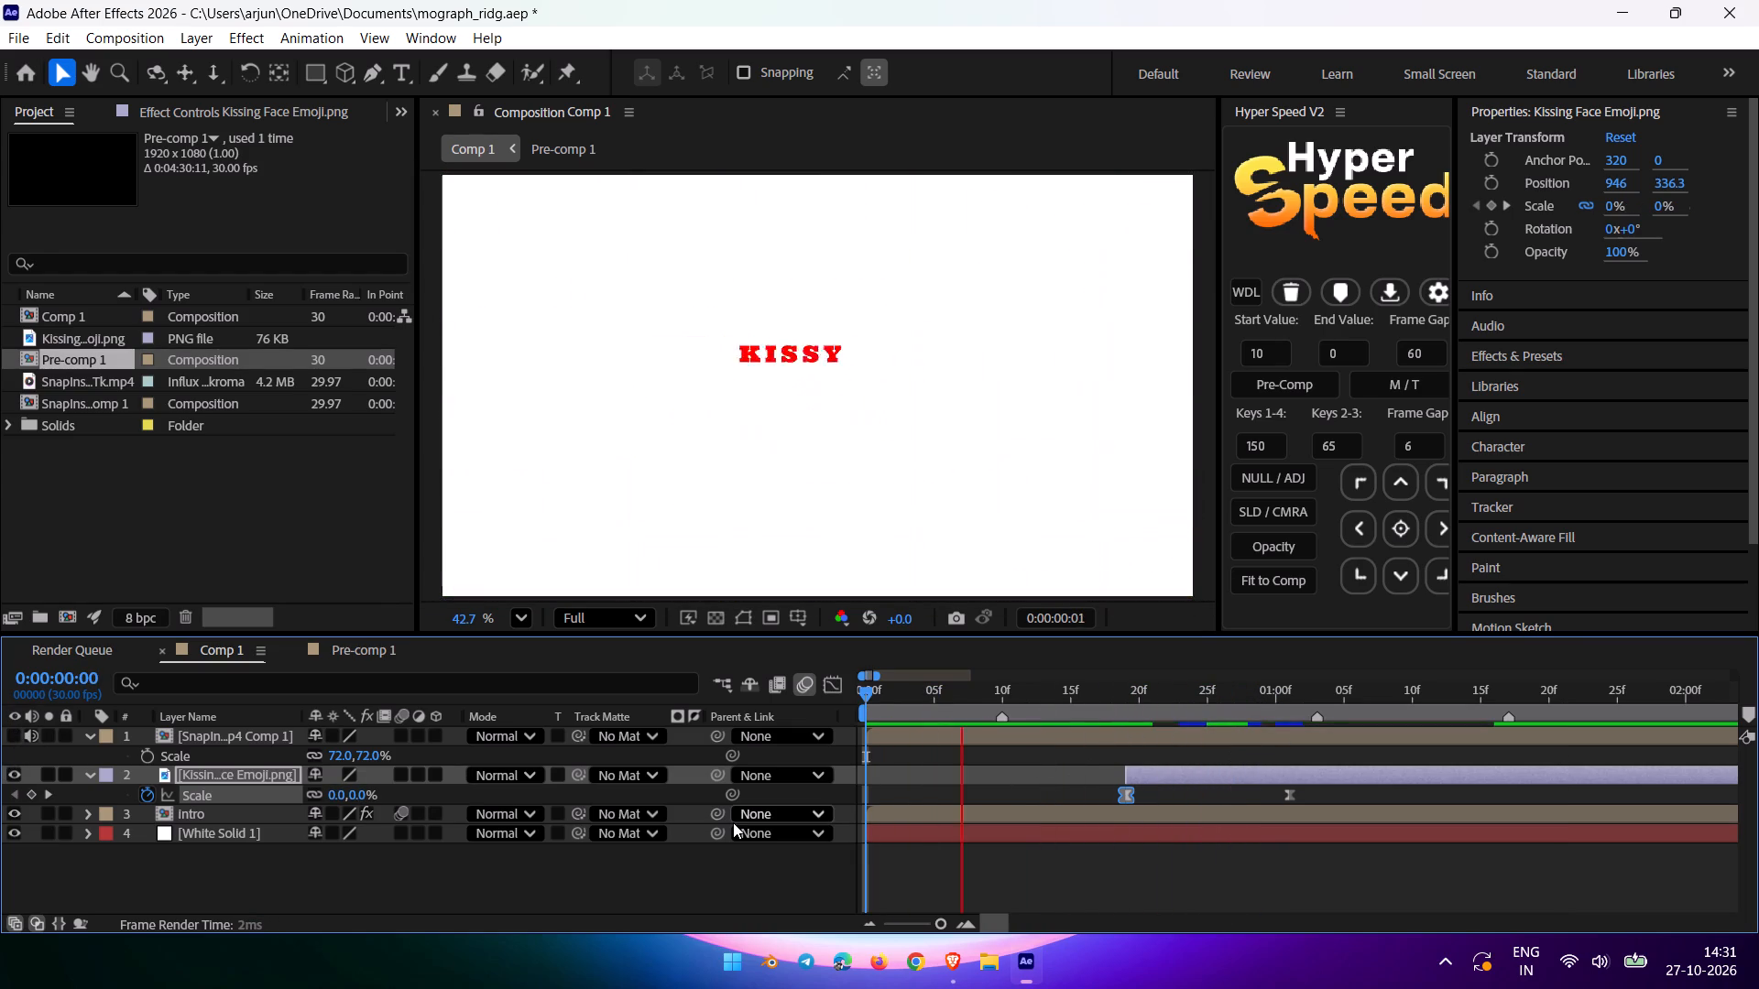
key("space")
left_click_drag(1104, 698, 1197, 707)
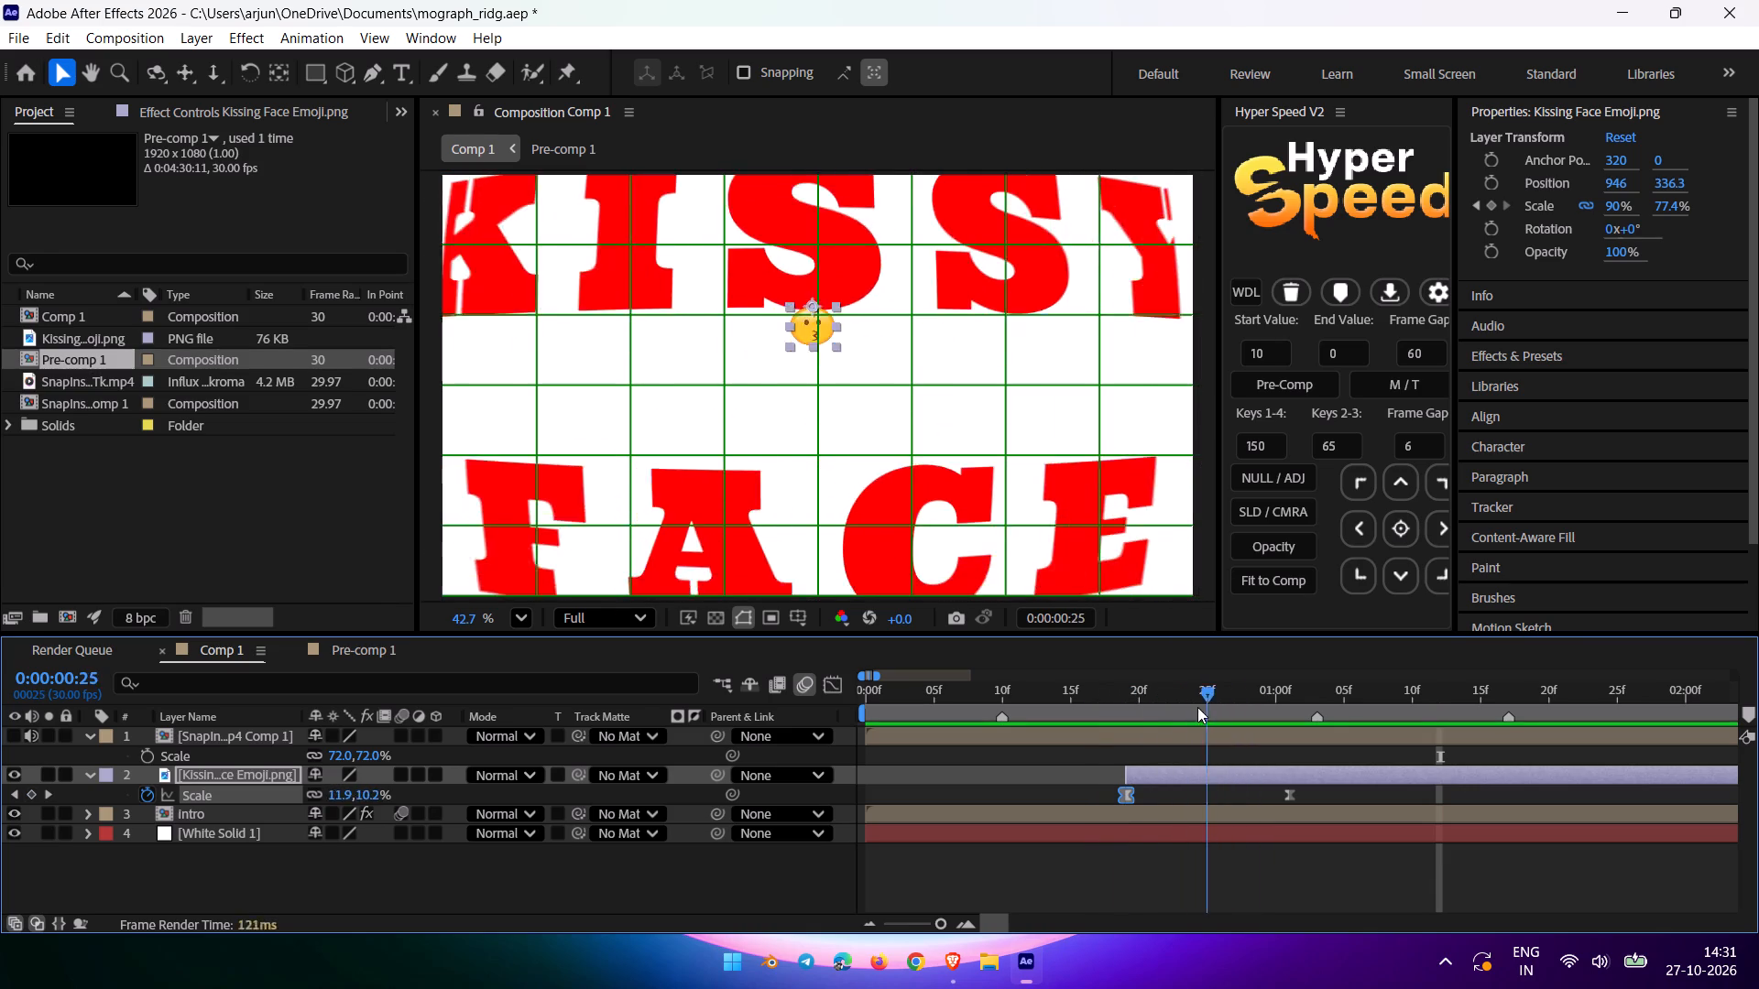
left_click_drag(1197, 707, 1243, 721)
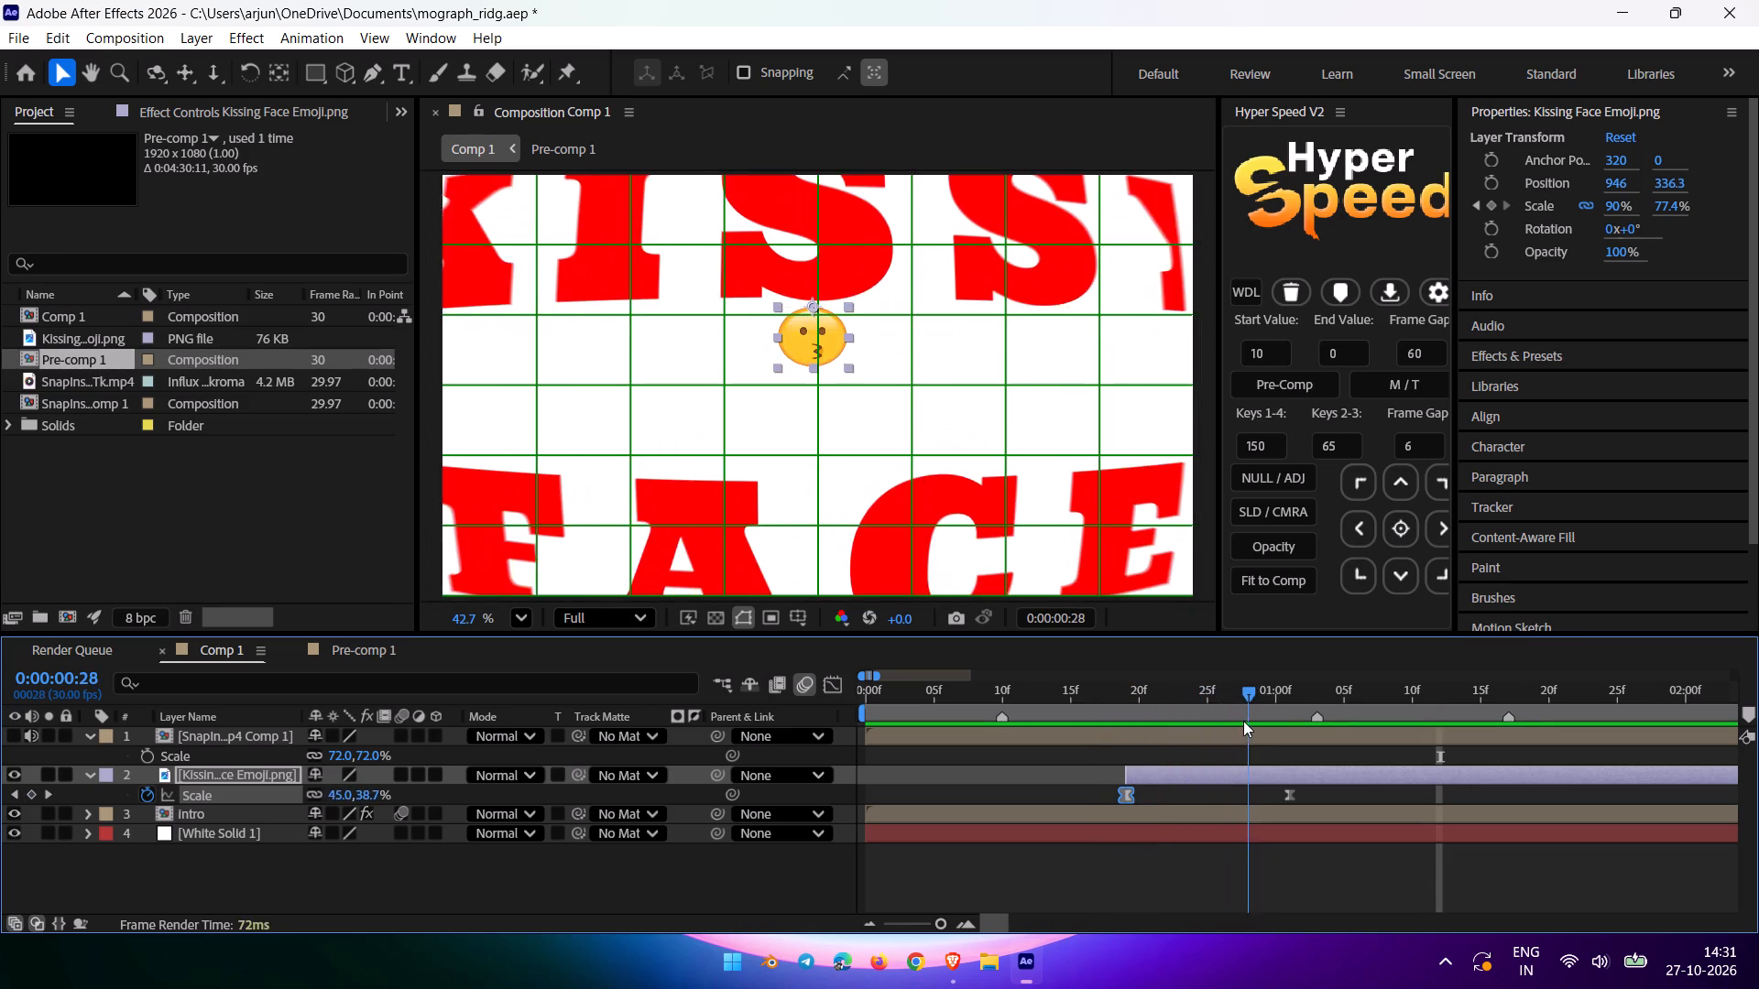
left_click_drag(1243, 721, 1288, 714)
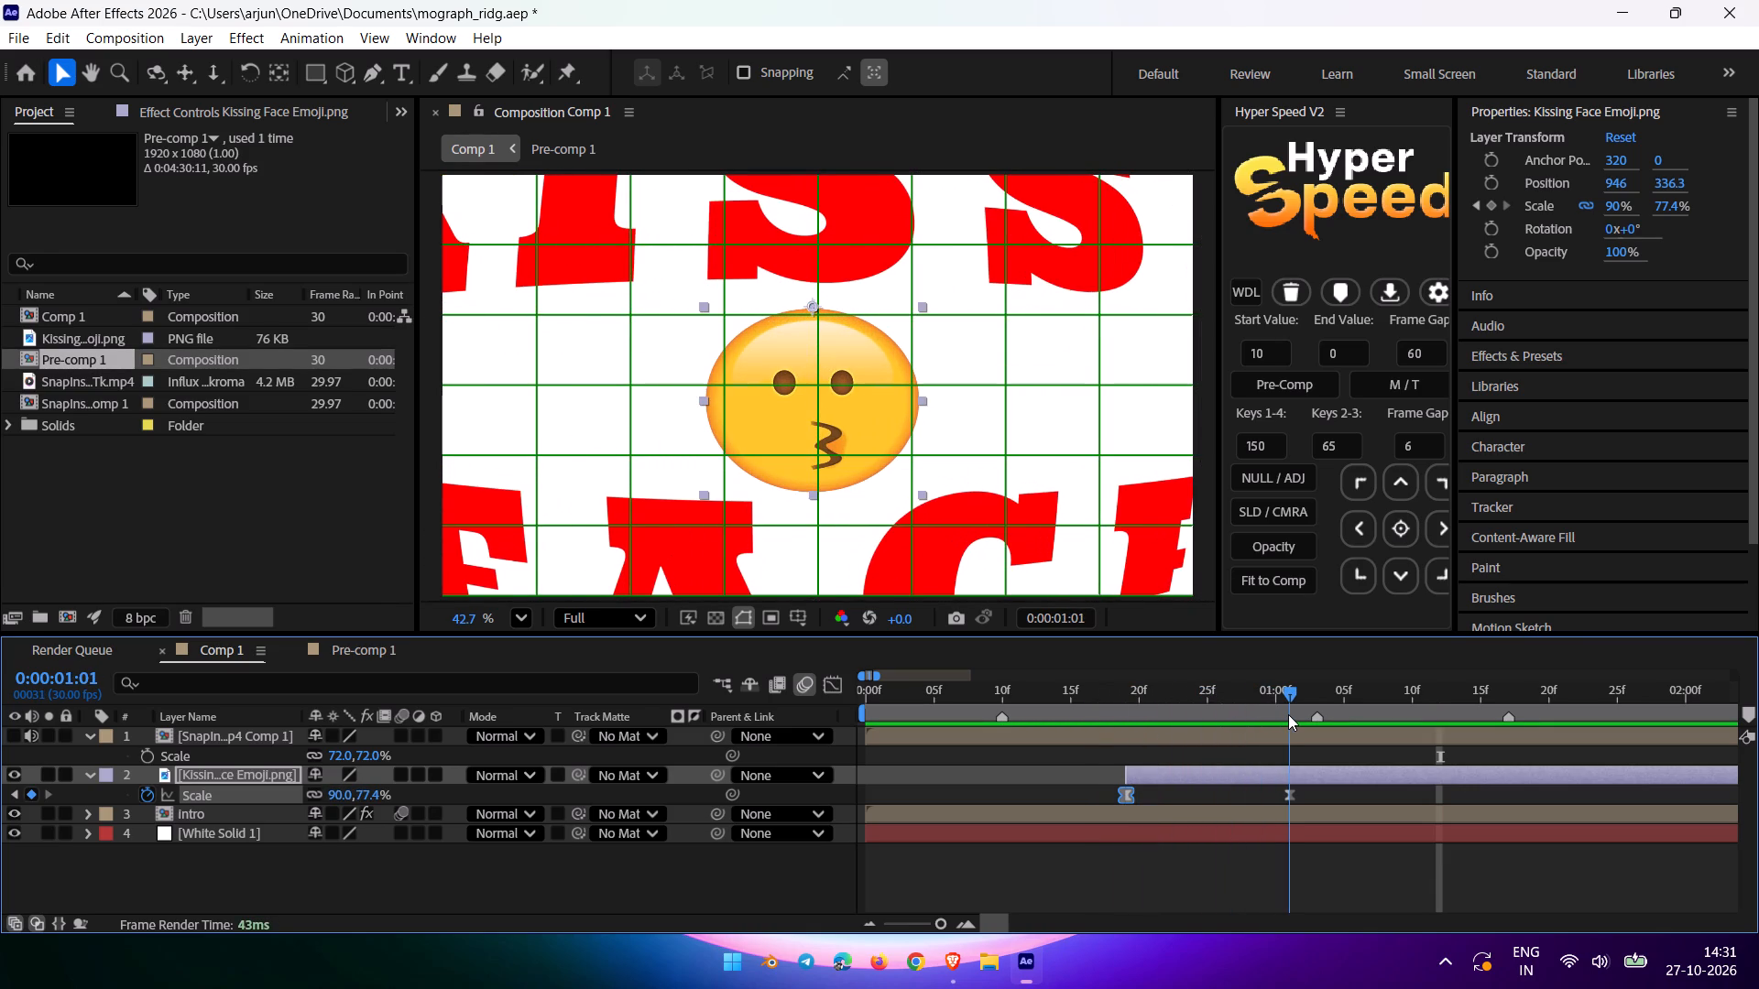
left_click_drag(1288, 714, 1284, 716)
Pre-compose the kissing face emoji layer, moving all attributes into the new composition.
left_click(266, 875)
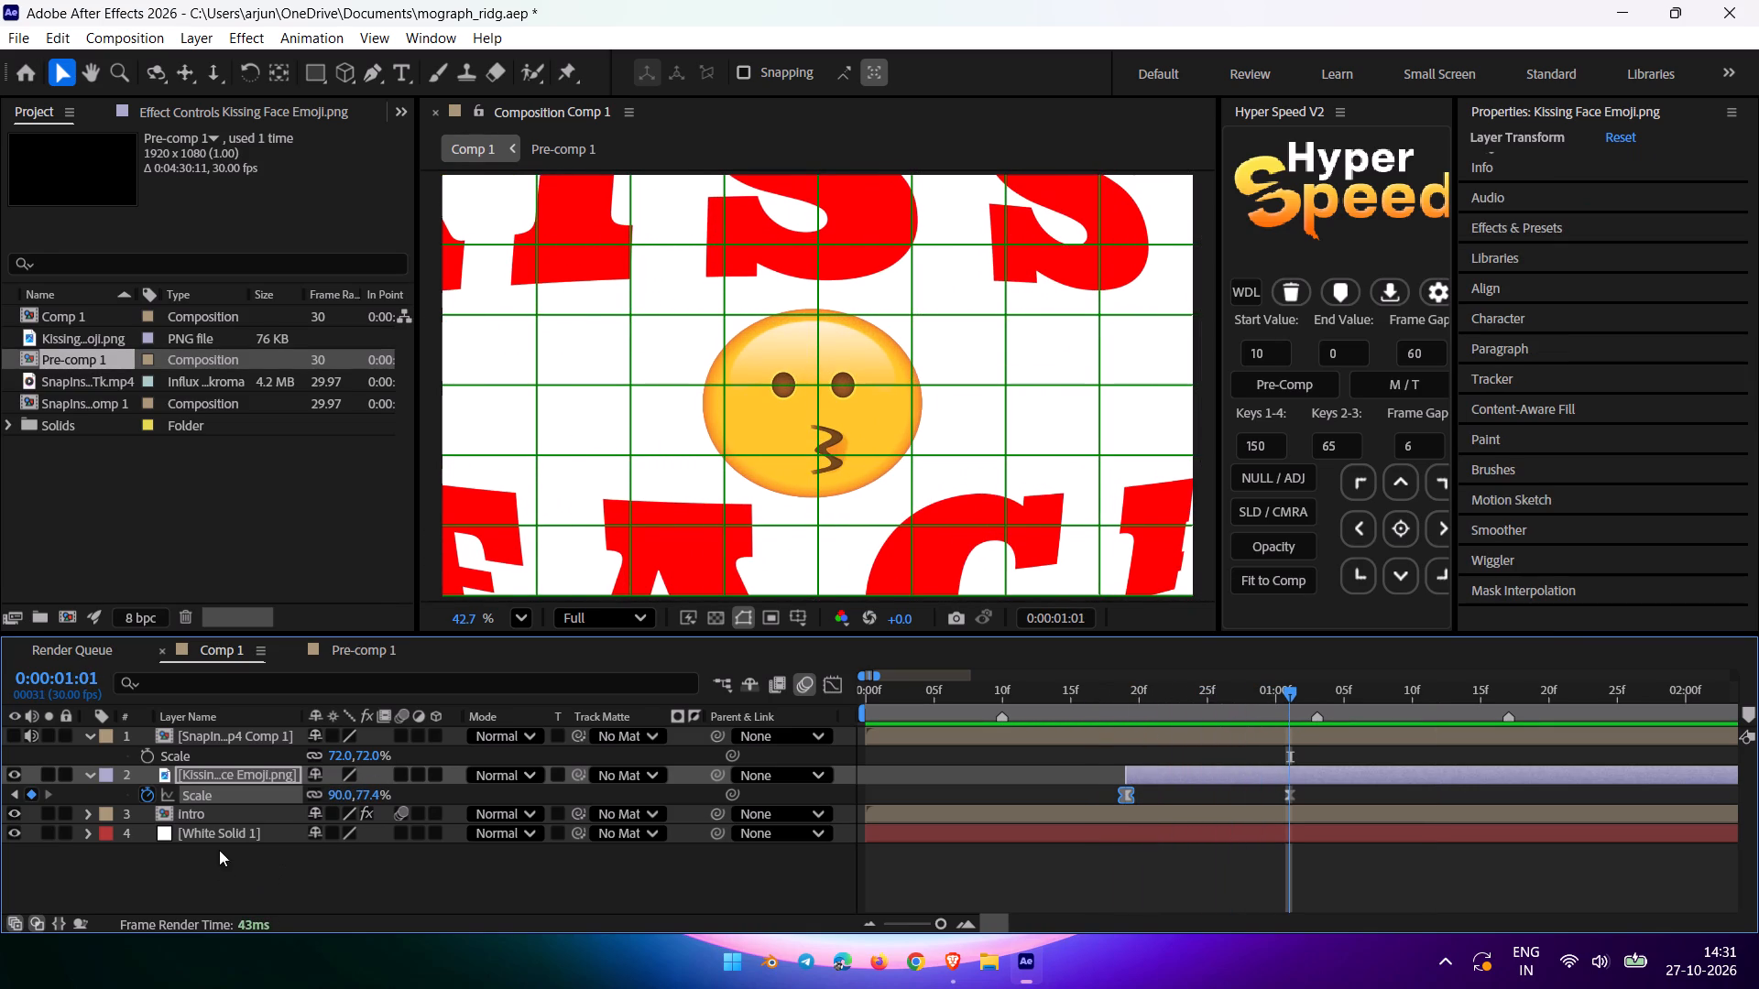
left_click(214, 777)
key("ctrl+shift+c")
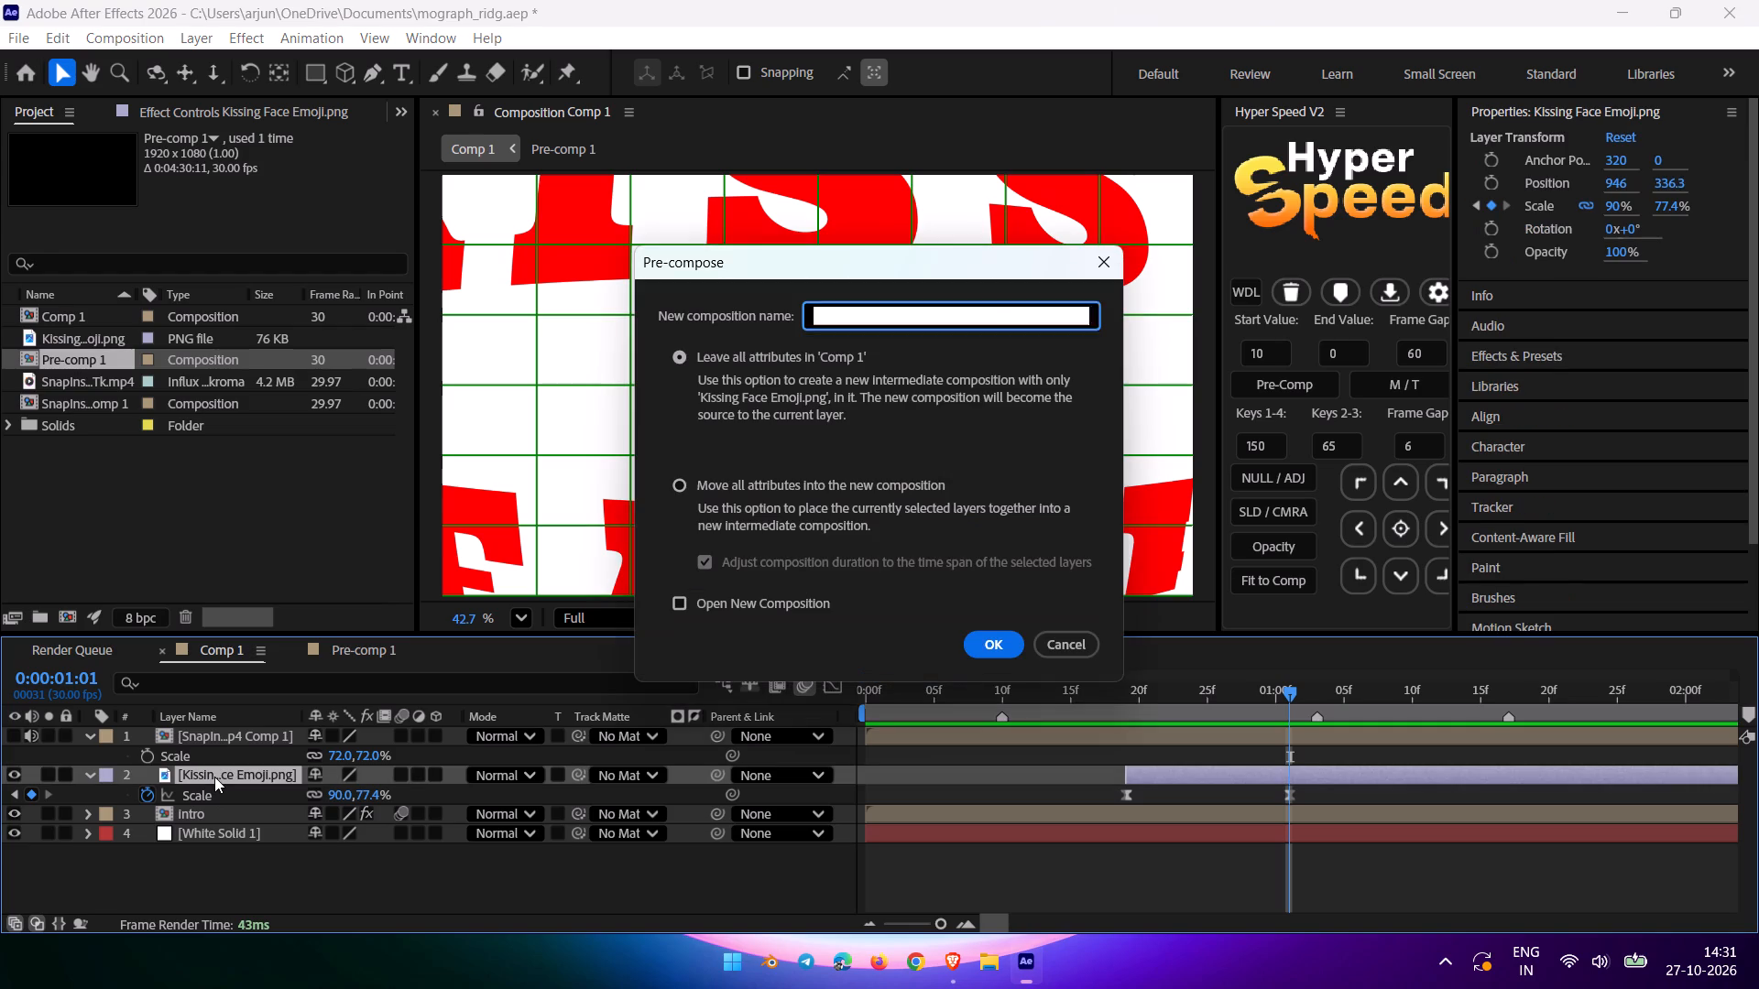
left_click(770, 467)
left_click(759, 480)
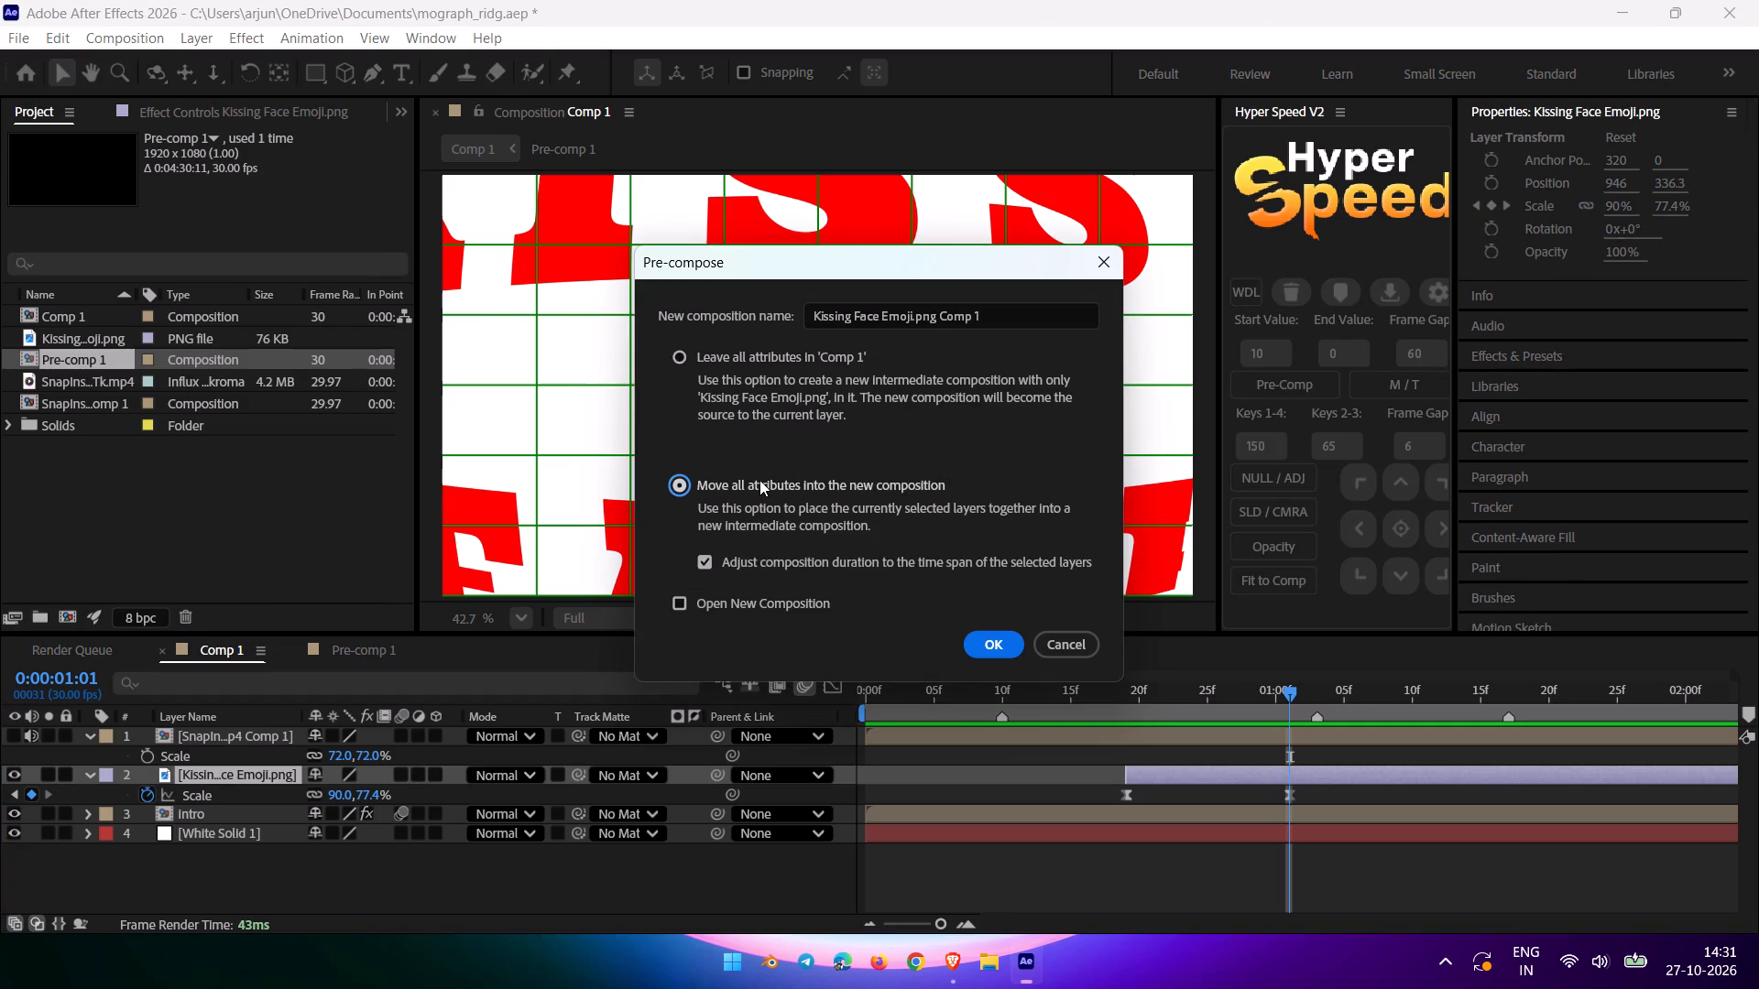
key("Return")
Open the emoji's pre-composition and duplicate the emoji layer inside it.
double_click(1153, 776)
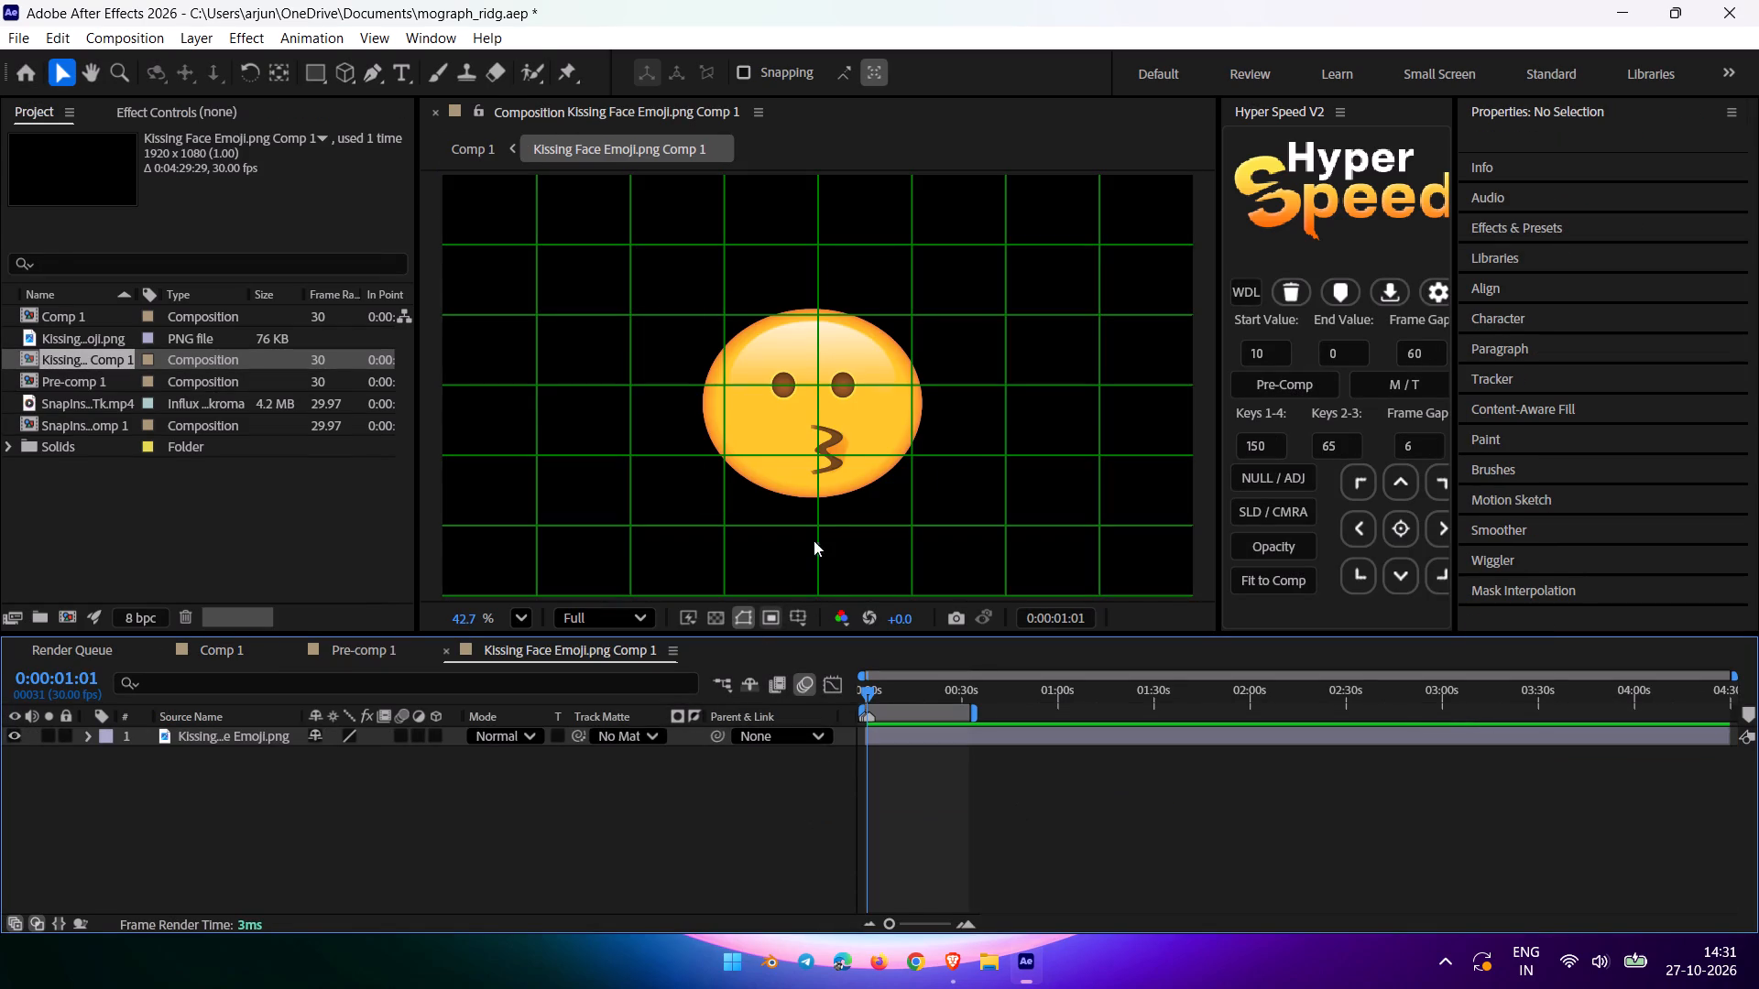
scroll(779, 441, "up", 1)
scroll(391, 758, "up", 3)
left_click(272, 835)
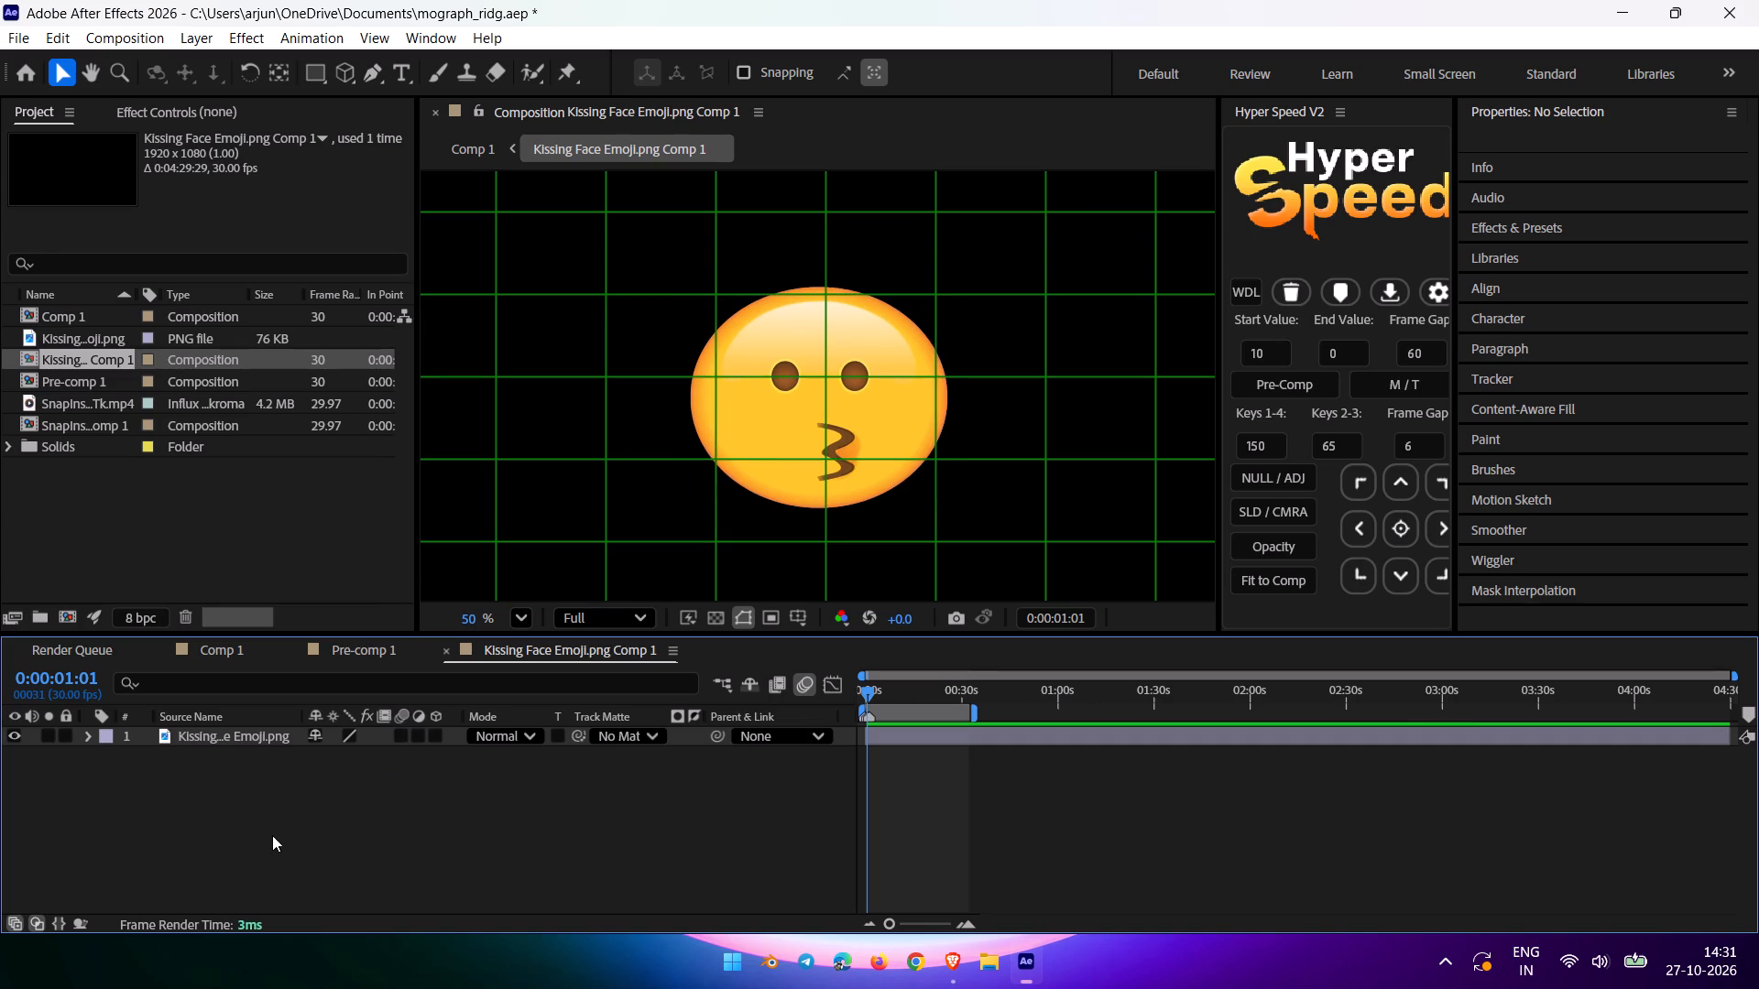
left_click(228, 734)
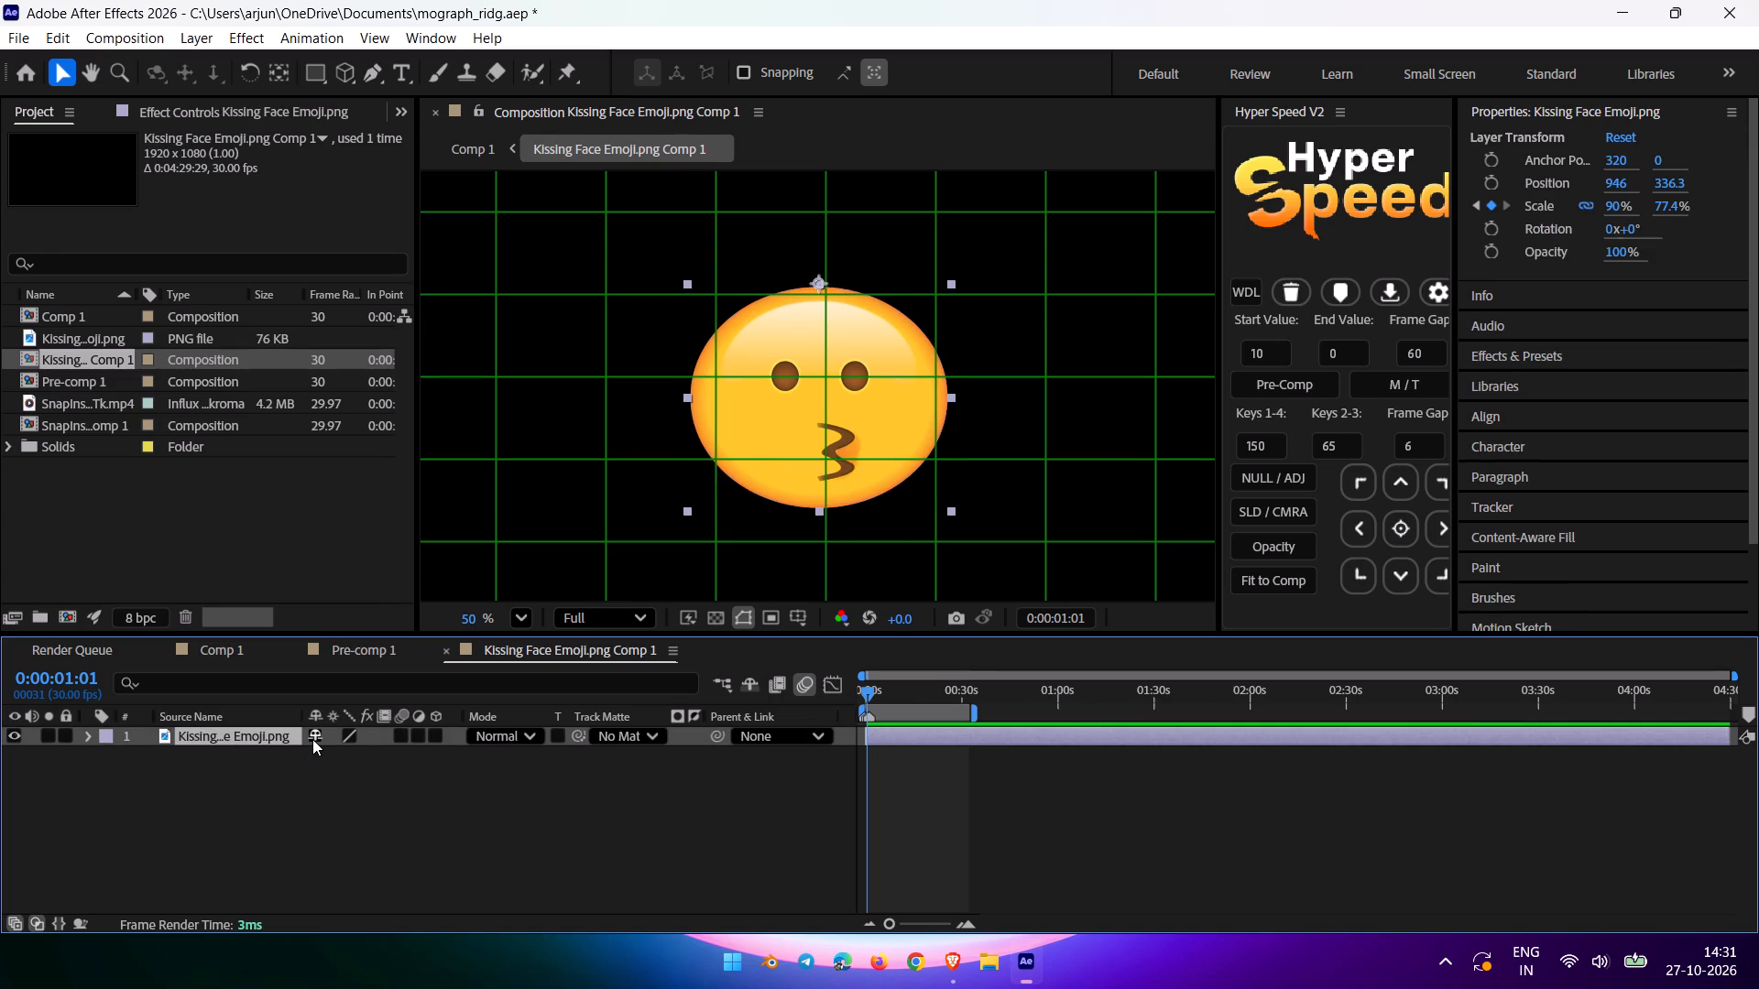
key("ctrl+d")
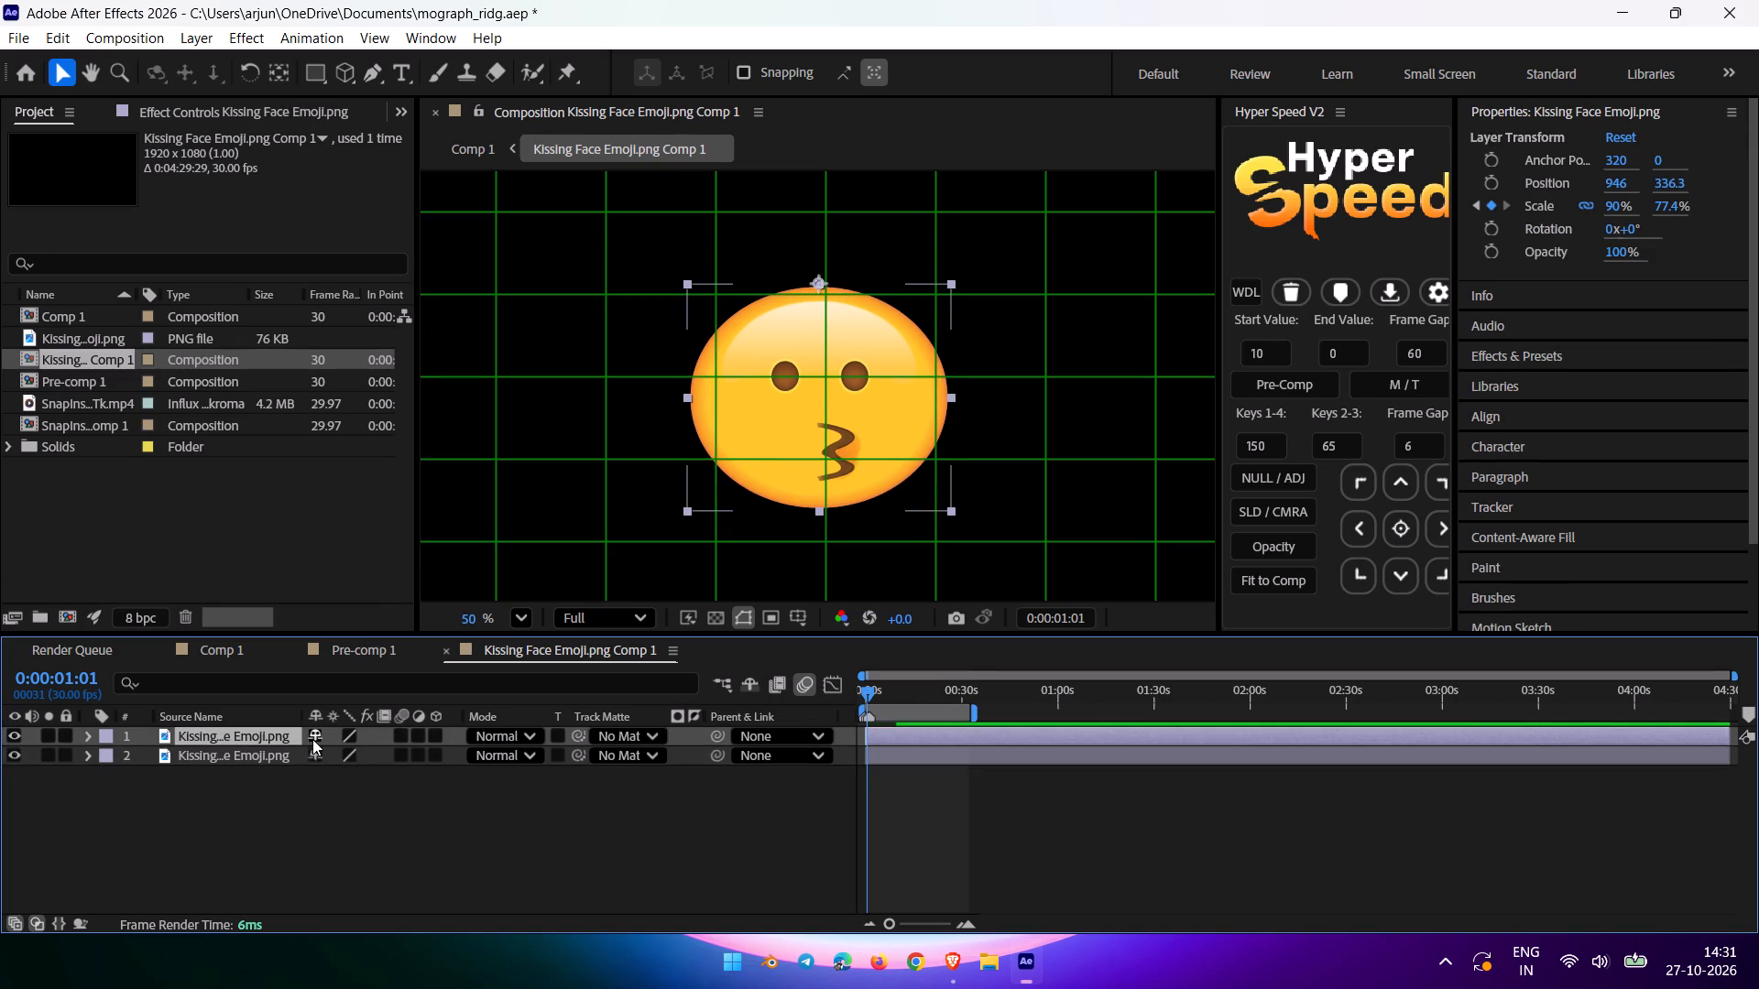
With the Pen tool, draw a closed mask around the emoji's left eye on the upper duplicate layer.
left_click(385, 61)
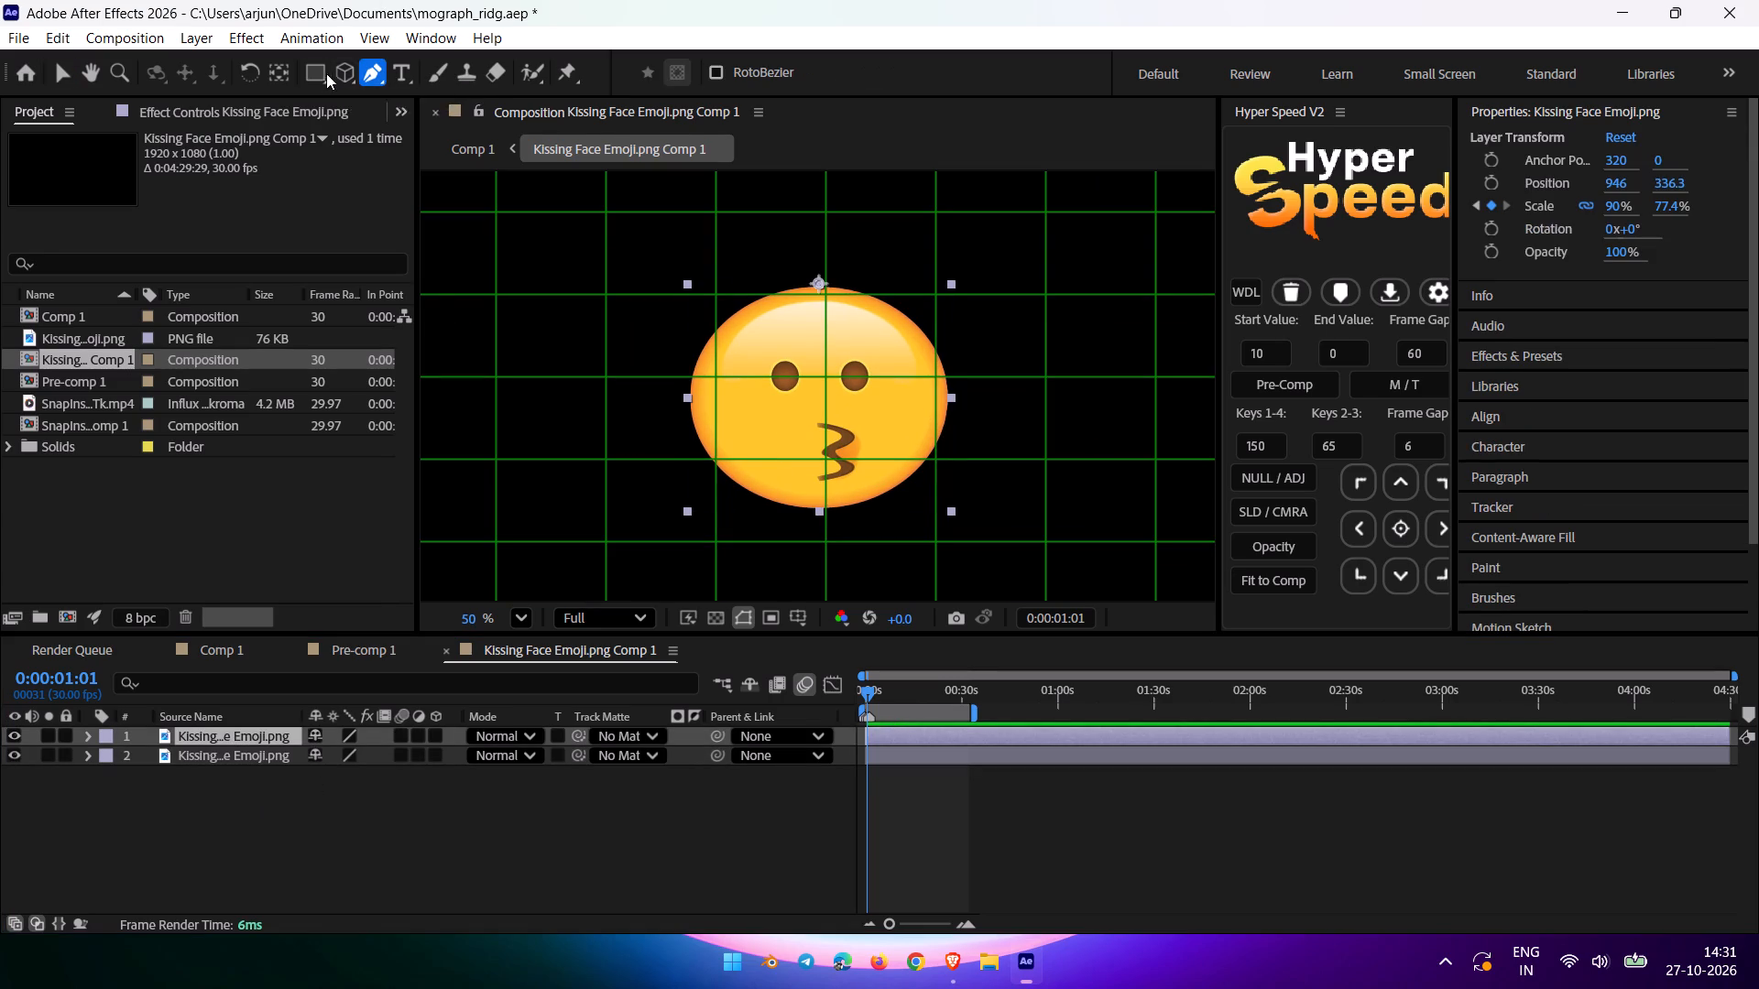
left_click(777, 363)
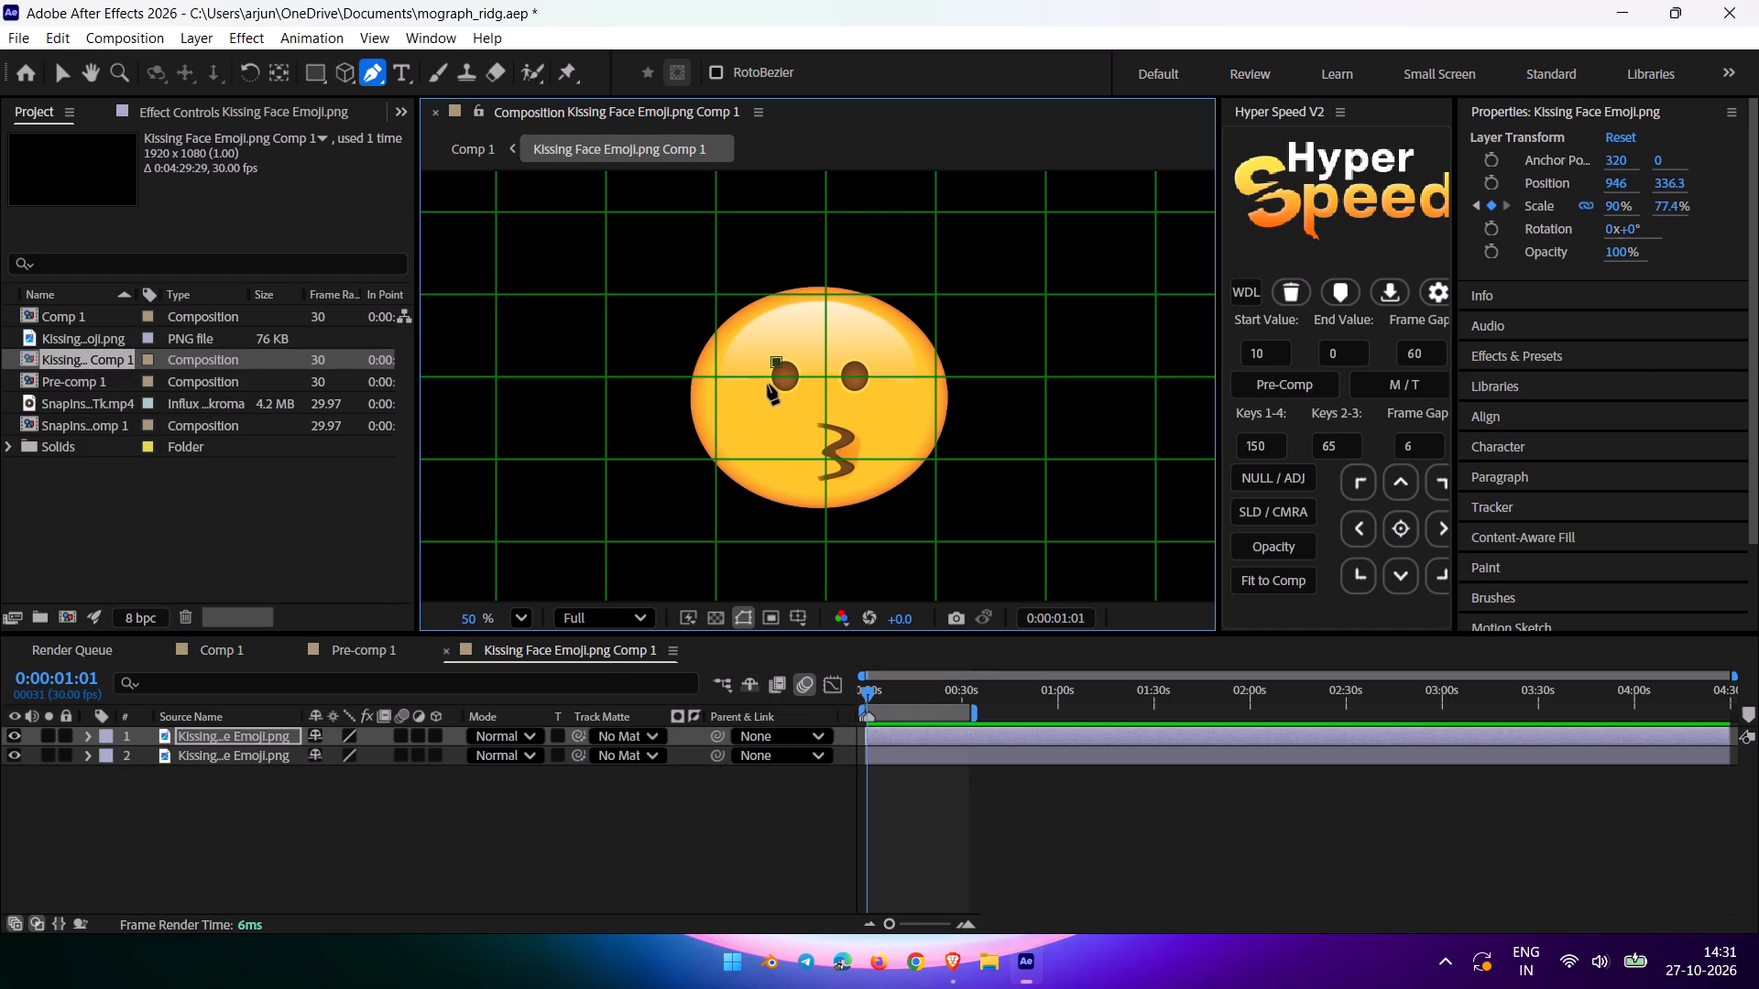
left_click(772, 383)
left_click(786, 393)
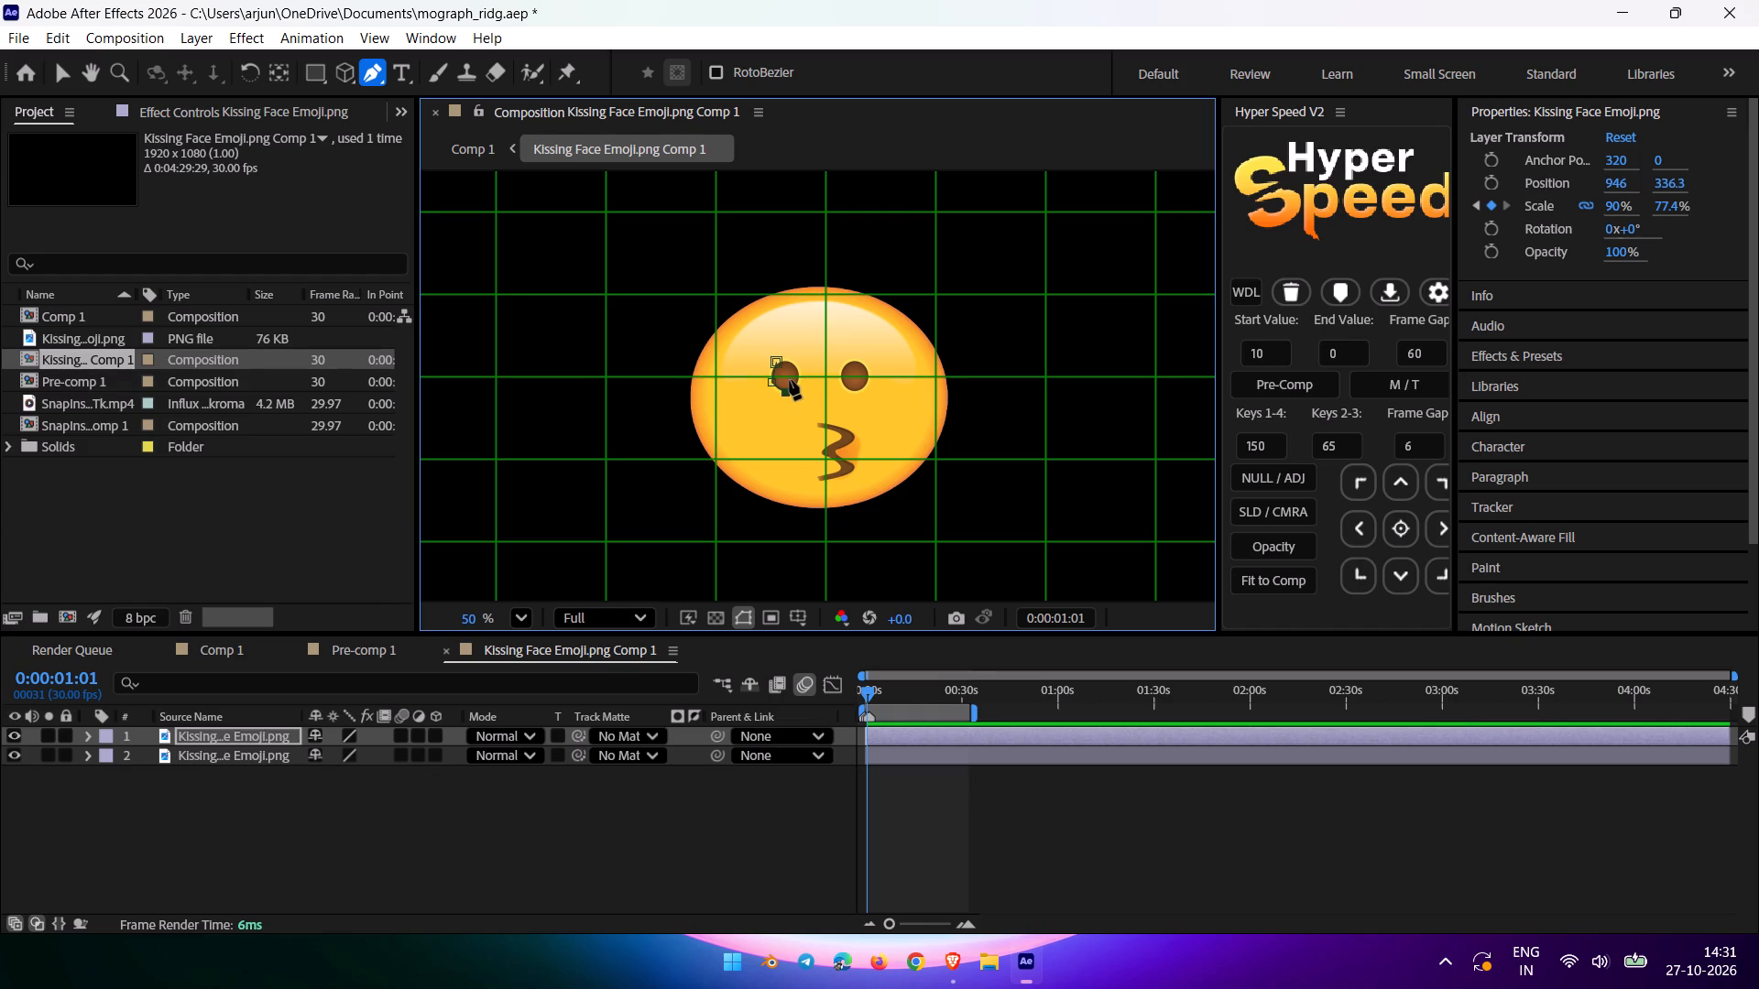
left_click(794, 378)
left_click_drag(795, 379, 796, 388)
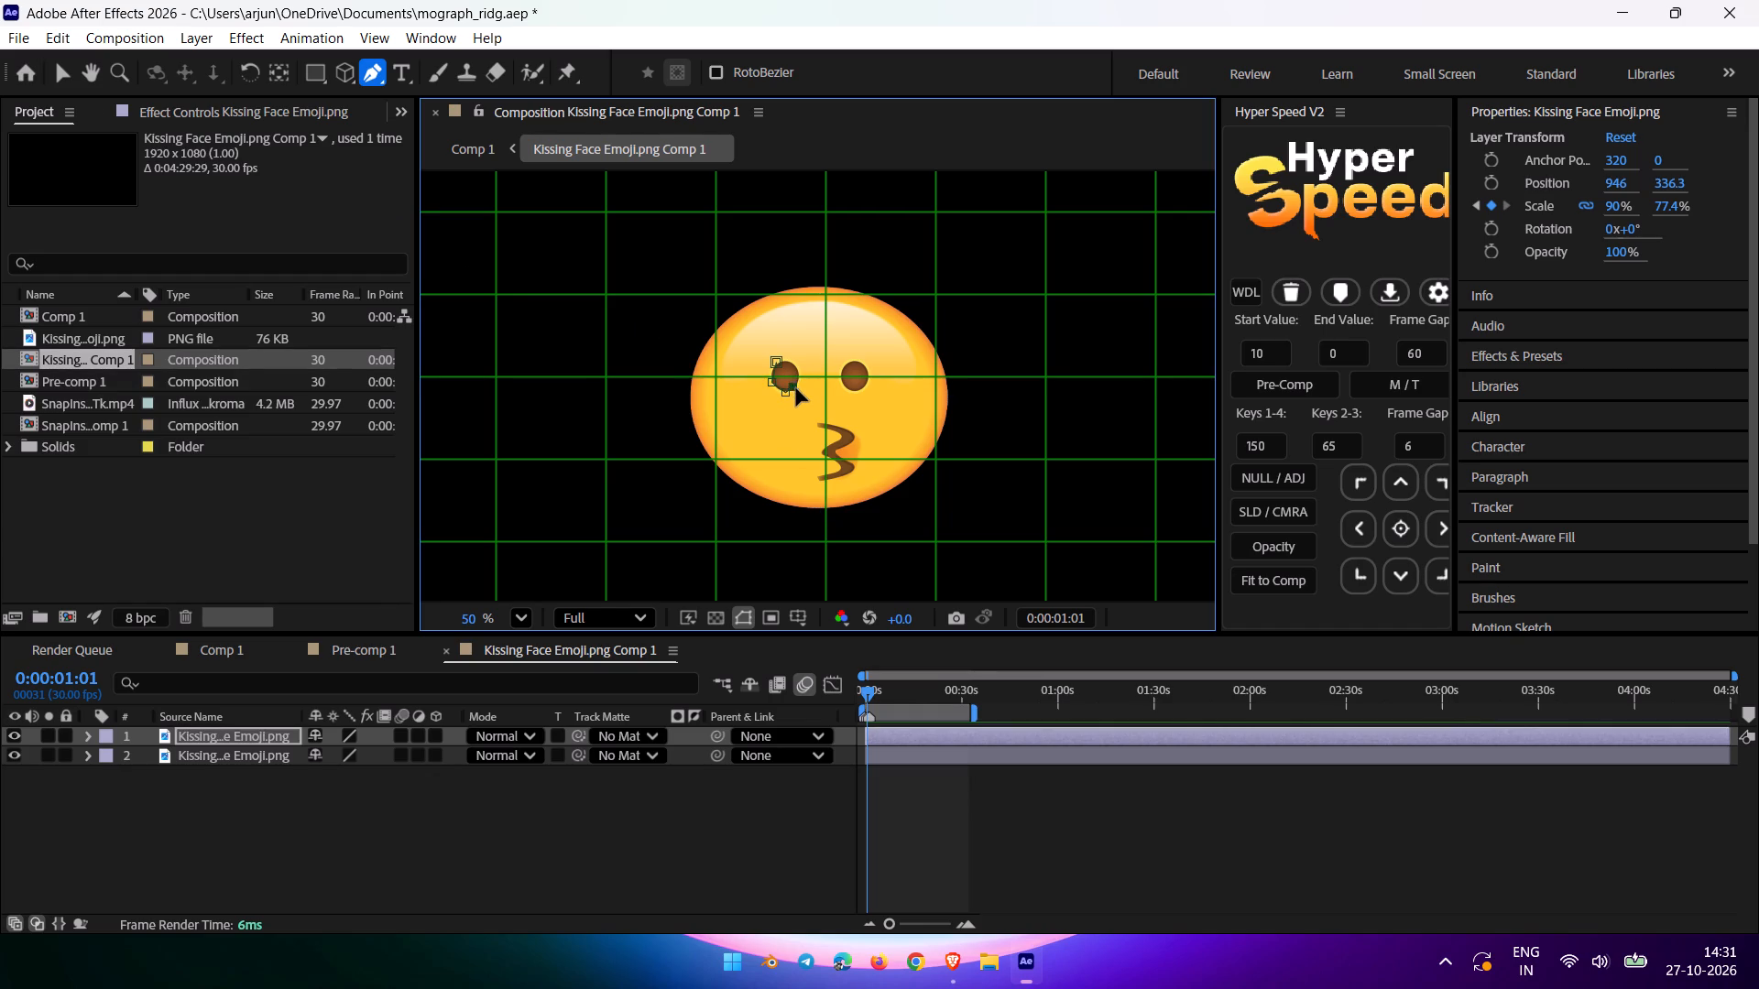
left_click_drag(796, 388, 800, 388)
left_click(802, 378)
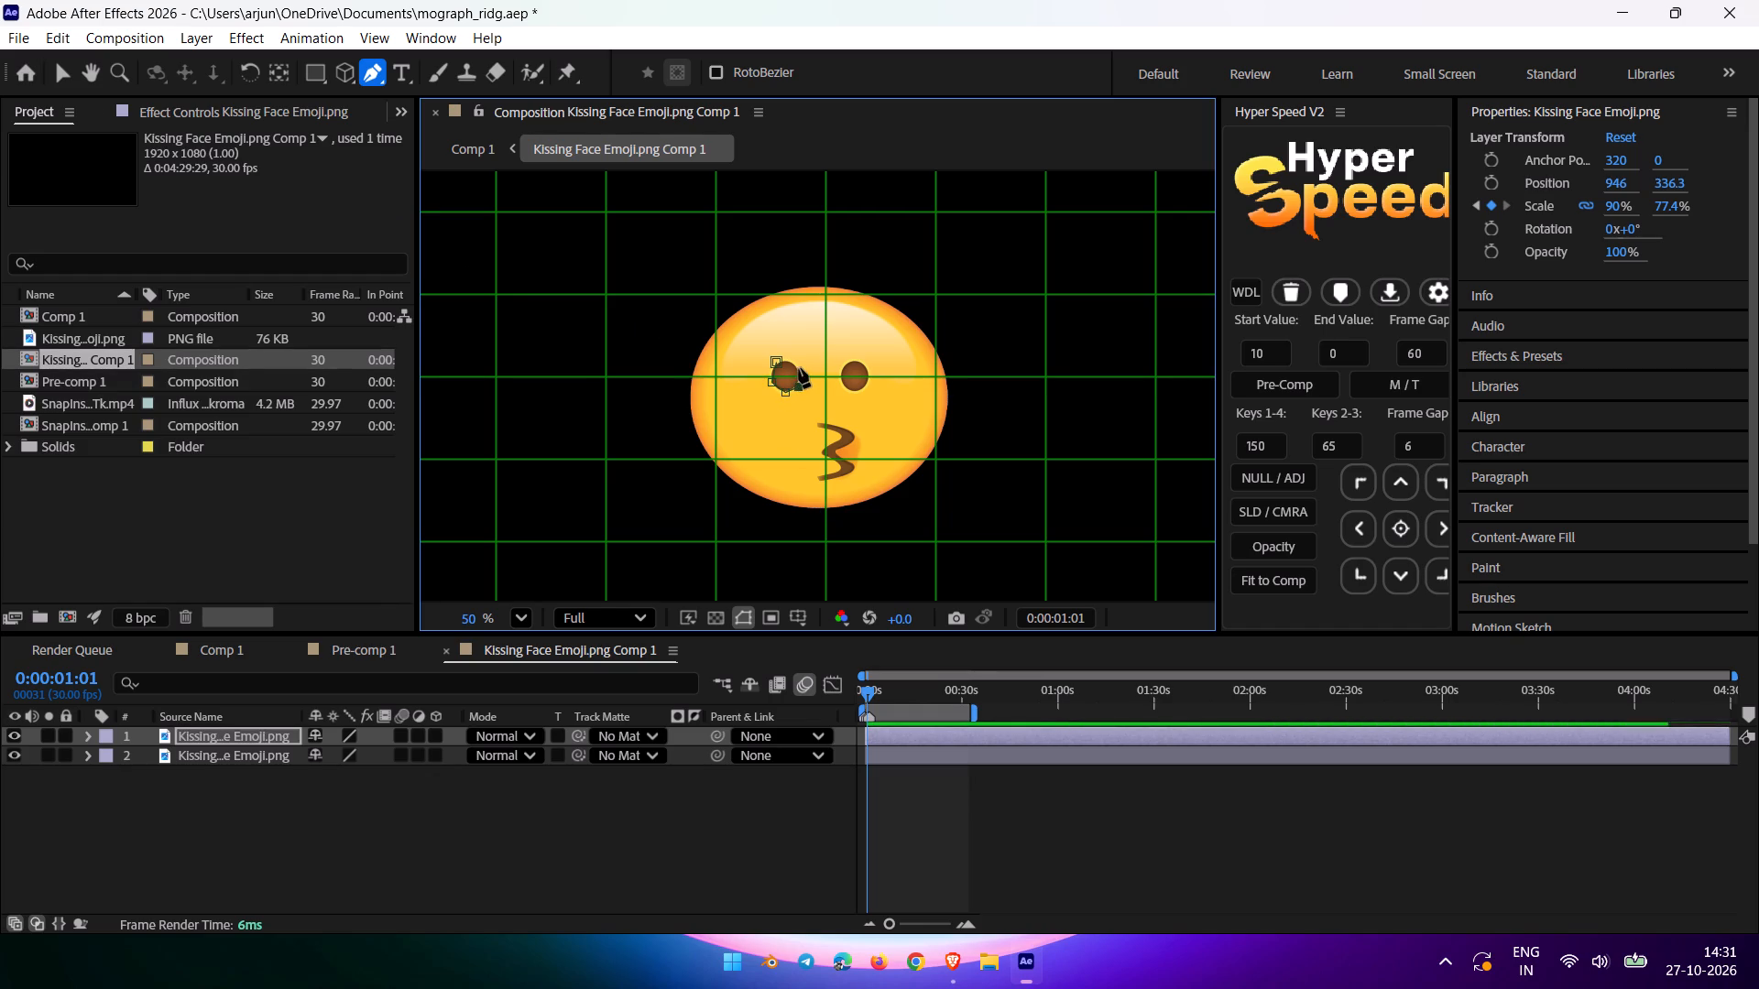
left_click(799, 368)
left_click(788, 358)
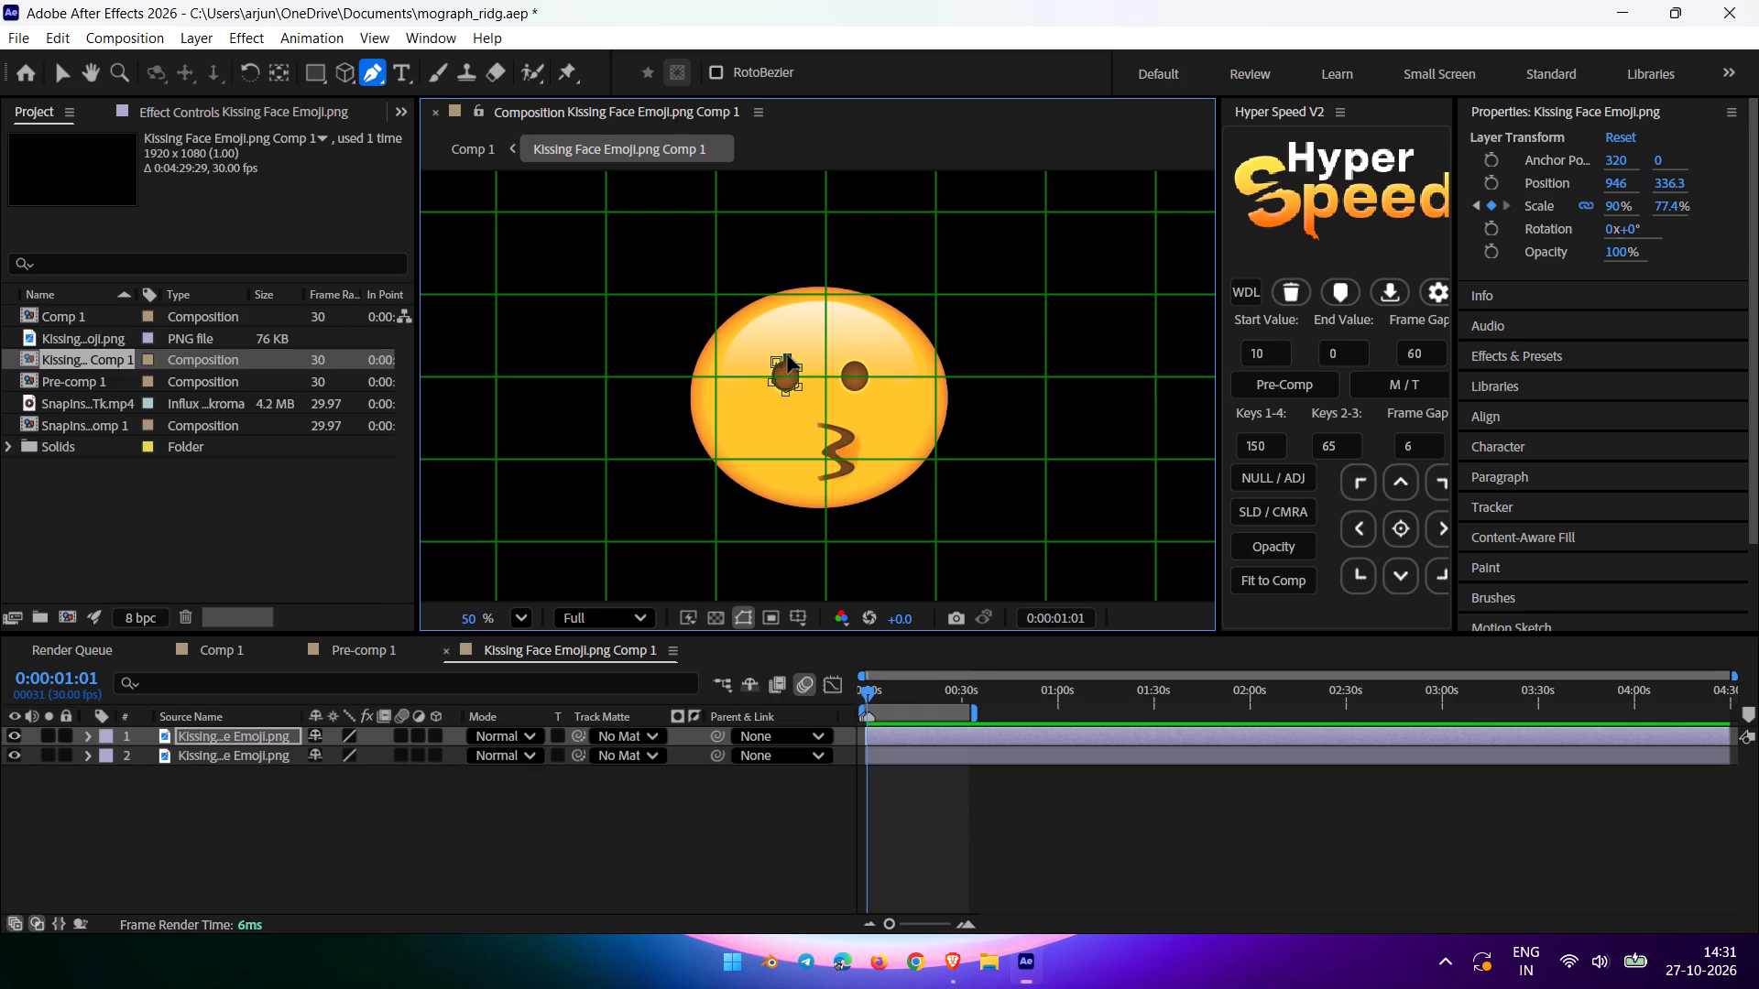
left_click(780, 361)
Set the mode of Mask 1 on the upper emoji layer to None.
left_click(84, 734)
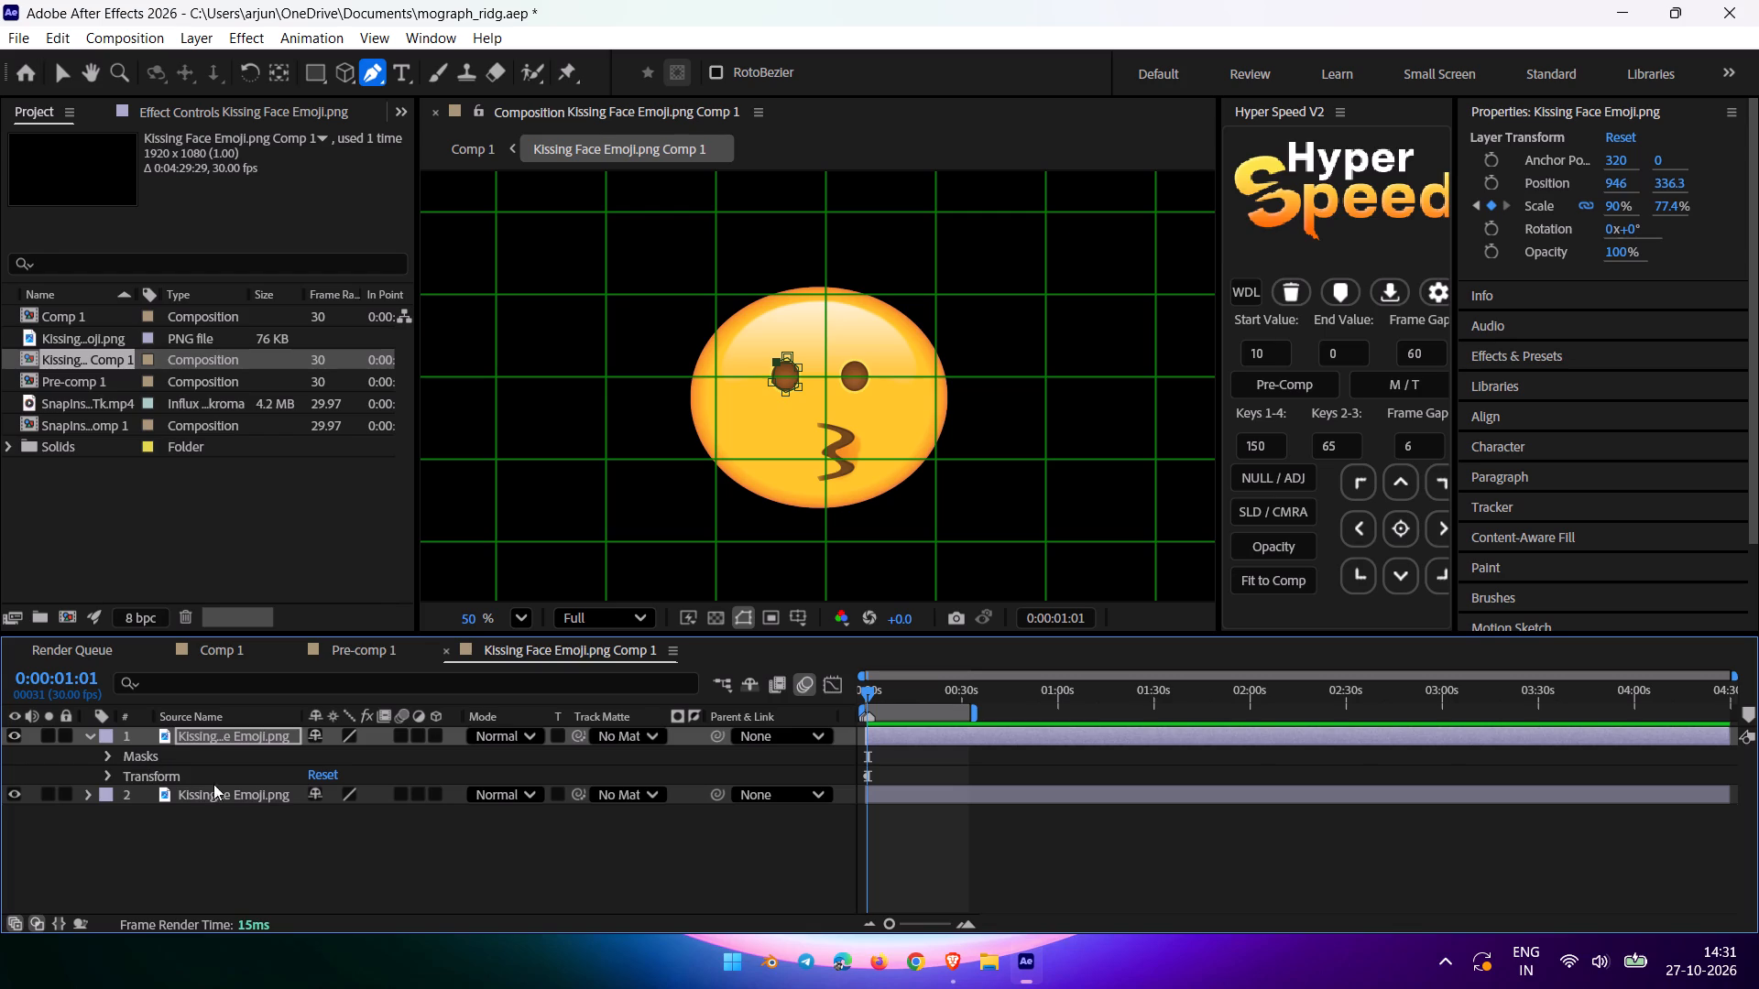
left_click(108, 755)
left_click(345, 779)
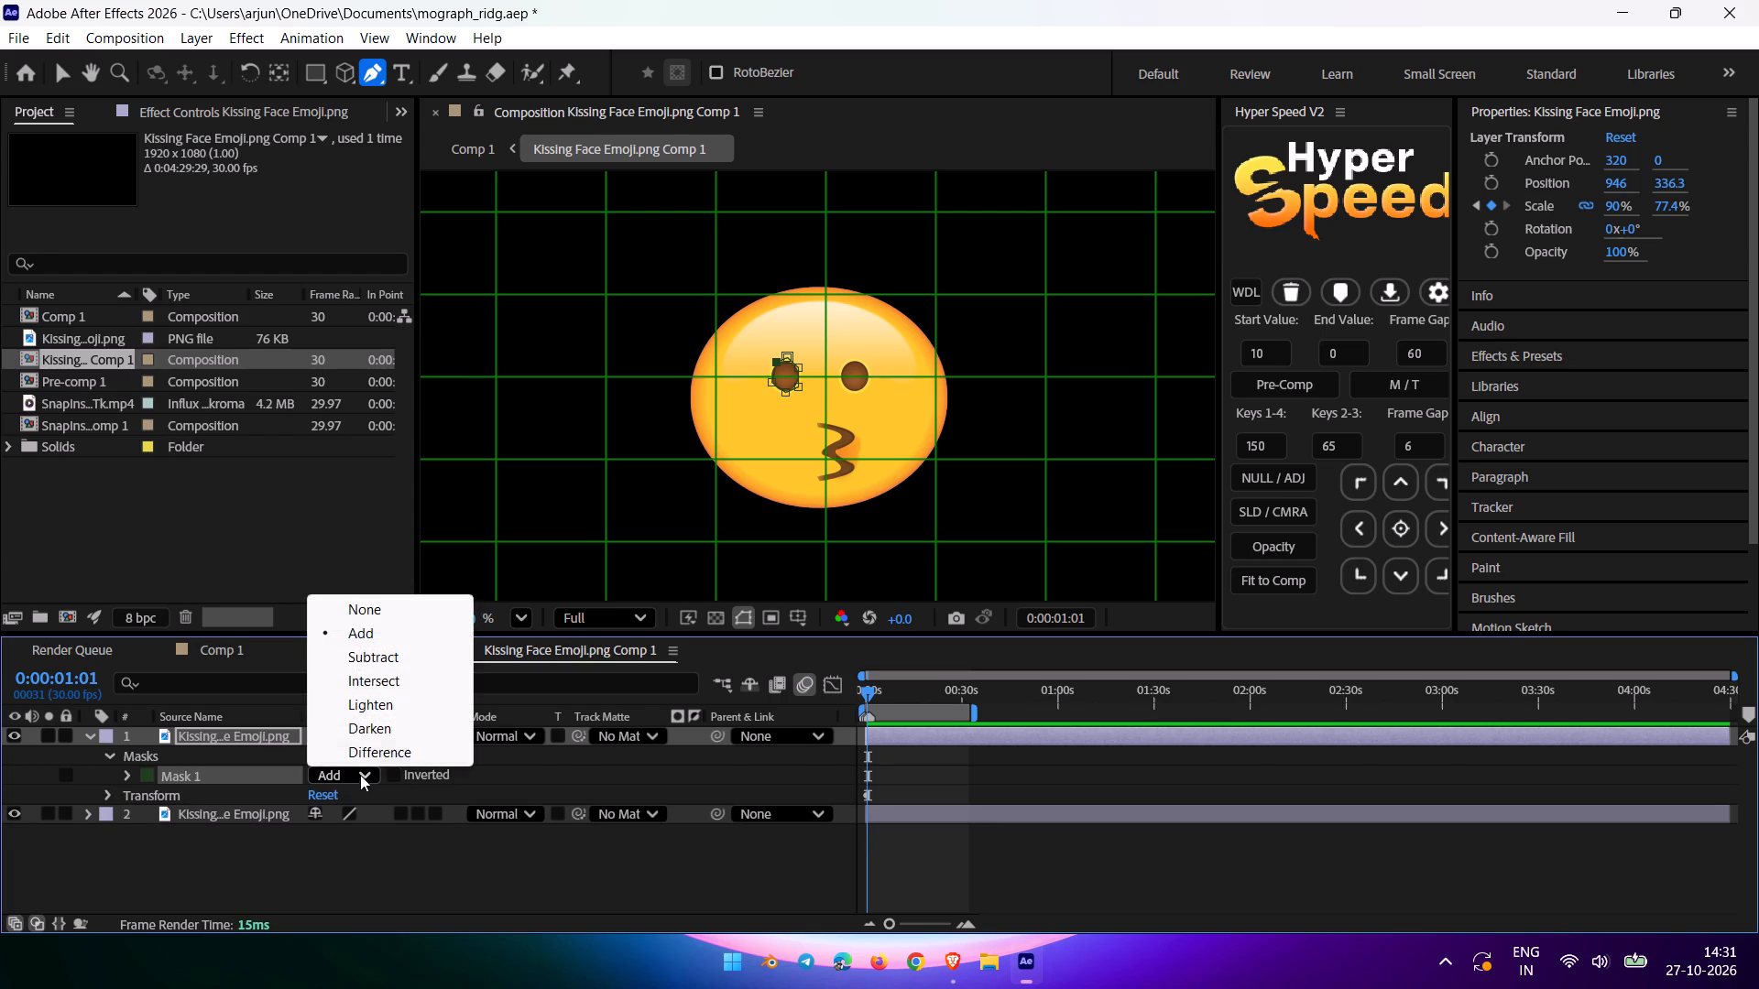
left_click(353, 616)
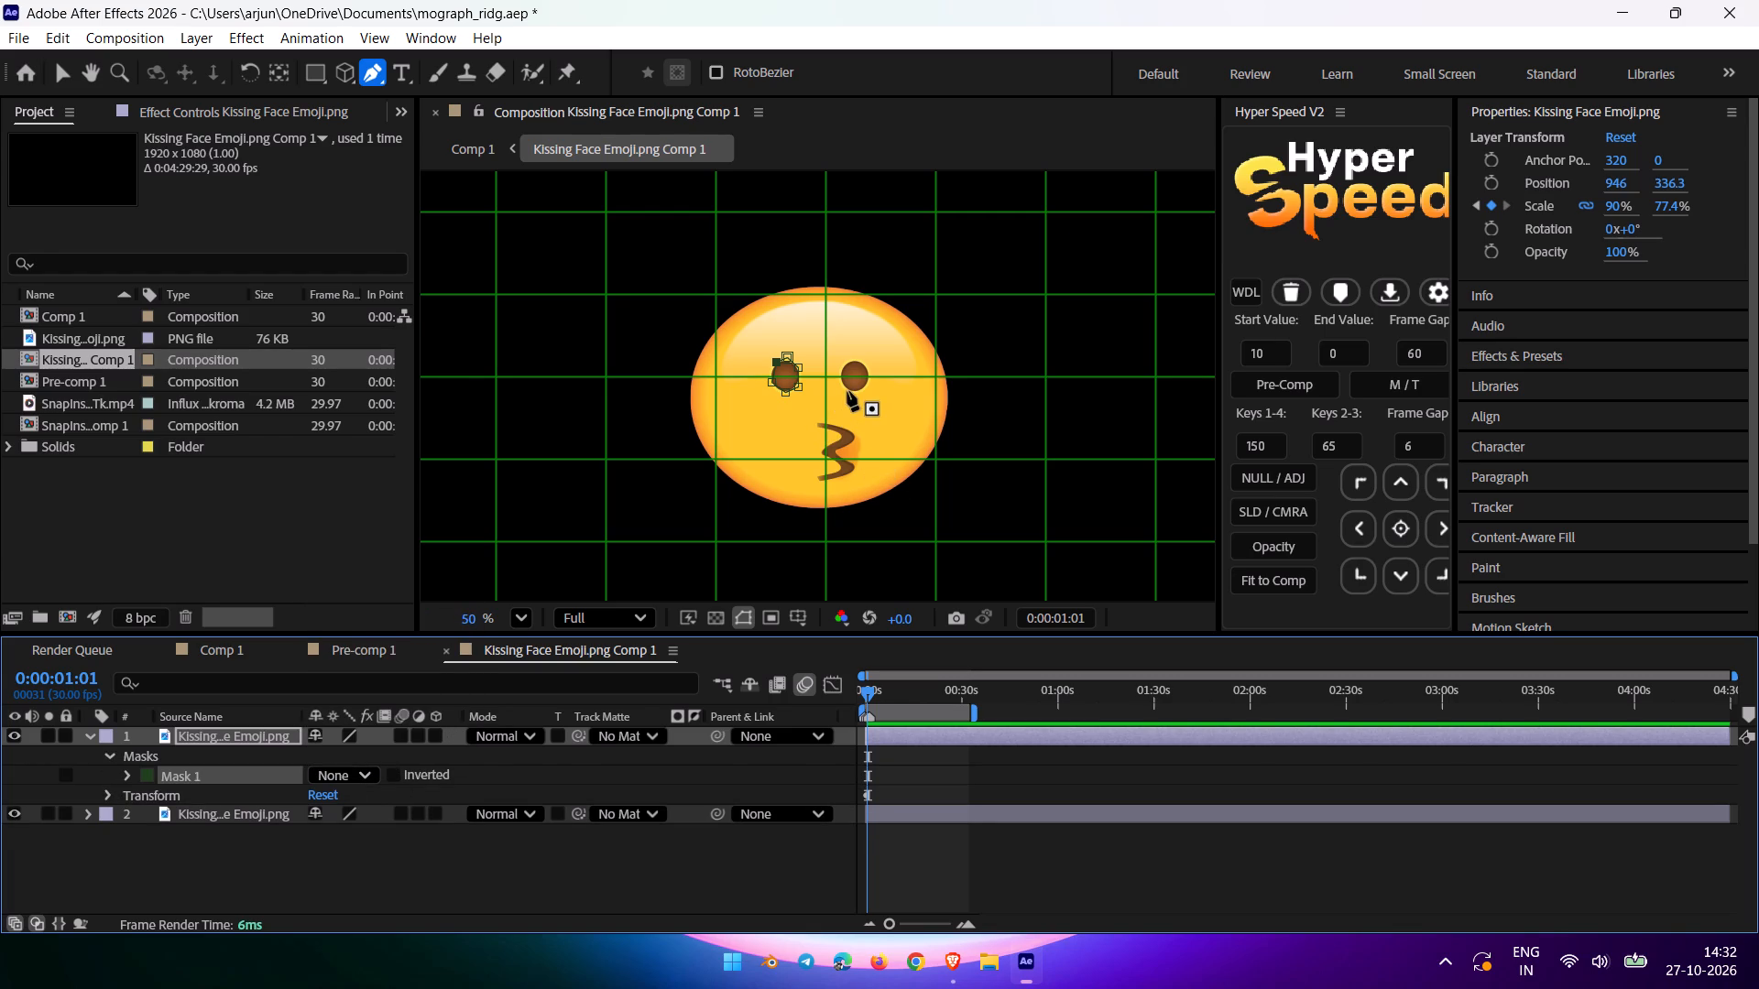
Delete the upper duplicate emoji layer together with its eye masks.
left_click(847, 390)
left_click(857, 390)
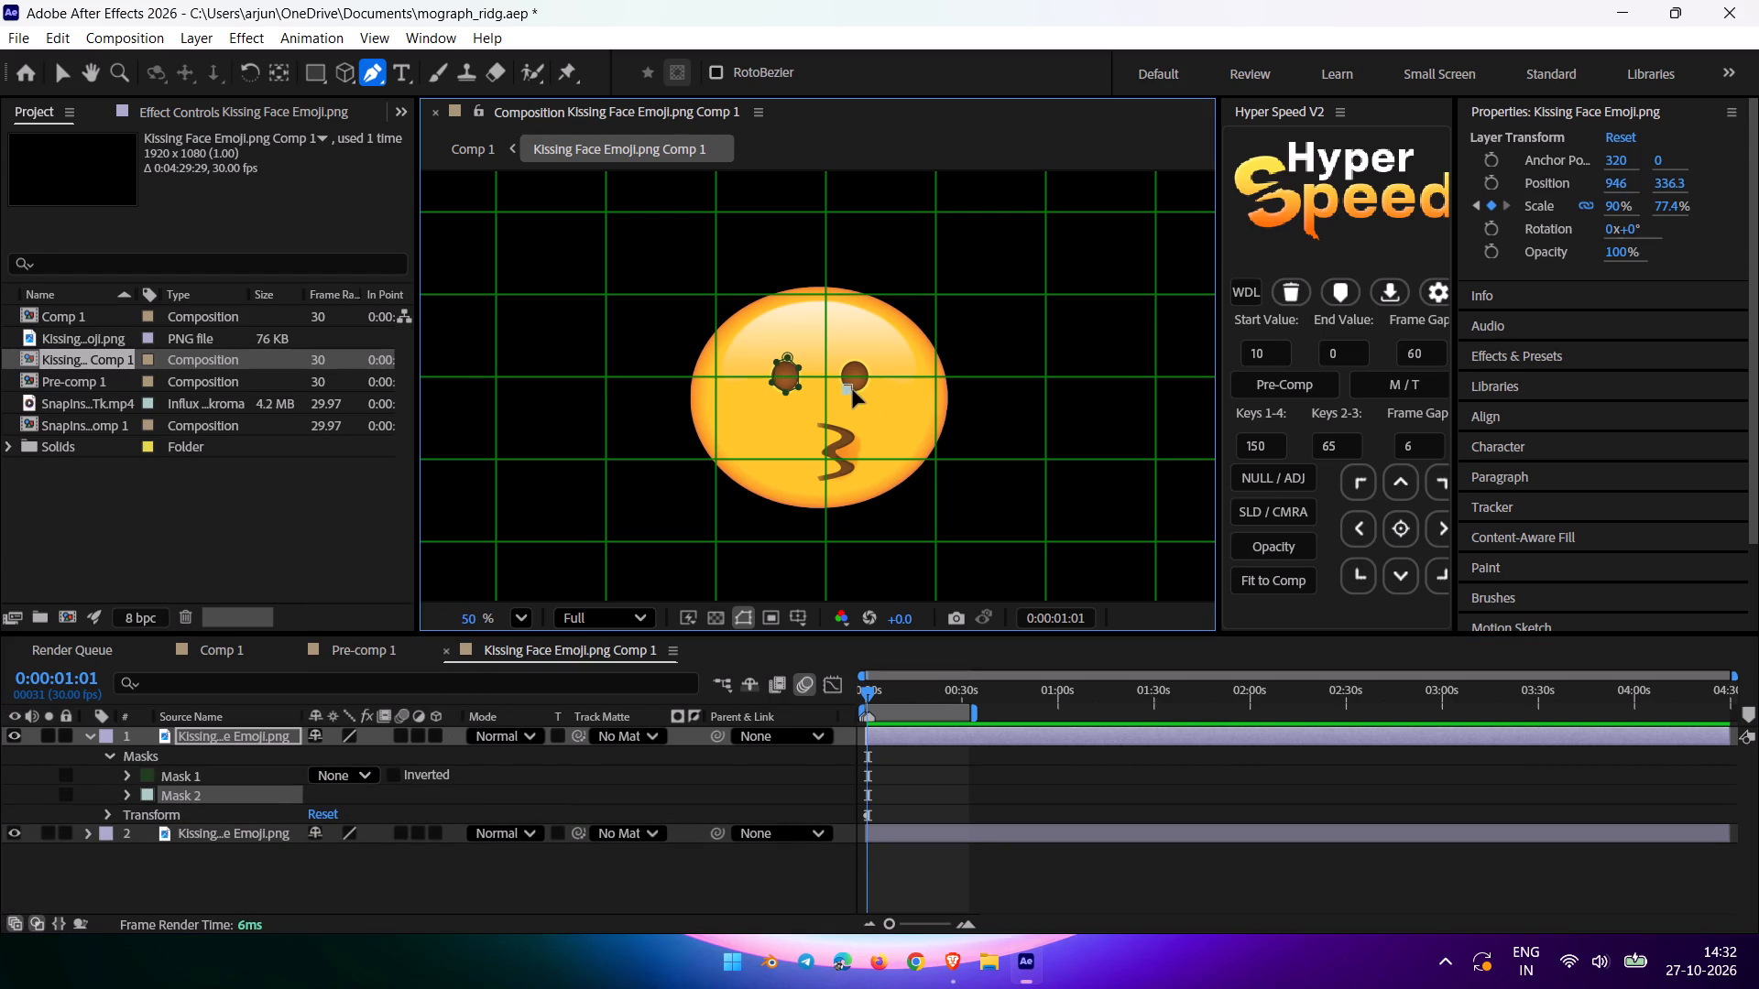
left_click(87, 732)
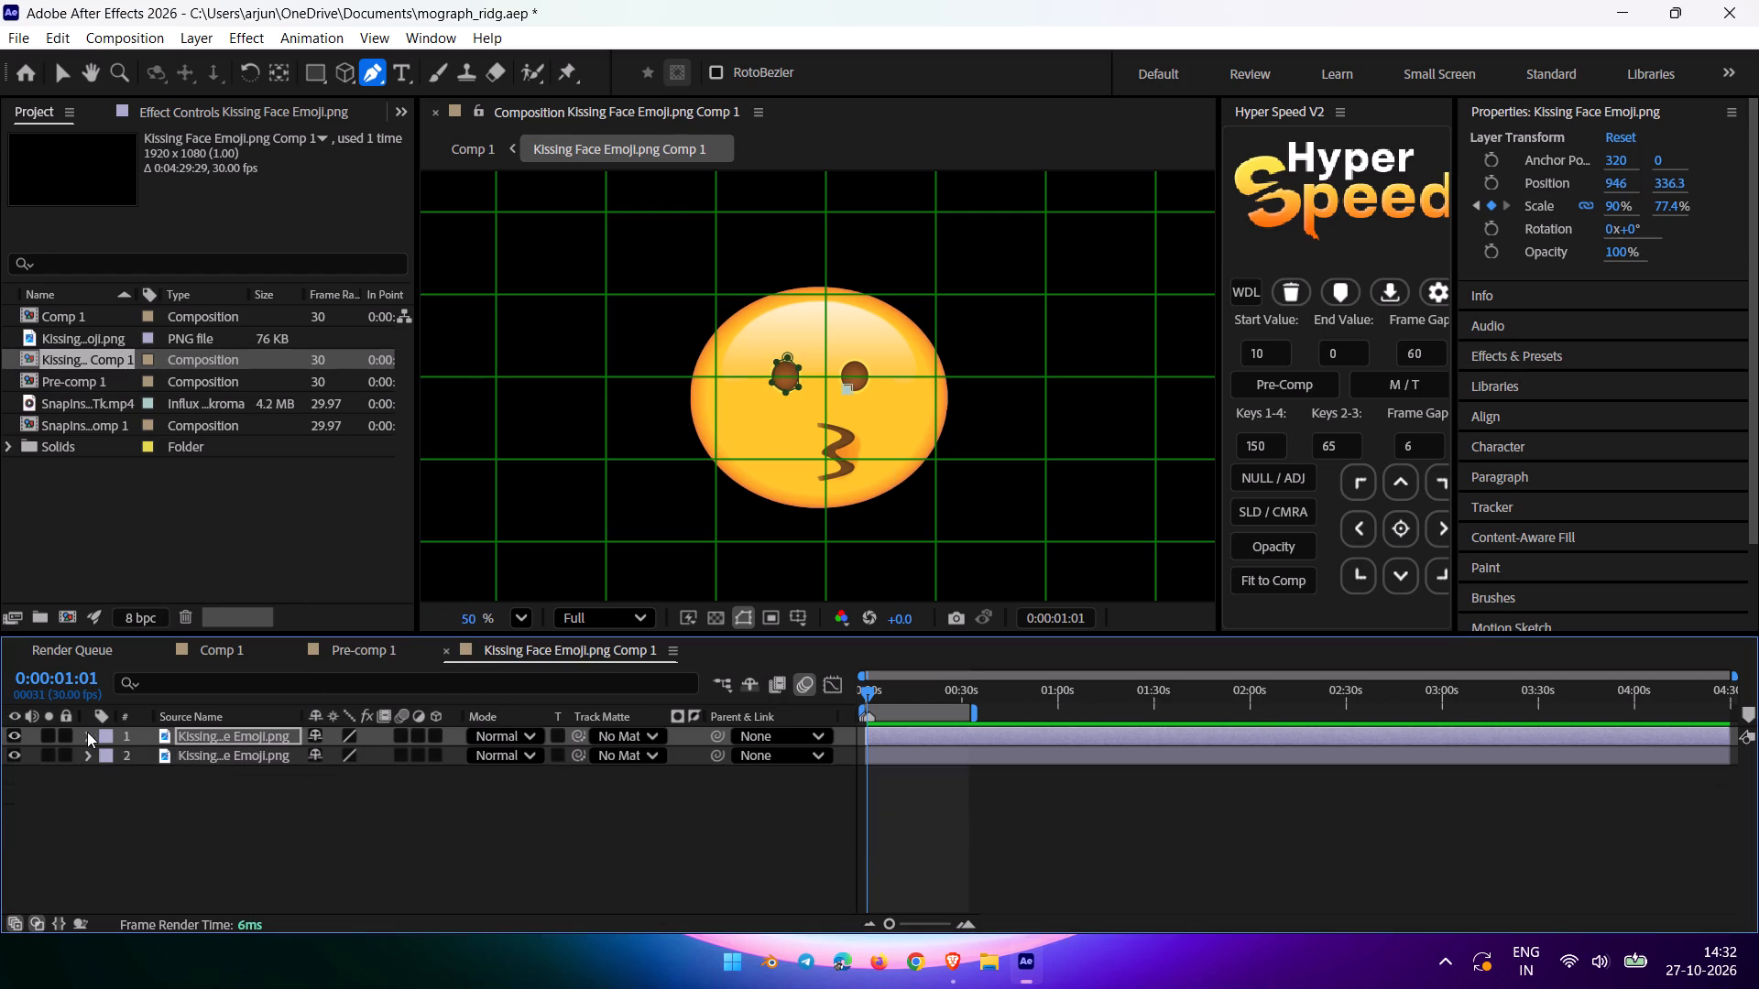
left_click(199, 743)
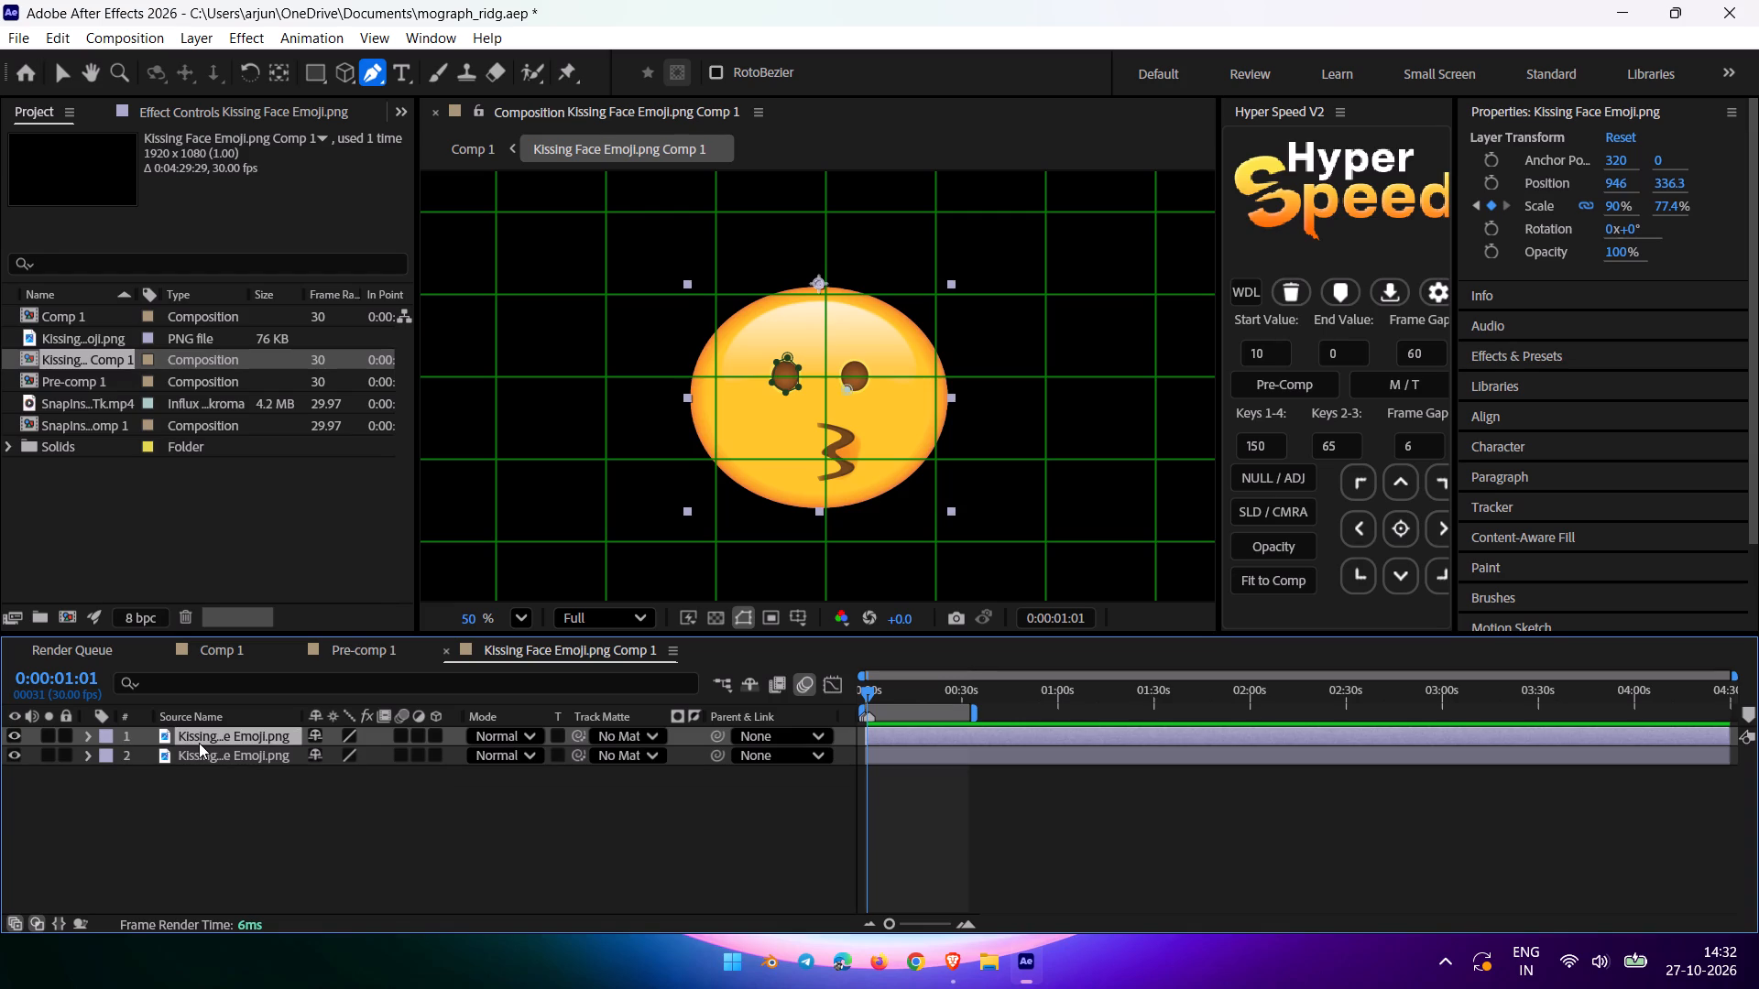
key("Delete")
left_click(315, 821)
Draw a narrow ellipse mask over the left eye of the remaining emoji layer with the Ellipse tool.
left_click(234, 746)
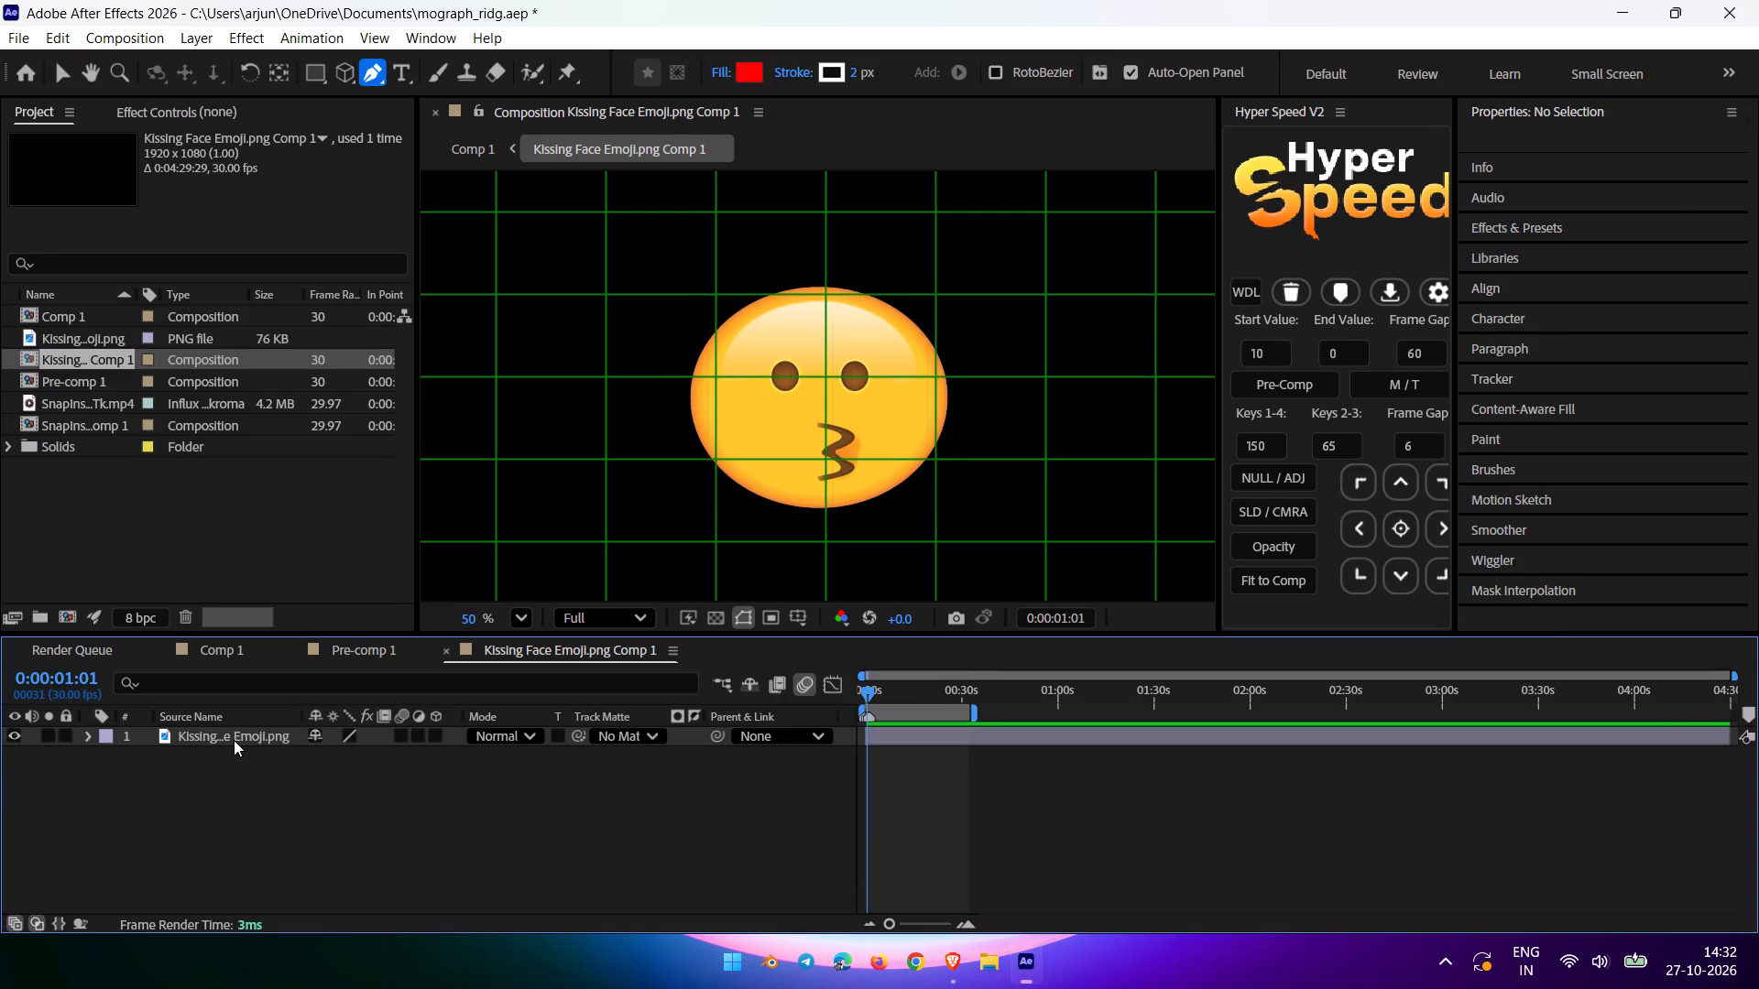
key("v")
left_click(242, 742)
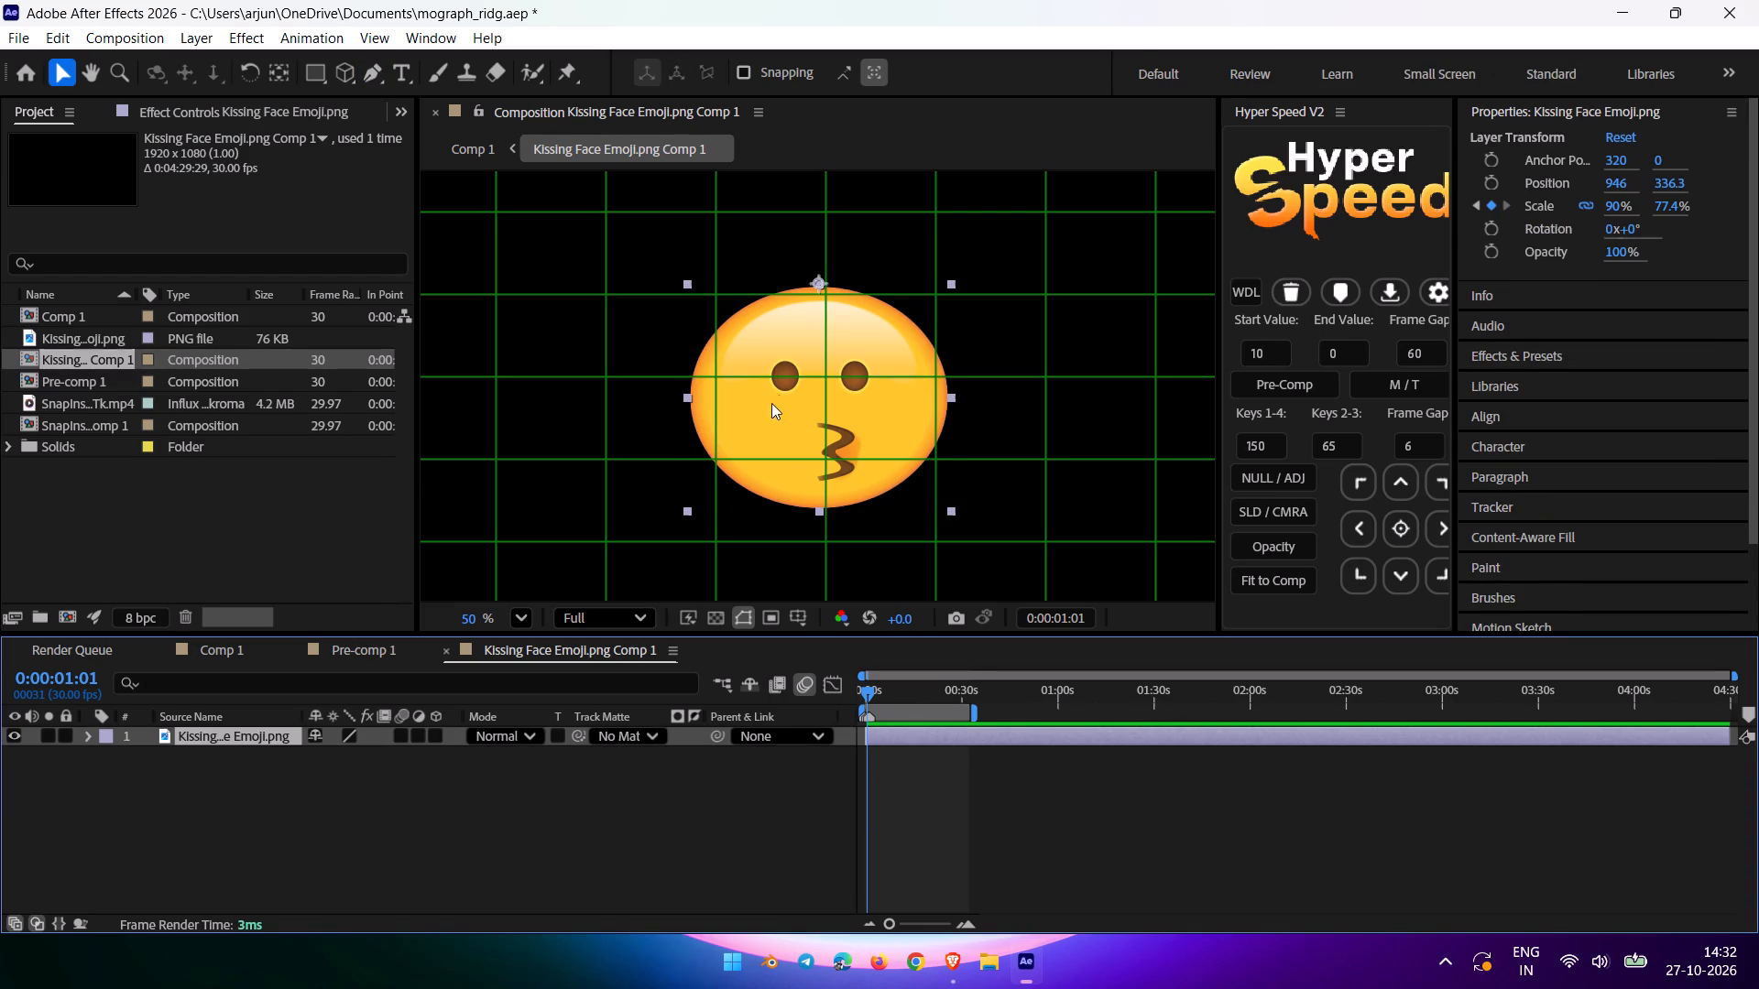
scroll(818, 516, "up", 2)
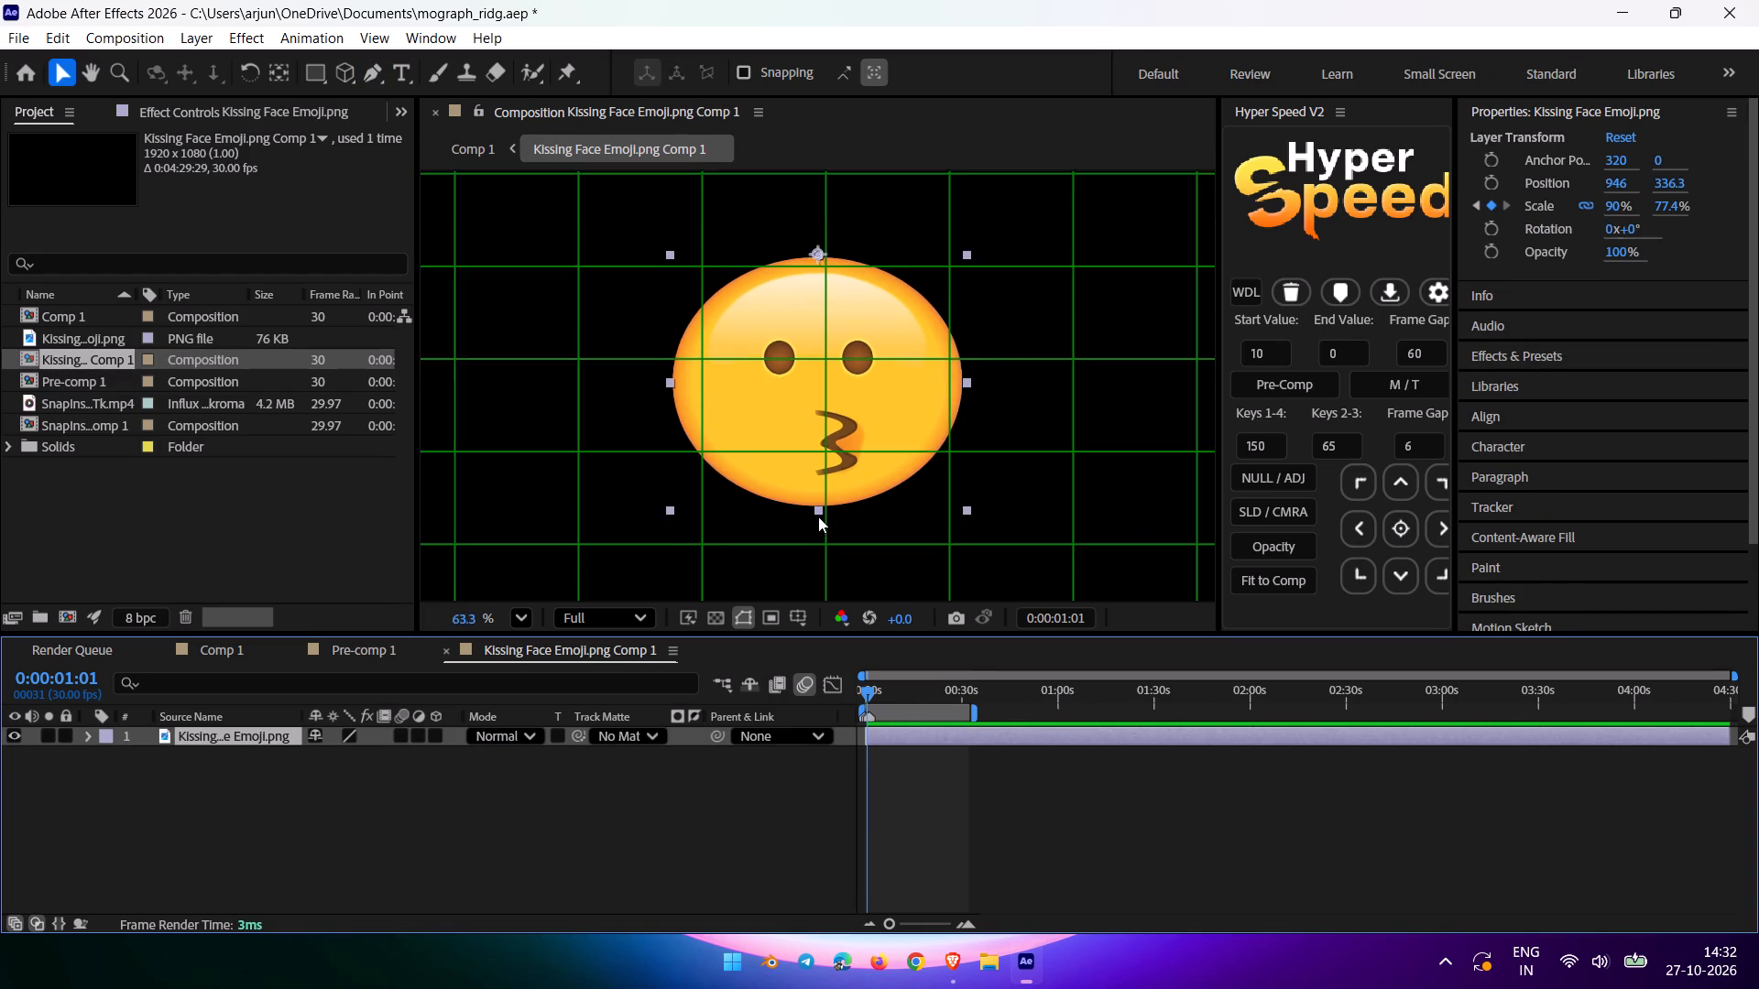
scroll(818, 516, "up", 3)
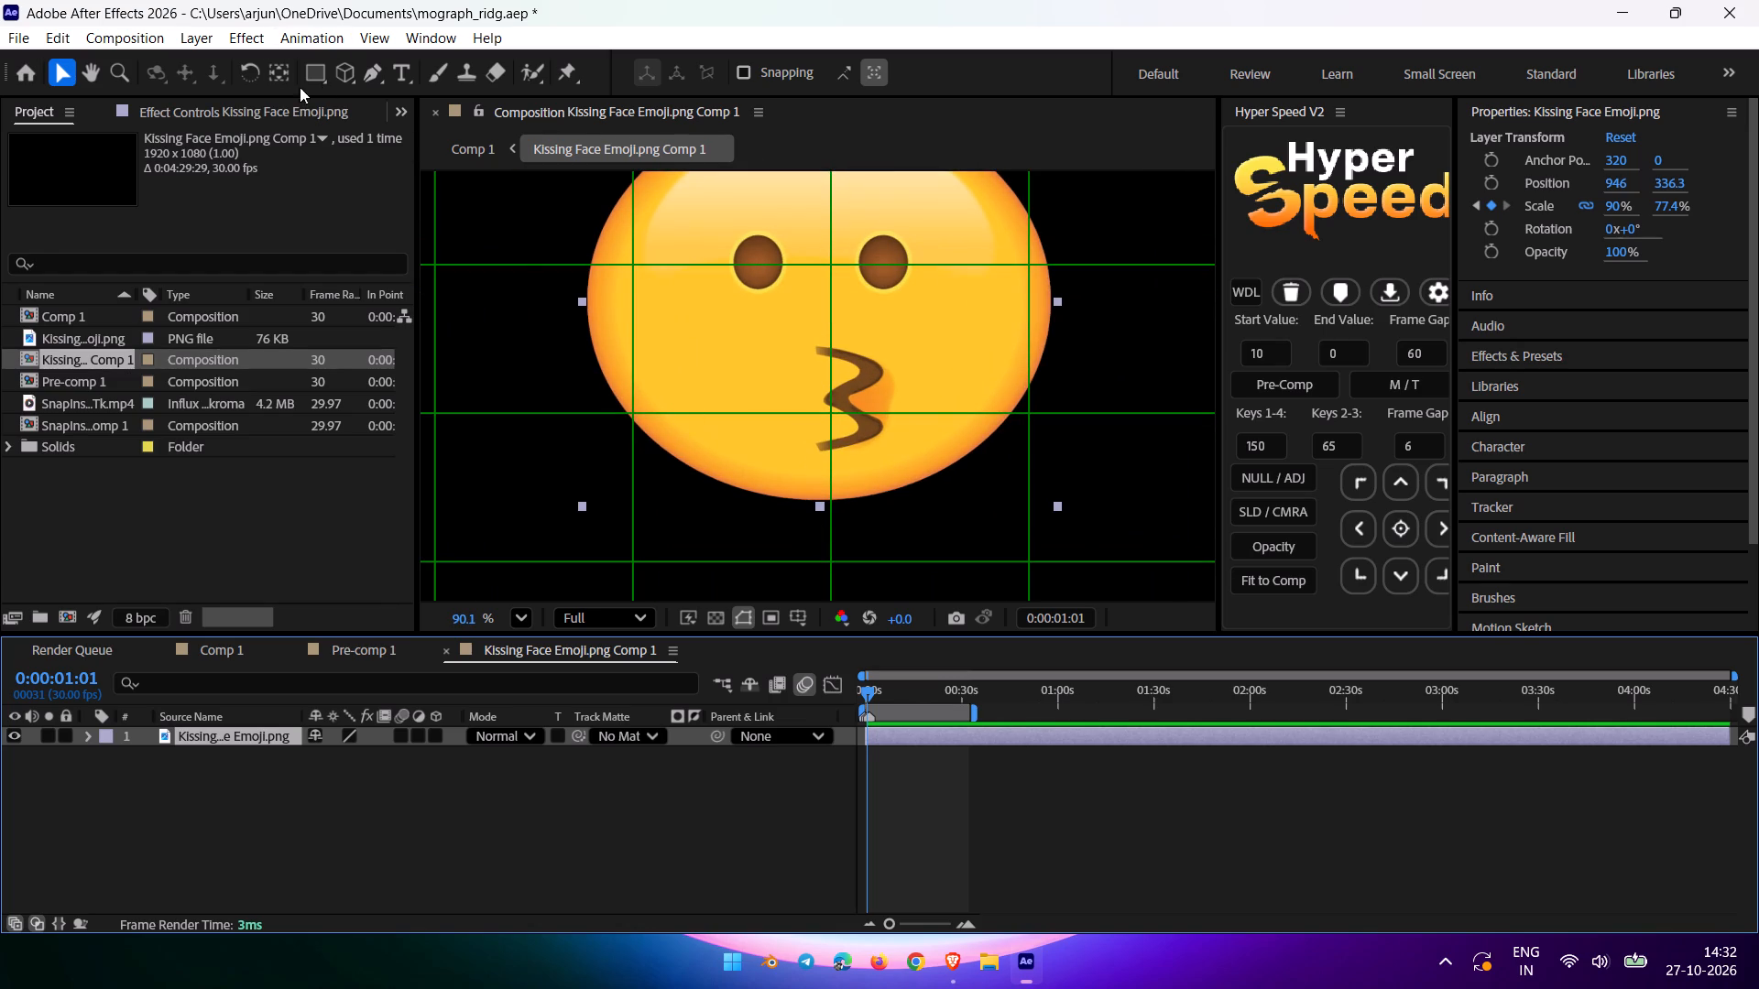
left_click(248, 774)
left_click(227, 743)
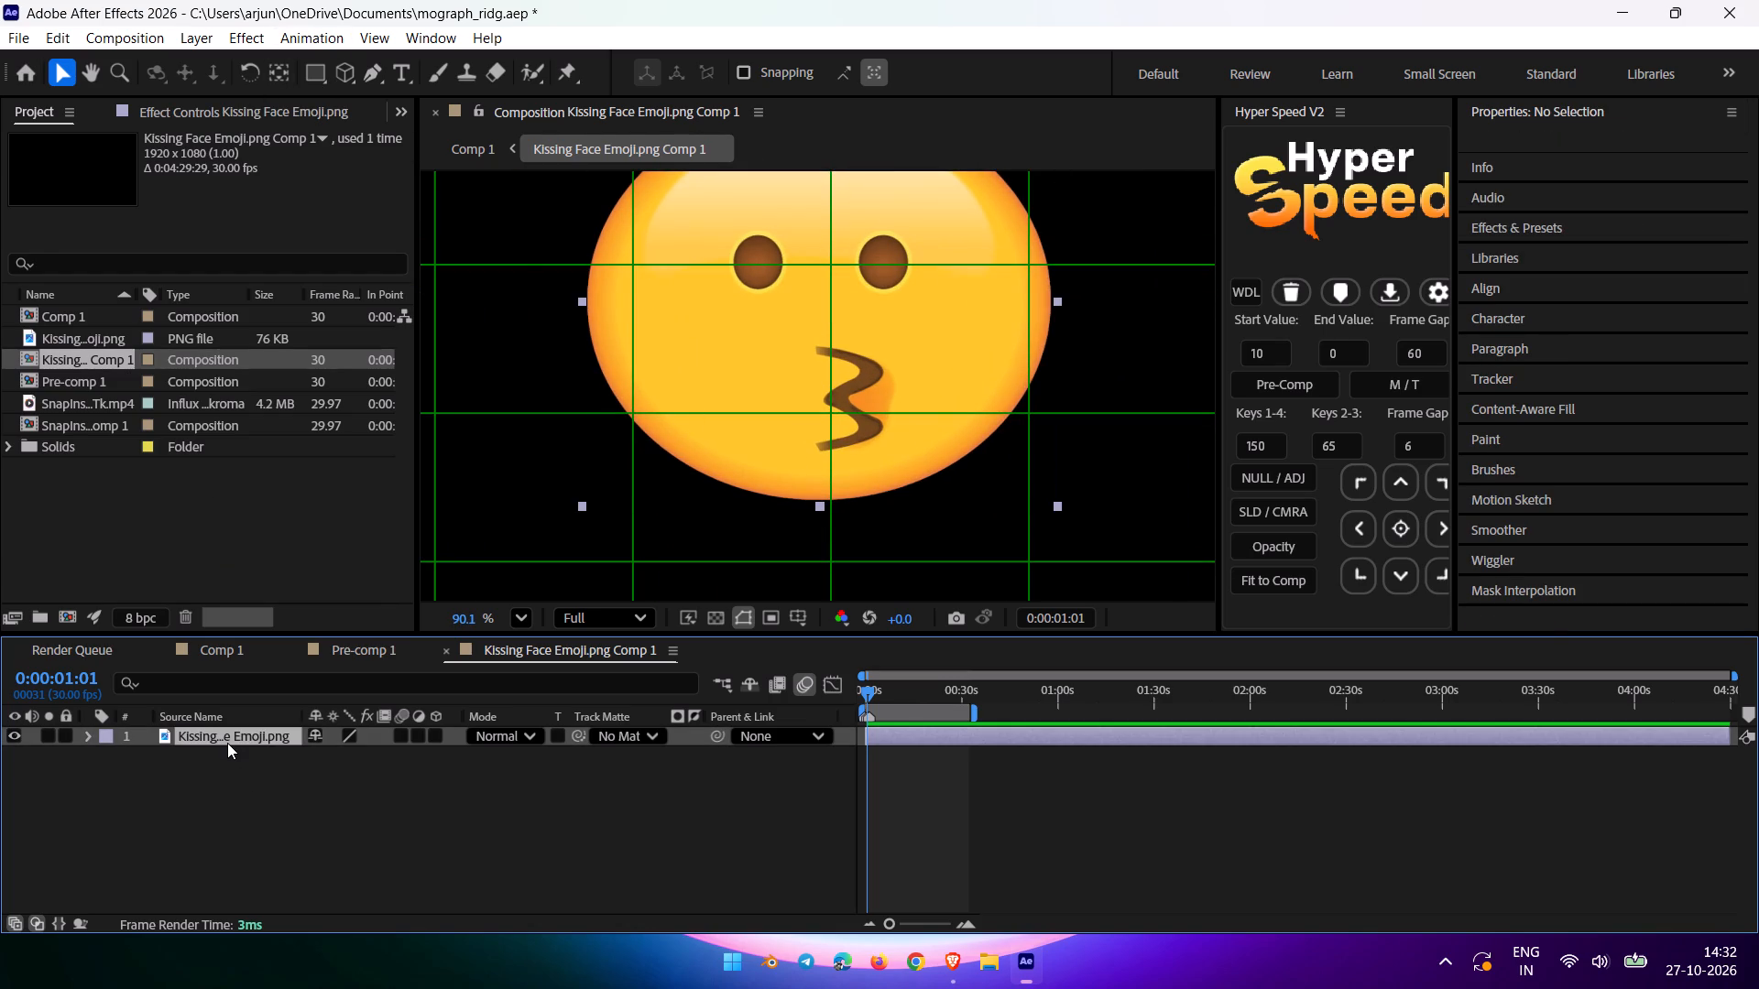
key("q")
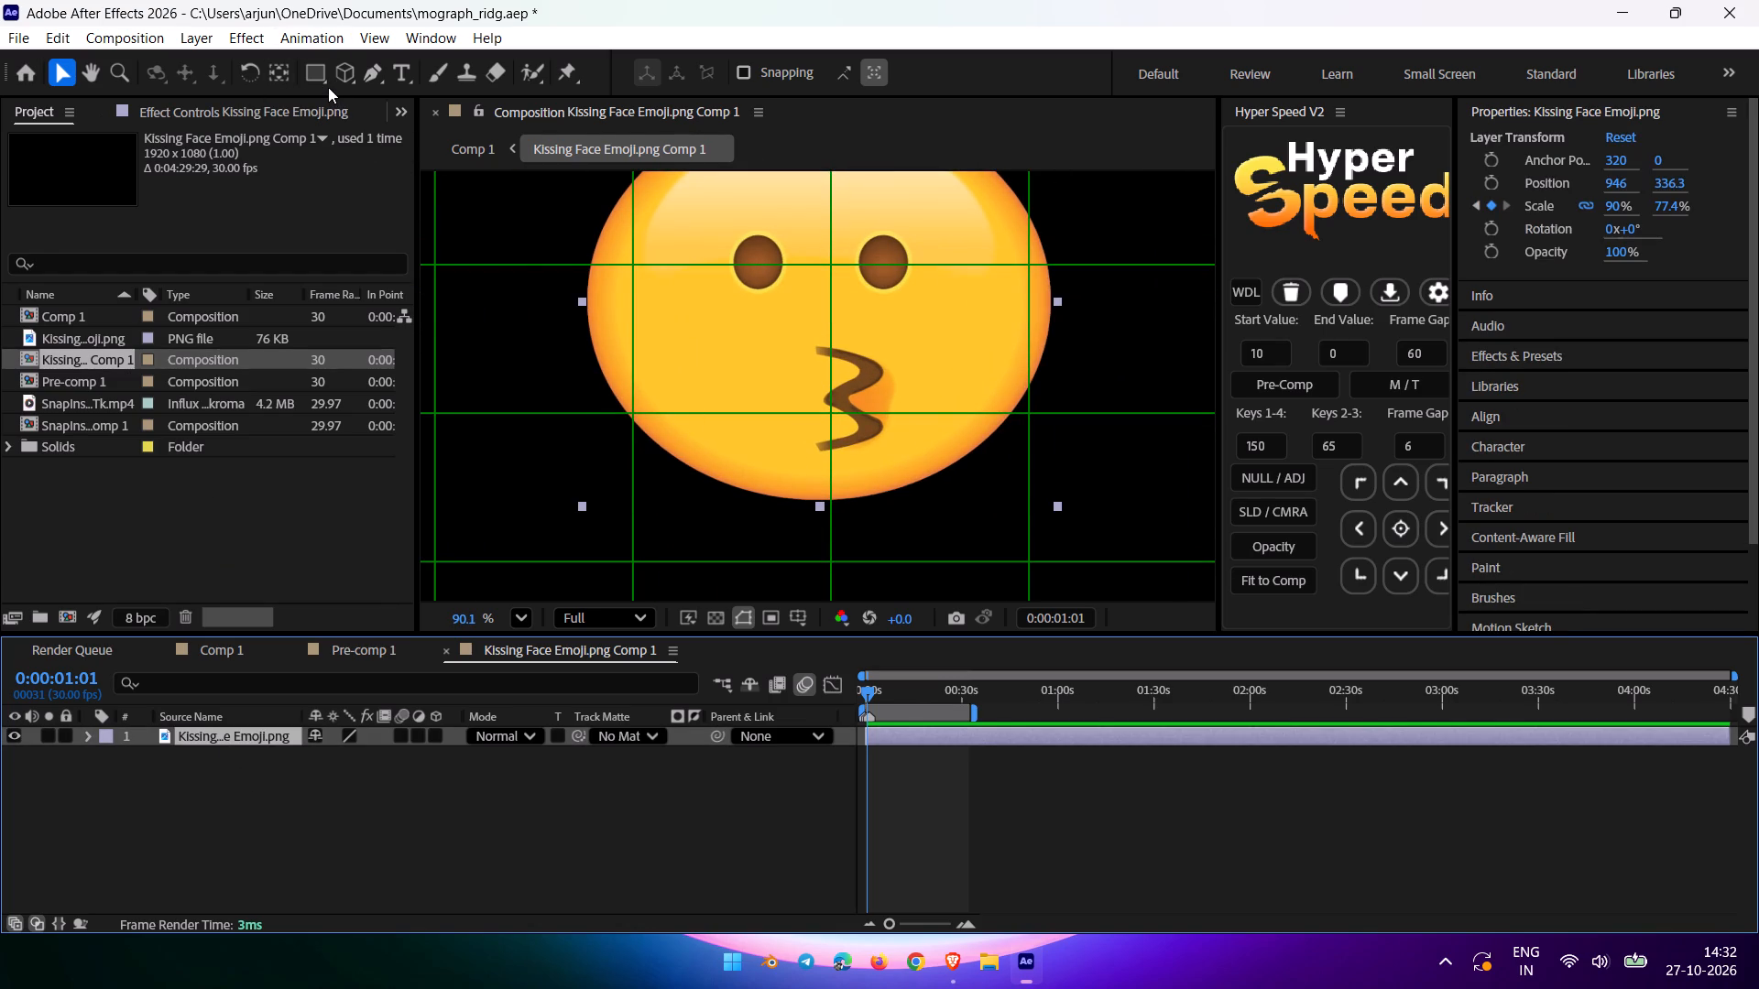
key("q")
key("q")
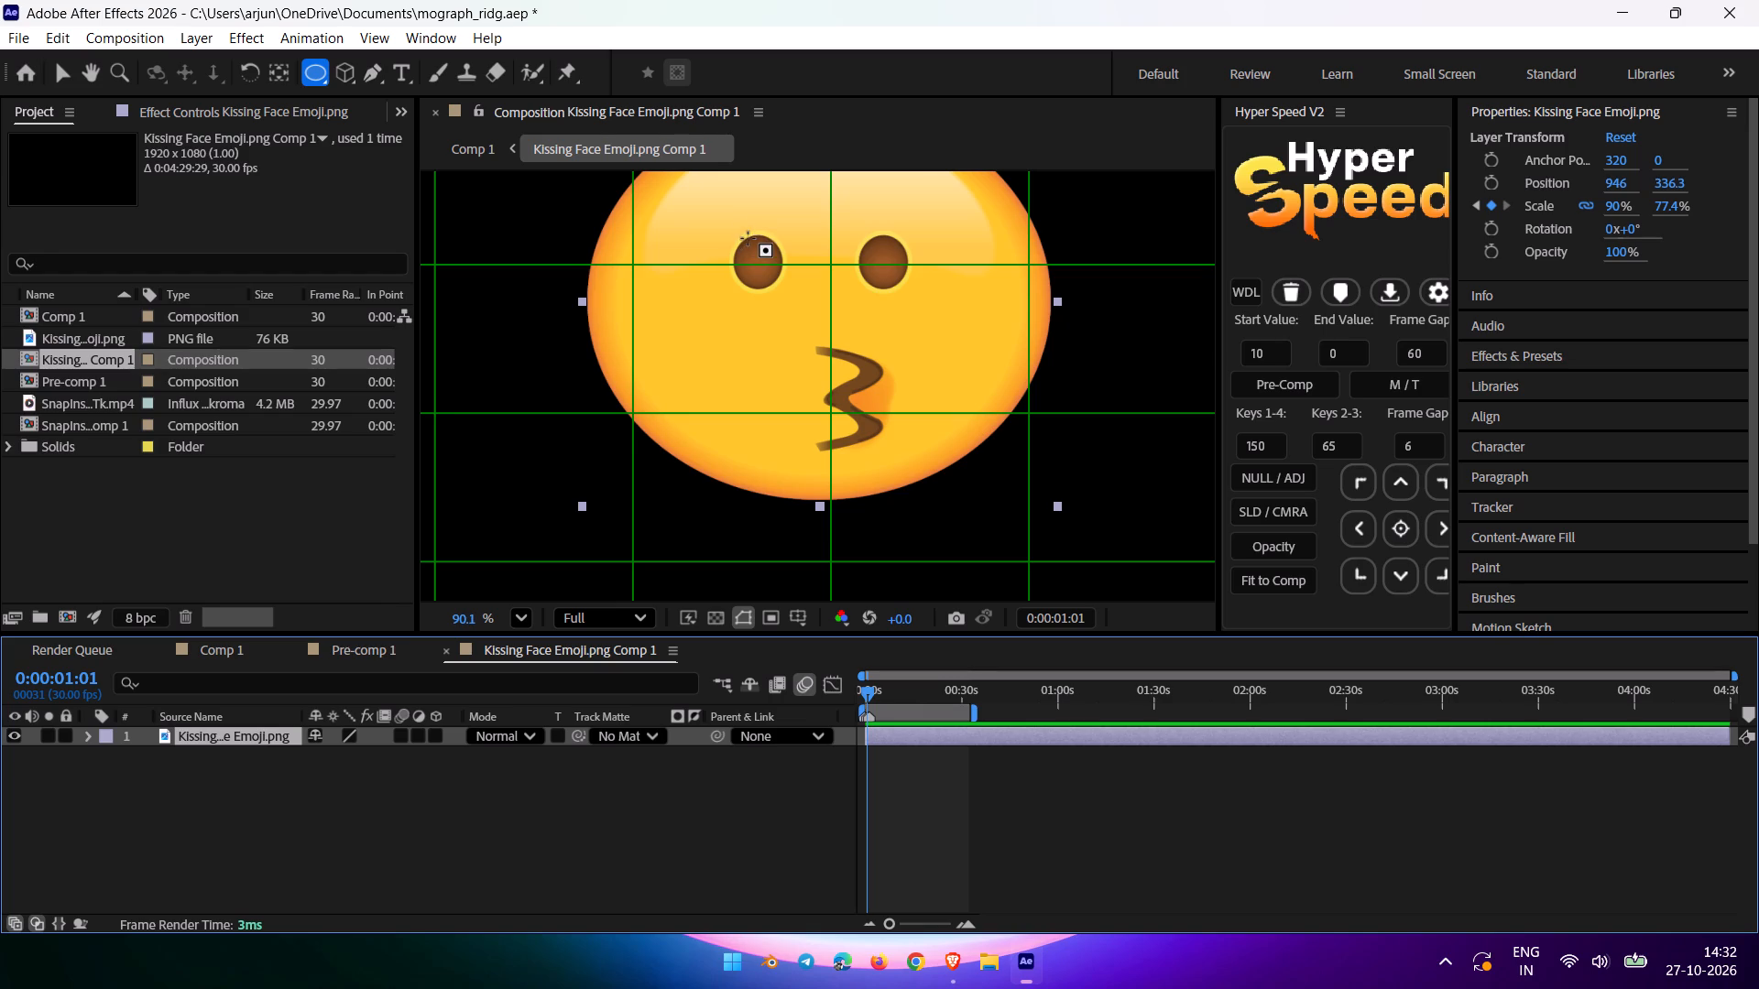
left_click_drag(754, 232, 754, 274)
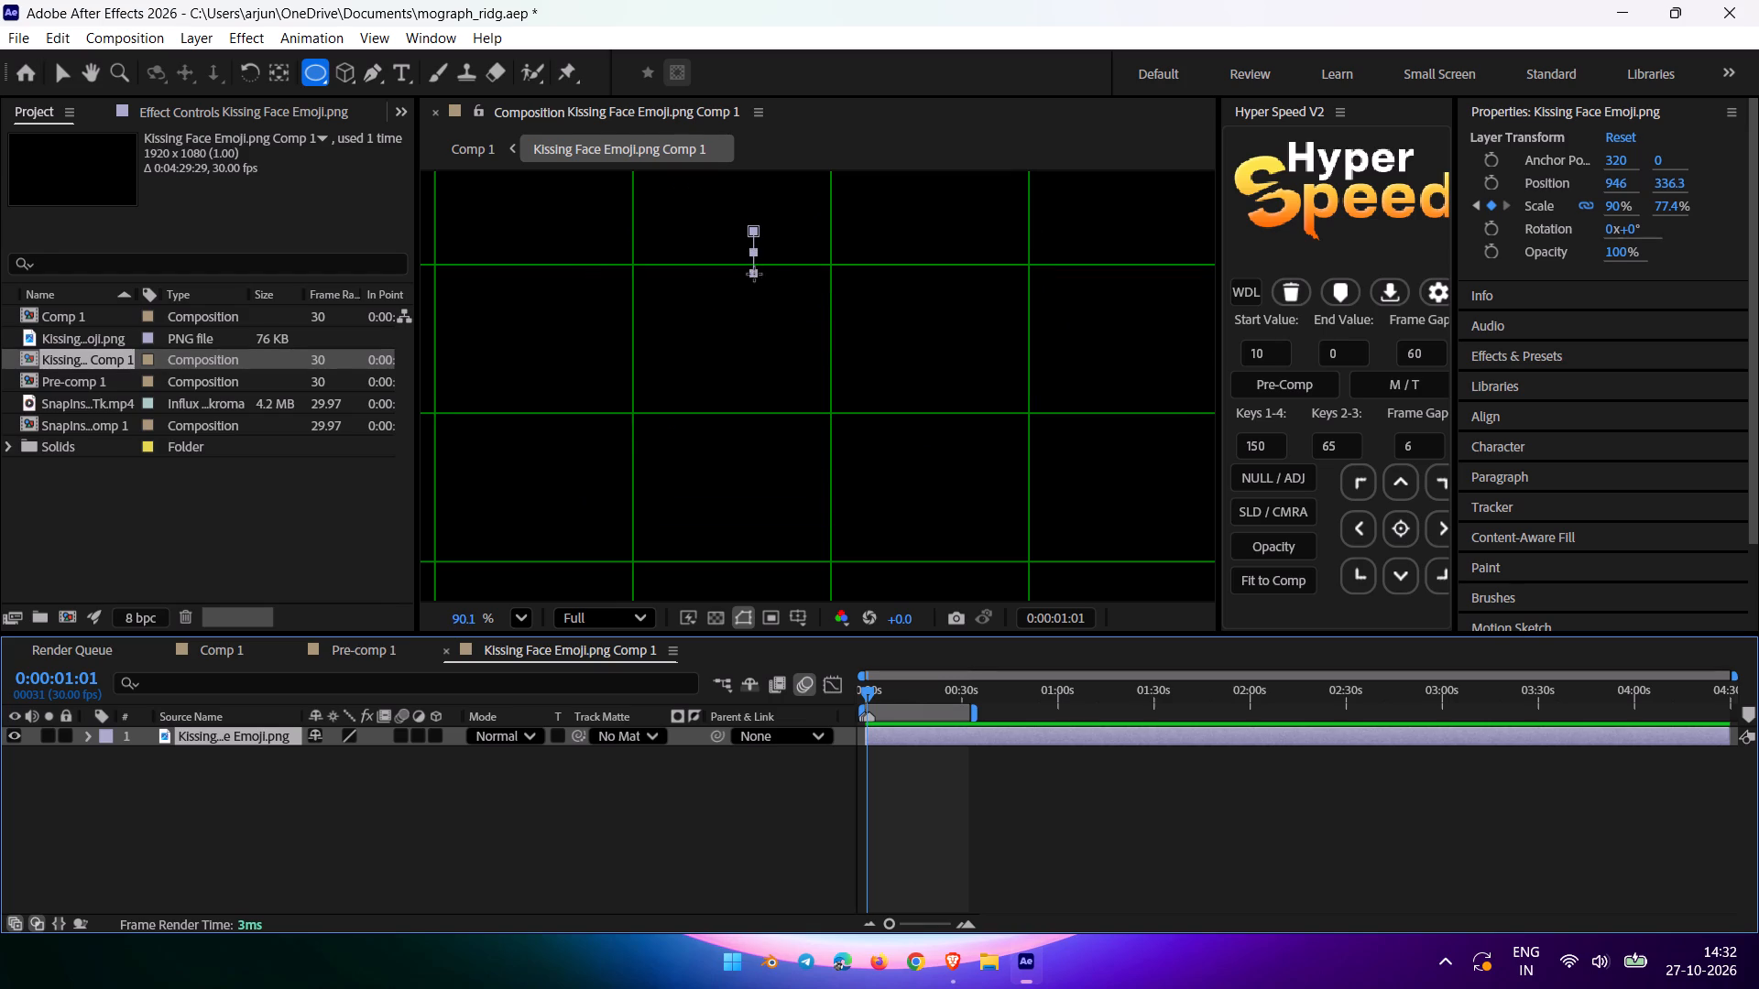
left_click_drag(754, 274, 770, 298)
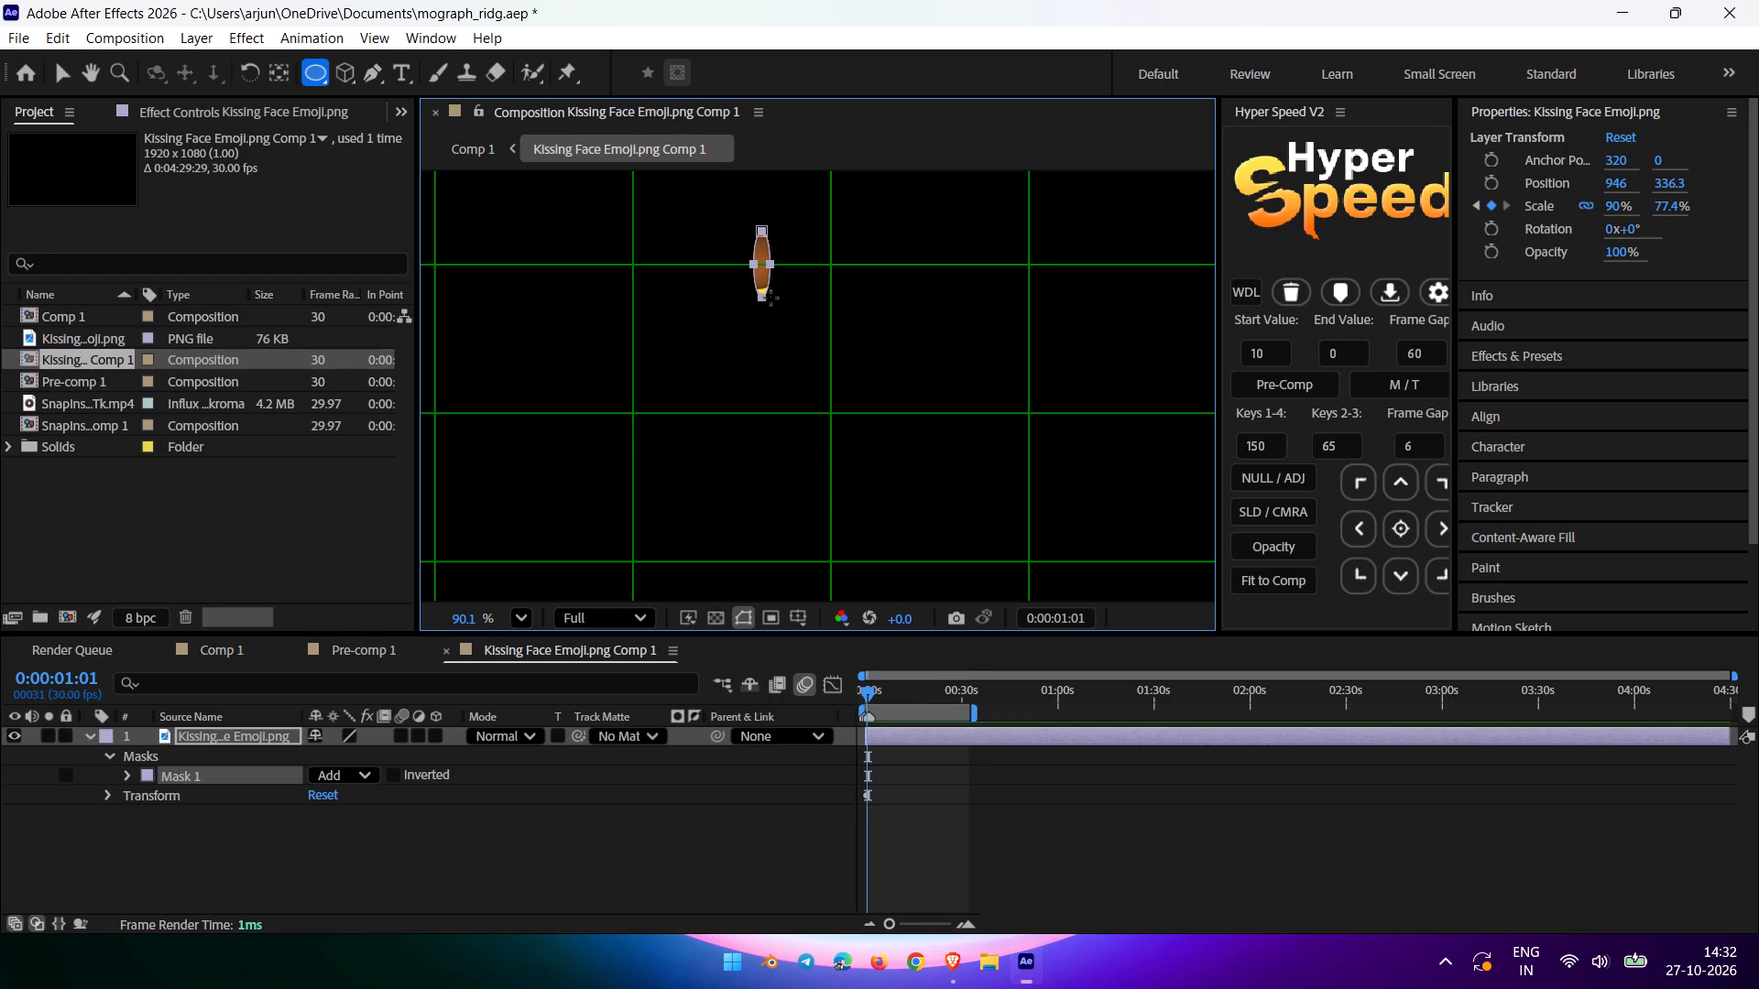
left_click_drag(770, 298, 779, 296)
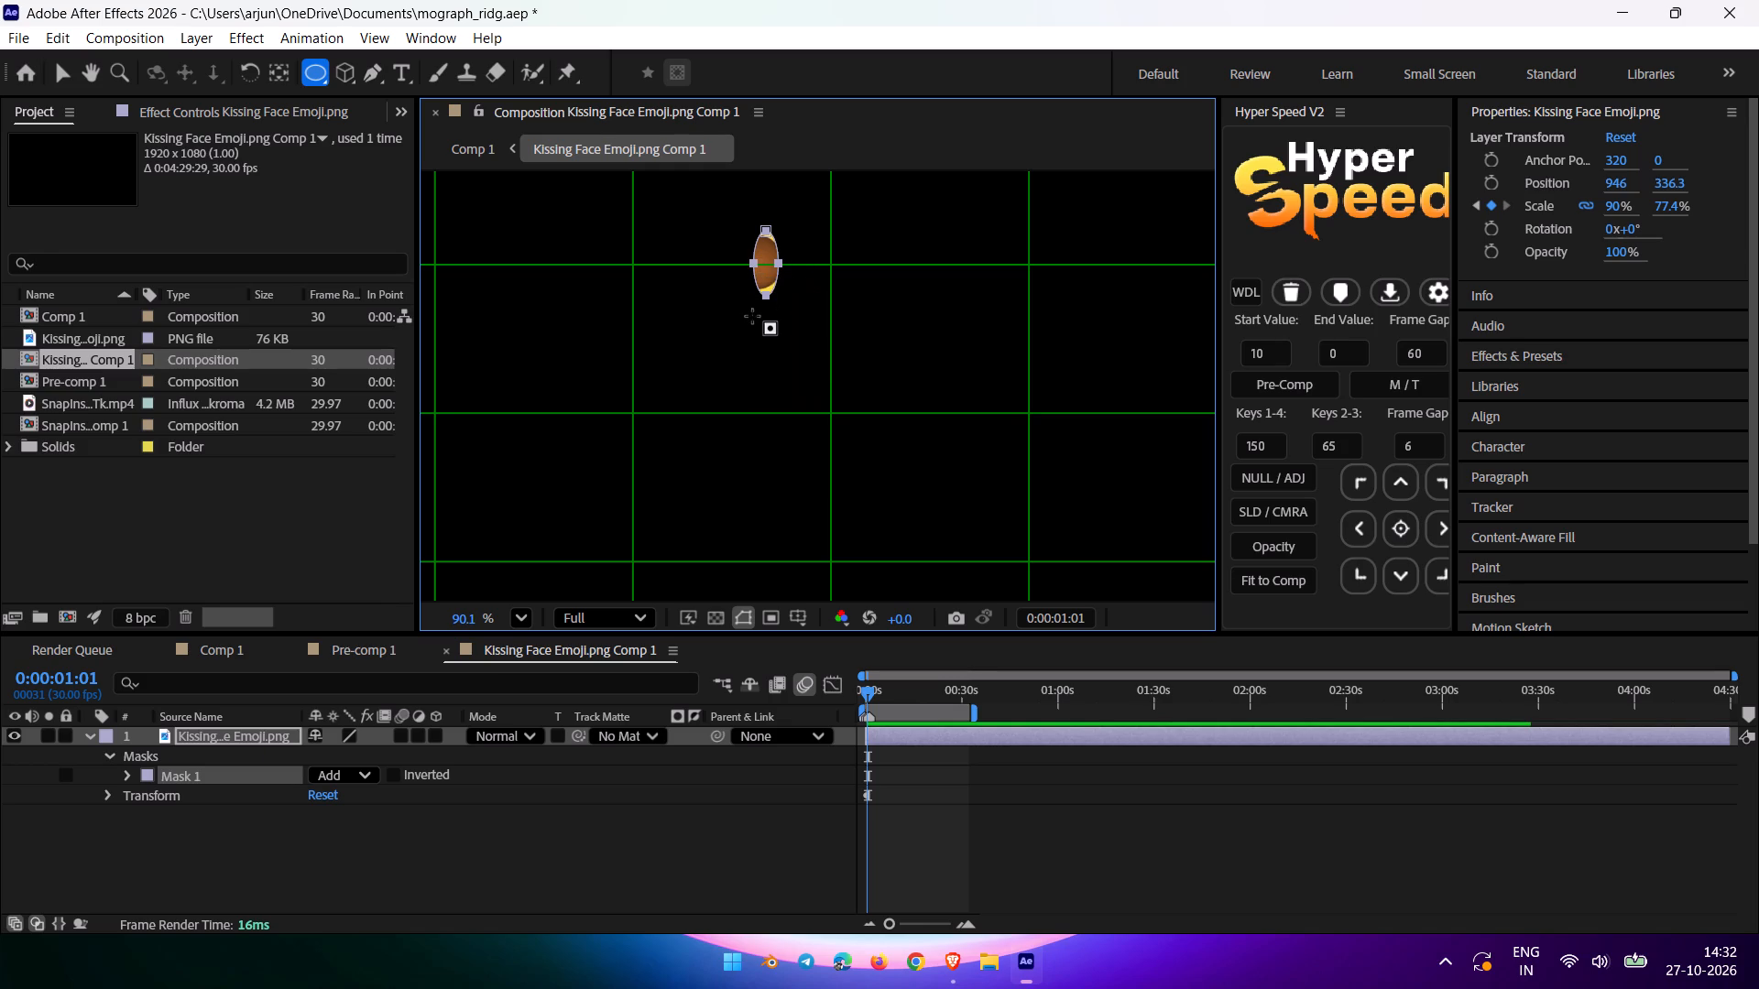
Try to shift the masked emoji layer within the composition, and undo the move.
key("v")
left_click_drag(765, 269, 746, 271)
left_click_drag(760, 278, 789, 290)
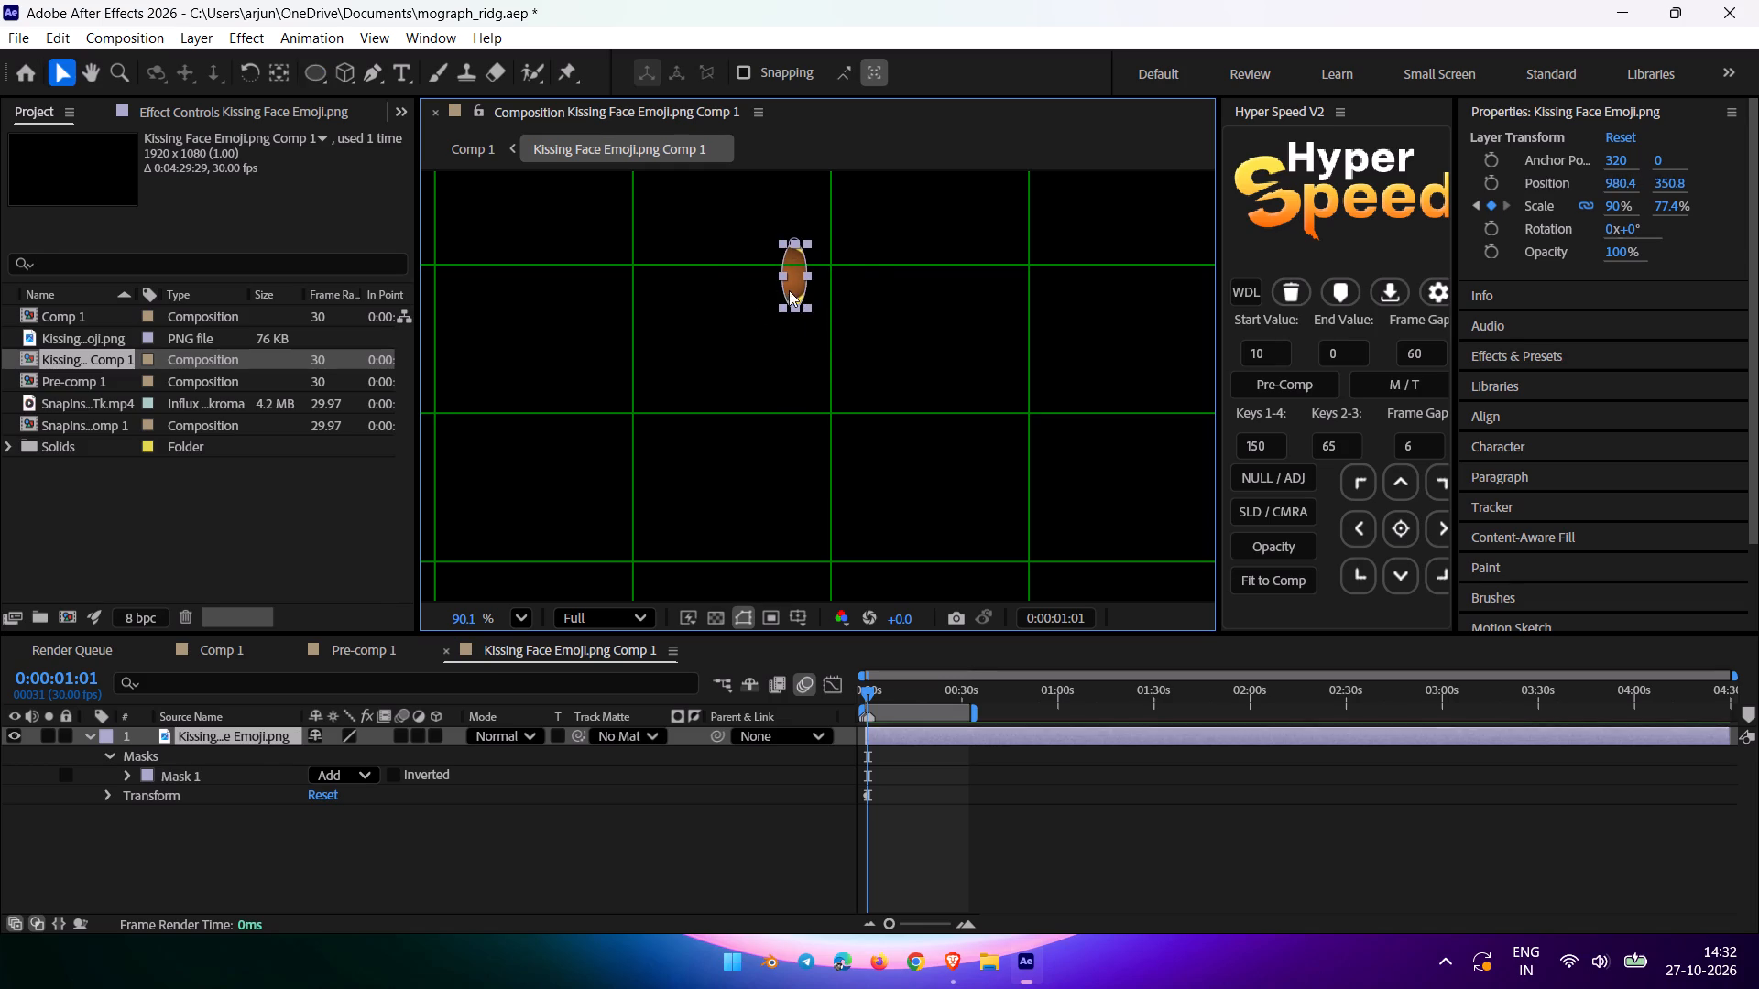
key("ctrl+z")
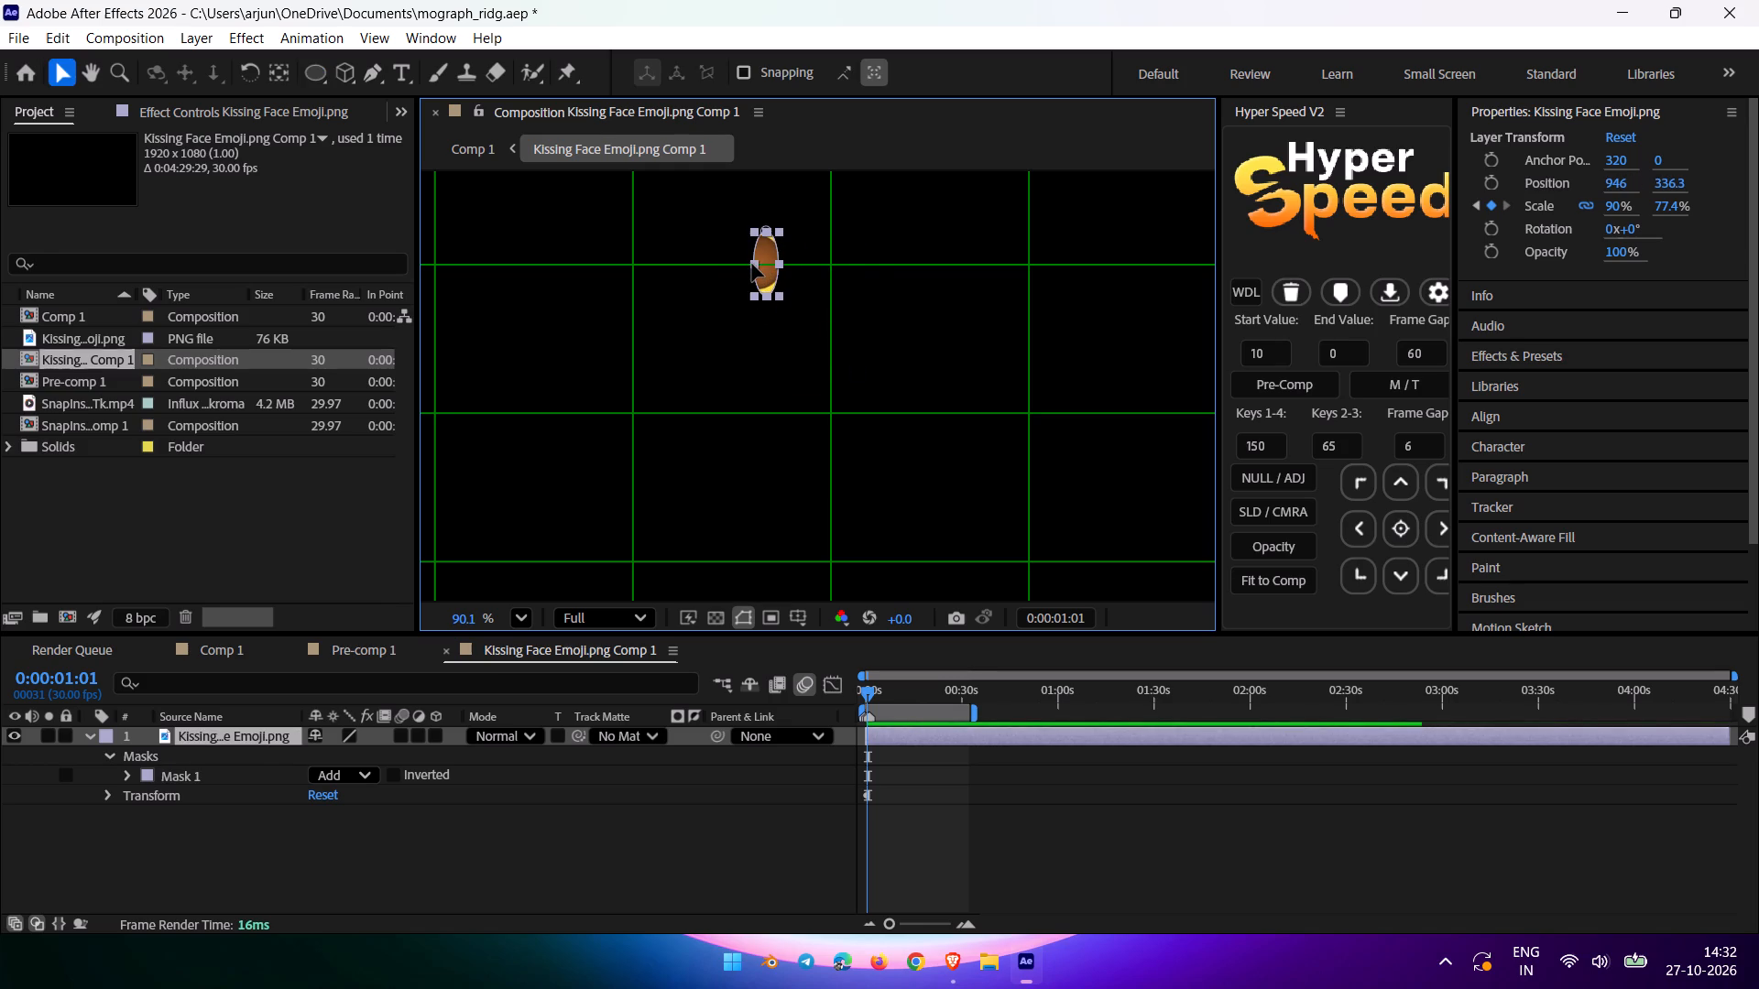
Move the left point of Mask 1 outward to the left edge of the eye.
left_click_drag(752, 264, 720, 246)
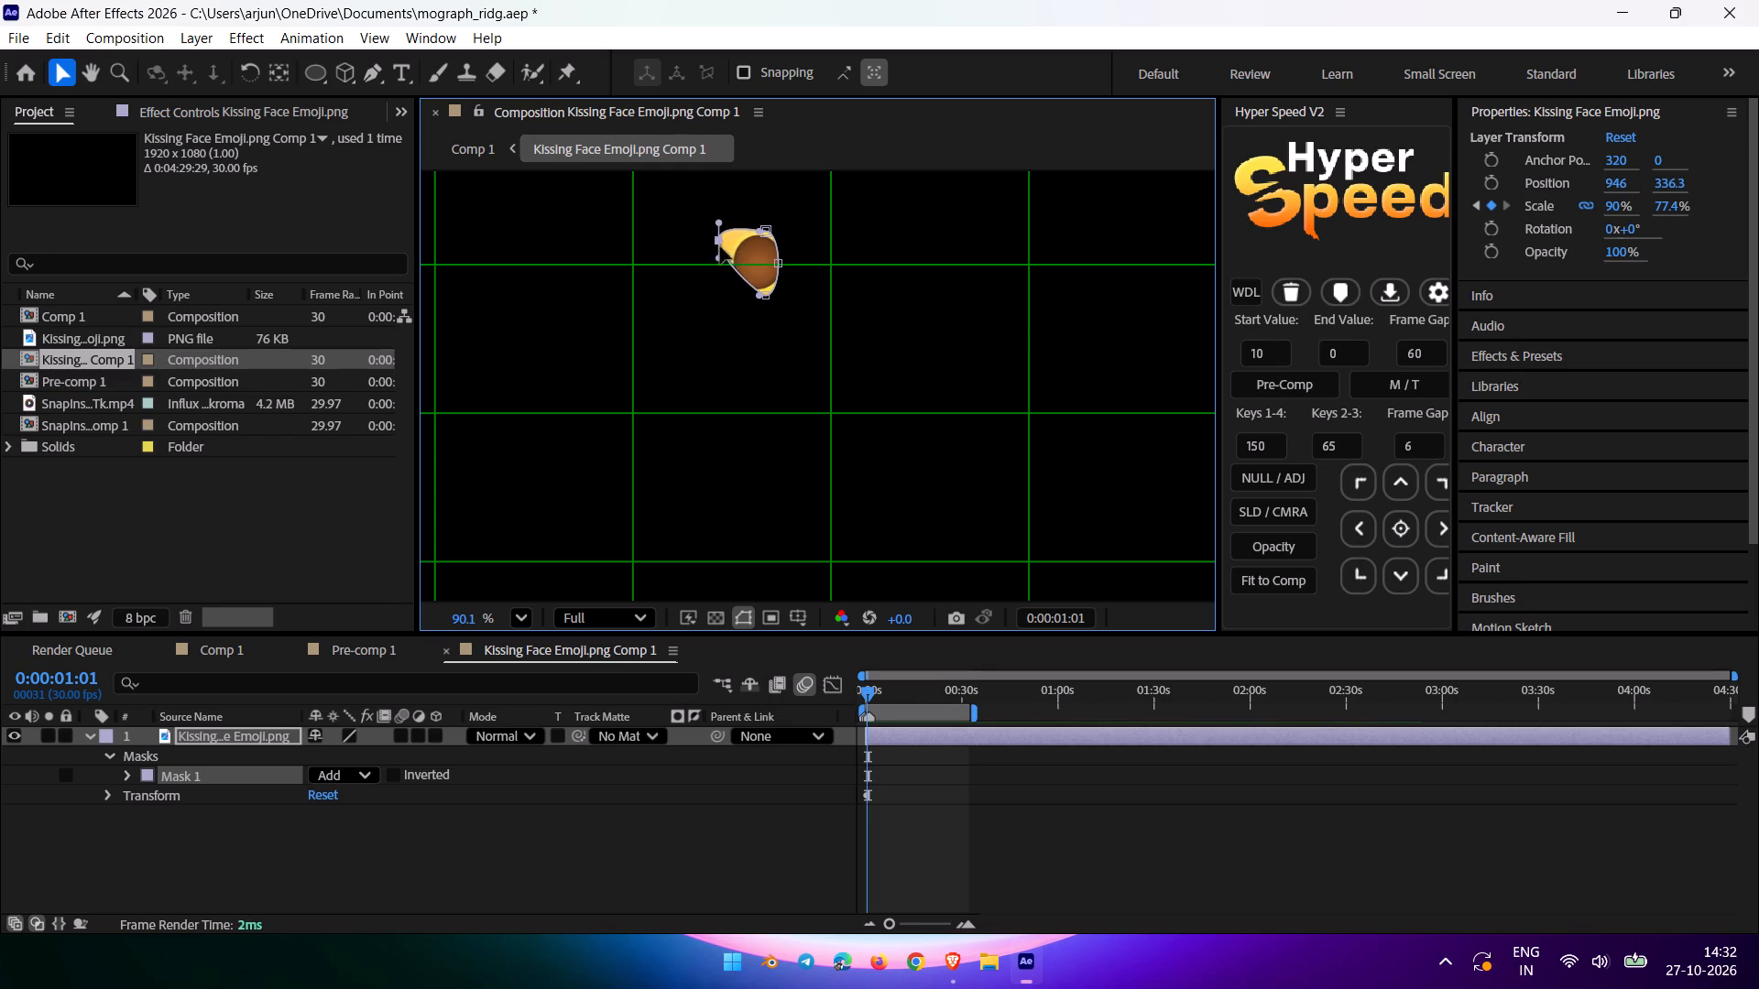
left_click_drag(720, 246, 736, 255)
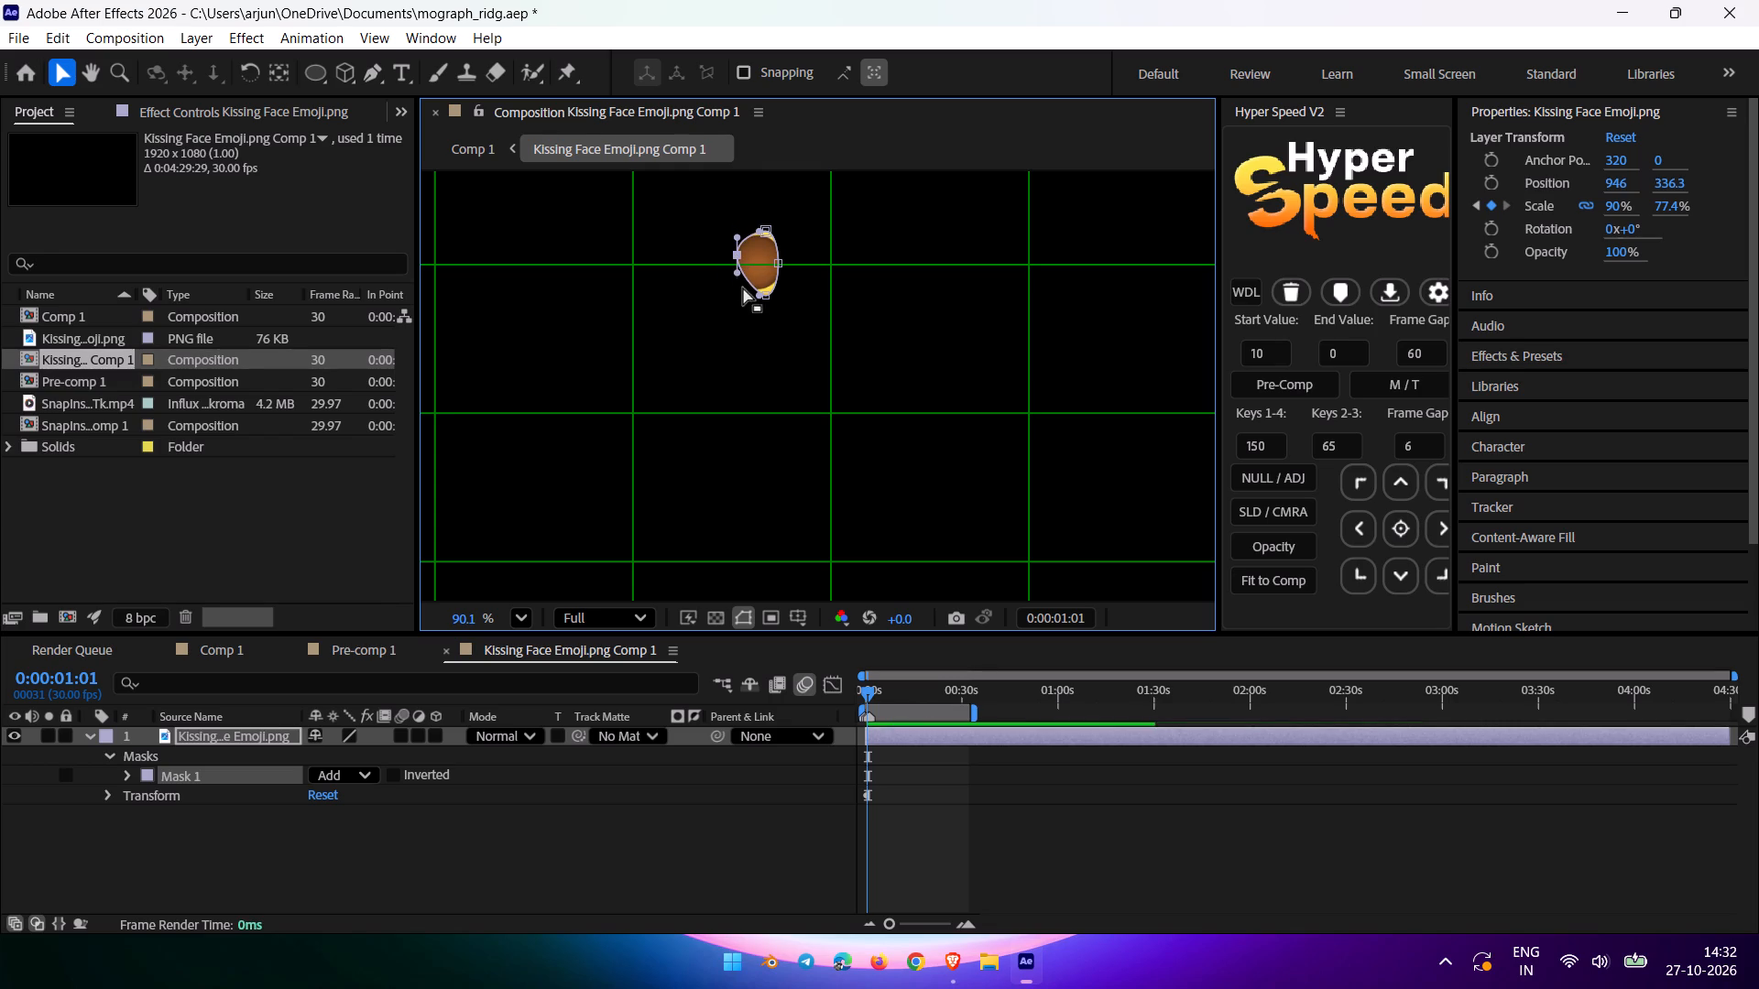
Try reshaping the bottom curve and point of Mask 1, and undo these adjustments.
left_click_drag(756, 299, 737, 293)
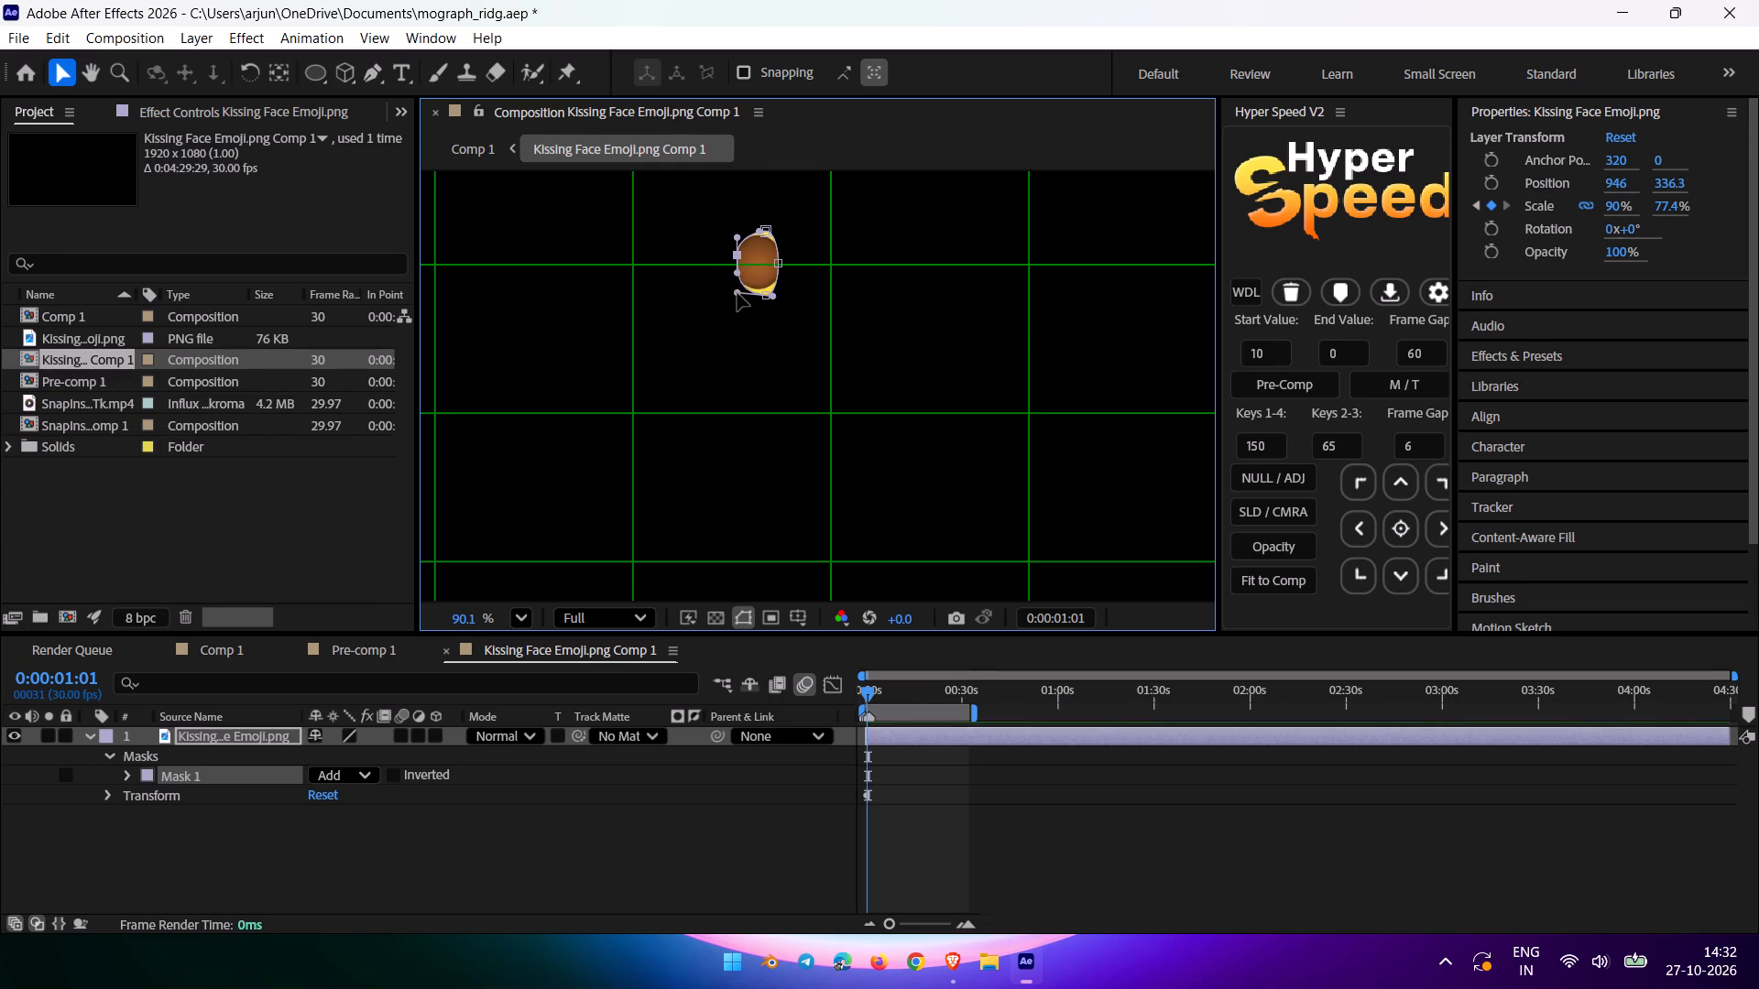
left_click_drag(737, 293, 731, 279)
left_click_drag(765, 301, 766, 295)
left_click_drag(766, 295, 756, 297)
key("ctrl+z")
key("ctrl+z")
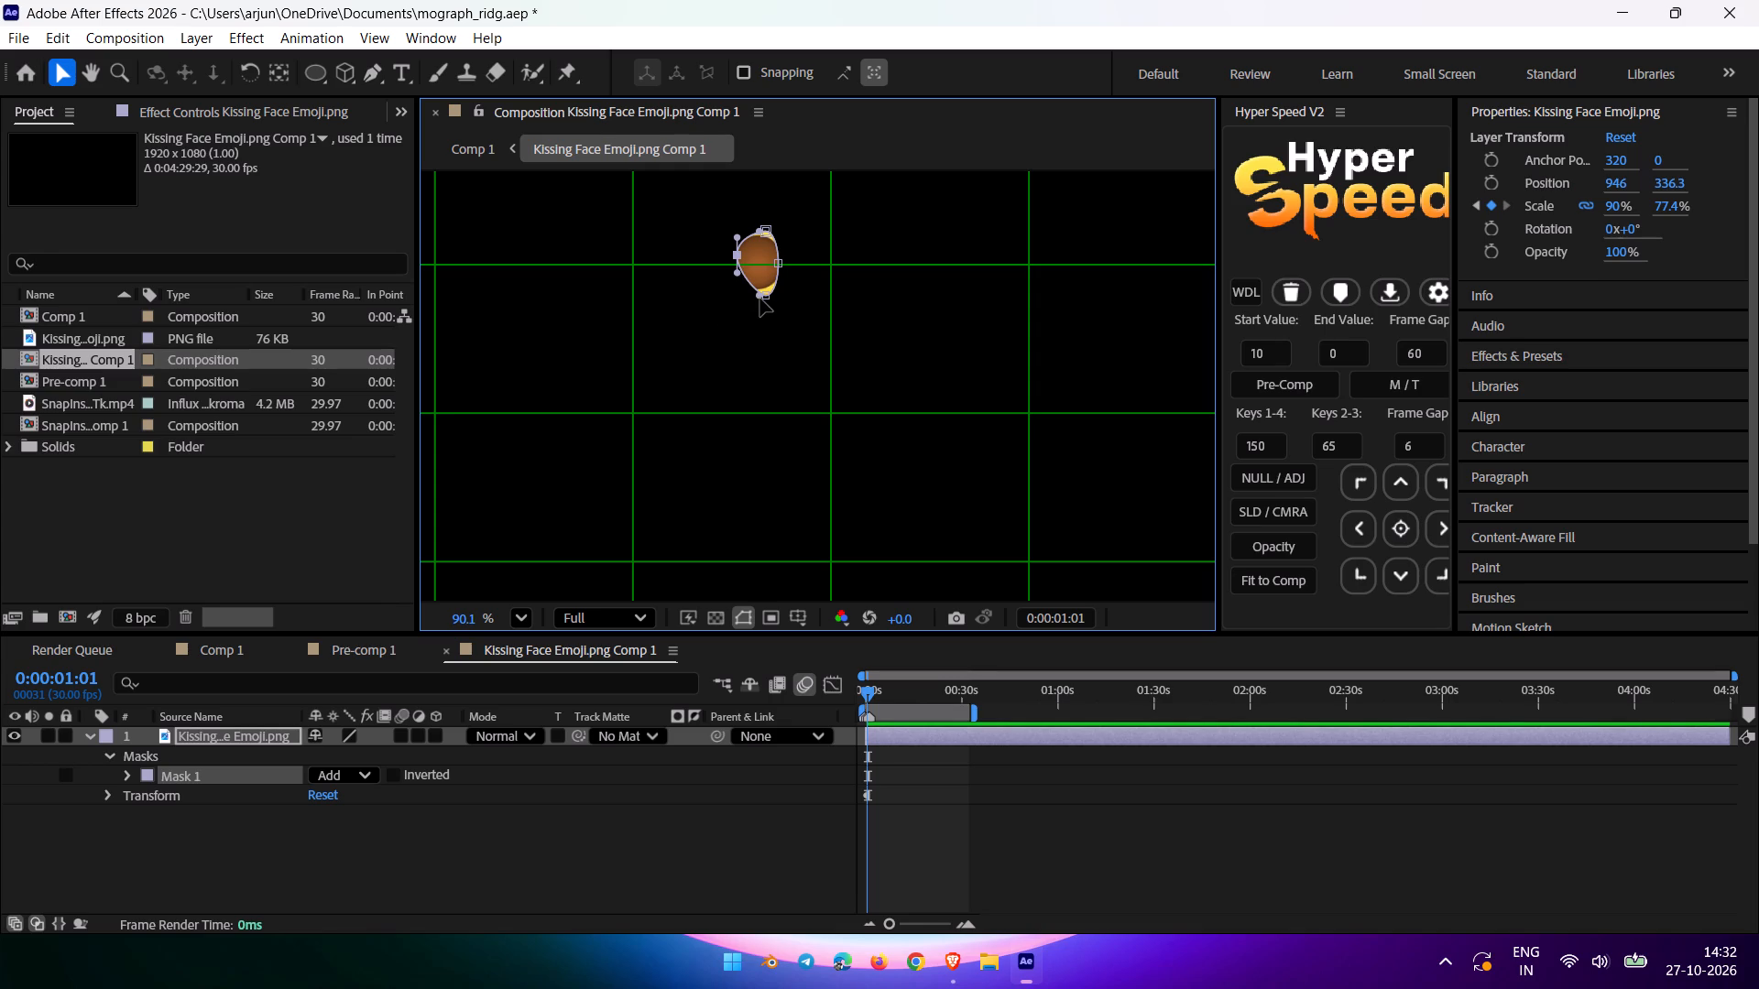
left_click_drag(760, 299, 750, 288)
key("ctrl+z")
Move the bottom and top points of Mask 1 so they are centred on the eye's lower and upper edges.
left_click_drag(769, 299, 751, 301)
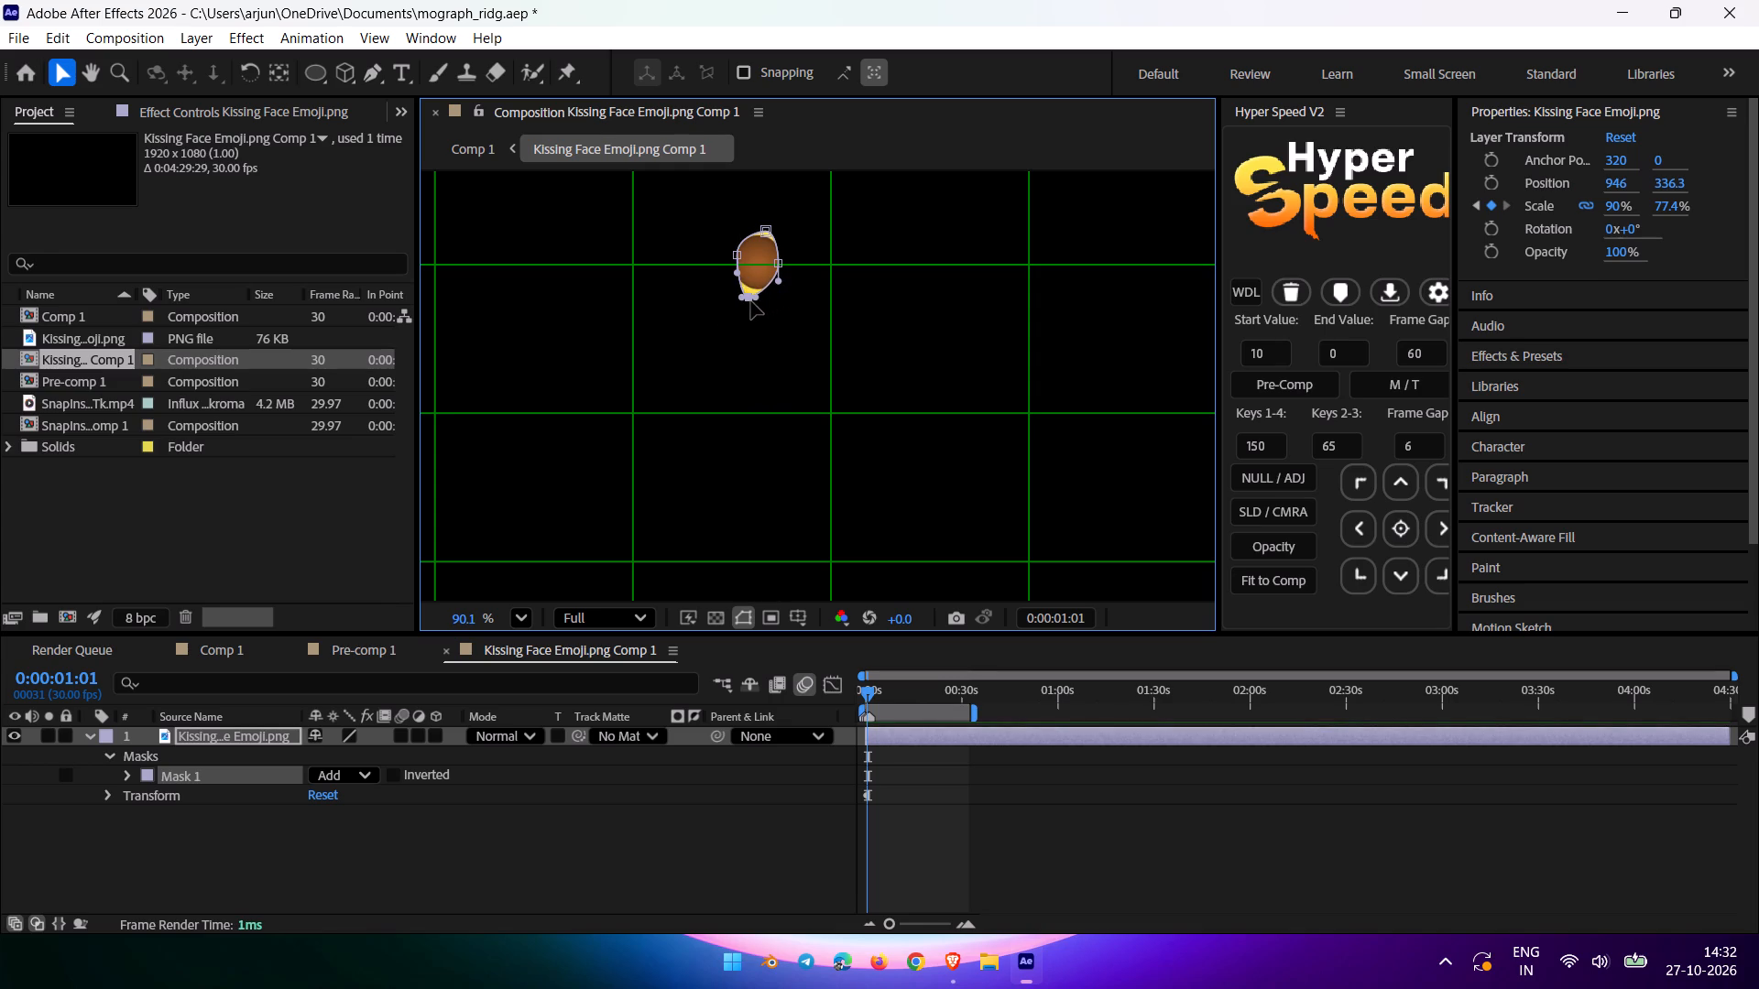
left_click_drag(751, 301, 758, 291)
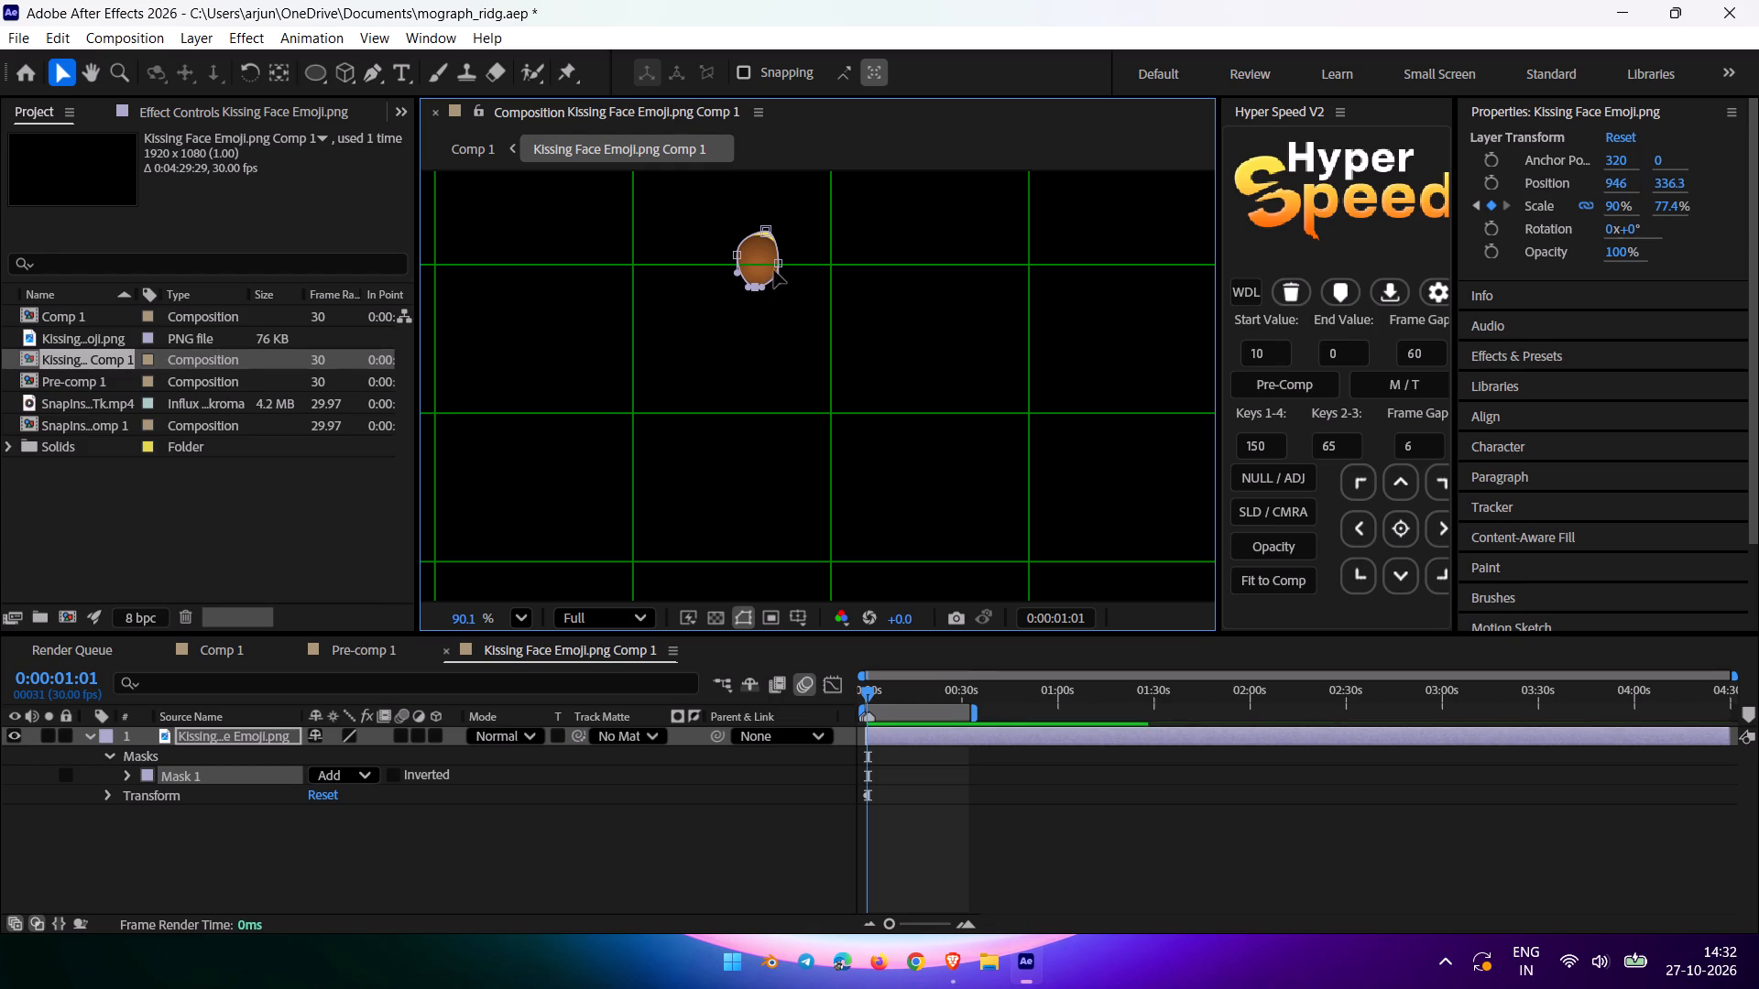
left_click(783, 261)
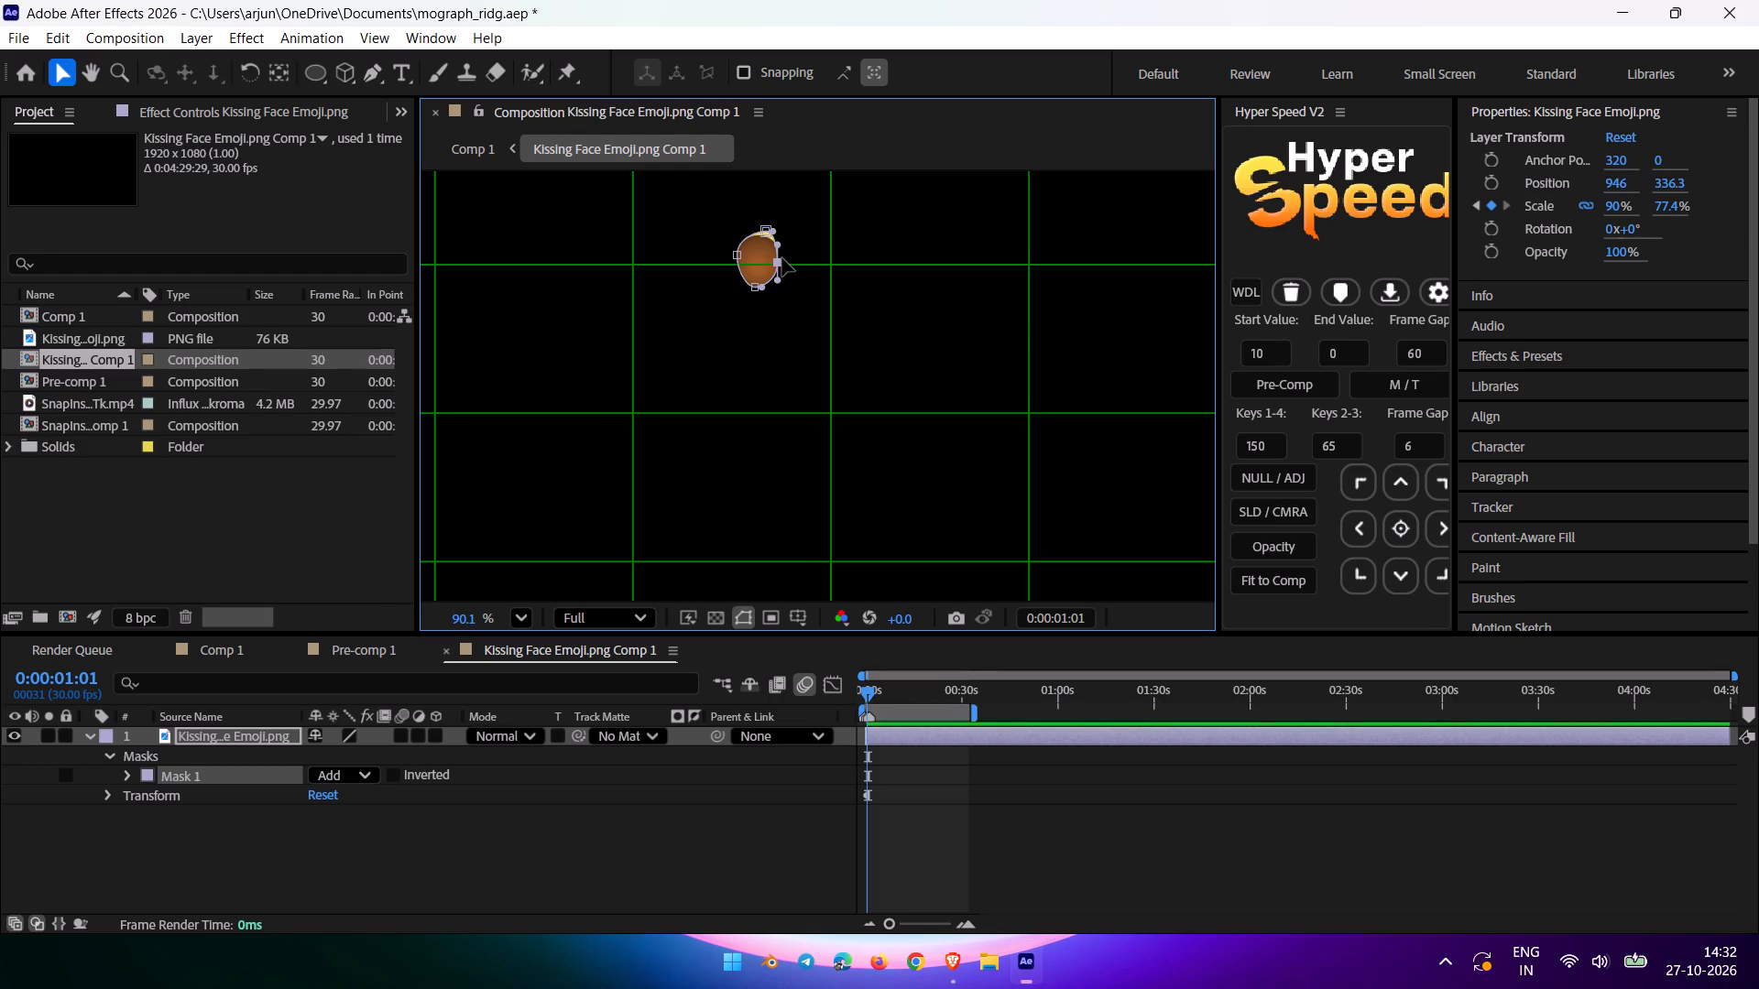
left_click(768, 233)
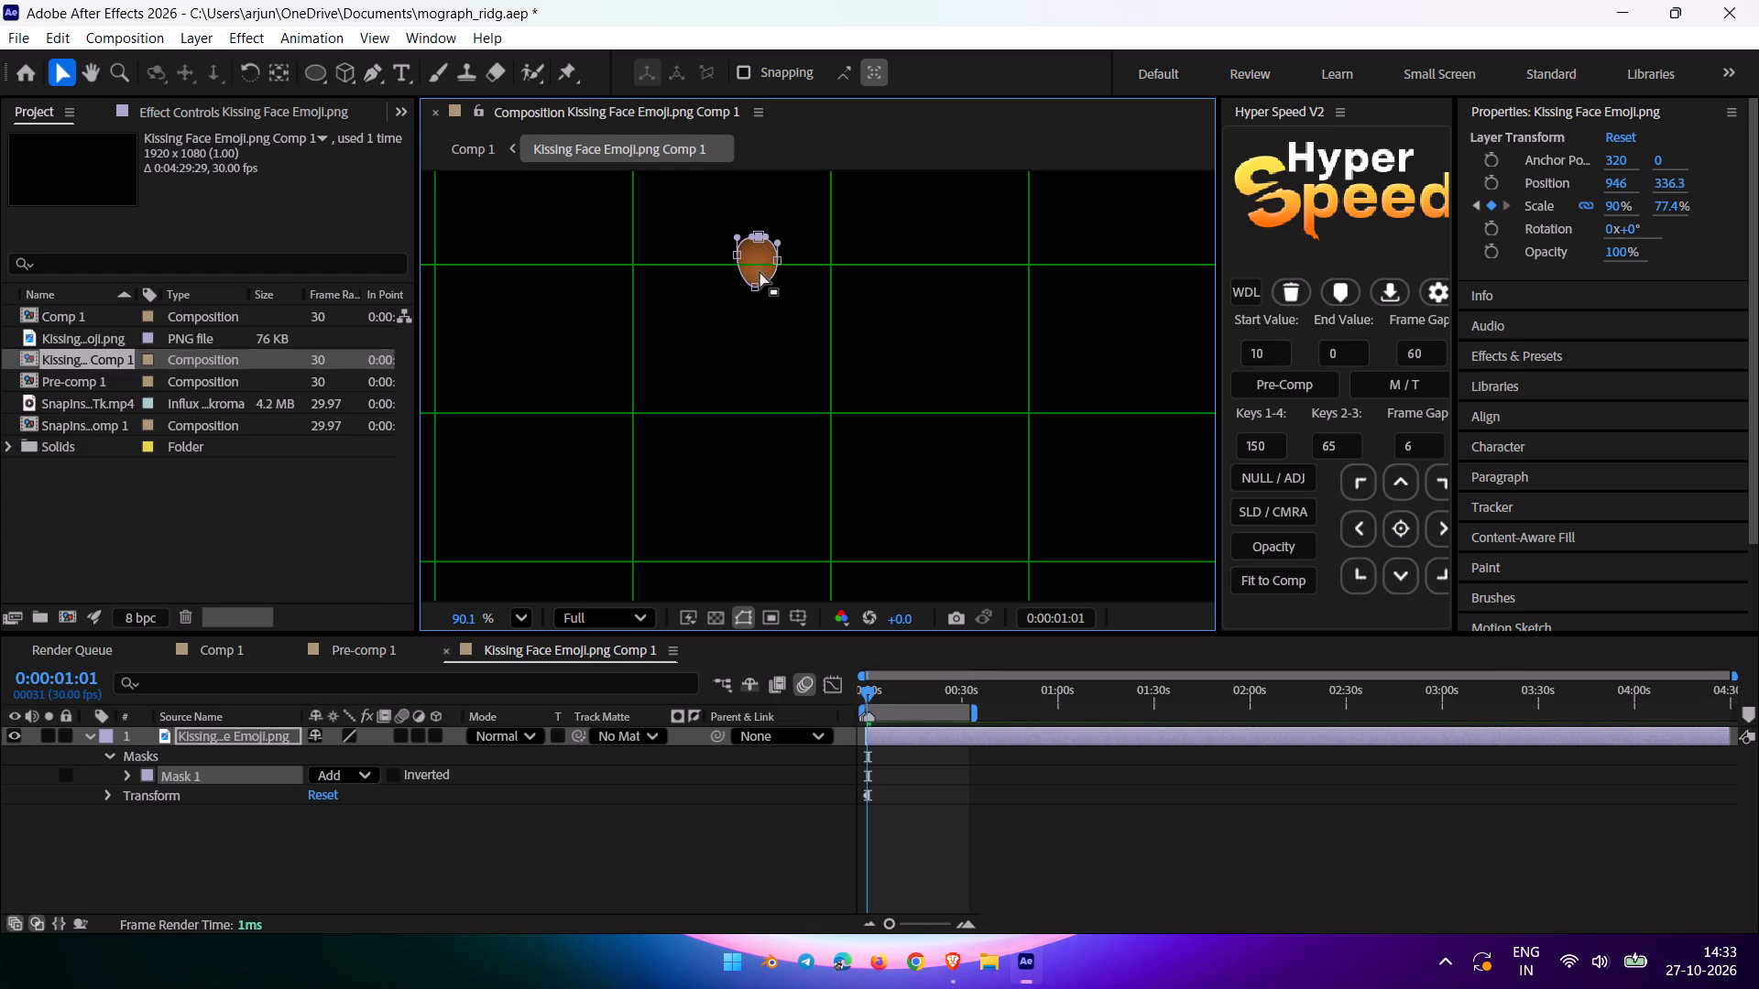
left_click(759, 238)
Extend the bottom point's two curve handles outward to round Mask 1 around the eye's lower edge, and deselect the layer.
left_click(757, 286)
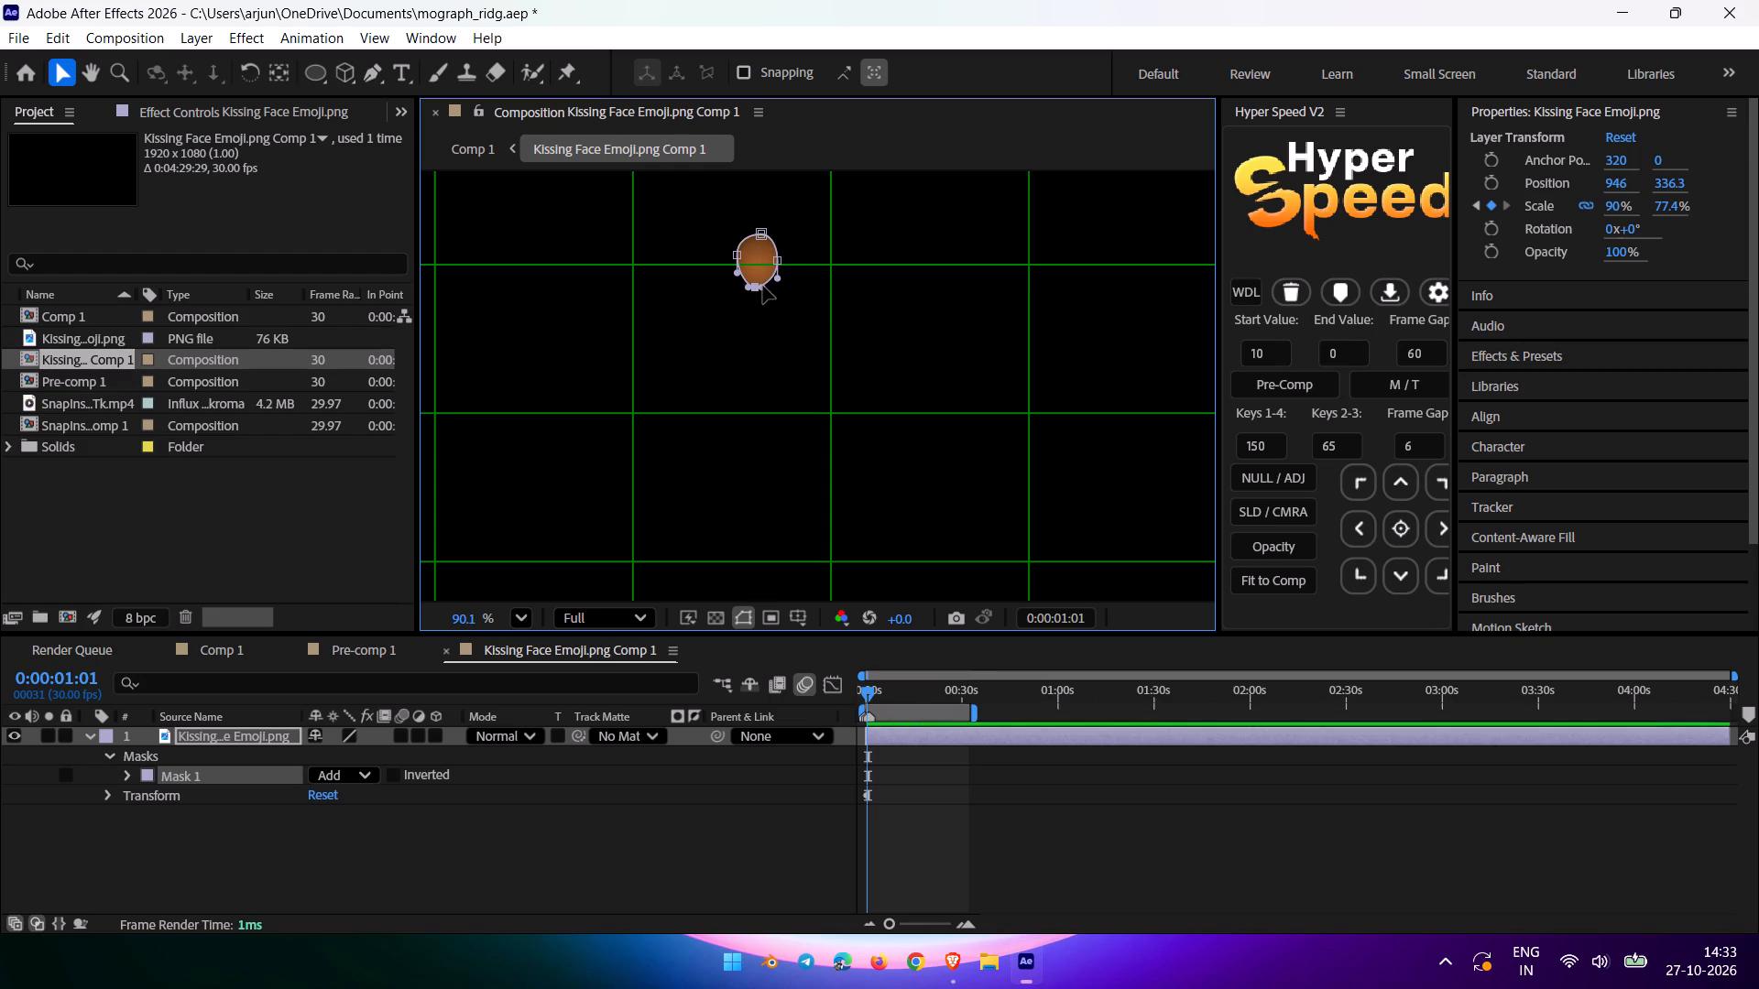
left_click_drag(763, 286, 784, 293)
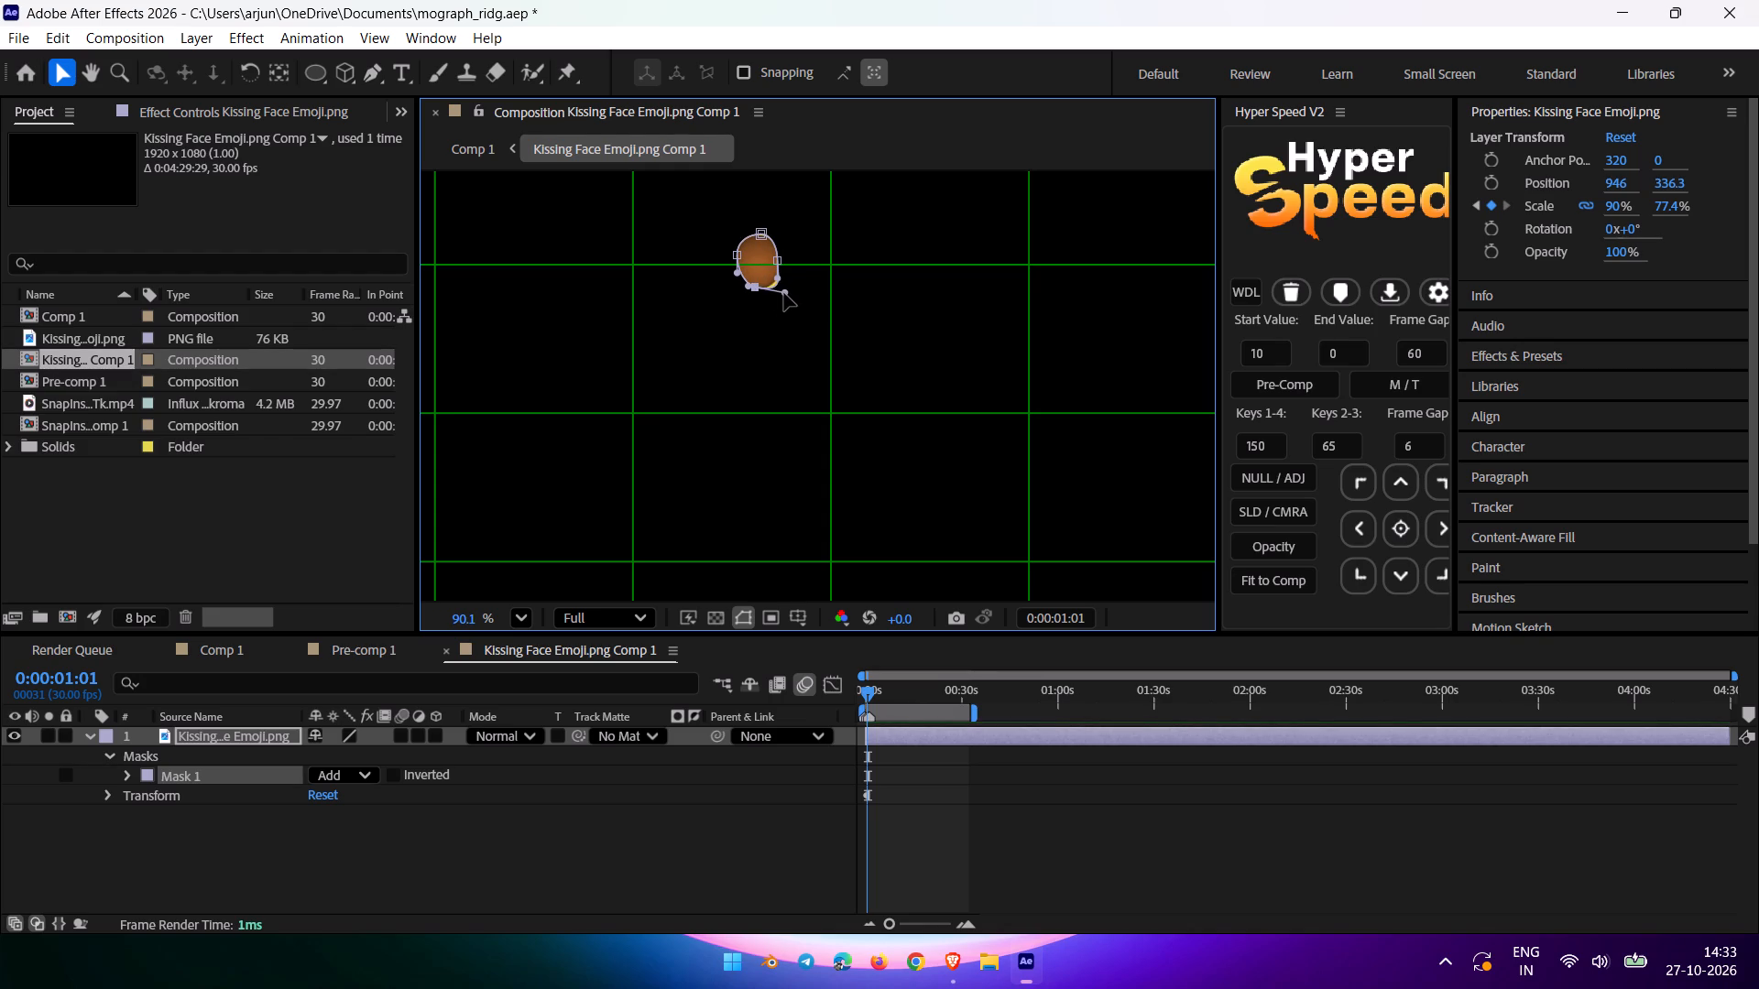
left_click_drag(784, 293, 781, 290)
left_click_drag(748, 287, 735, 288)
left_click_drag(735, 288, 727, 291)
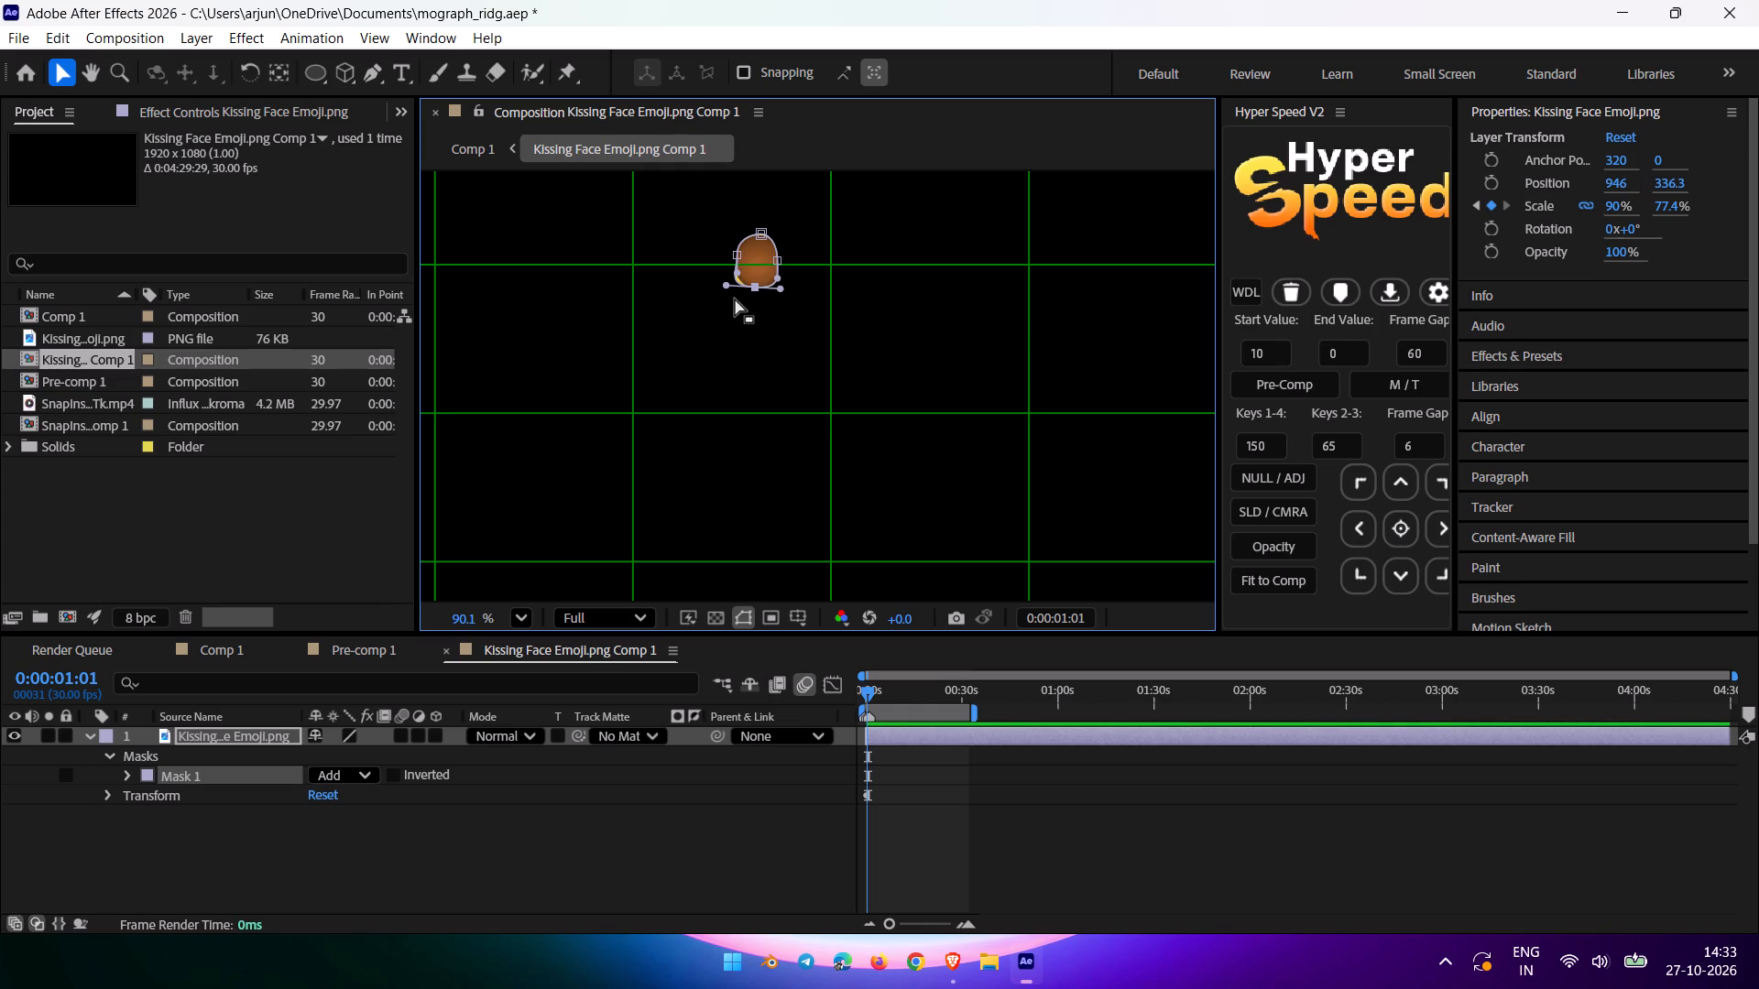
key("ctrl+z")
left_click_drag(750, 290, 726, 290)
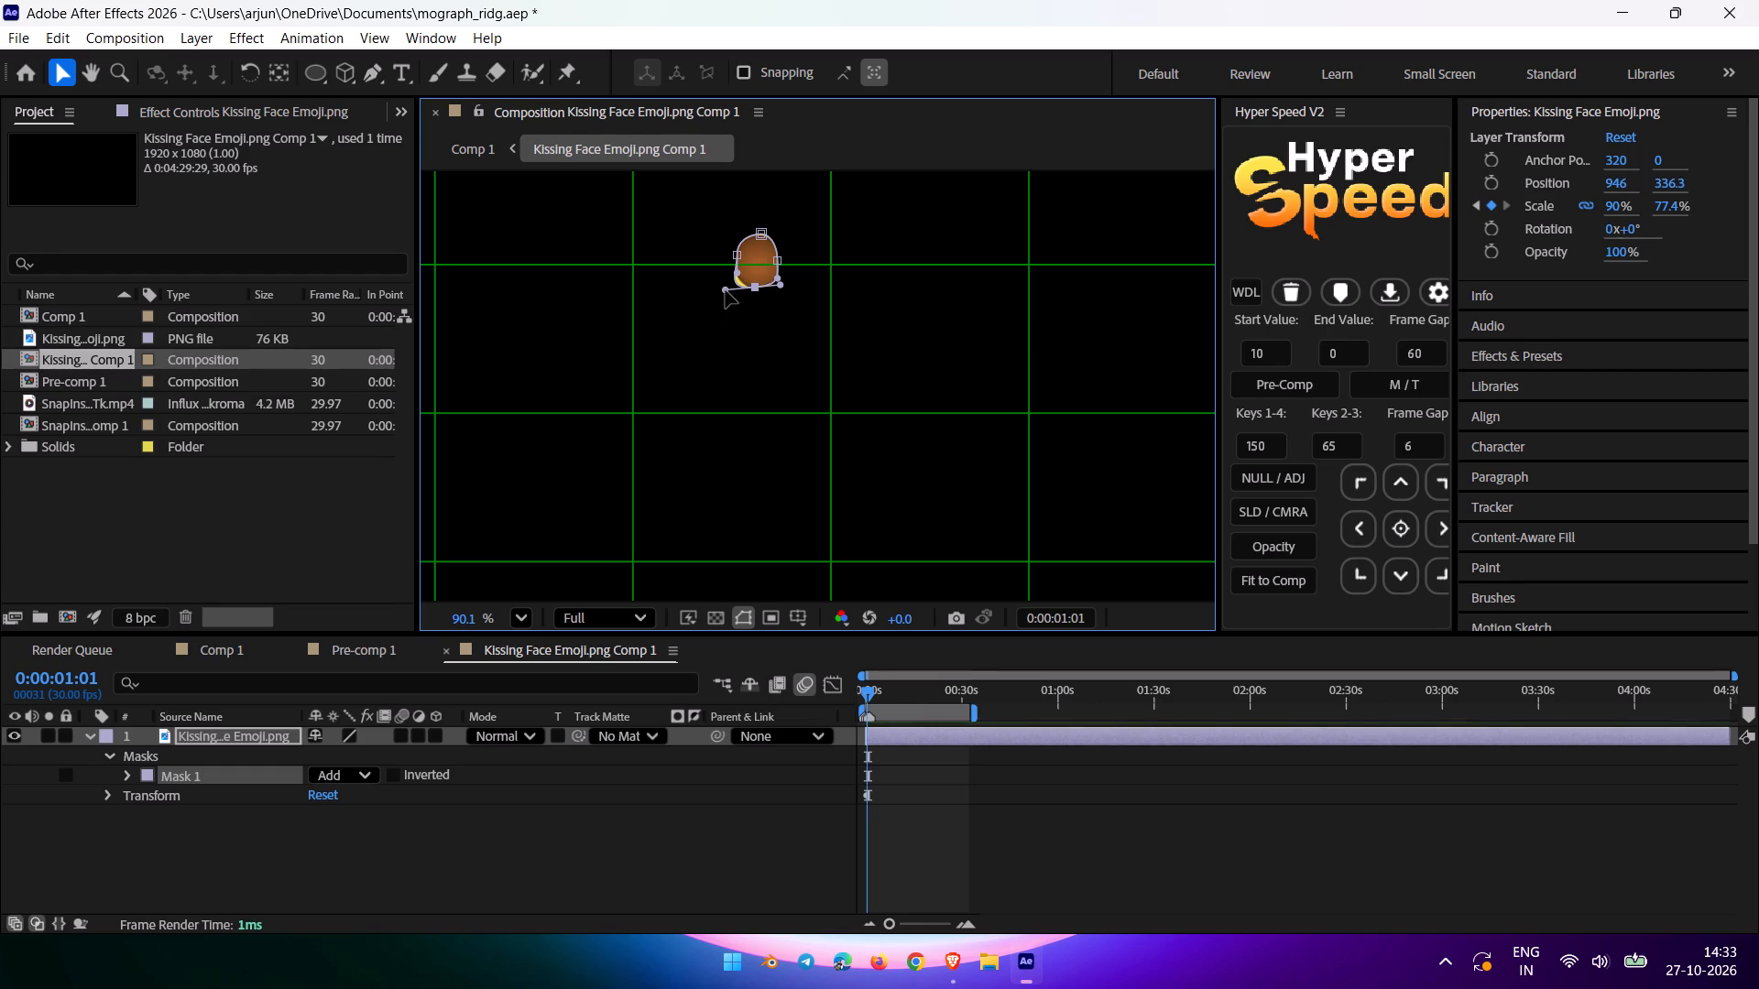
left_click_drag(726, 290, 736, 288)
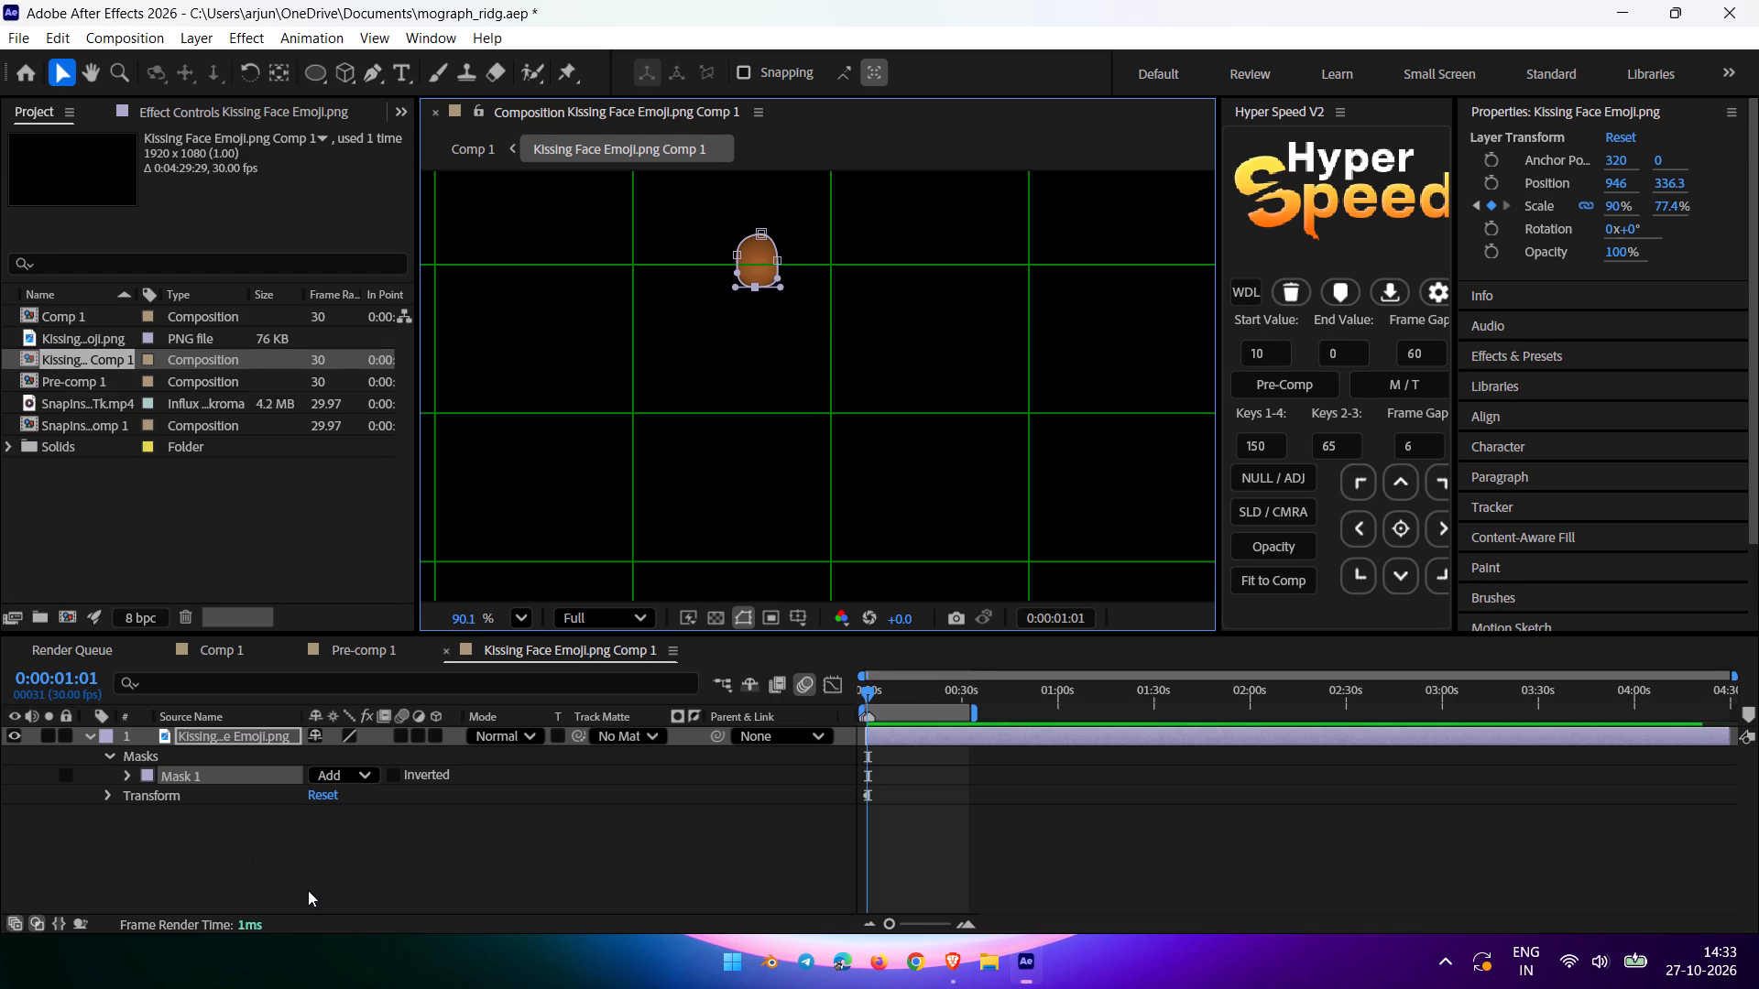
left_click(308, 890)
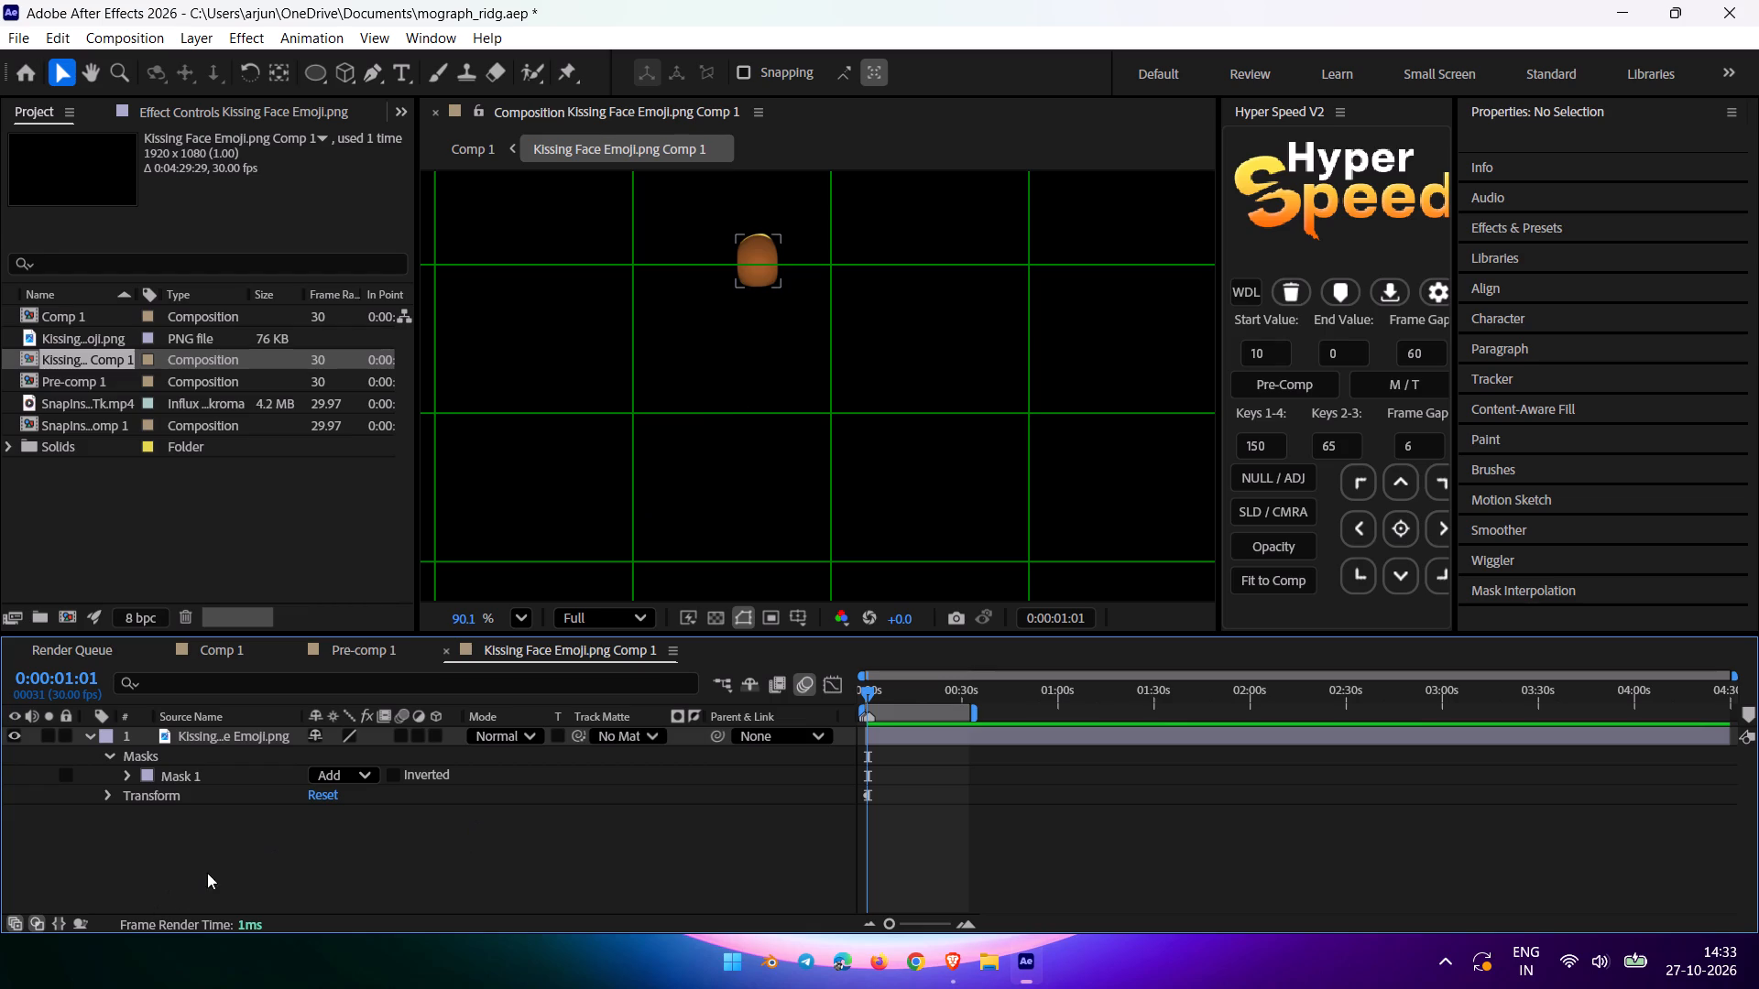
Set Mask 1's mode to None on the Kissing Face Emoji.png layer.
left_click(184, 746)
left_click(241, 892)
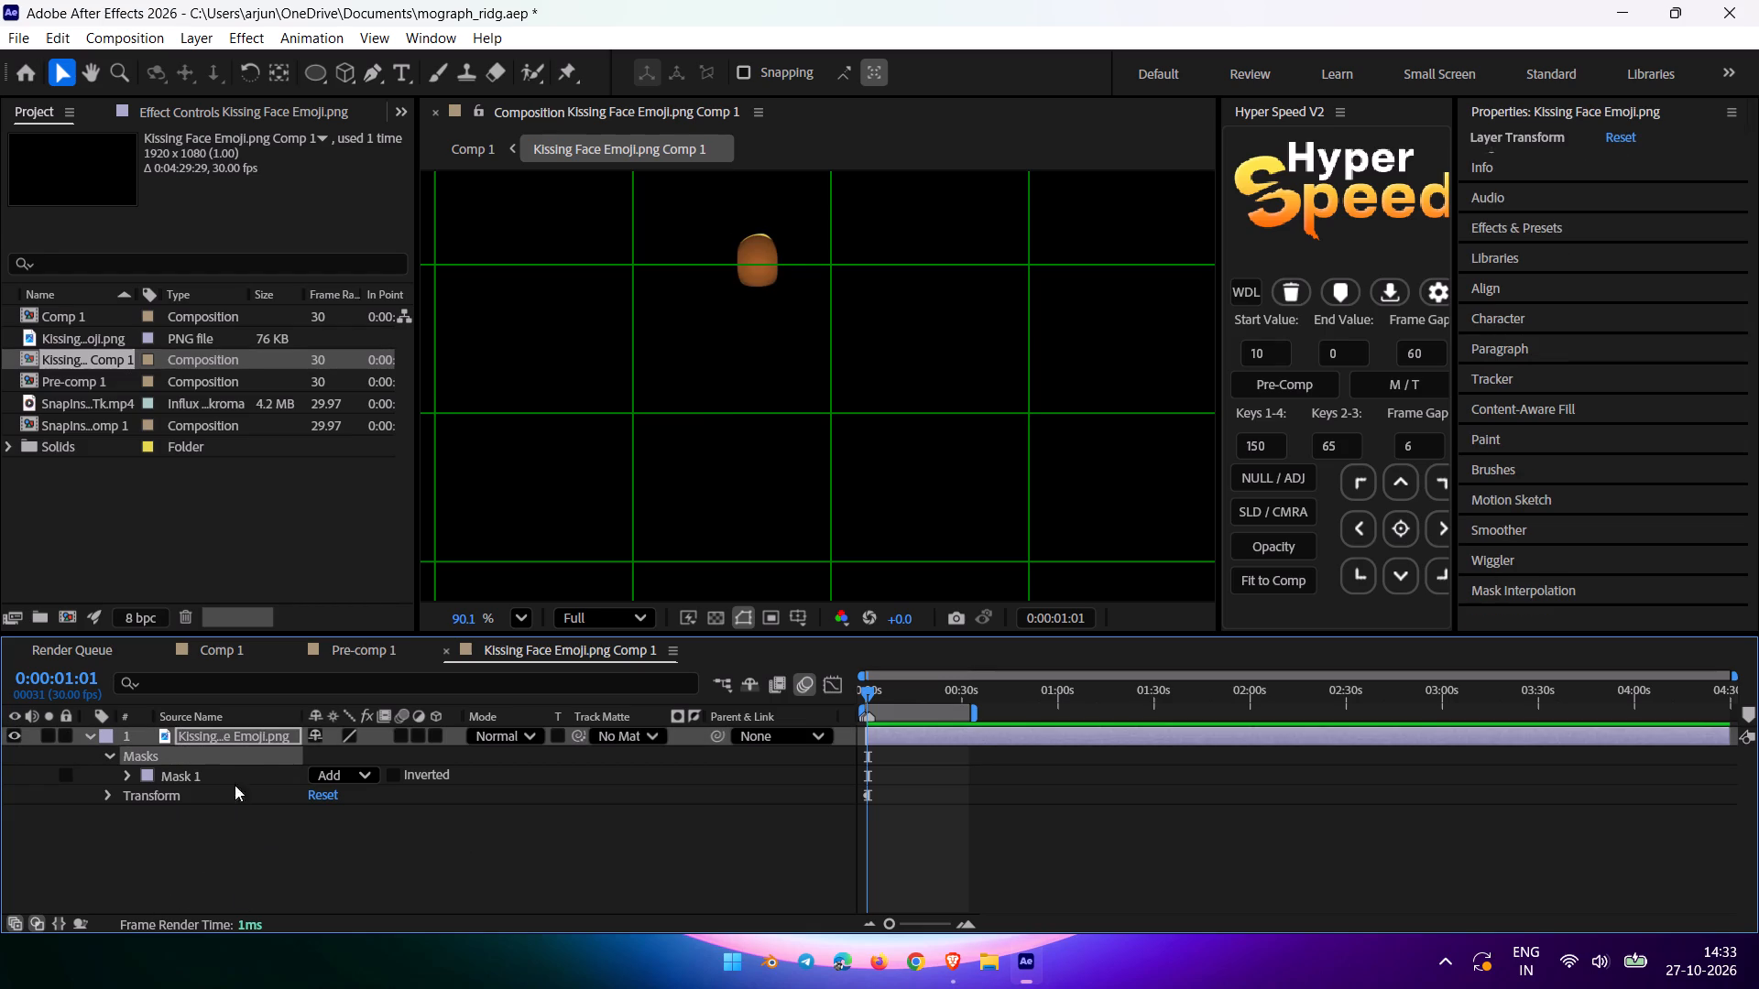
left_click(216, 741)
left_click(316, 778)
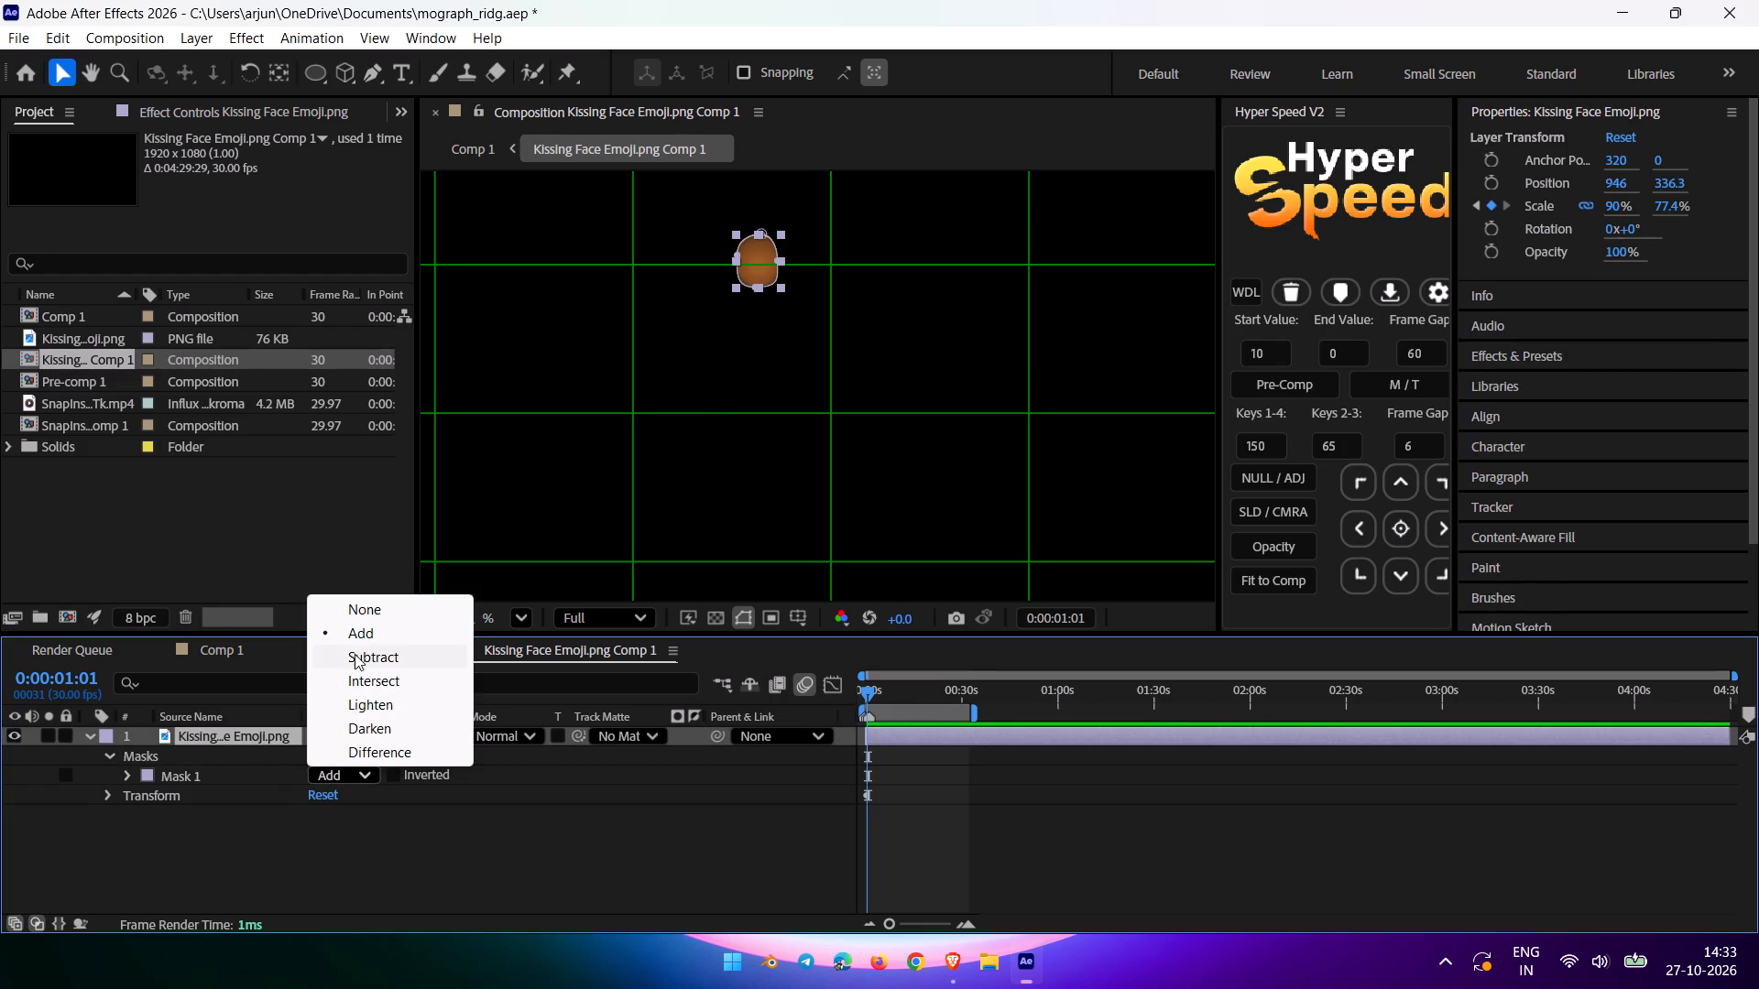
left_click(238, 814)
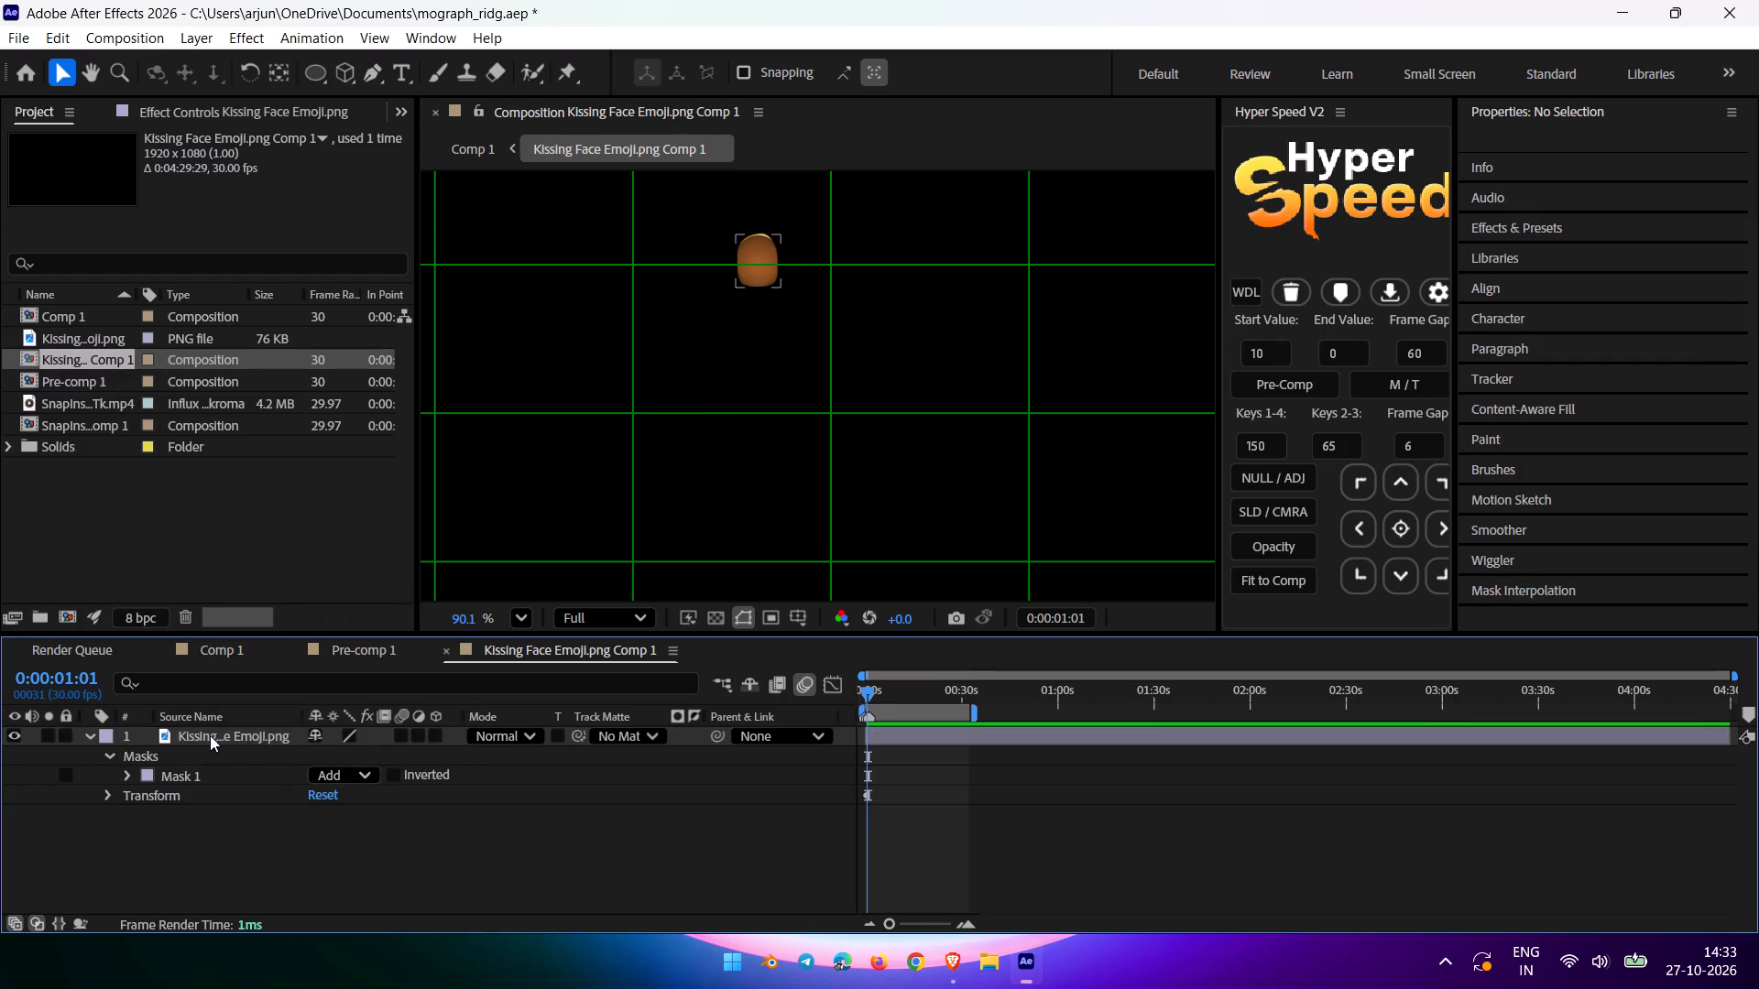
left_click(210, 733)
left_click(364, 776)
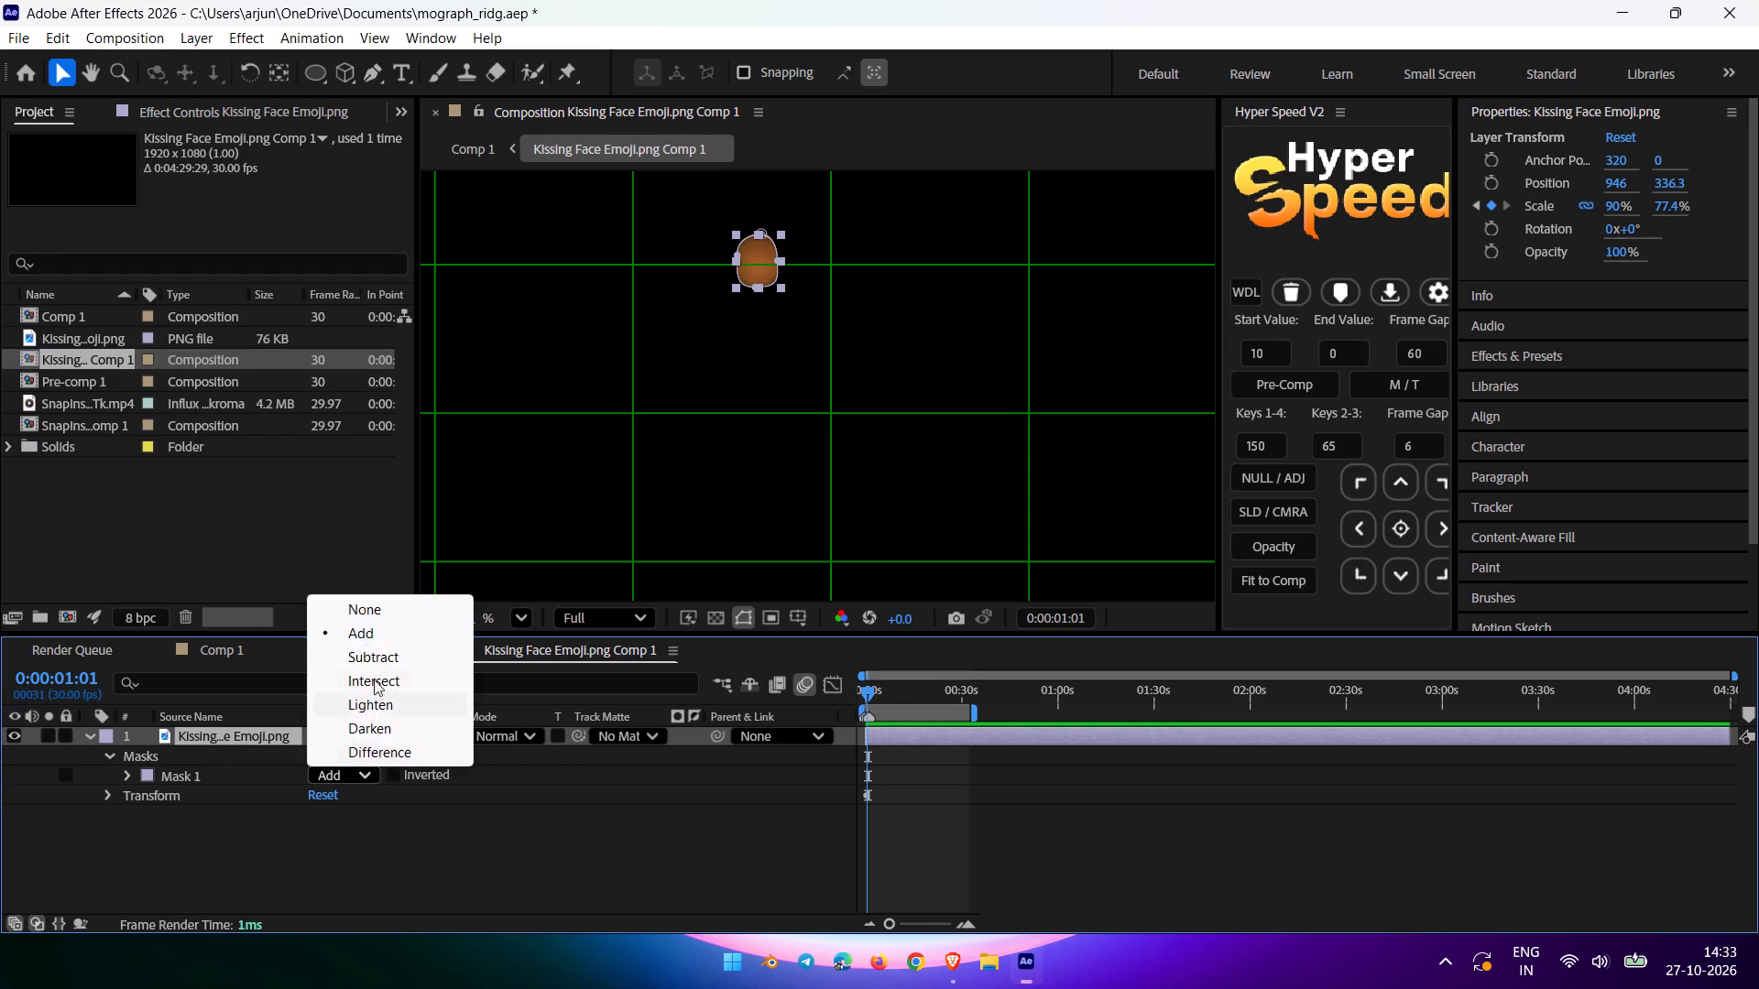
left_click(346, 613)
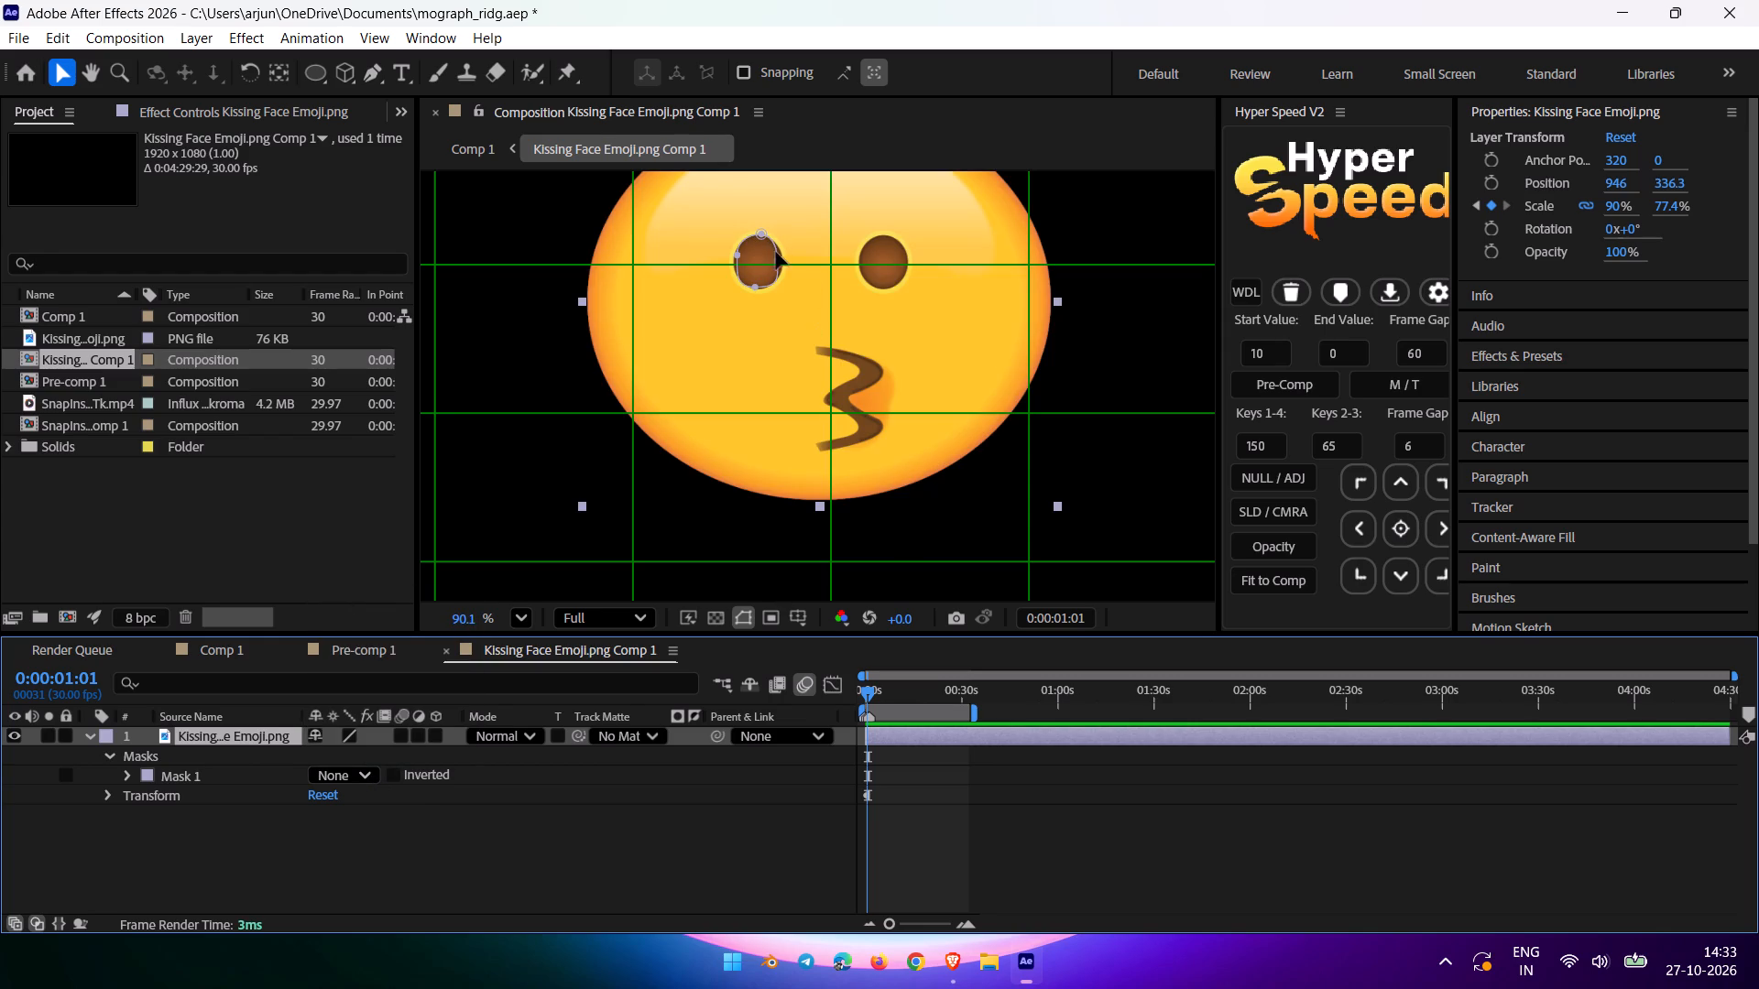
Adjust the right, left and bottom points of Mask 1 outward to the edges of the emoji's left eye.
left_click(781, 263)
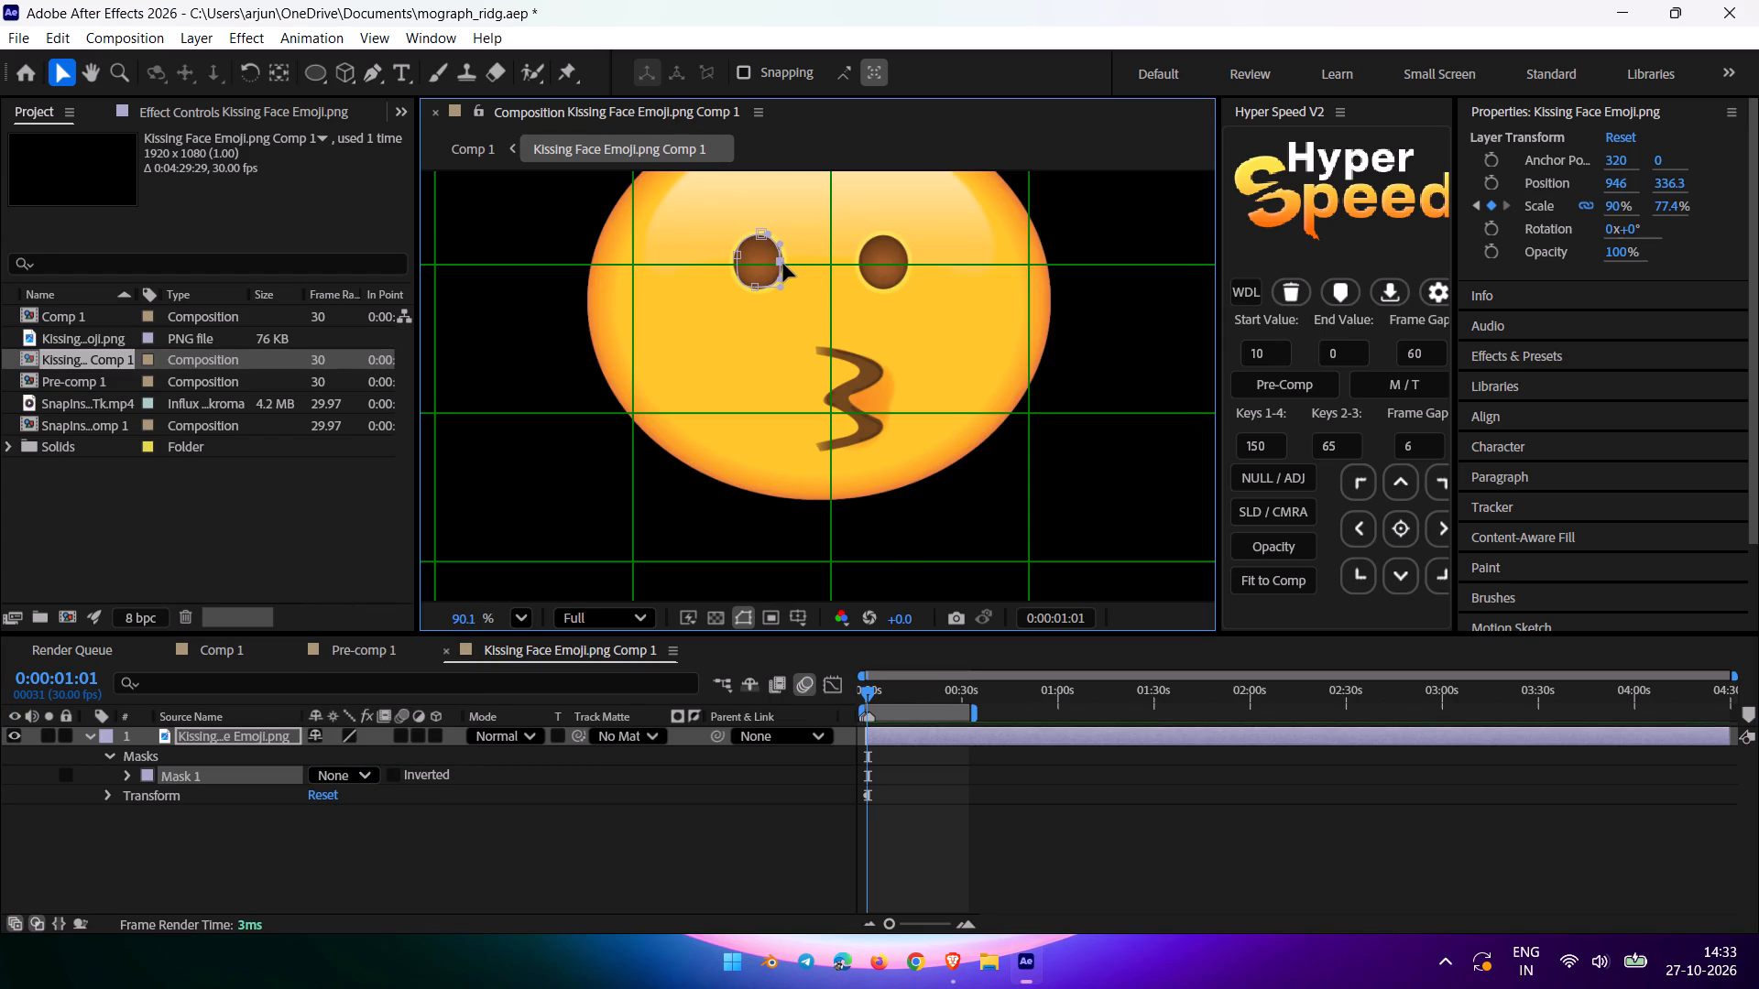
left_click(741, 256)
left_click(752, 286)
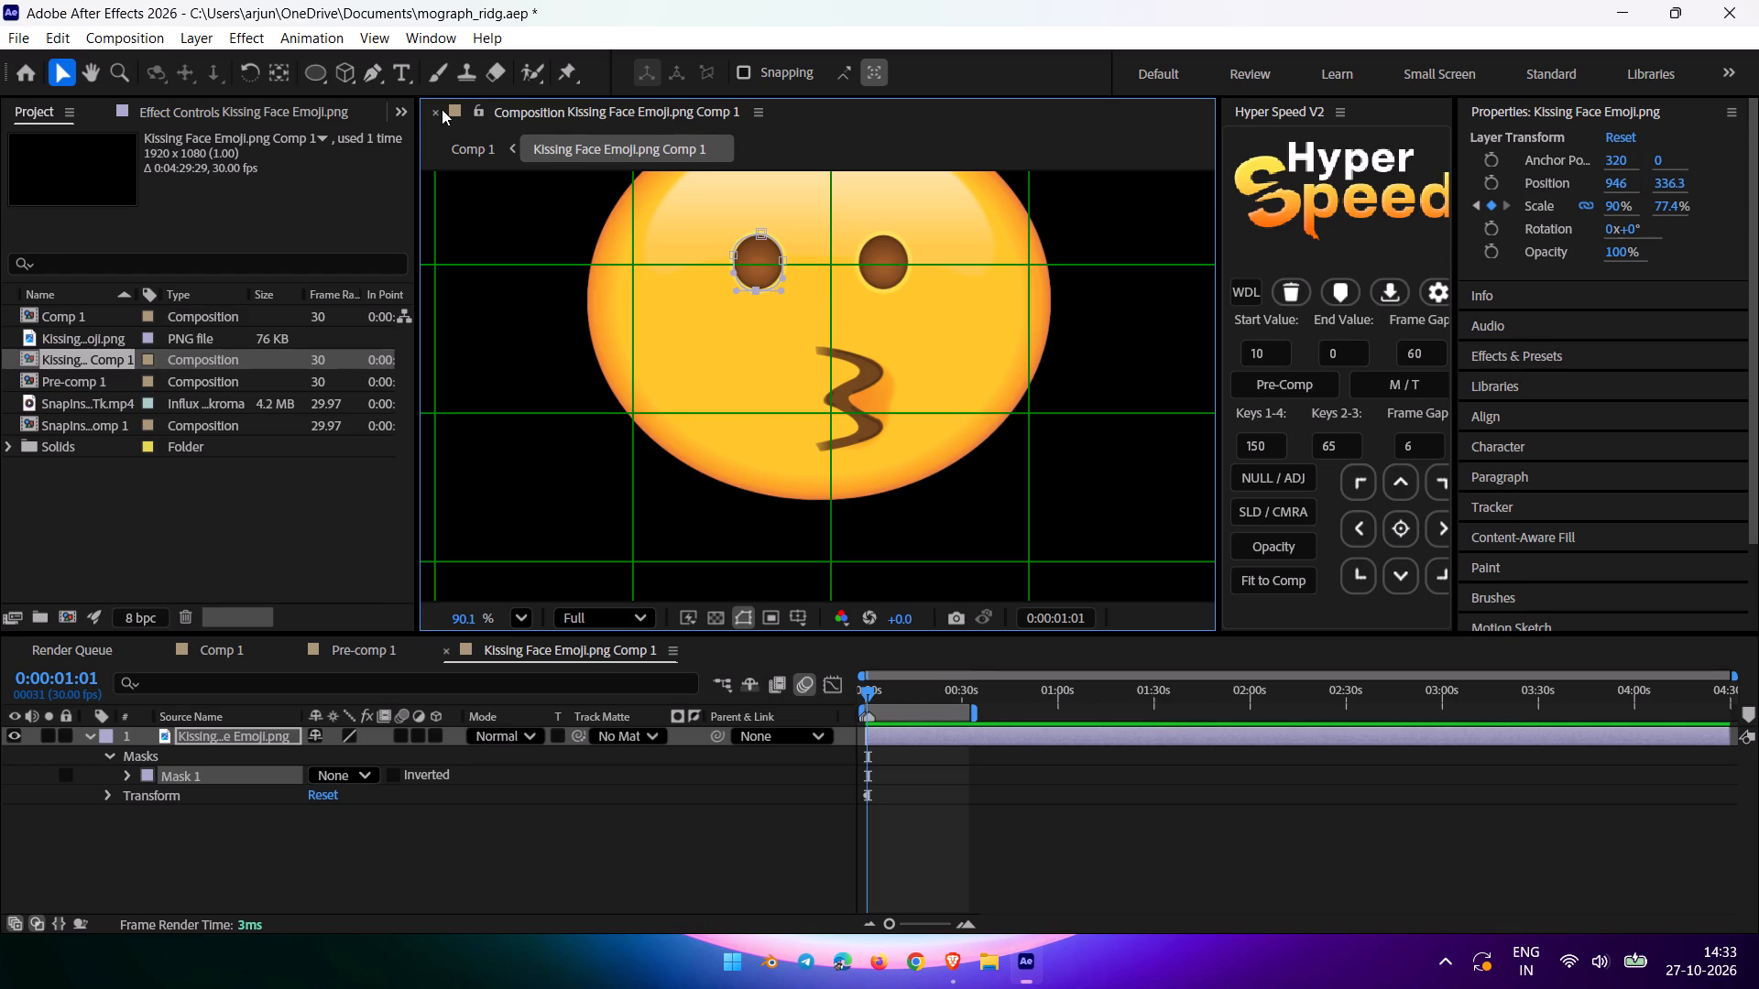
Draw a second ellipse mask over the emoji's right eye and set its mode to None.
left_click(325, 73)
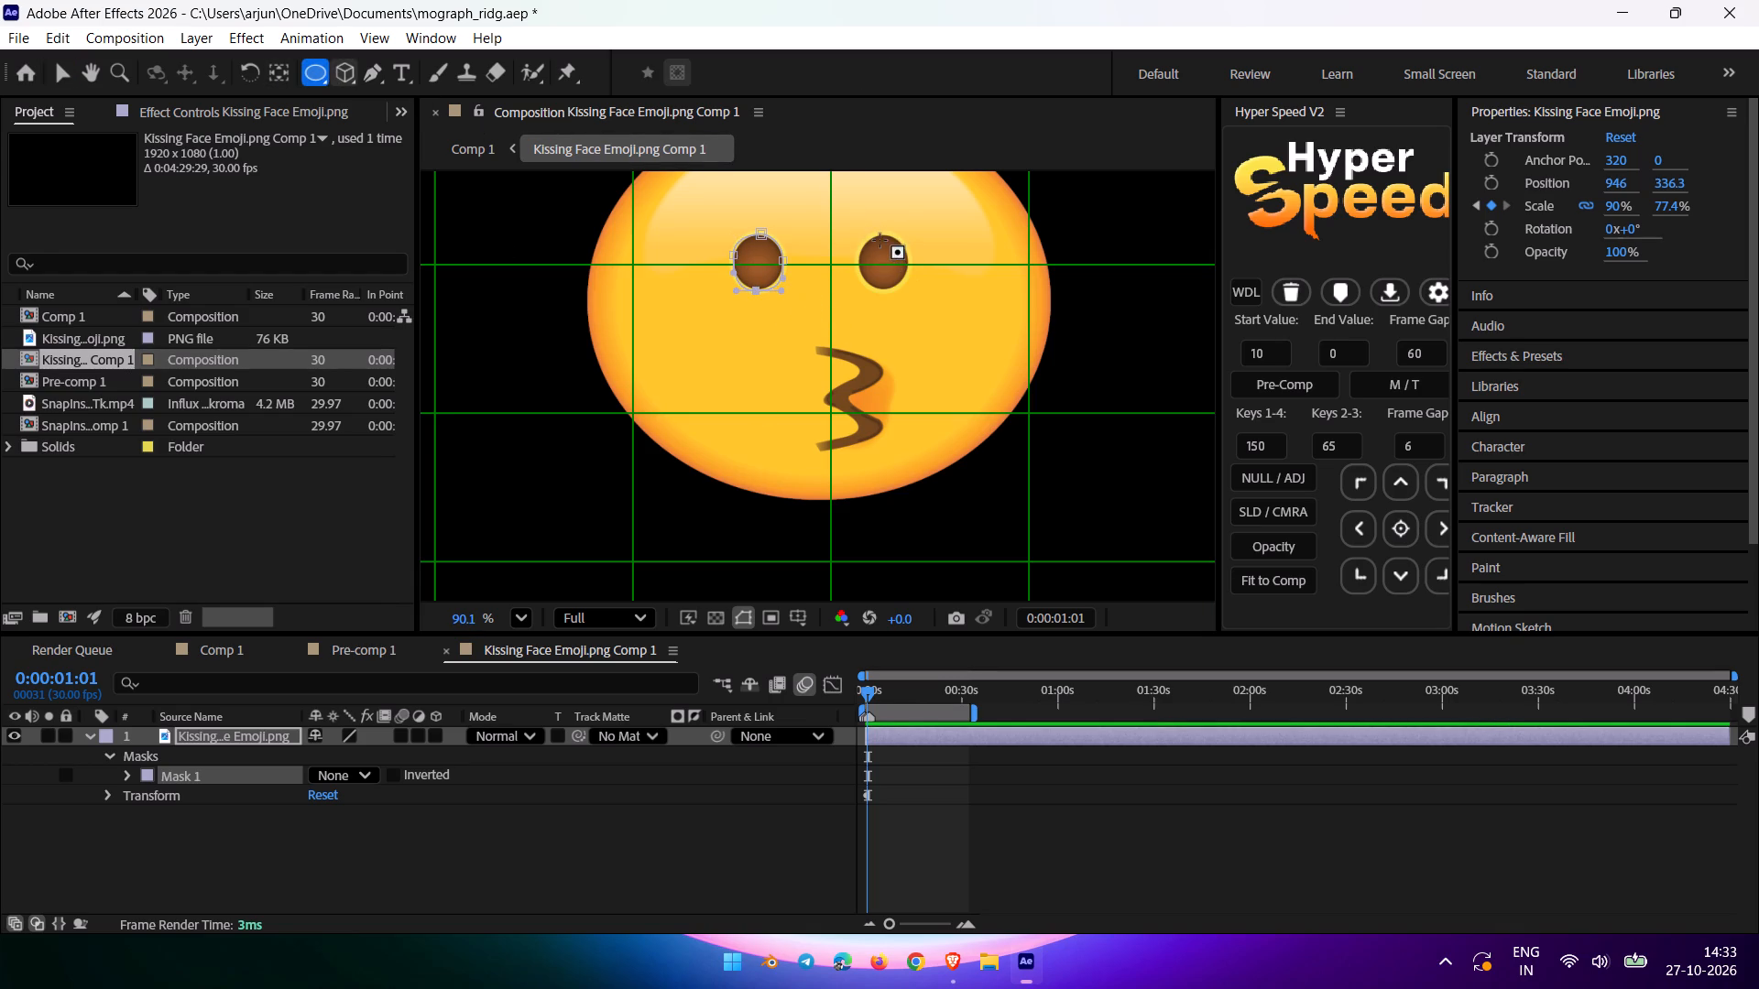
left_click_drag(882, 233, 884, 255)
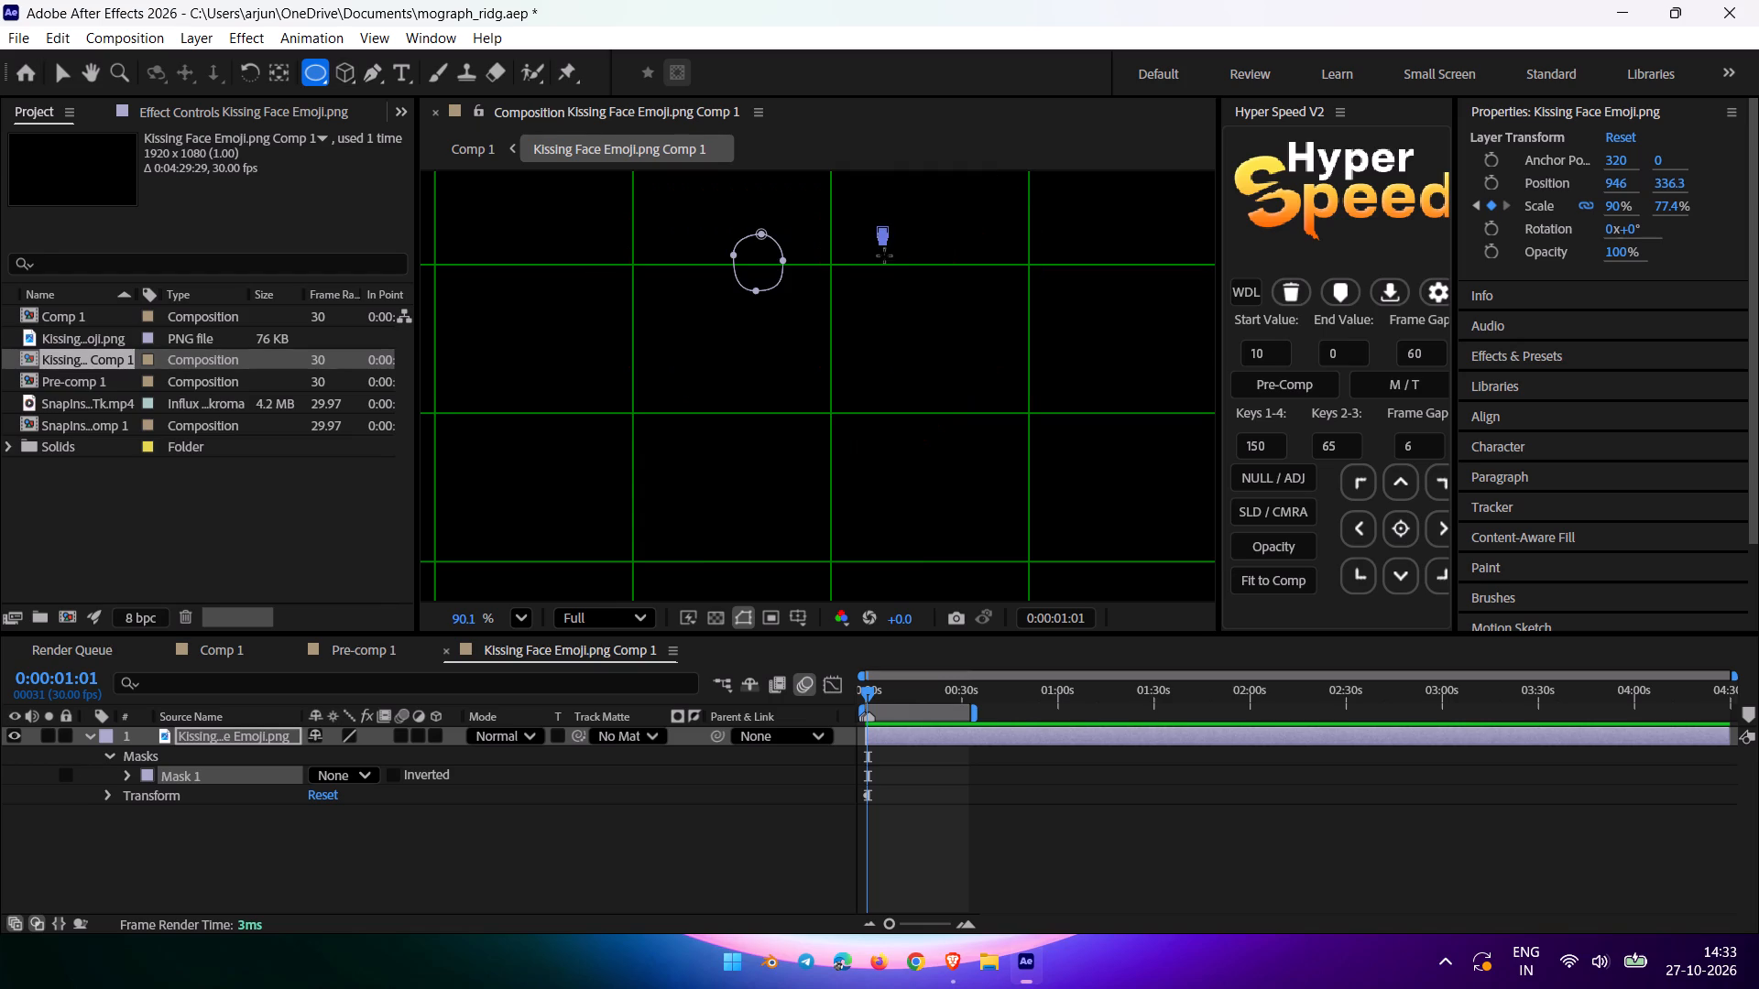
left_click_drag(884, 255, 923, 298)
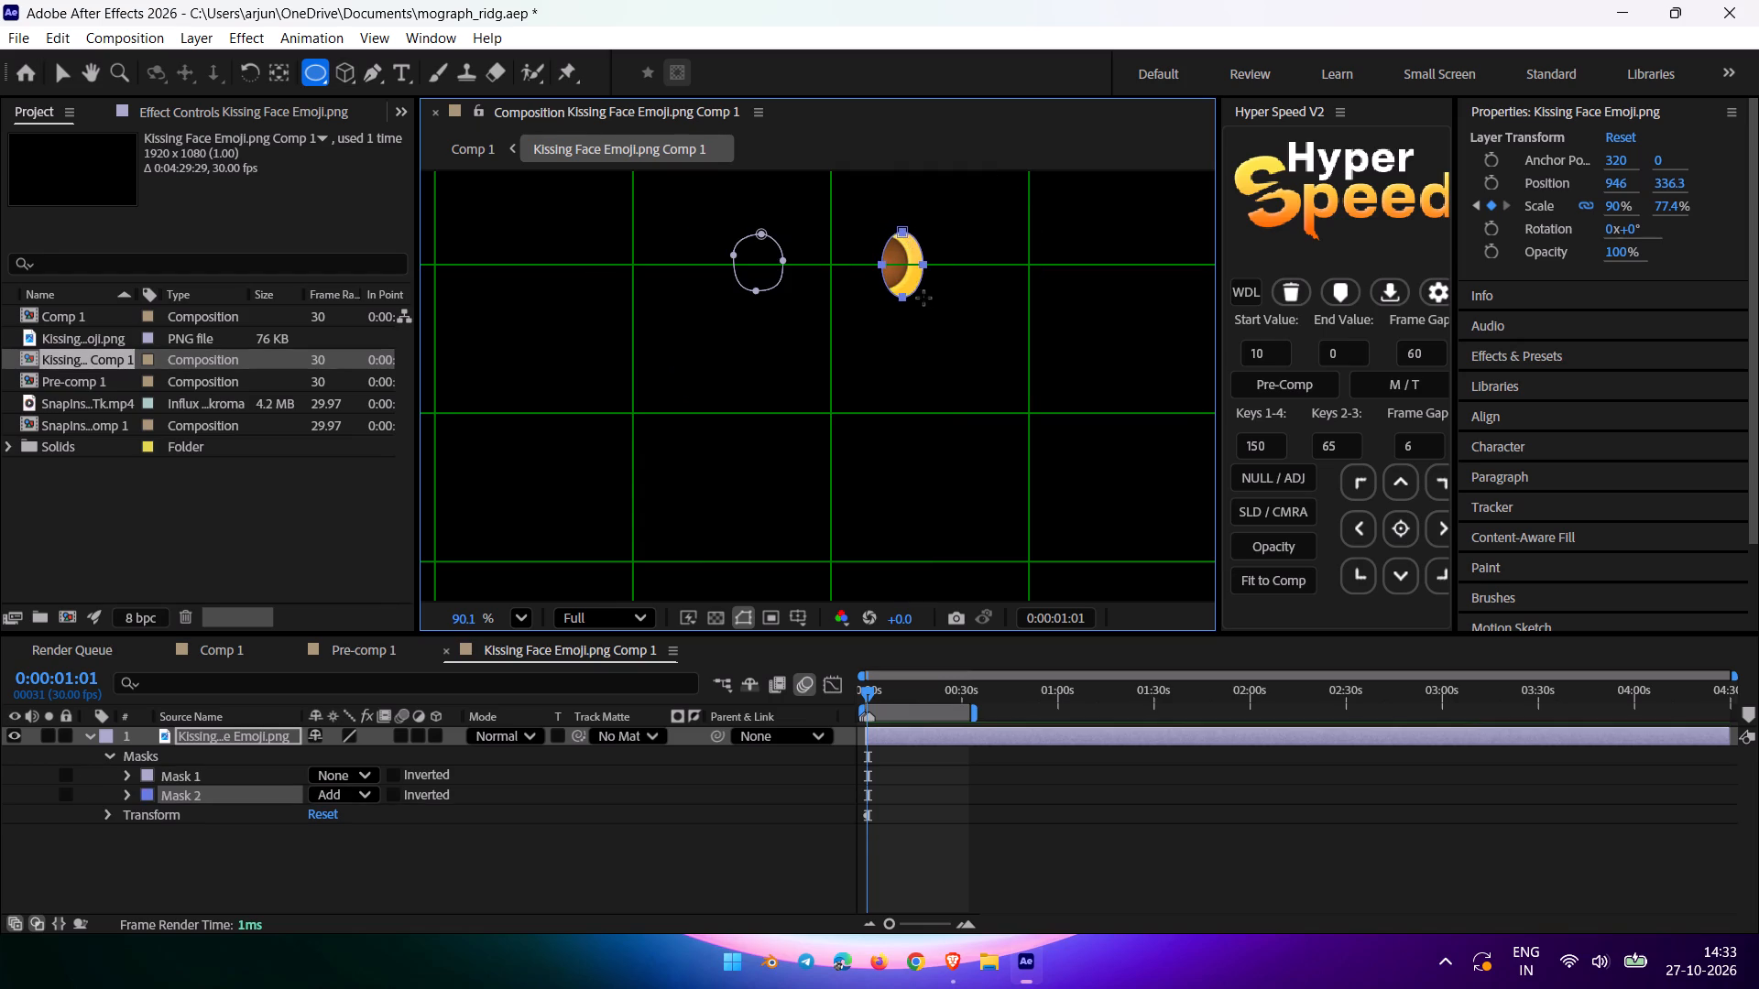
left_click_drag(923, 298, 848, 296)
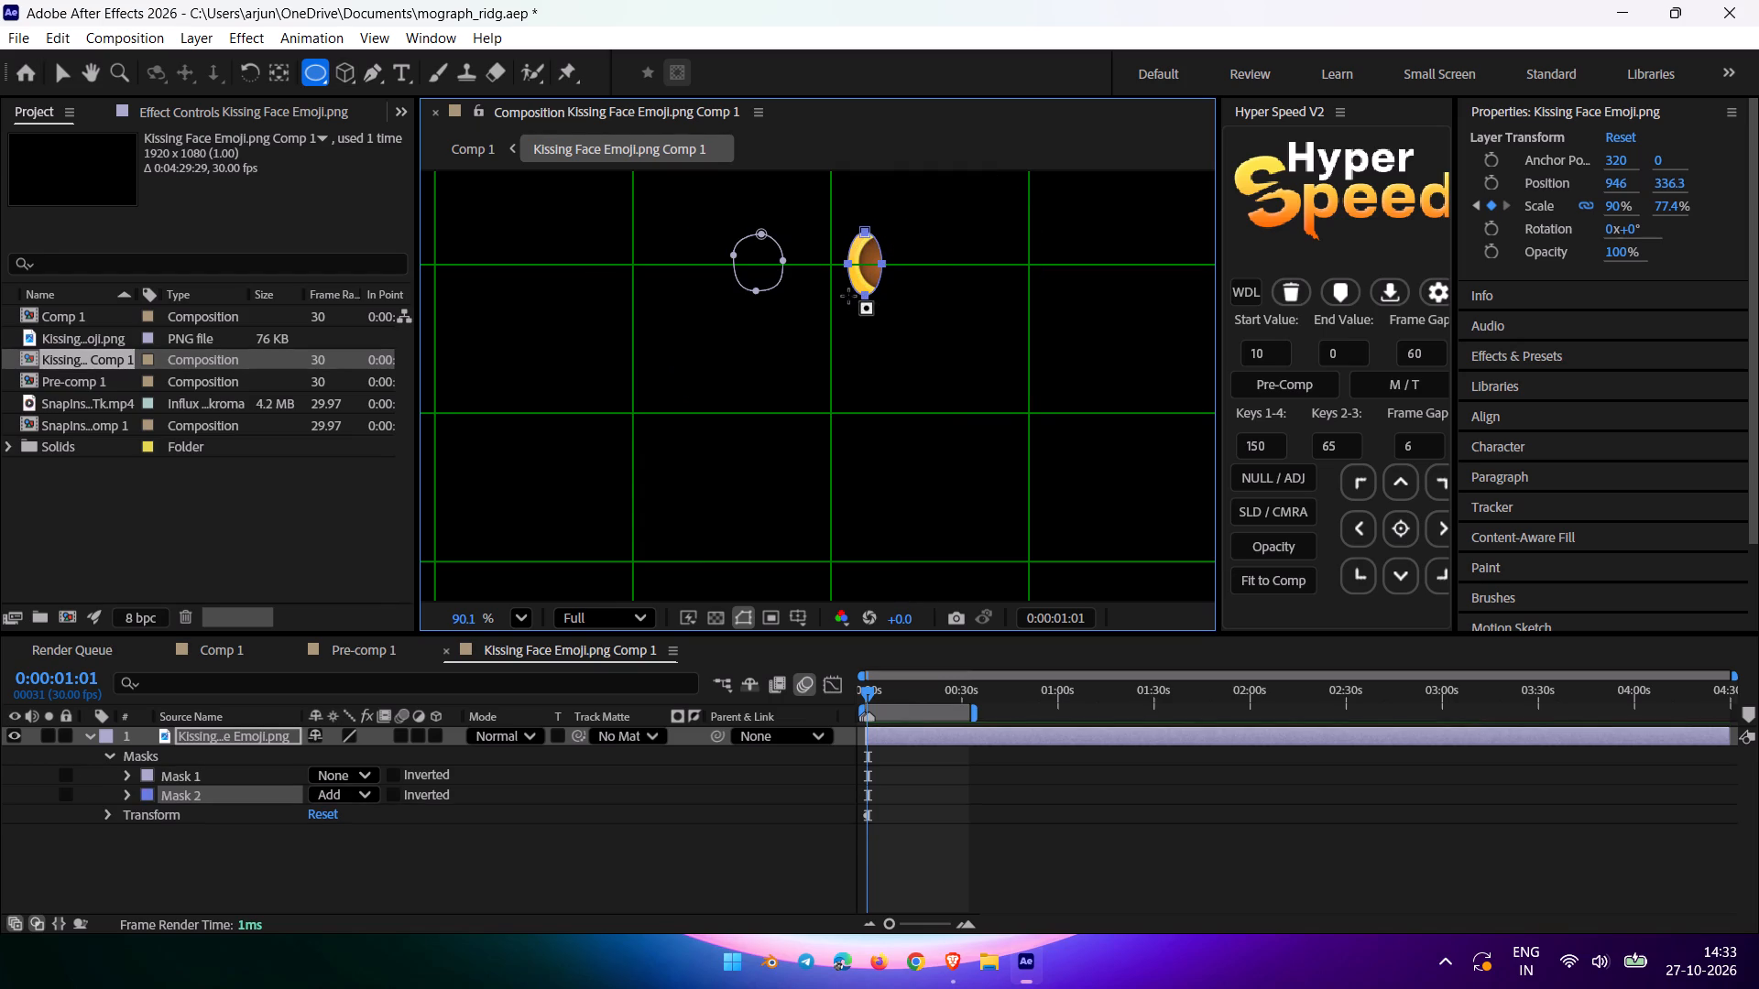
left_click(358, 794)
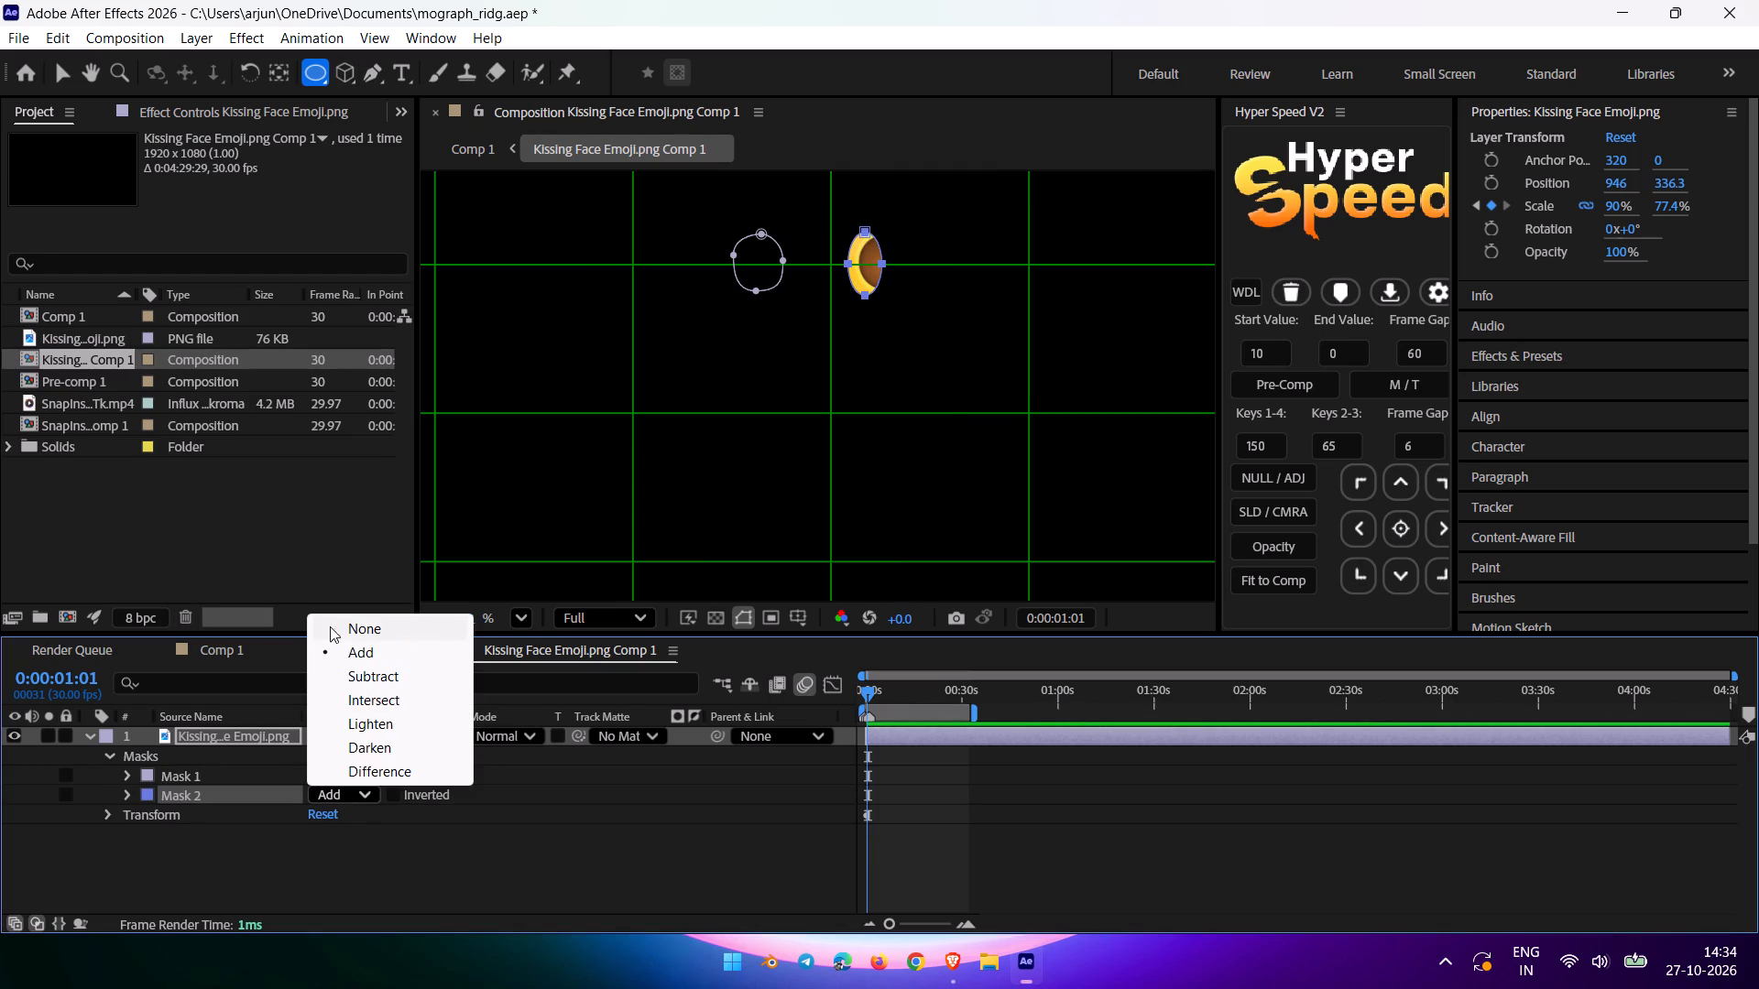
left_click(330, 619)
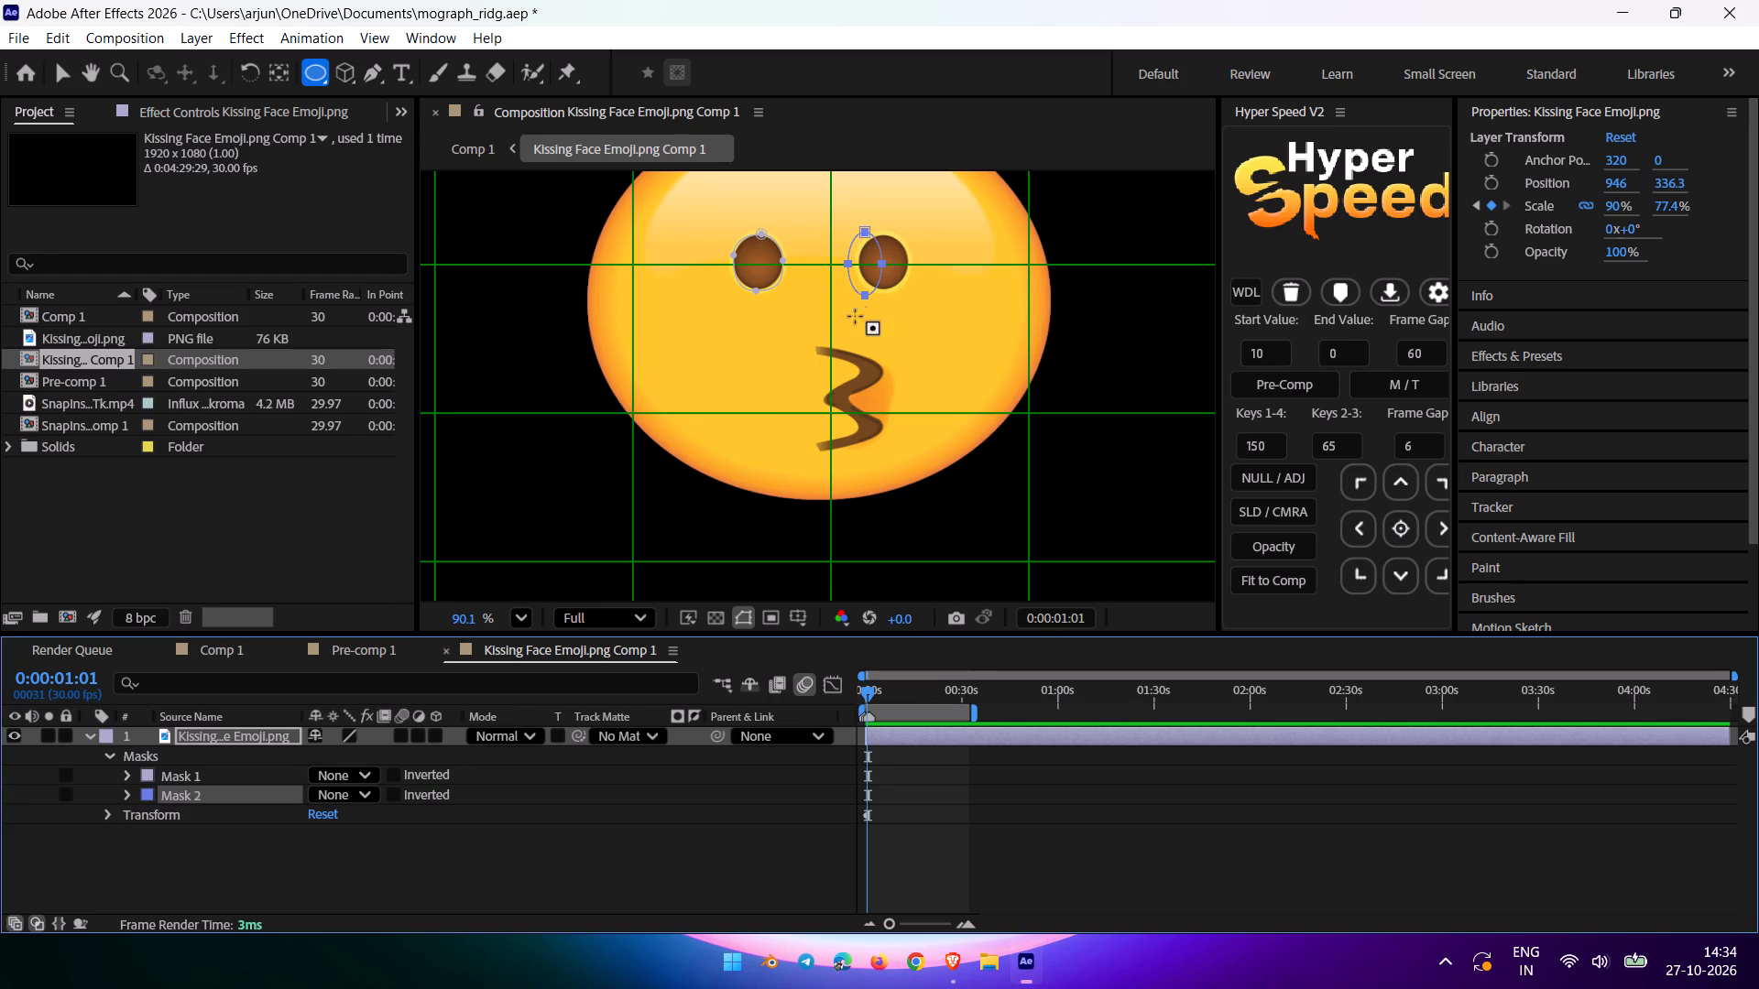
Reposition Mask 2's four points onto the right, bottom, left and top edges of the emoji's right eye.
key("v")
left_click_drag(864, 271, 887, 271)
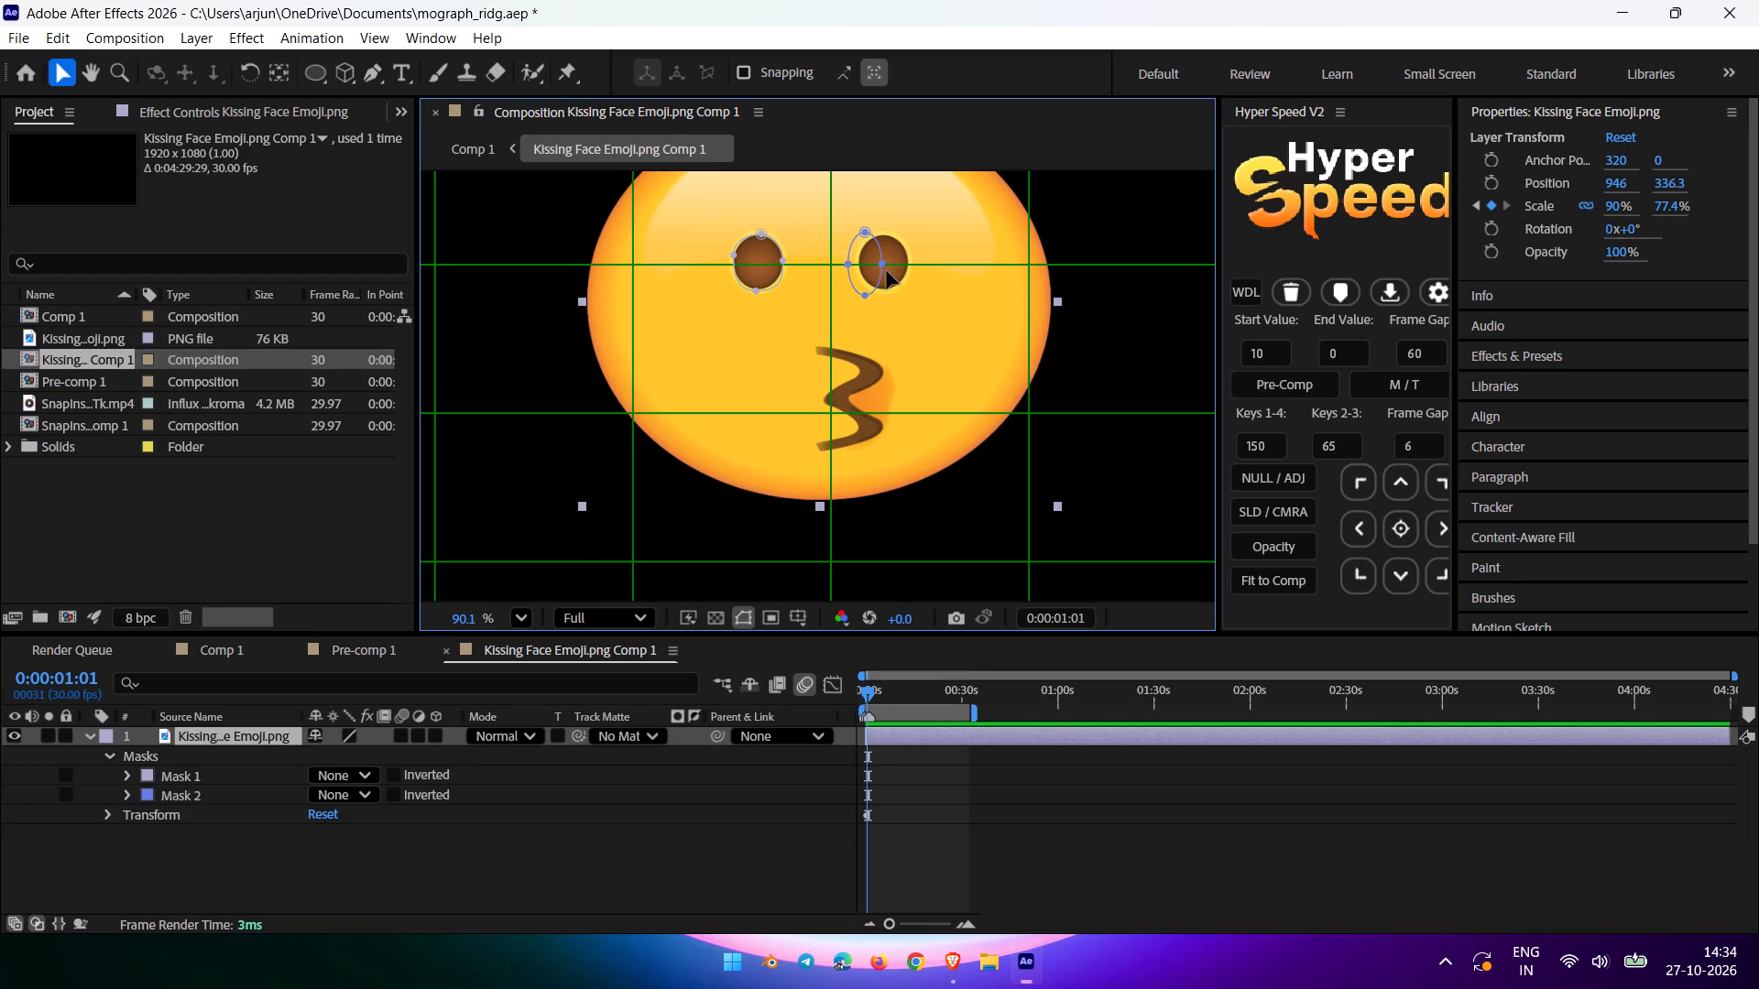
left_click(876, 259)
left_click_drag(884, 272, 907, 268)
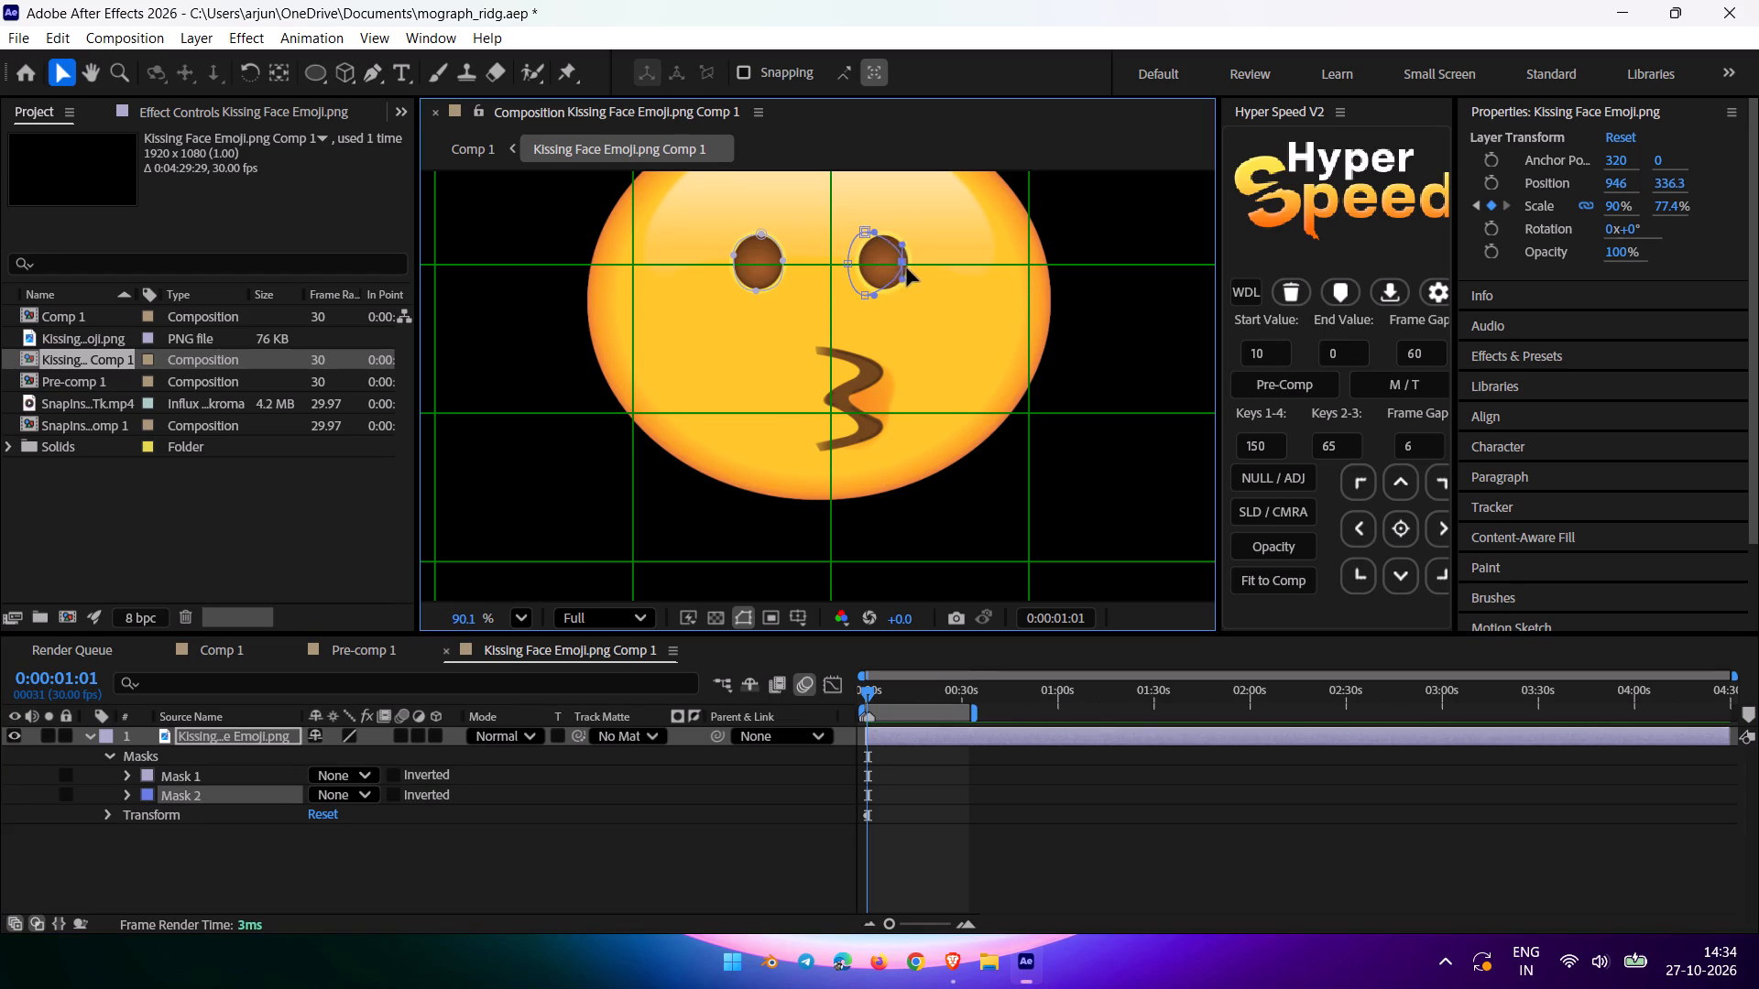
left_click_drag(907, 268, 911, 268)
left_click_drag(862, 296, 883, 292)
left_click_drag(883, 292, 886, 289)
left_click(848, 264)
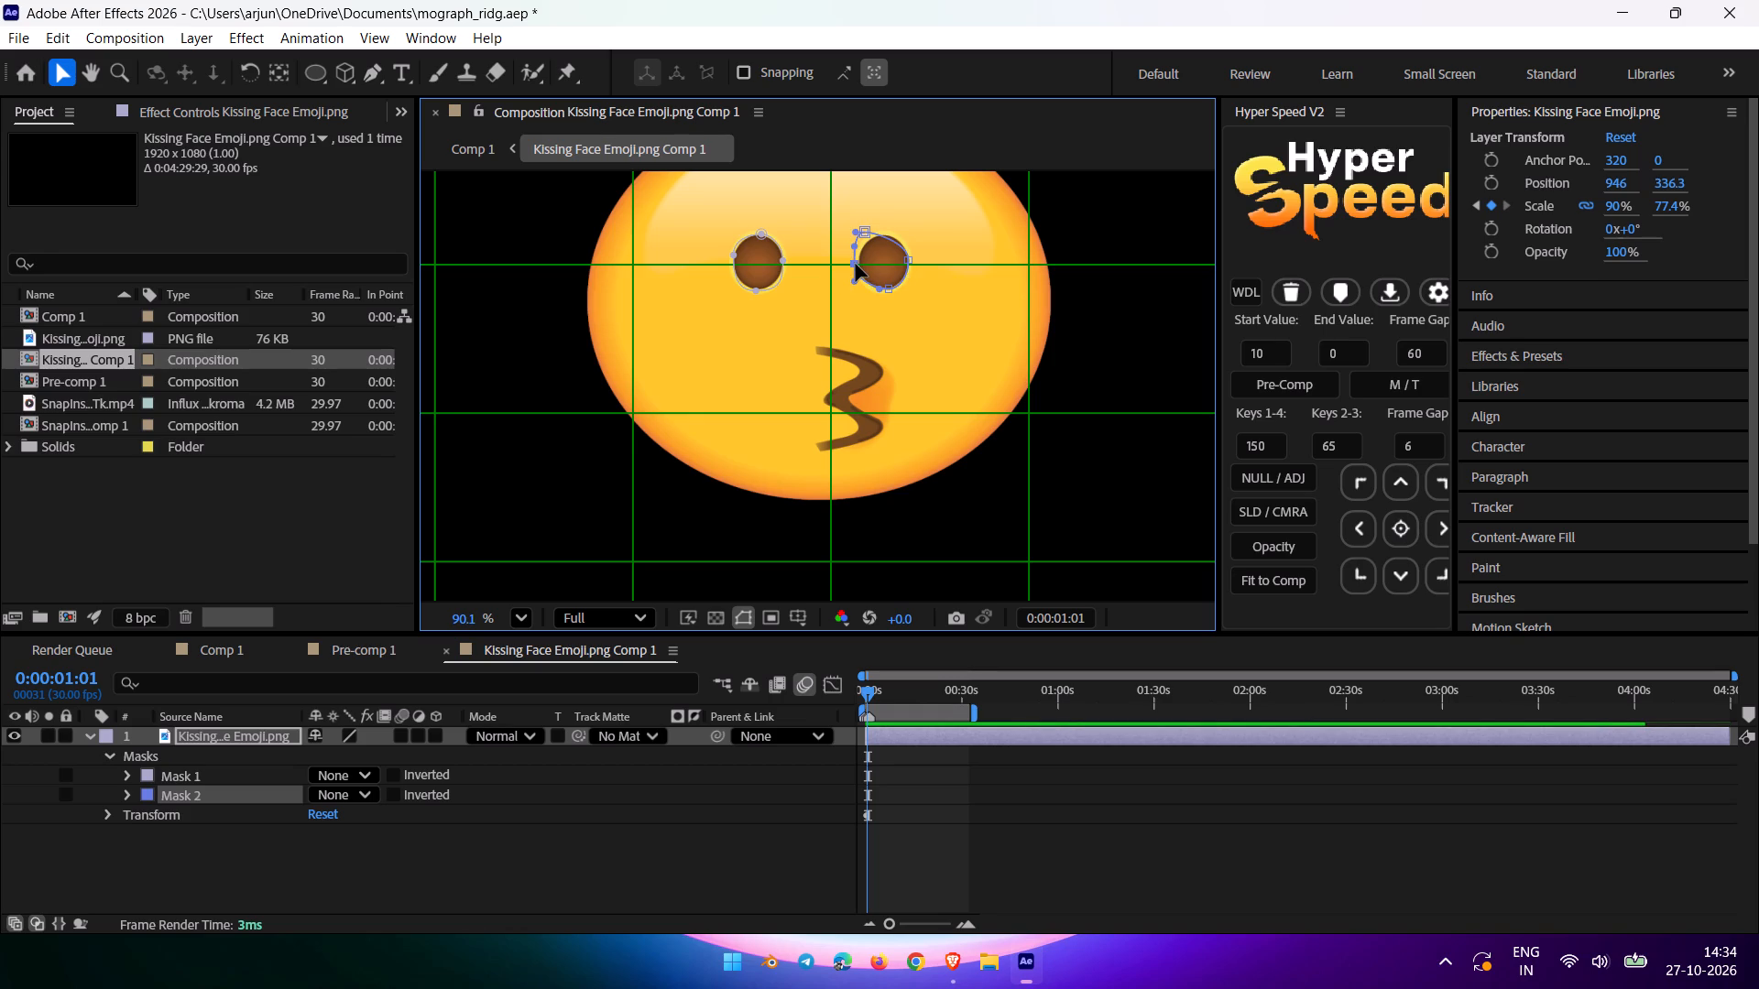
left_click_drag(865, 234, 885, 233)
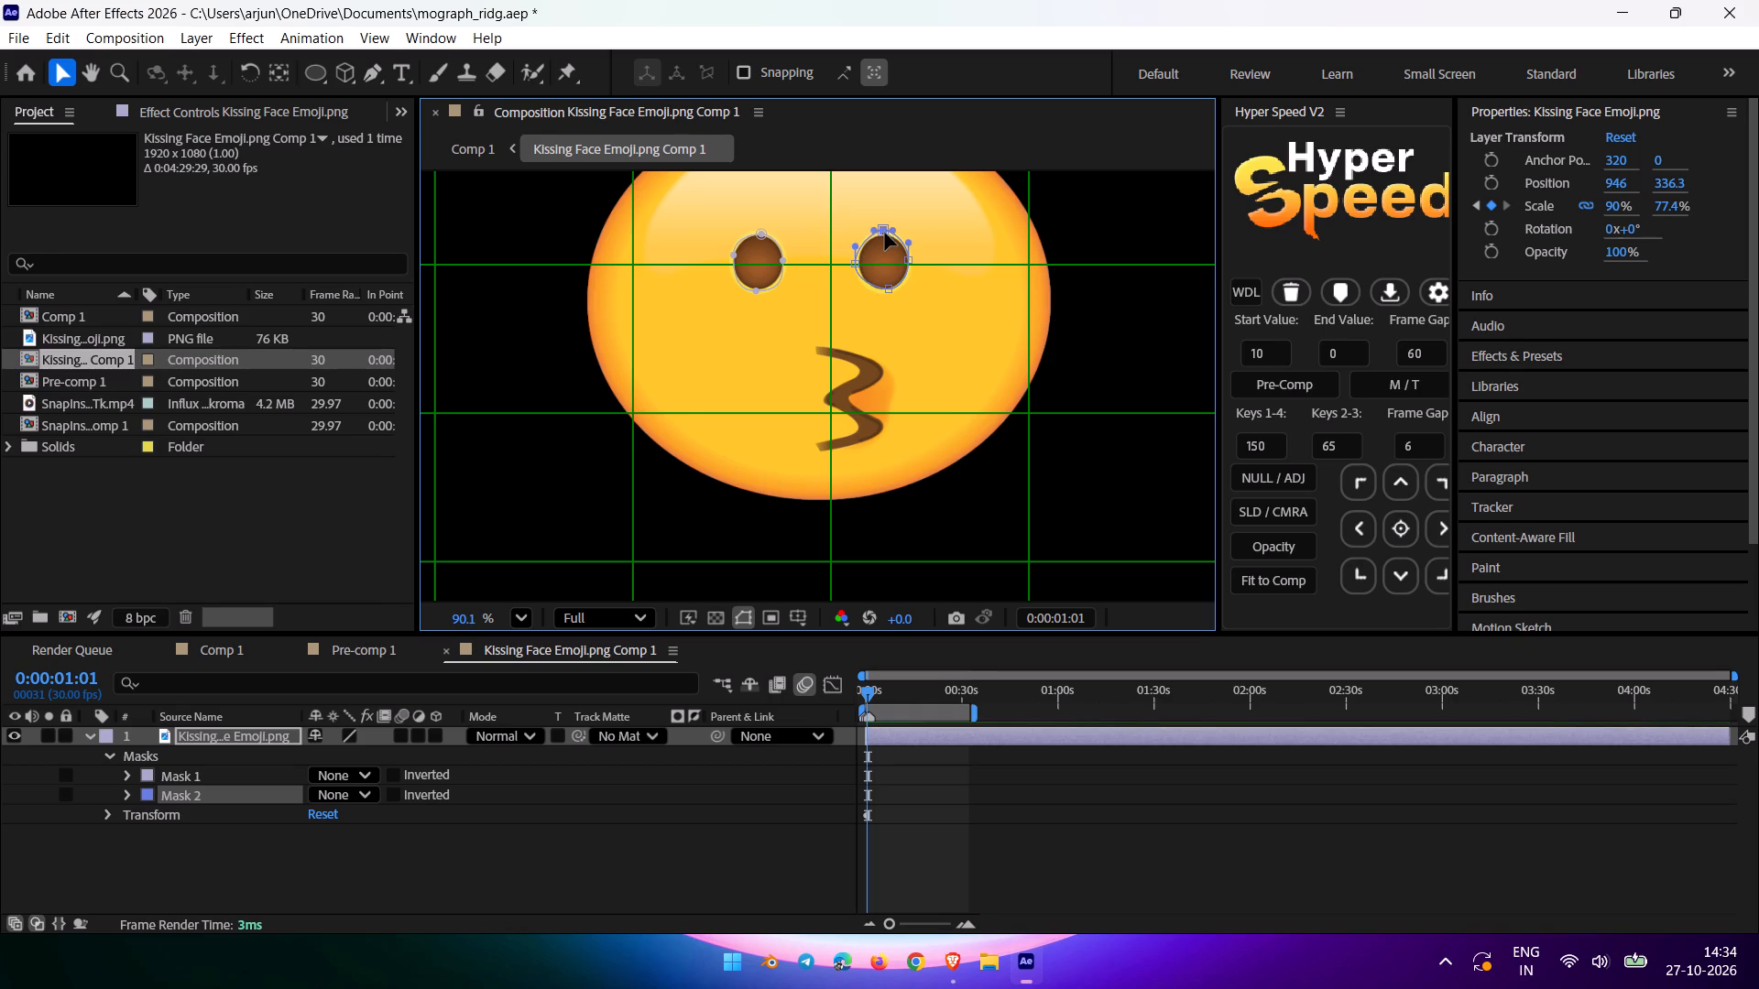
left_click_drag(885, 233, 882, 239)
left_click_drag(882, 239, 883, 235)
left_click(854, 262)
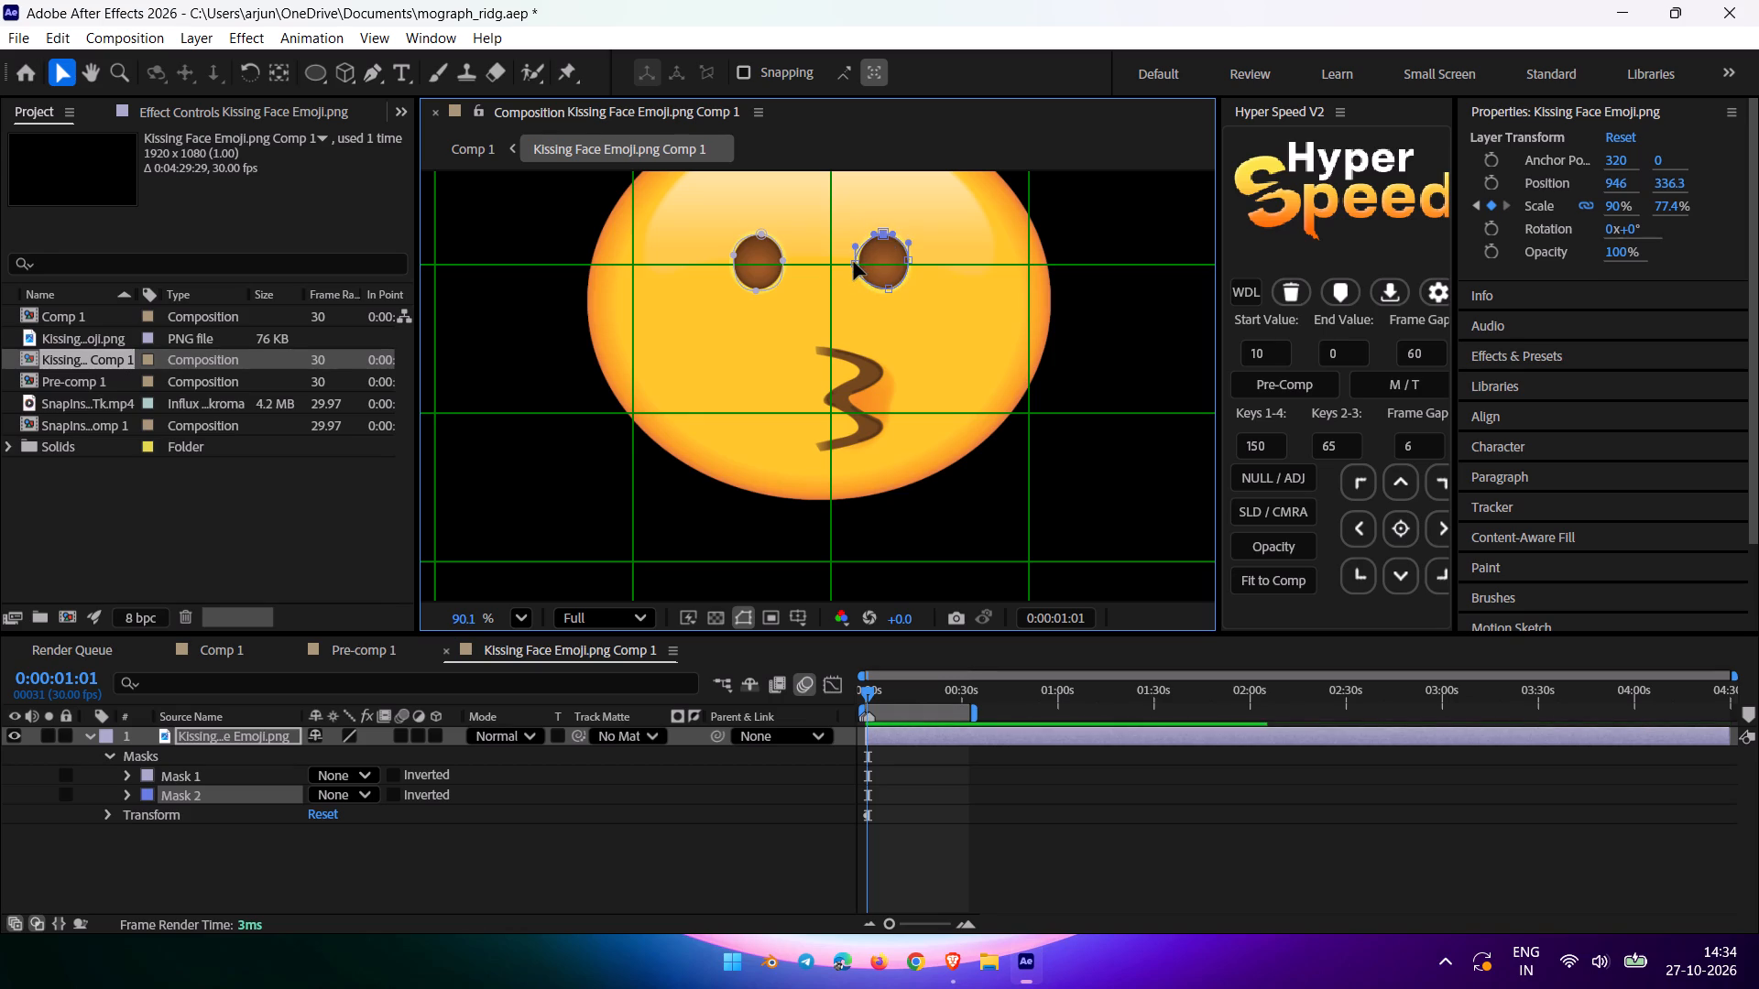
left_click(887, 288)
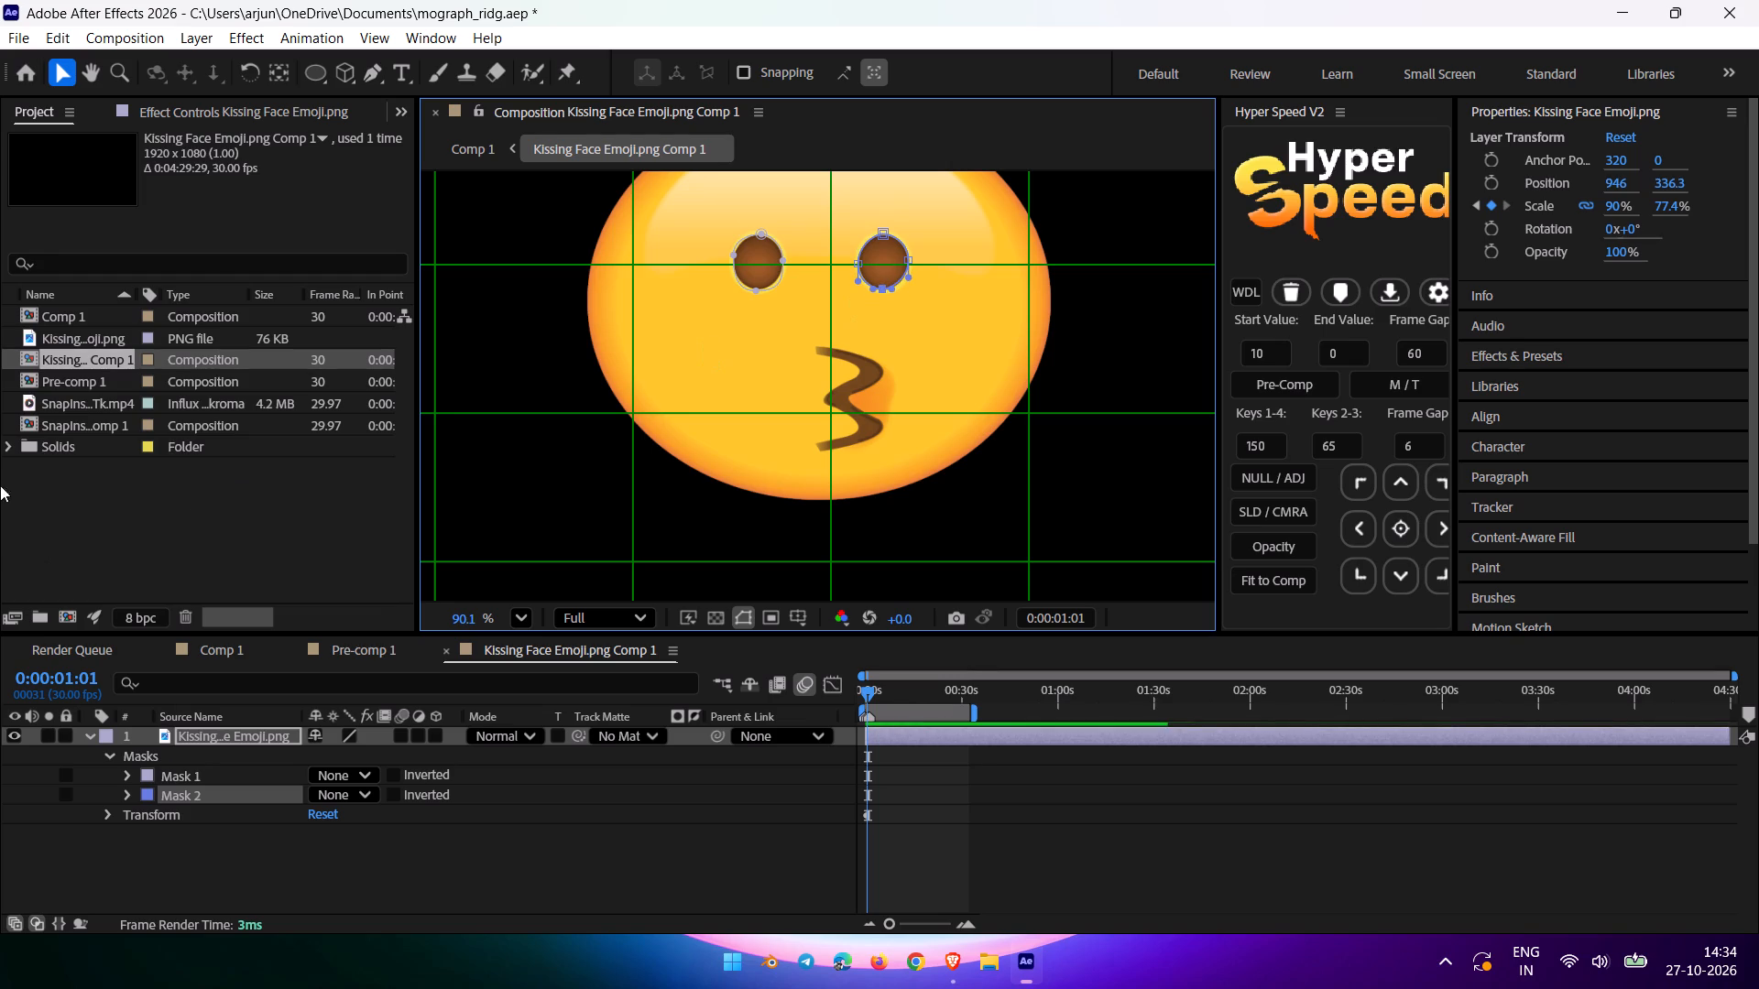
Set the modes of both Mask 1 and Mask 2 to Subtract to cut the eyes out of the emoji.
left_click(327, 777)
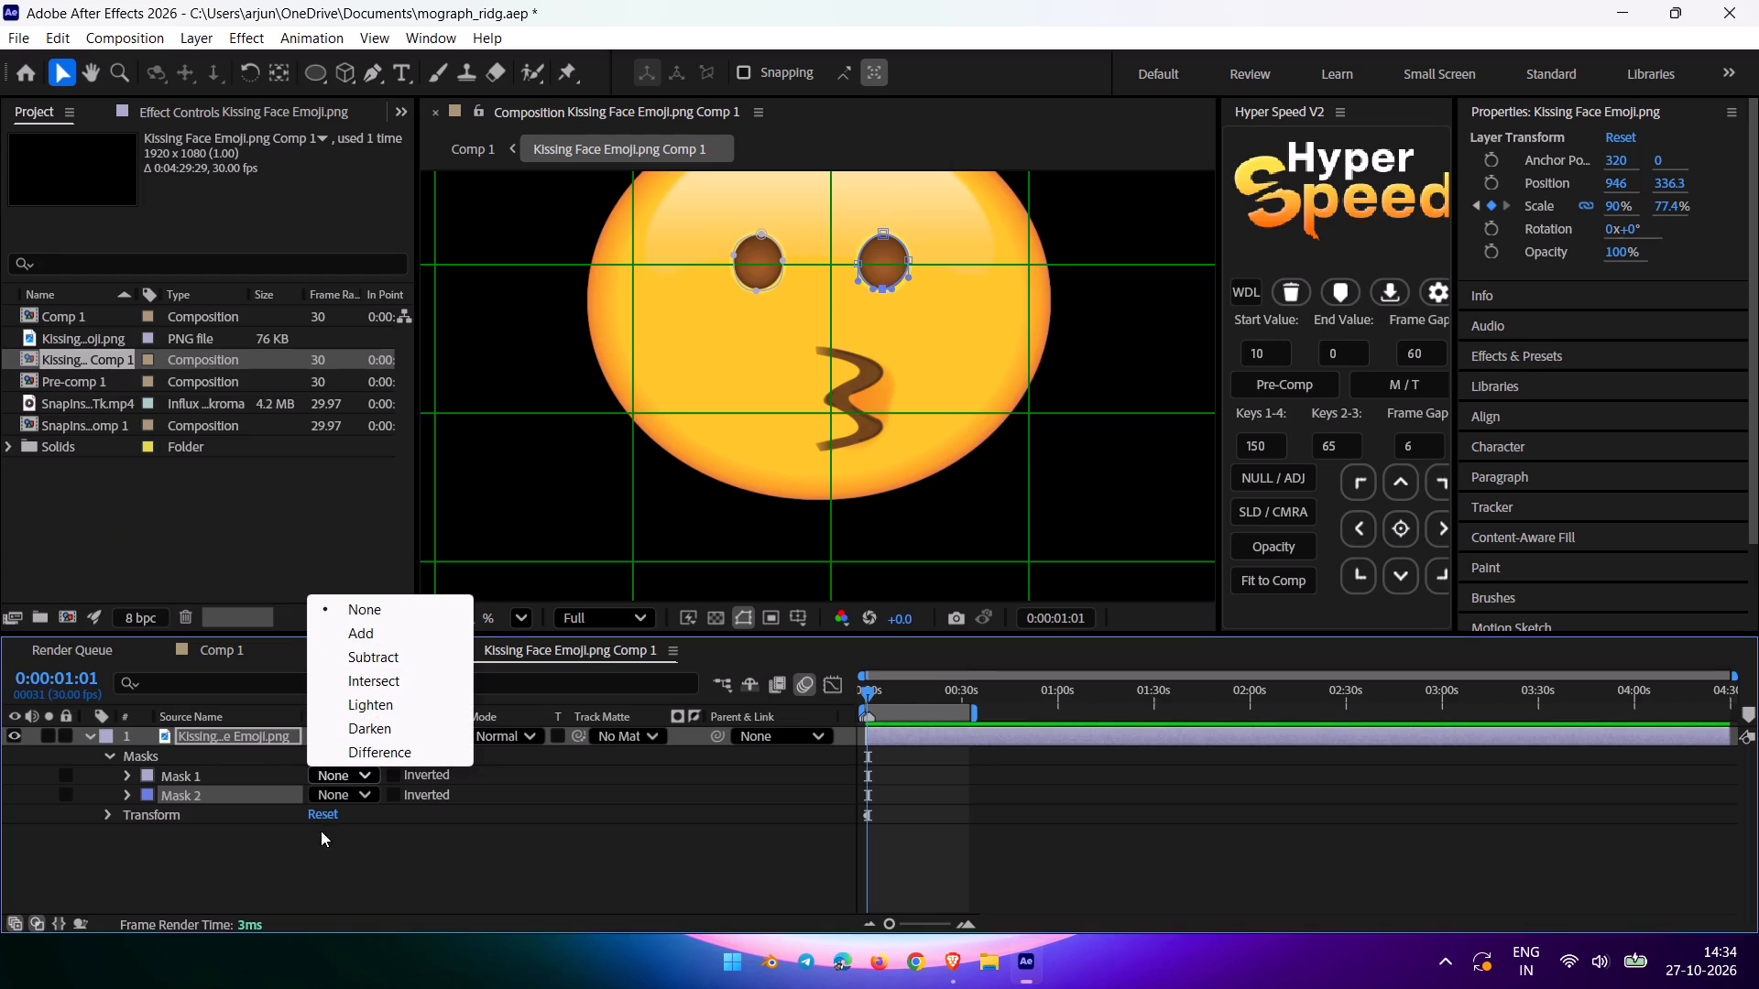
left_click(308, 868)
left_click(322, 773)
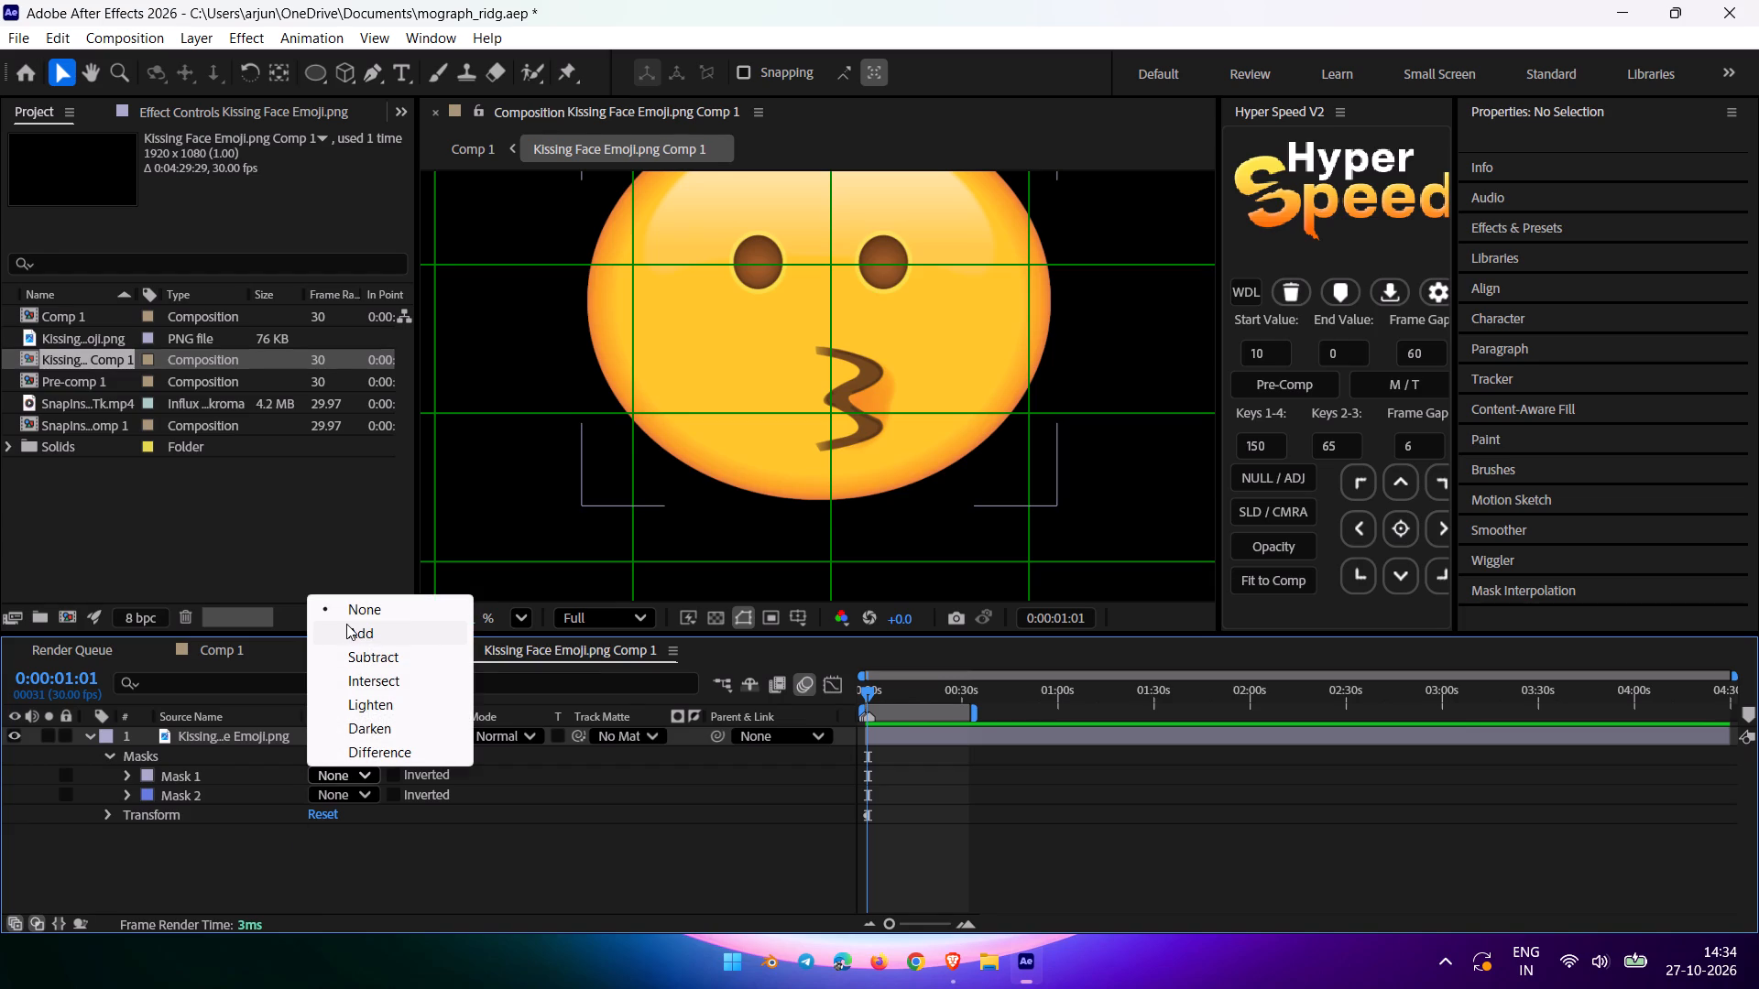
left_click(347, 665)
left_click(353, 794)
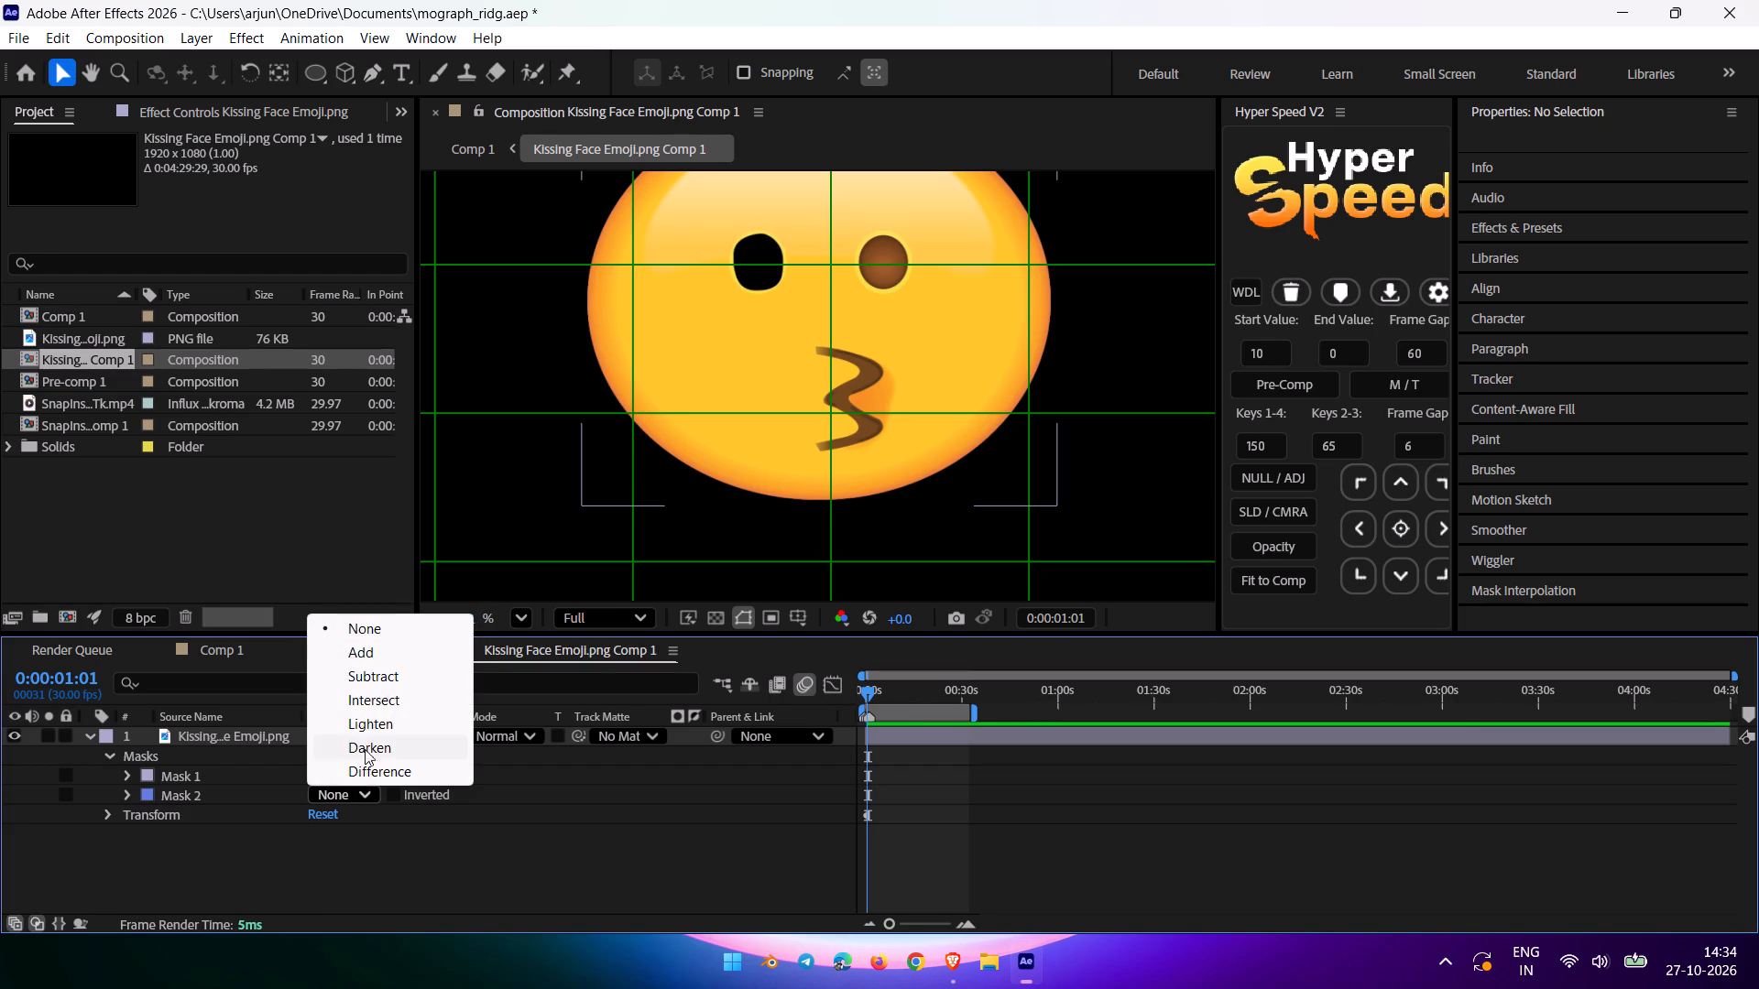
left_click(355, 679)
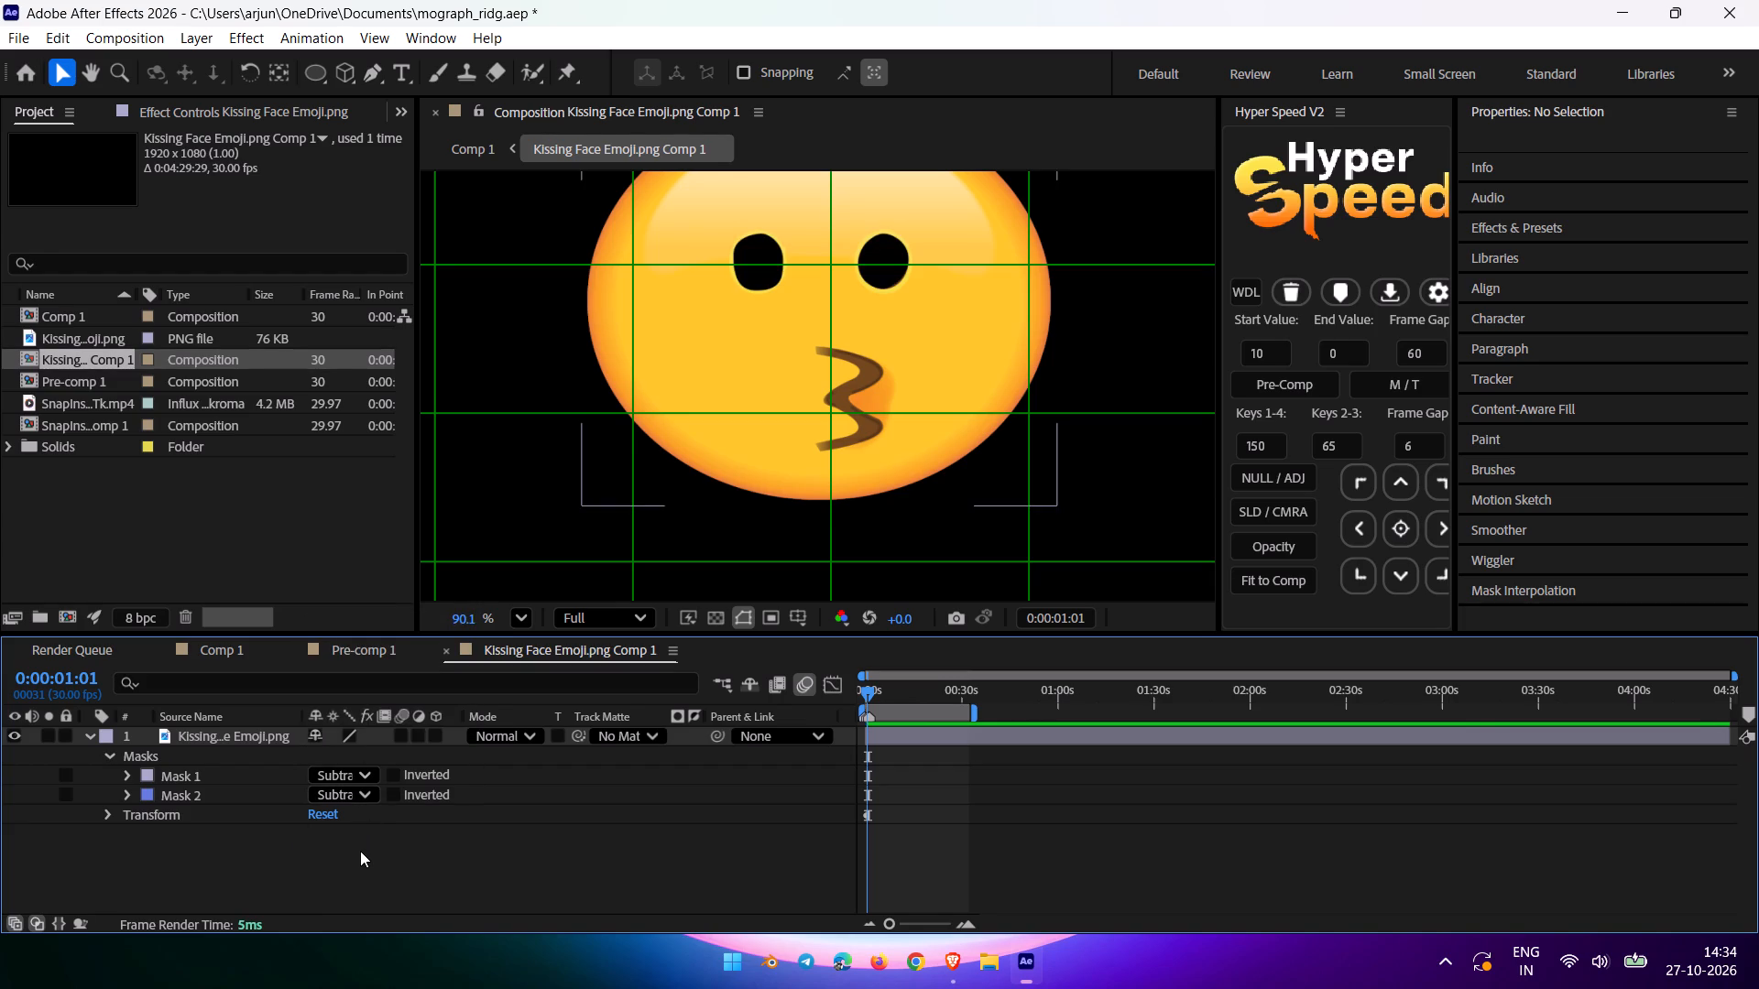
left_click(360, 851)
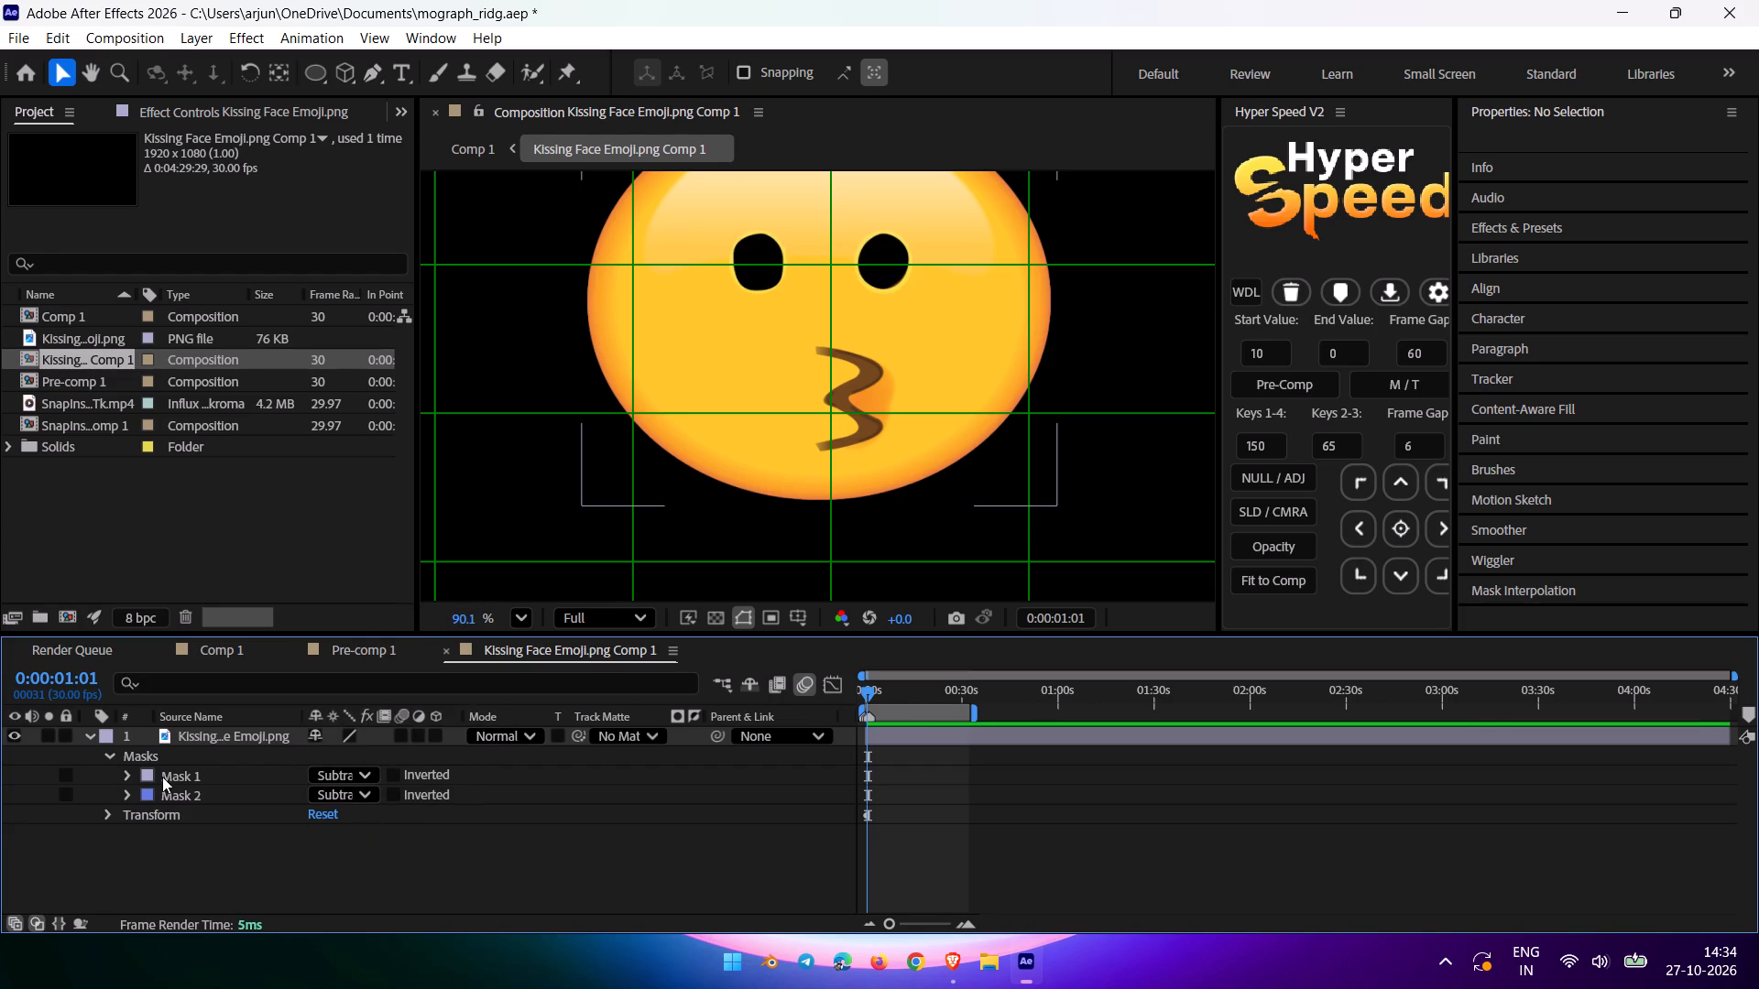
Shift the whole of Mask 1 slightly up and to the left over the left eye cutout, and deselect the layer.
left_click(167, 777)
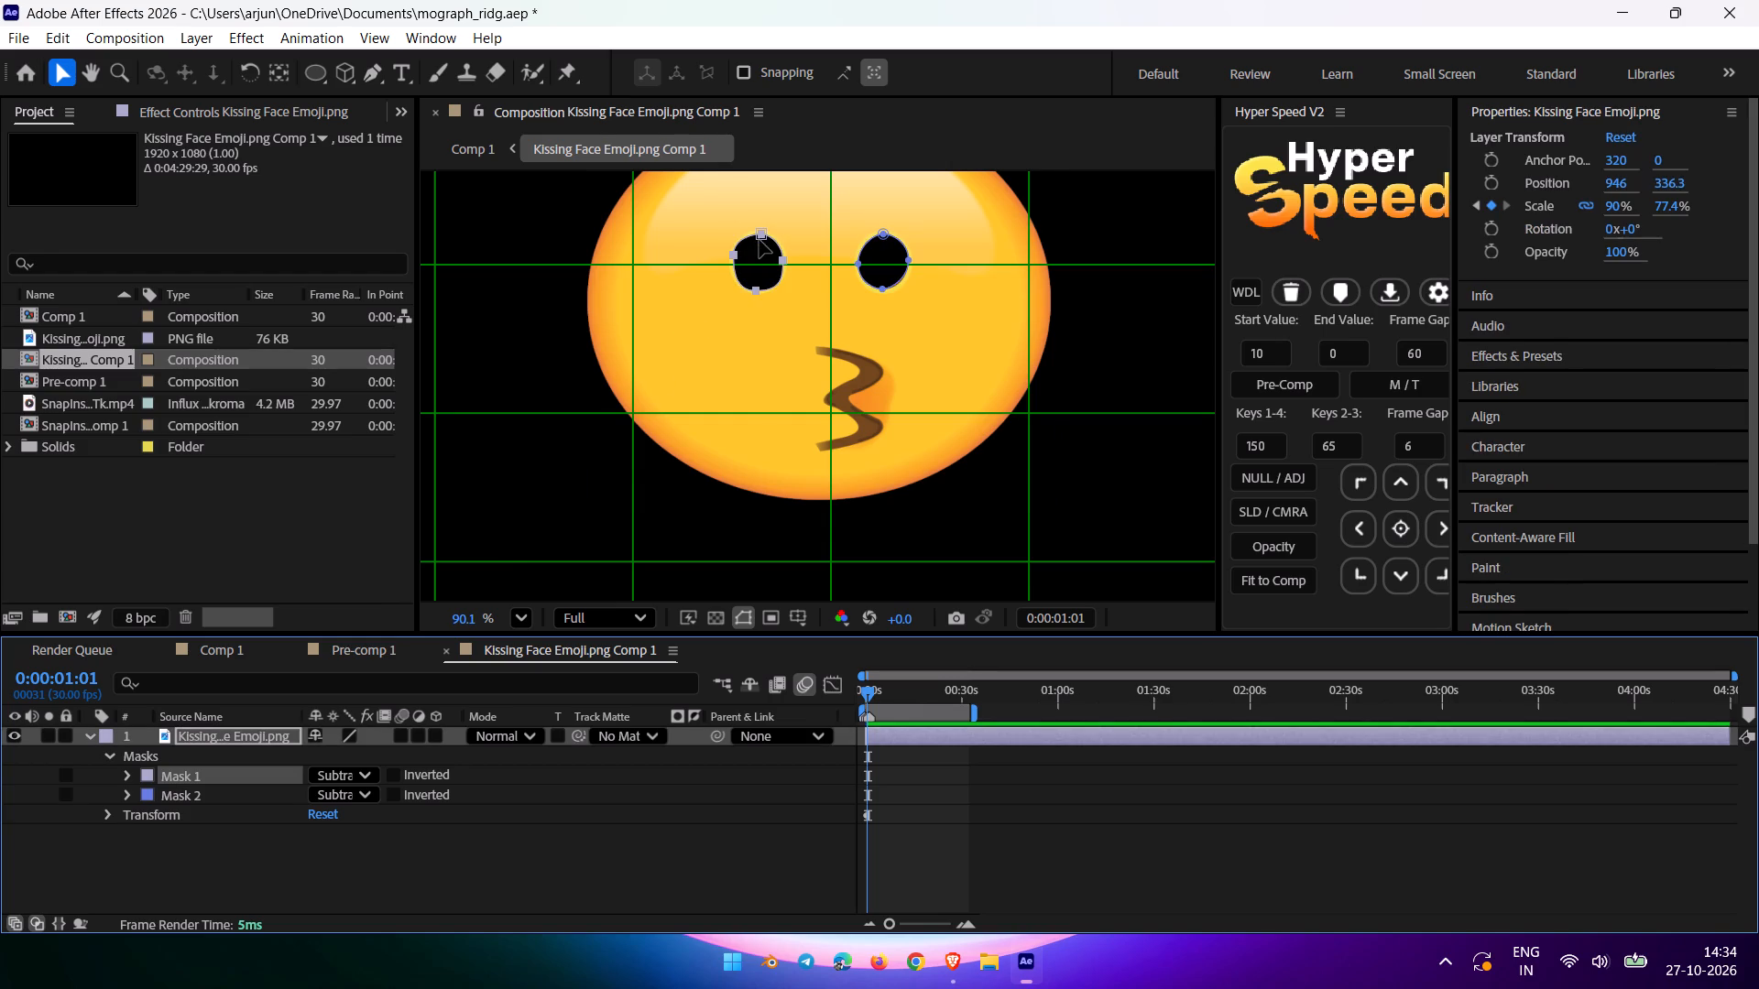
left_click(737, 254)
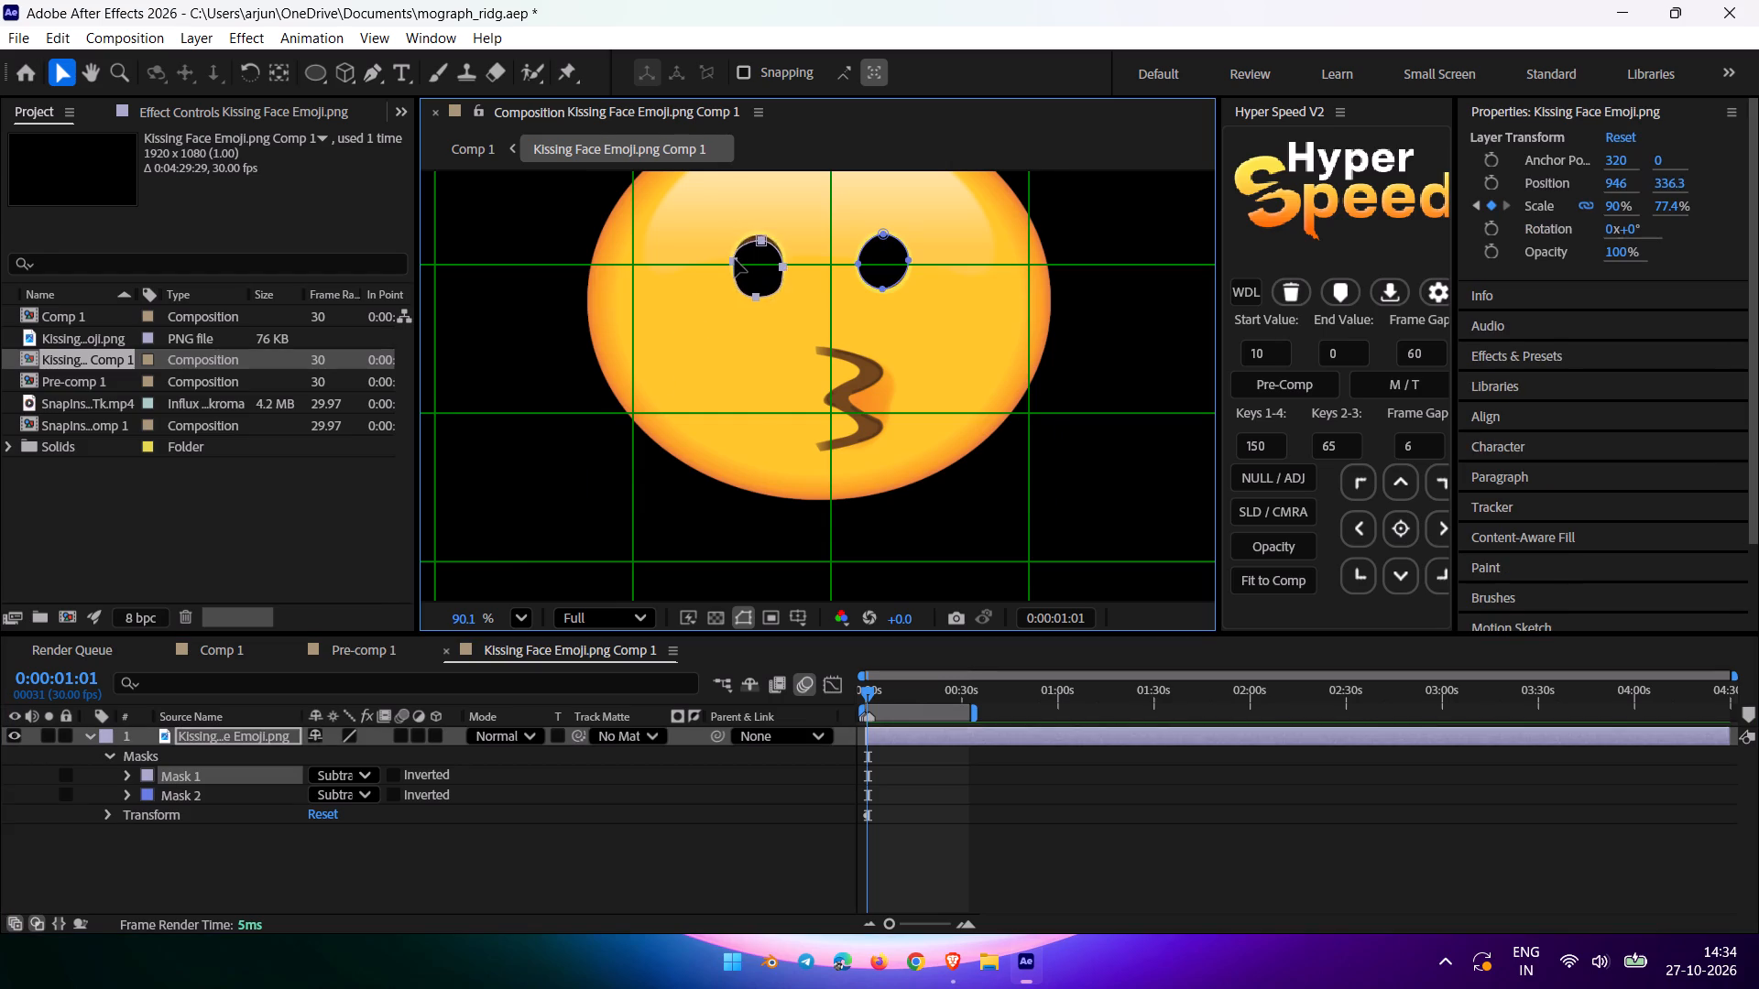
double_click(754, 287)
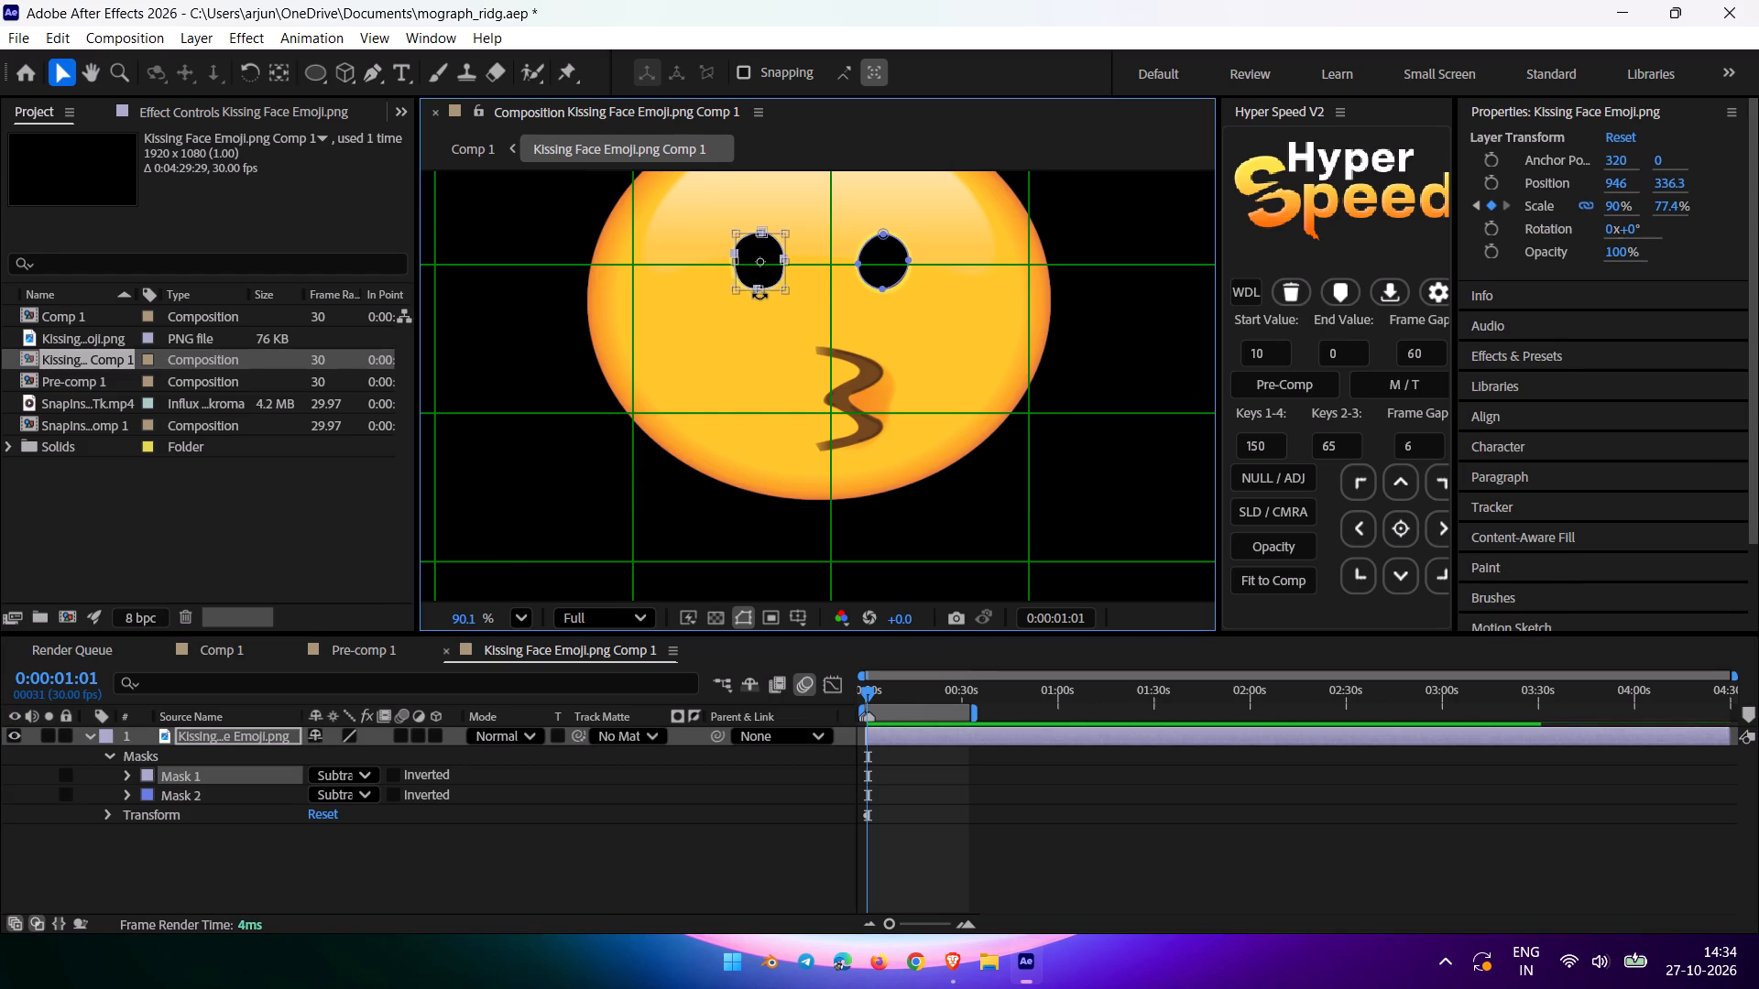
left_click(739, 263)
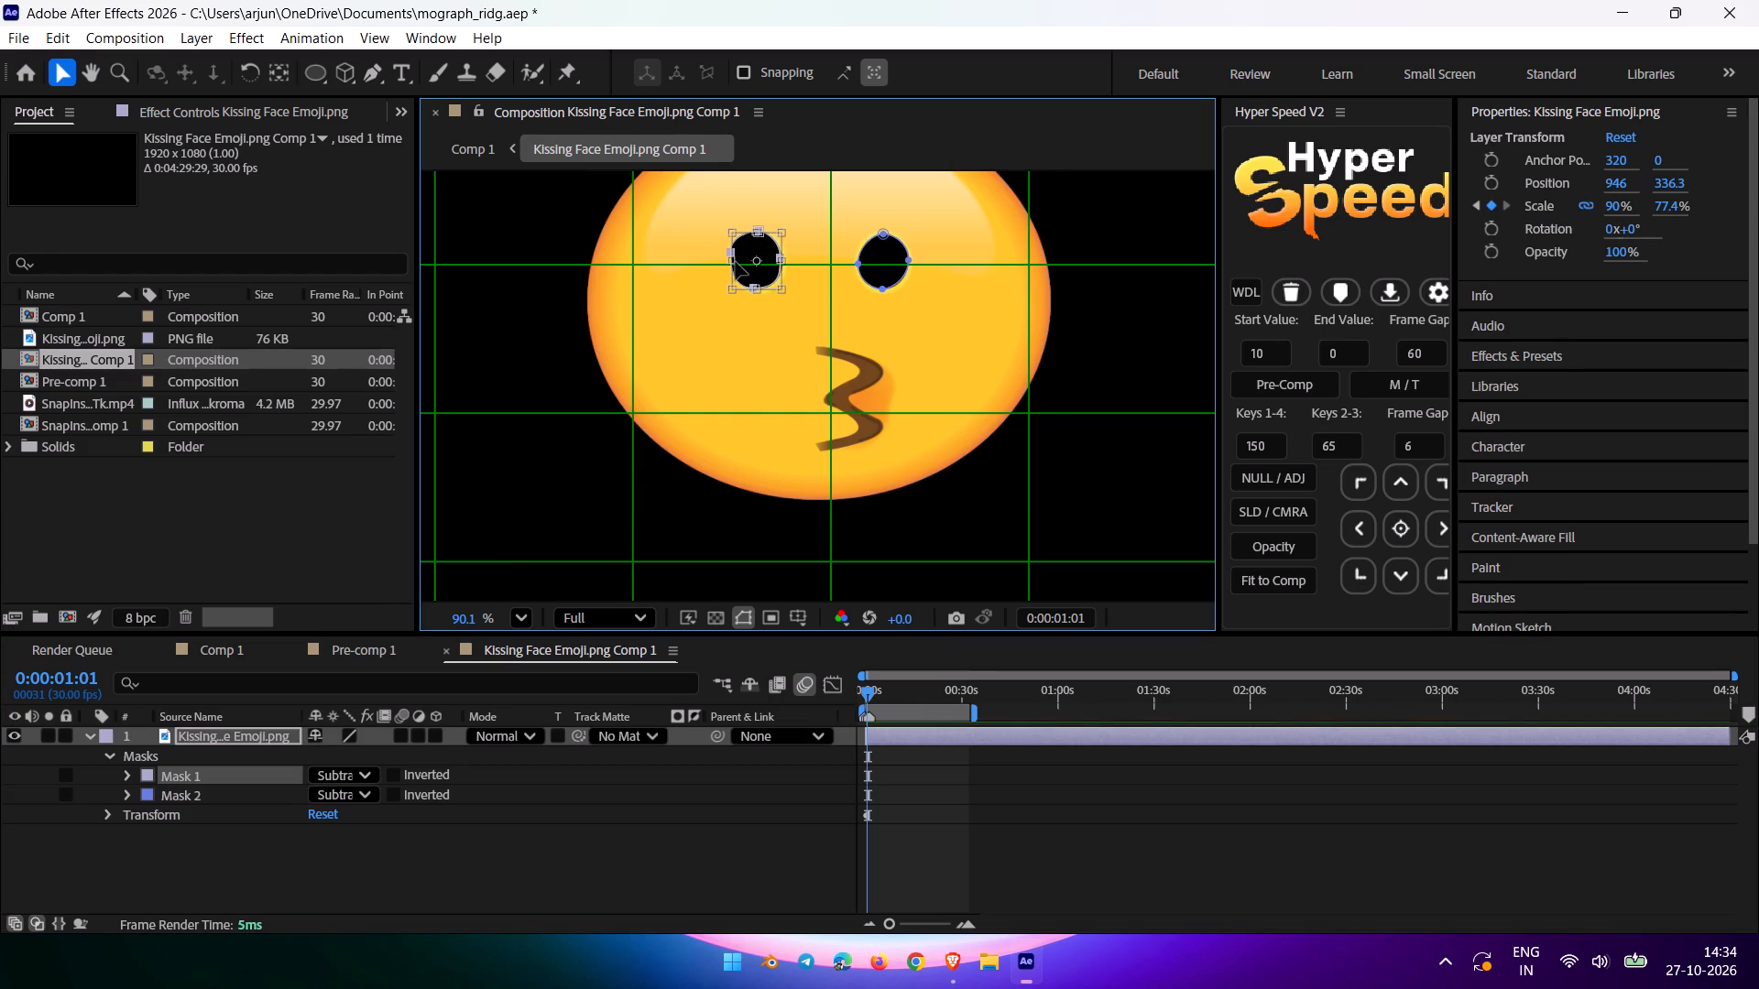
left_click(560, 834)
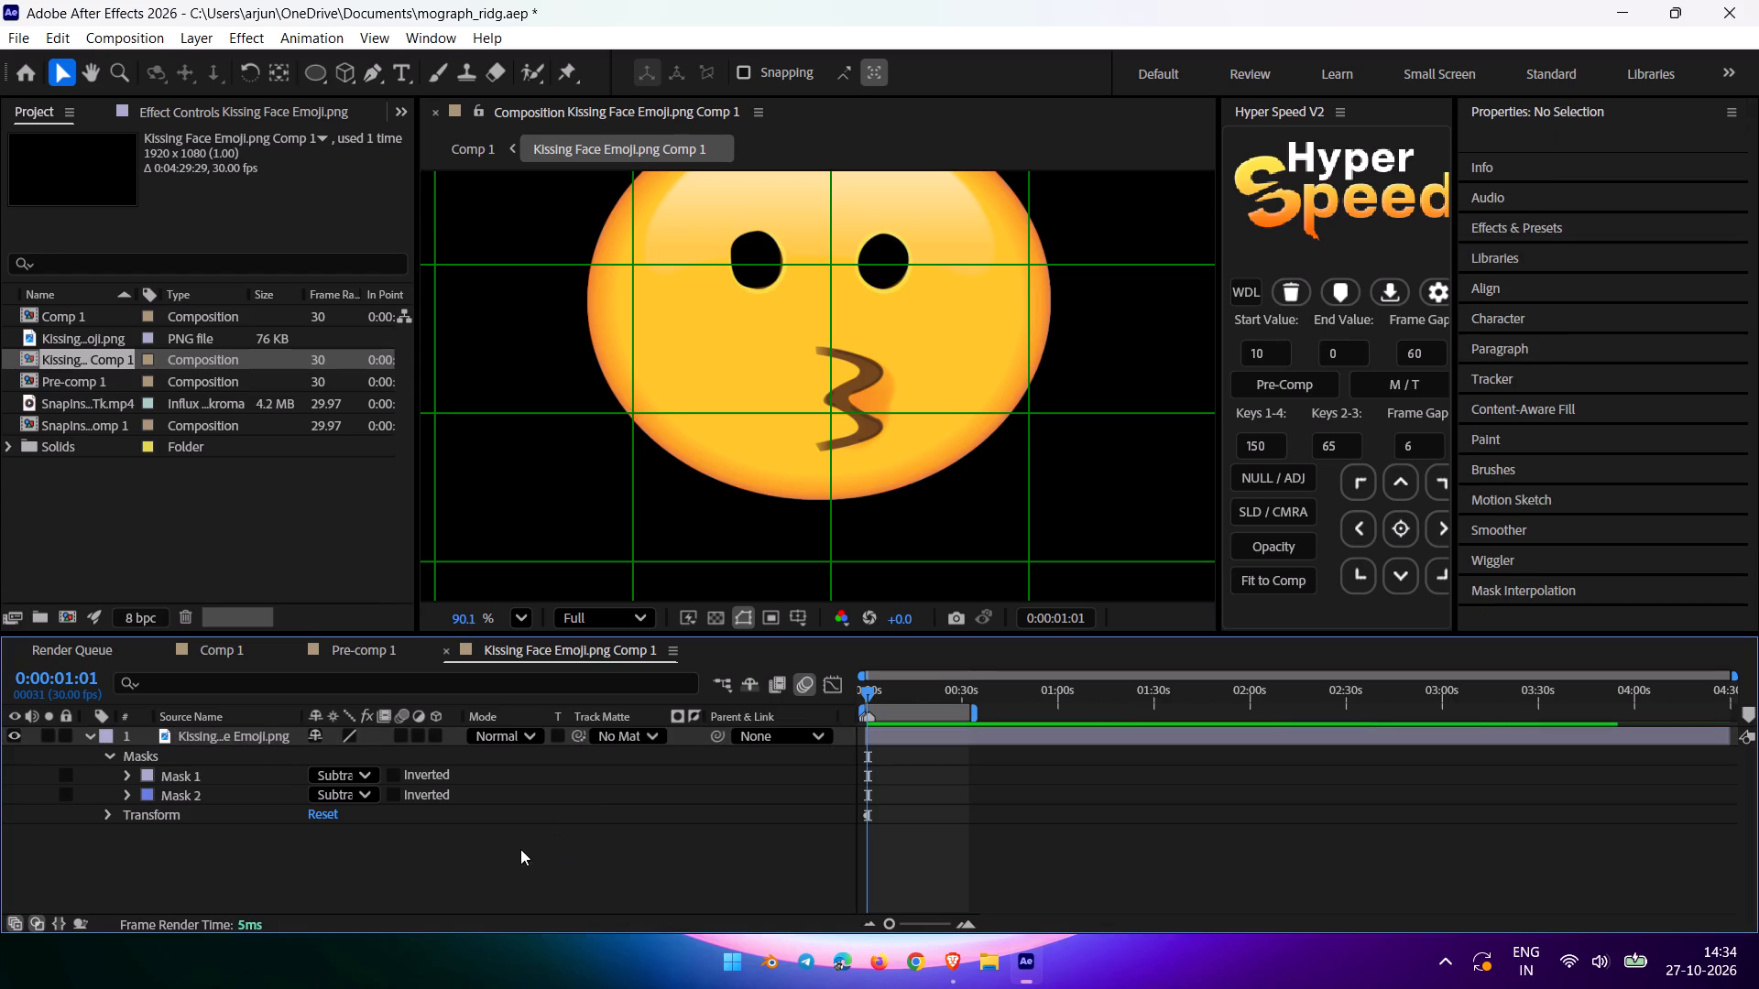
Add a 1920 x 1080 red solid (FF0000) to the emoji precomp and place it beneath the kissing emoji layer.
left_click(91, 739)
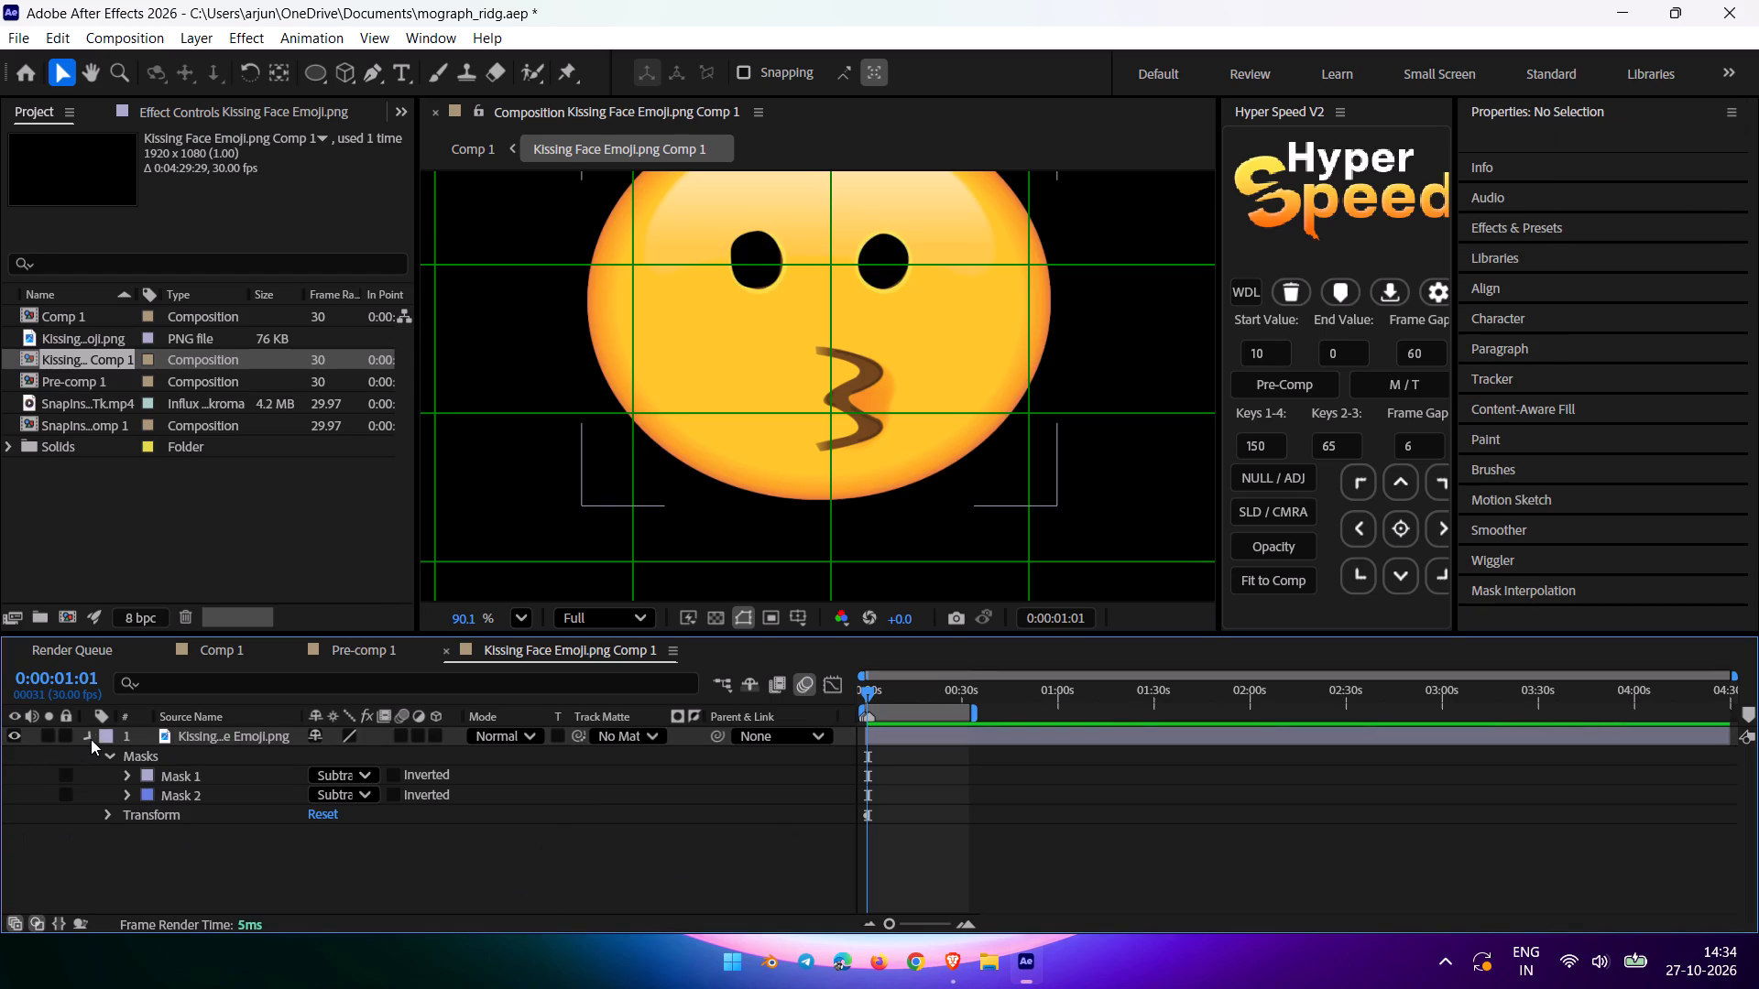
left_click(283, 842)
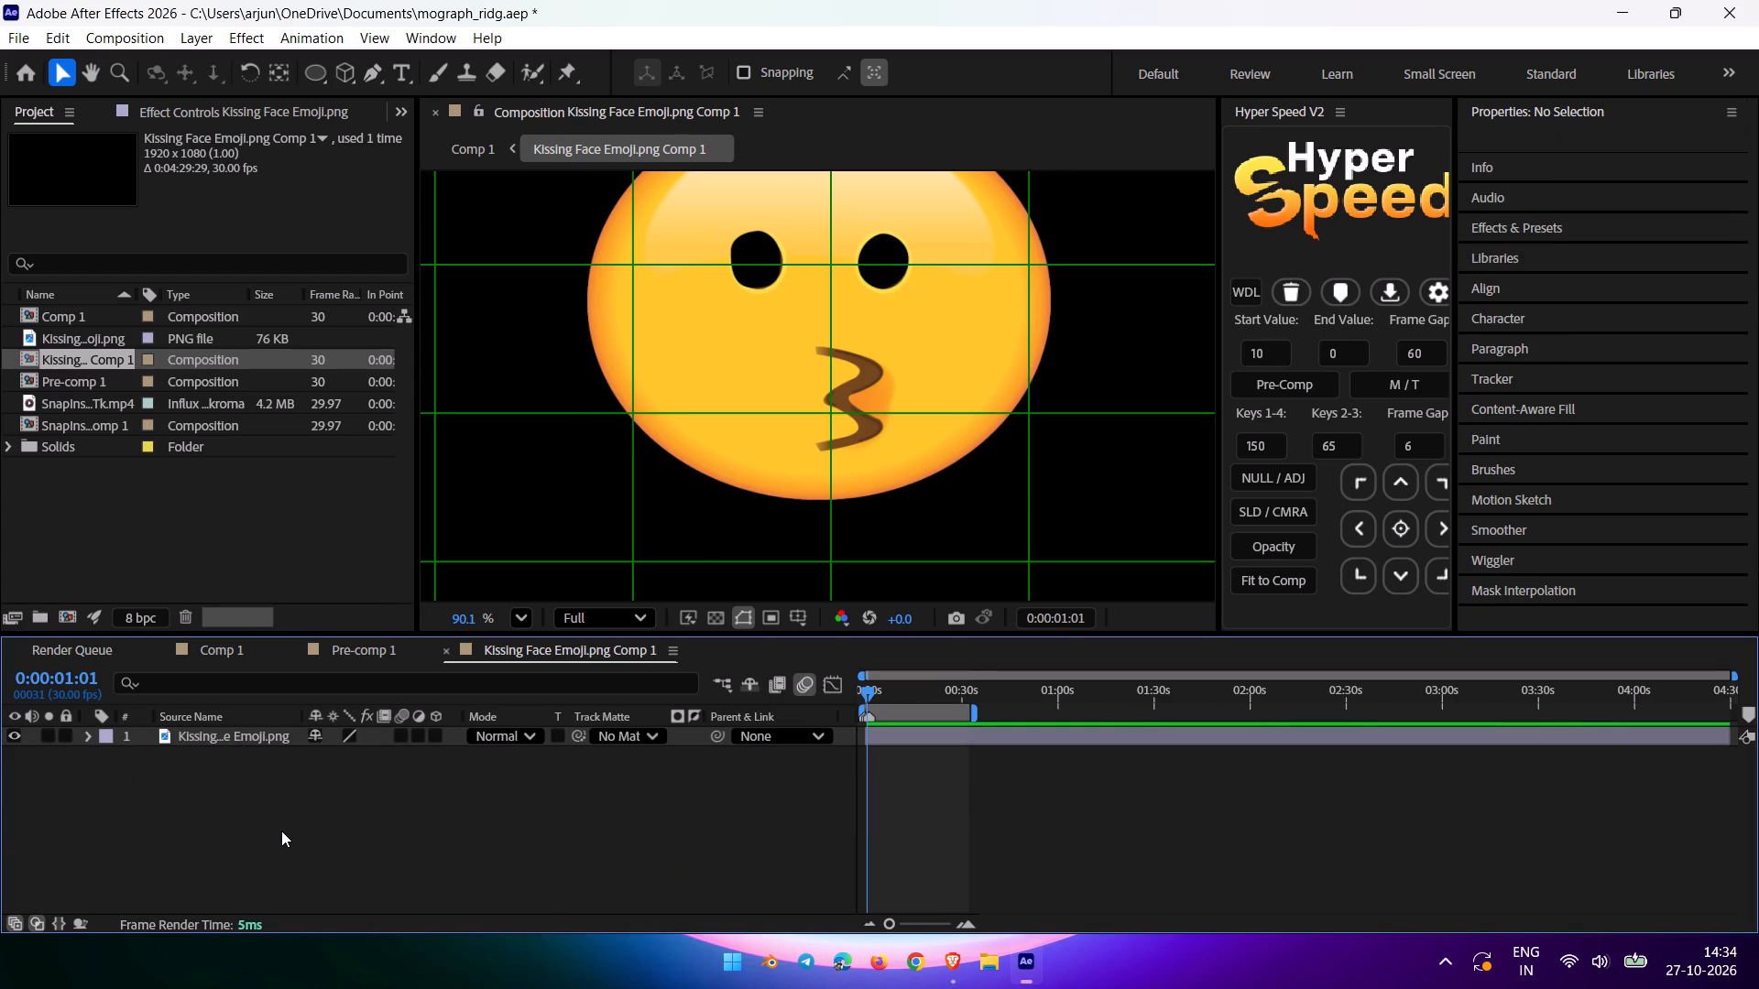
key("ctrl+y")
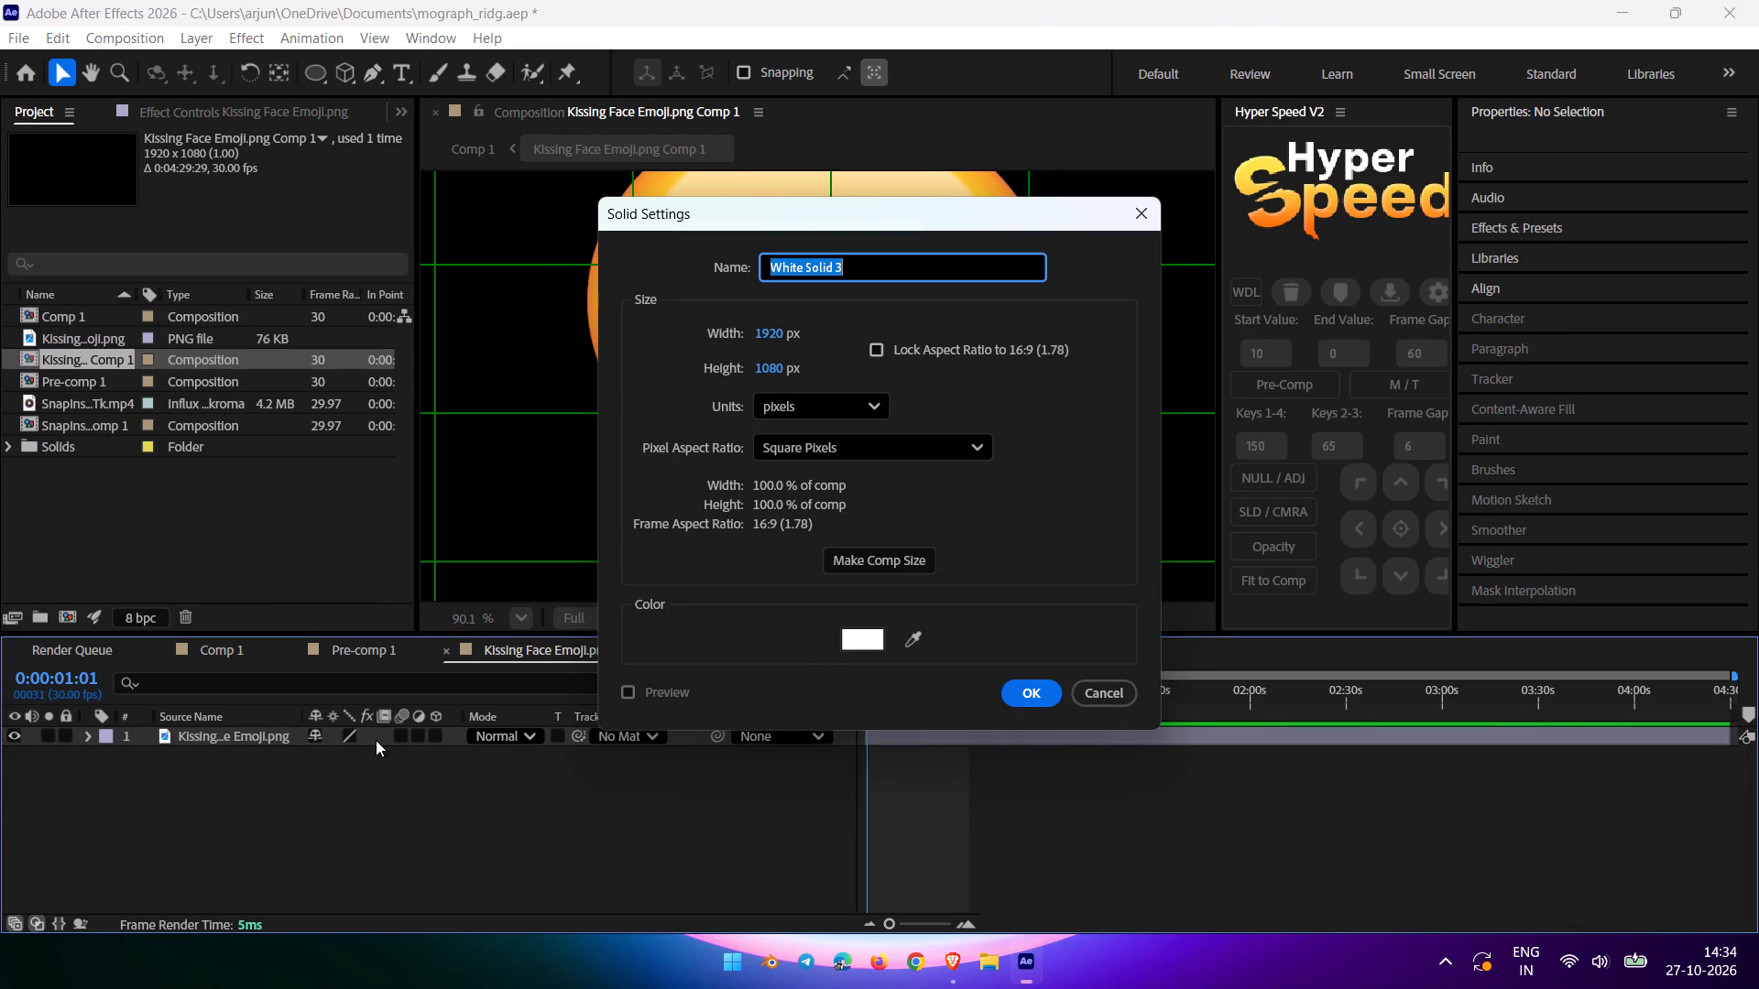
left_click(851, 646)
left_click_drag(974, 448, 1482, 295)
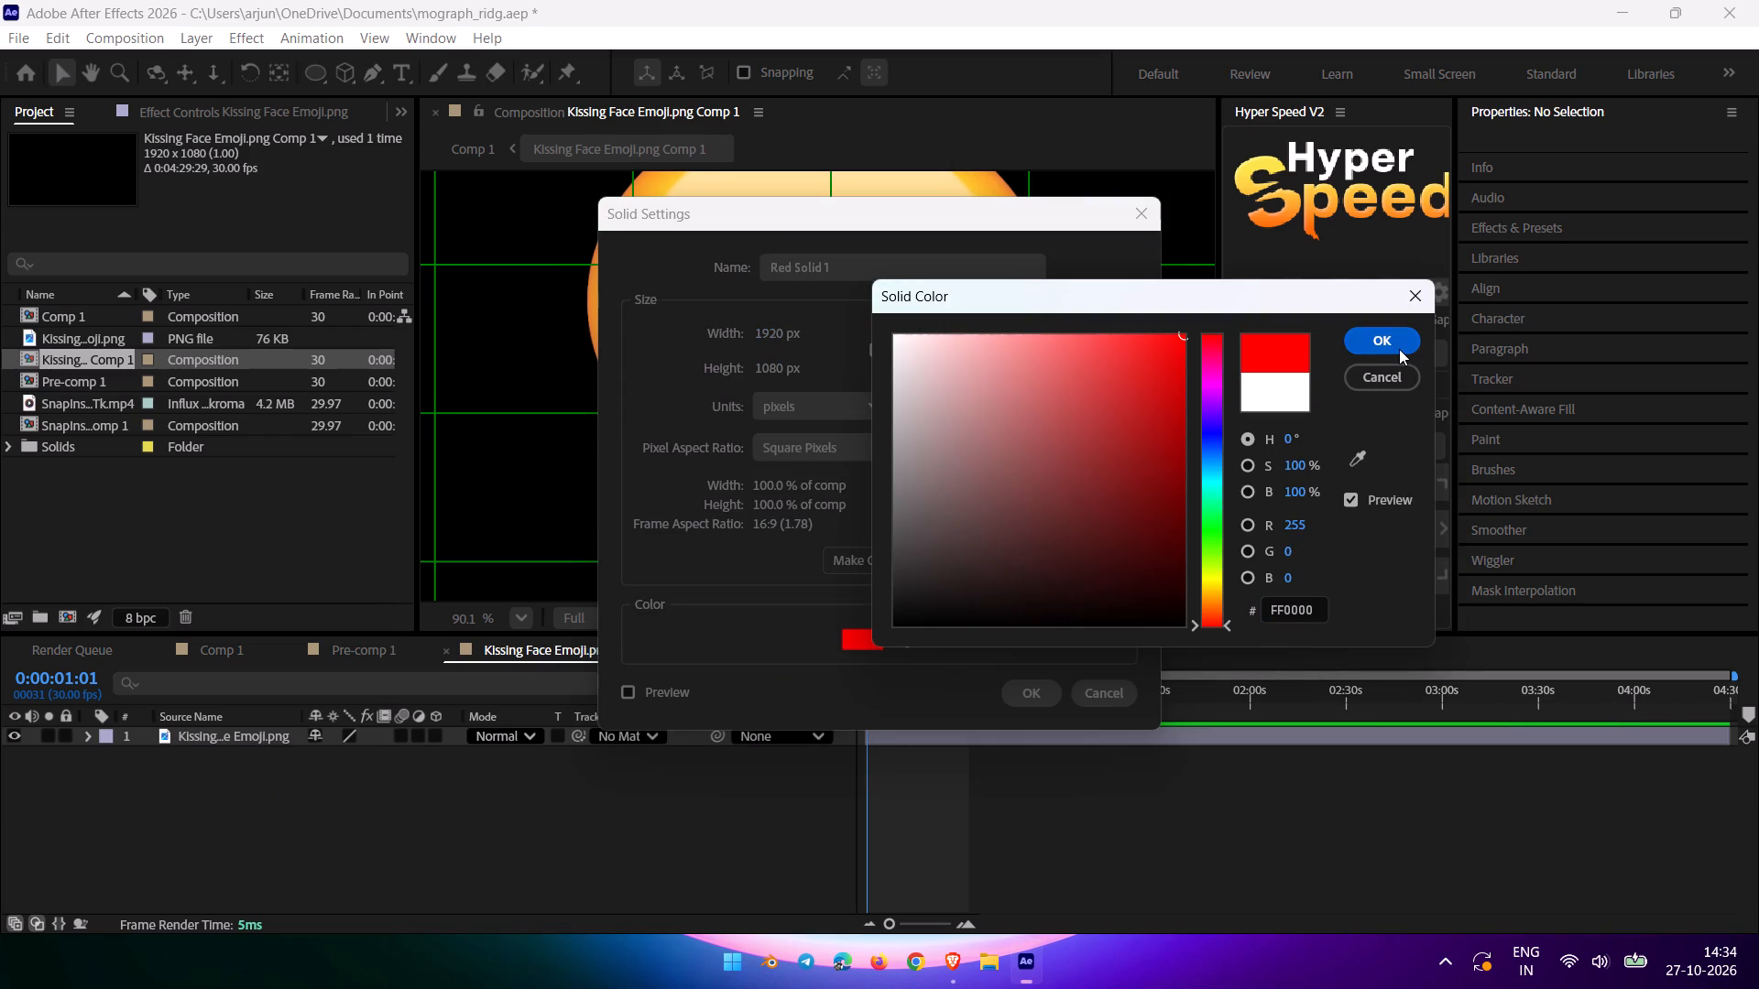
left_click(1391, 349)
left_click(1022, 693)
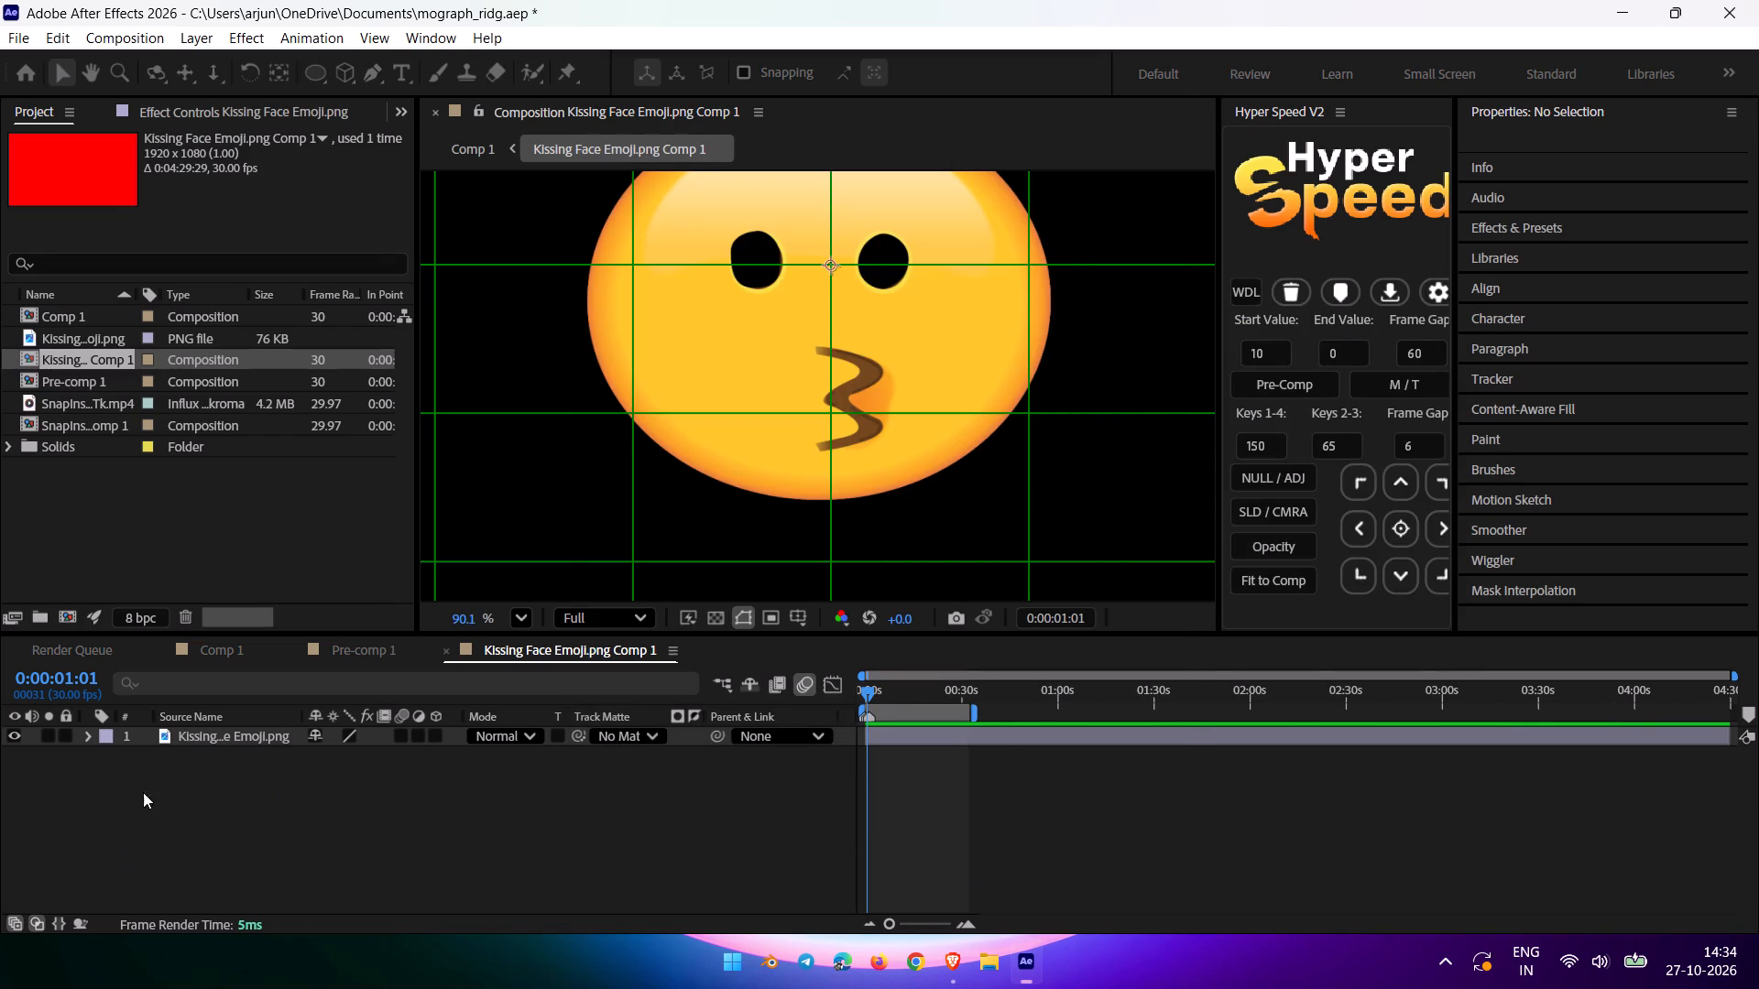
left_click_drag(190, 731, 192, 769)
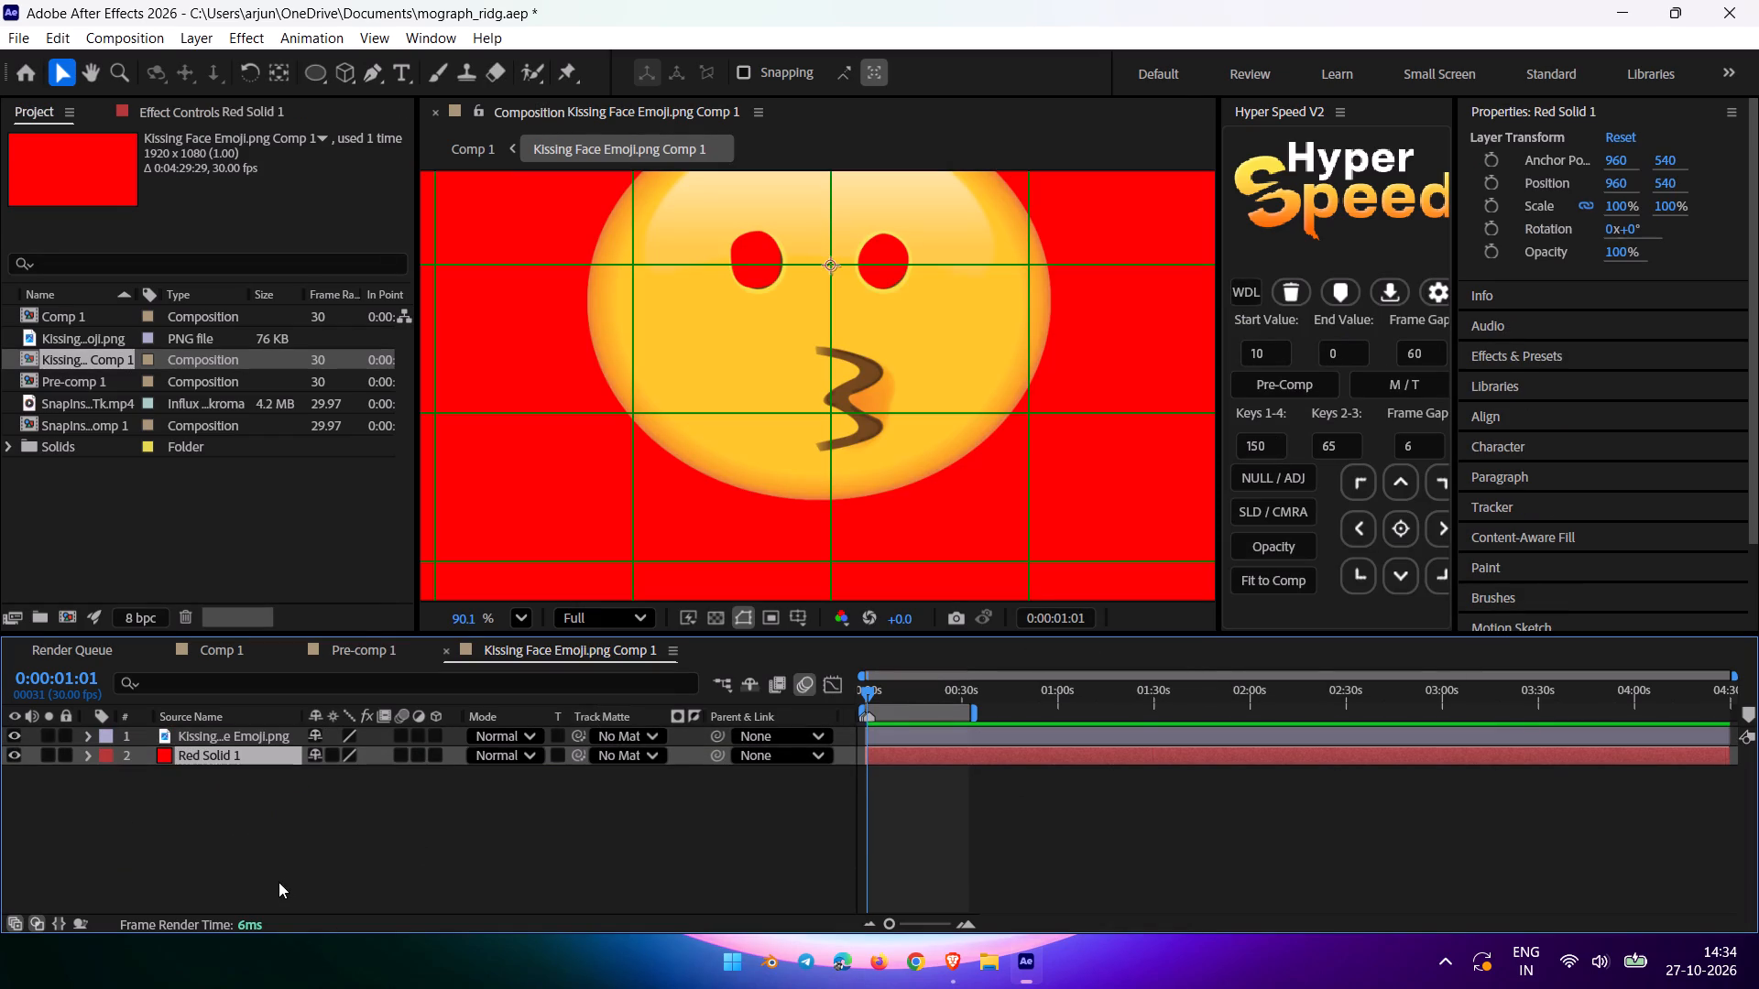
left_click(273, 885)
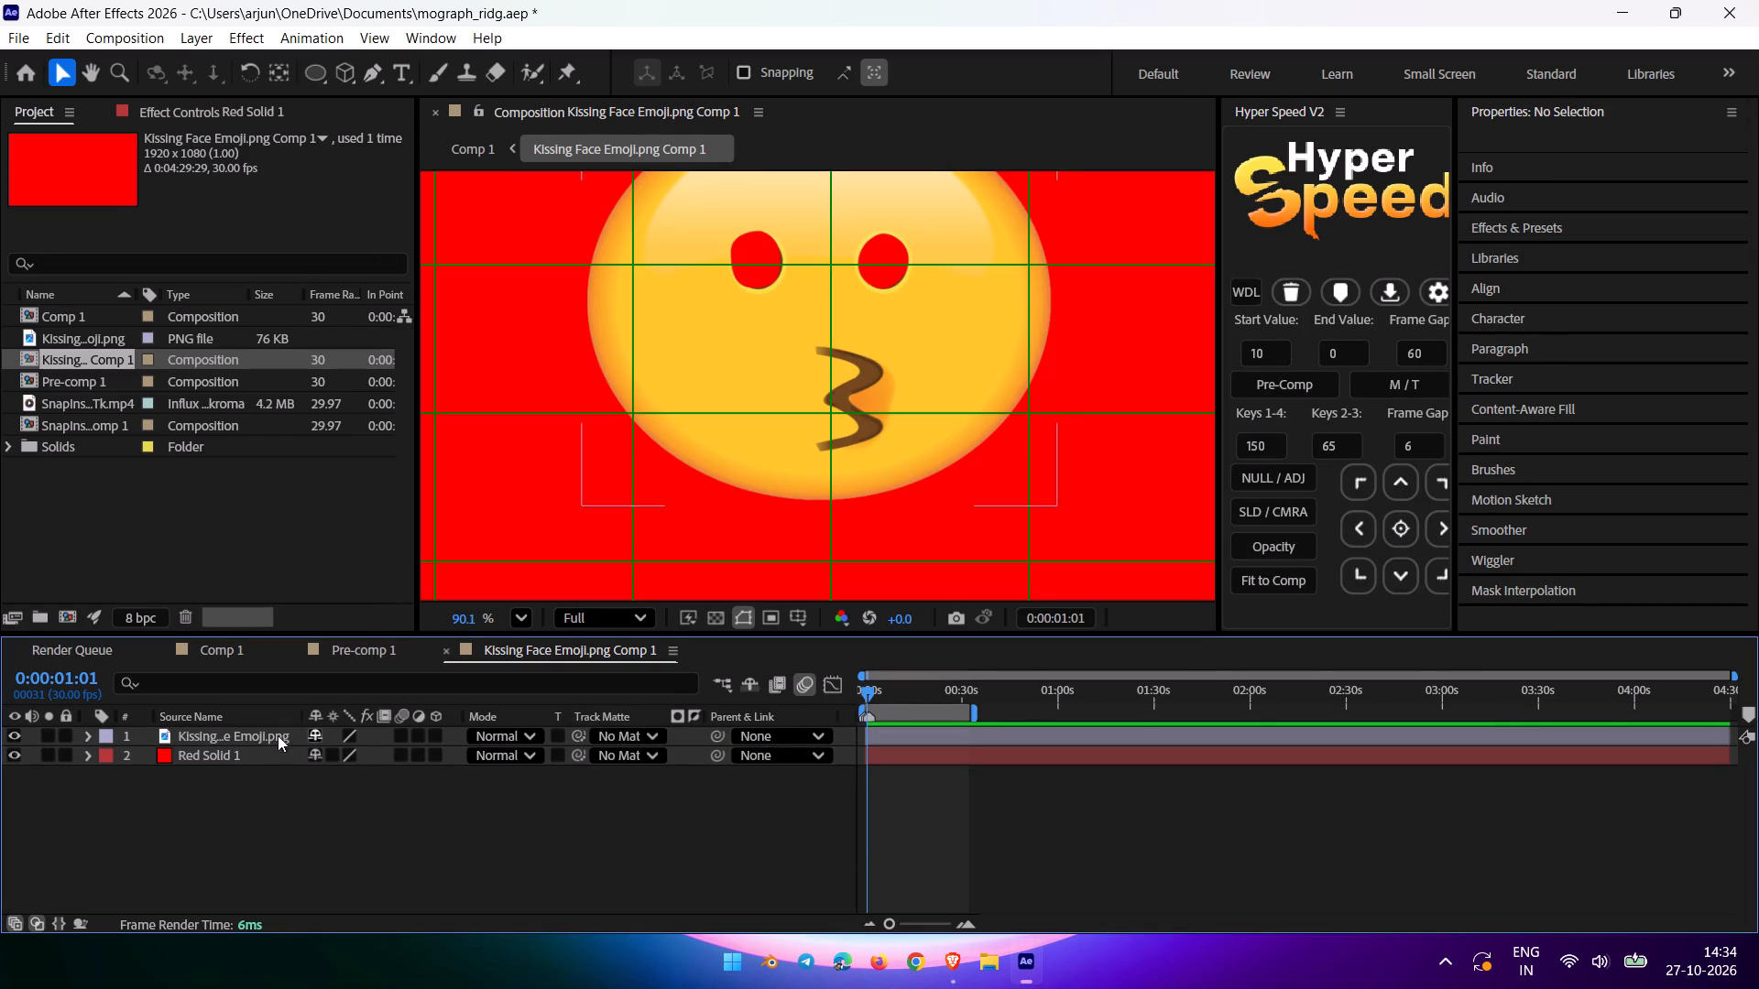
Draw a wide ellipse mask on the red solid around both eye cutouts, then collapse and deselect the layer.
left_click(274, 747)
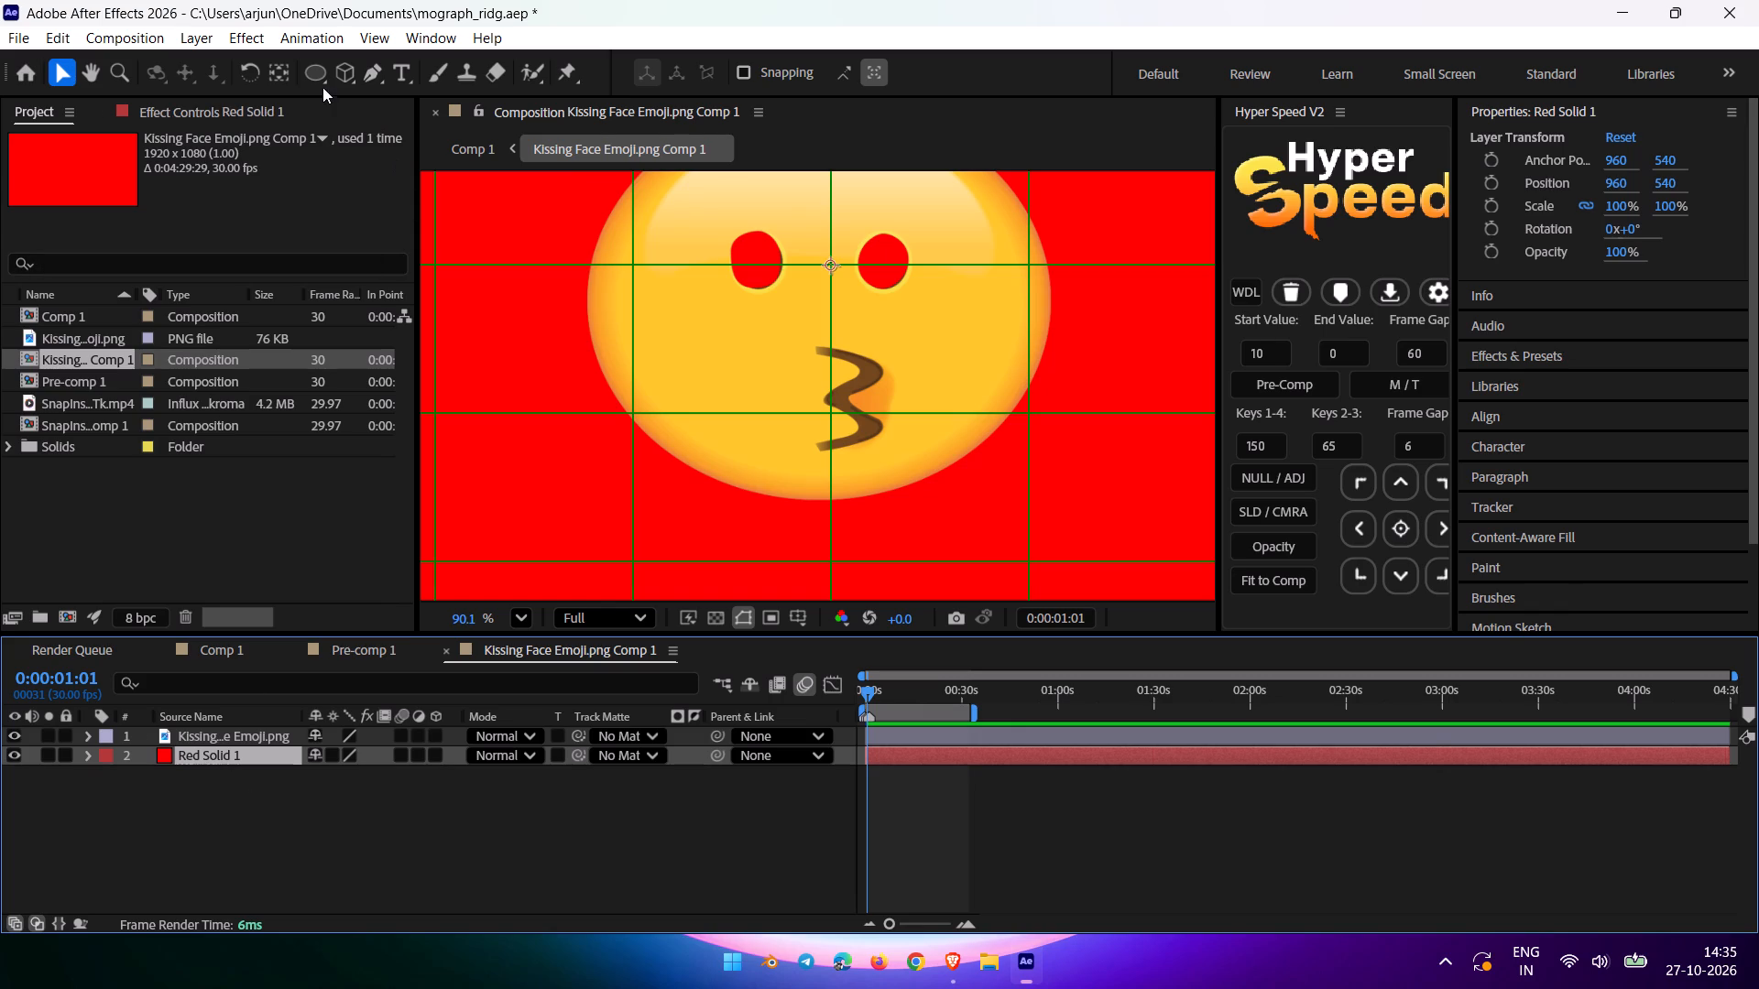
left_click(311, 81)
left_click_drag(649, 199, 972, 320)
left_click(328, 883)
key("v")
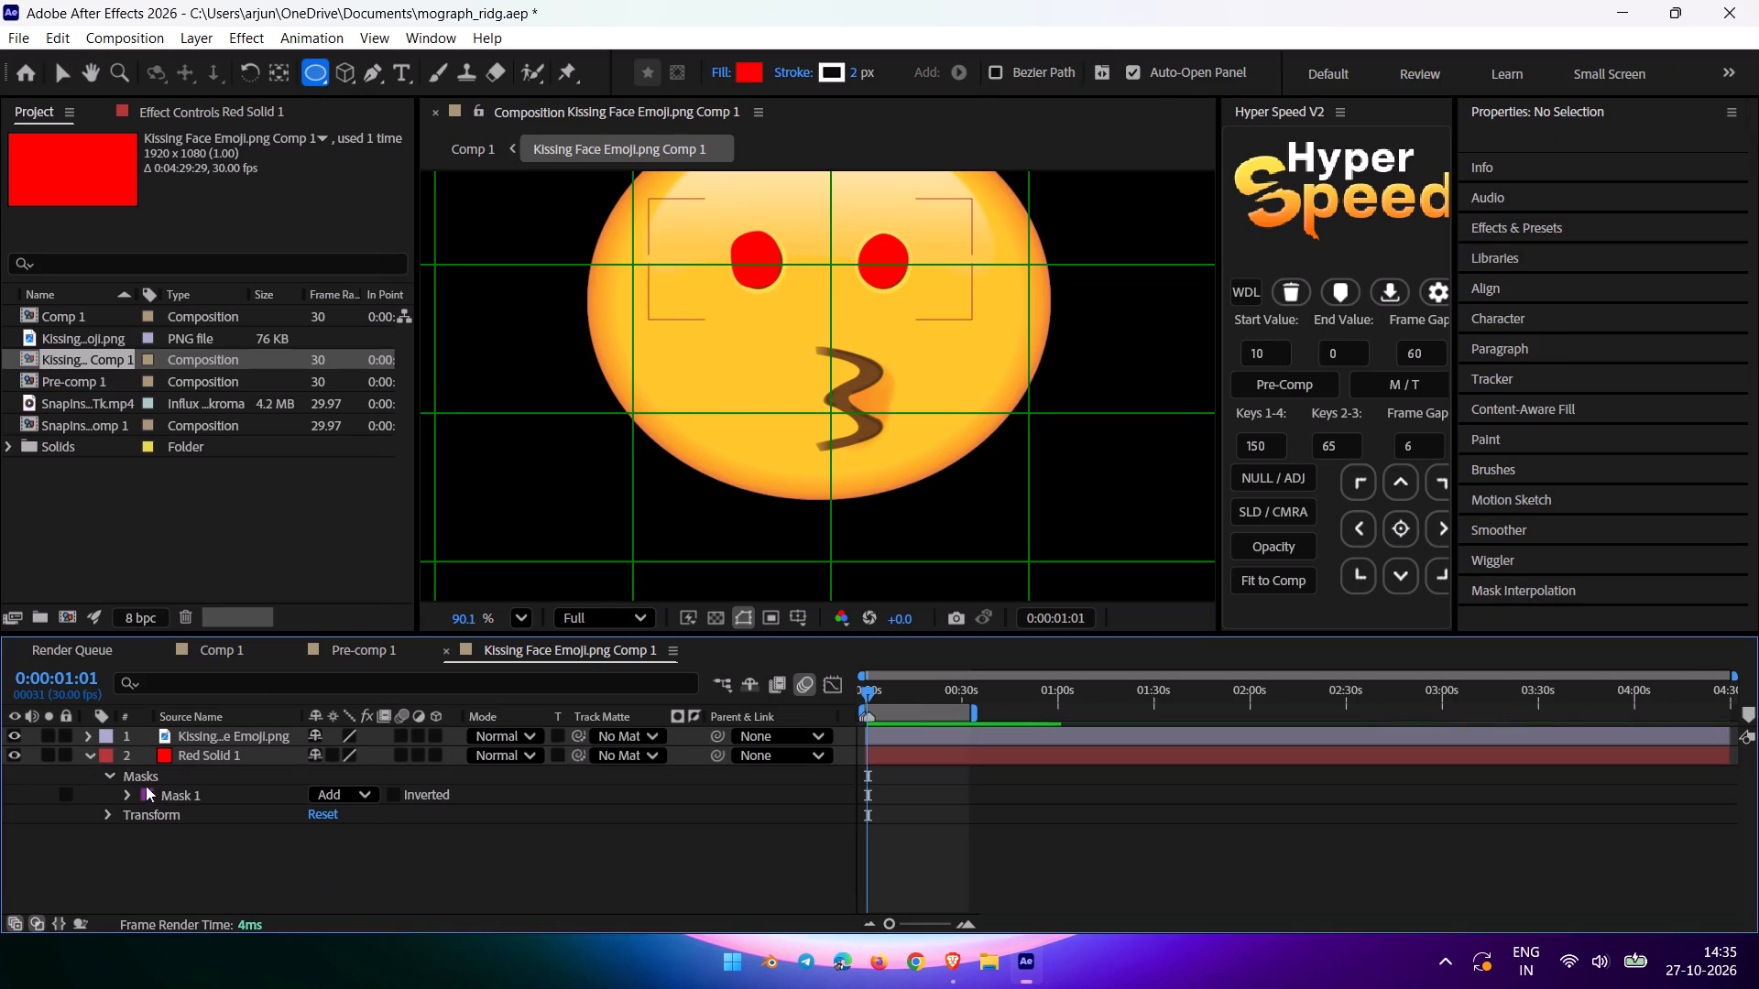
left_click(102, 760)
left_click(113, 829)
left_click(86, 755)
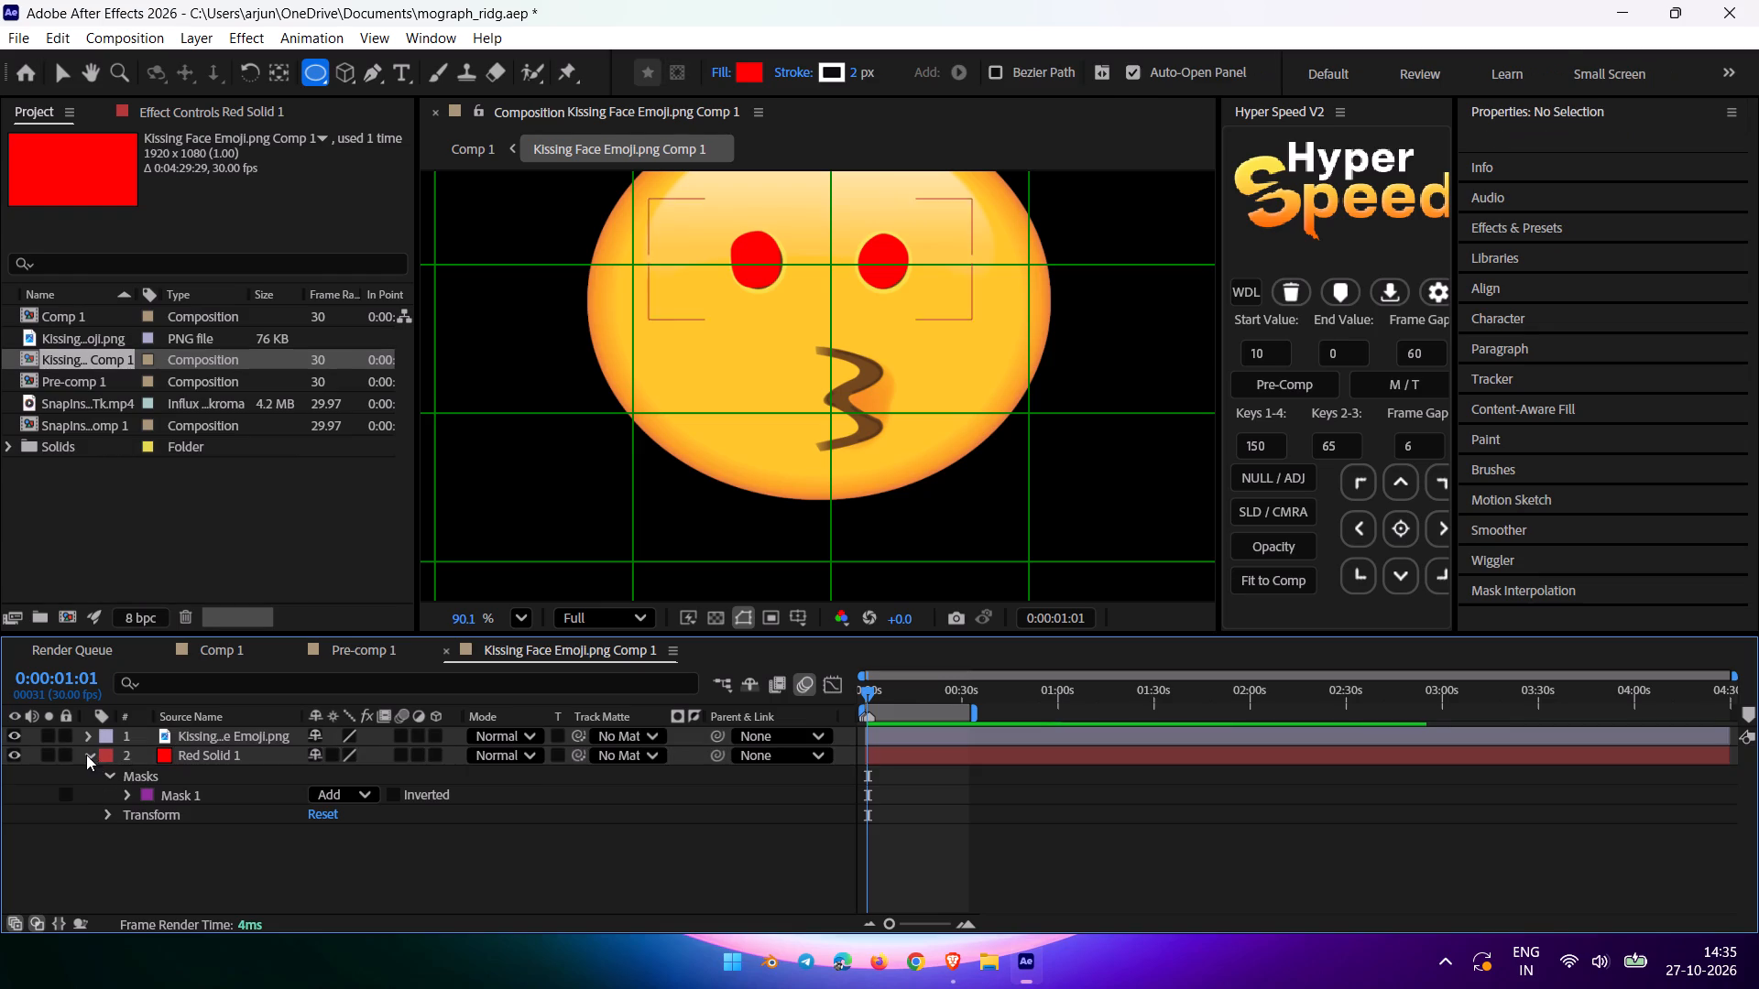
left_click(290, 882)
Preview and scrub Comp 1 to check the red eye fill while the emoji scales up and KISSY FACE spreads apart.
left_click_drag(868, 692, 914, 697)
left_click(242, 648)
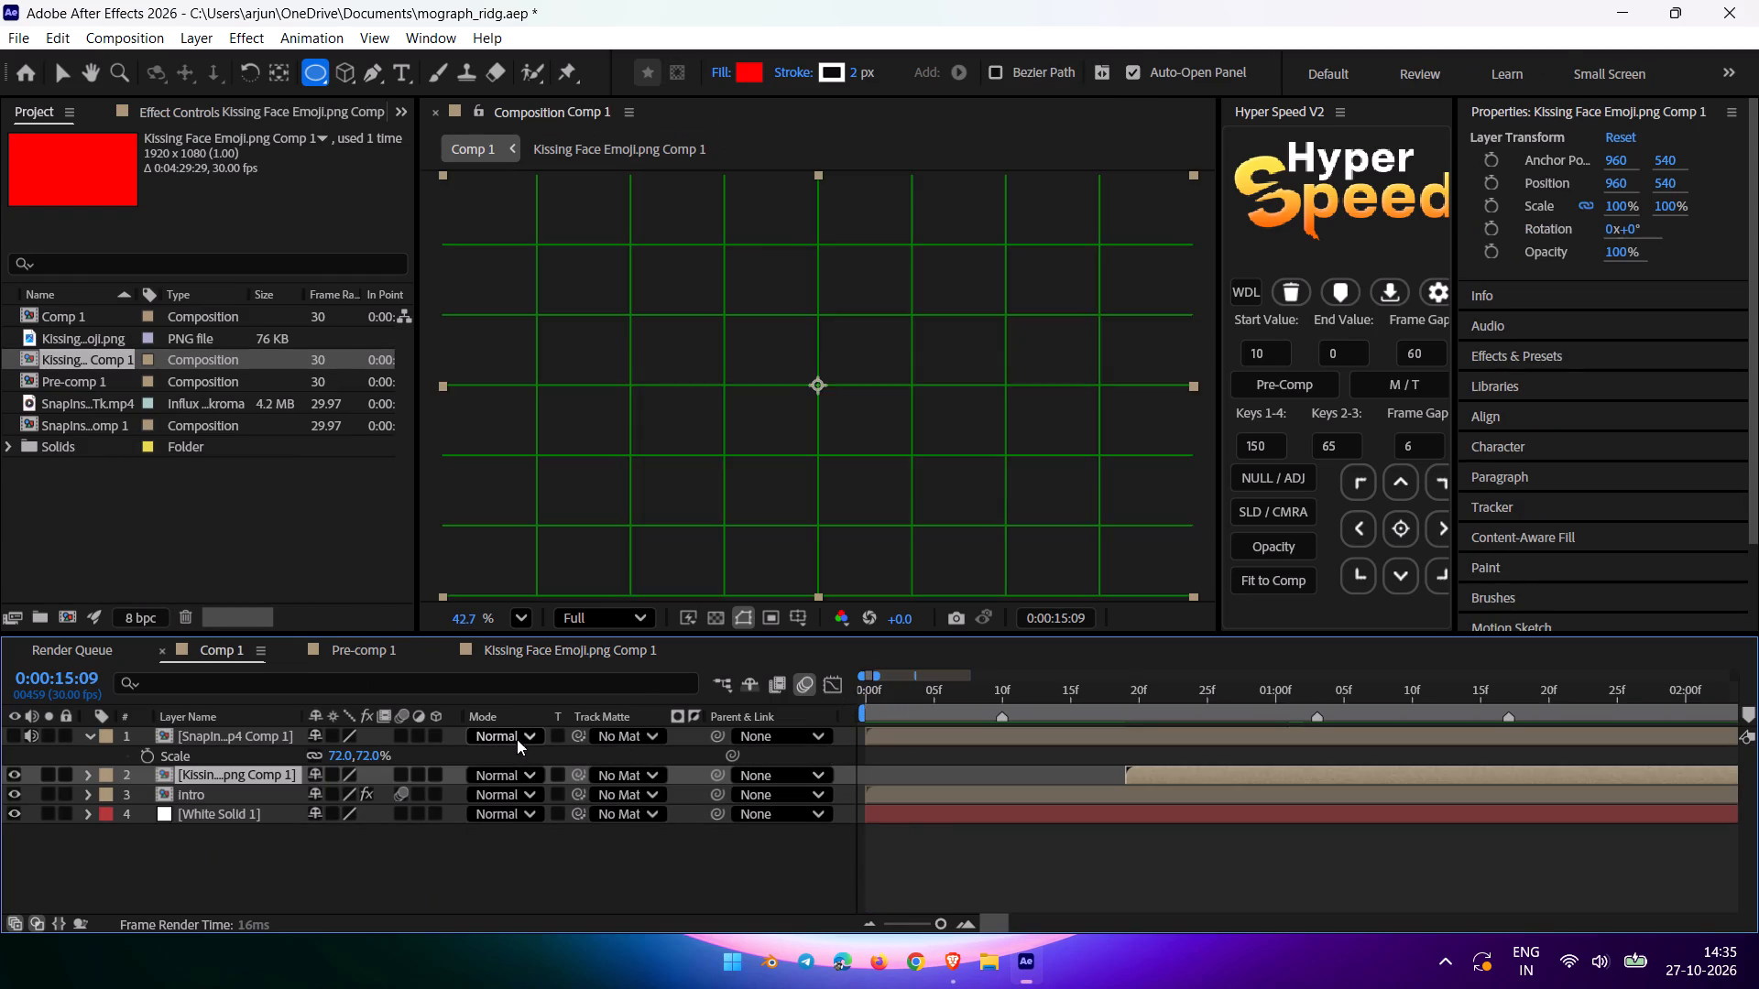
left_click_drag(891, 688, 833, 702)
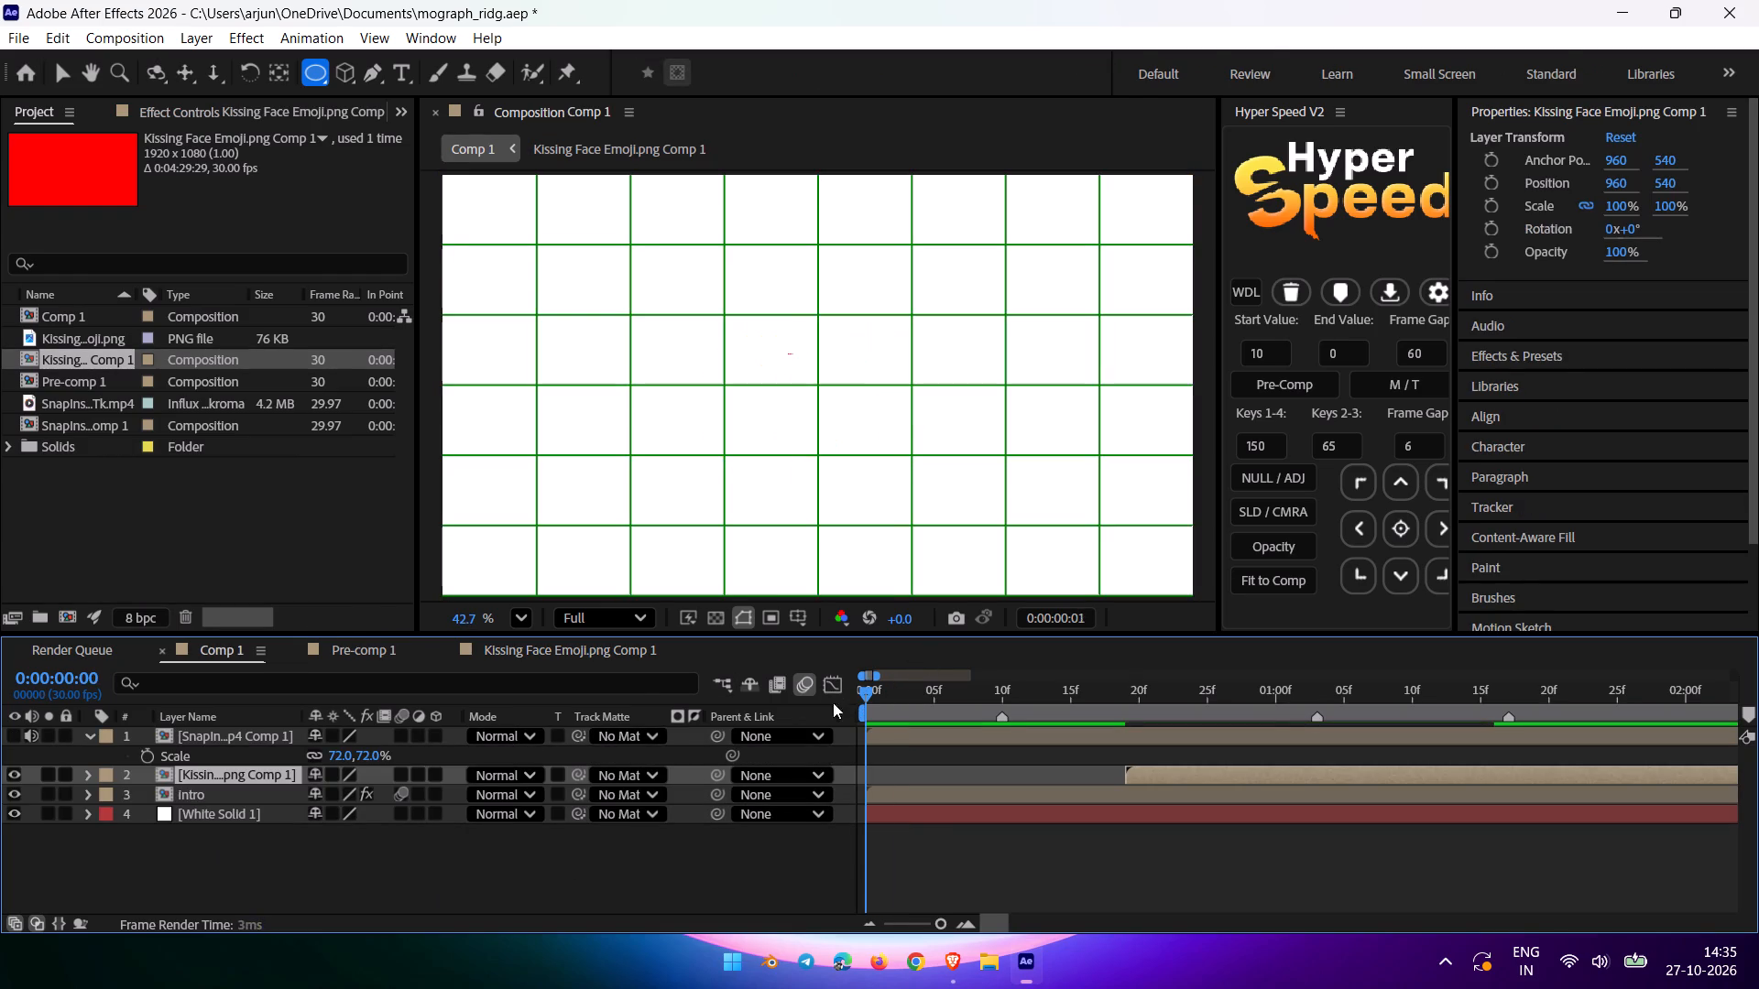
left_click_drag(833, 702, 785, 709)
key("space")
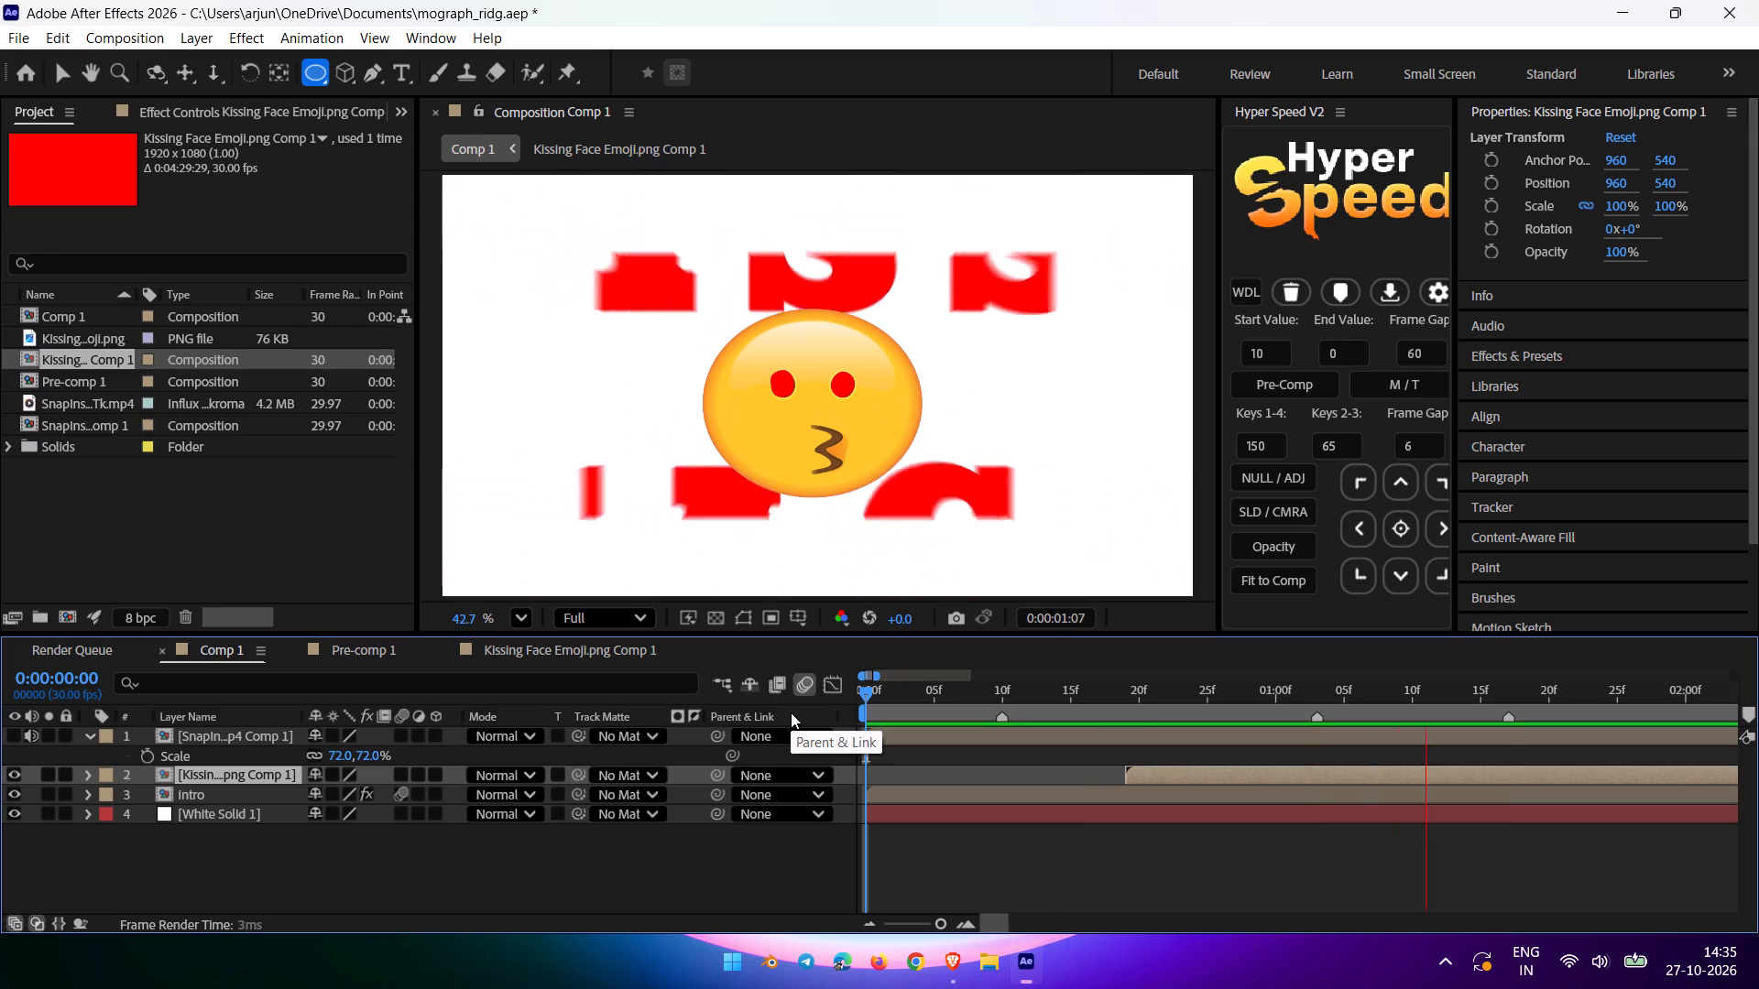
key("space")
left_click_drag(1037, 689, 1002, 693)
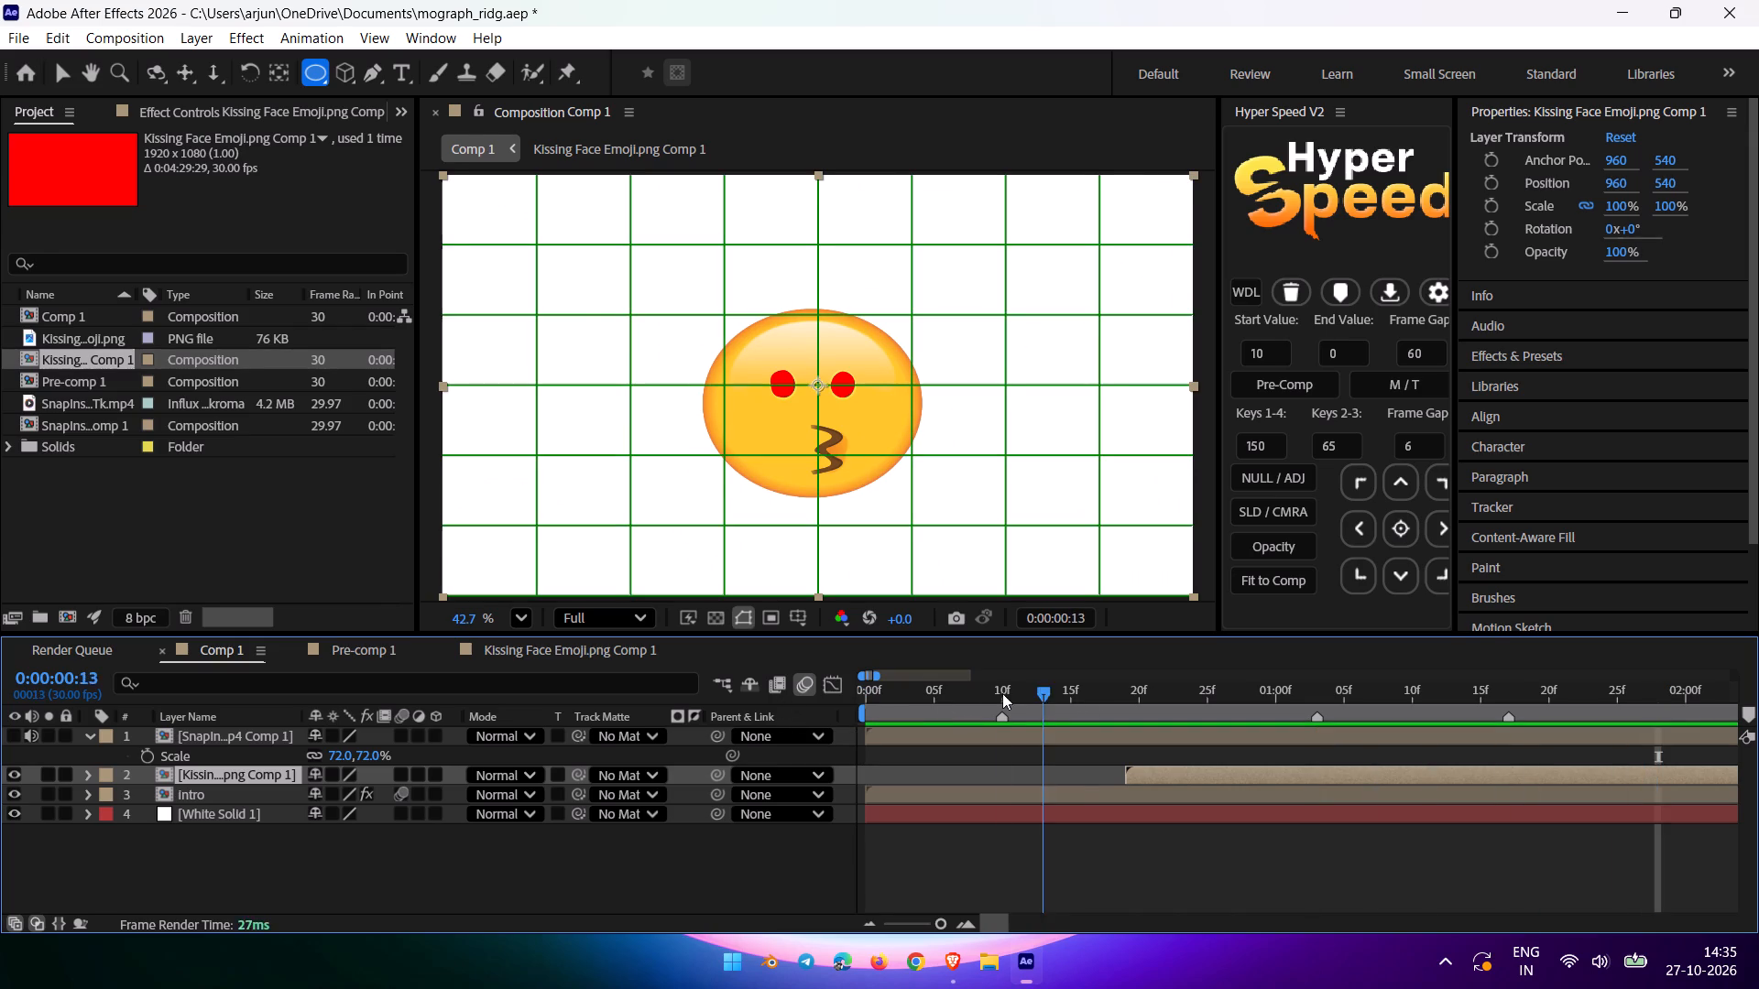
left_click_drag(1002, 693, 993, 694)
key("space")
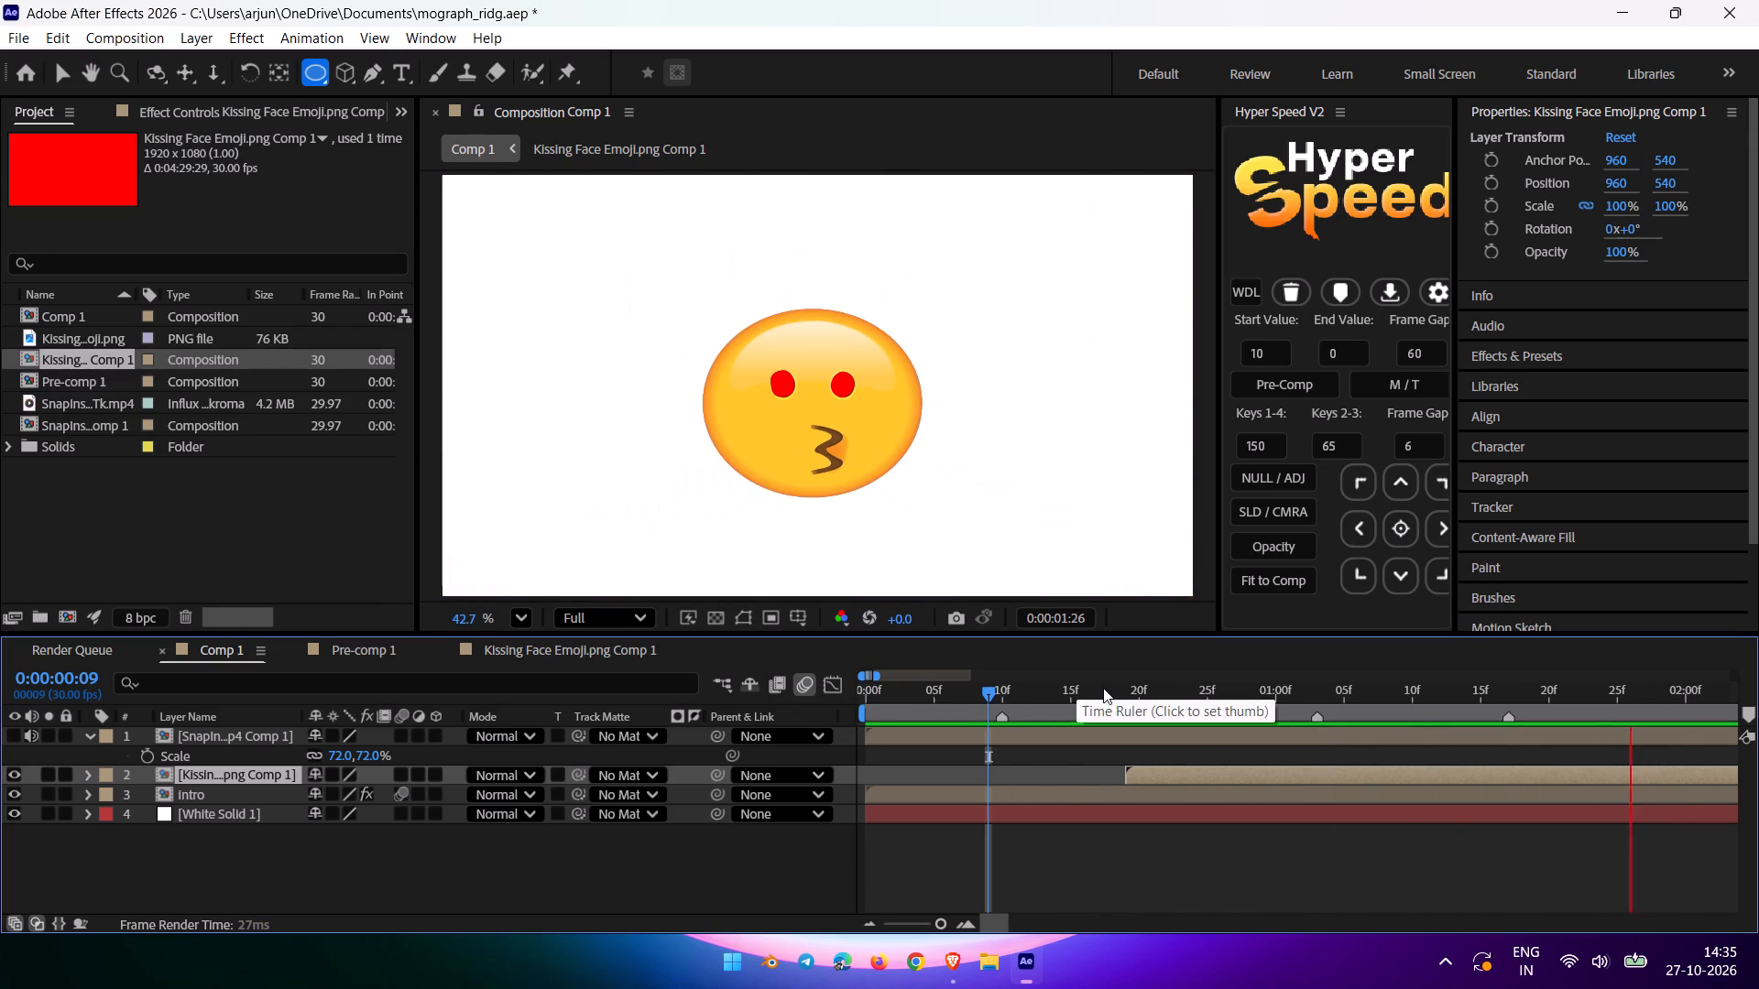
left_click_drag(1106, 690, 1216, 702)
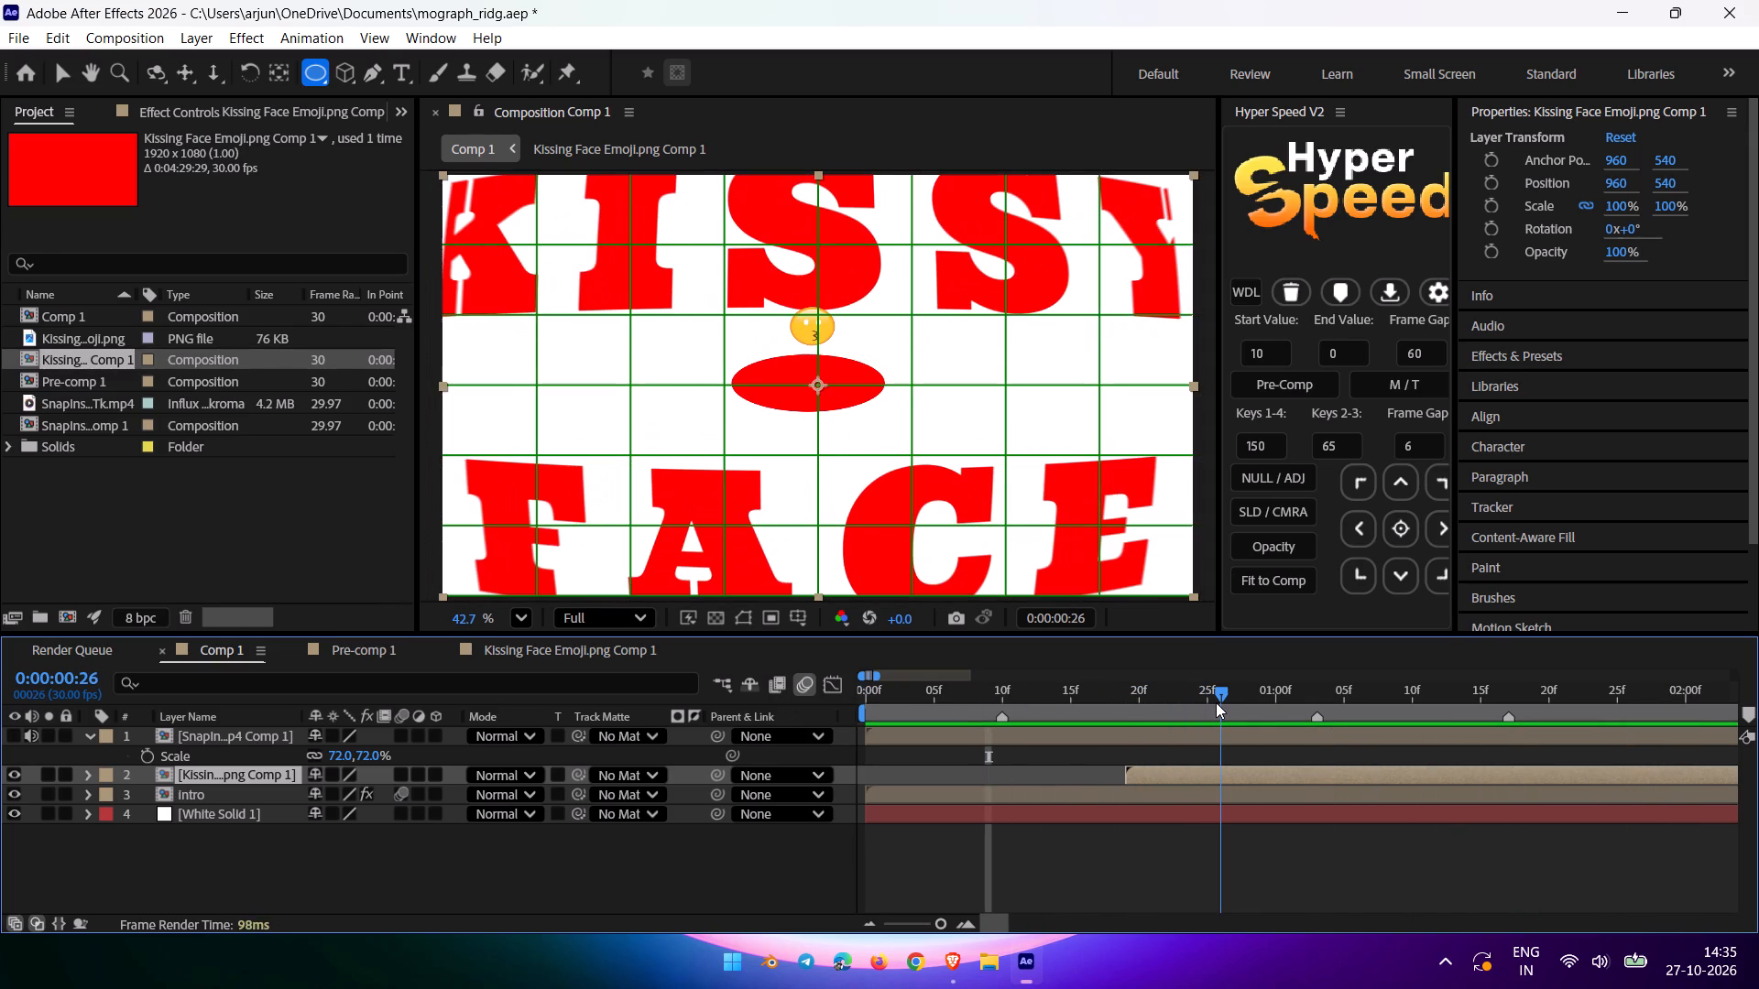
left_click_drag(1216, 702, 1278, 706)
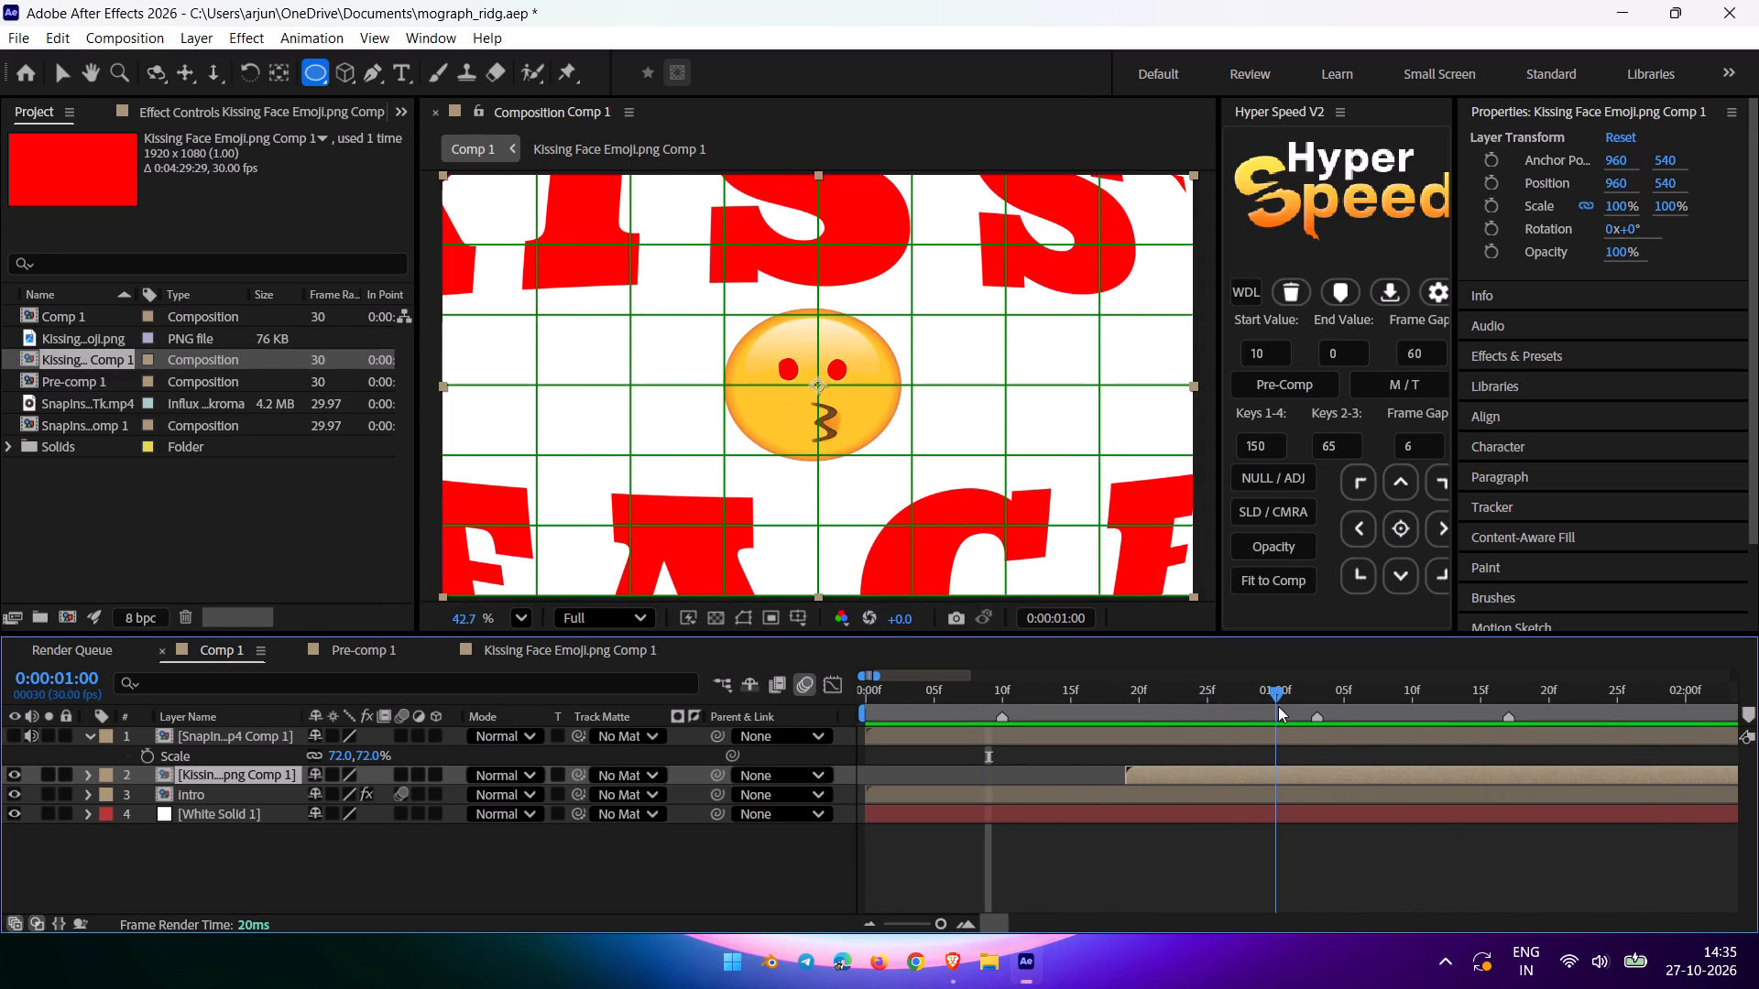
left_click_drag(1278, 706, 1038, 746)
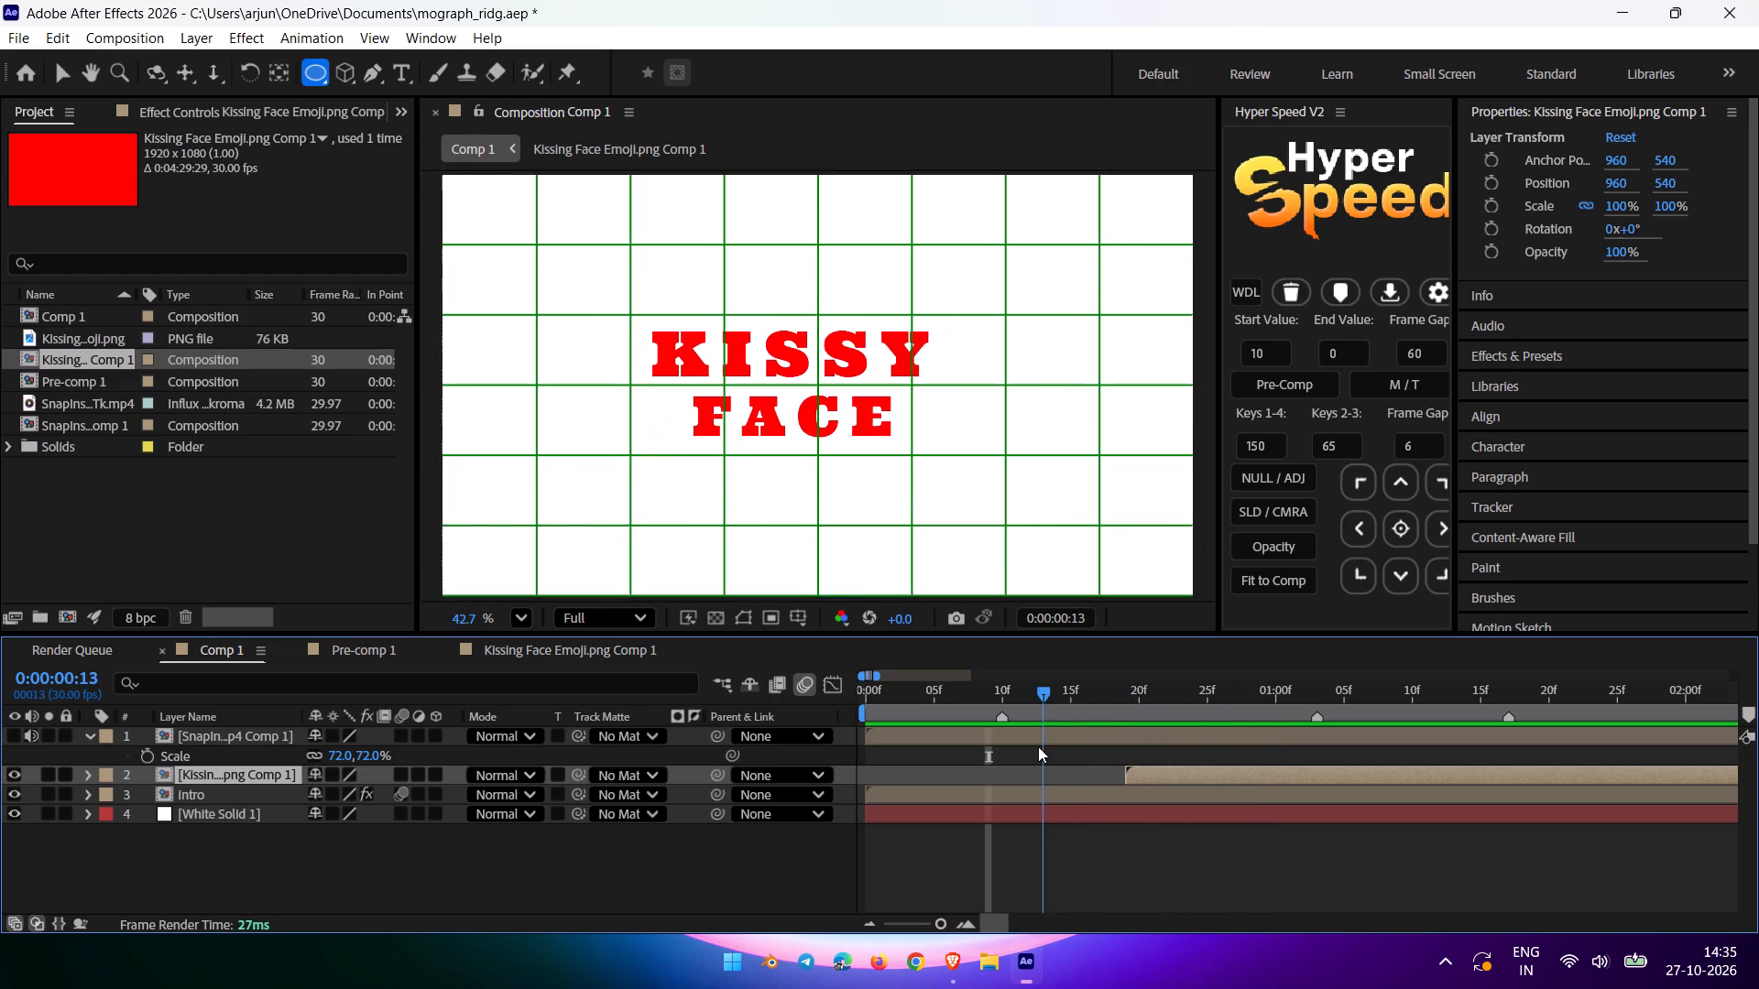
left_click_drag(1038, 746, 1174, 746)
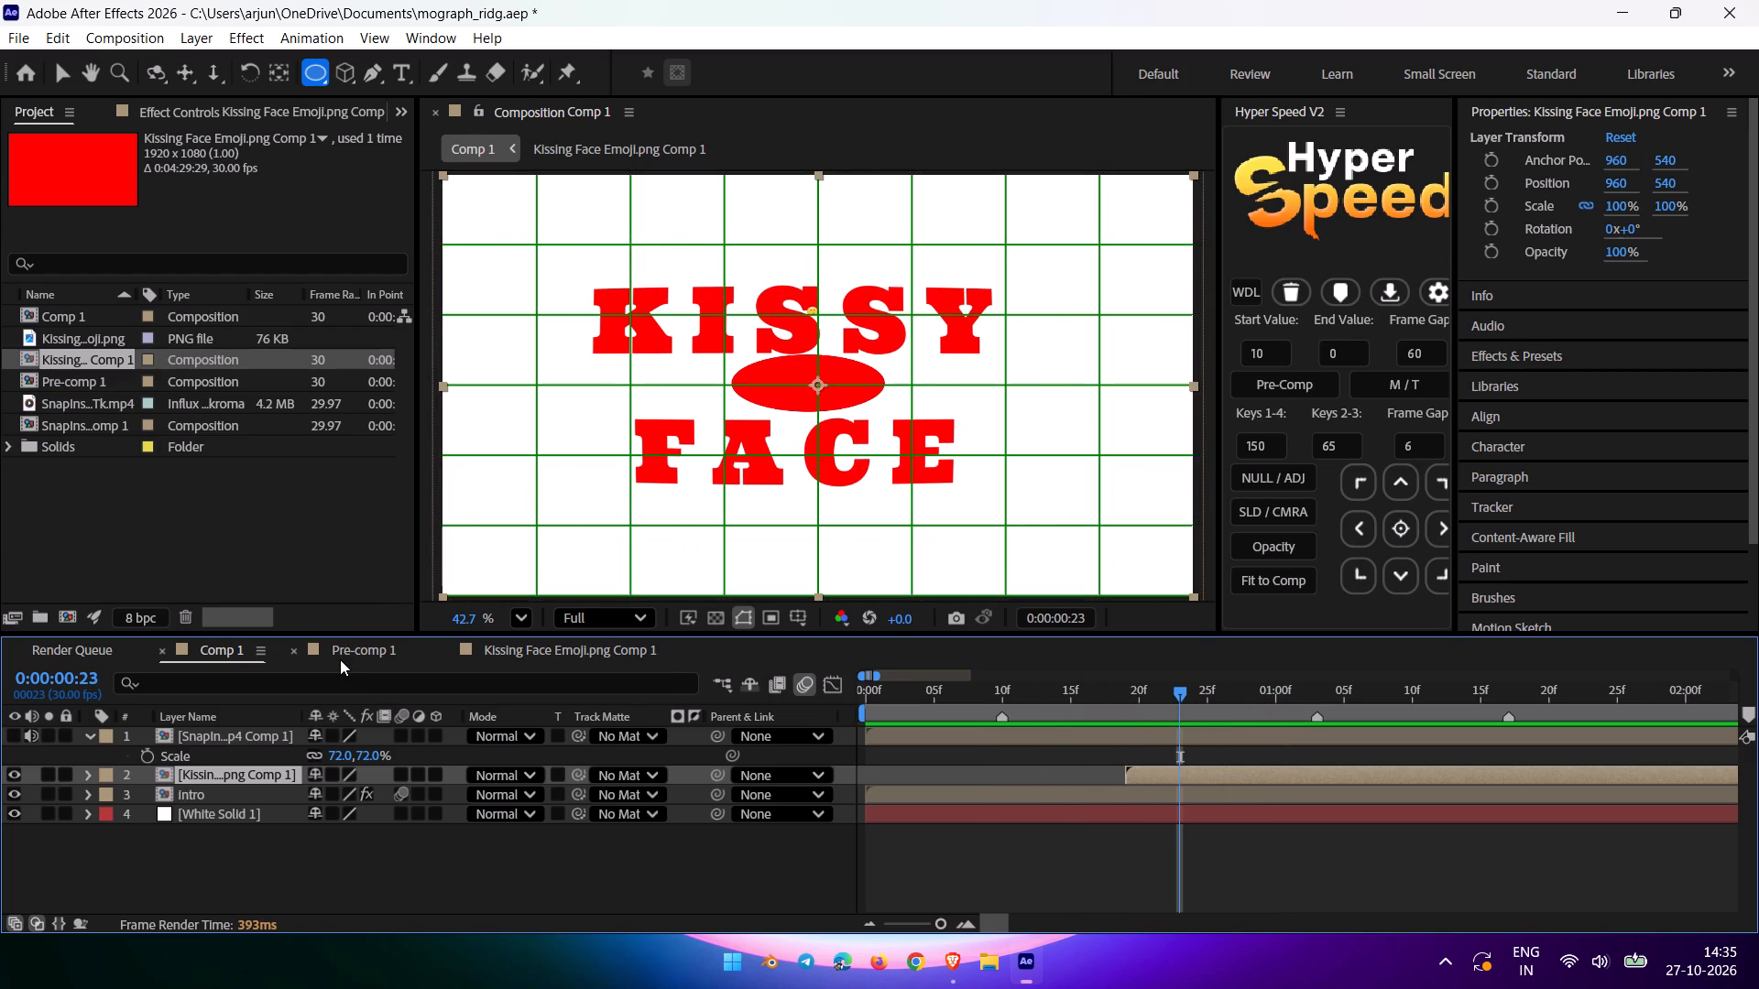
left_click(290, 911)
In the emoji precomp, parent the red solid to the kissing emoji layer at 0:00:01:14, with the emoji at full size.
left_click(242, 776)
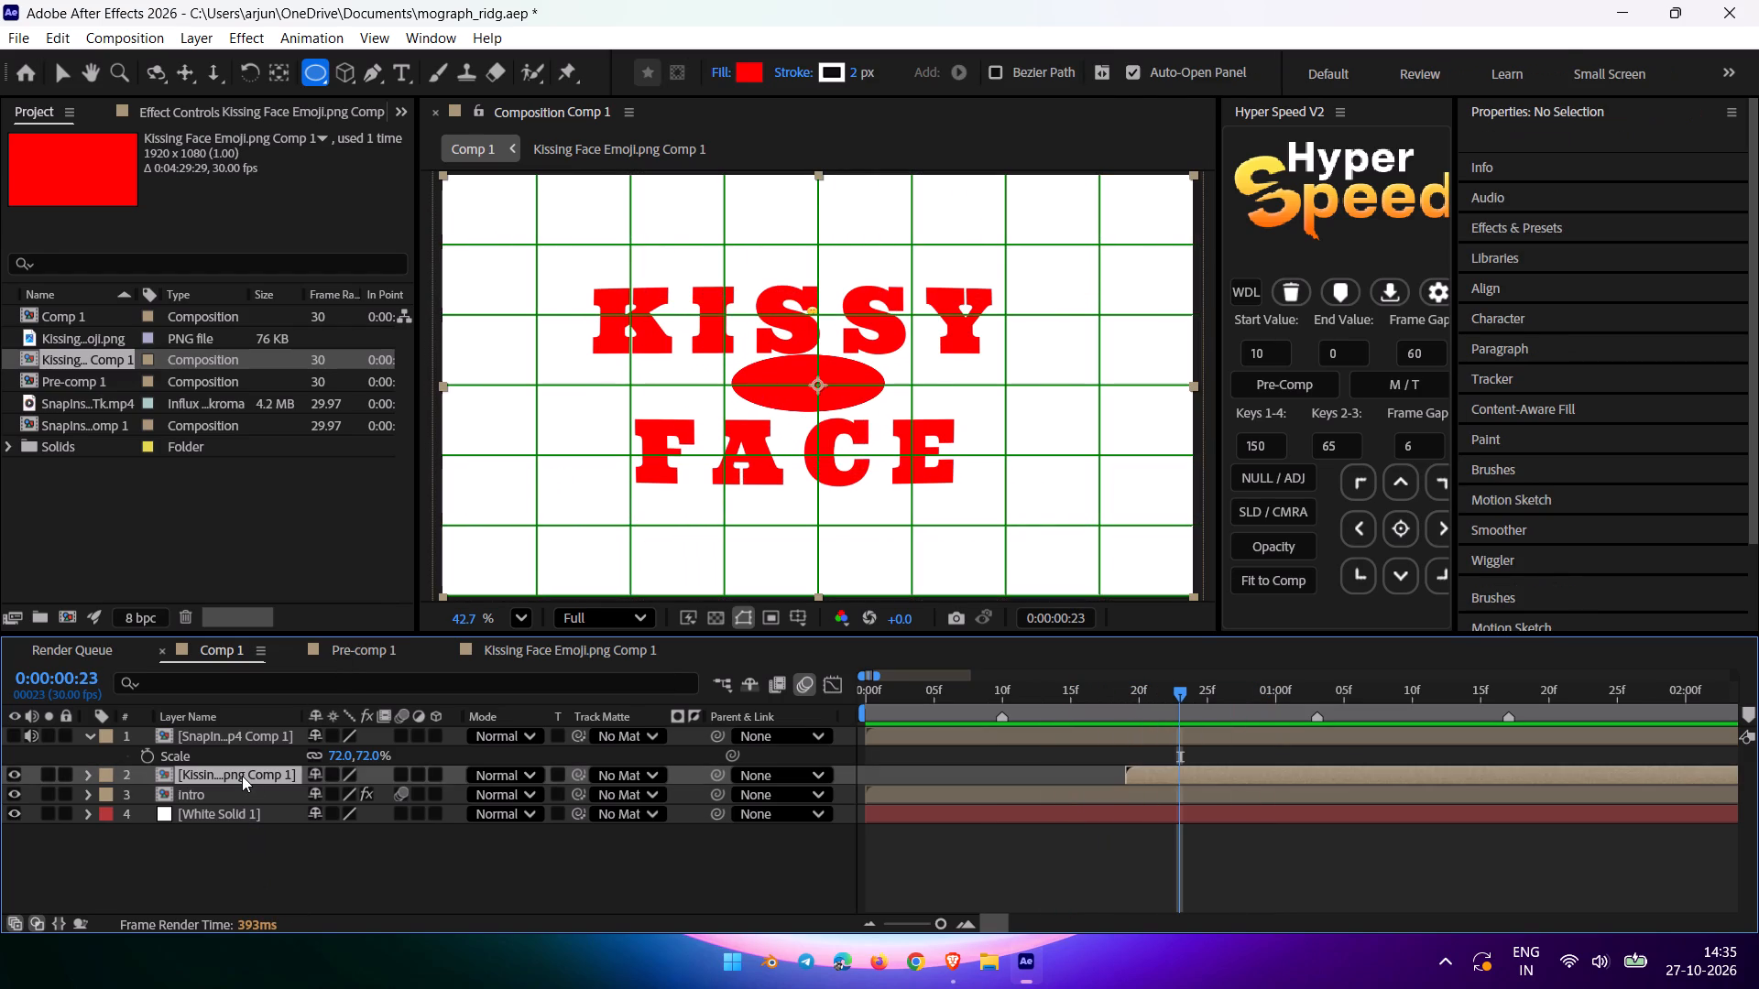
double_click(242, 776)
left_click(211, 747)
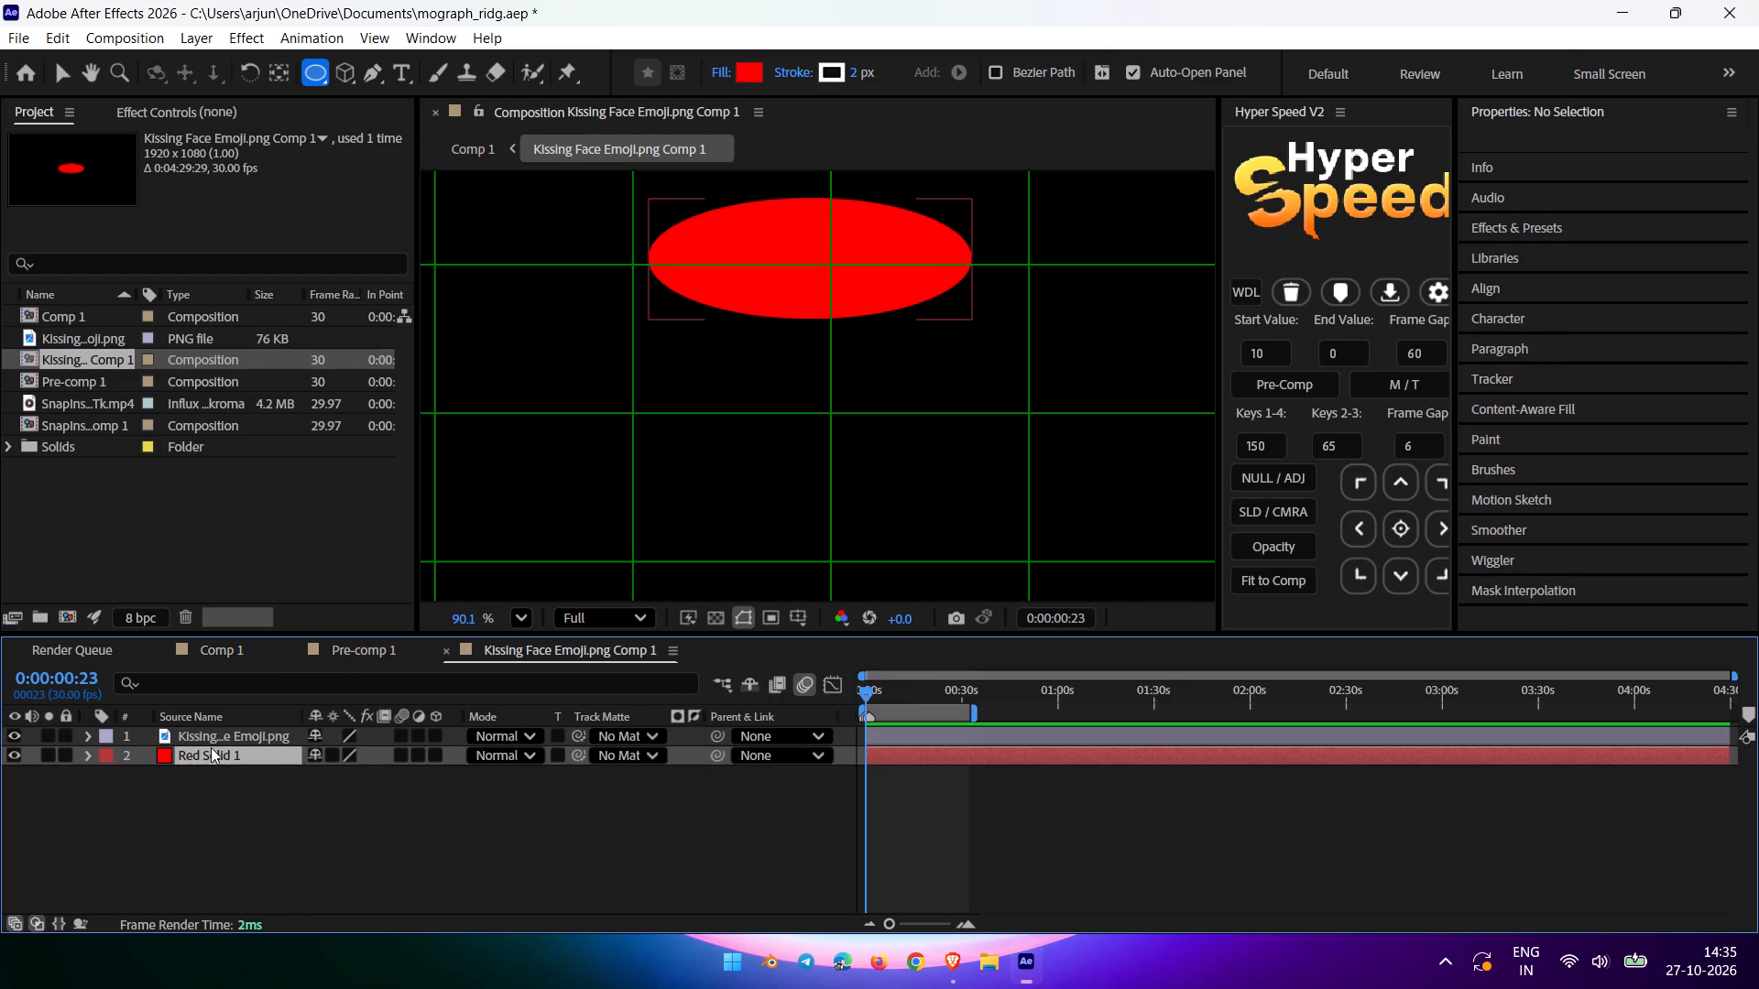
left_click(209, 738)
left_click(215, 755)
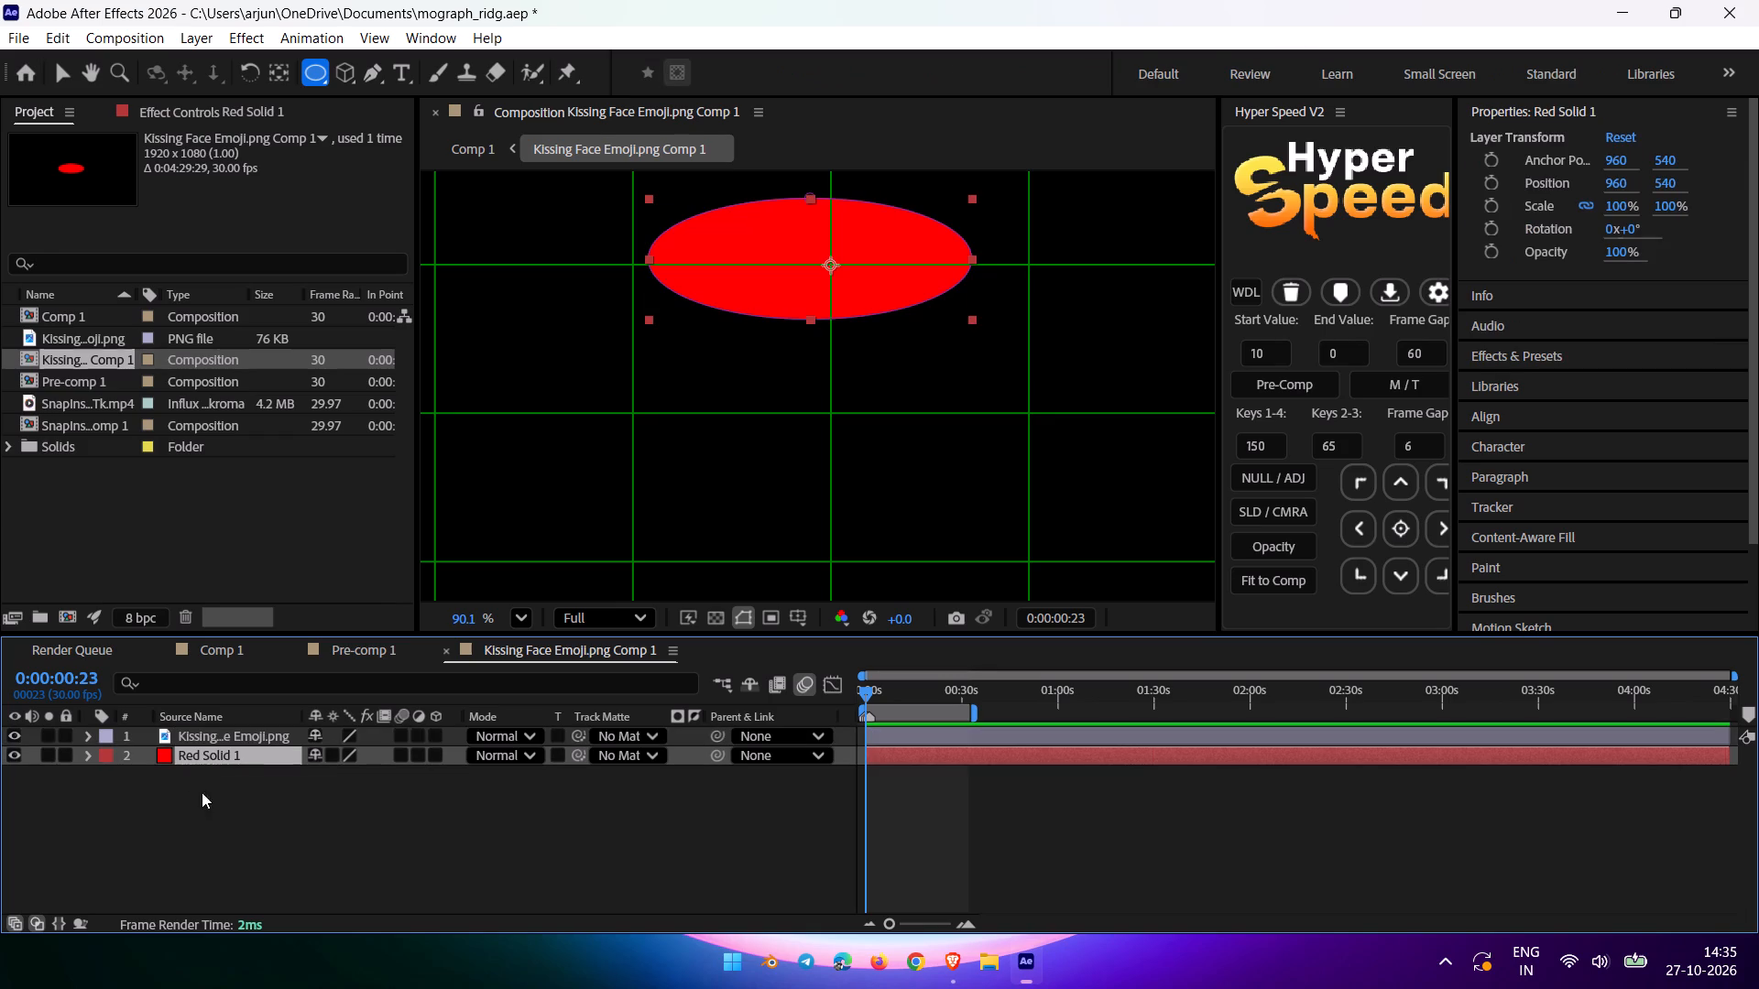
key("equal")
key("equal")
key("equal")
key("equal")
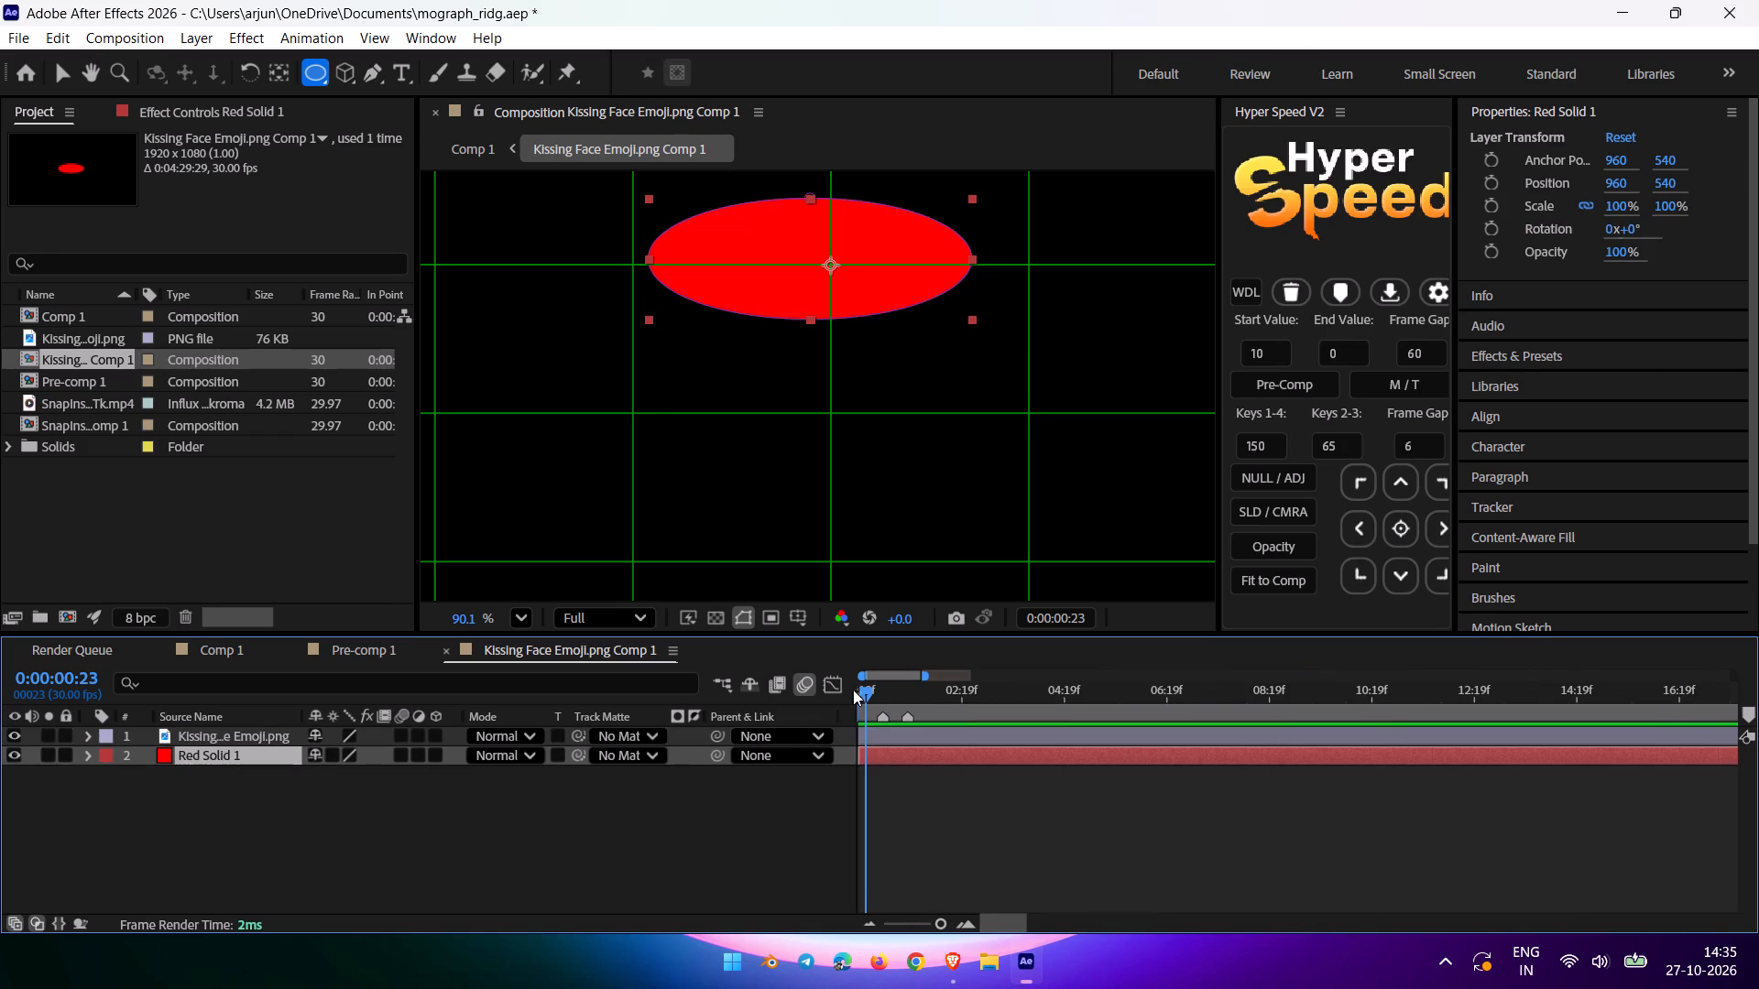
left_click_drag(863, 684, 922, 691)
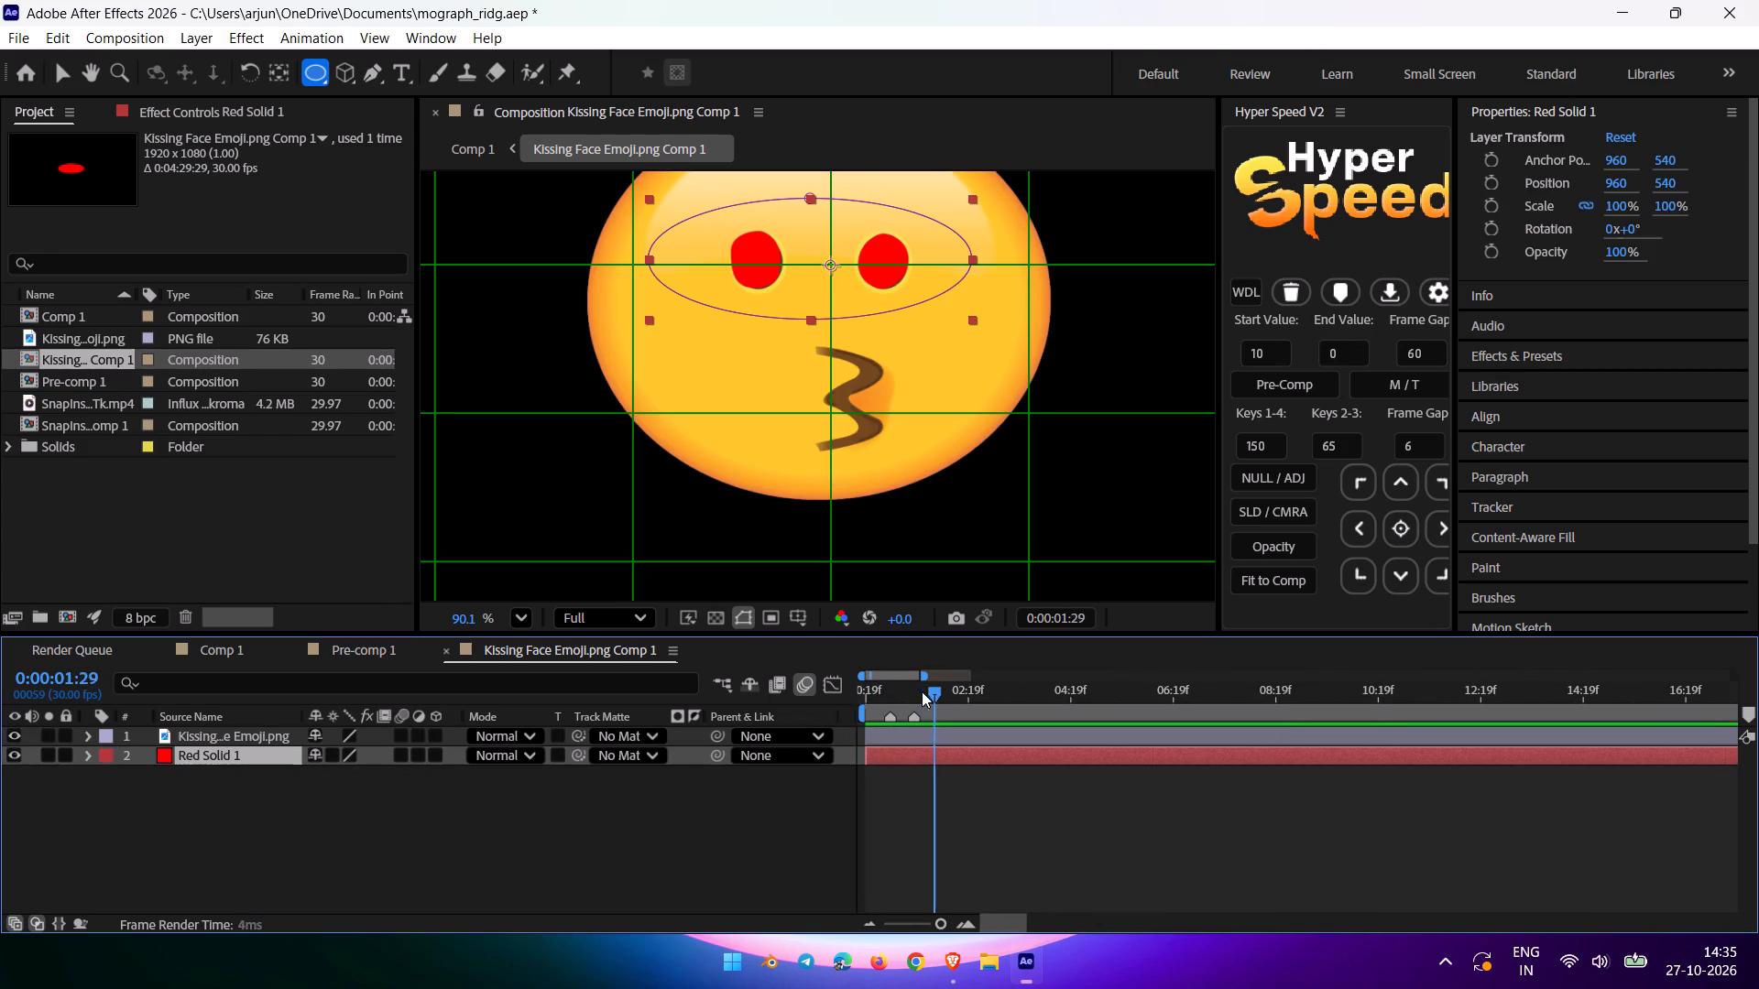
left_click_drag(922, 691, 911, 693)
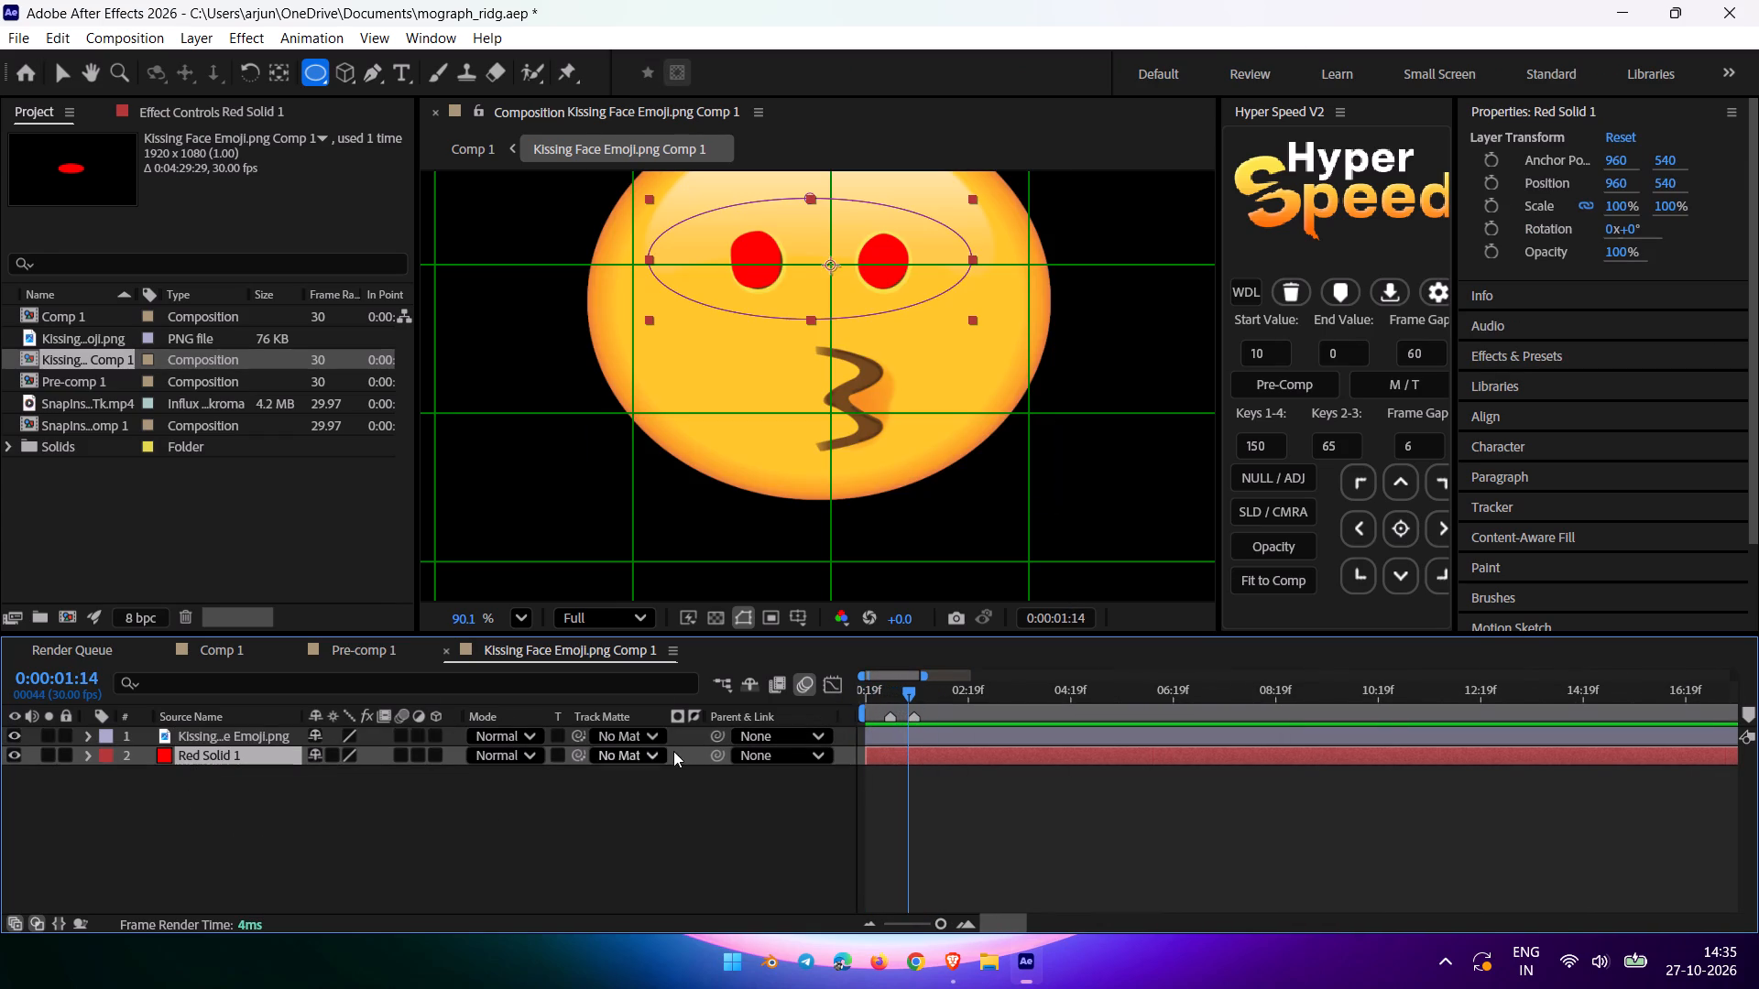
left_click_drag(714, 750, 242, 753)
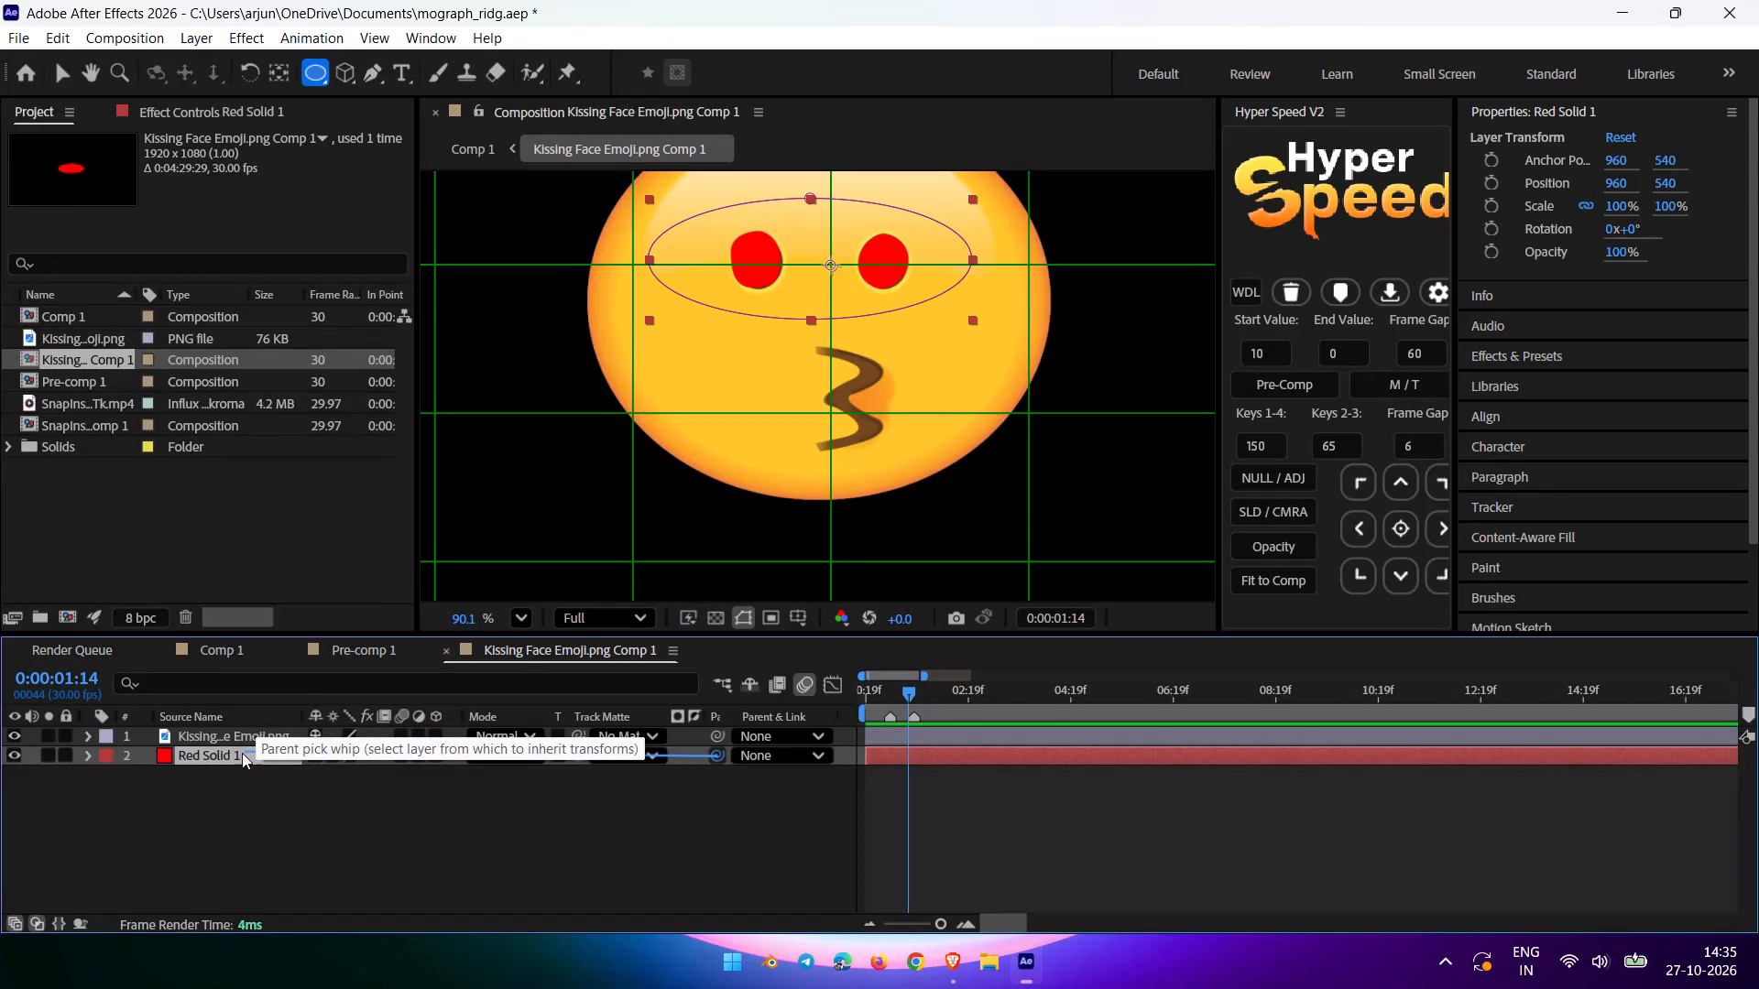
left_click_drag(242, 753, 208, 749)
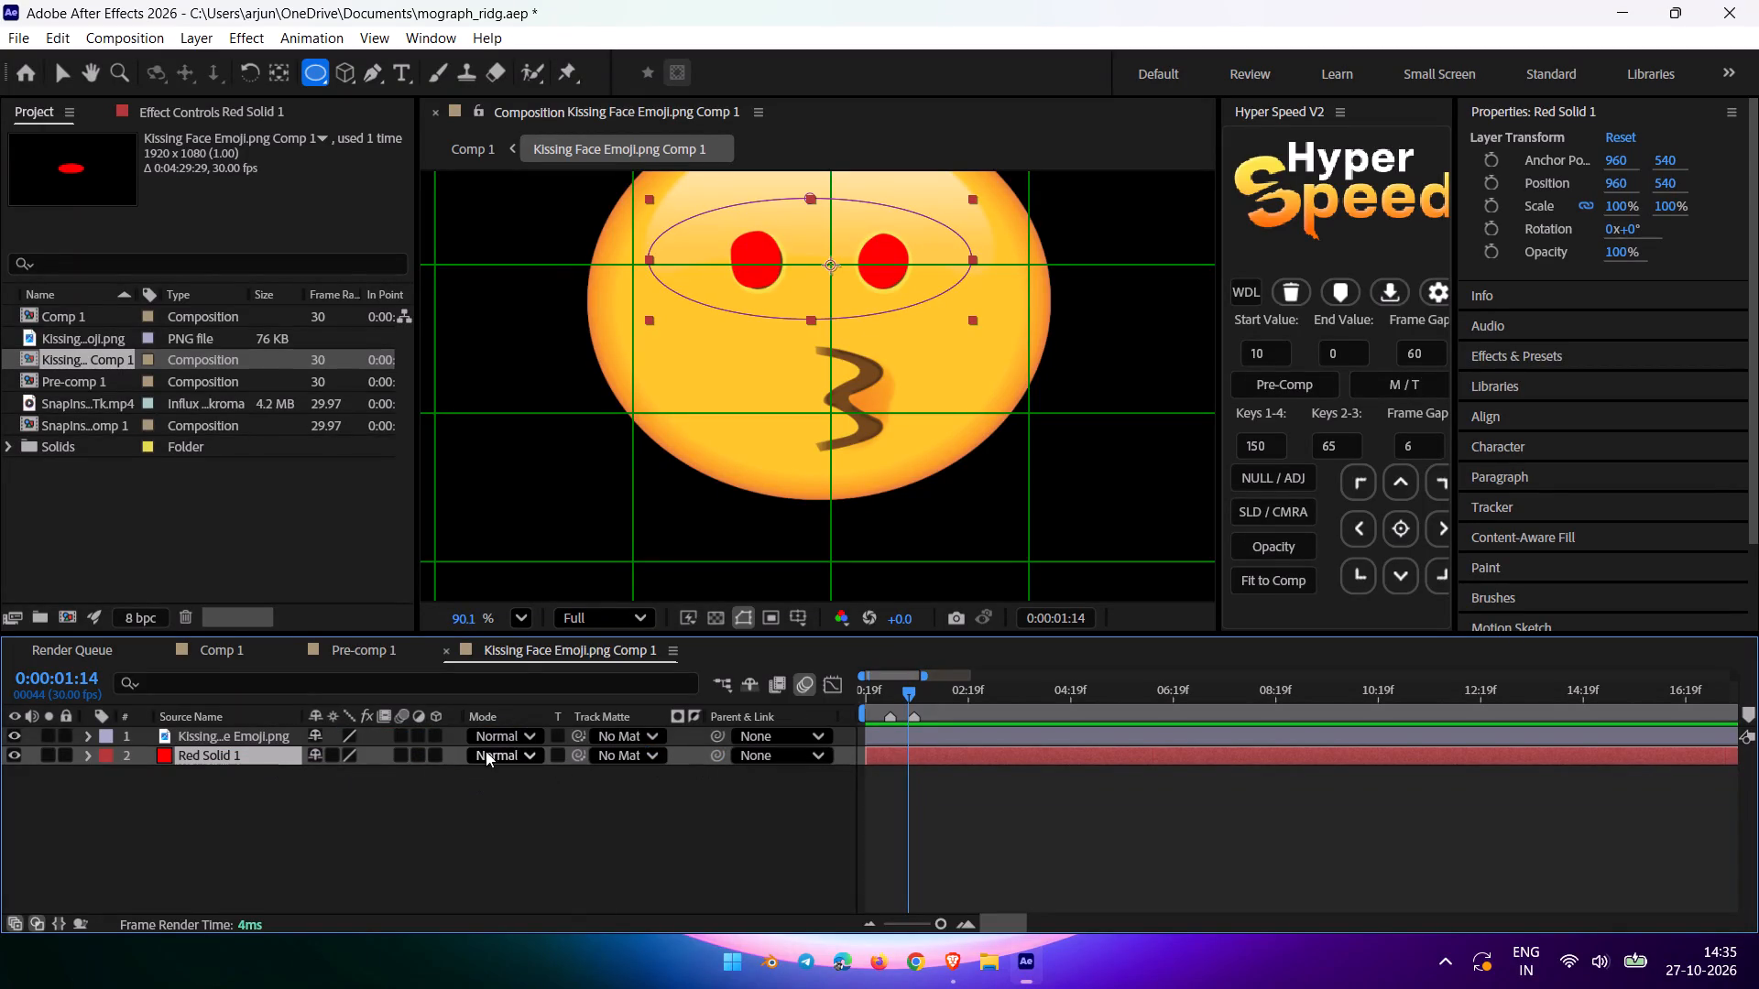
left_click_drag(713, 759, 195, 747)
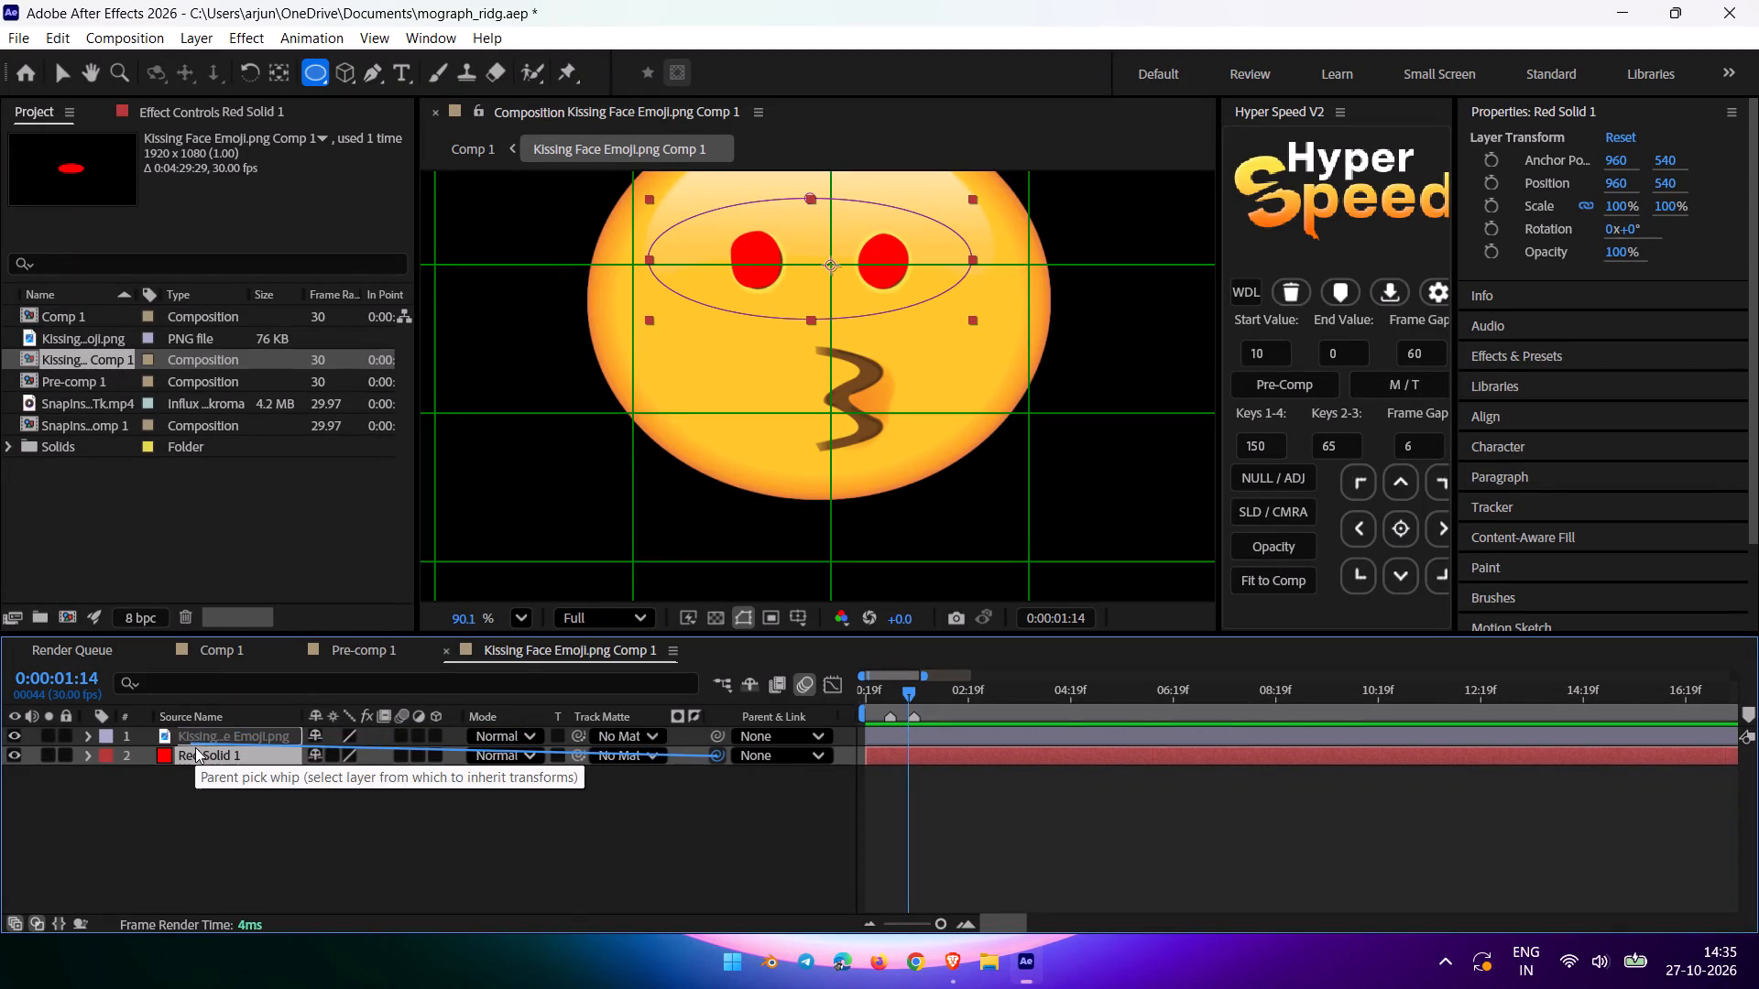
left_click_drag(195, 747, 192, 738)
Play back the emoji precomp and Comp 1 to check that the red eyes follow the emoji's scale-up.
key("space")
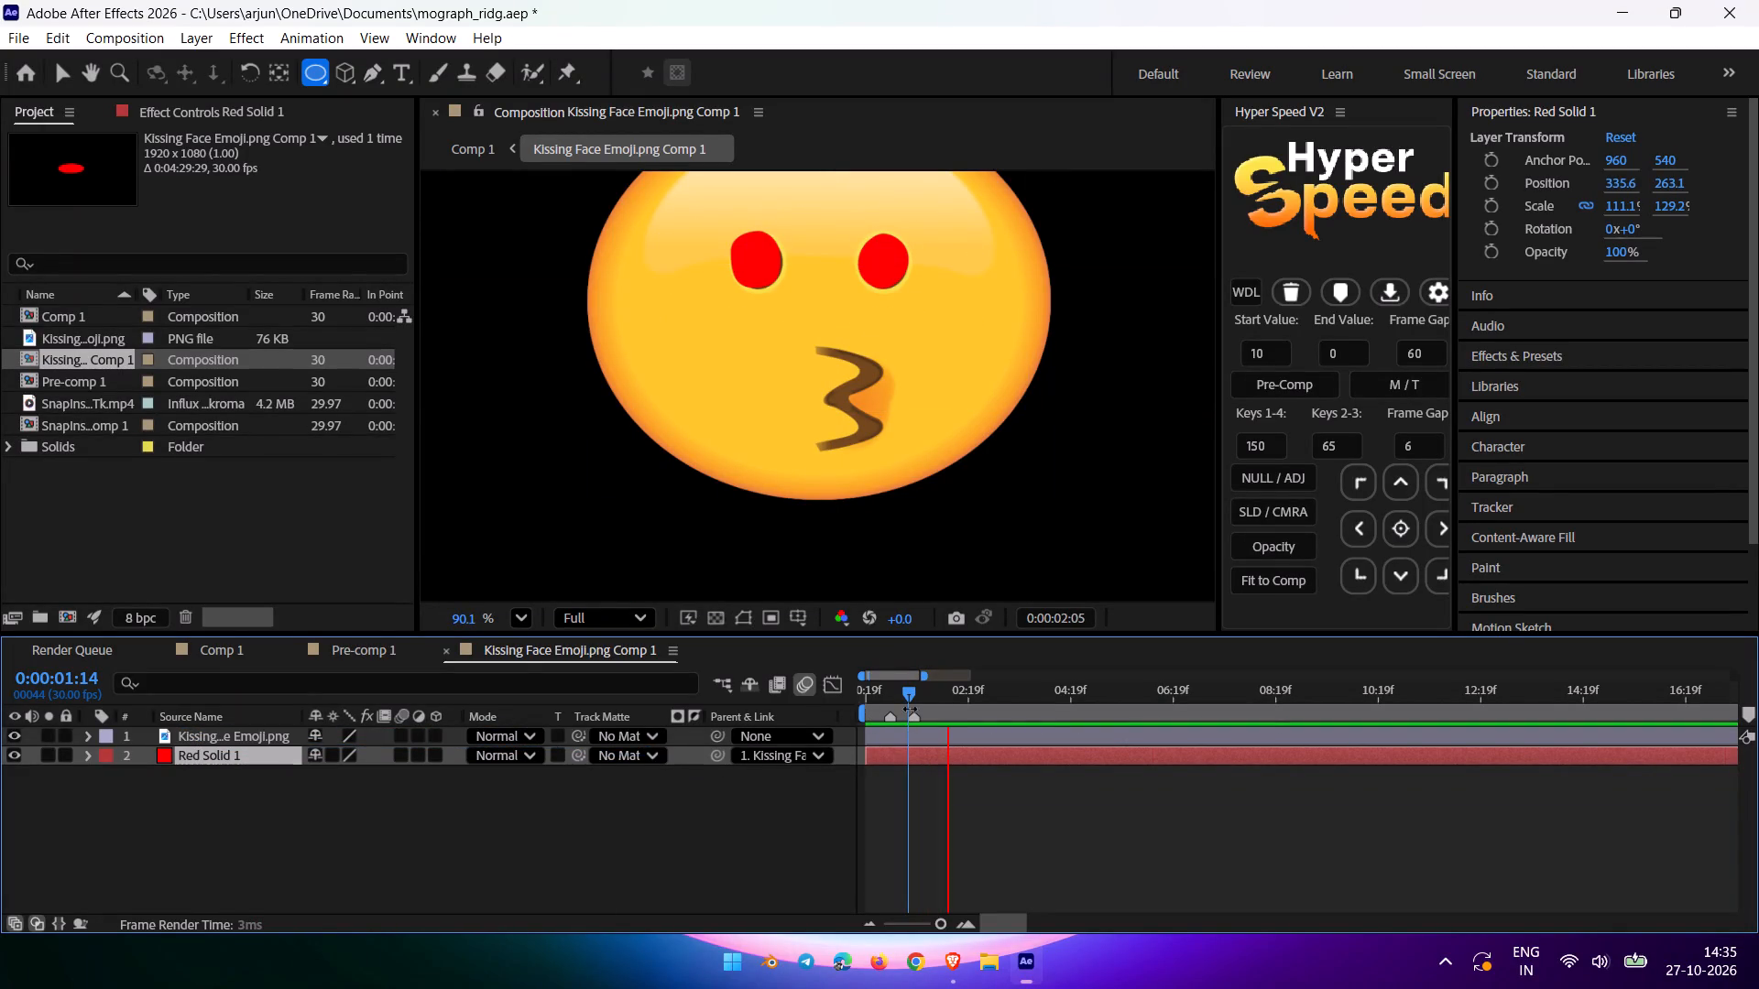
left_click_drag(904, 693, 661, 753)
key("space")
key("space")
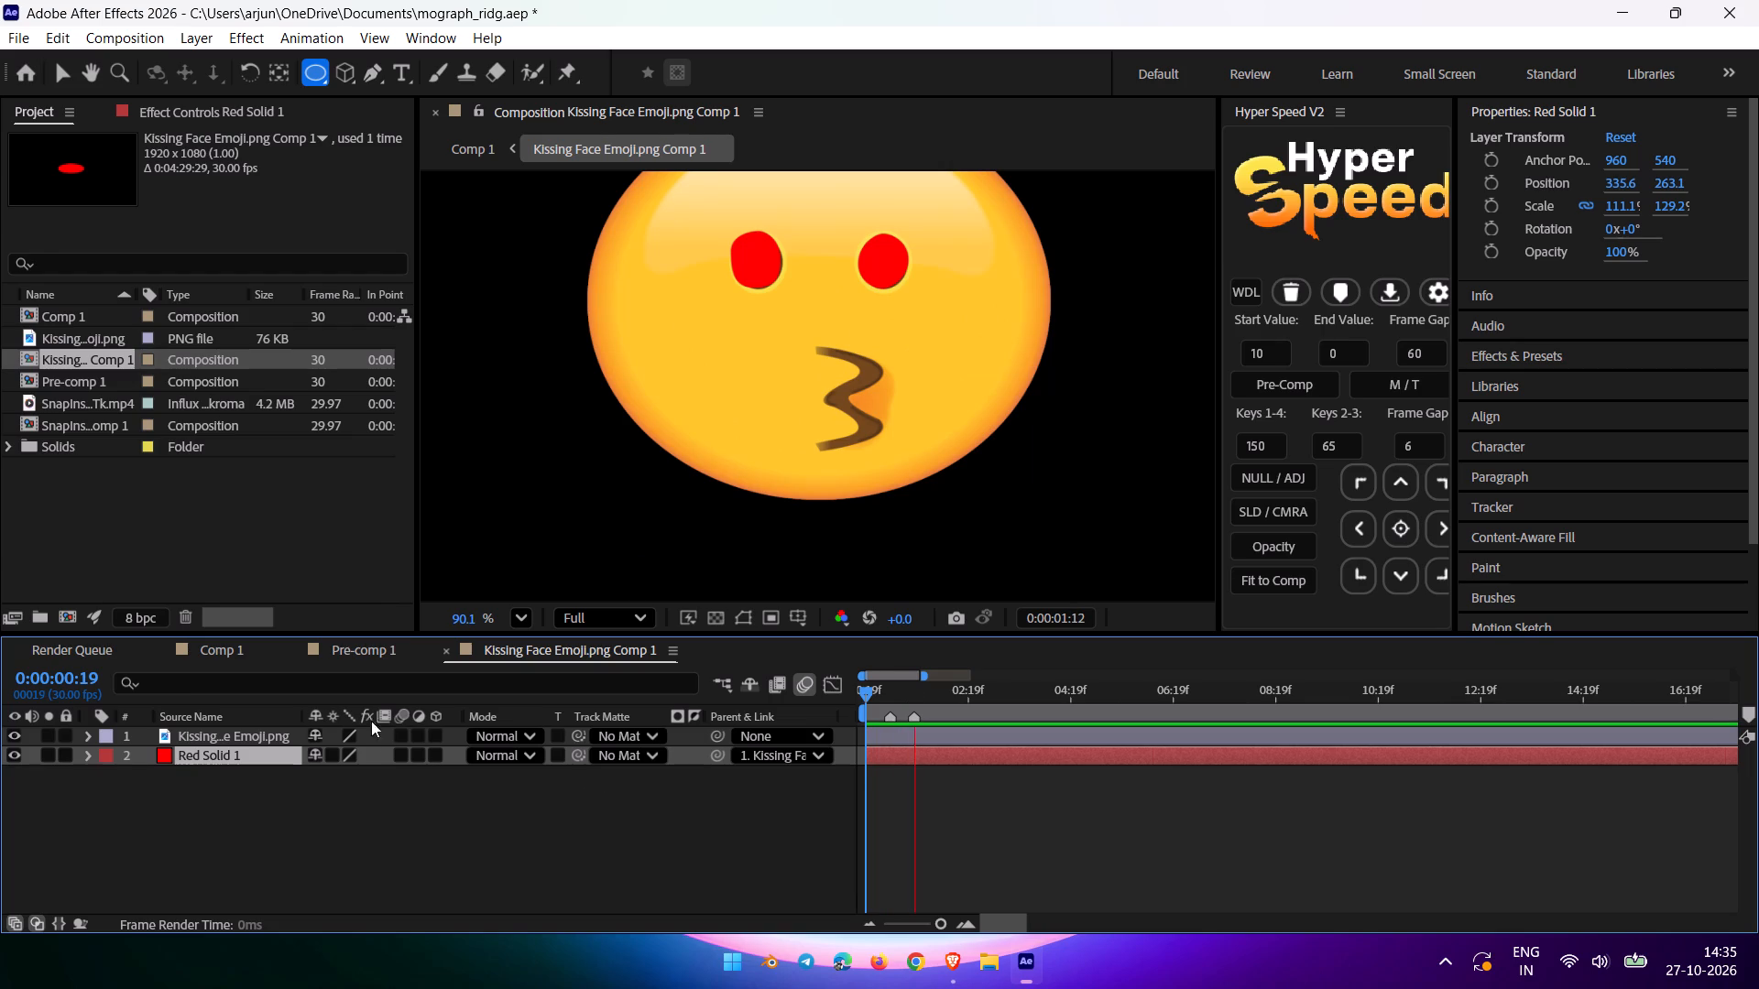
left_click(223, 661)
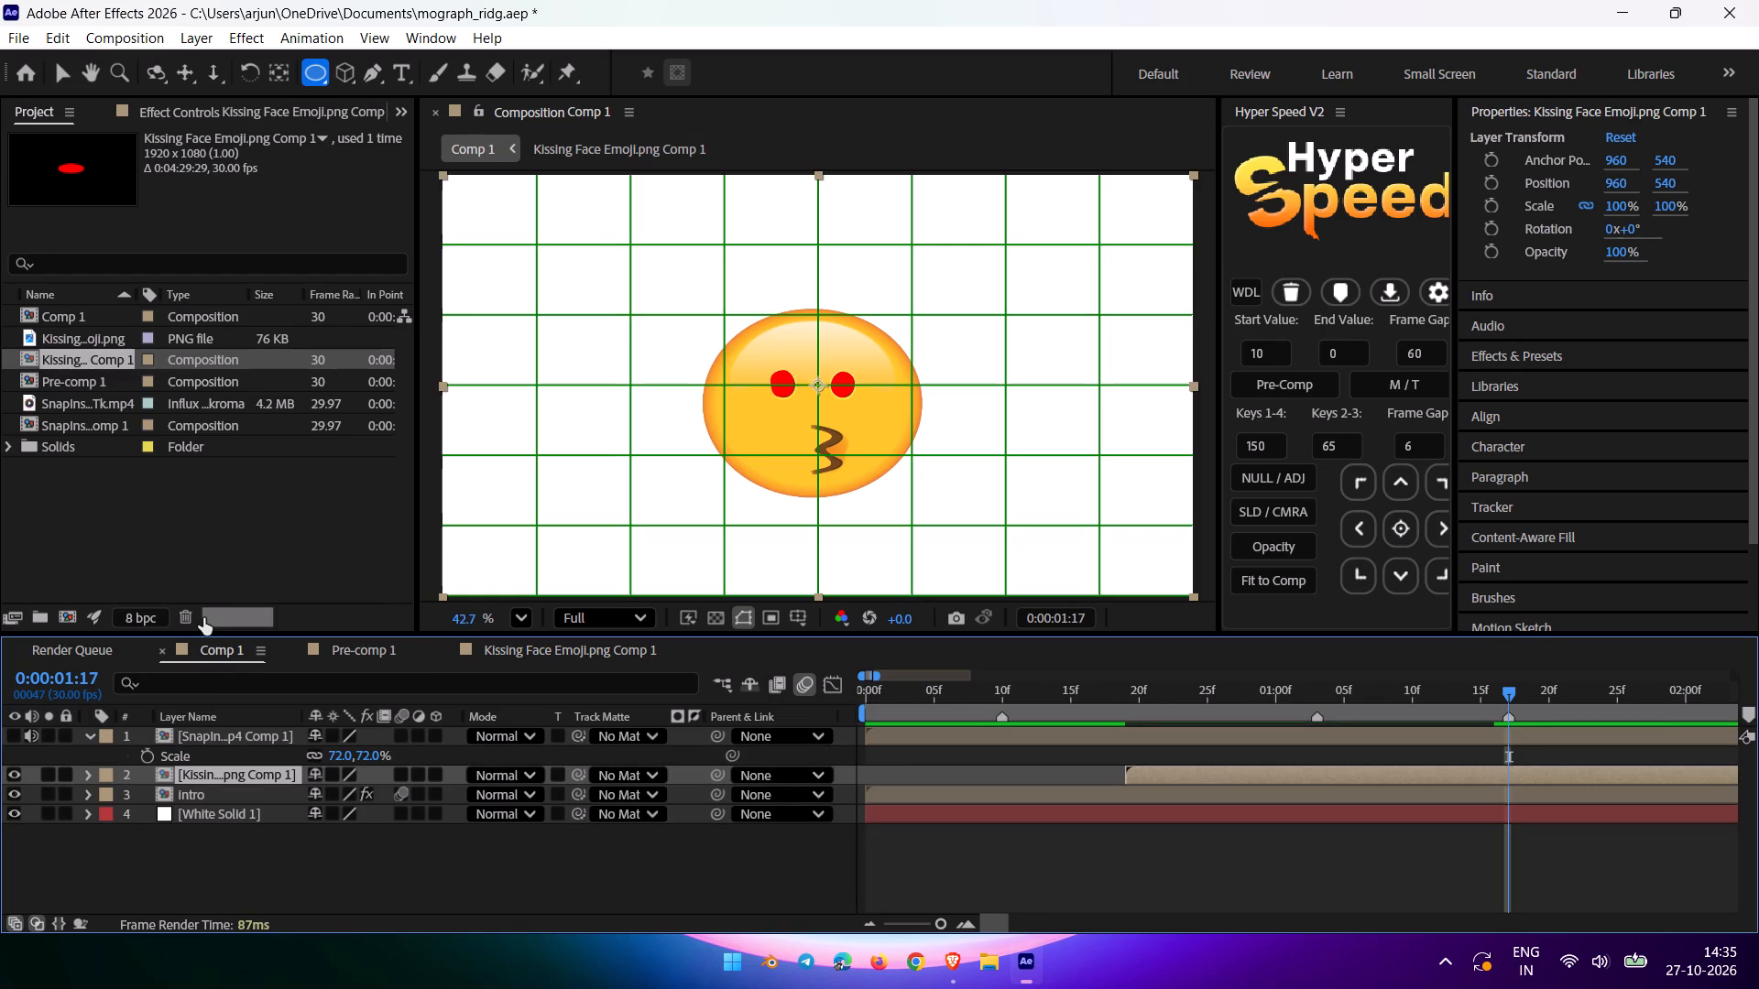
left_click_drag(1507, 692, 57, 714)
key("space")
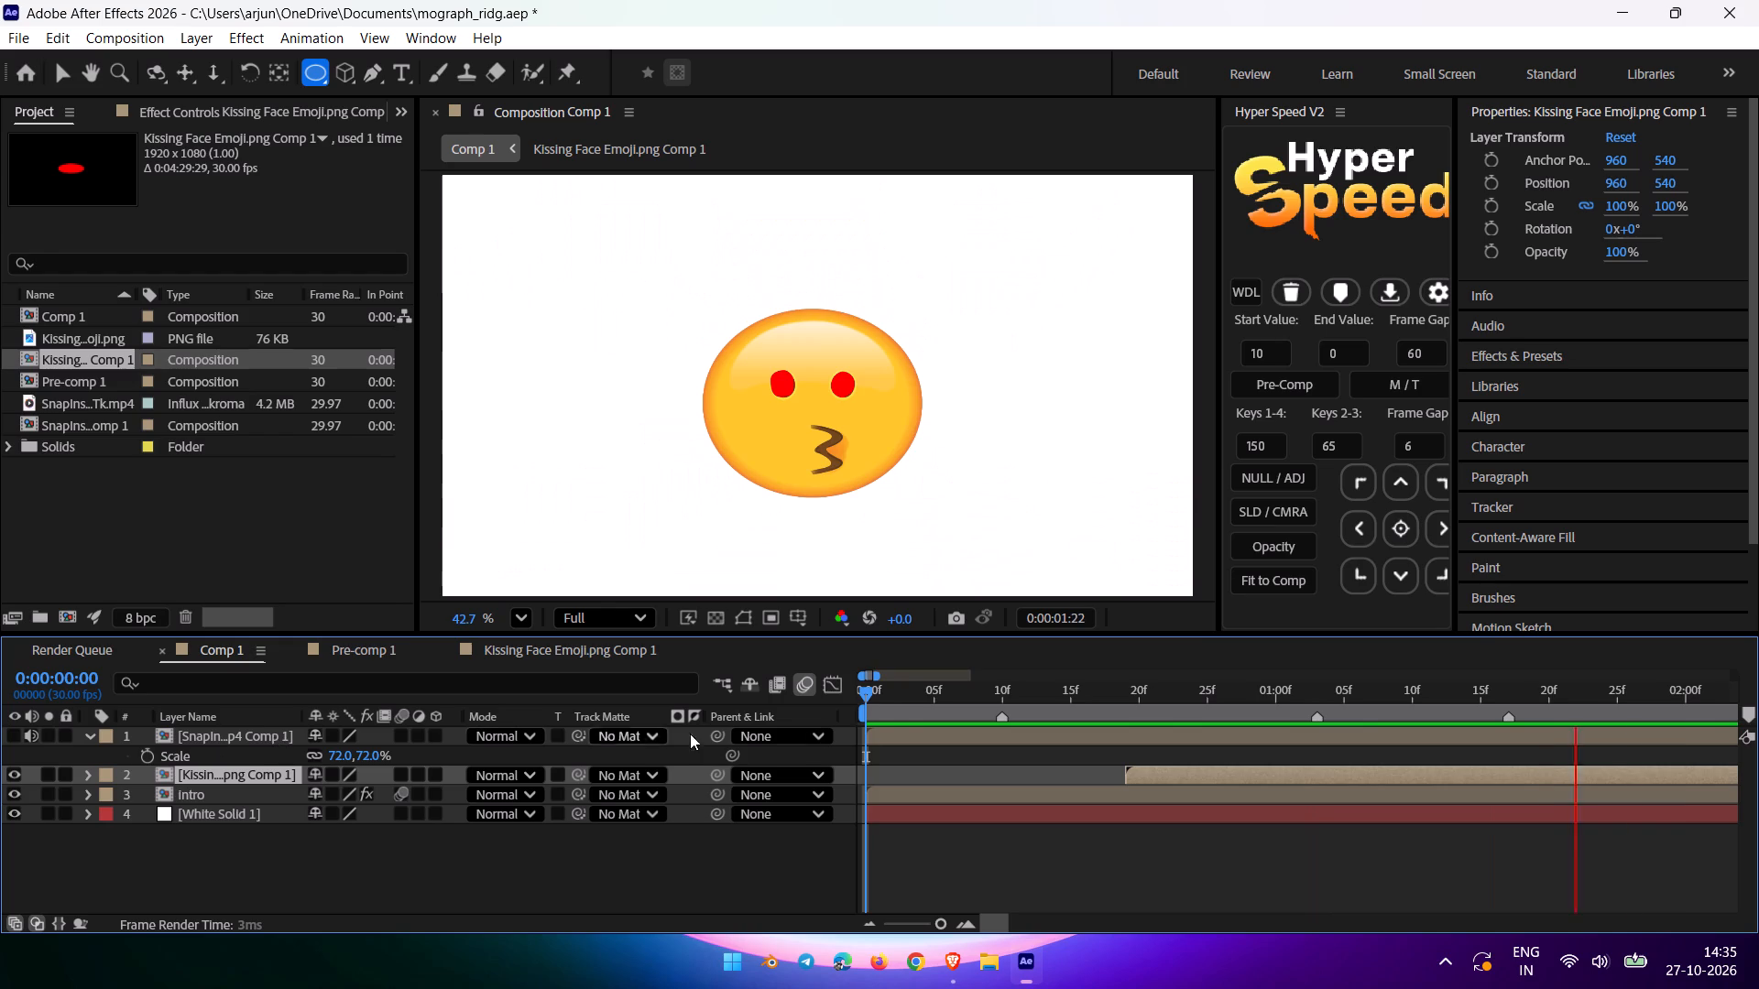
key("space")
left_click_drag(1114, 697, 1196, 707)
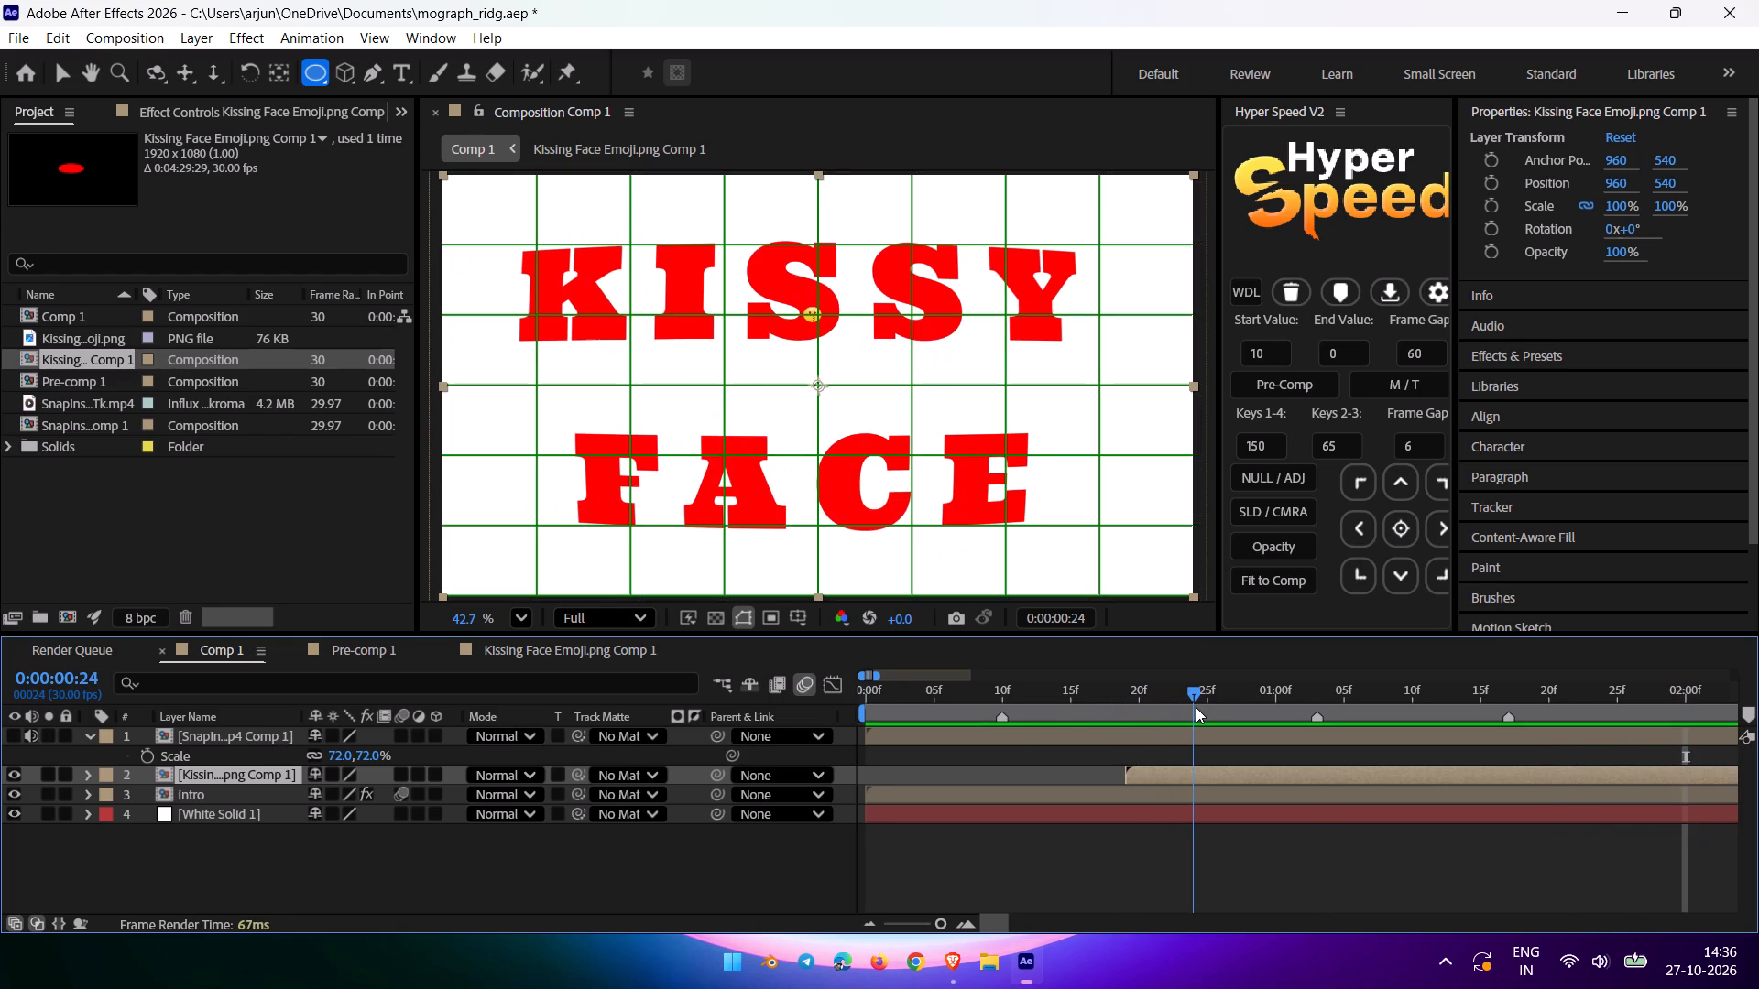
left_click_drag(1196, 707, 0, 829)
key("space")
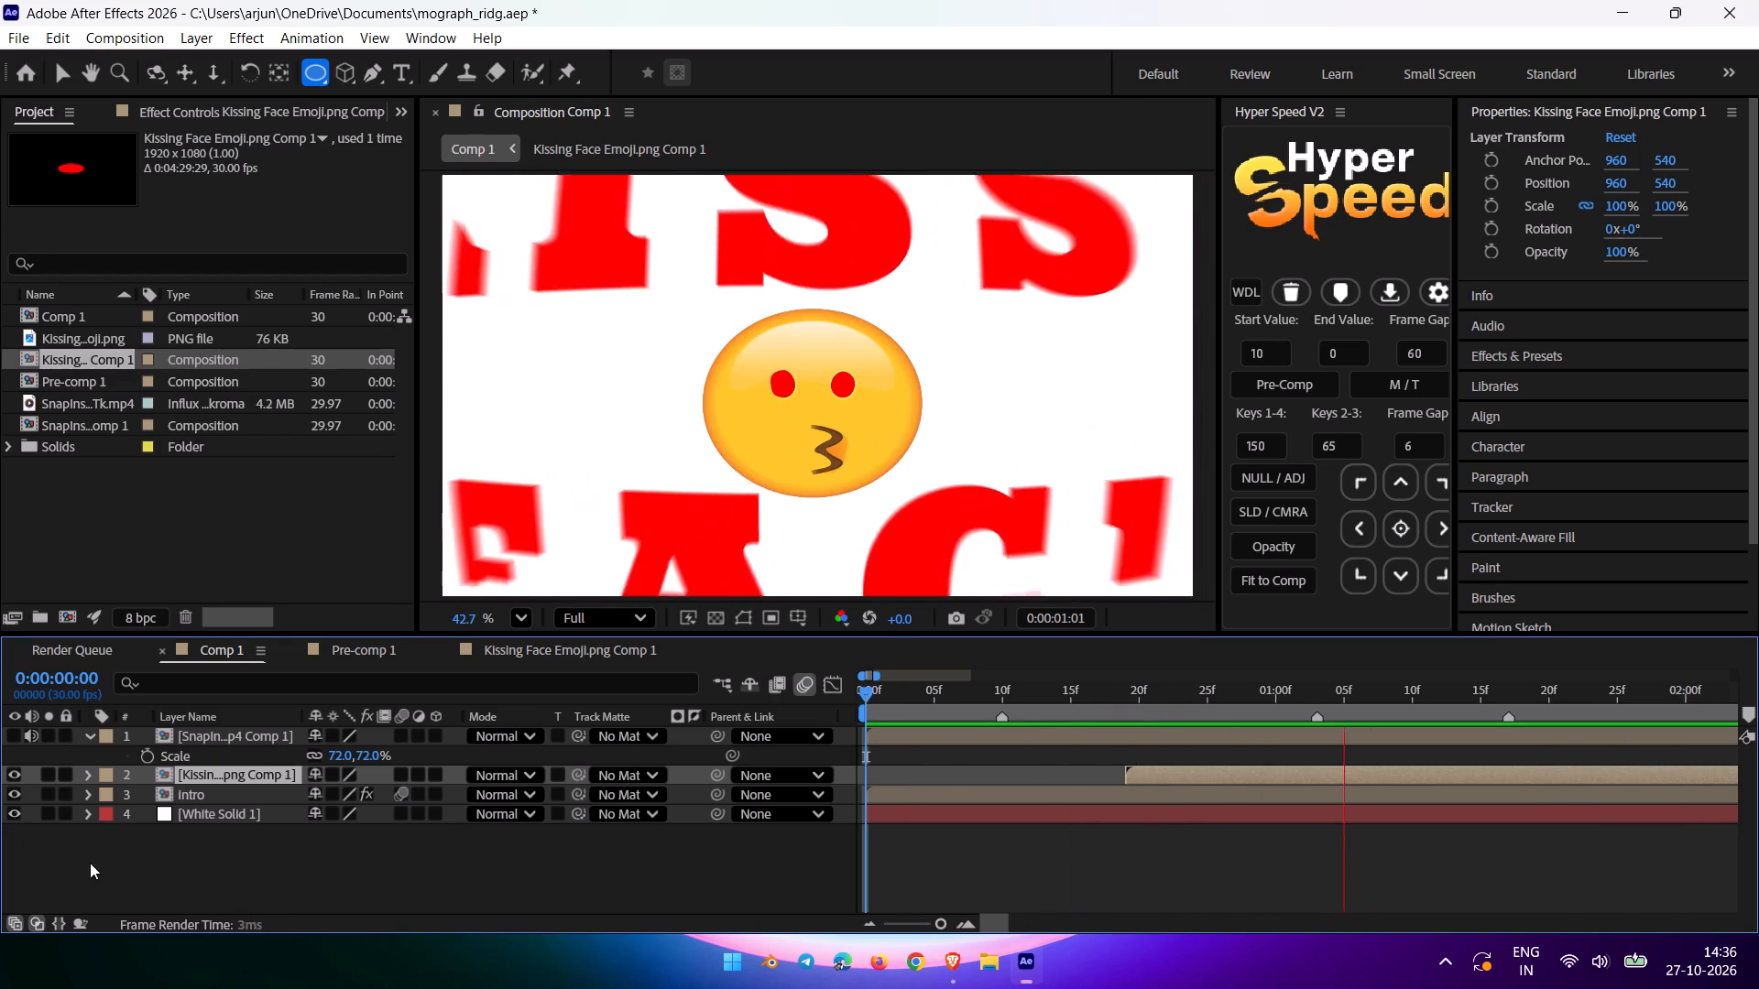
key("space")
left_click_drag(1101, 688, 1270, 731)
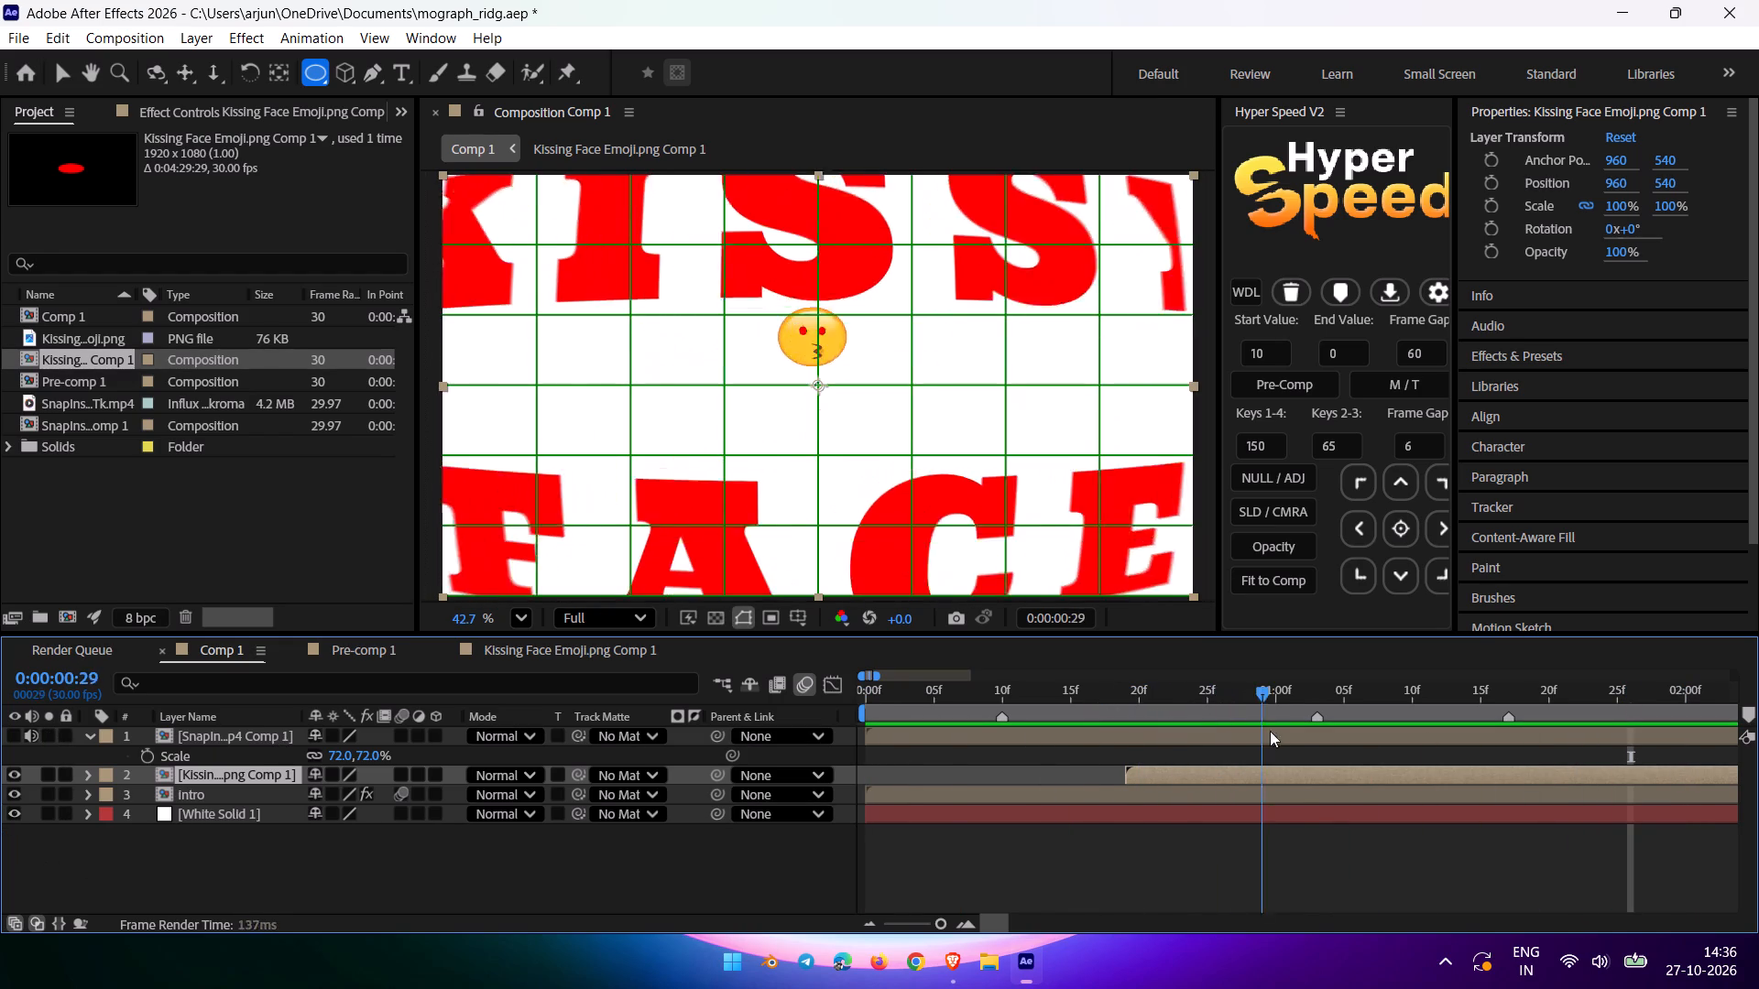
In the emoji precomp, split the red solid at 0:00:01:01 and delete the part before that frame.
left_click_drag(1270, 731, 1303, 727)
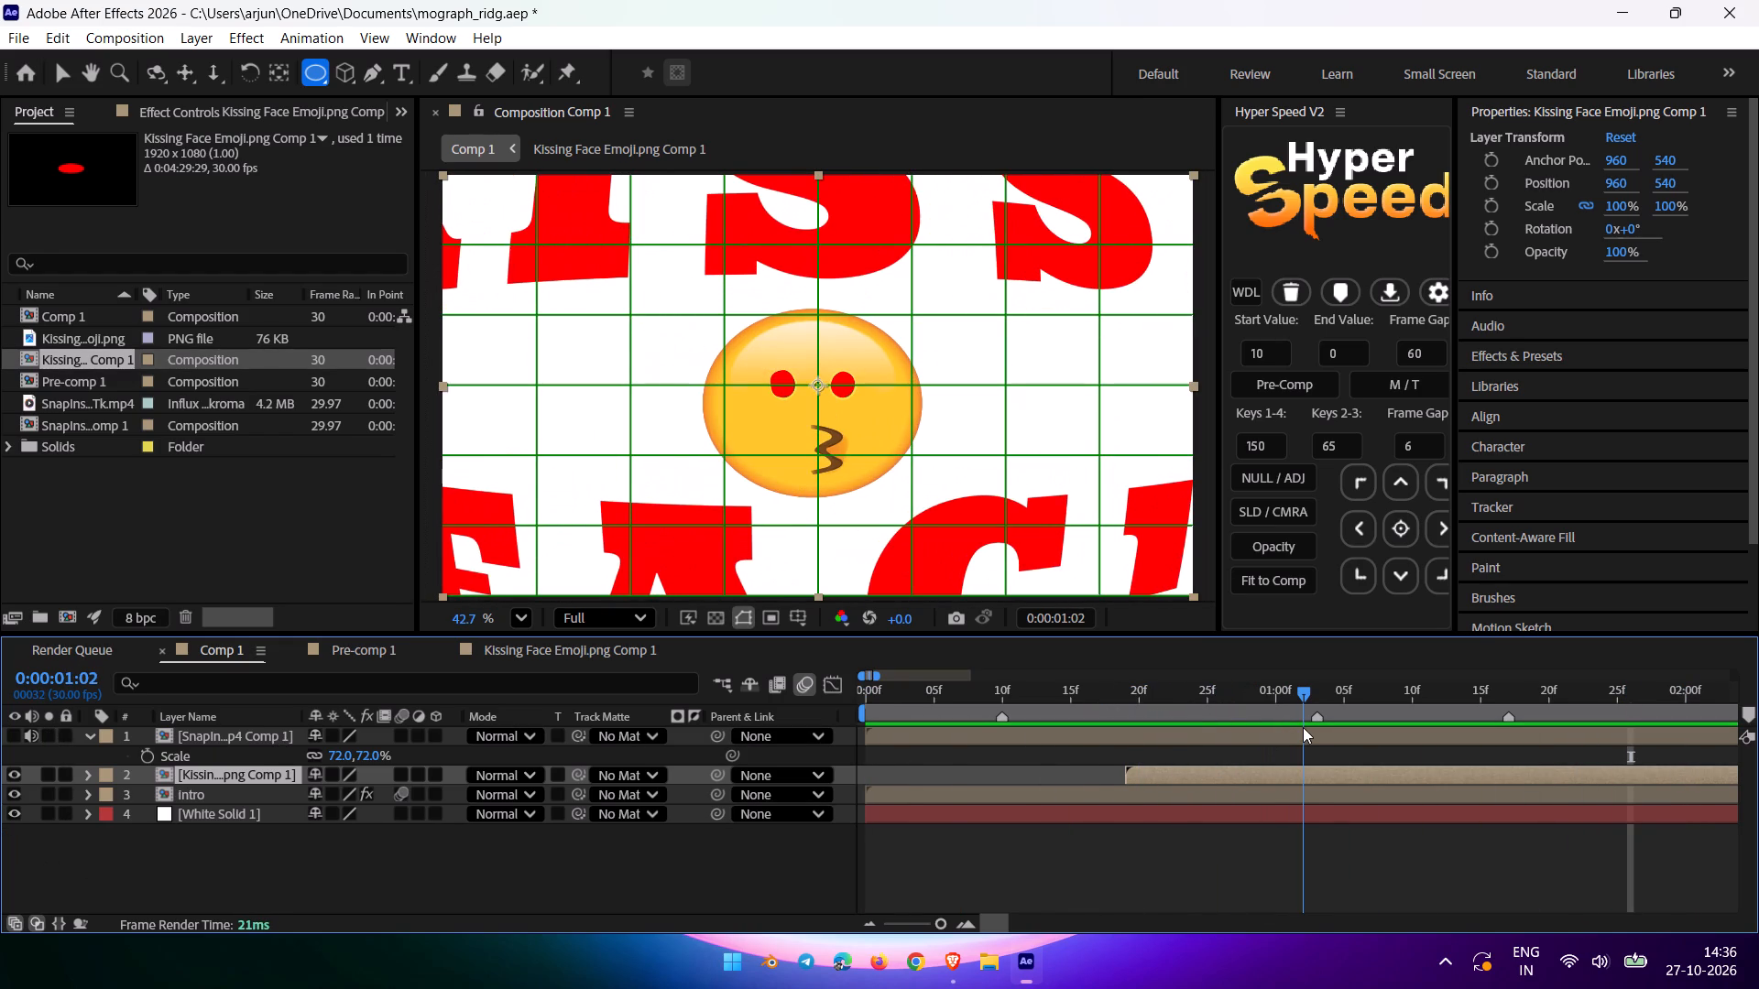
left_click_drag(1303, 727, 1311, 727)
double_click(1272, 775)
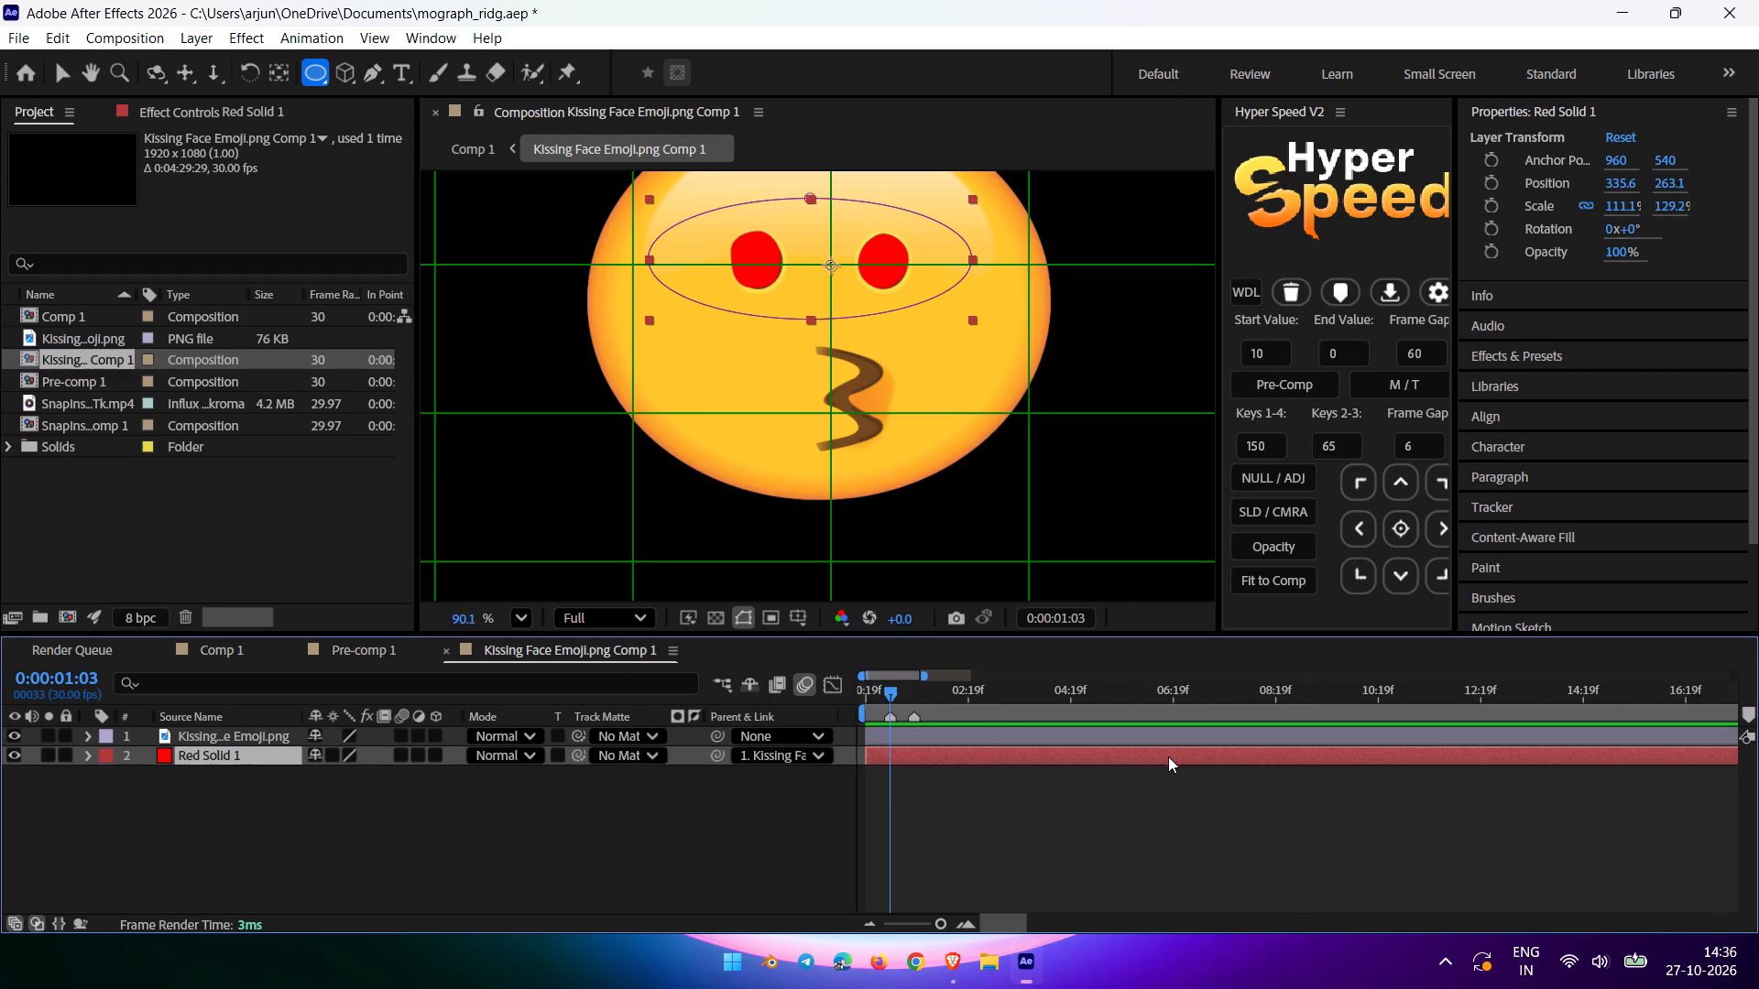
key("equal")
key("equal")
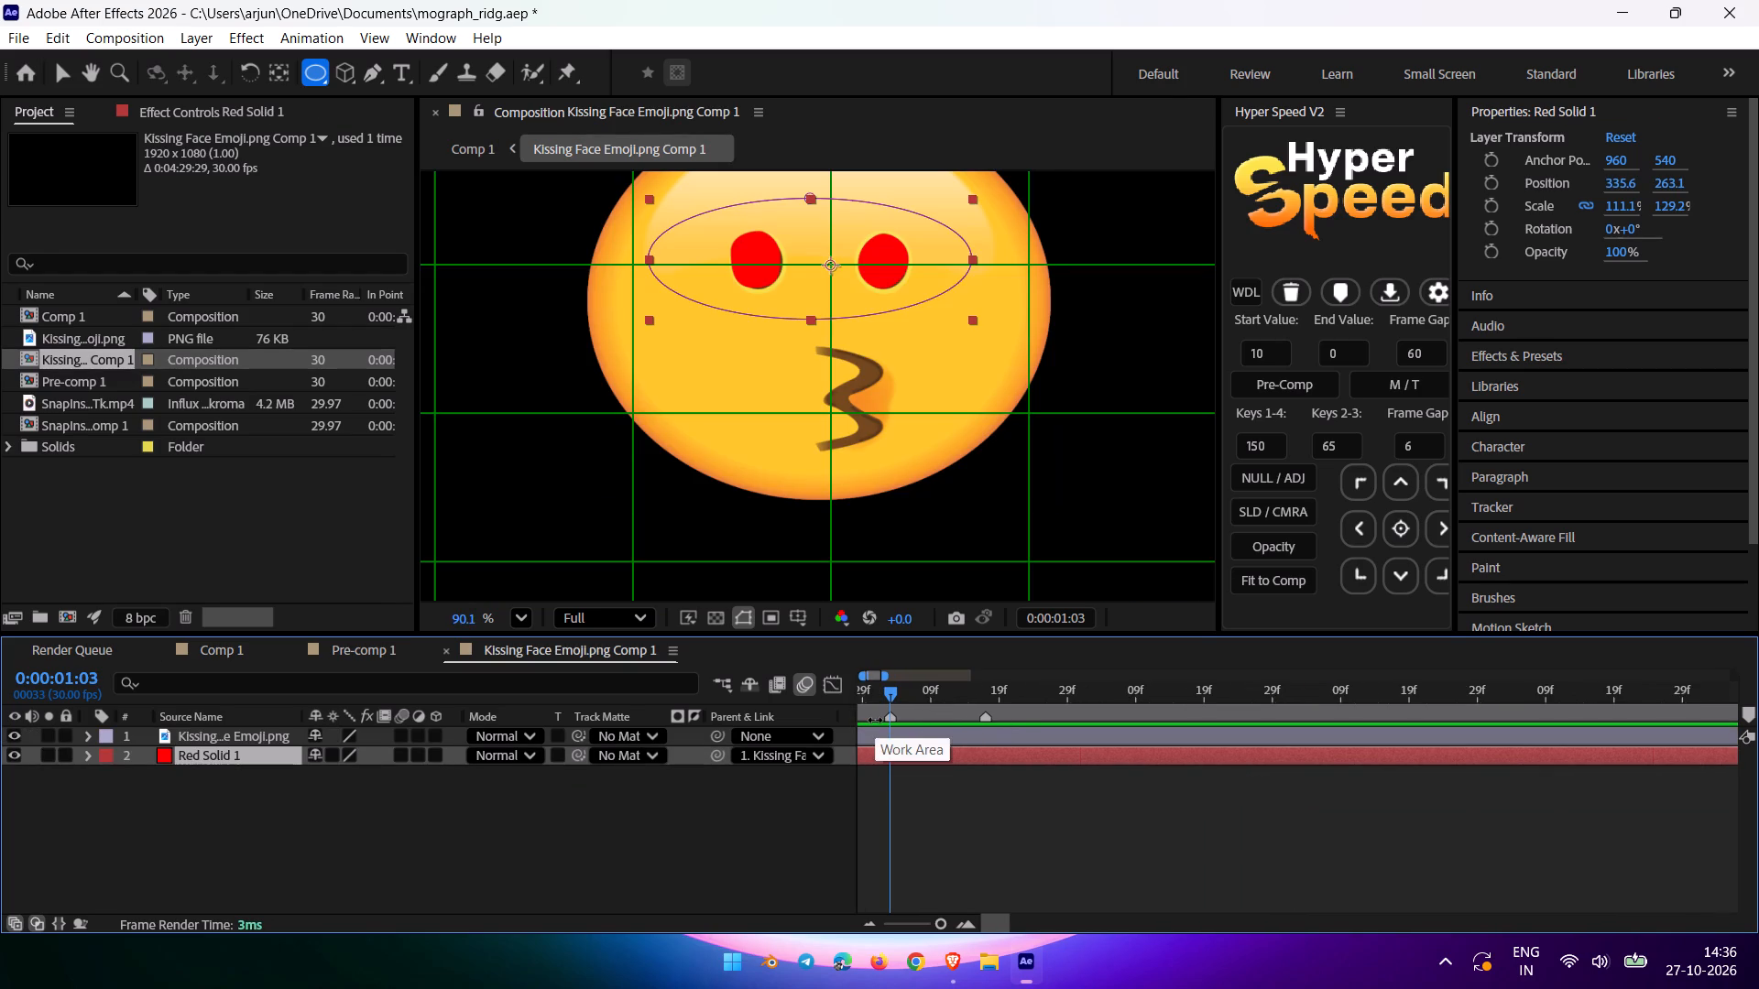
key("ctrl+Left")
key("ctrl+Left")
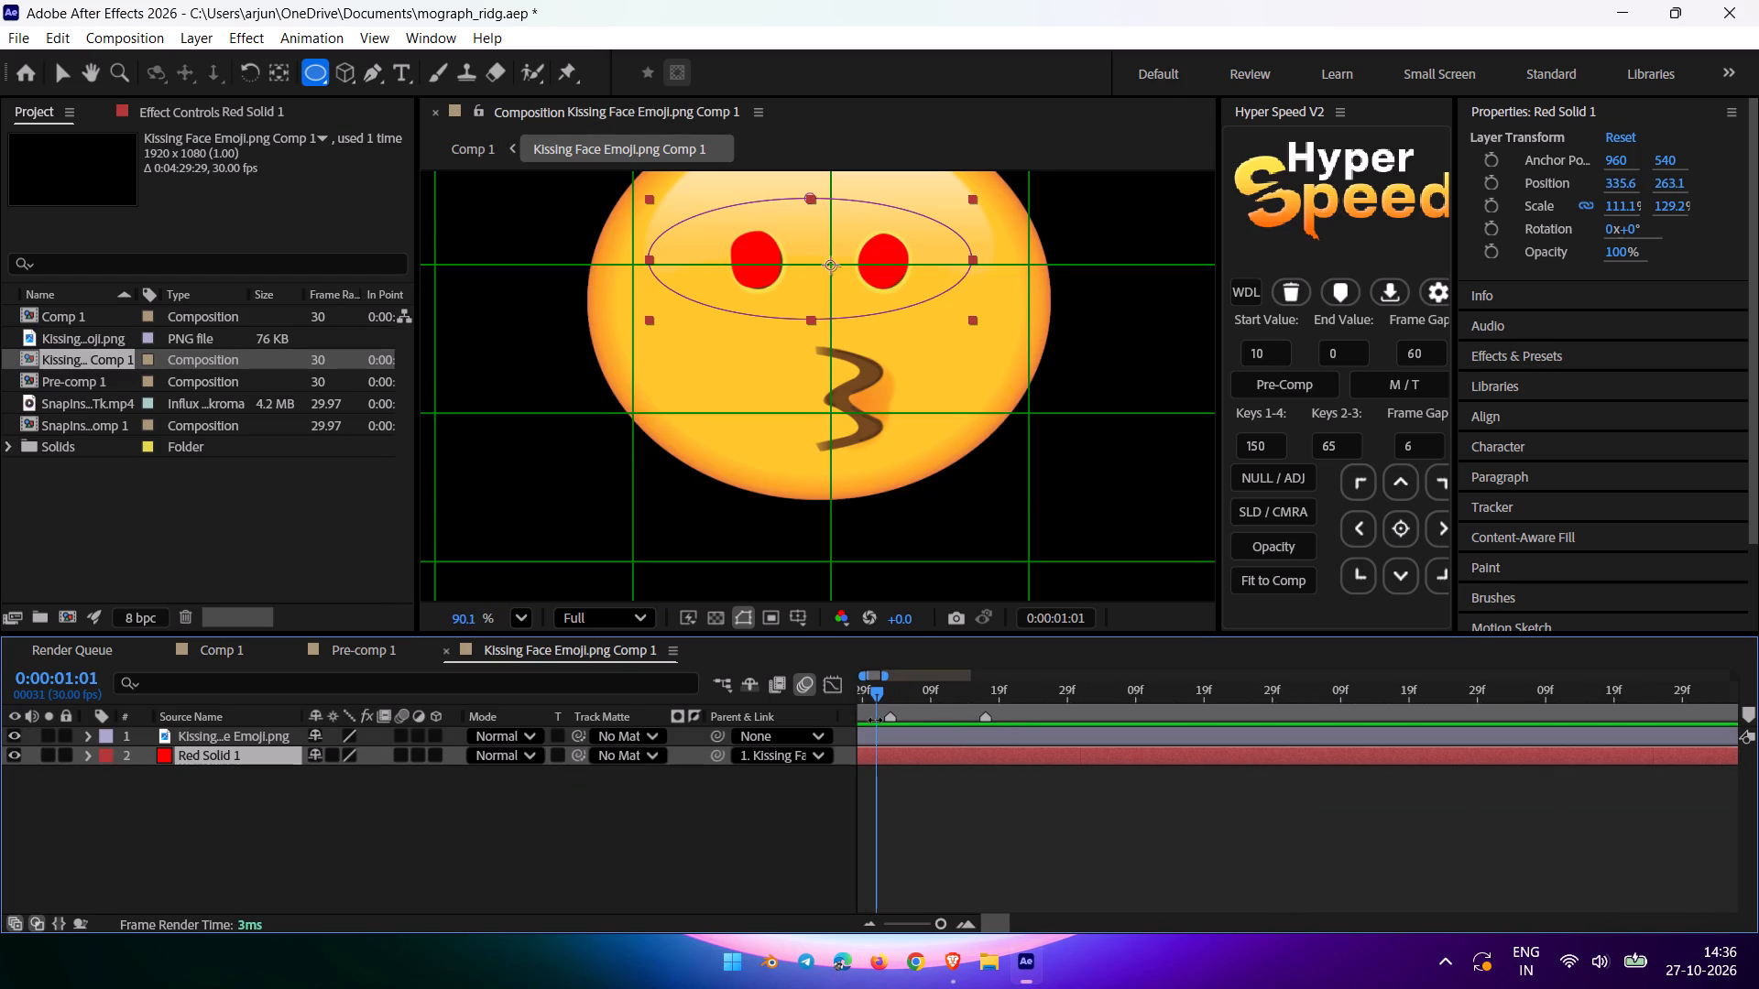
left_click(899, 756)
key("ctrl+shift+d")
left_click(866, 778)
key("Delete")
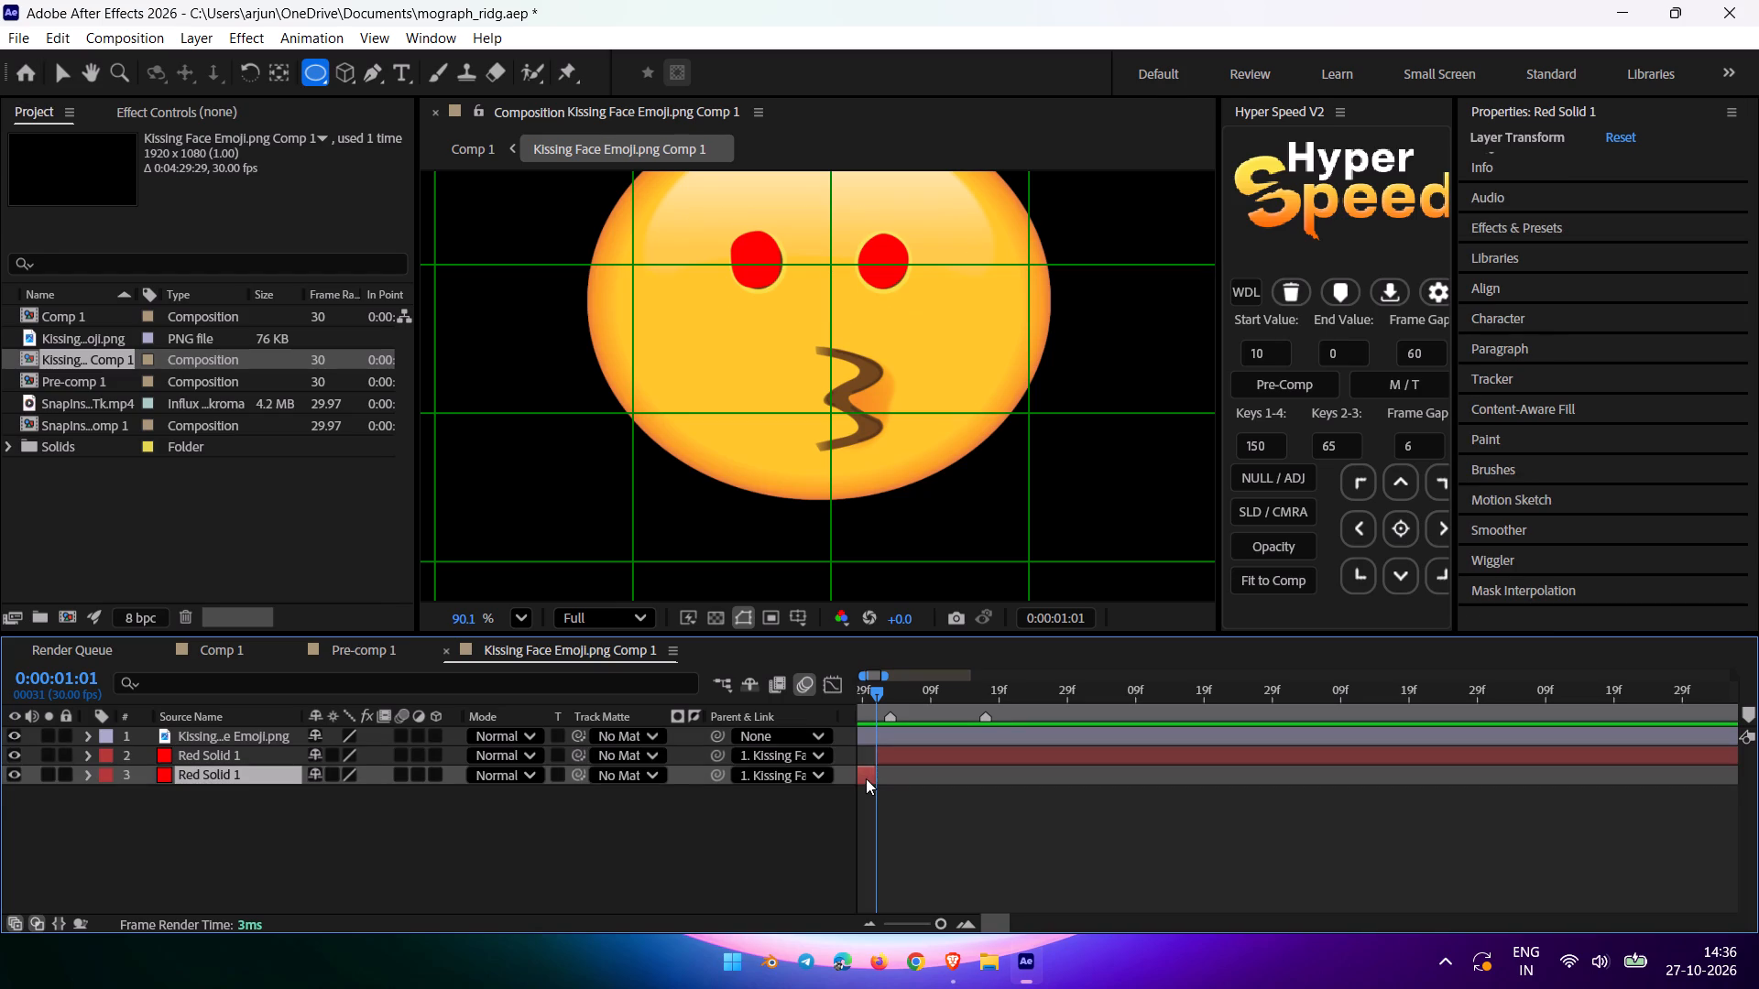
Split the remaining red solid at 0:00:01:05 and delete the part after it, leaving a four-frame segment.
key("ctrl+Right")
key("ctrl+Right")
key("ctrl+Right")
key("ctrl+Right")
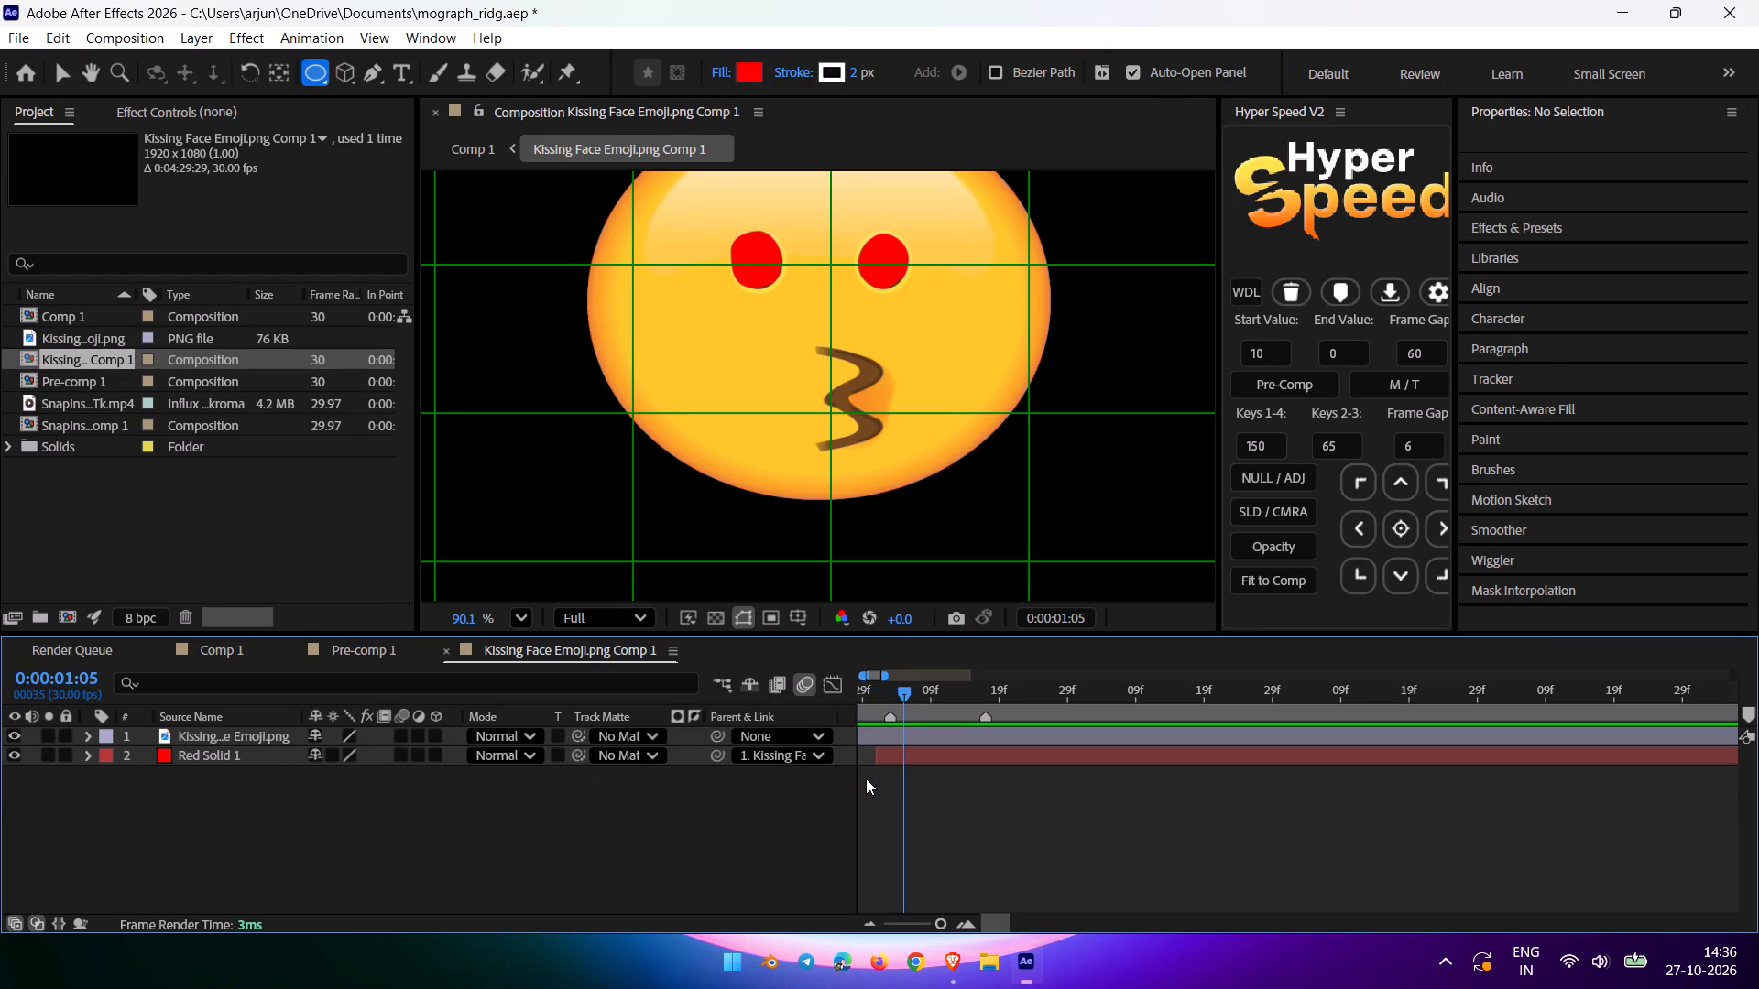
left_click(925, 751)
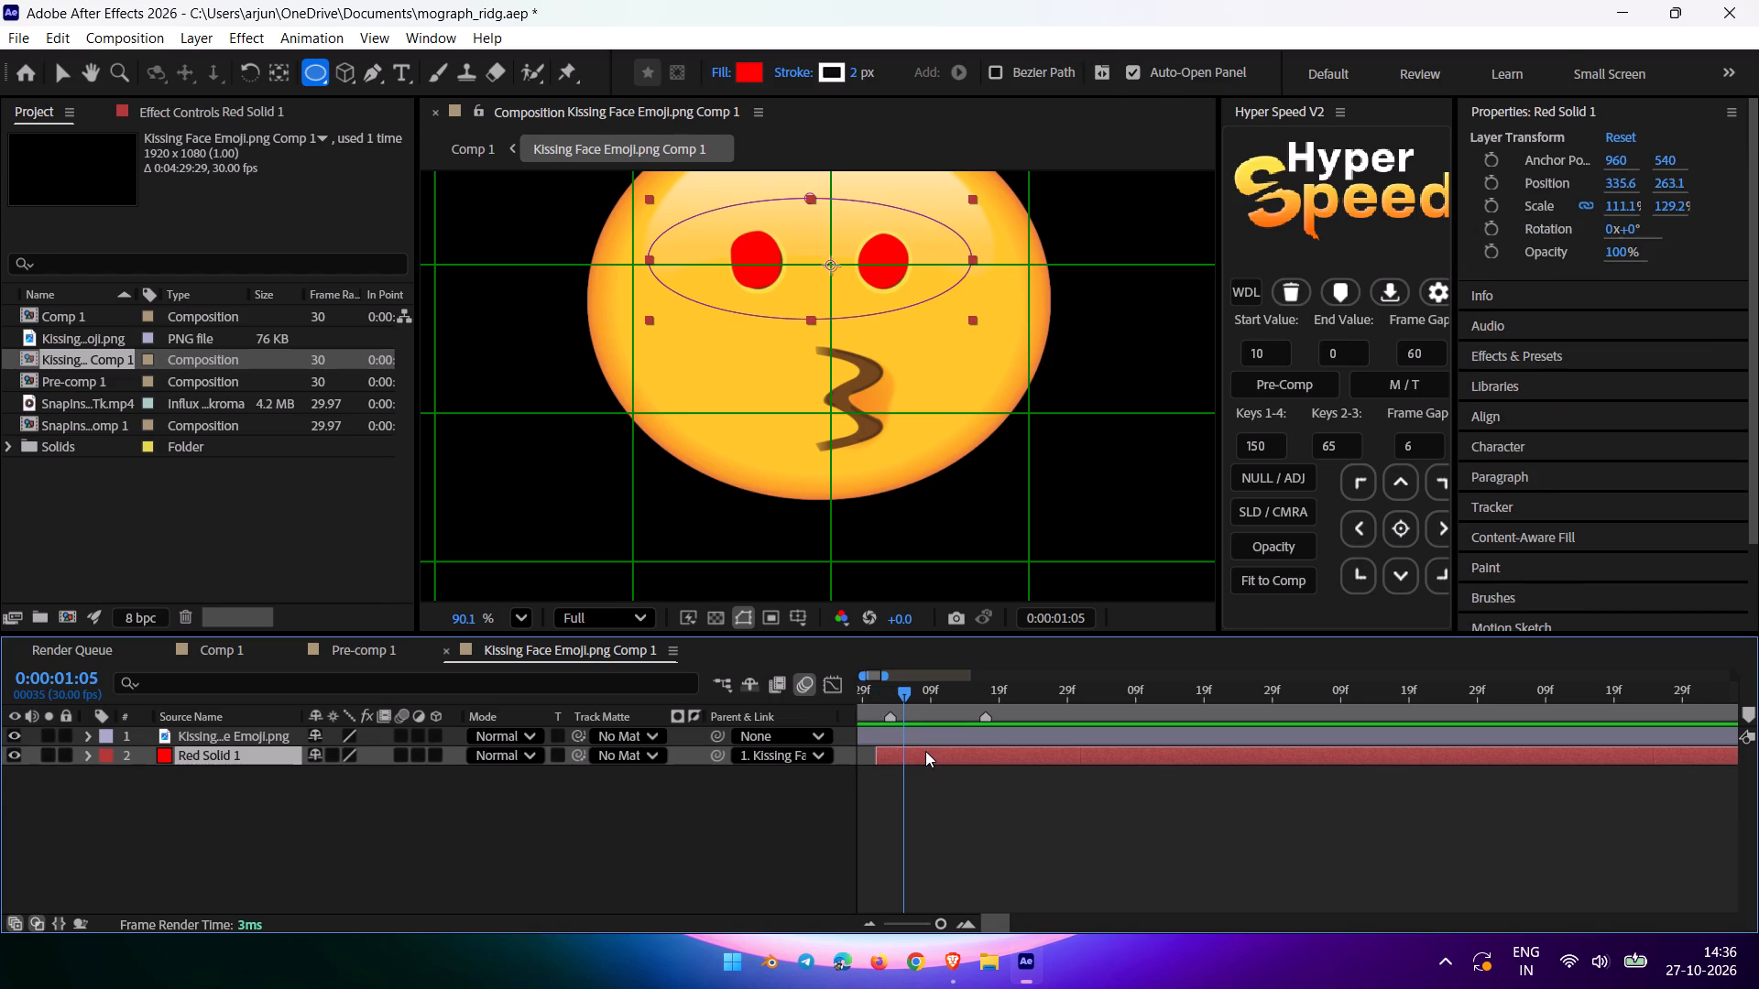
key("ctrl+shift+d")
left_click(925, 751)
key("Delete")
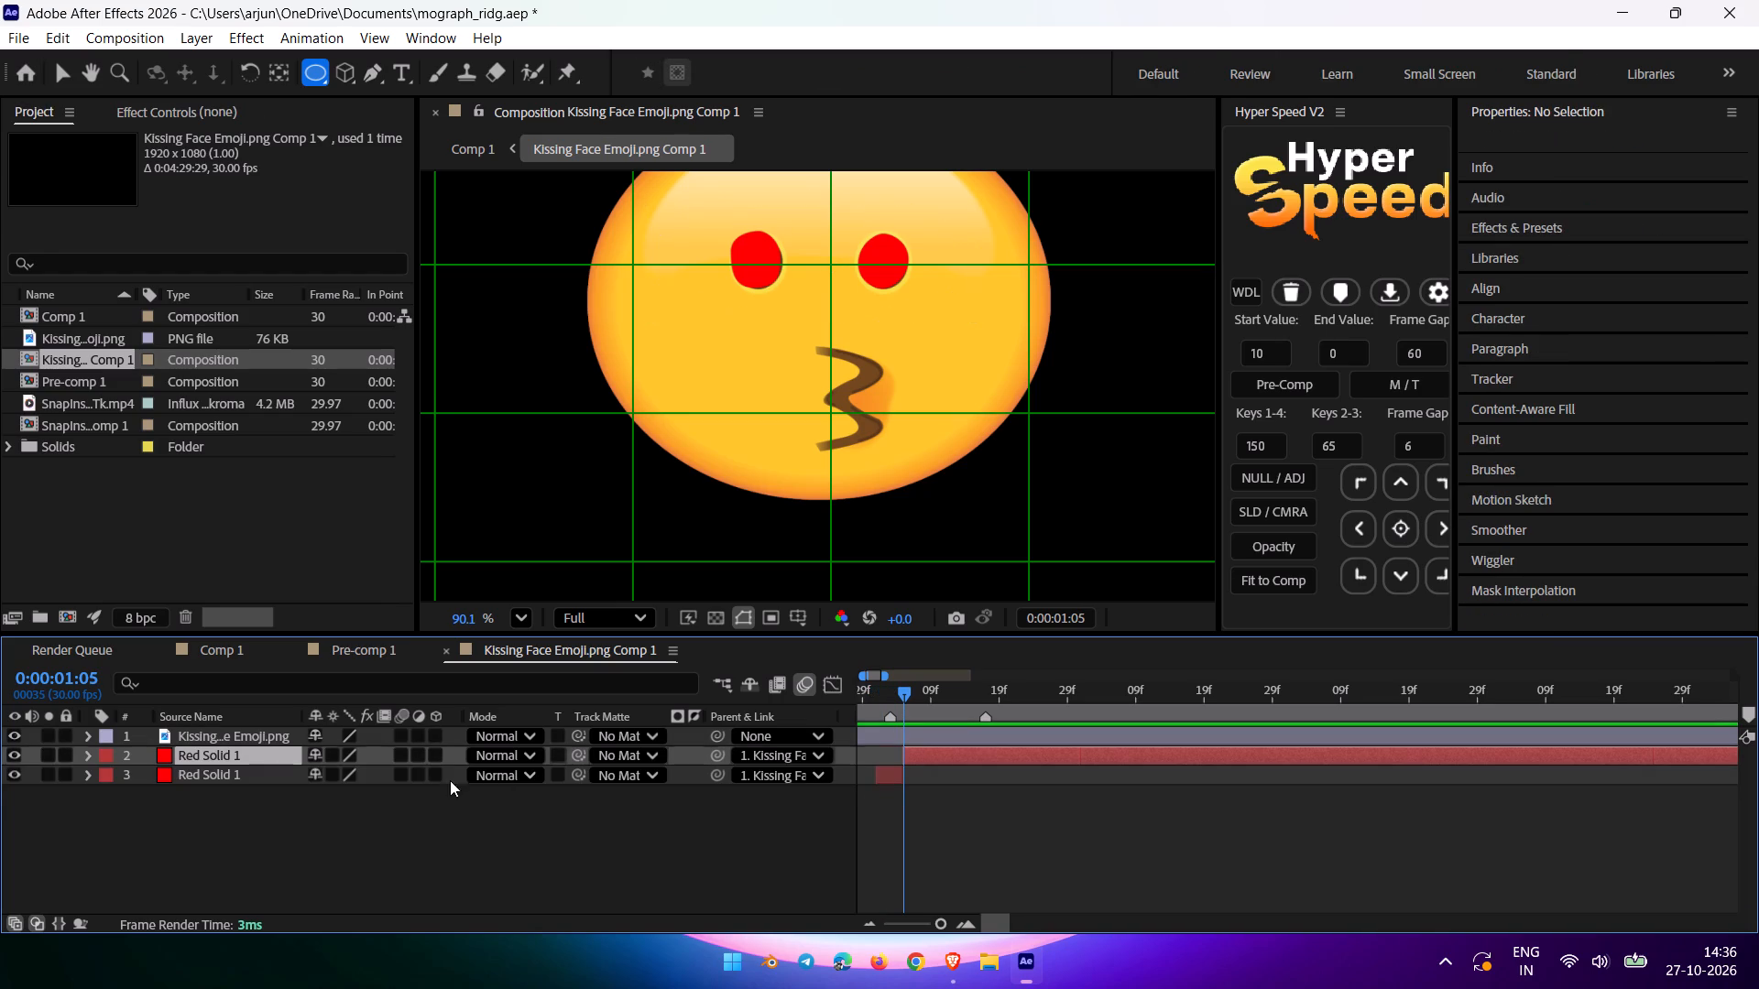
Play back Comp 1 from the start and go to 0:00:01:03 to check the timing of the brief red eye flash.
left_click(236, 657)
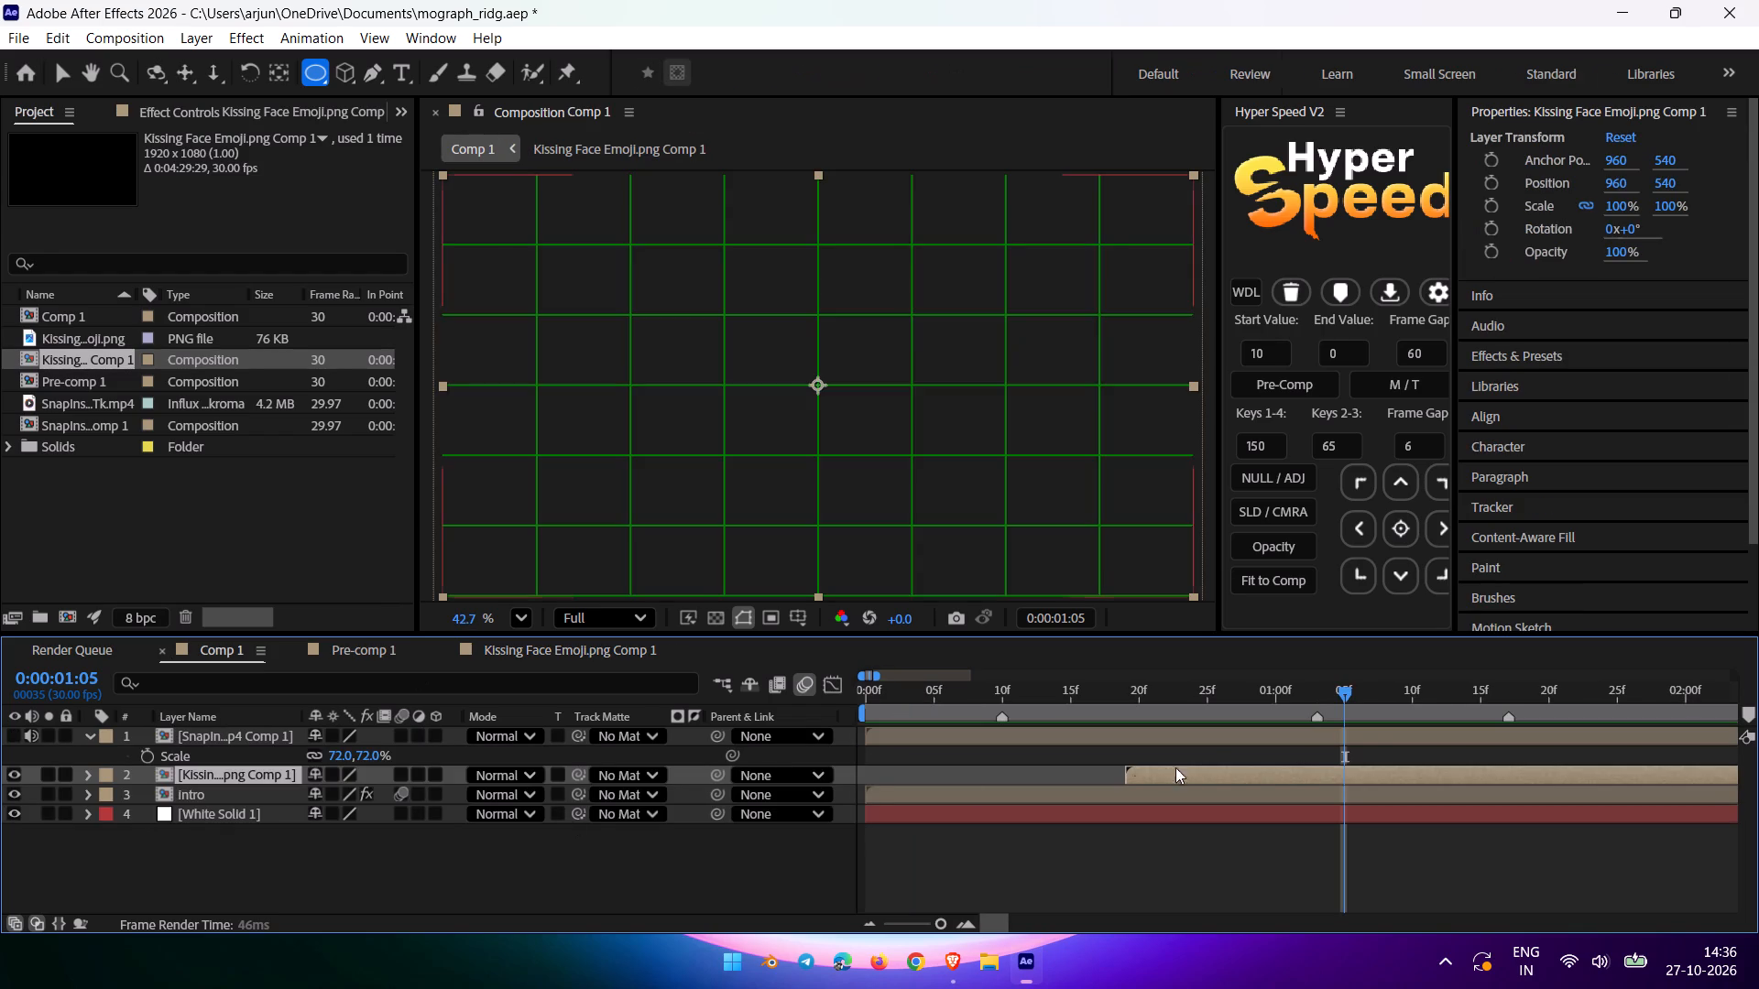
left_click_drag(1349, 689, 607, 861)
key("space")
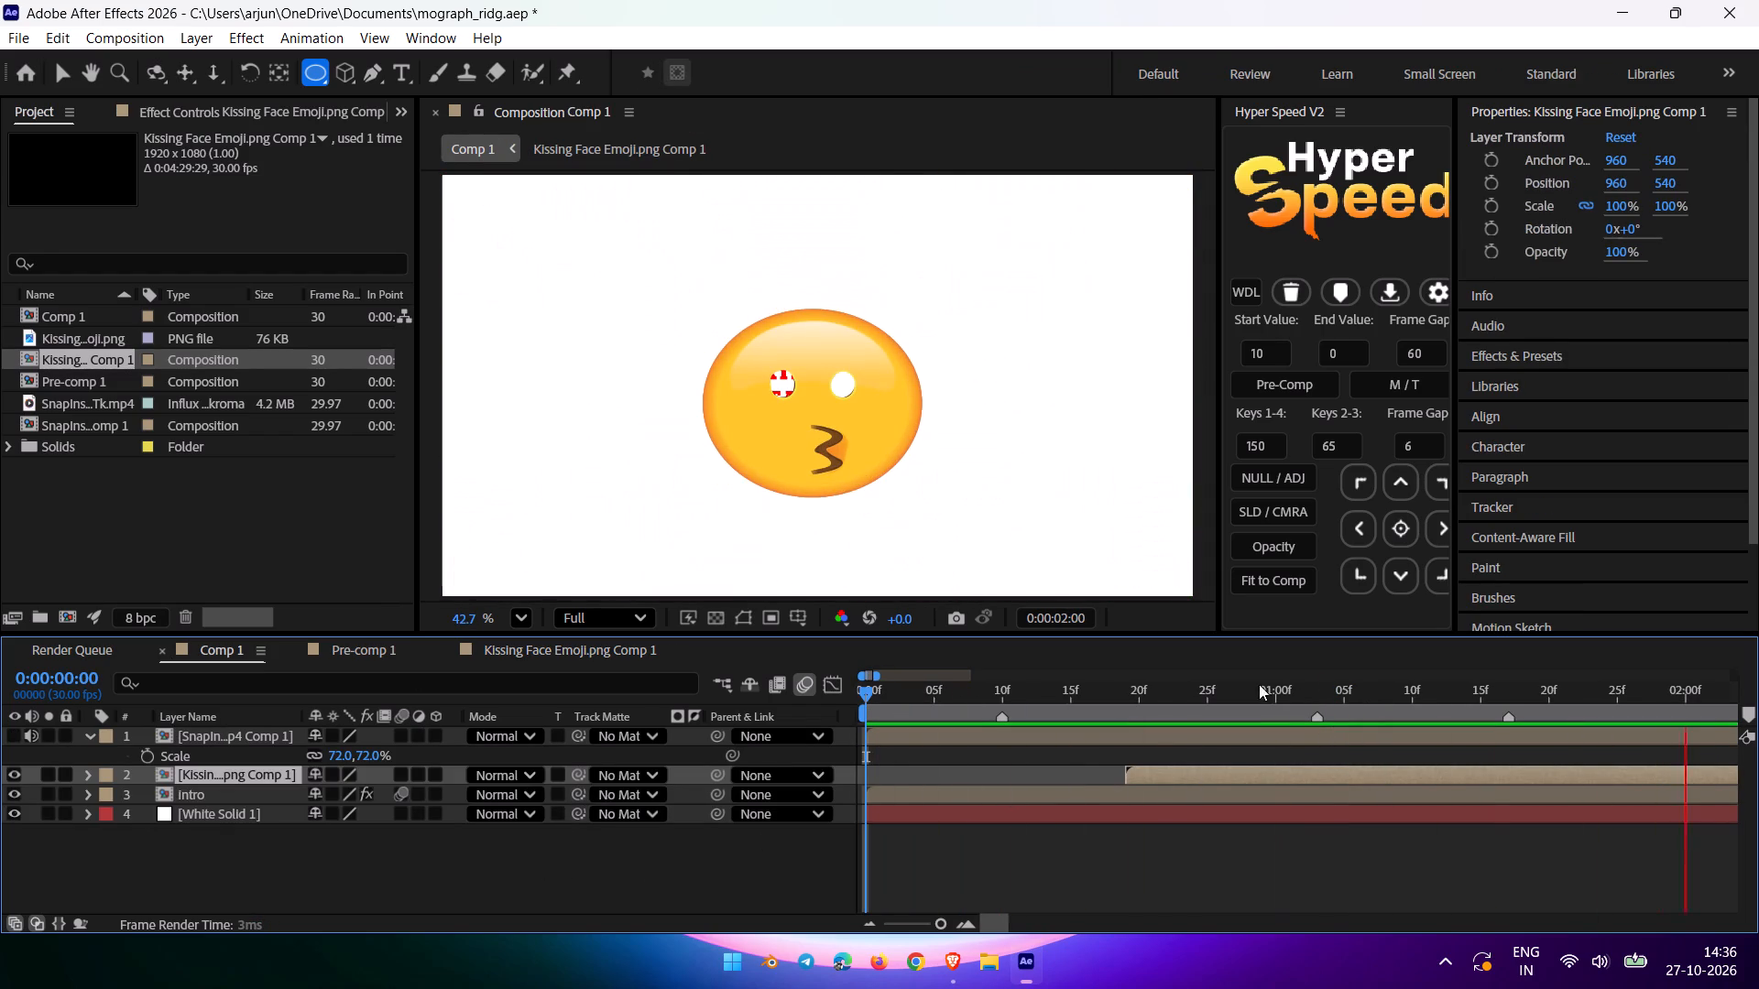
left_click_drag(1181, 694, 418, 831)
key("space")
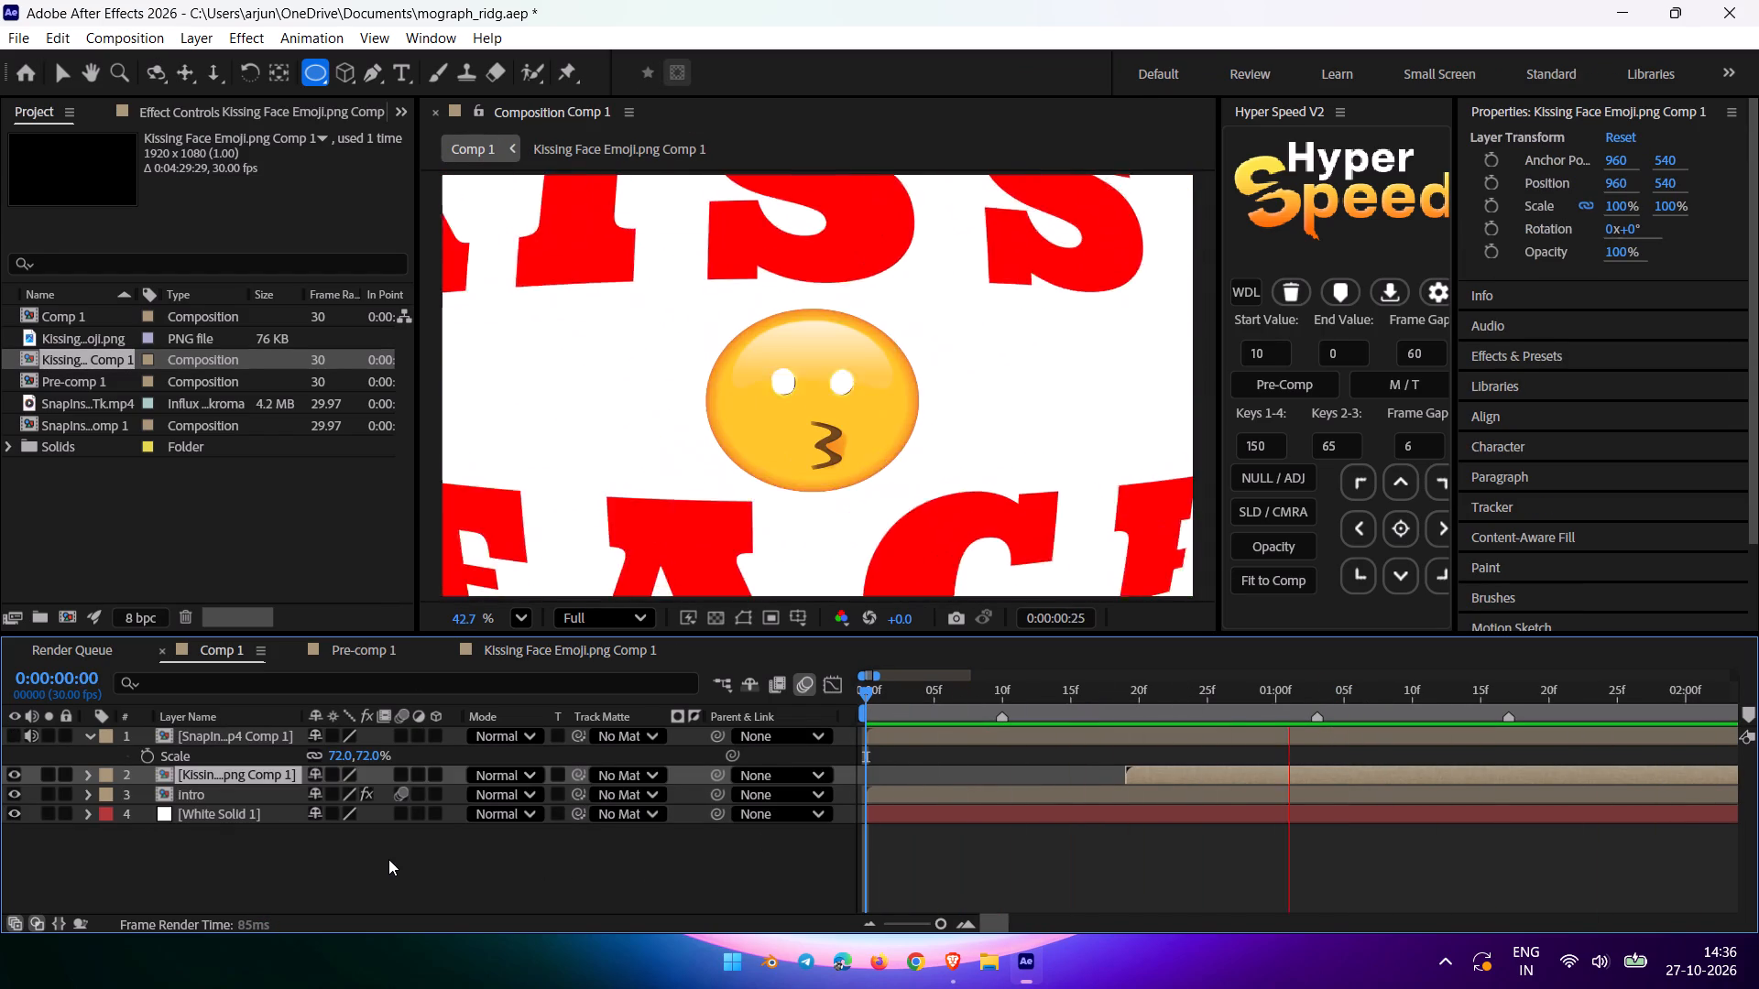
left_click_drag(1181, 695, 1316, 710)
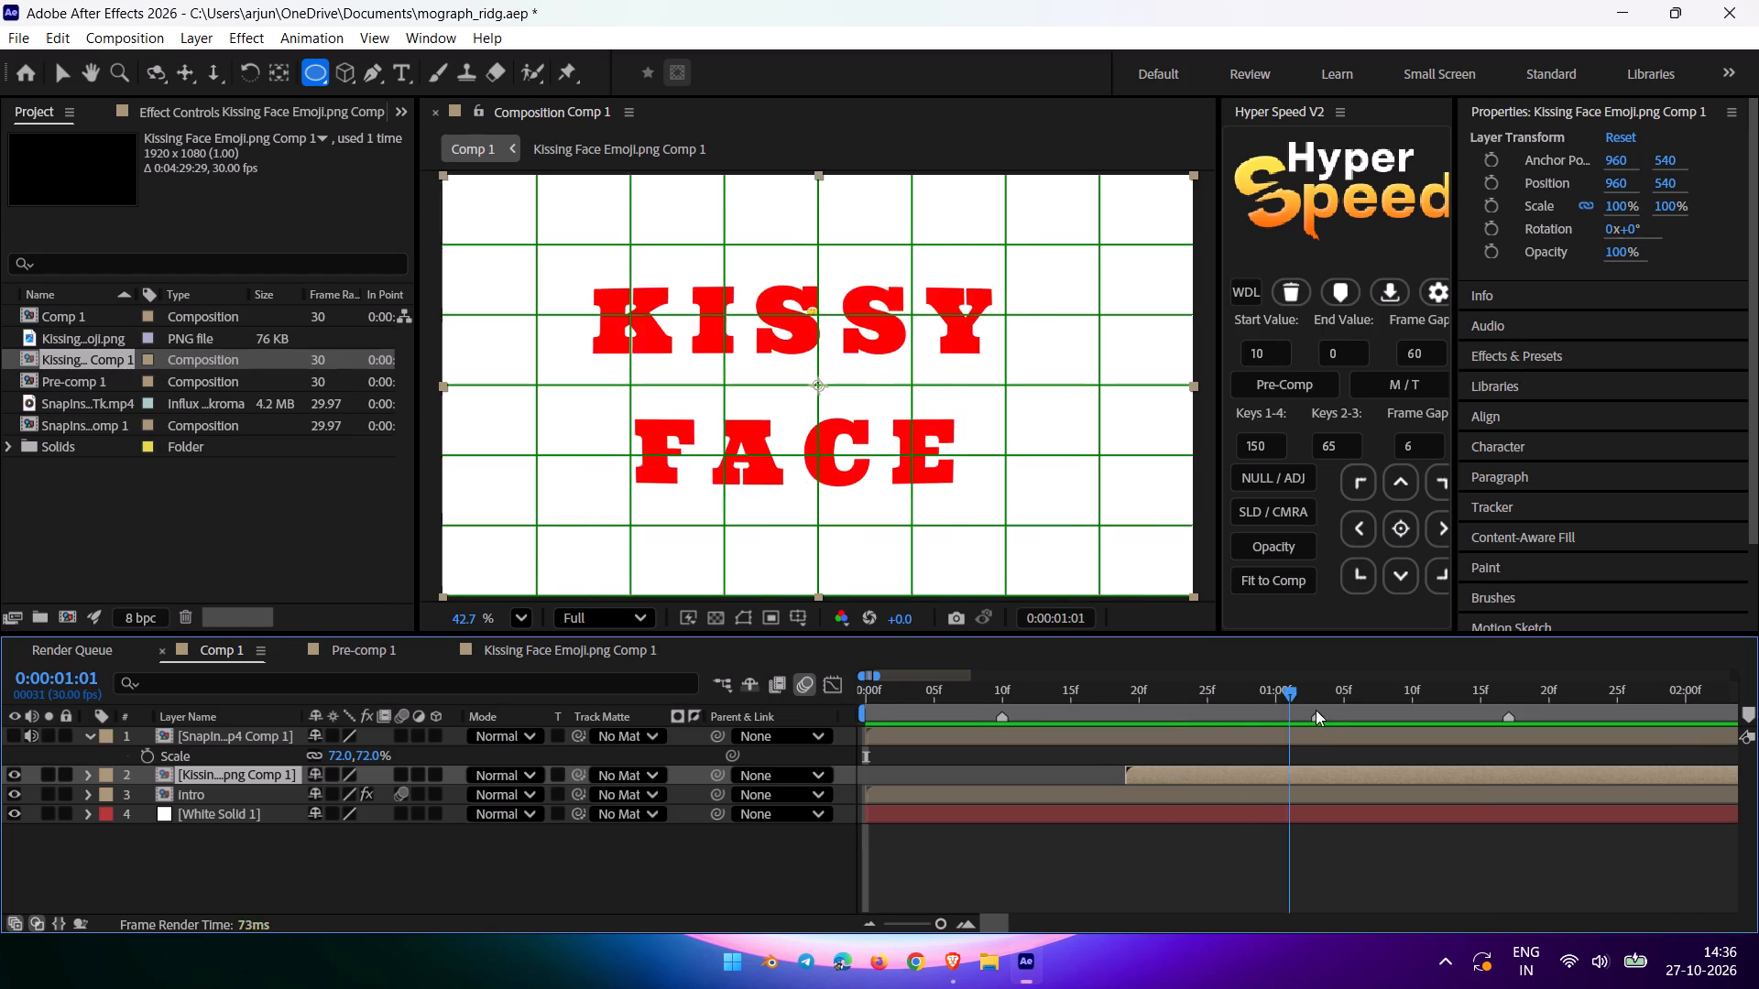
left_click_drag(1316, 710, 357, 916)
key("space")
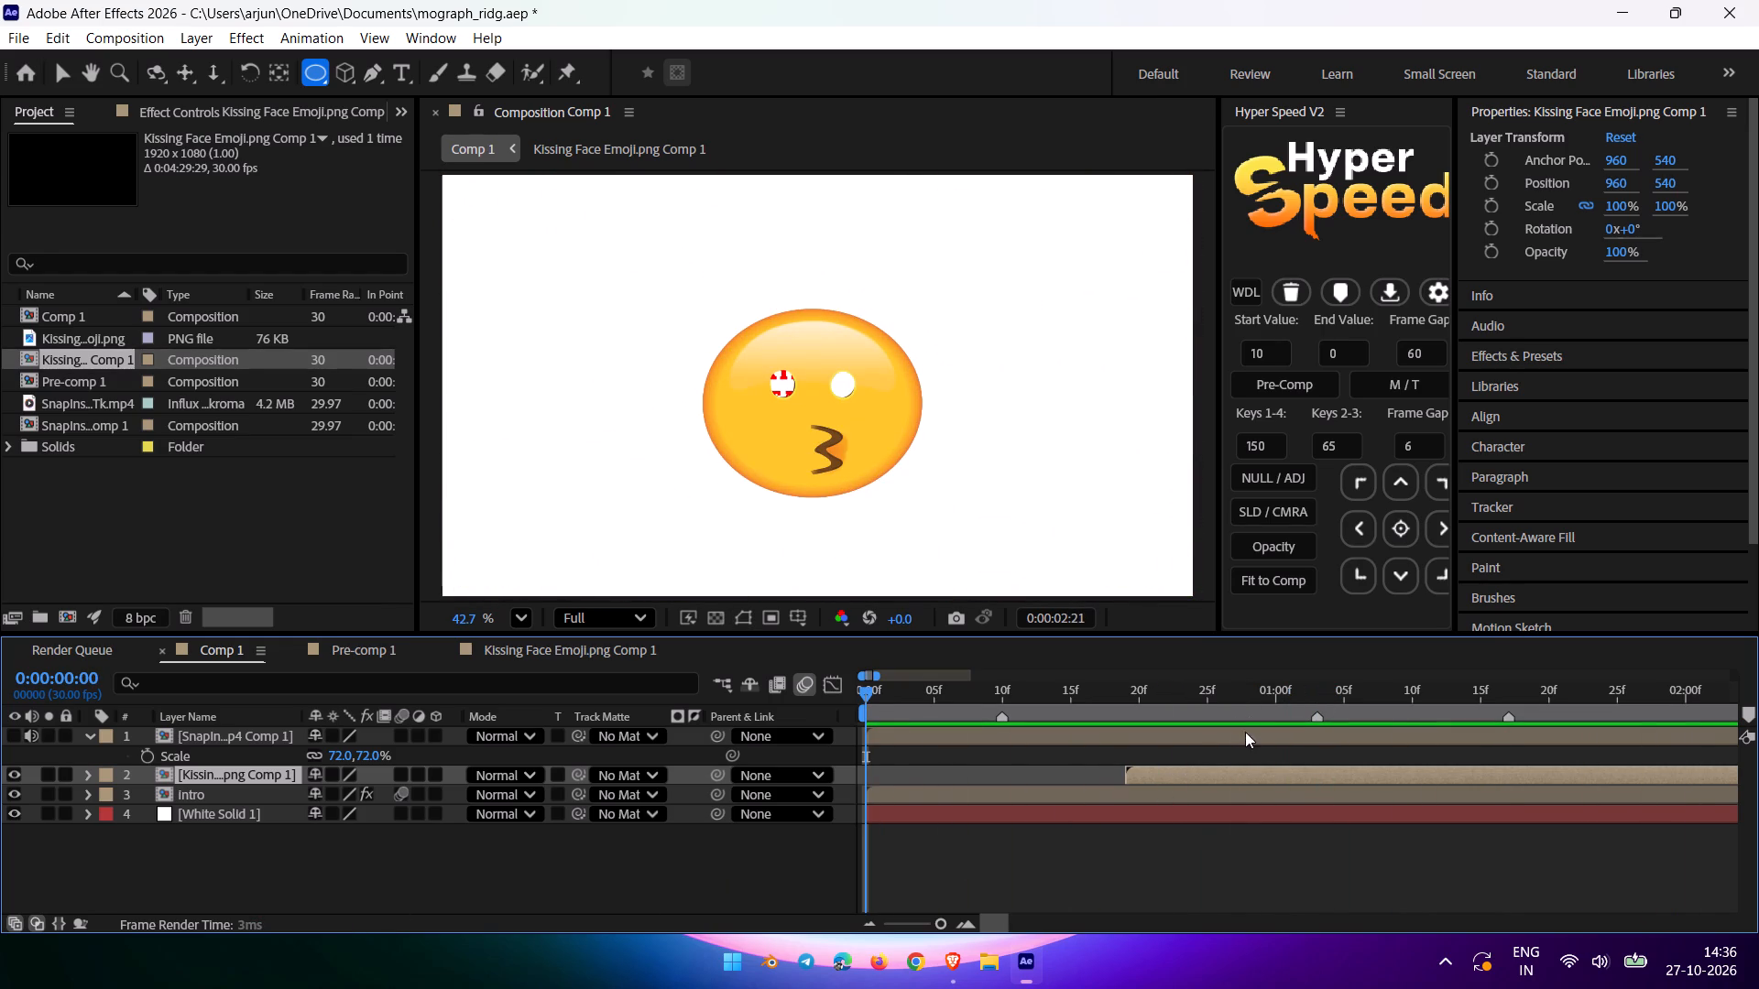
left_click_drag(1245, 692, 1319, 701)
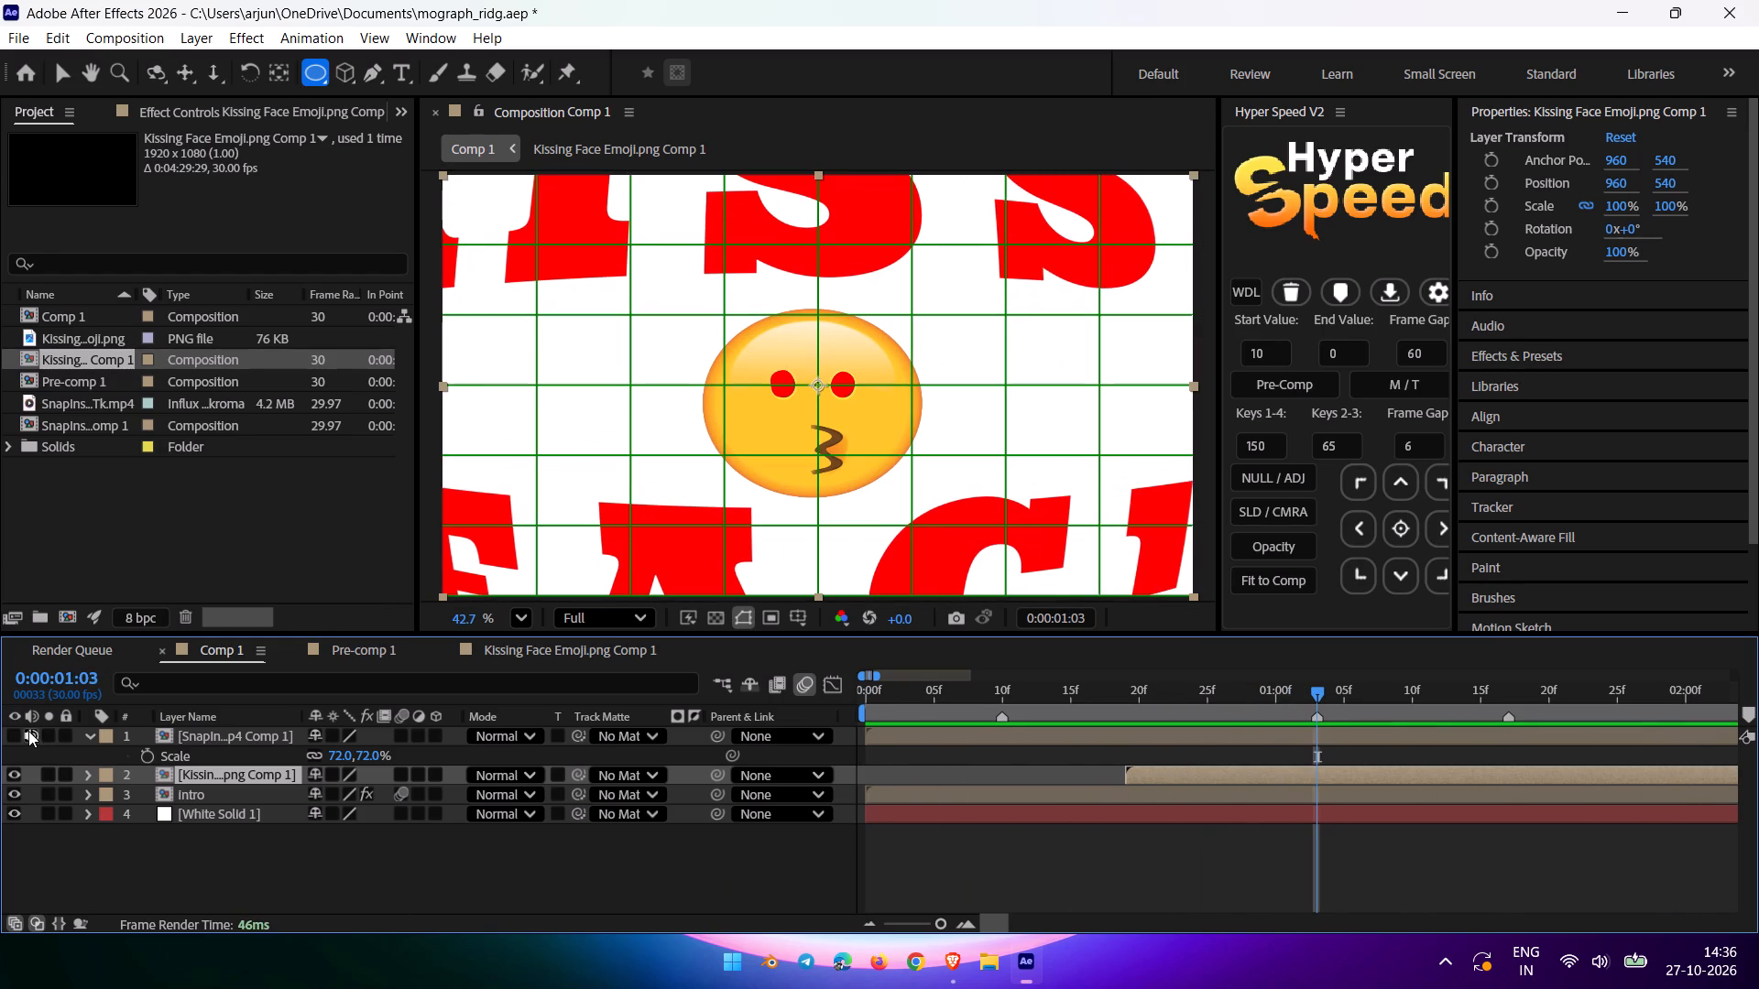
Make the reference clip layer visible in Comp 1 and play from the start to compare both animations.
left_click(11, 732)
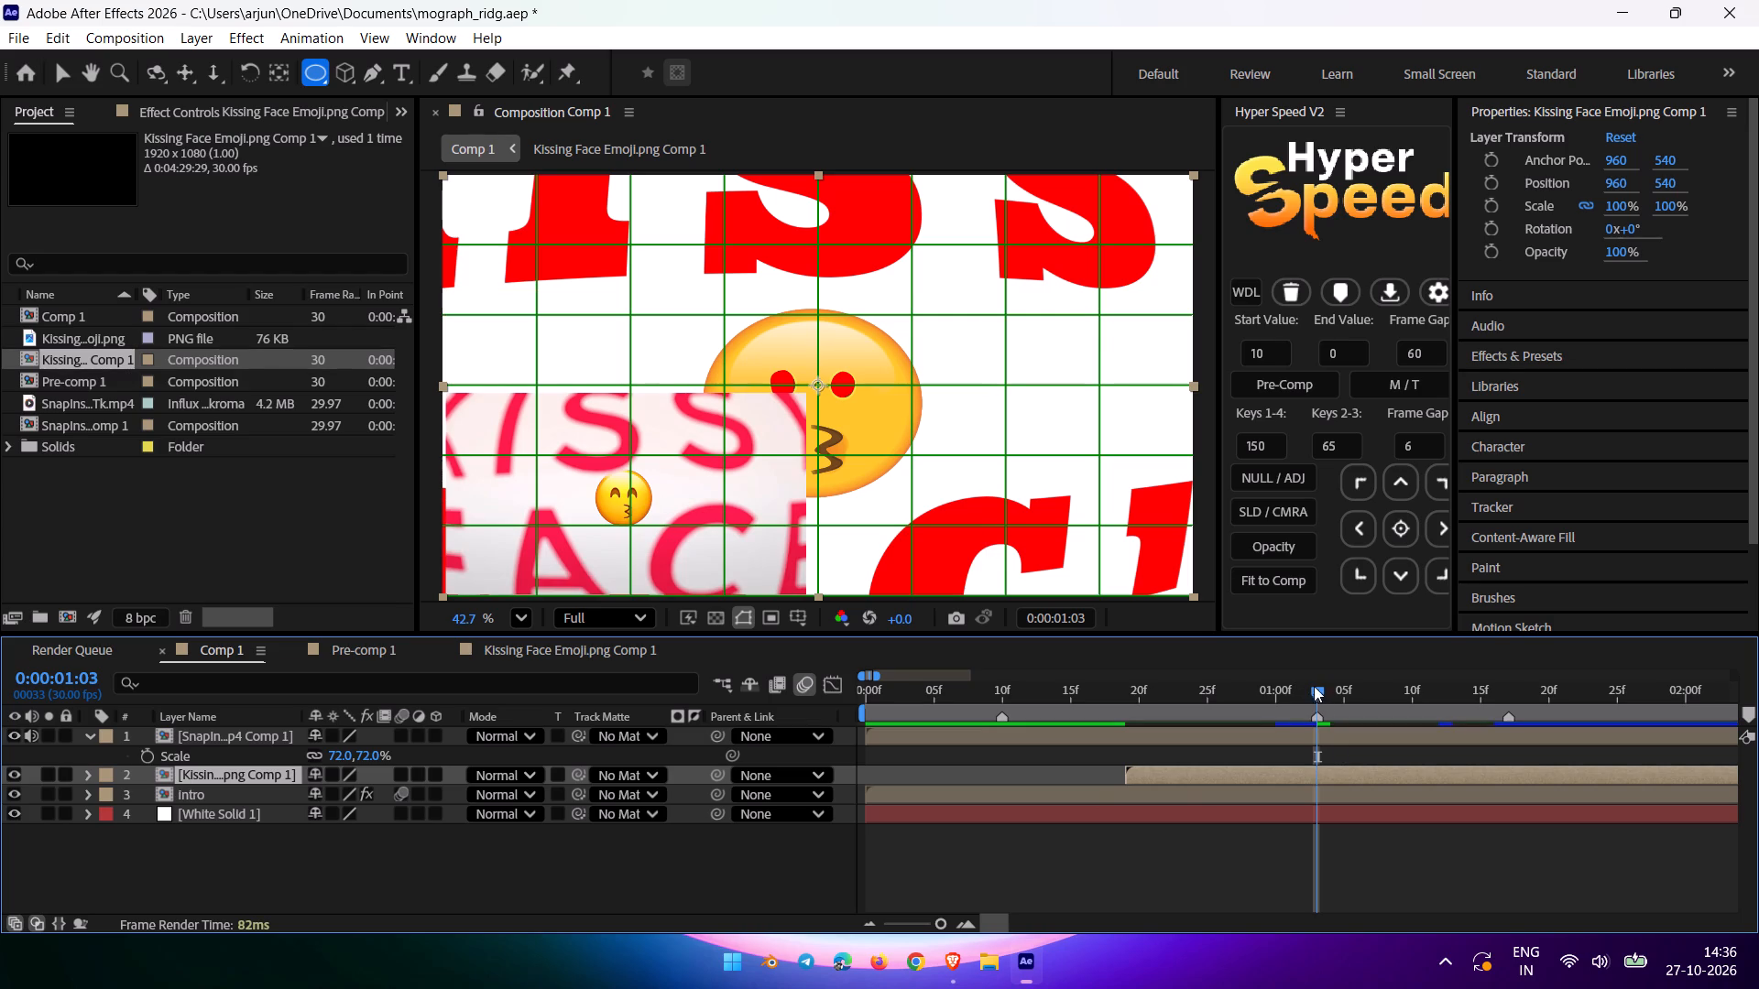
left_click_drag(1318, 695, 638, 853)
key("space")
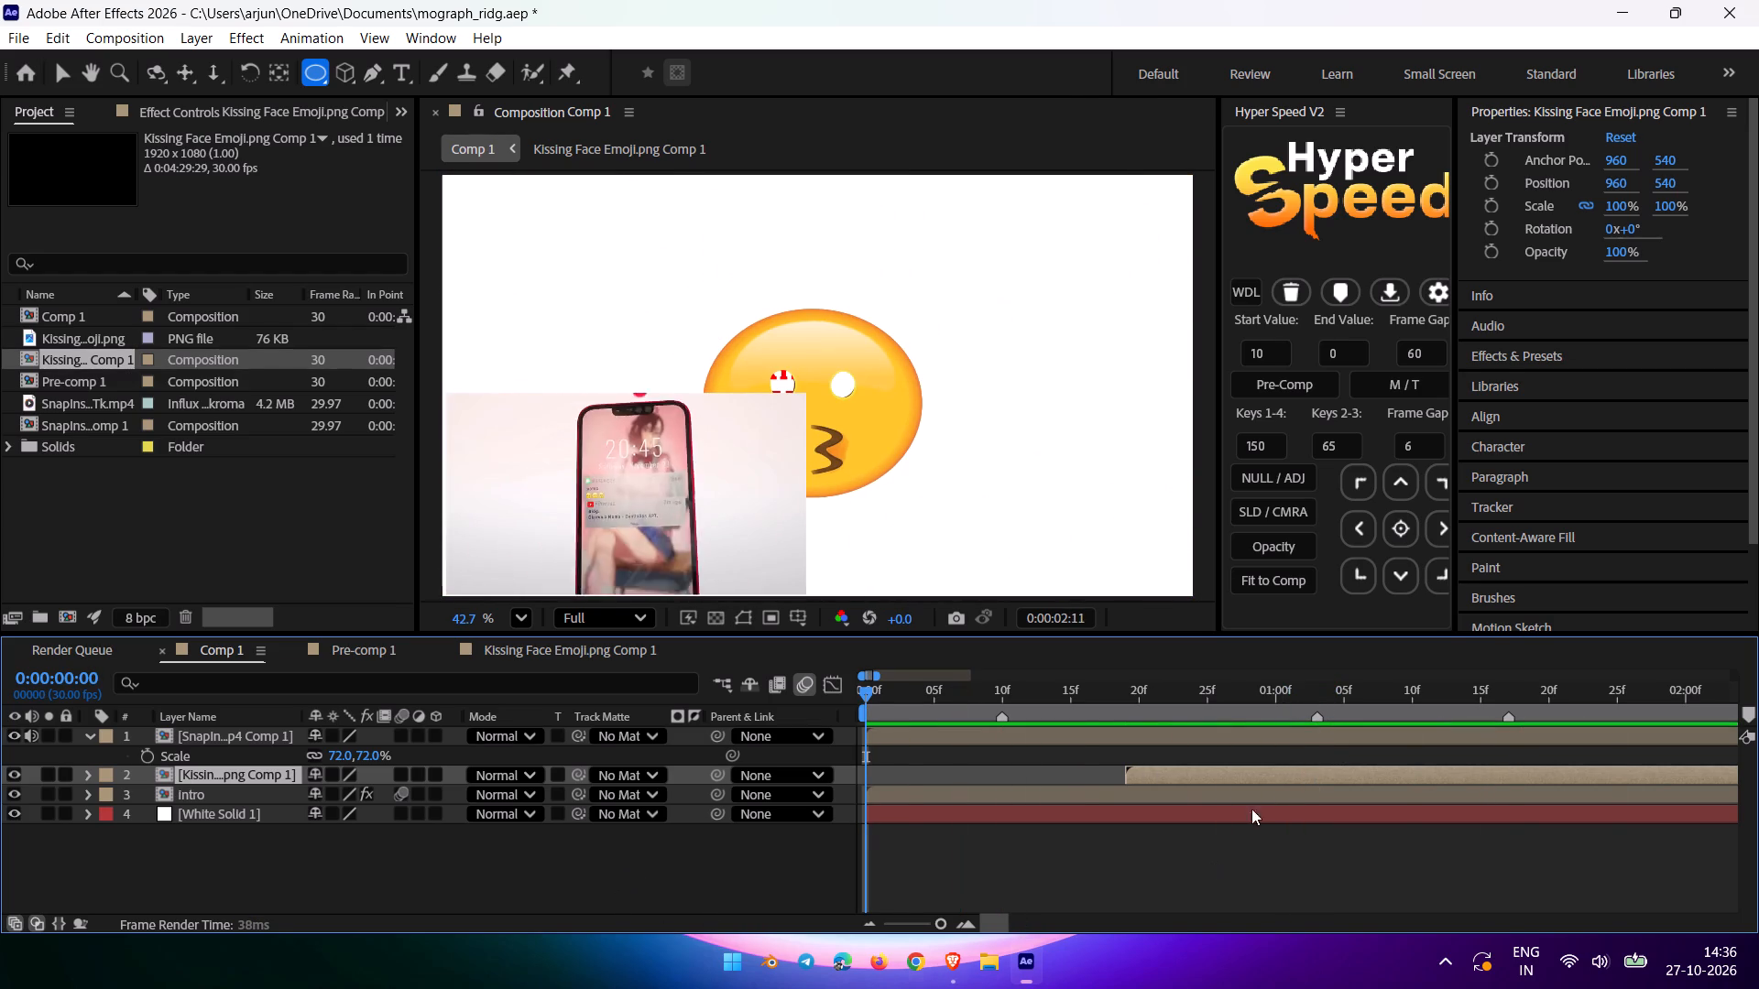
left_click_drag(1233, 703, 1298, 711)
key("ctrl+z")
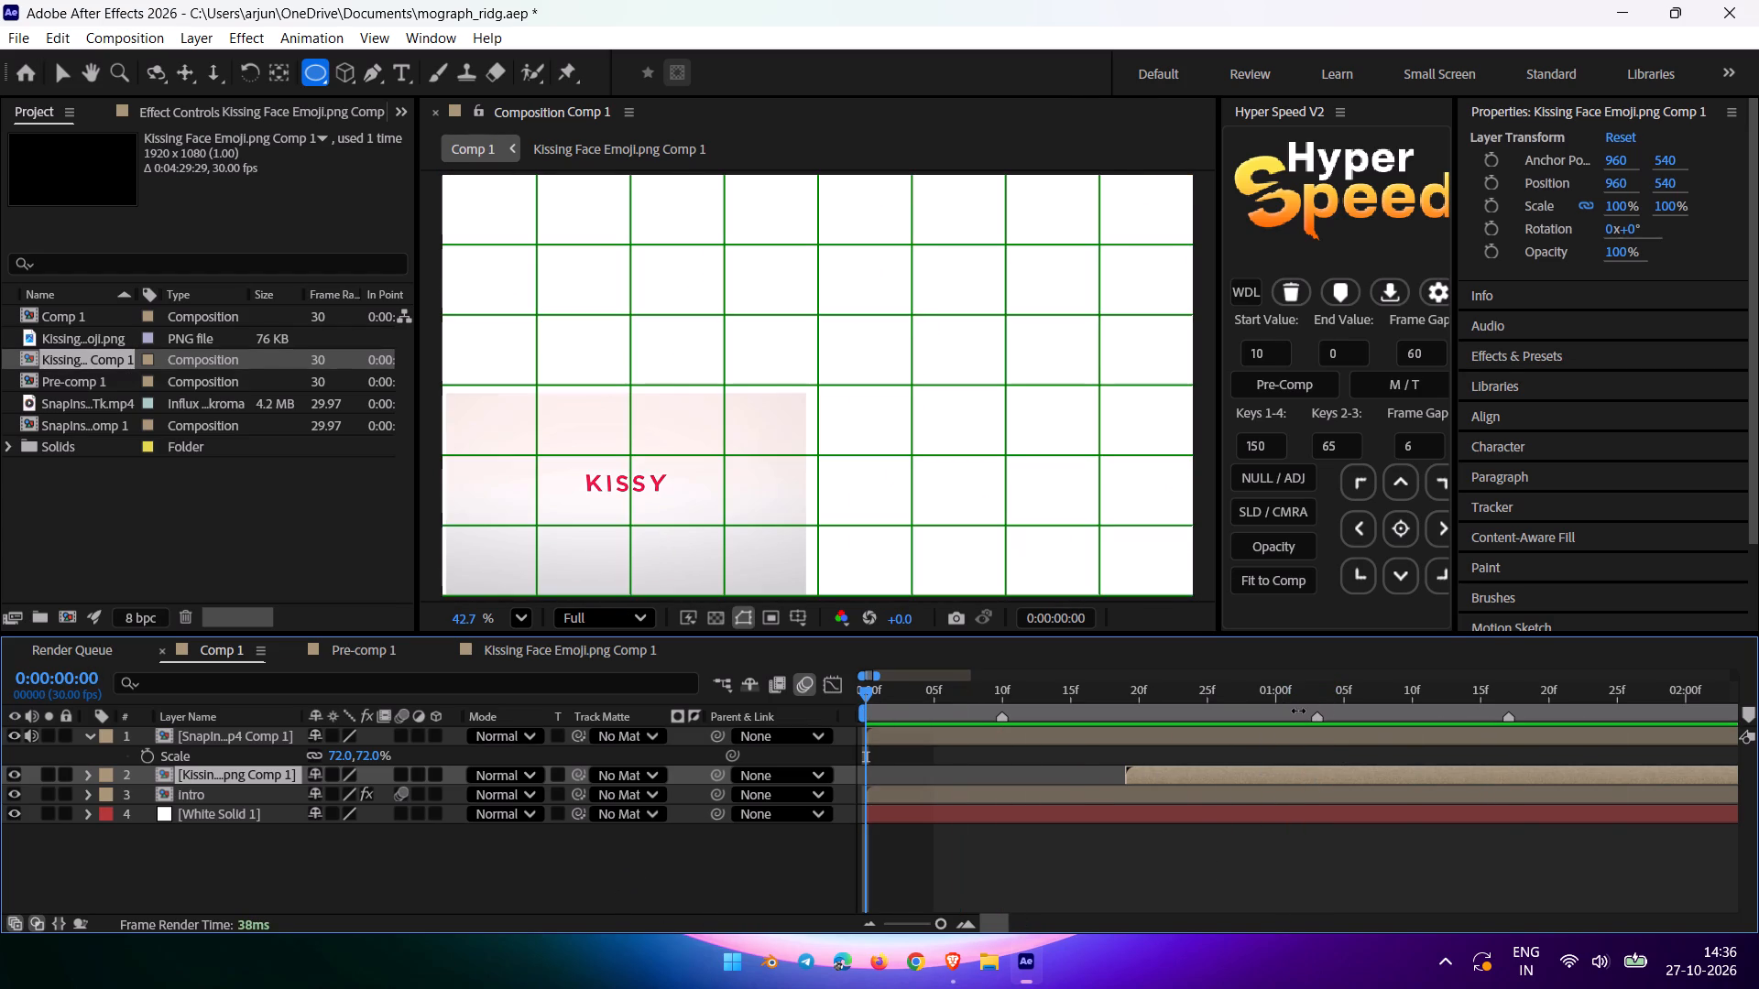
Save the project.
key("ctrl+s")
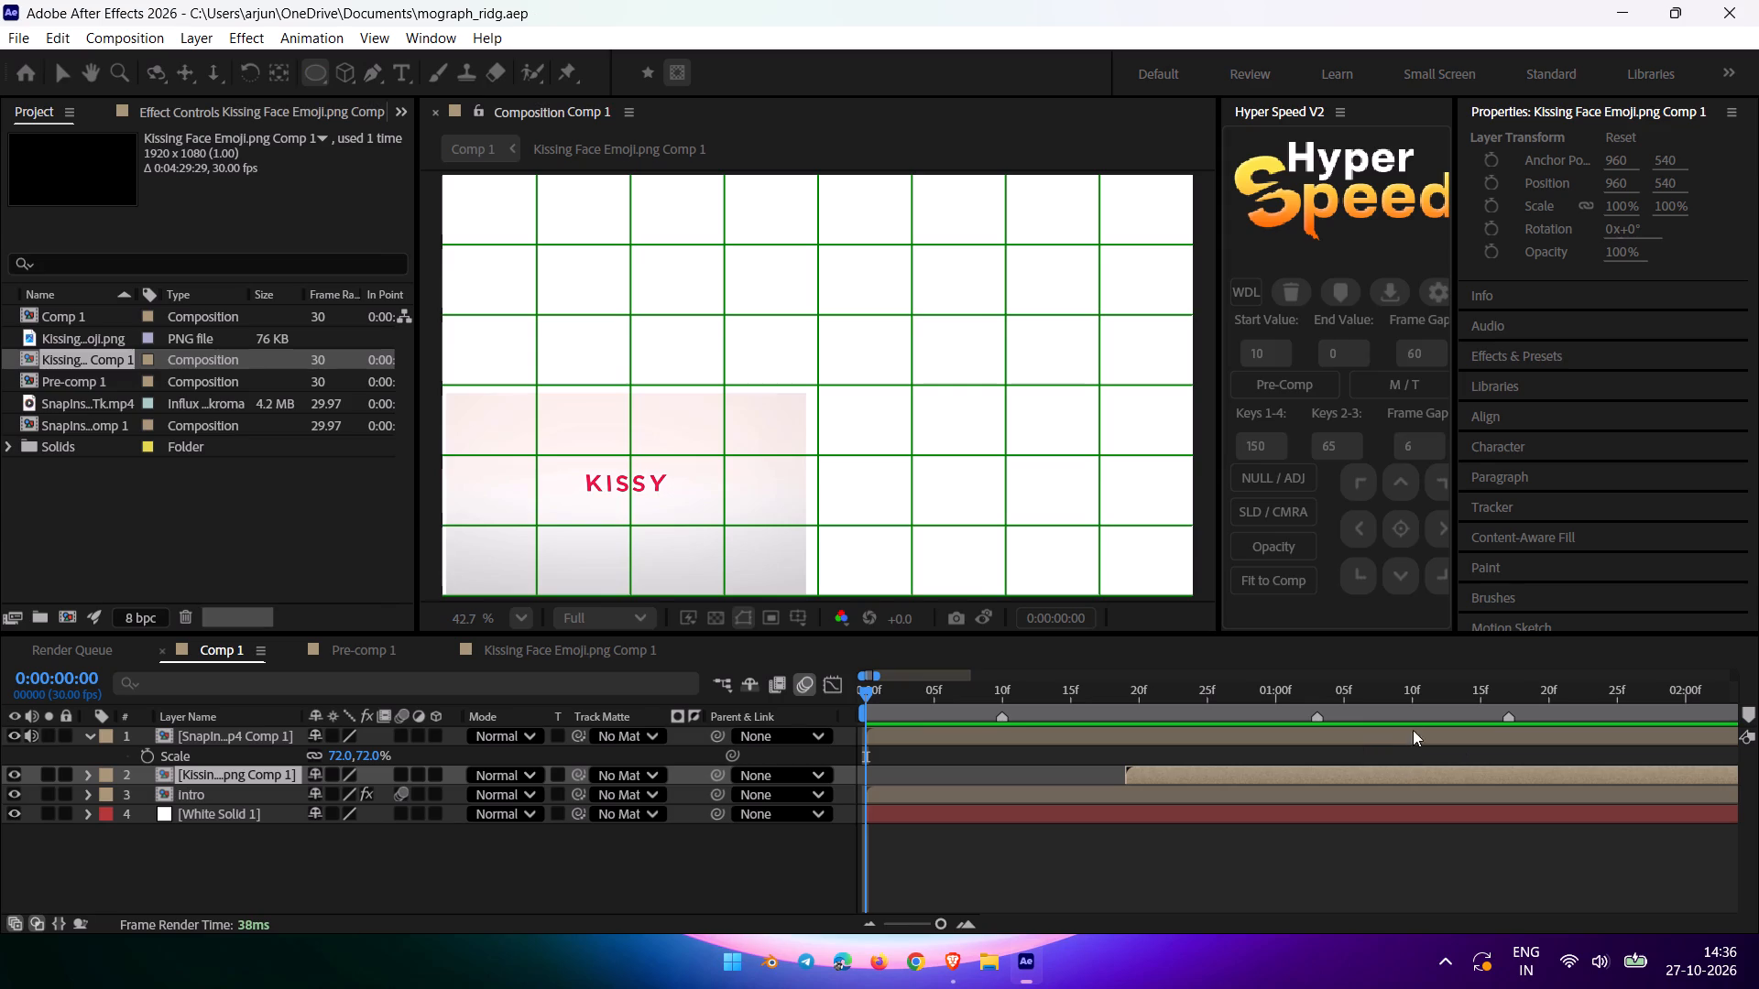
Scrub Comp 1 between about 0:00:01:03 and 0:00:01:12 to compare the text's shrink and rotation with the reference clip.
left_click_drag(1239, 688, 1327, 703)
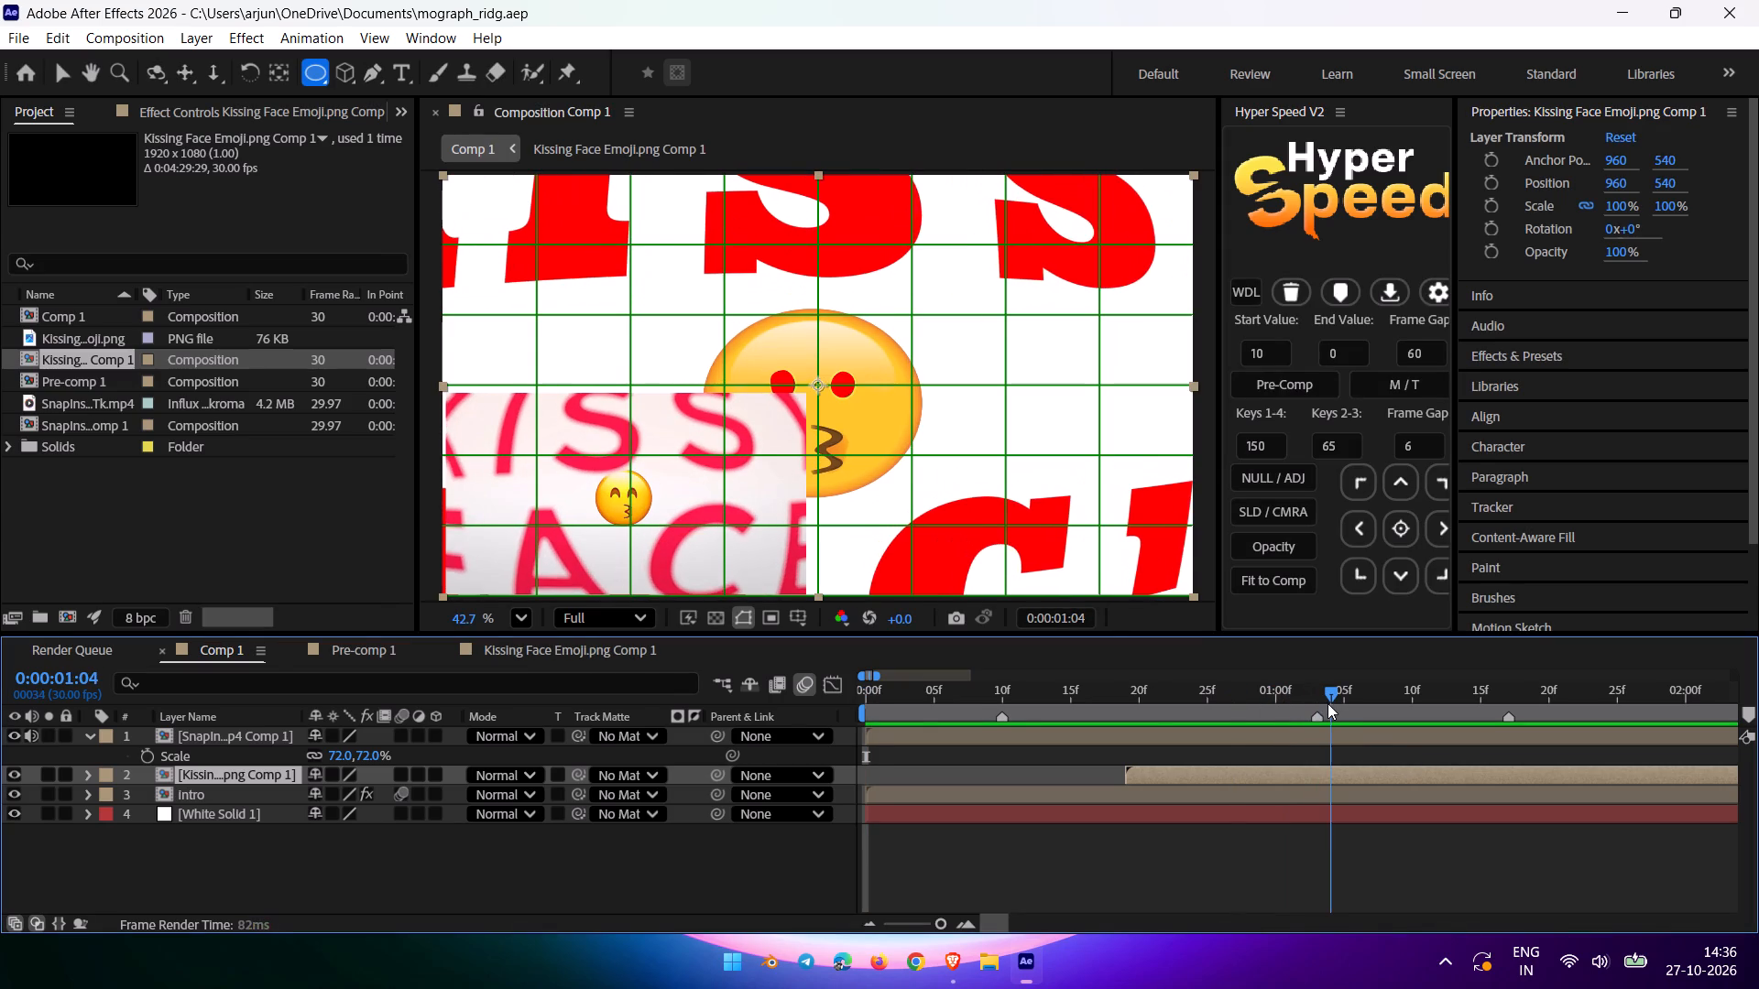
left_click_drag(1327, 703, 1319, 707)
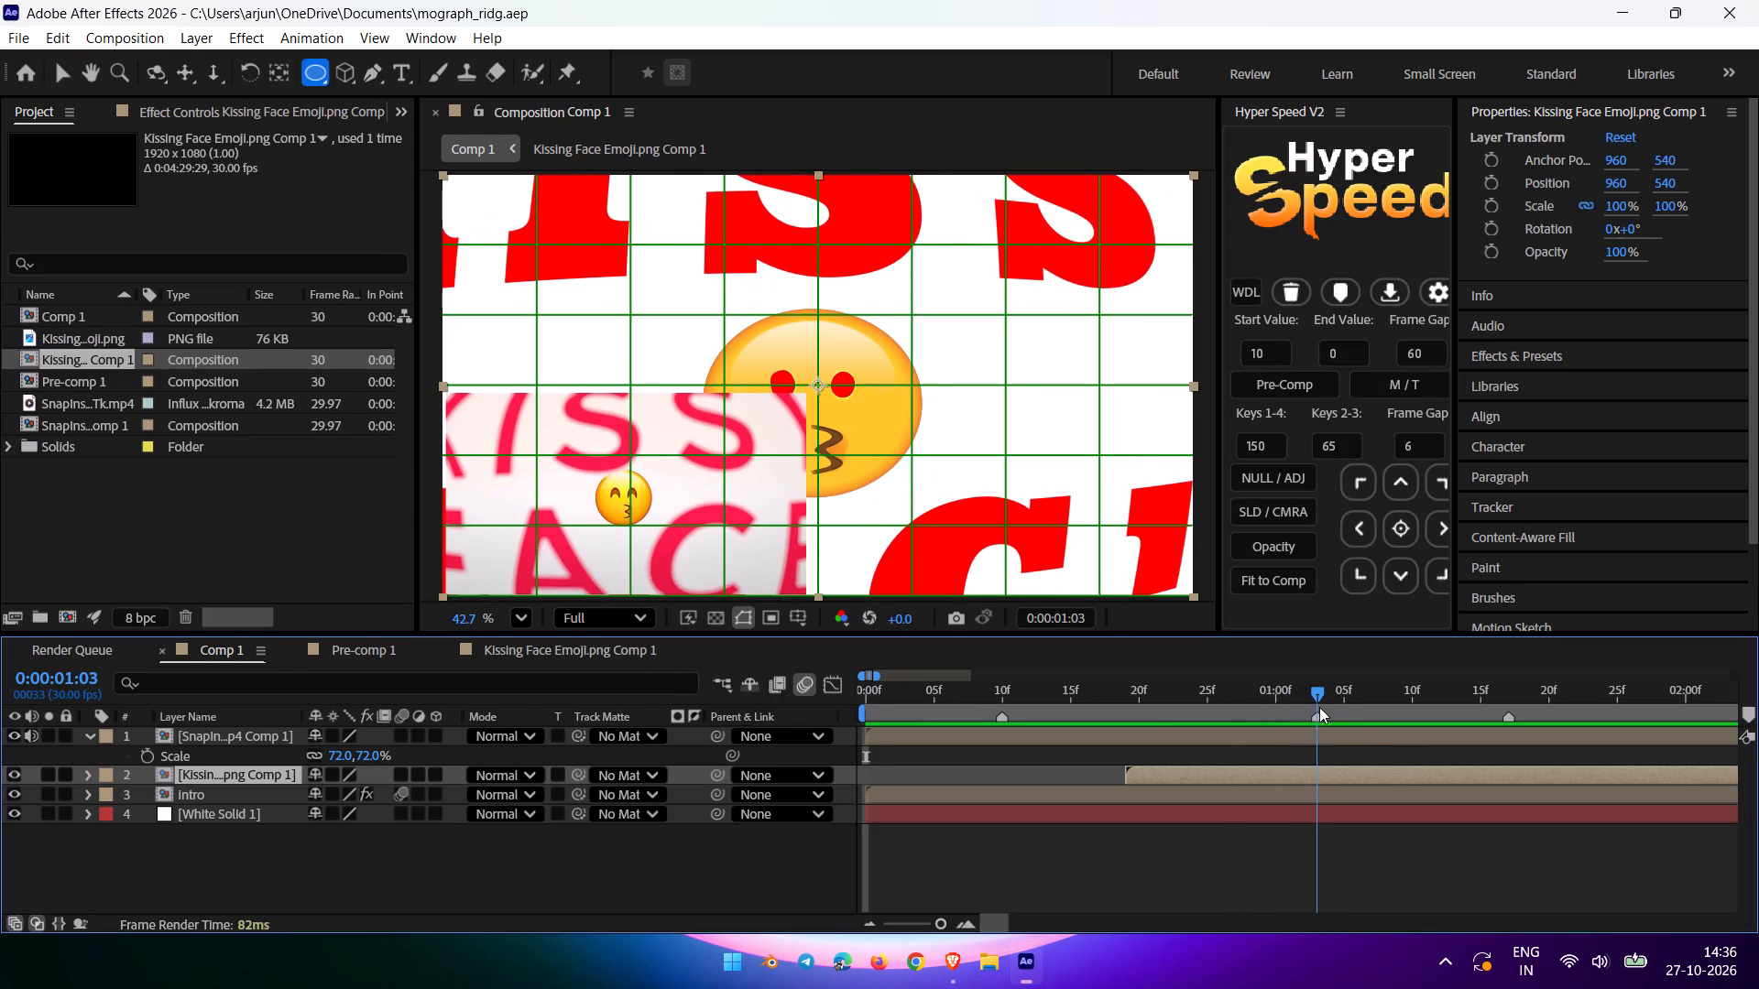
left_click_drag(1319, 707, 1371, 705)
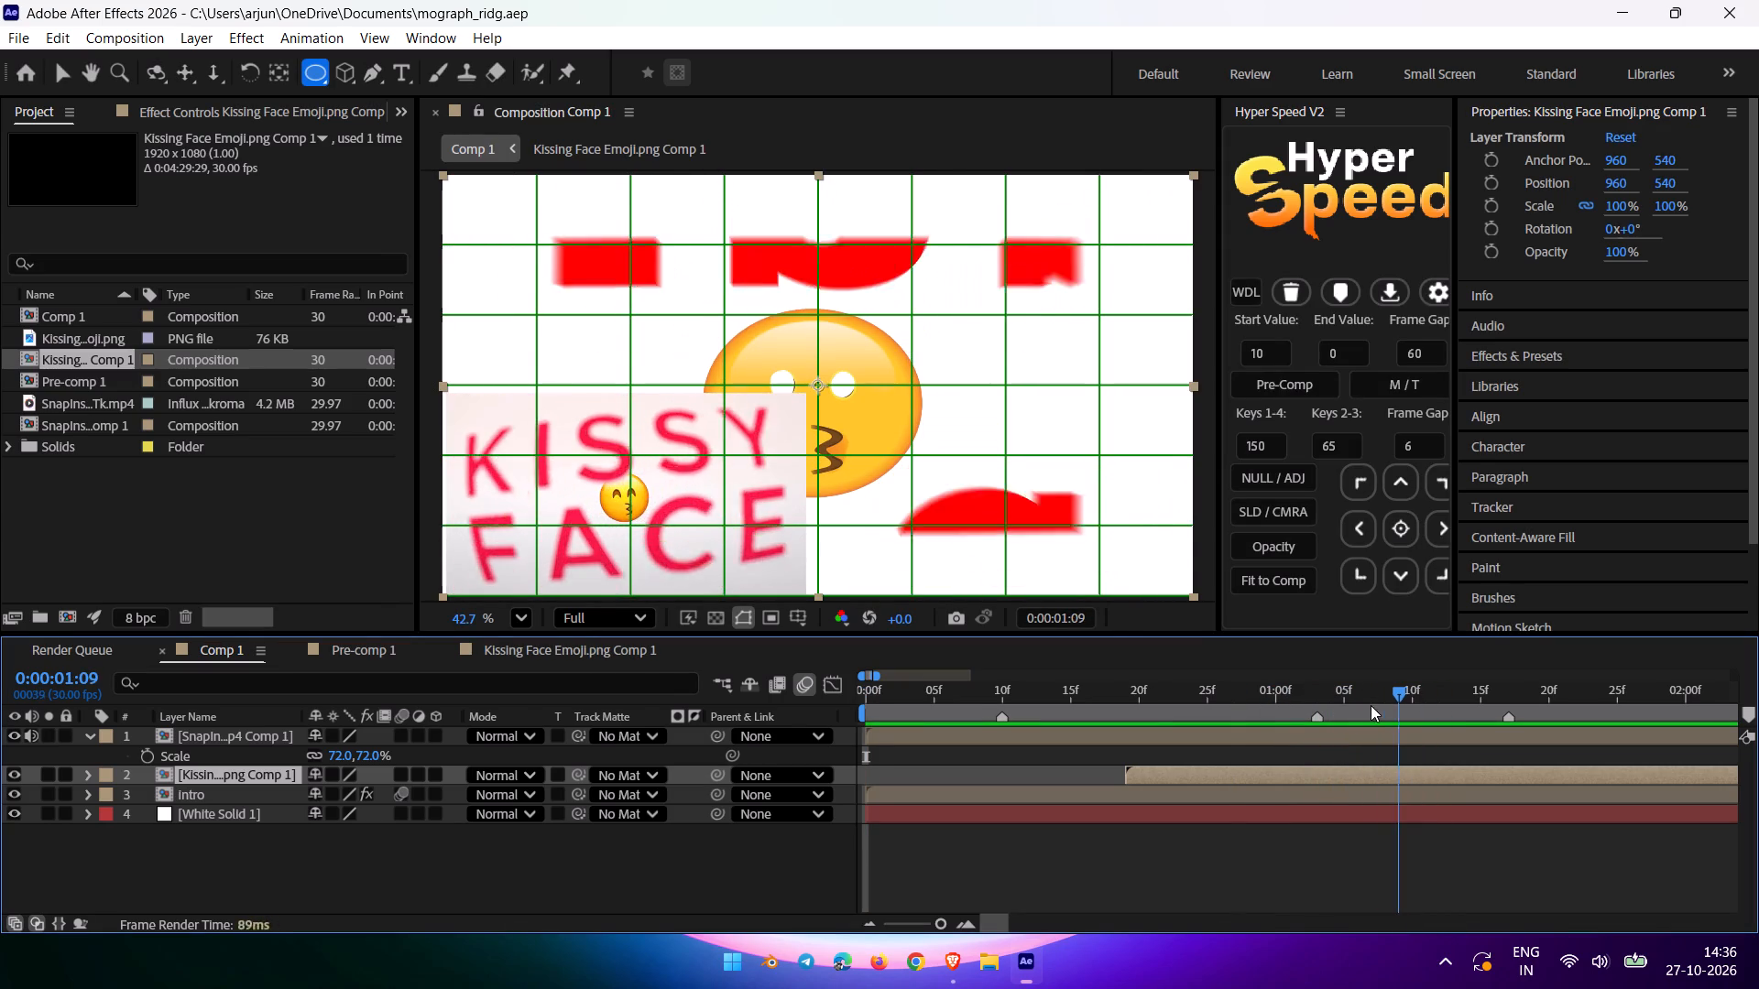
left_click_drag(1371, 705, 1384, 732)
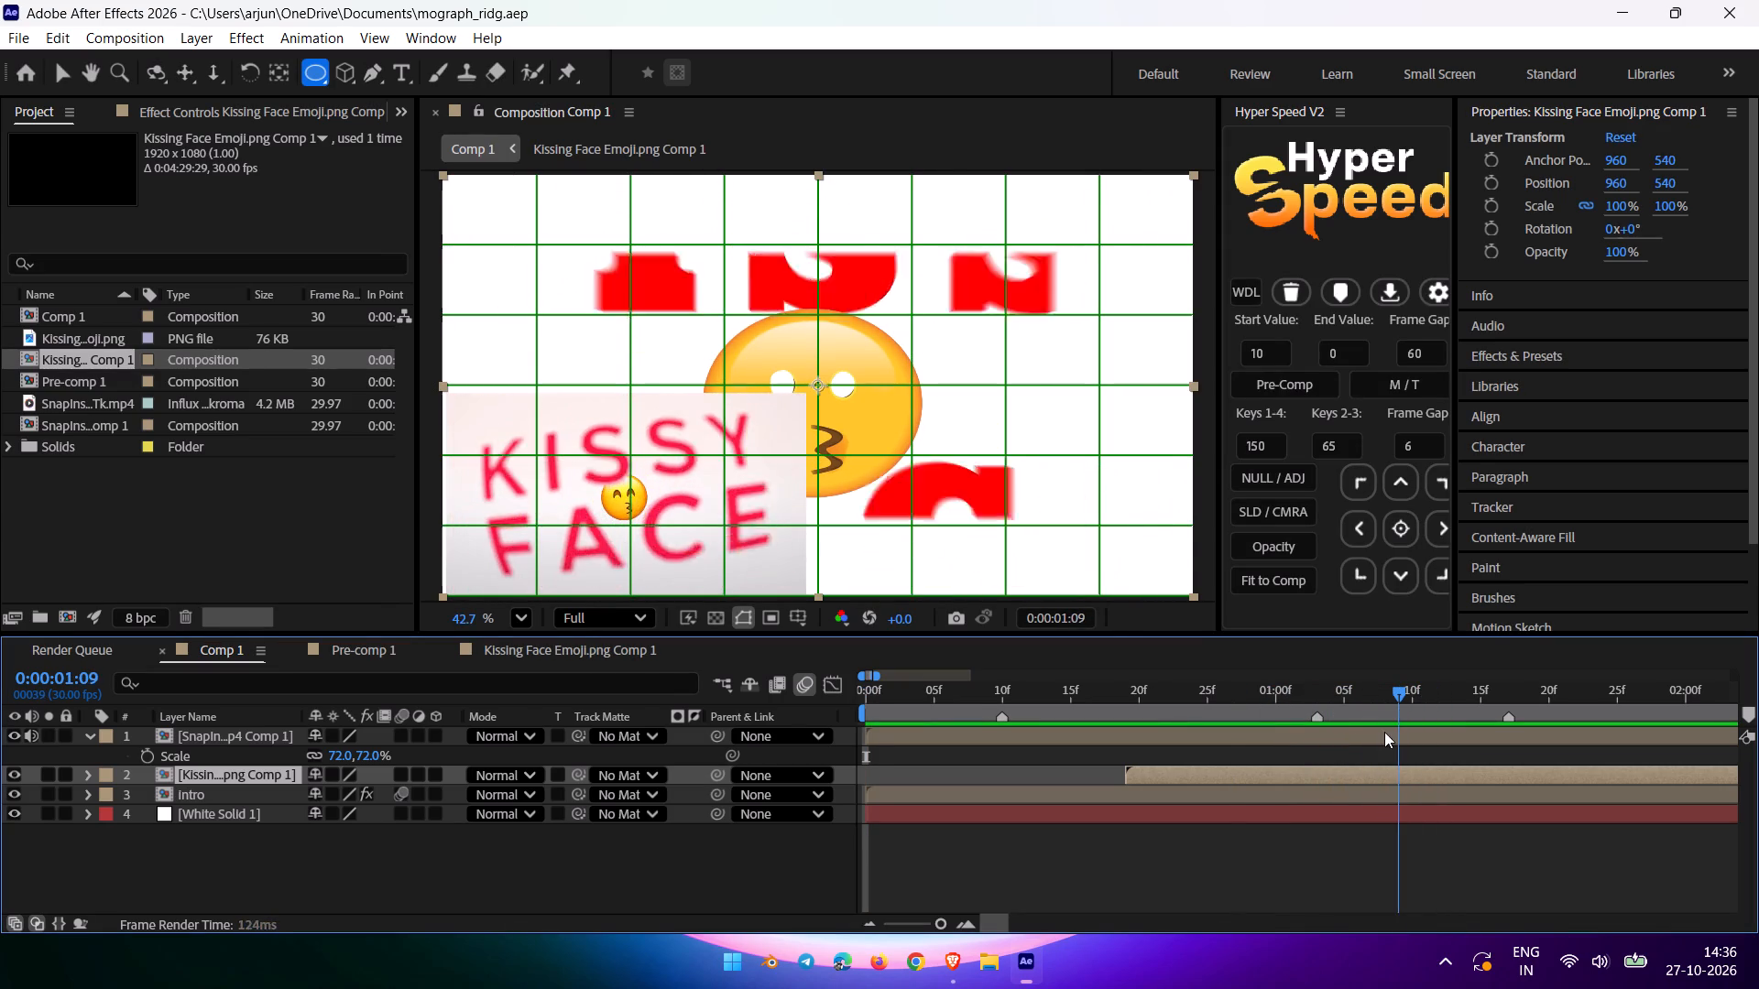
left_click_drag(1384, 732, 1420, 725)
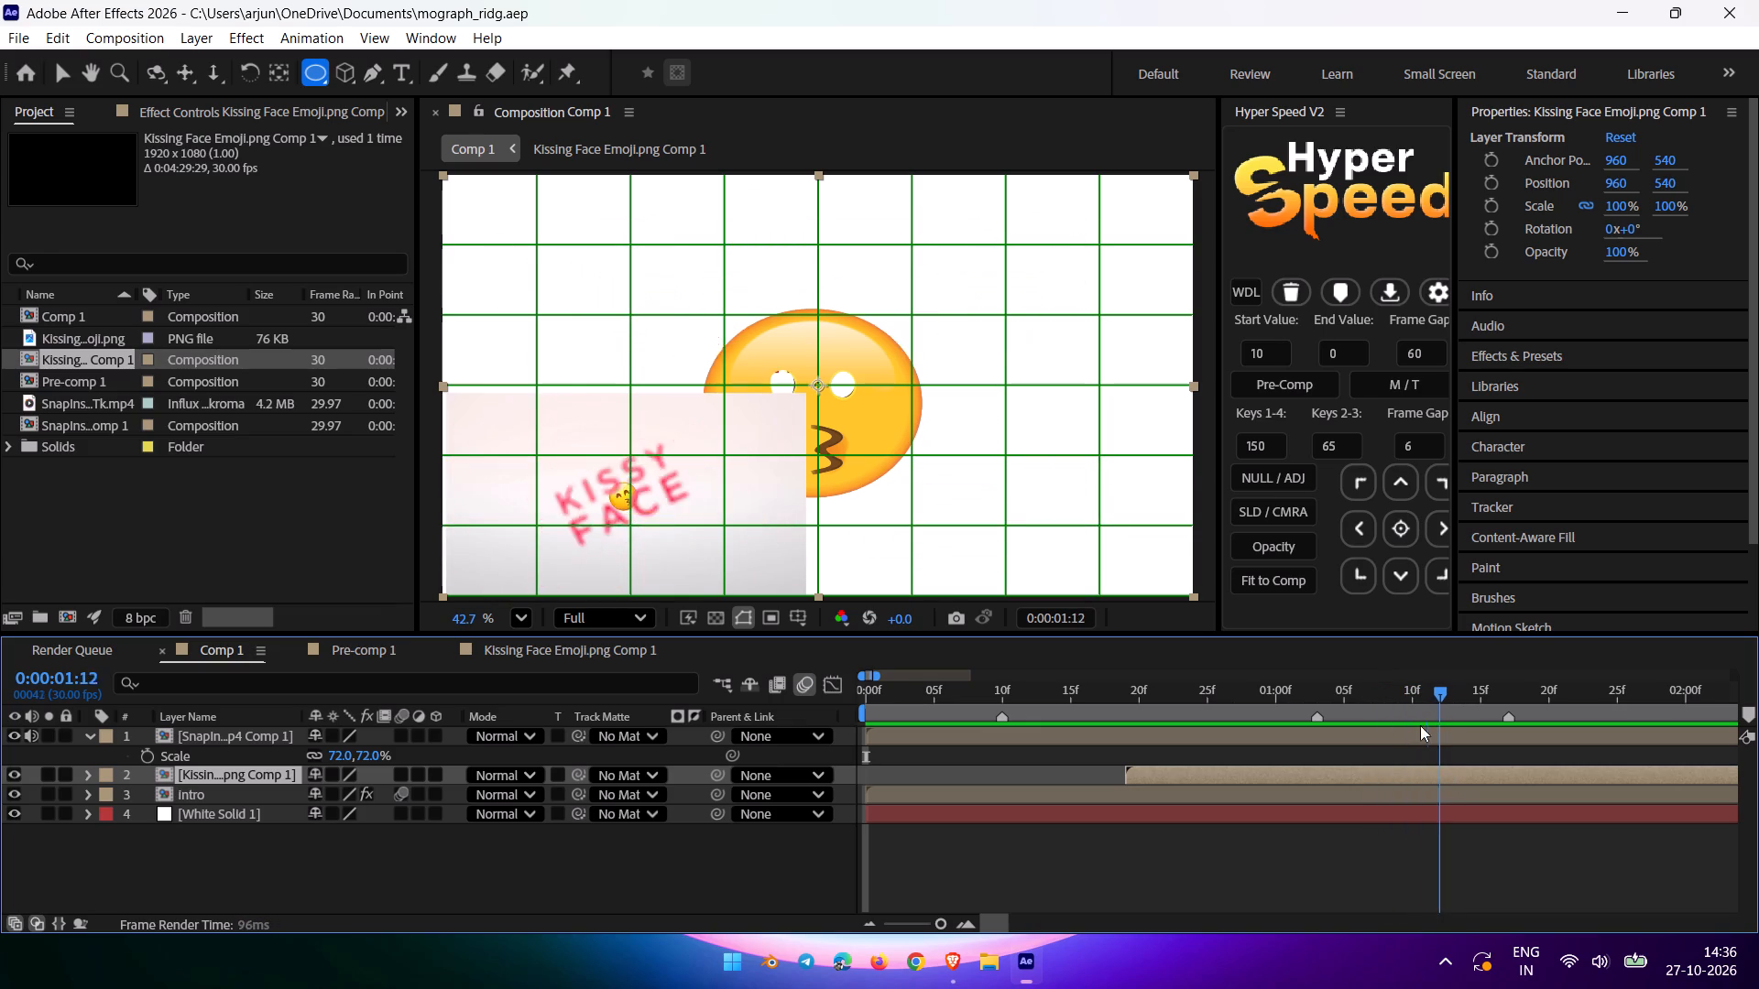
left_click_drag(1420, 725, 1381, 706)
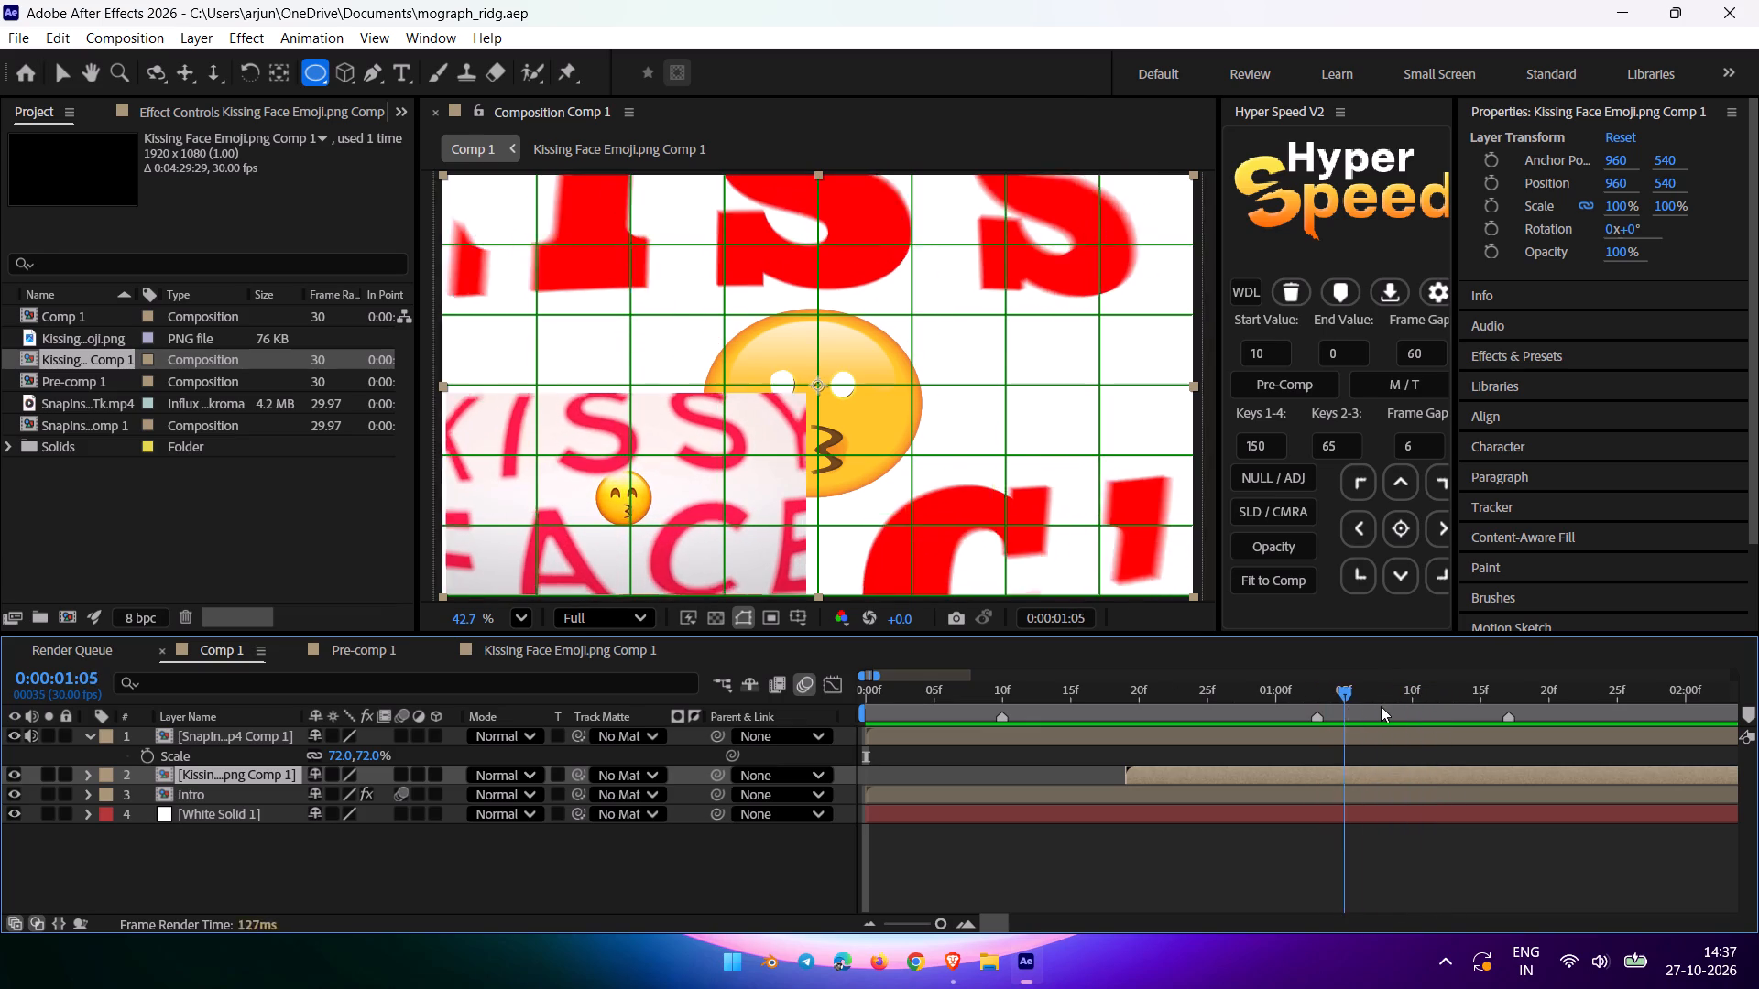
left_click_drag(1381, 706, 1346, 723)
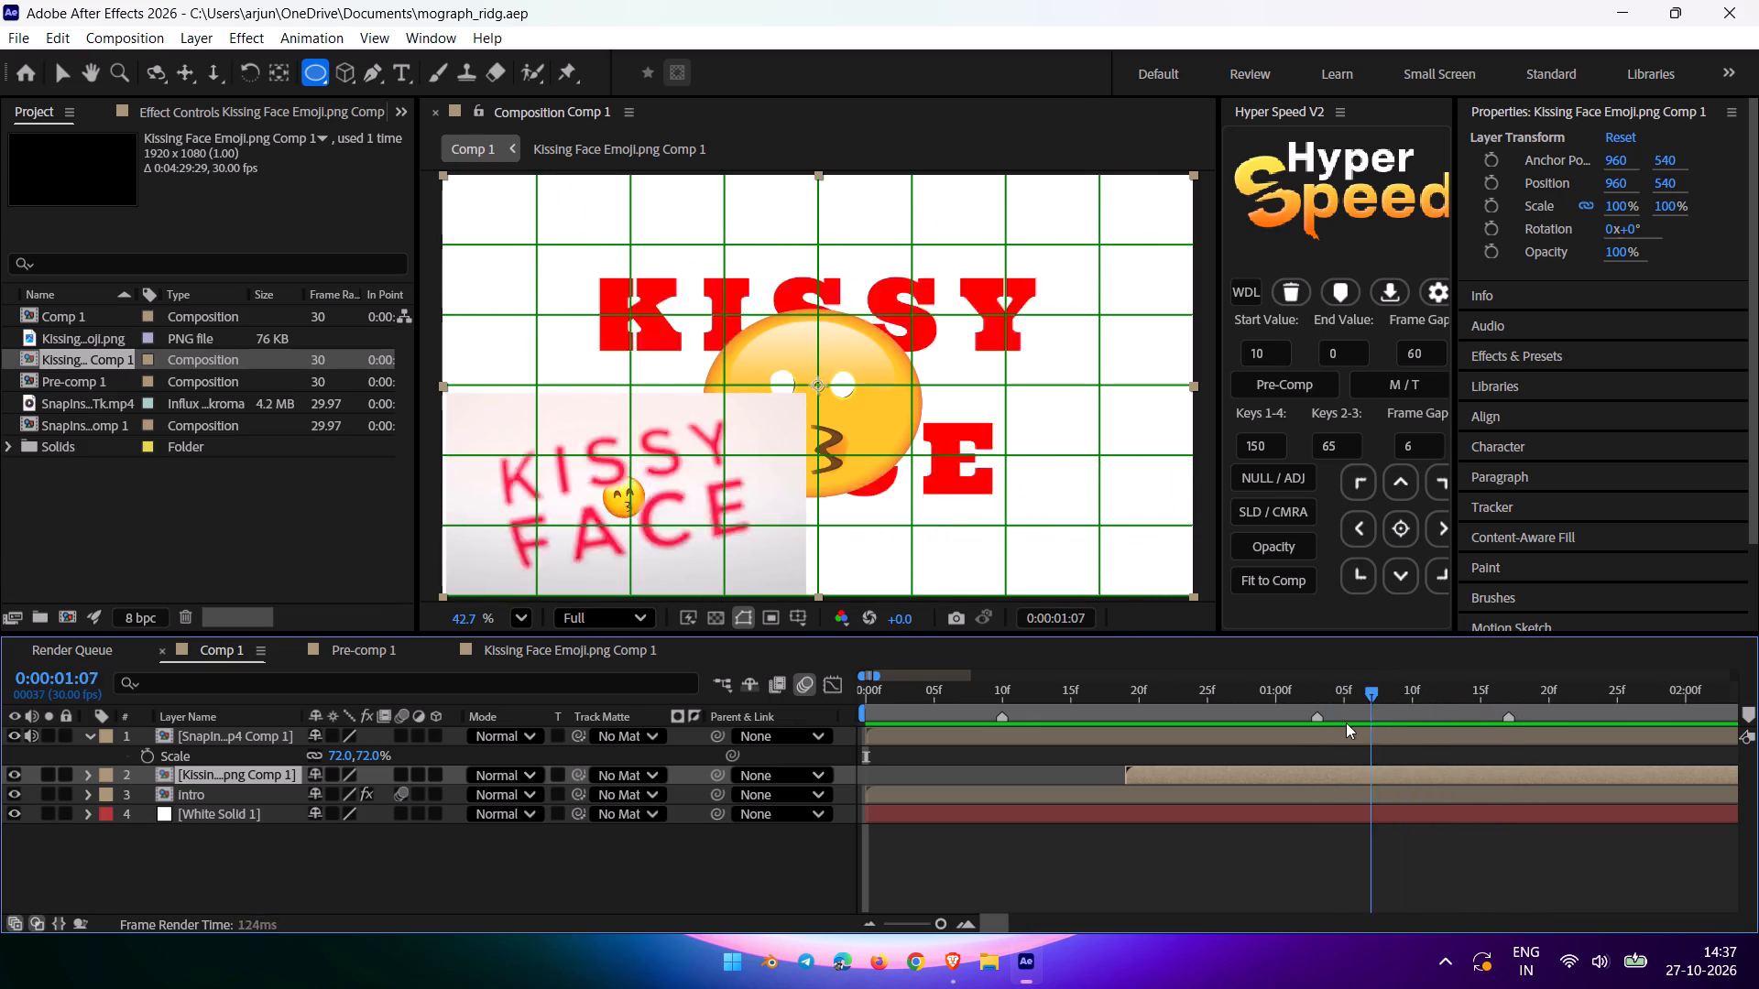
left_click_drag(1346, 723, 1304, 730)
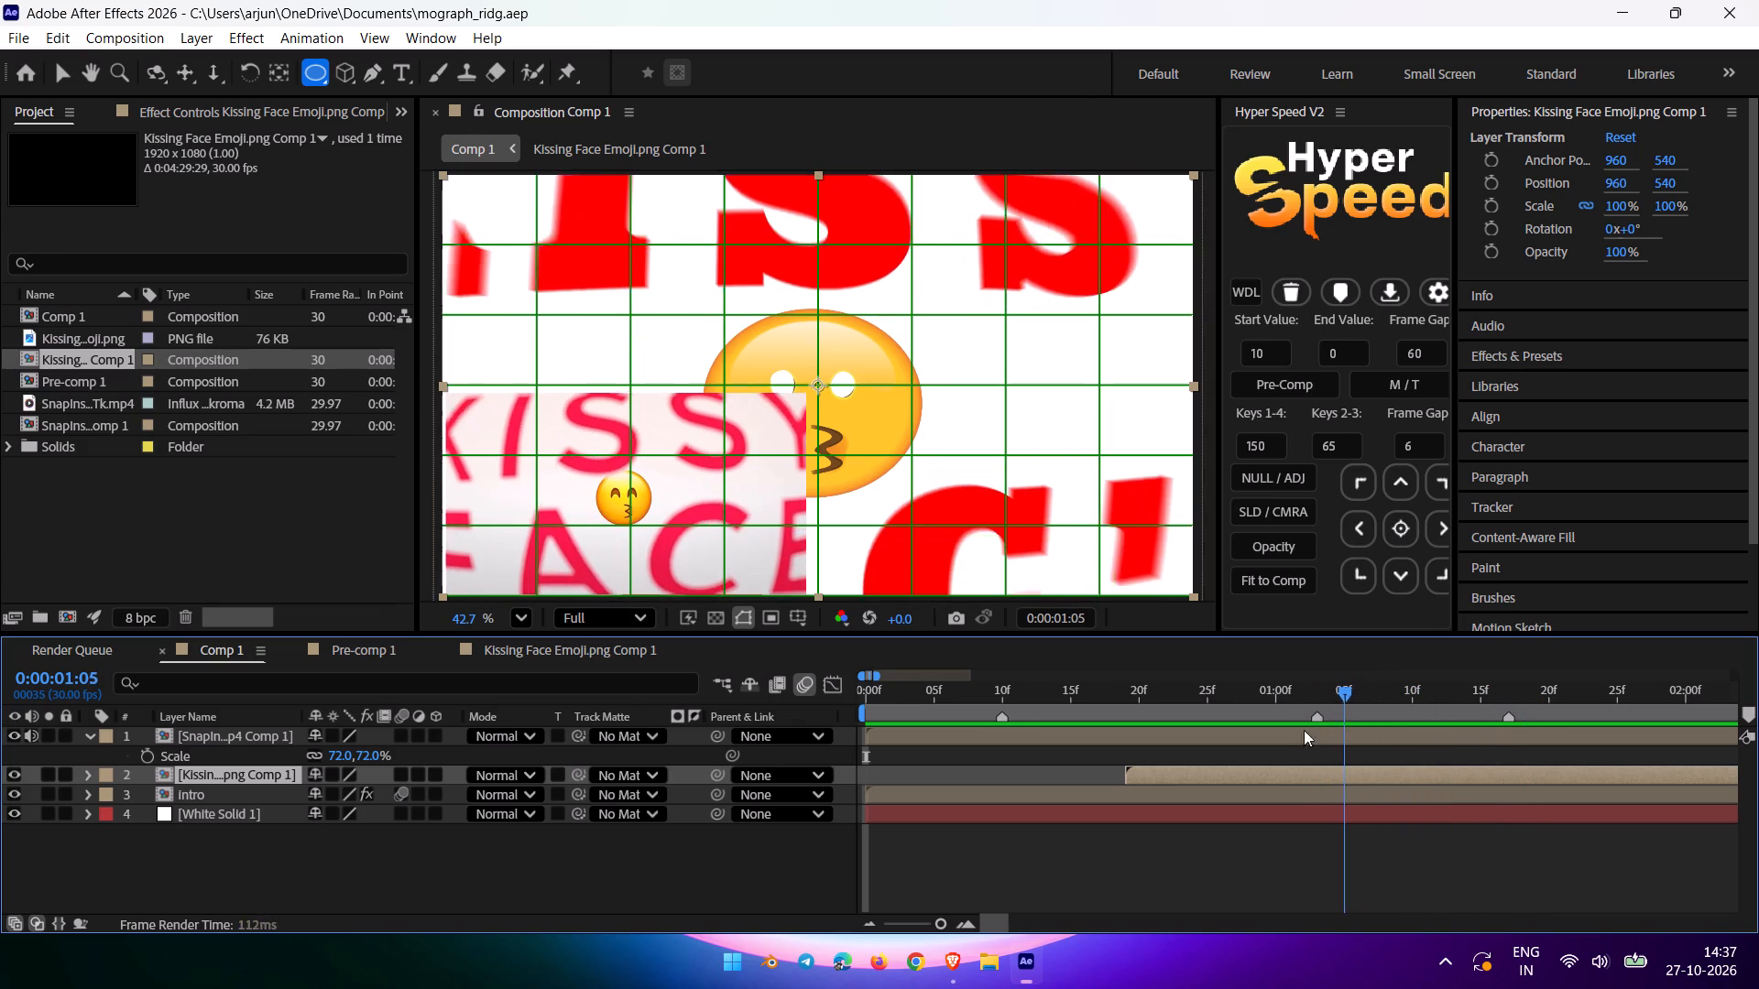
left_click_drag(1304, 730, 1366, 724)
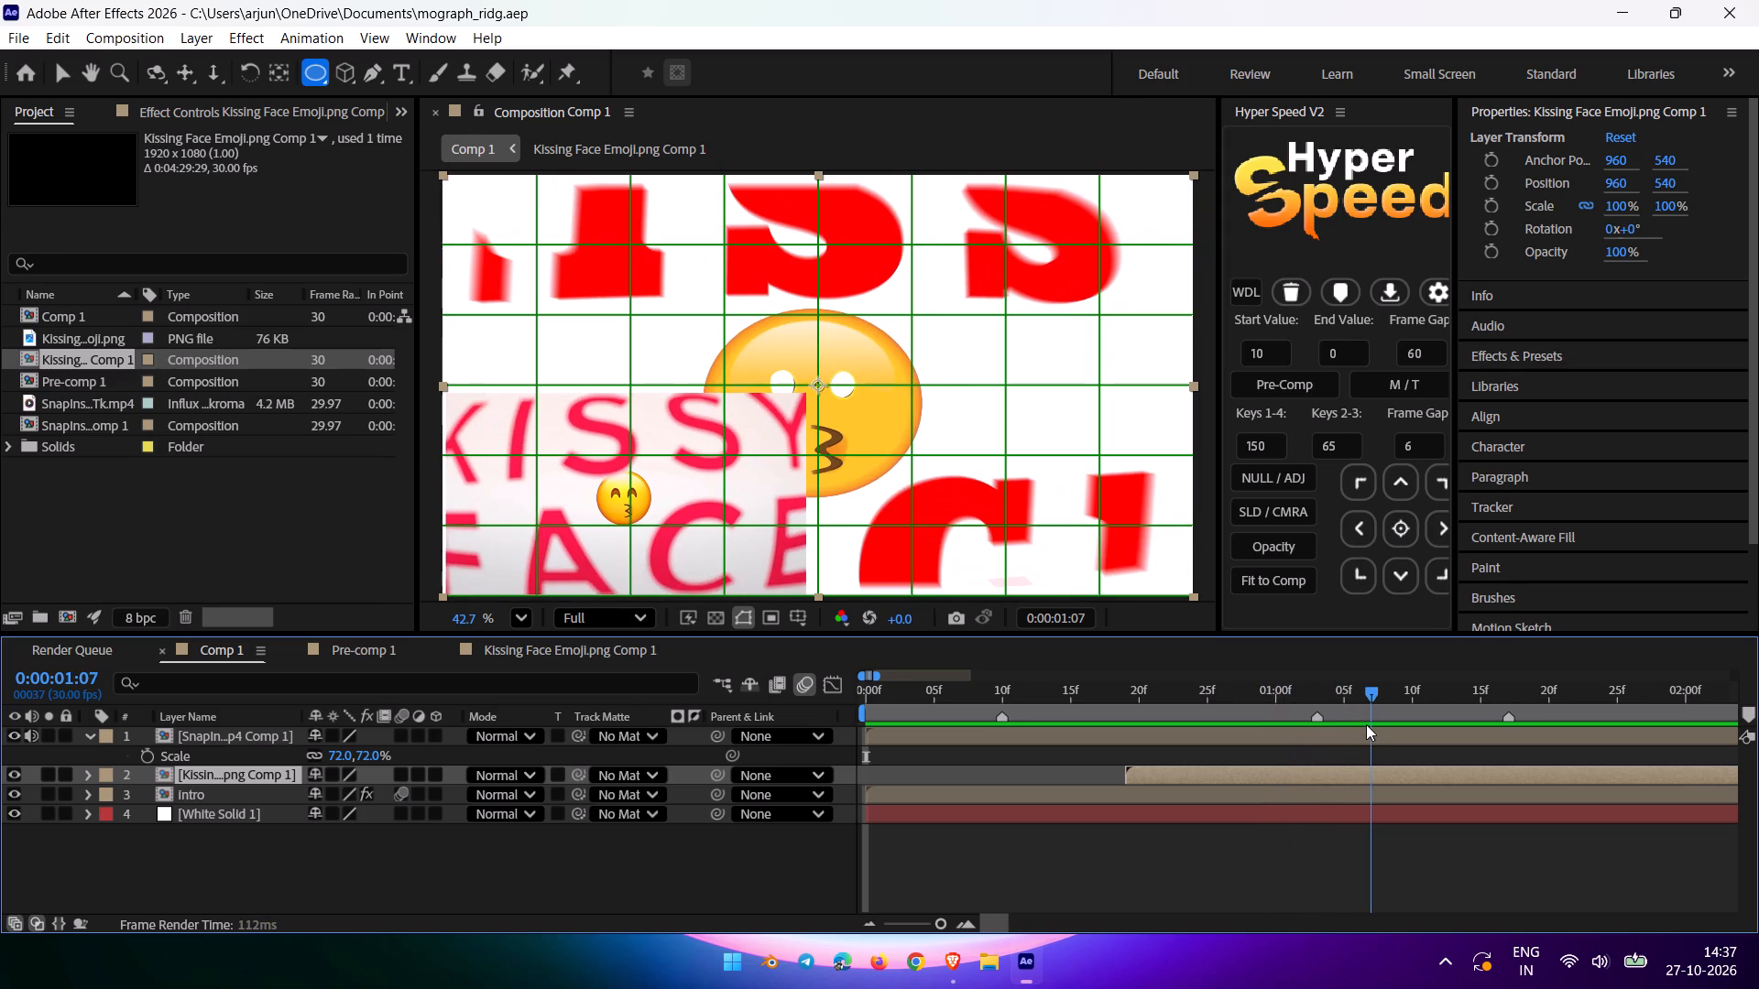
left_click_drag(1366, 724, 1313, 719)
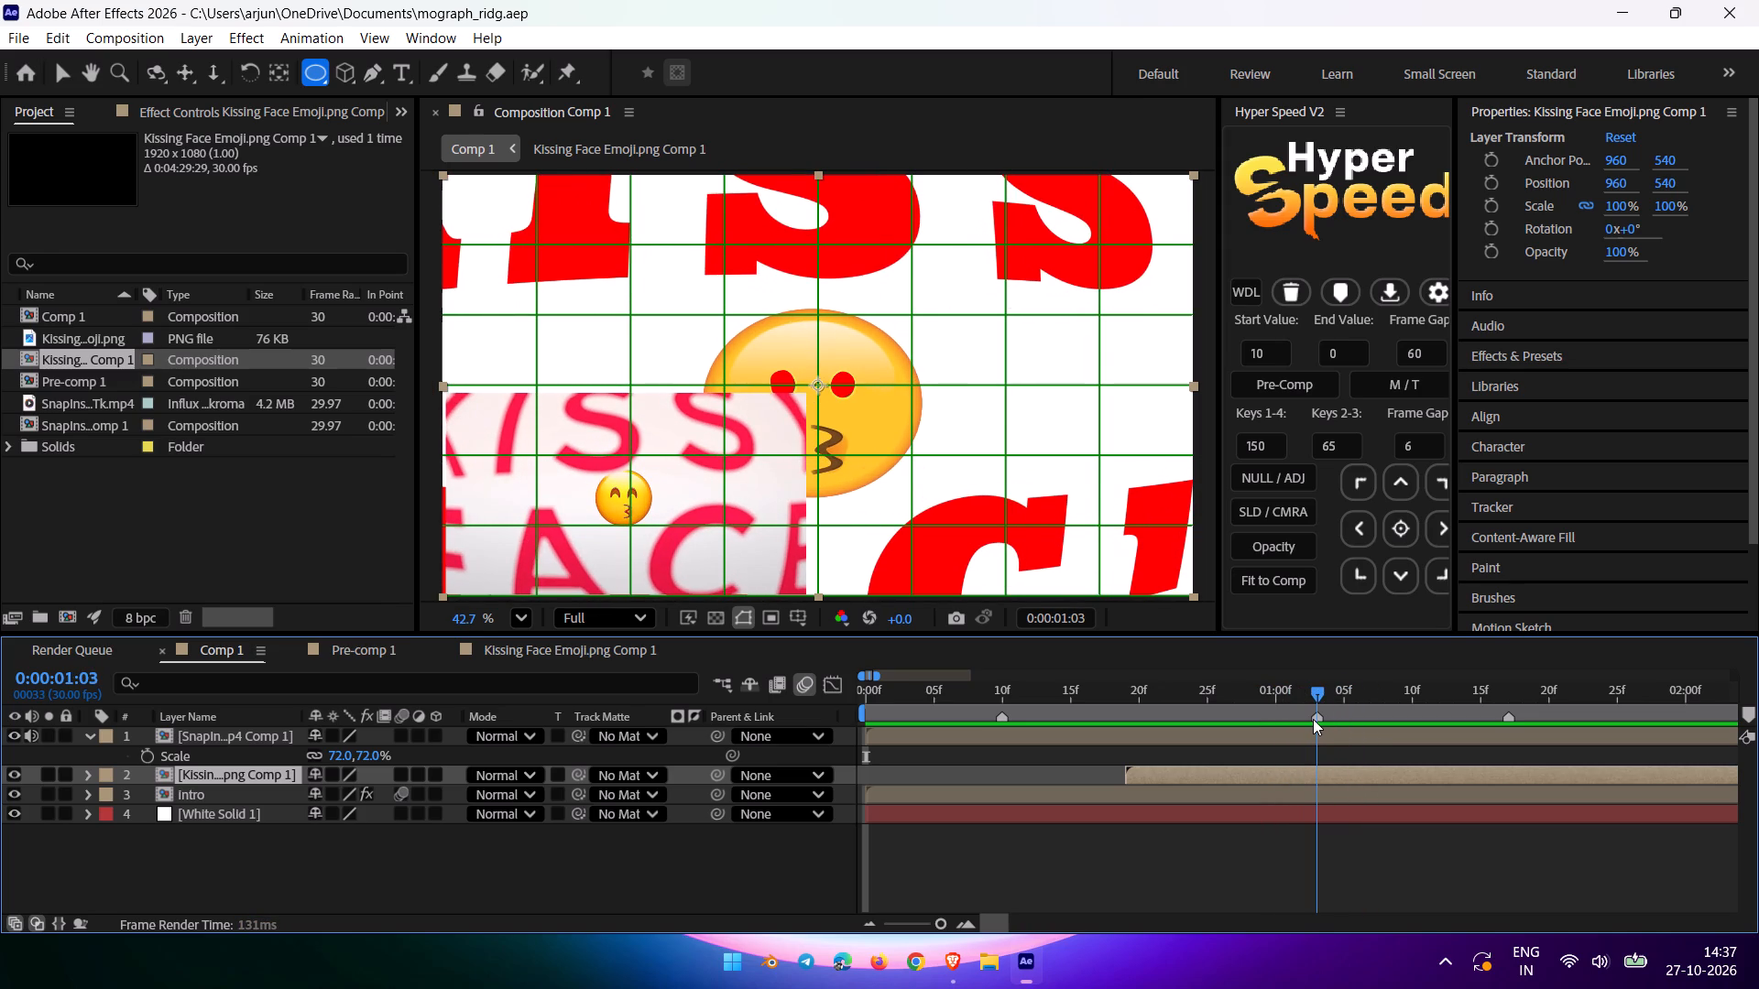
left_click_drag(1313, 719, 1404, 711)
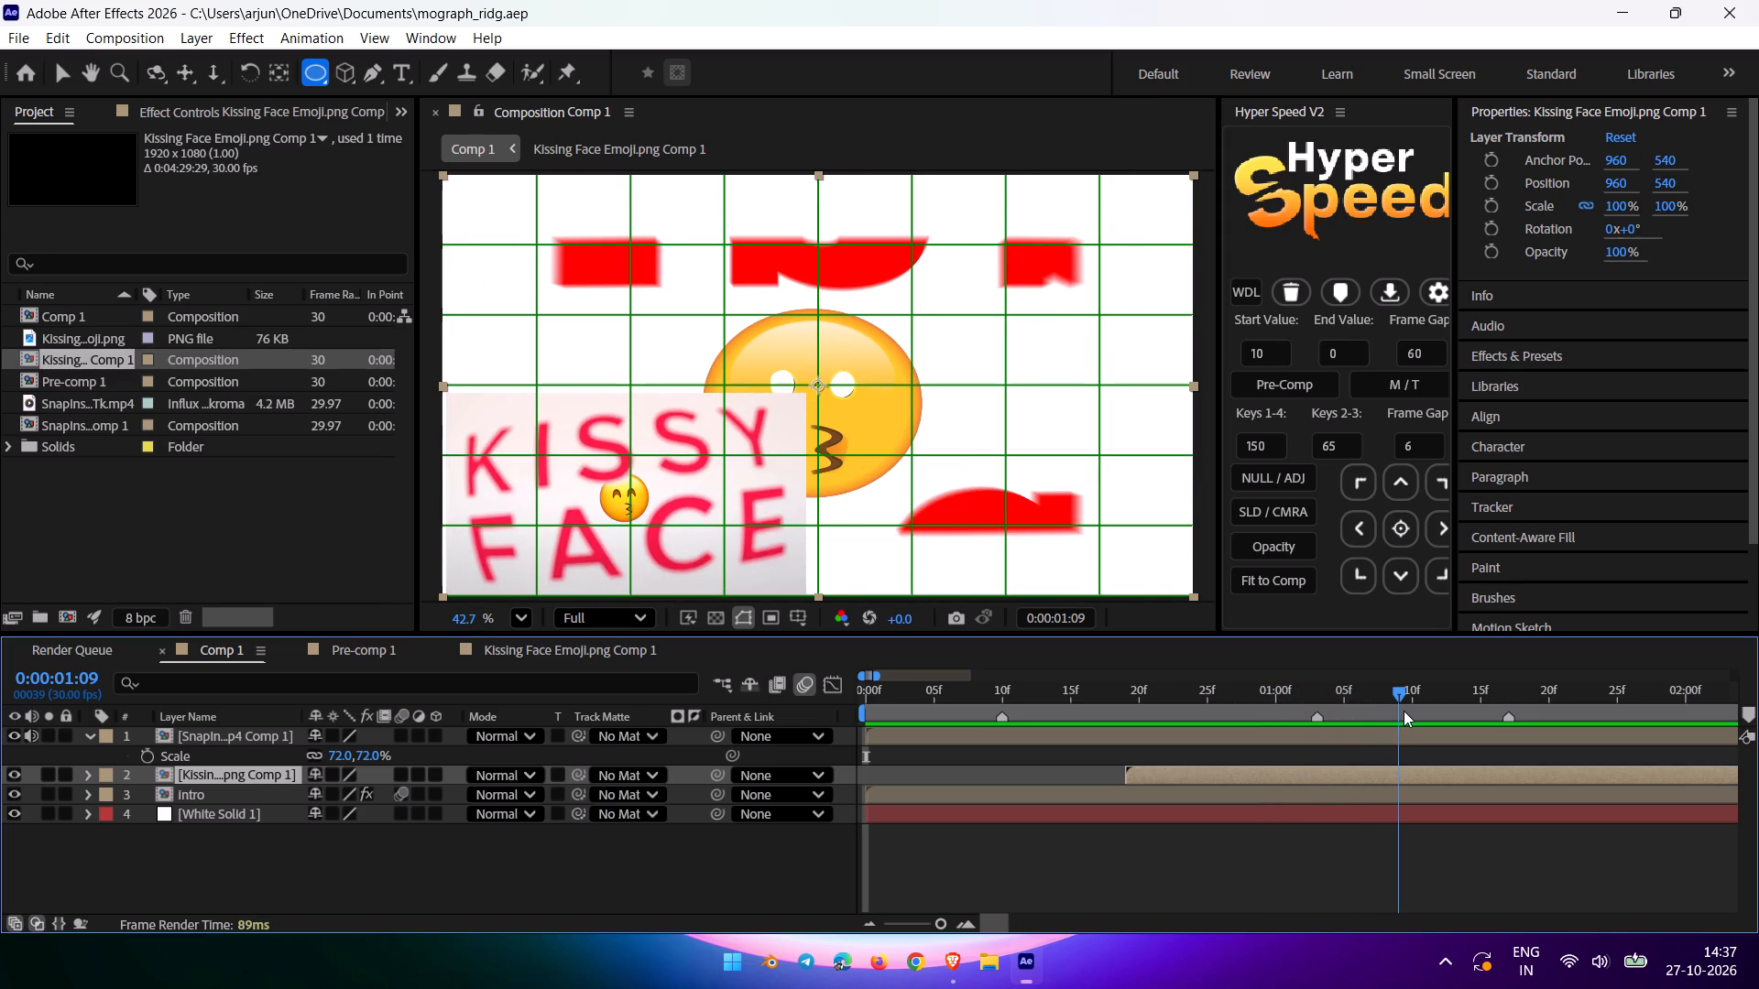
left_click_drag(1404, 711, 1391, 719)
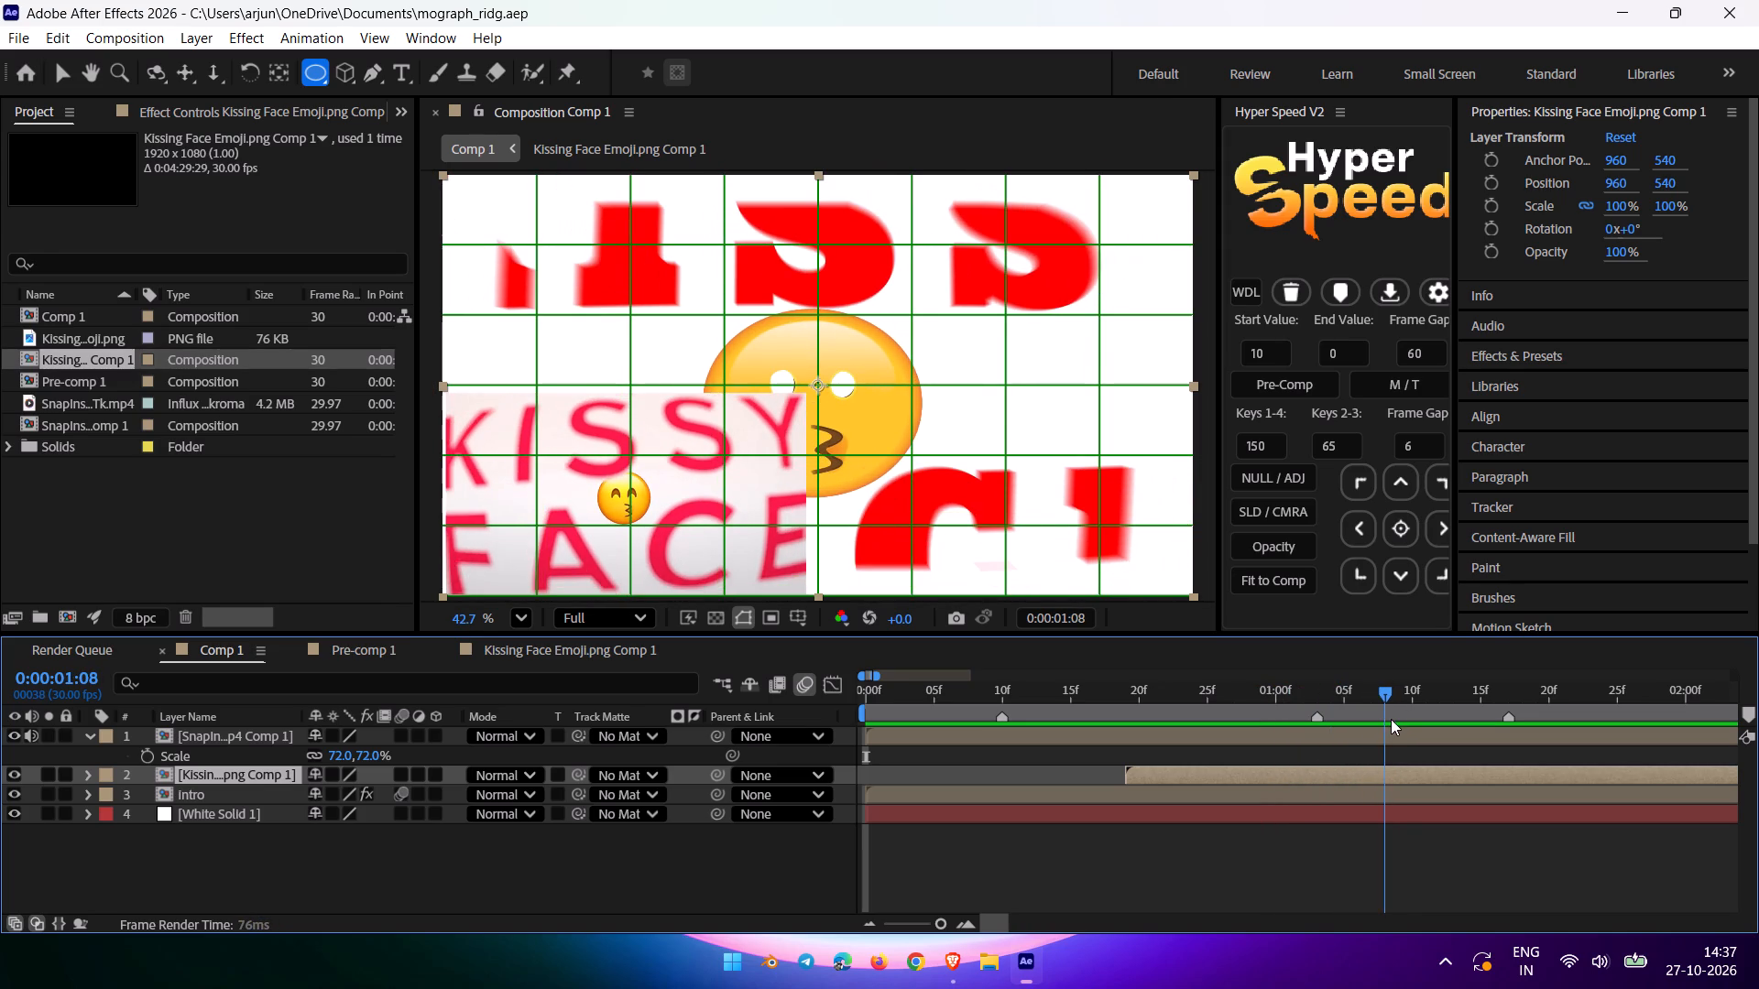
left_click_drag(1391, 719, 1392, 719)
Collapse the reference clip layer's Scale property in Comp 1 and deselect all layers.
left_click(754, 864)
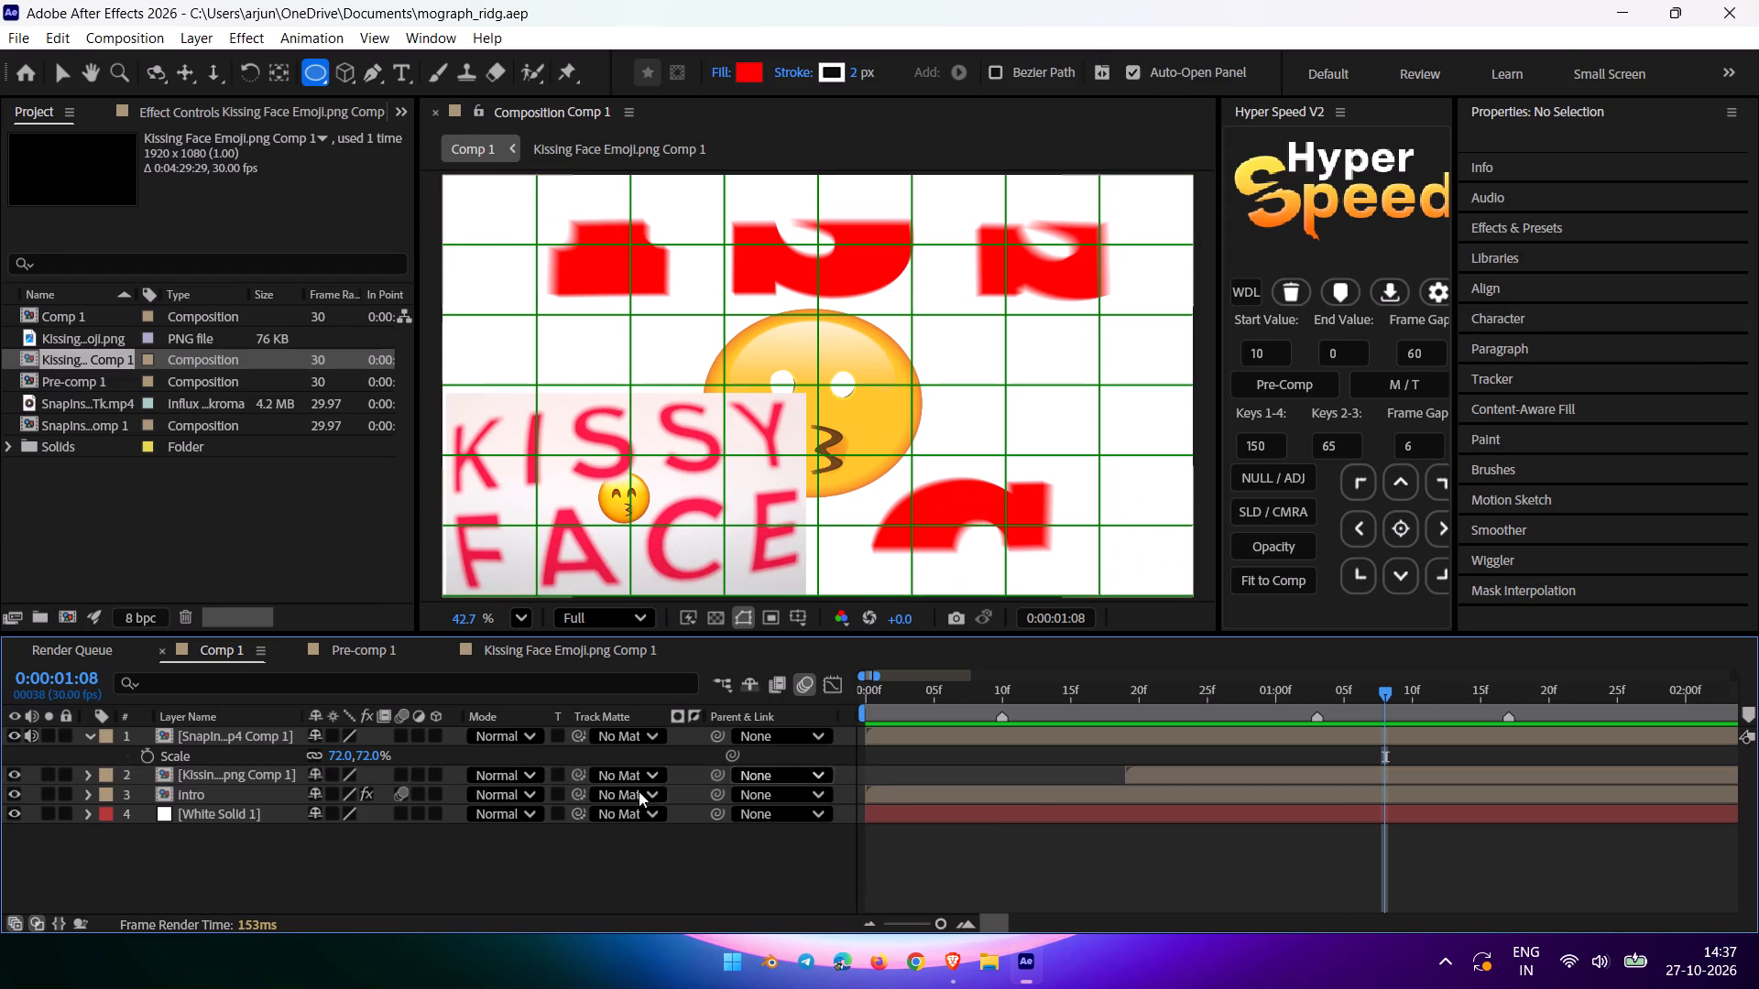
left_click(194, 741)
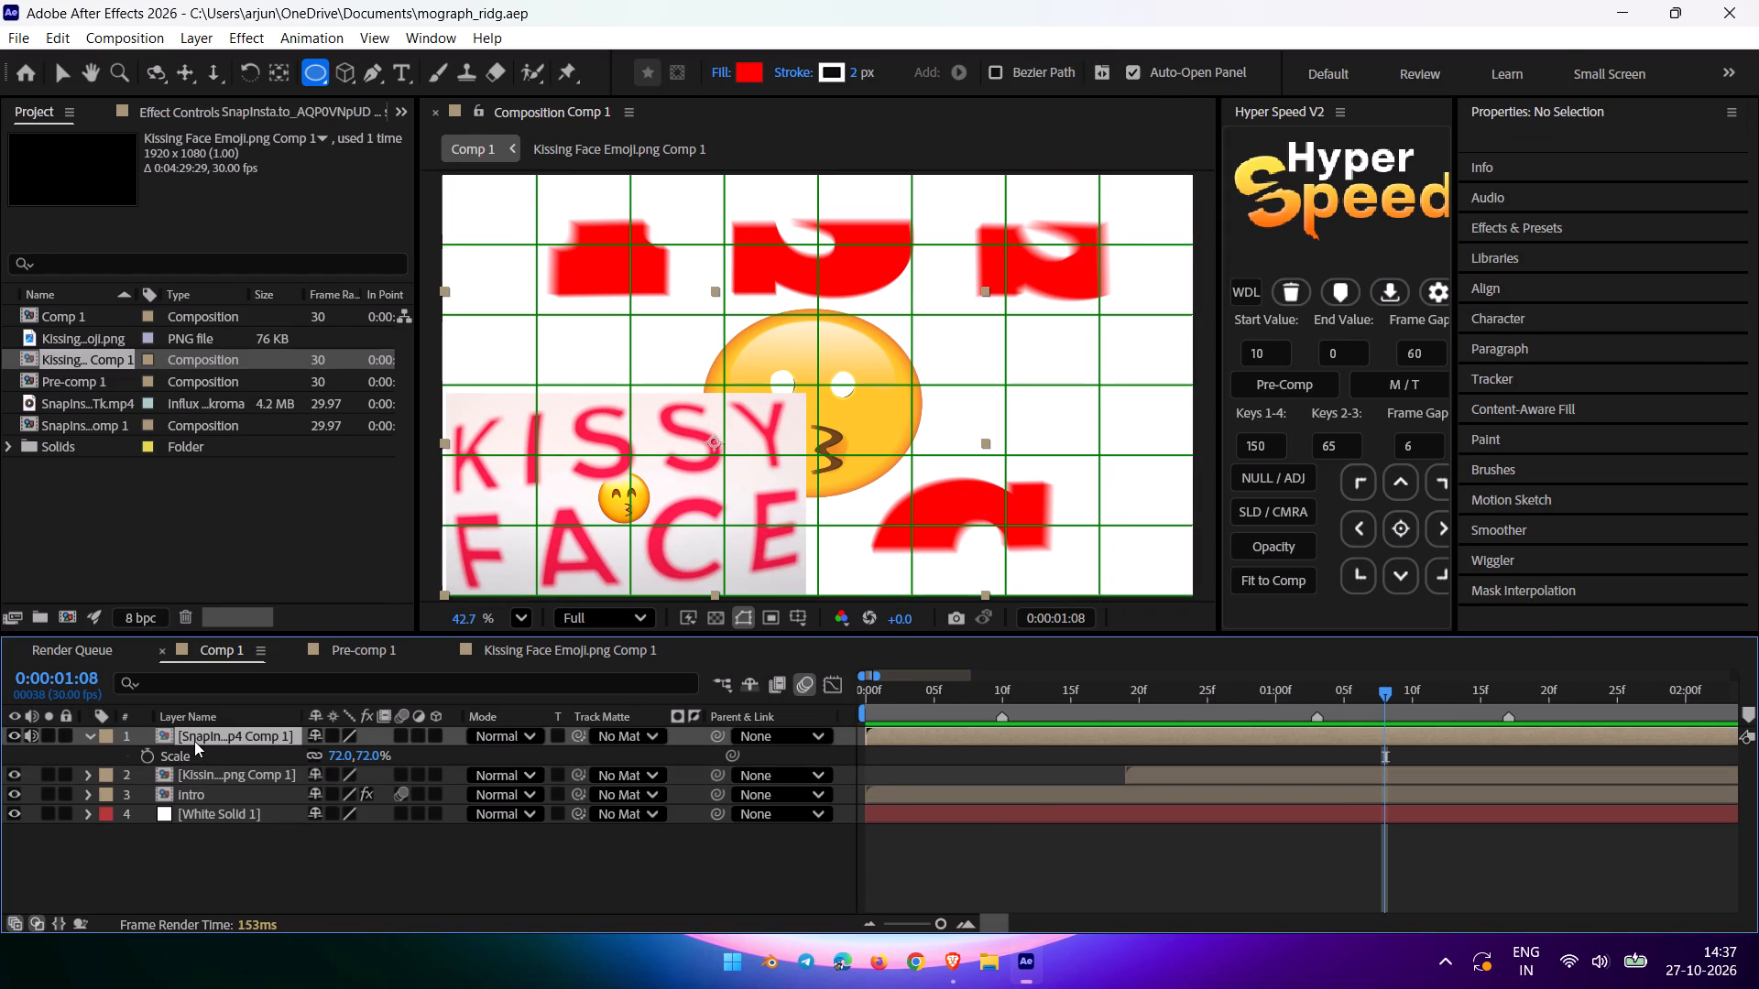
key("u")
left_click(281, 881)
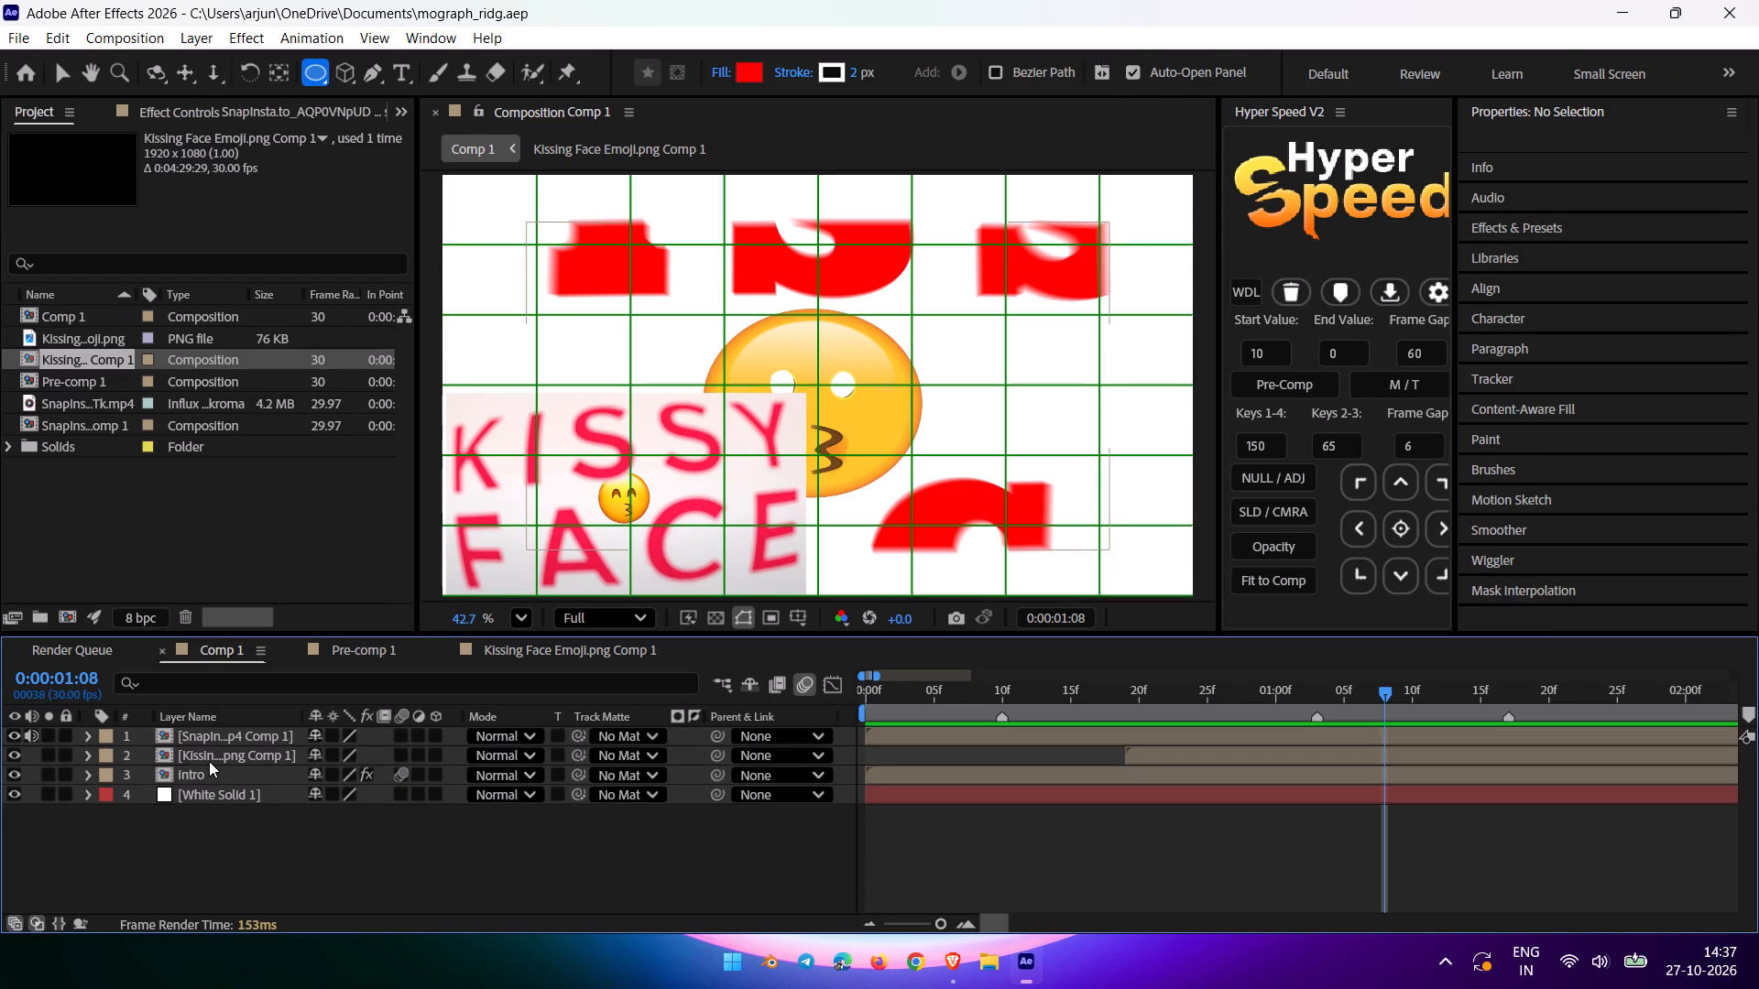
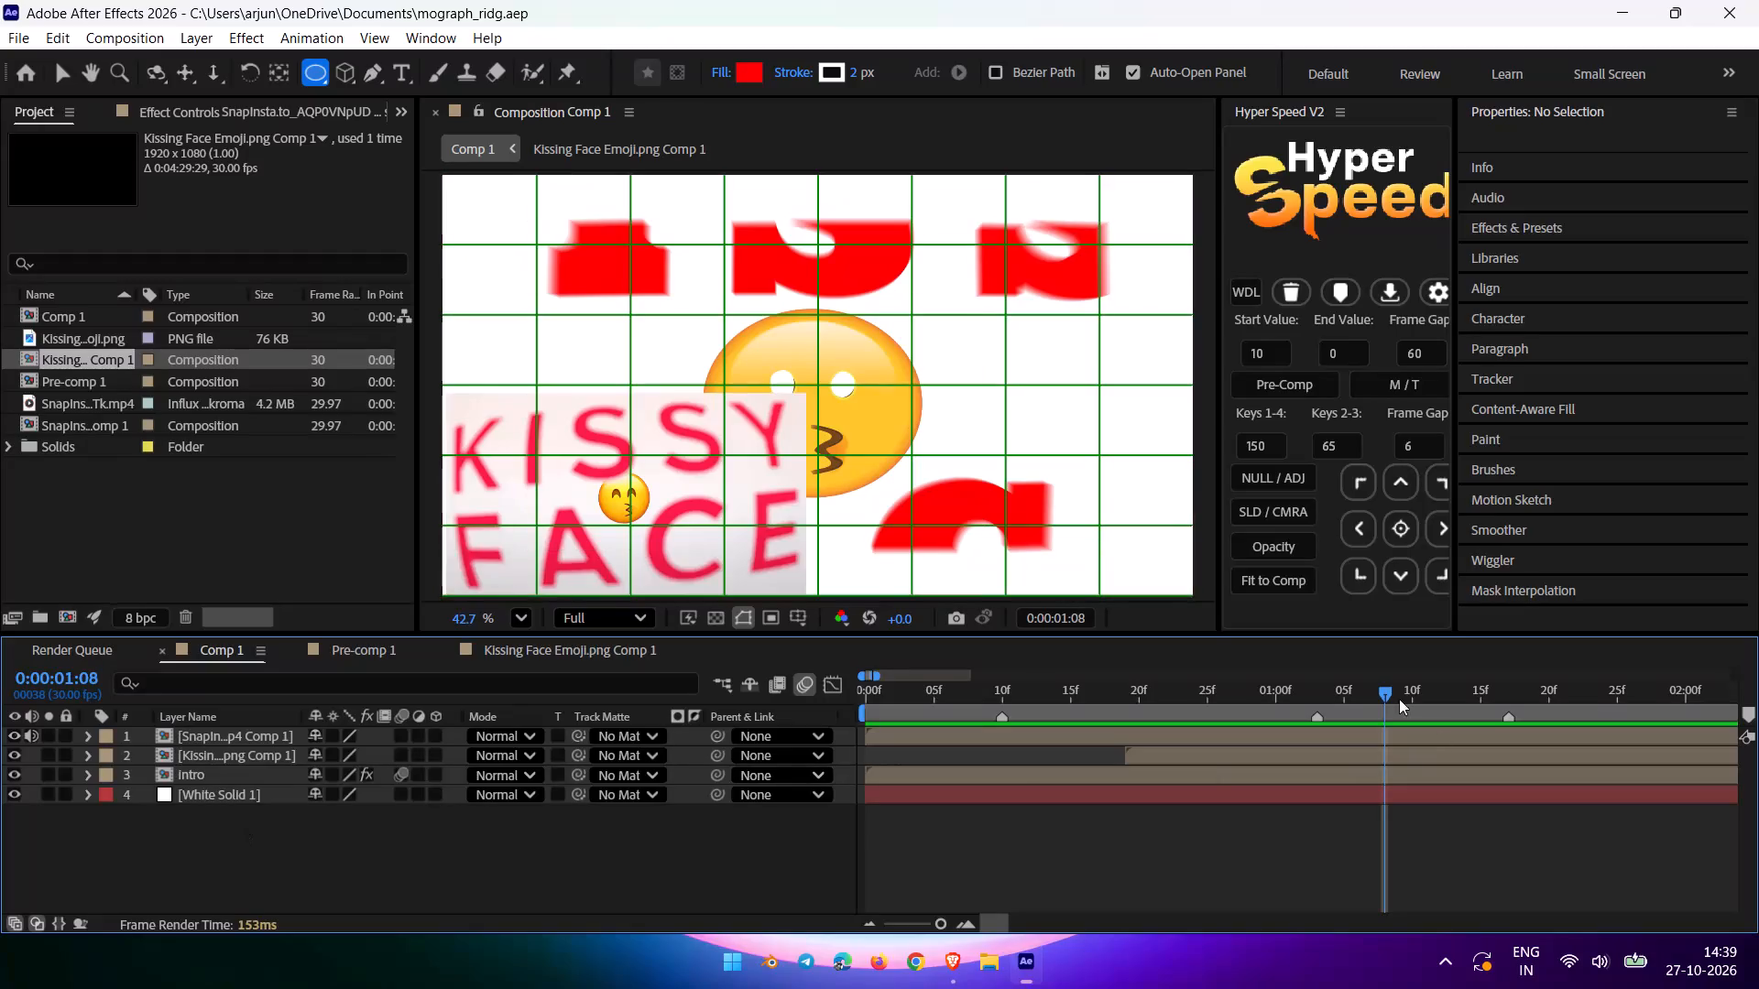
Play Comp 1 from the start and scrub around 0:00:00:24 to 0:00:00:26 to compare the emoji and text growth with the reference clip.
left_click_drag(1387, 693, 492, 838)
key("space")
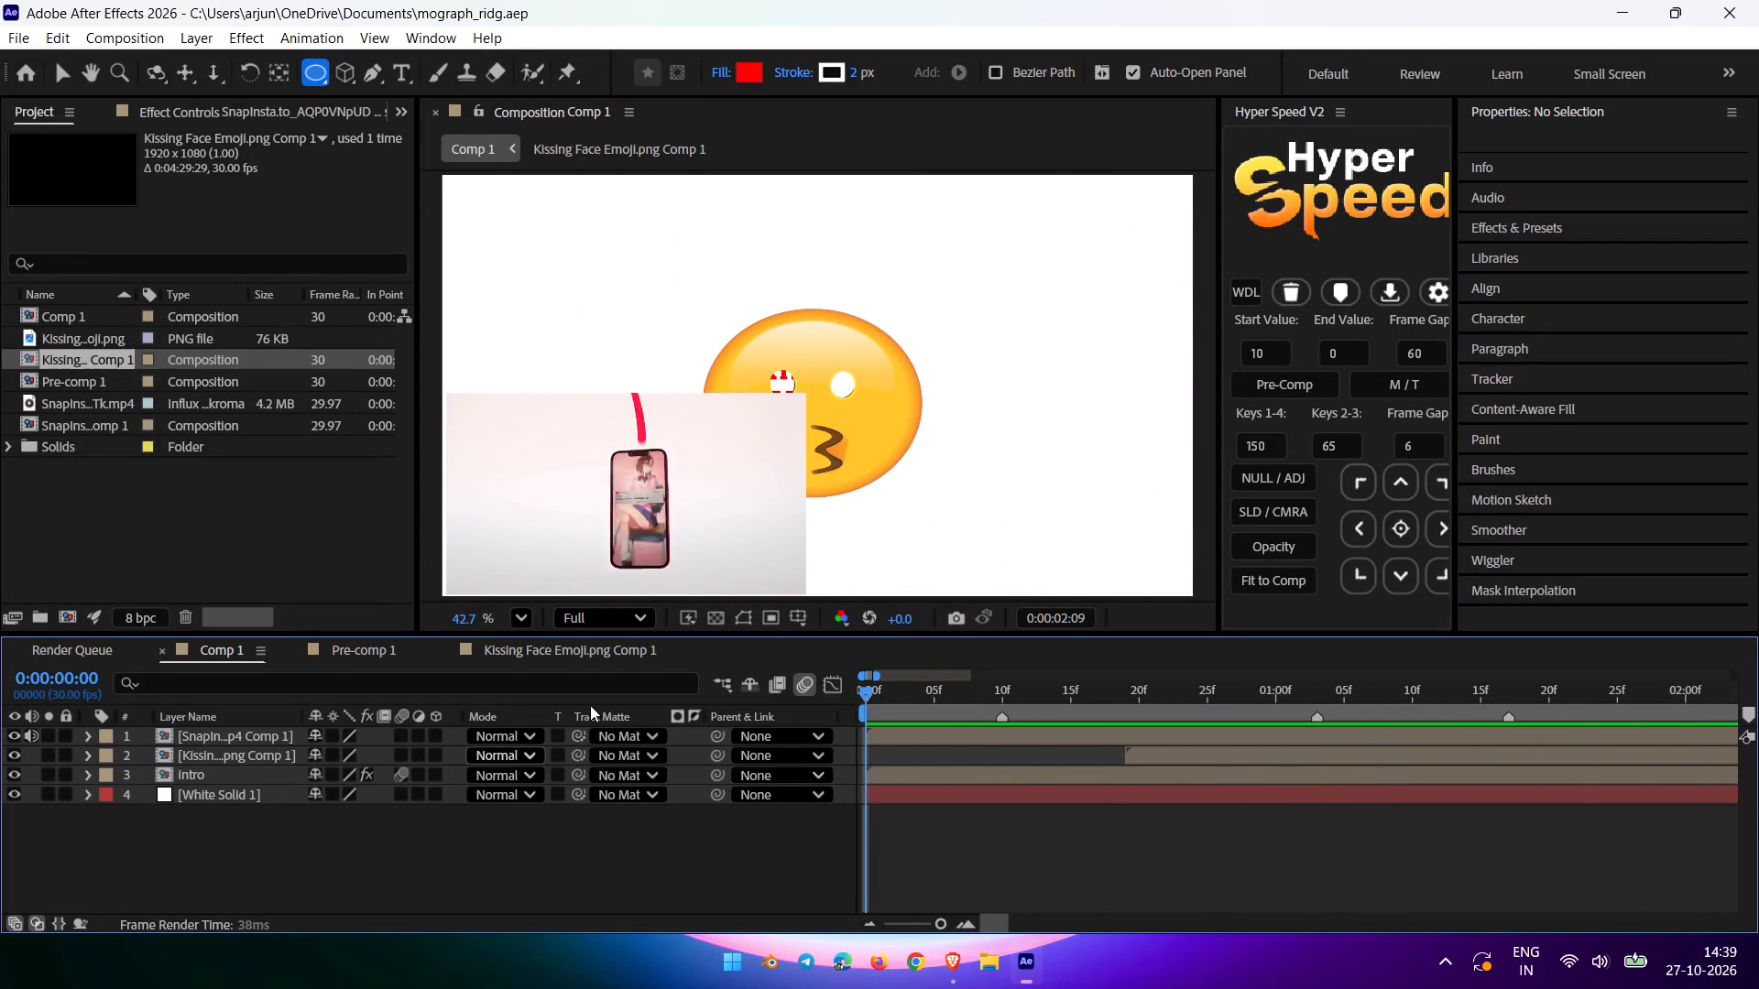
left_click_drag(903, 693, 687, 769)
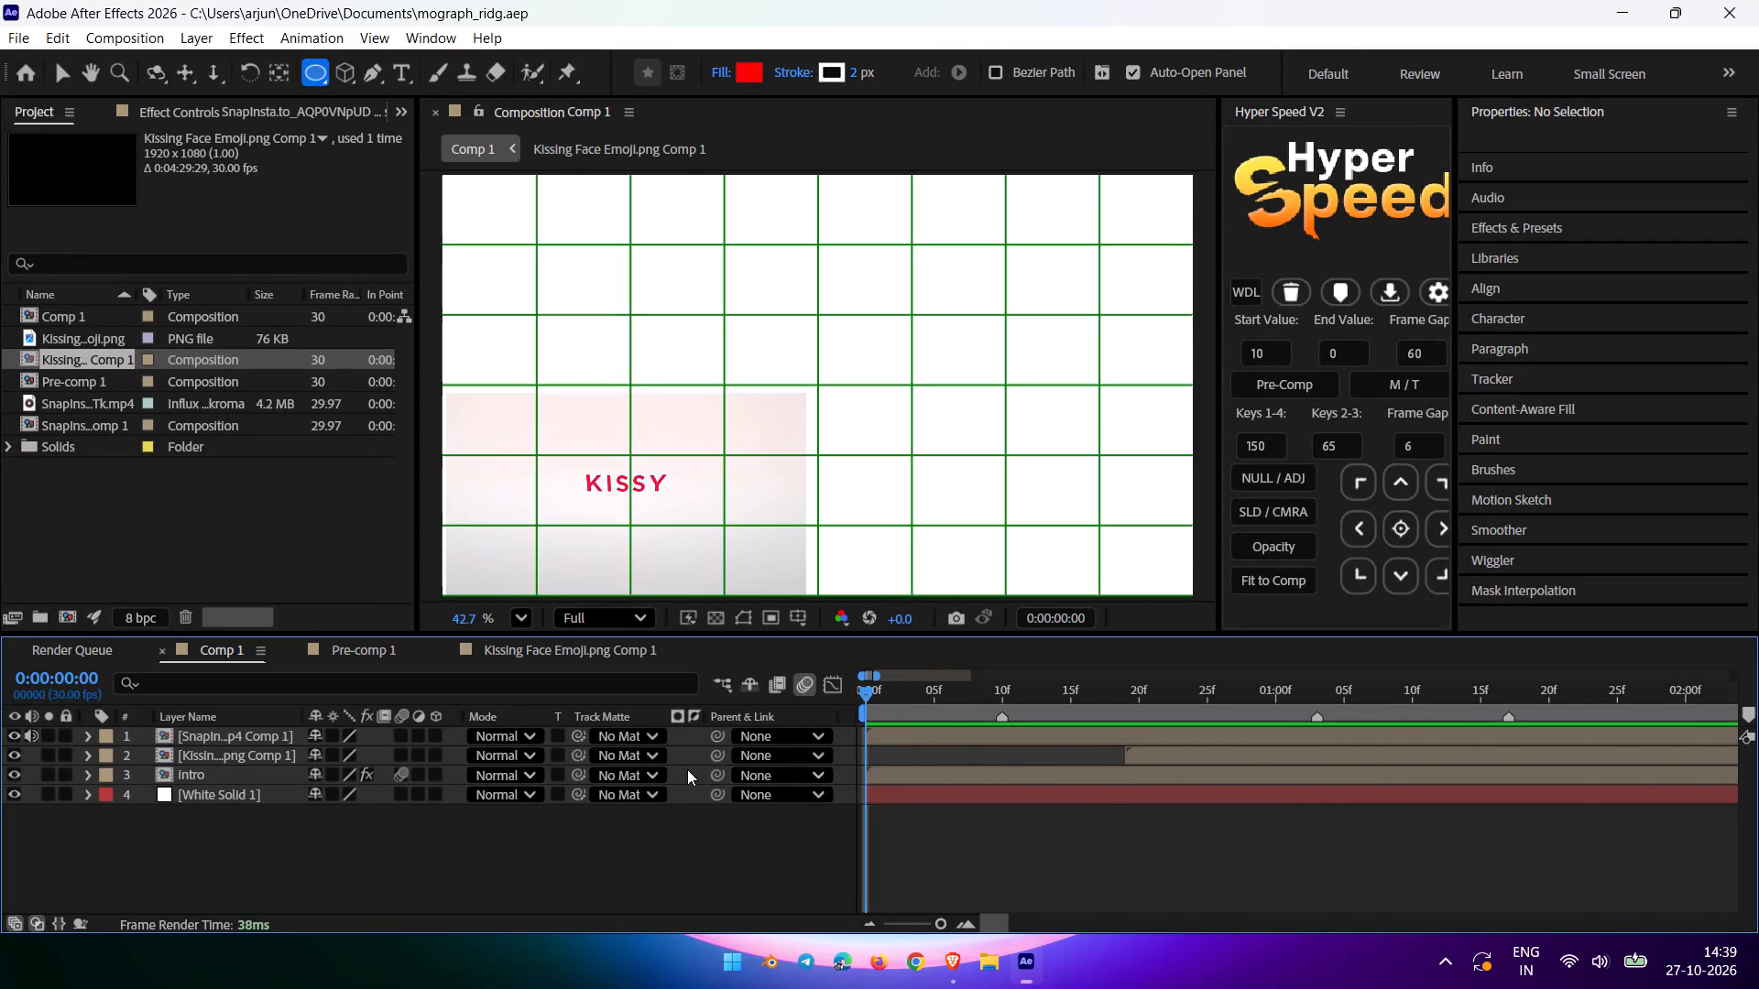
left_click_drag(687, 769, 689, 766)
key("space")
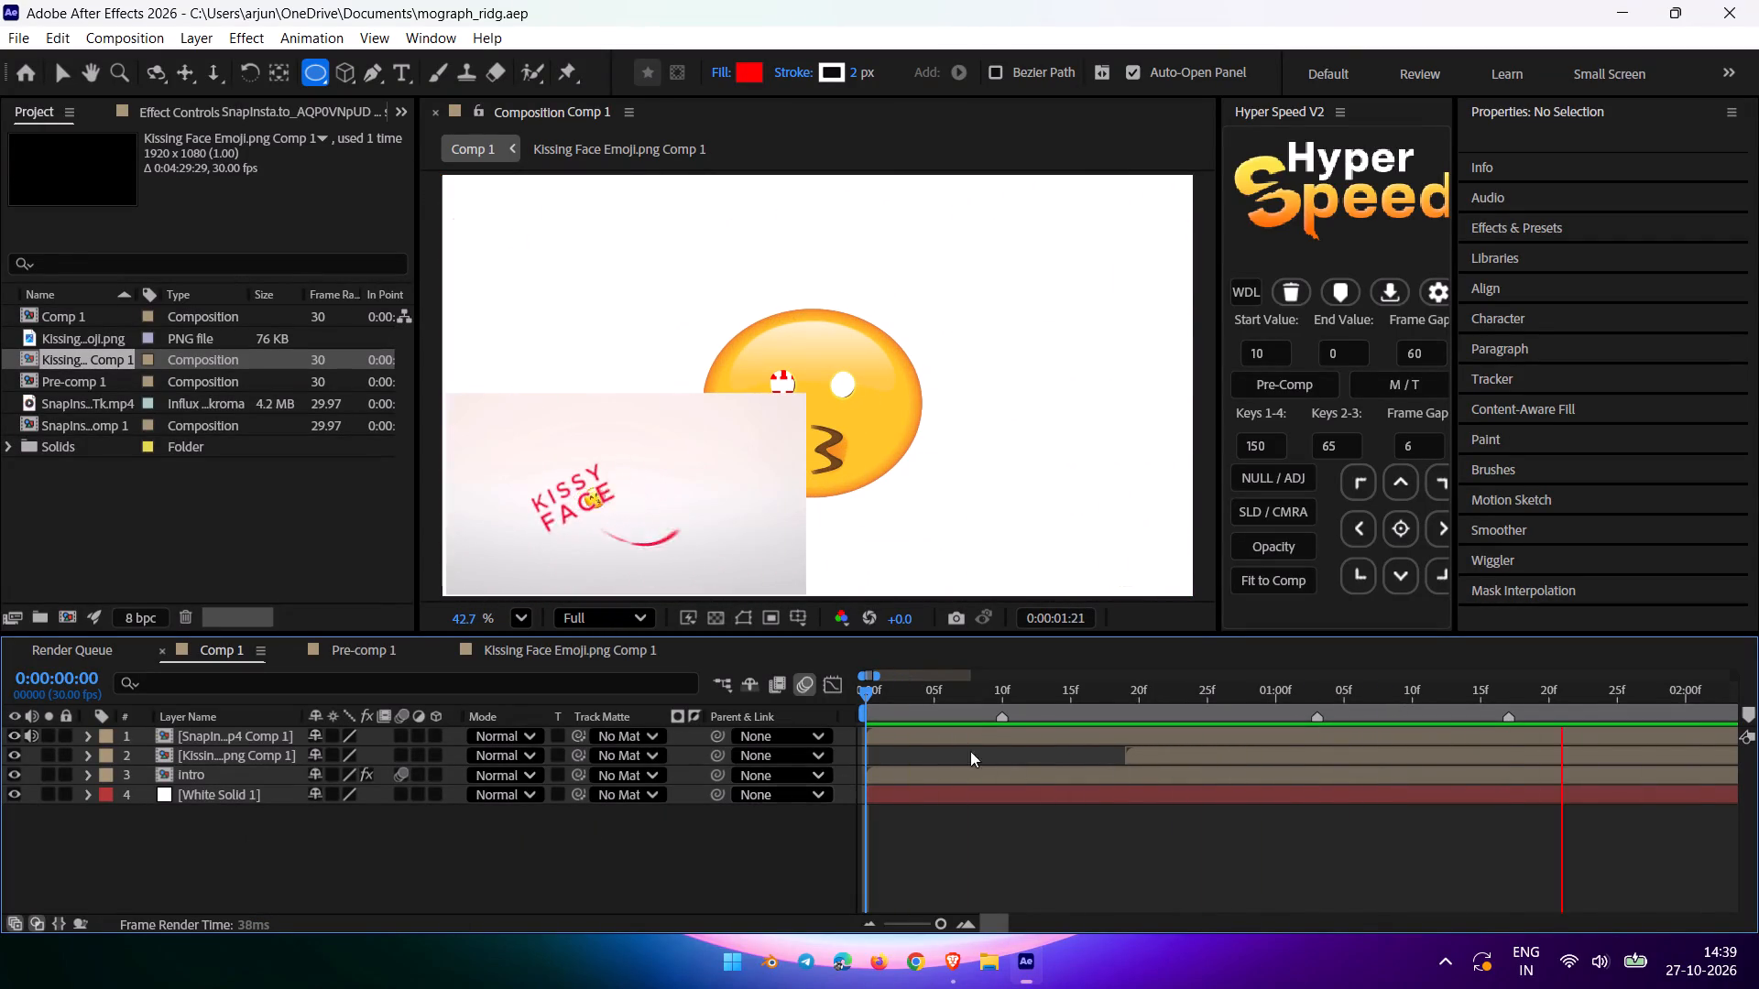
left_click_drag(1172, 690, 1222, 703)
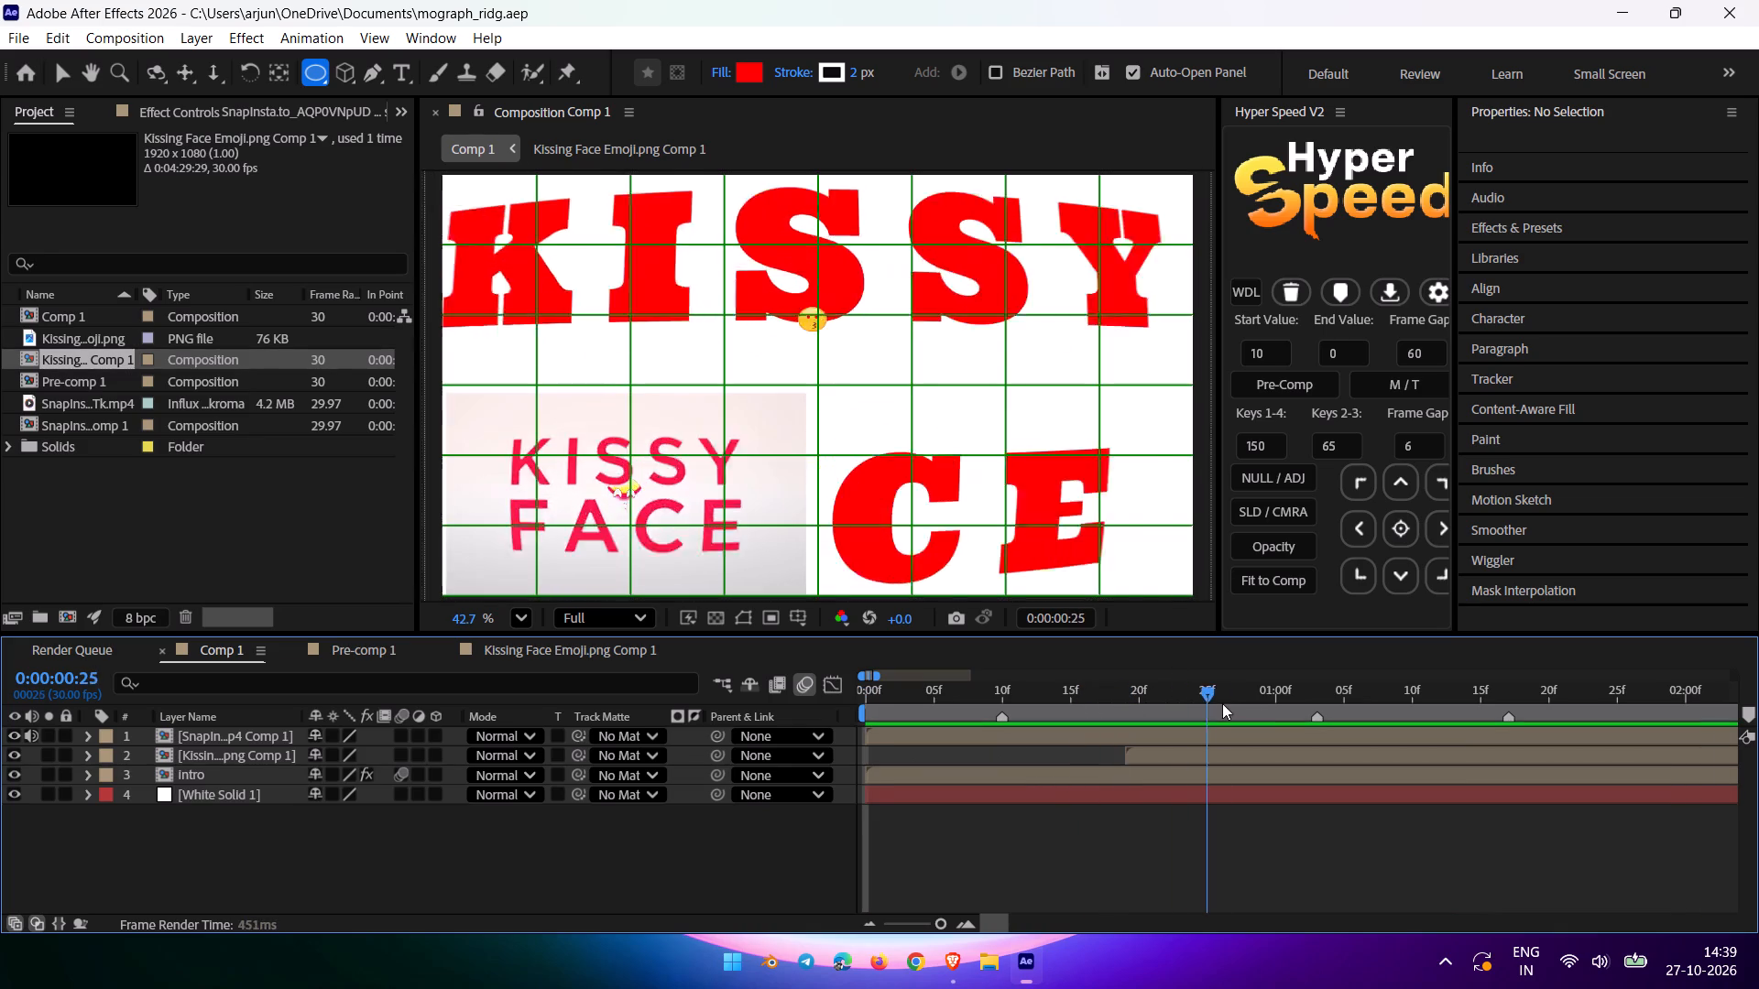
left_click_drag(1222, 703, 1192, 740)
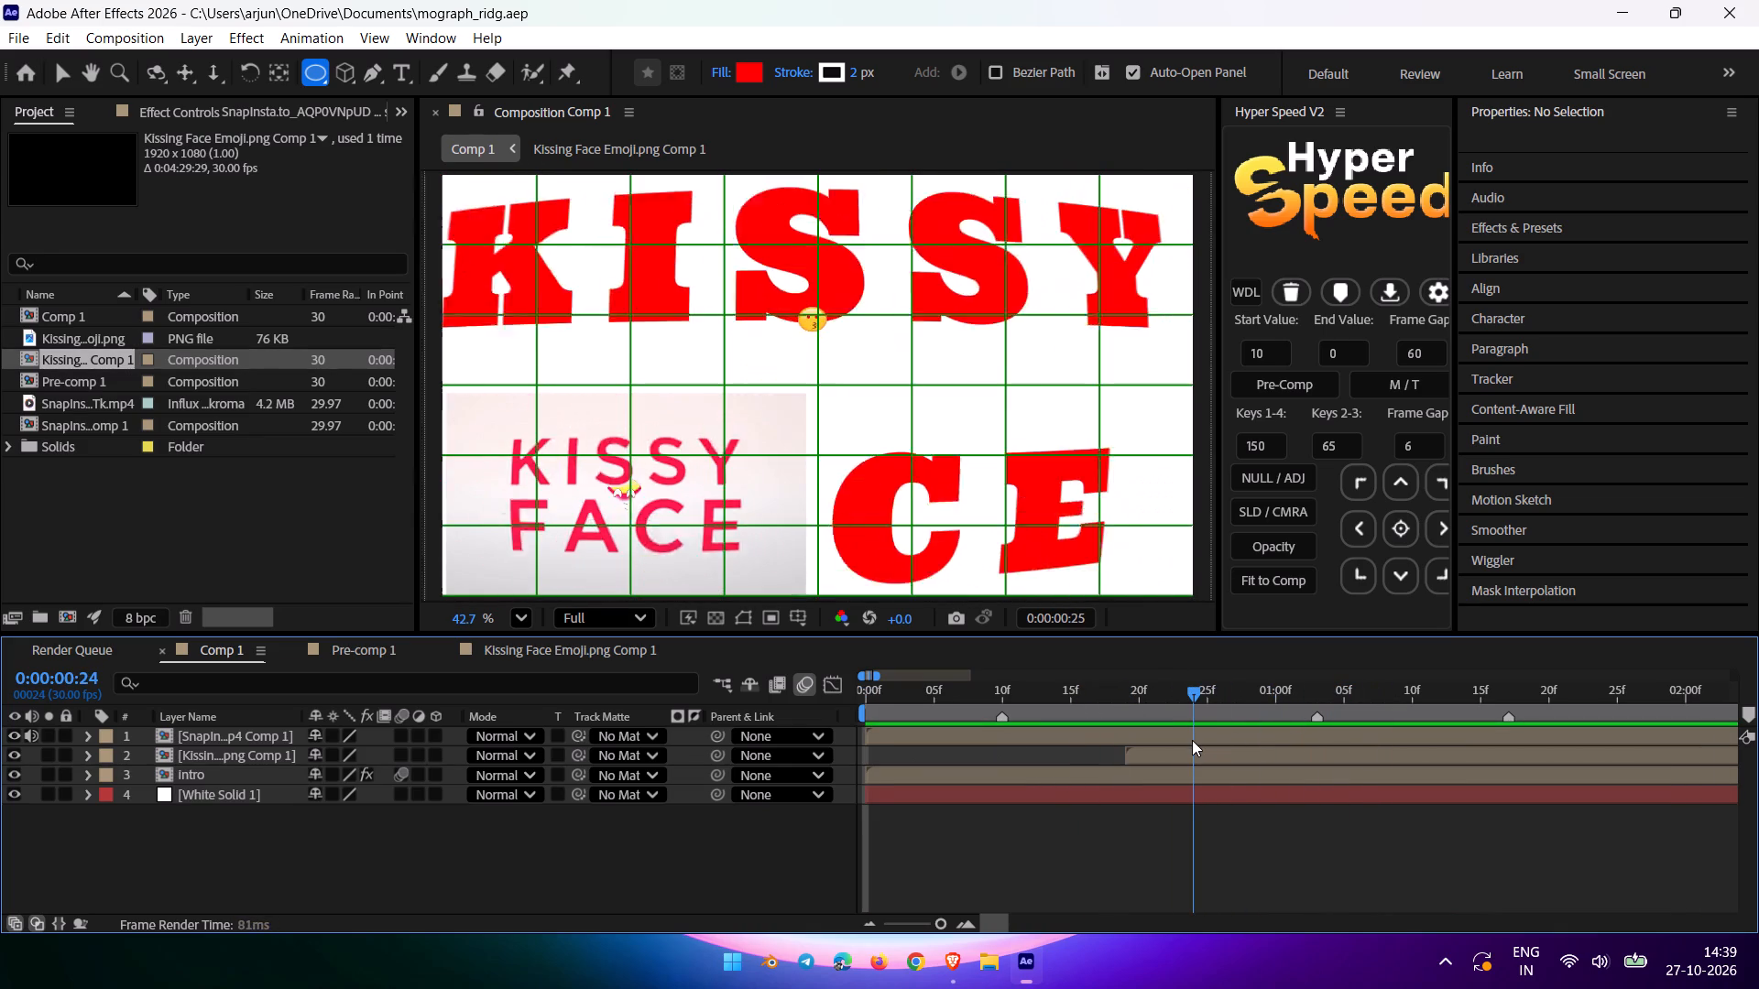
left_click_drag(1192, 740, 1224, 746)
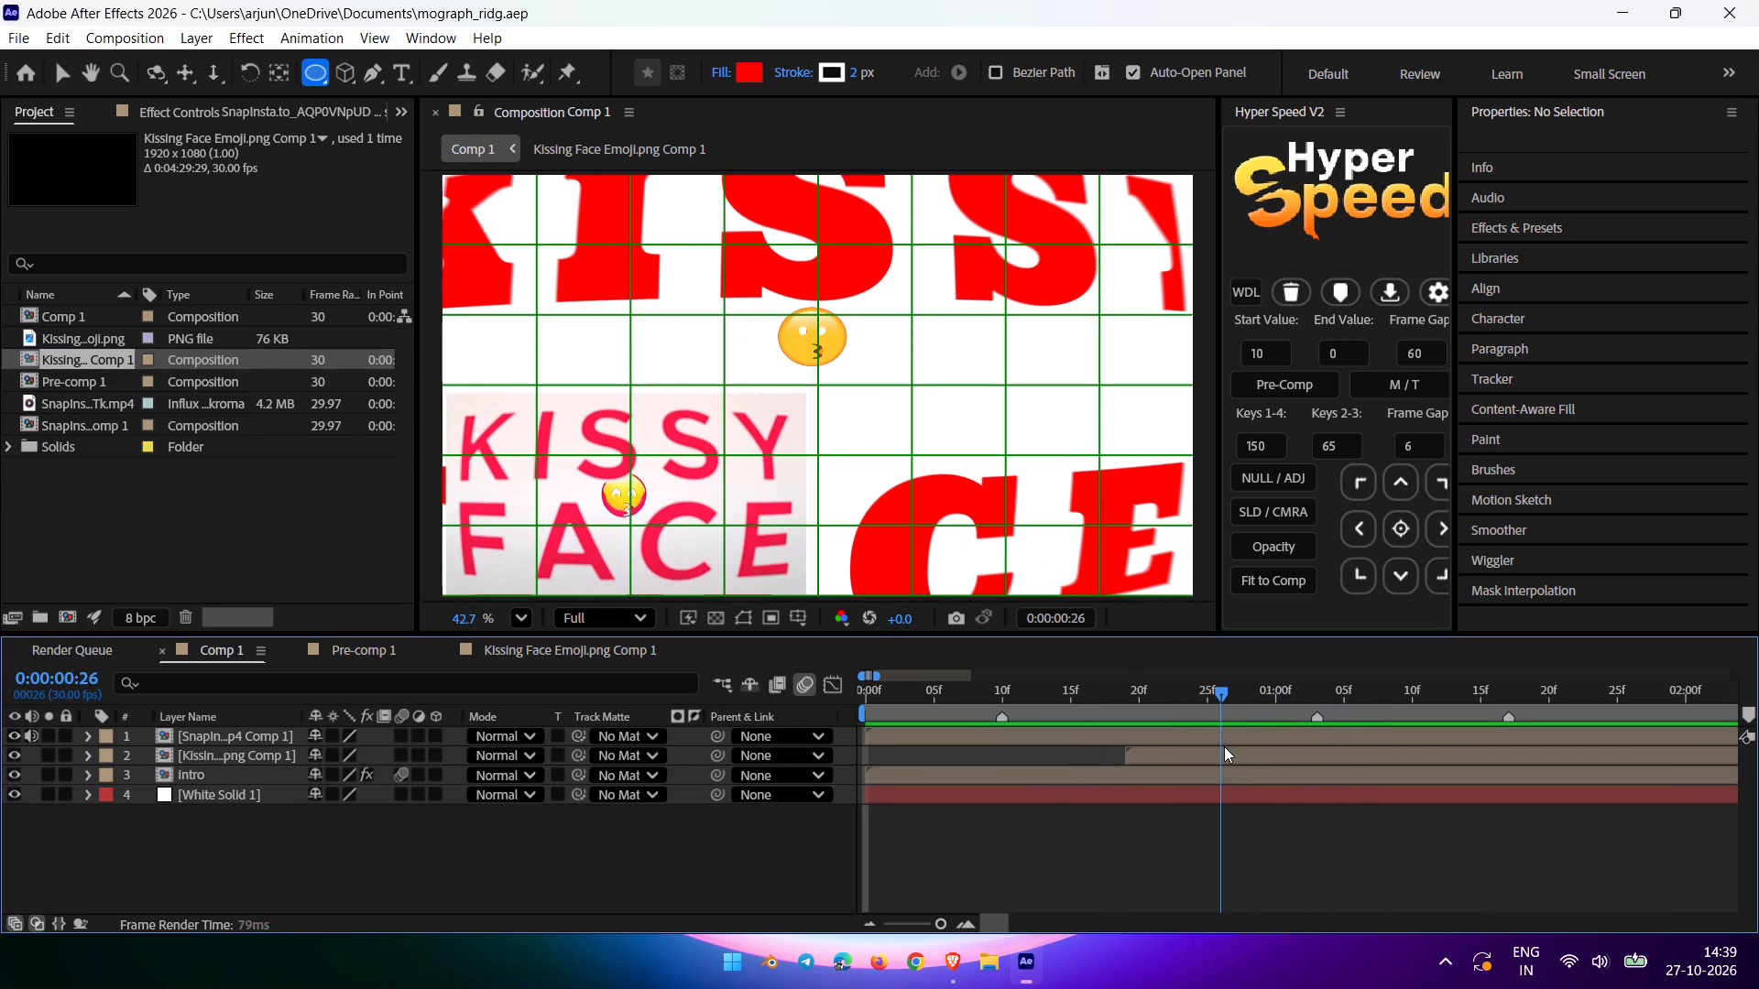
left_click_drag(1224, 746, 540, 851)
key("space")
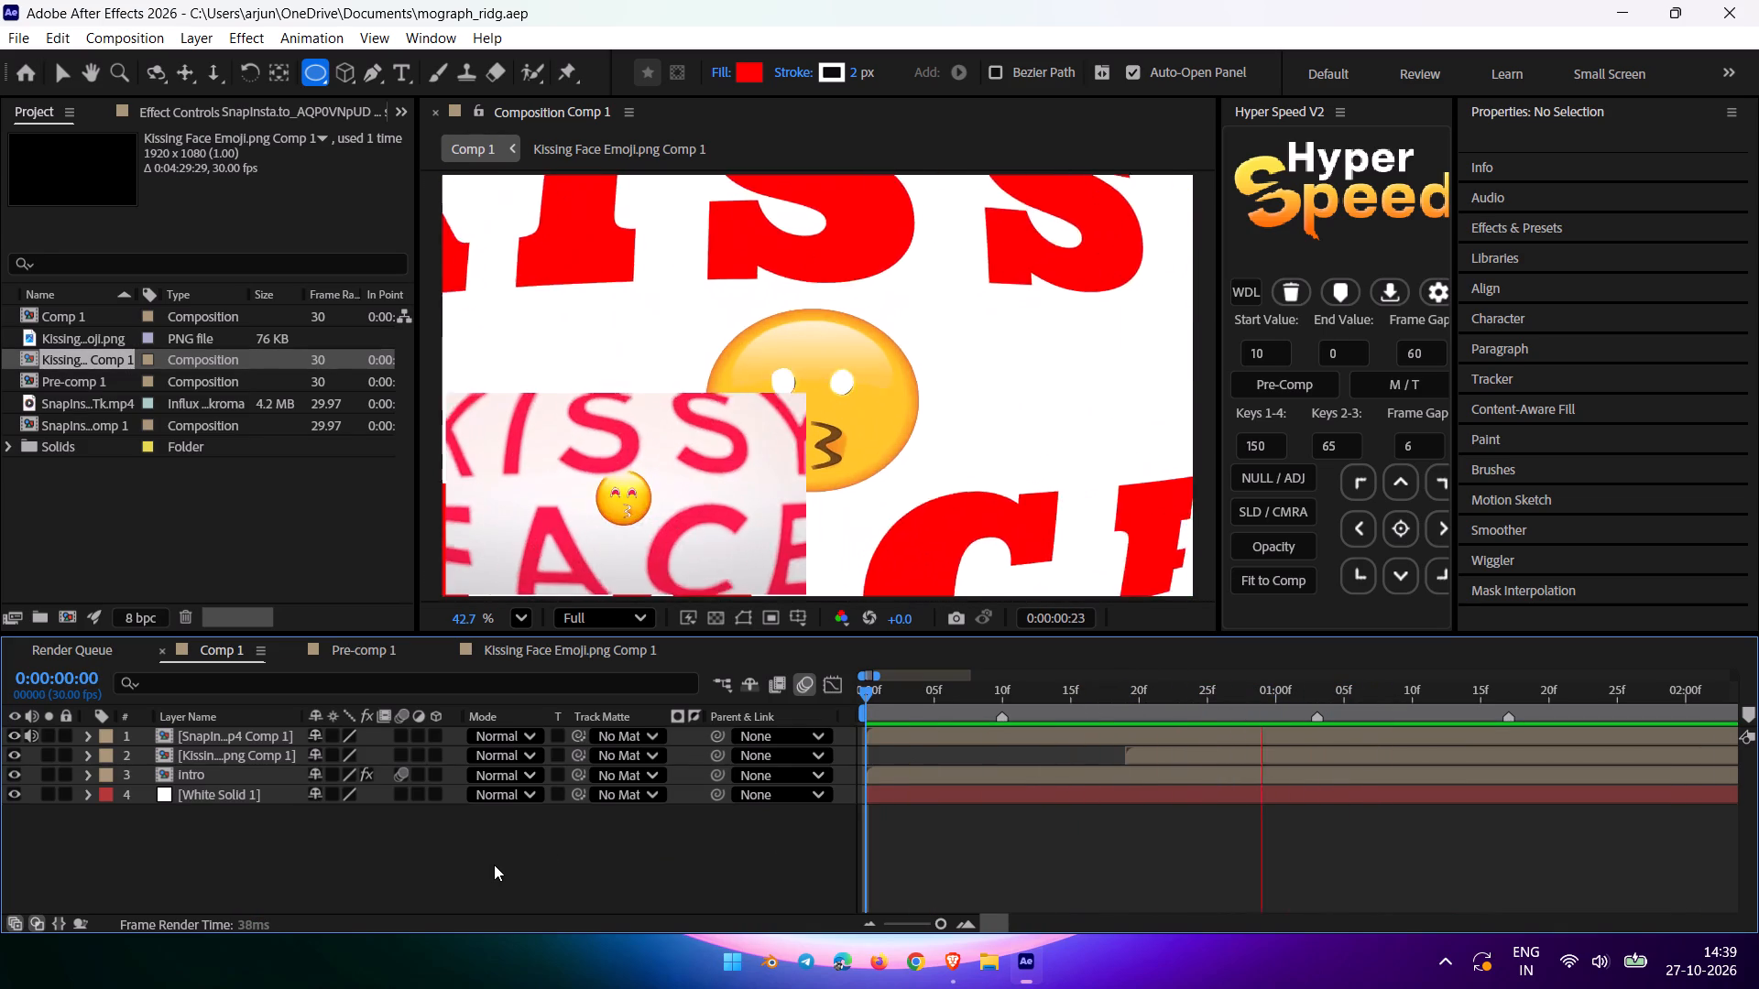
left_click_drag(1102, 690, 684, 779)
key("space")
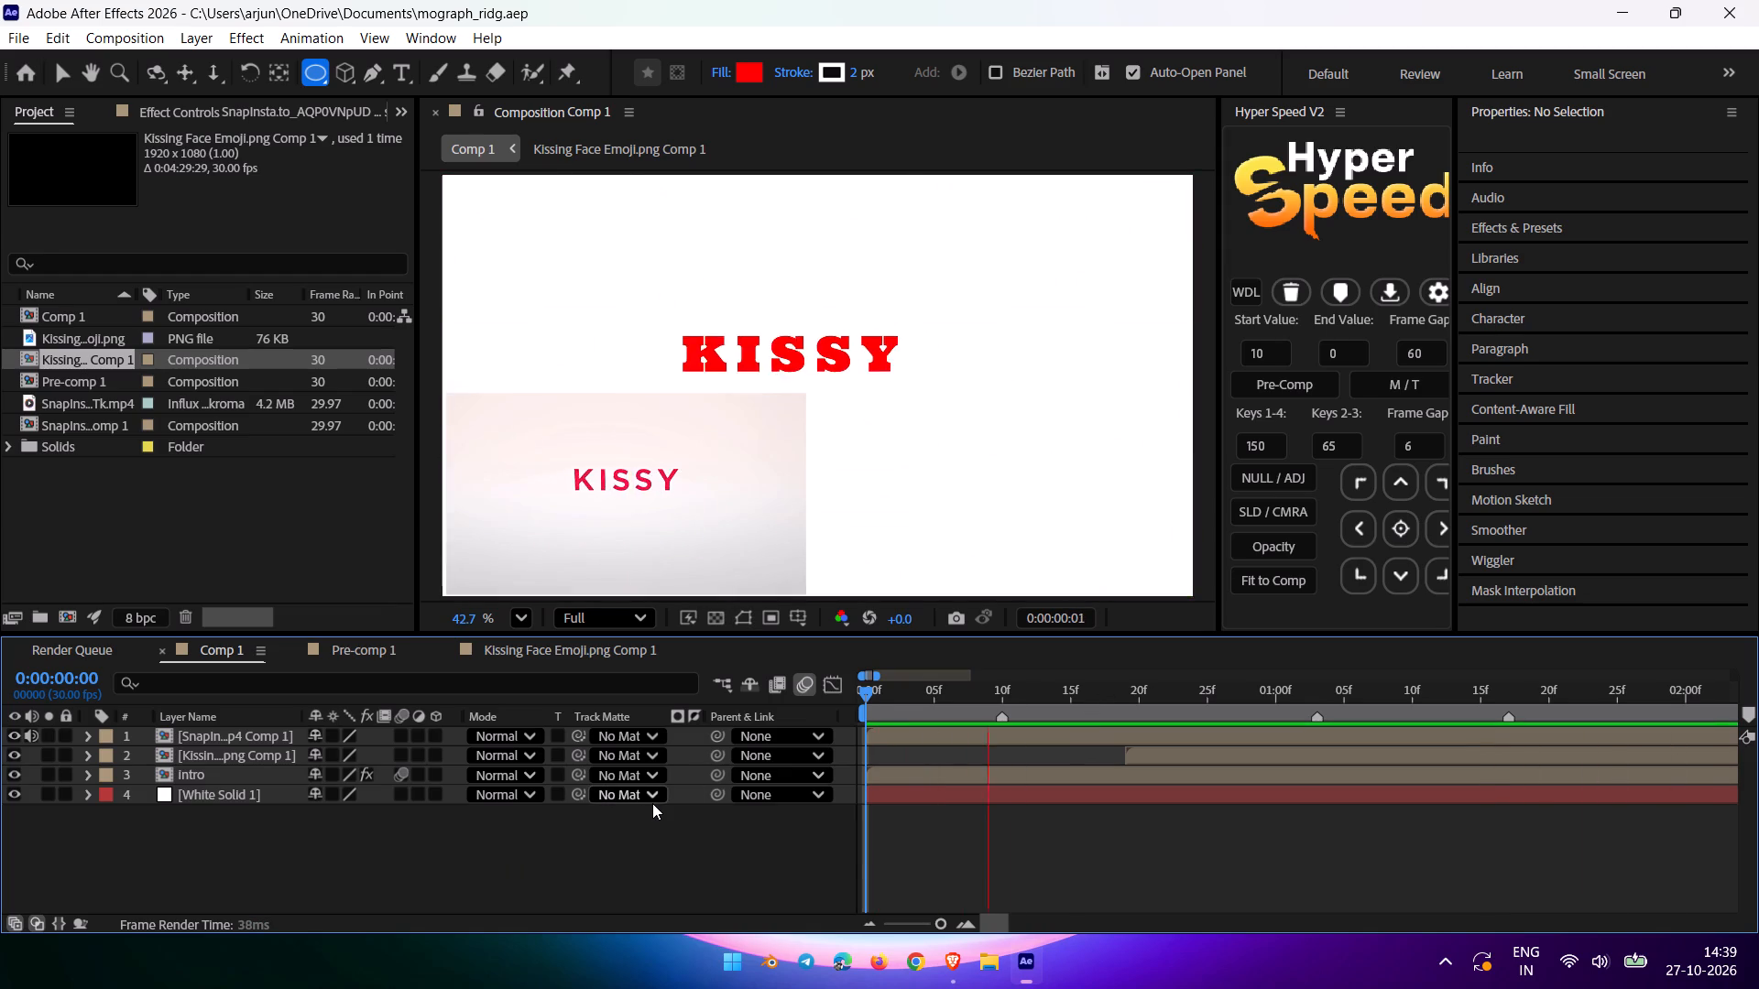
Scrub Comp 1 between about 0:00:00:27 and 0:00:01:04 and check the kissing emoji layer for animated properties.
left_click_drag(1095, 677, 1120, 698)
left_click_drag(1104, 692, 1331, 700)
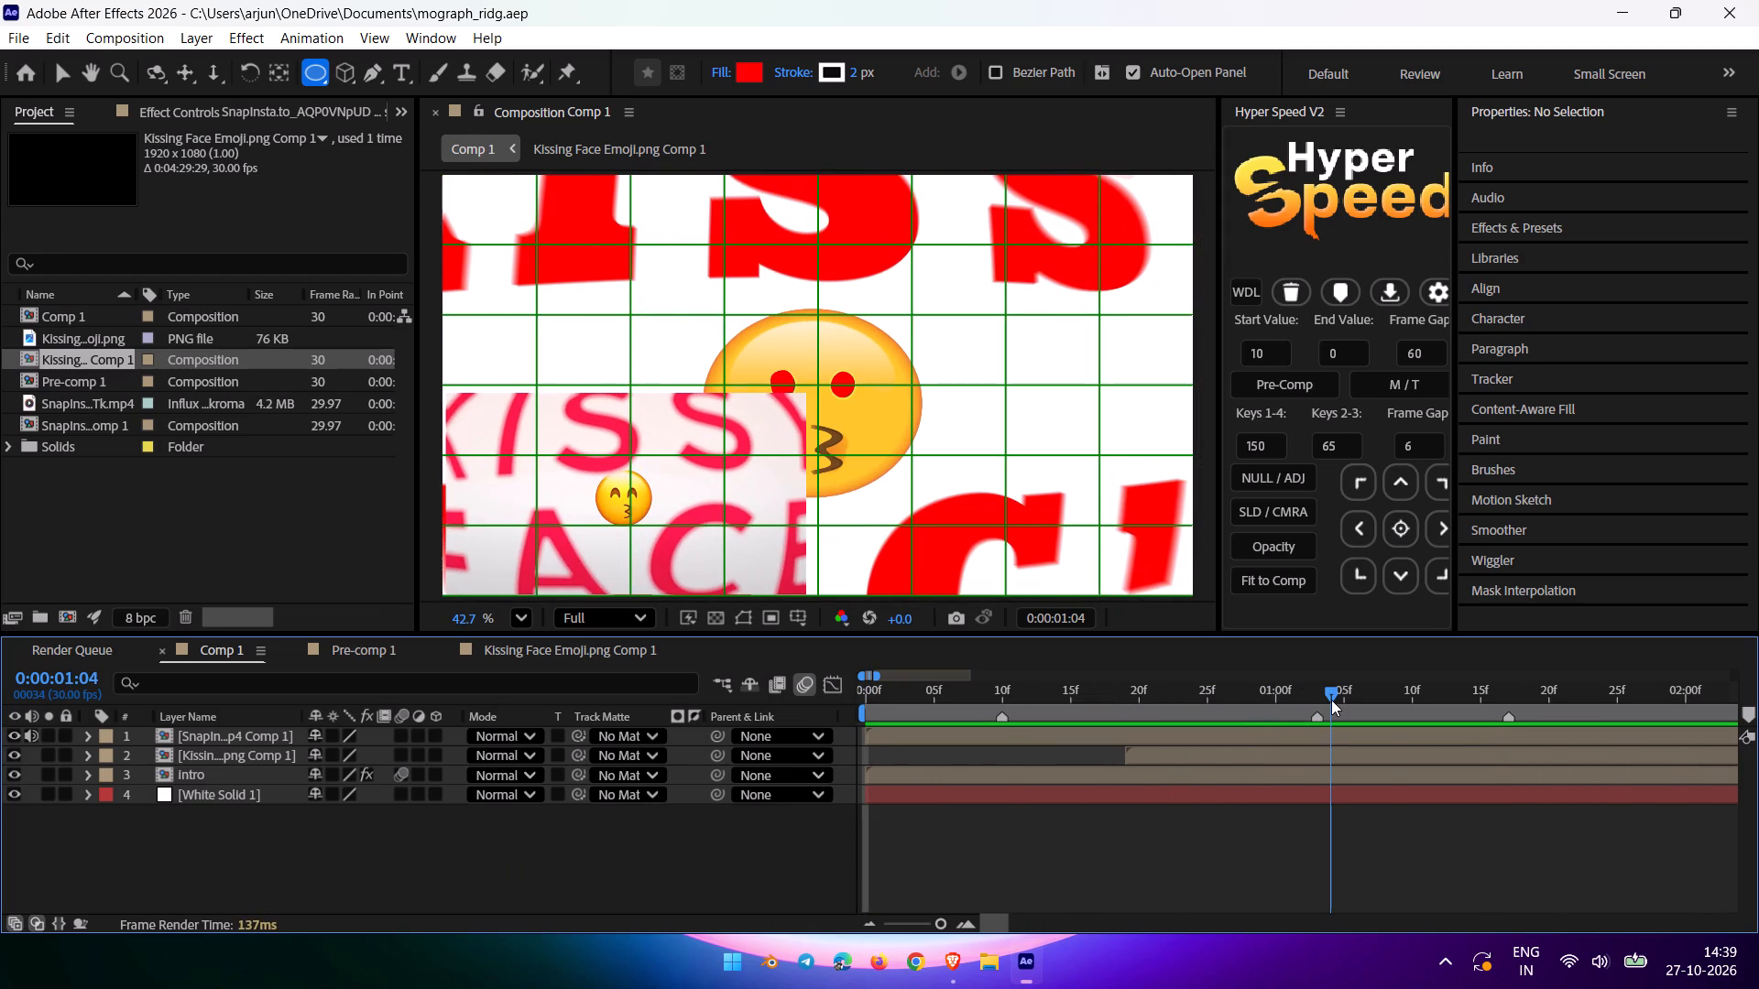
left_click_drag(1331, 700, 1323, 701)
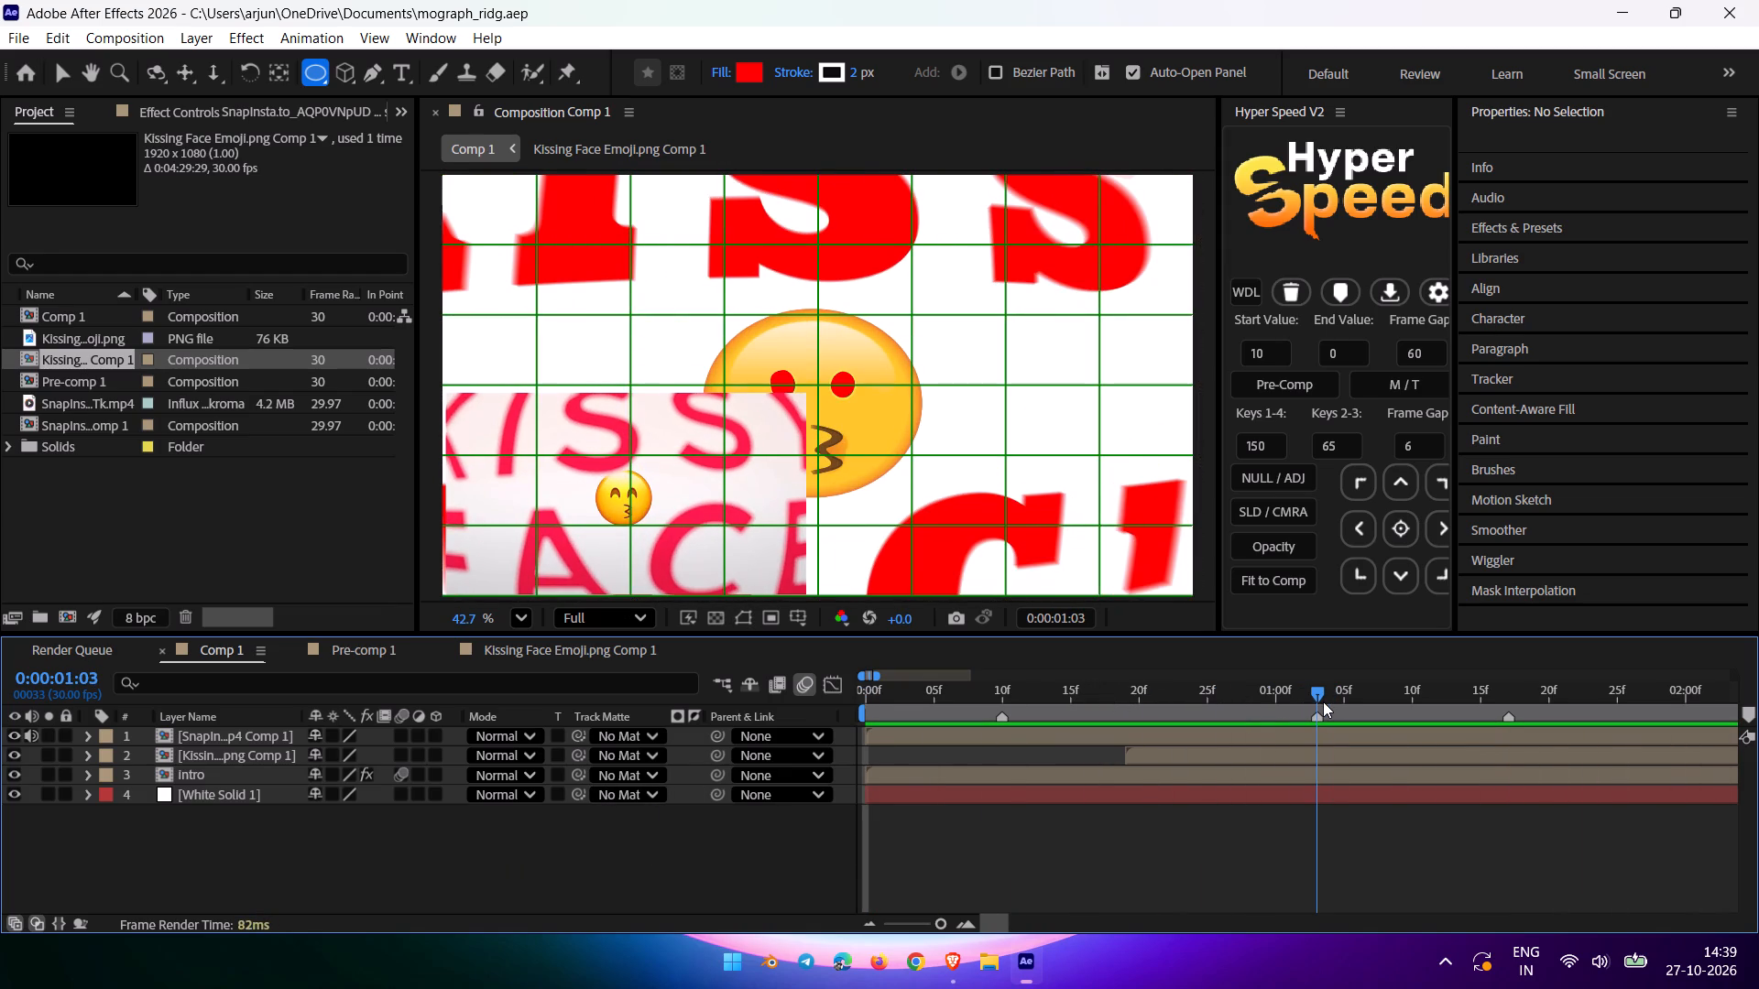
left_click_drag(1323, 701, 1313, 711)
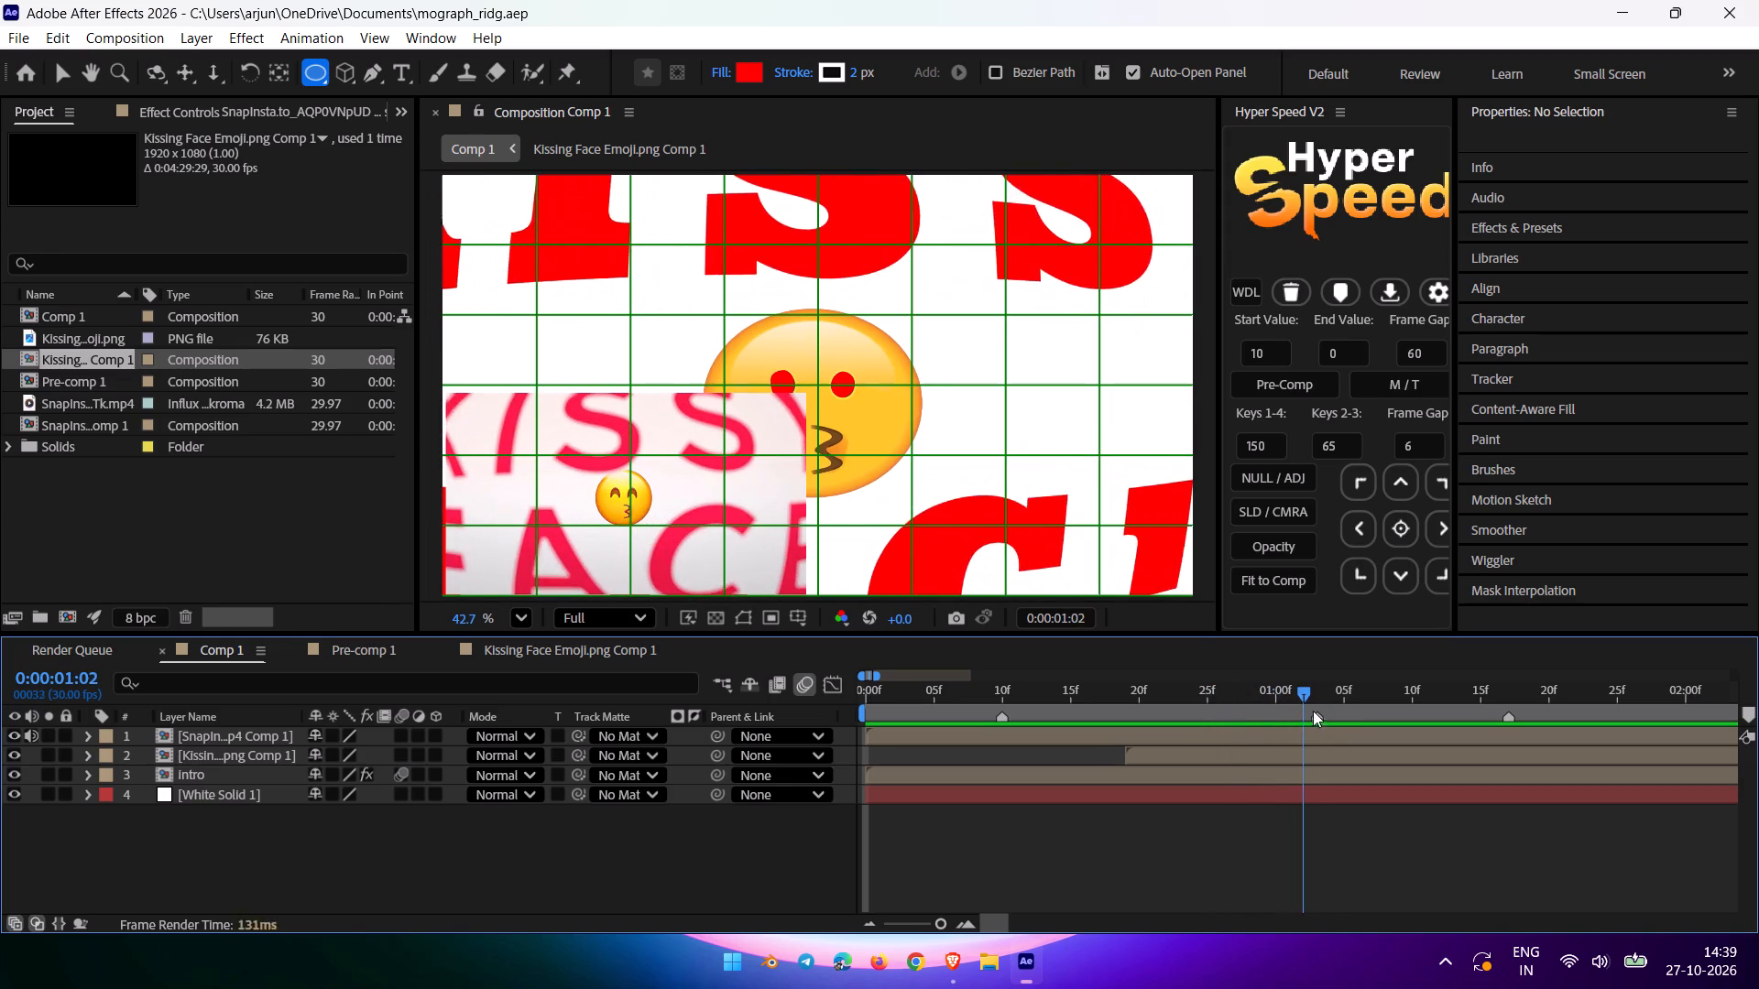
left_click_drag(1313, 711, 1295, 712)
left_click(201, 765)
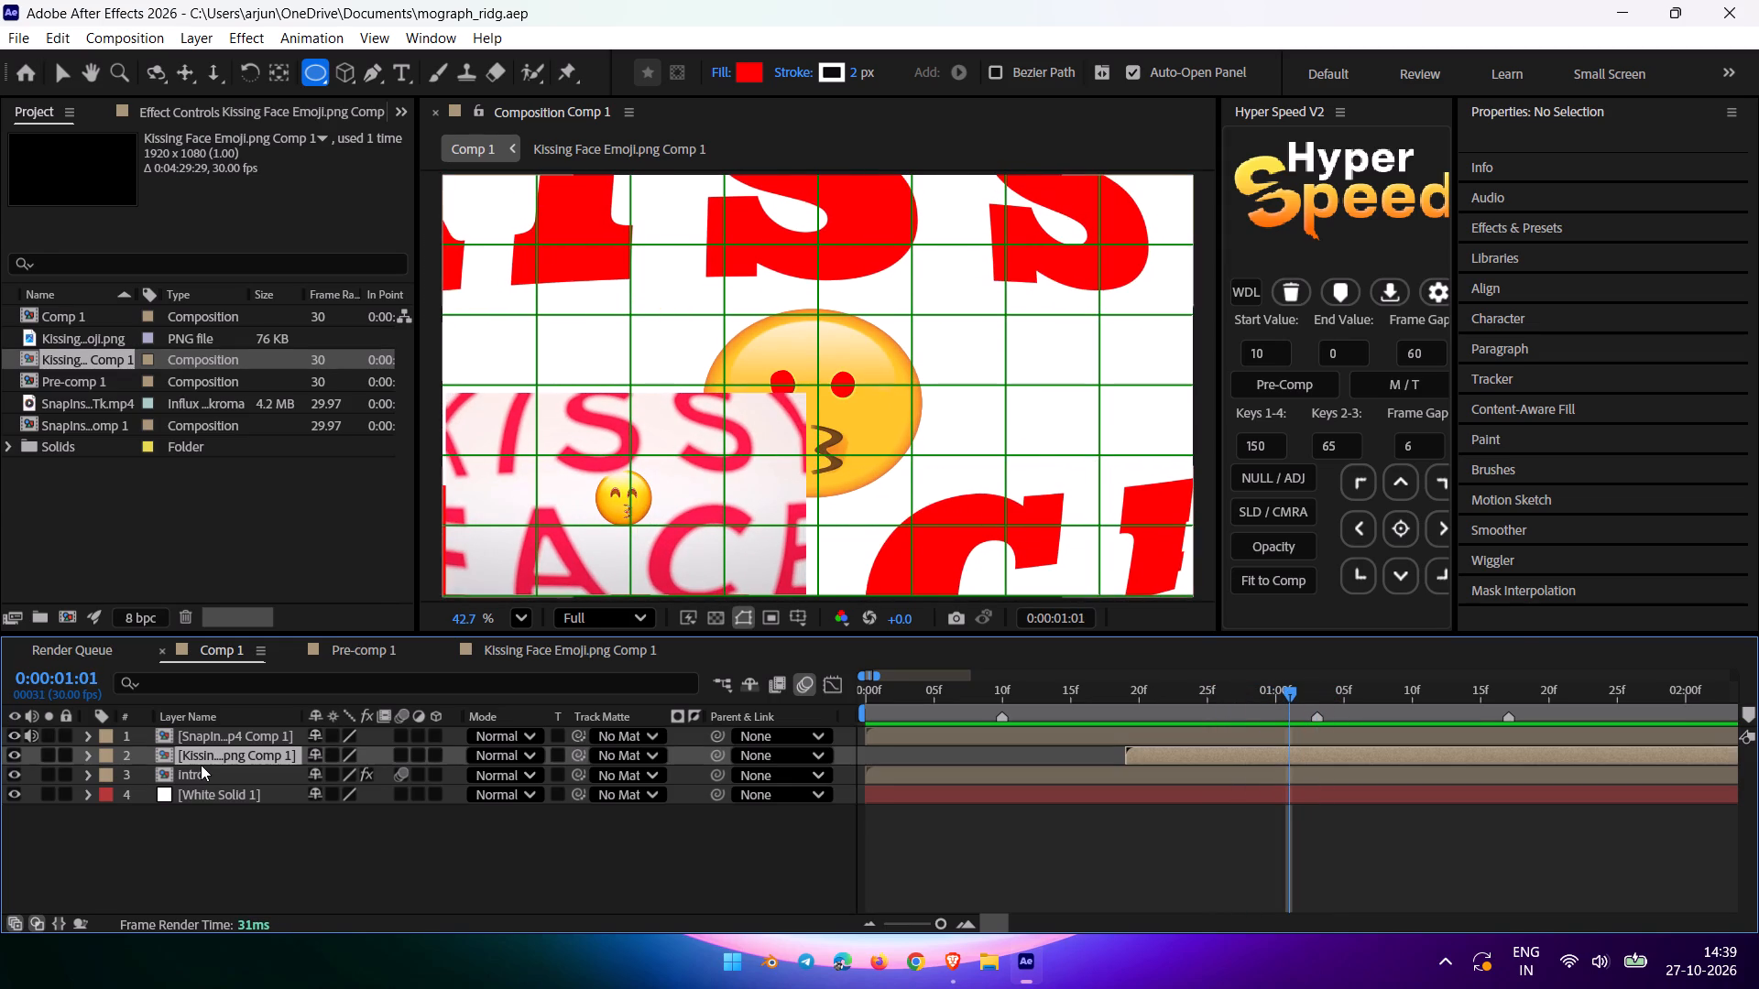
key("u")
type("uu")
left_click_drag(1282, 693, 1238, 701)
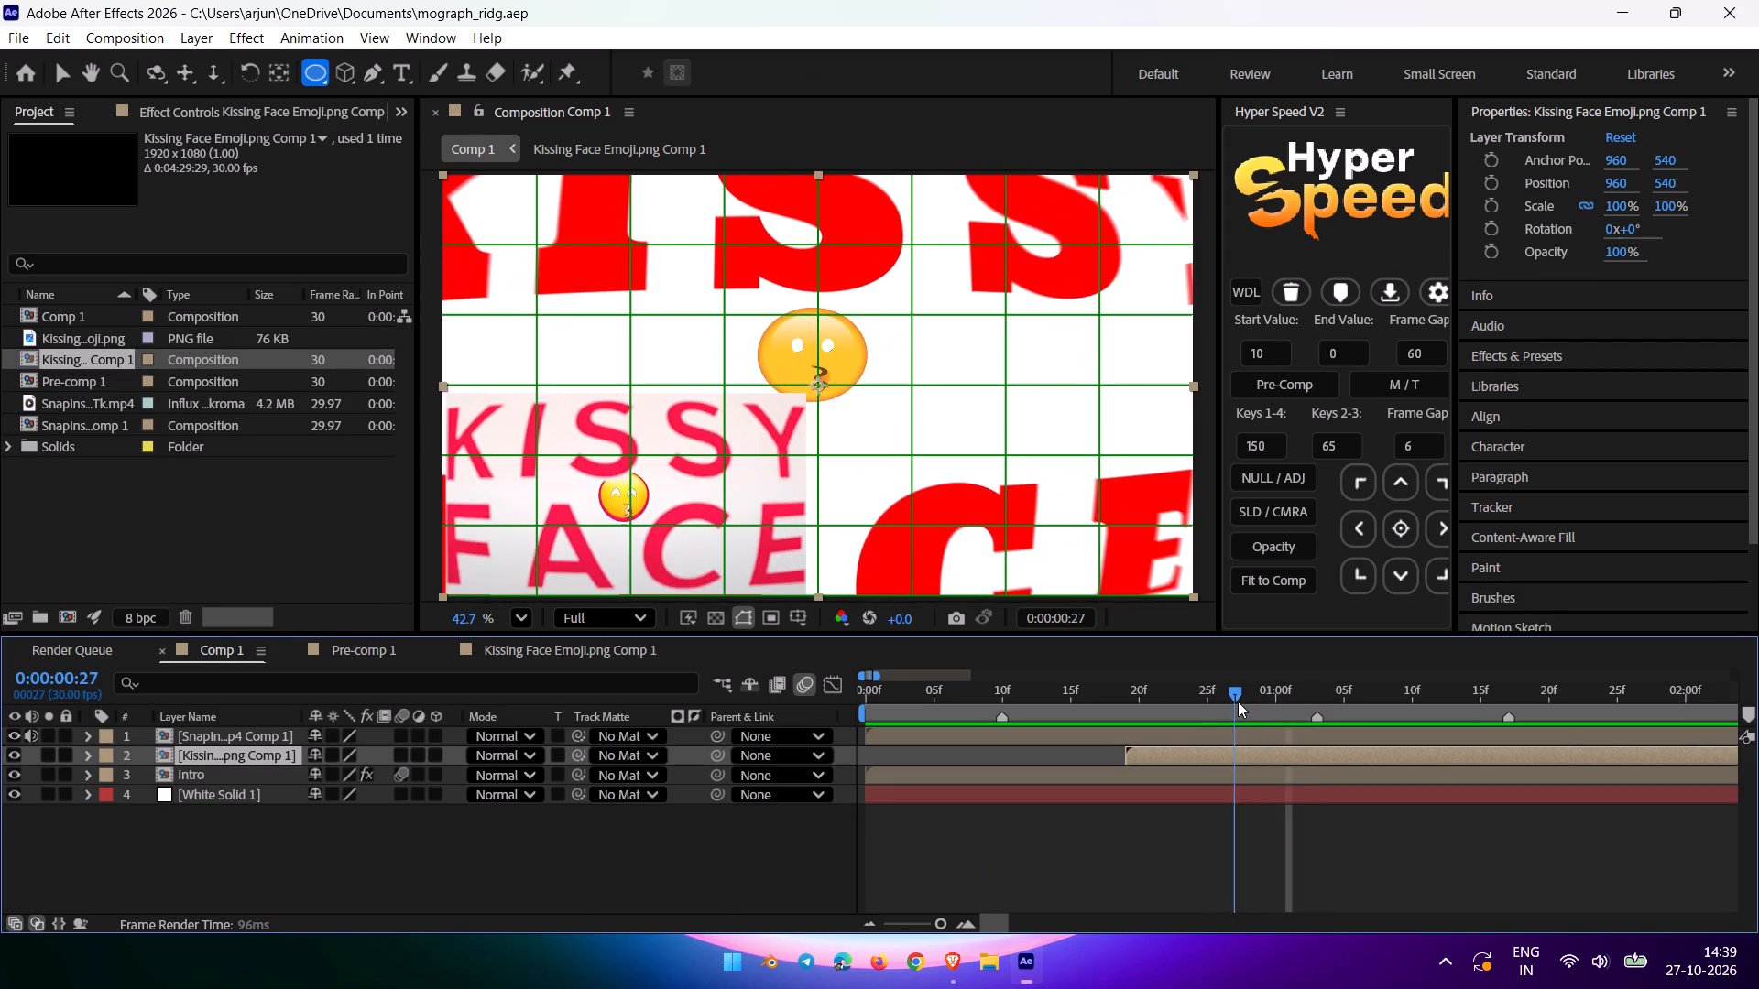
left_click_drag(1238, 701, 1292, 697)
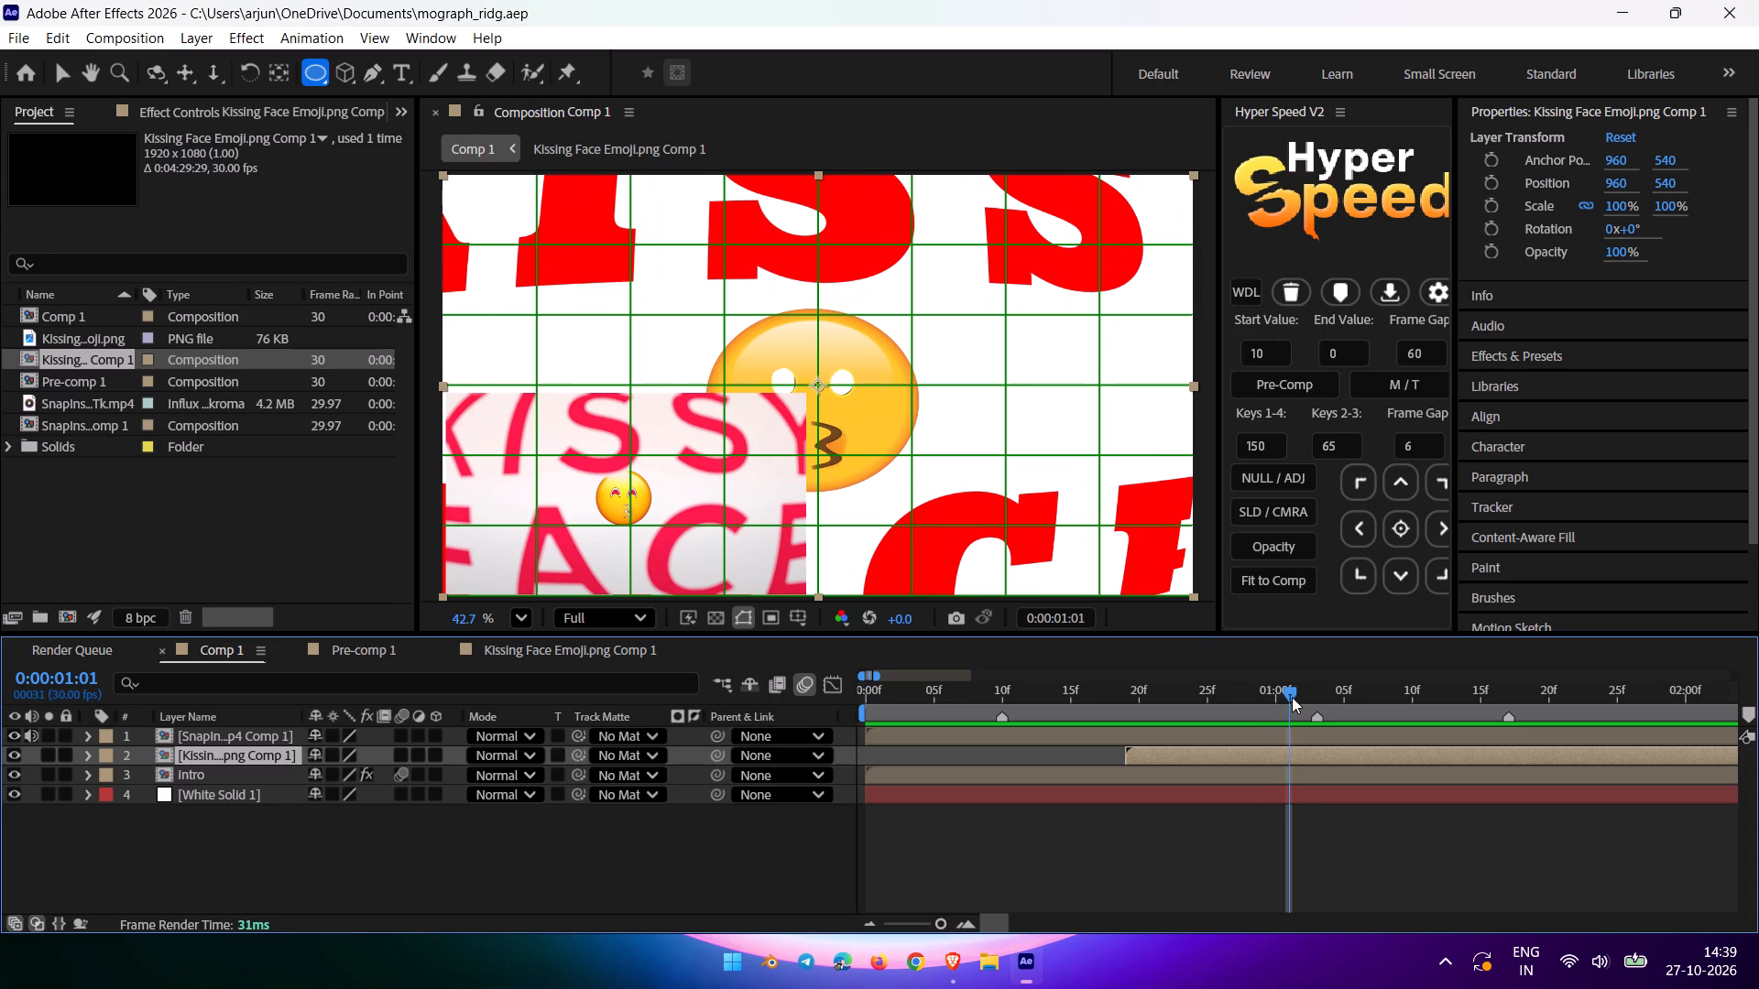
left_click_drag(1292, 697, 1305, 691)
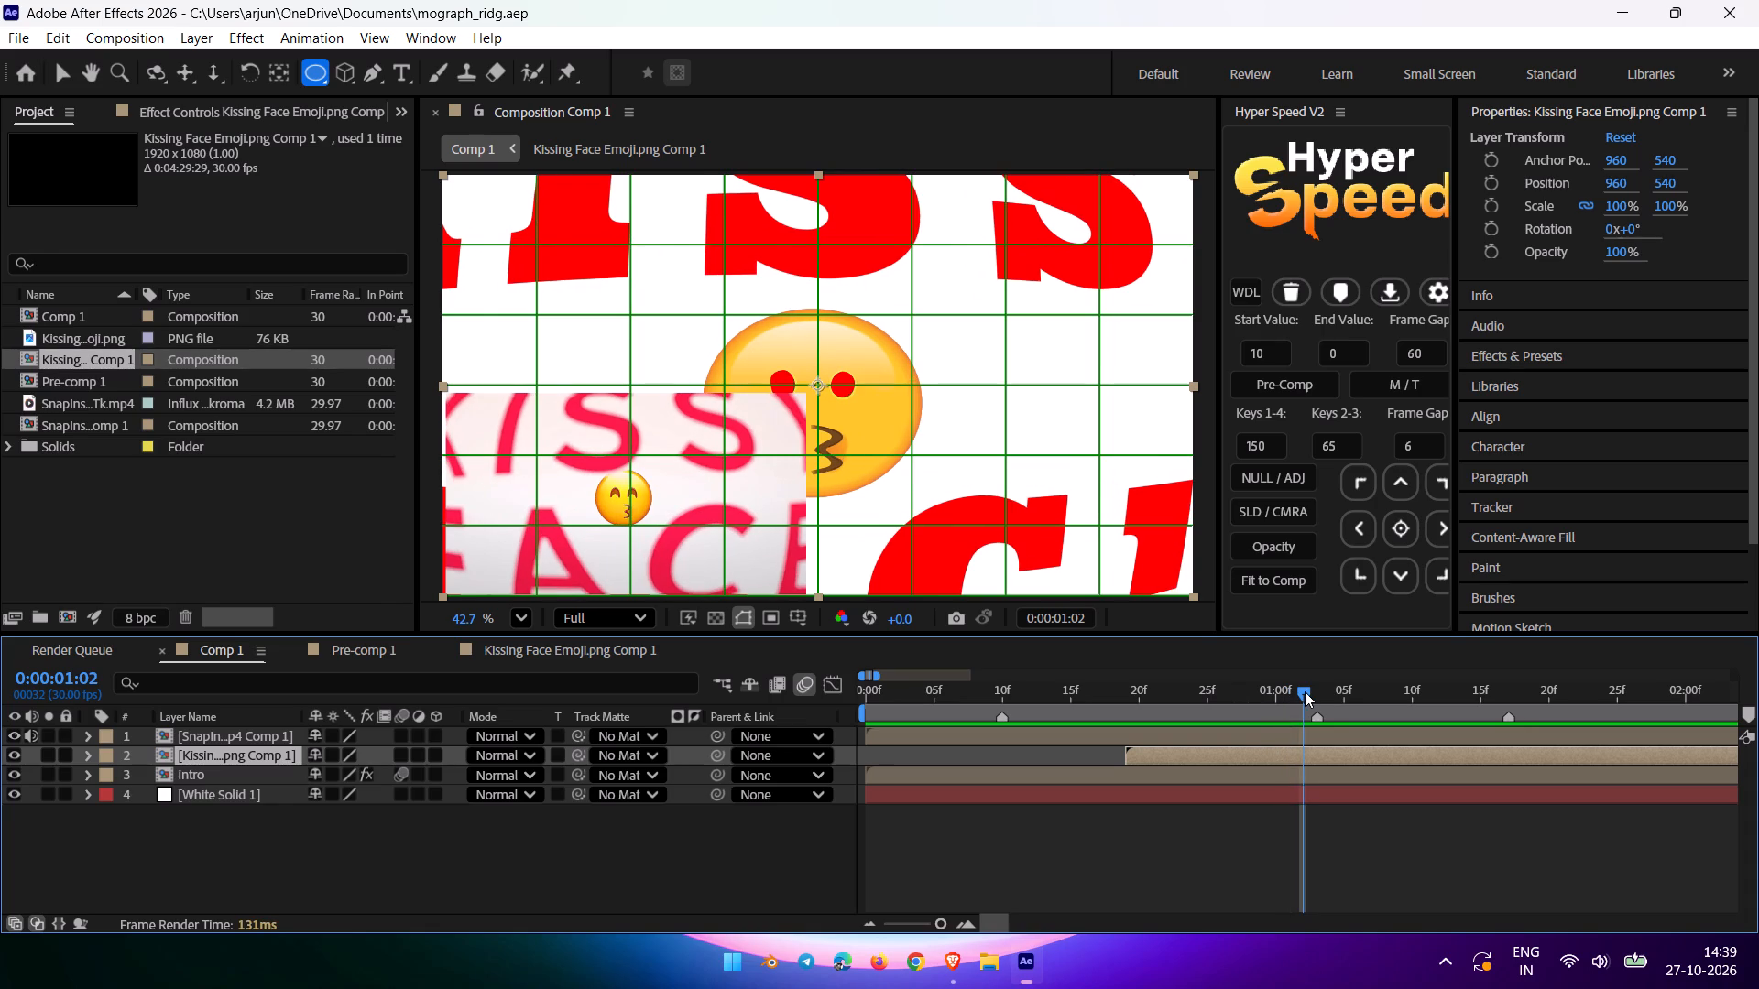
left_click(497, 864)
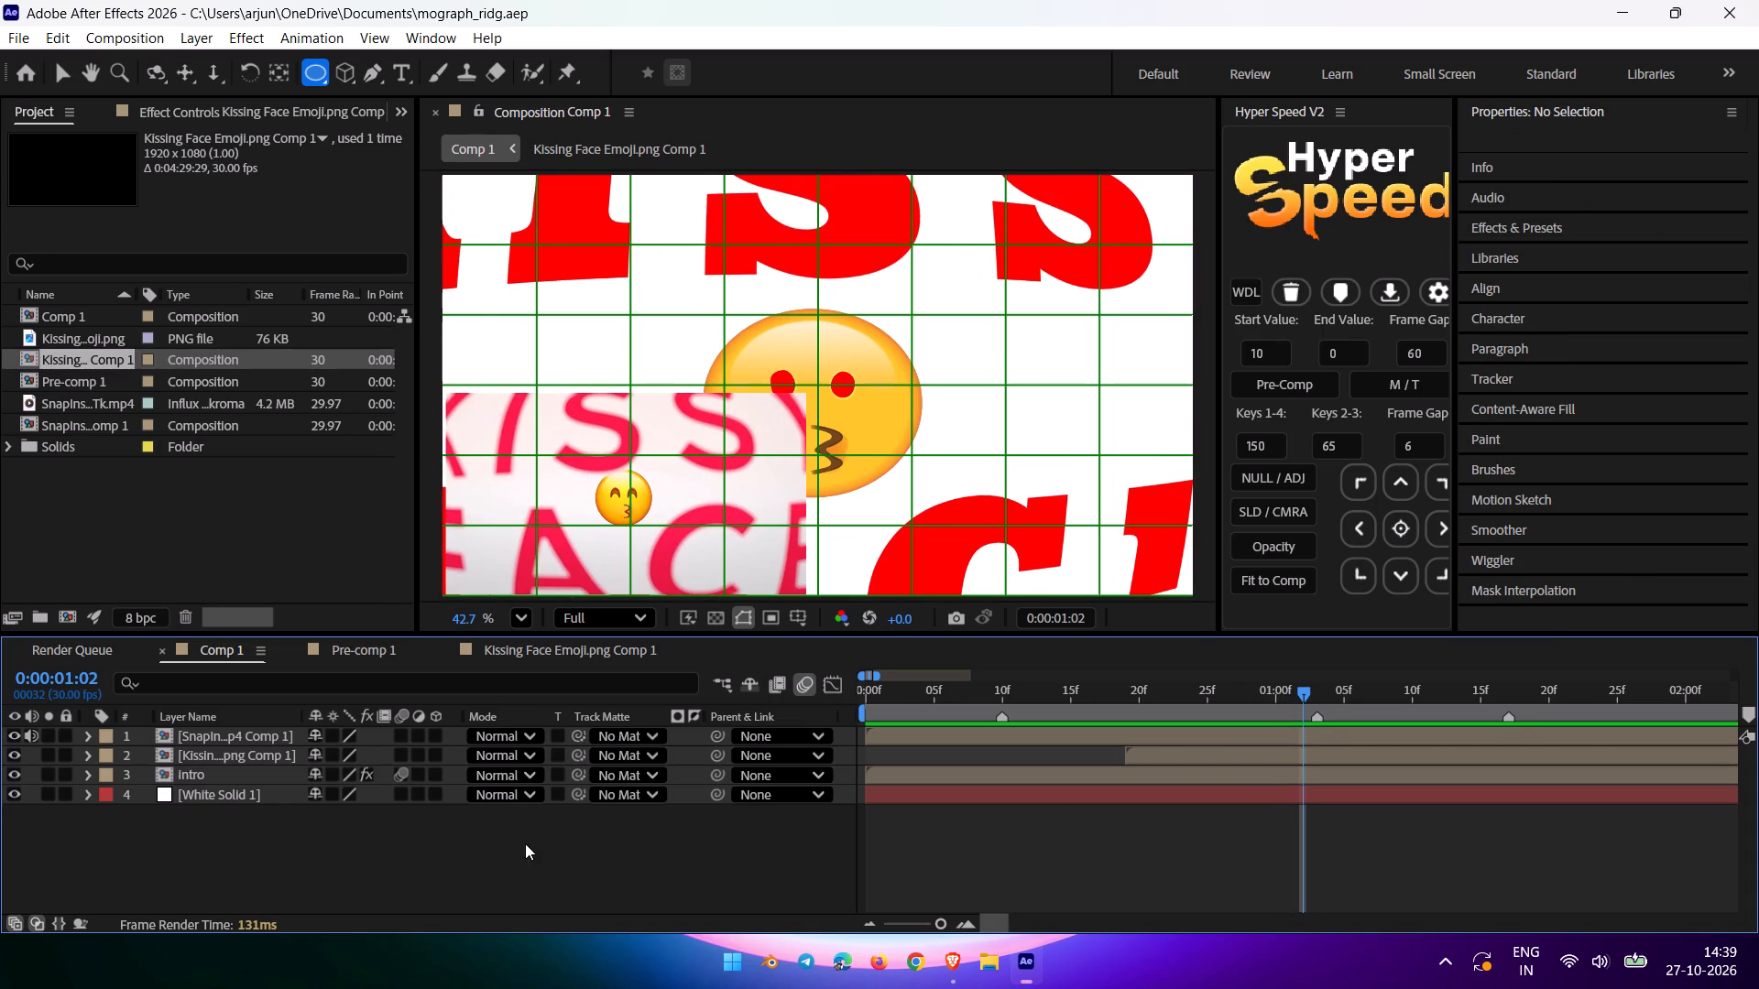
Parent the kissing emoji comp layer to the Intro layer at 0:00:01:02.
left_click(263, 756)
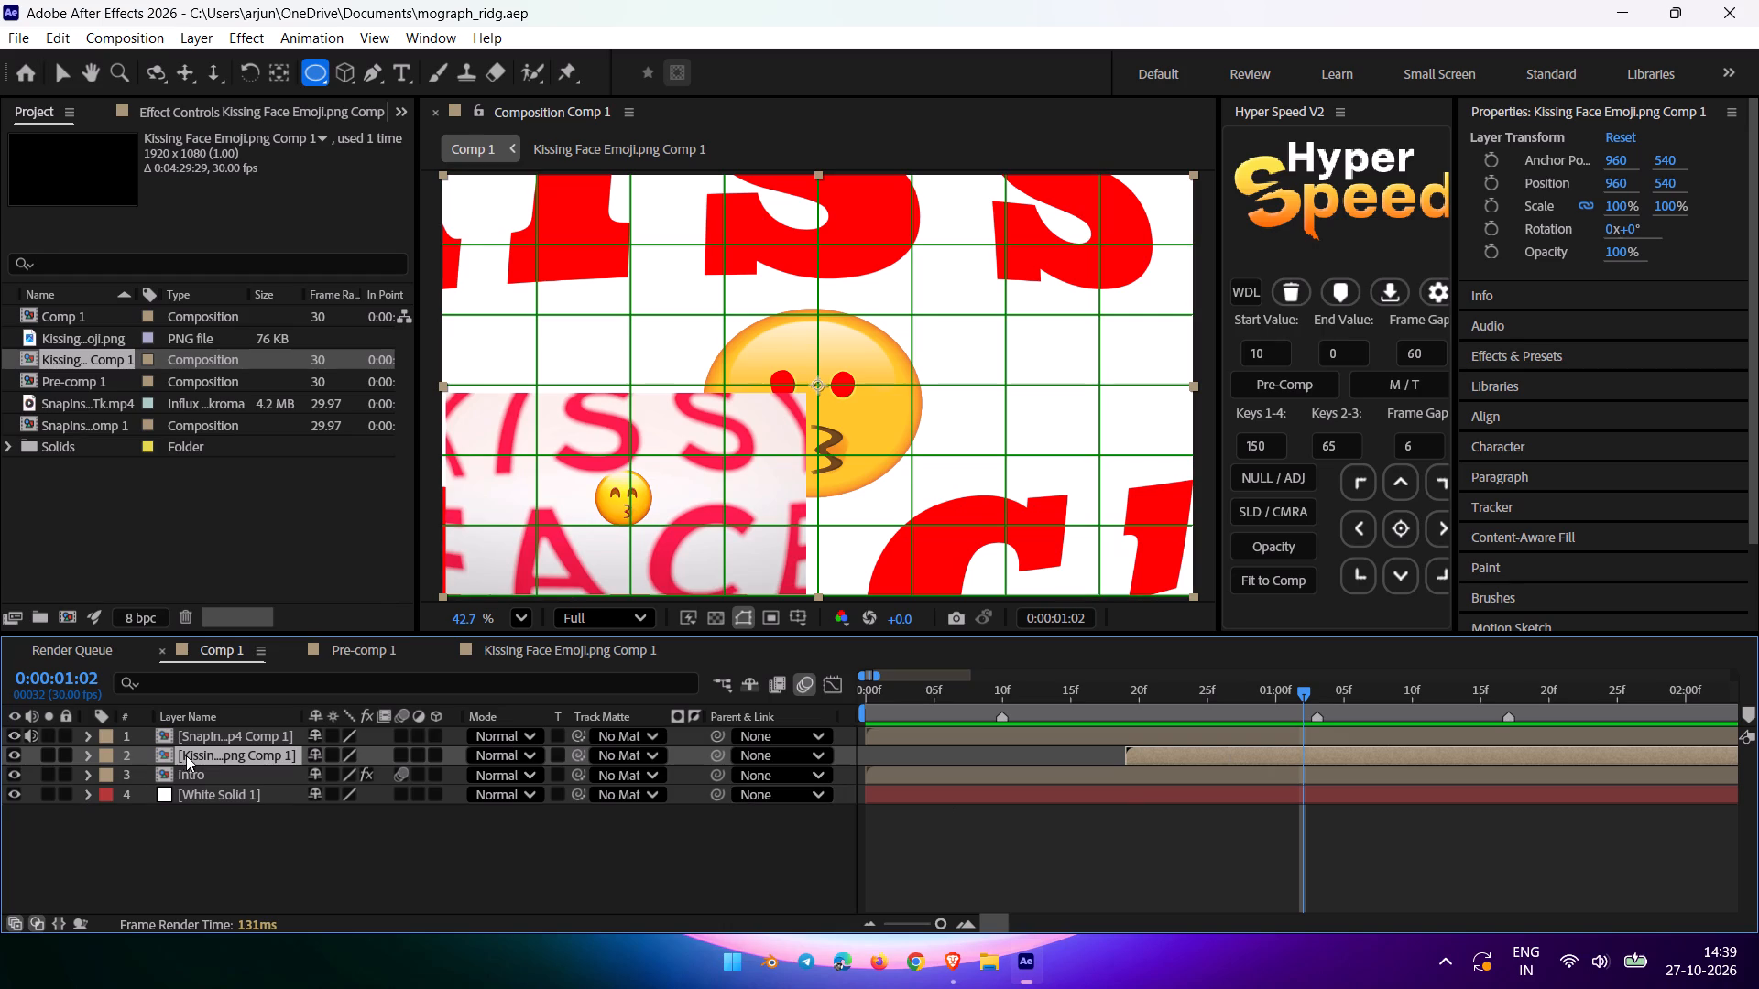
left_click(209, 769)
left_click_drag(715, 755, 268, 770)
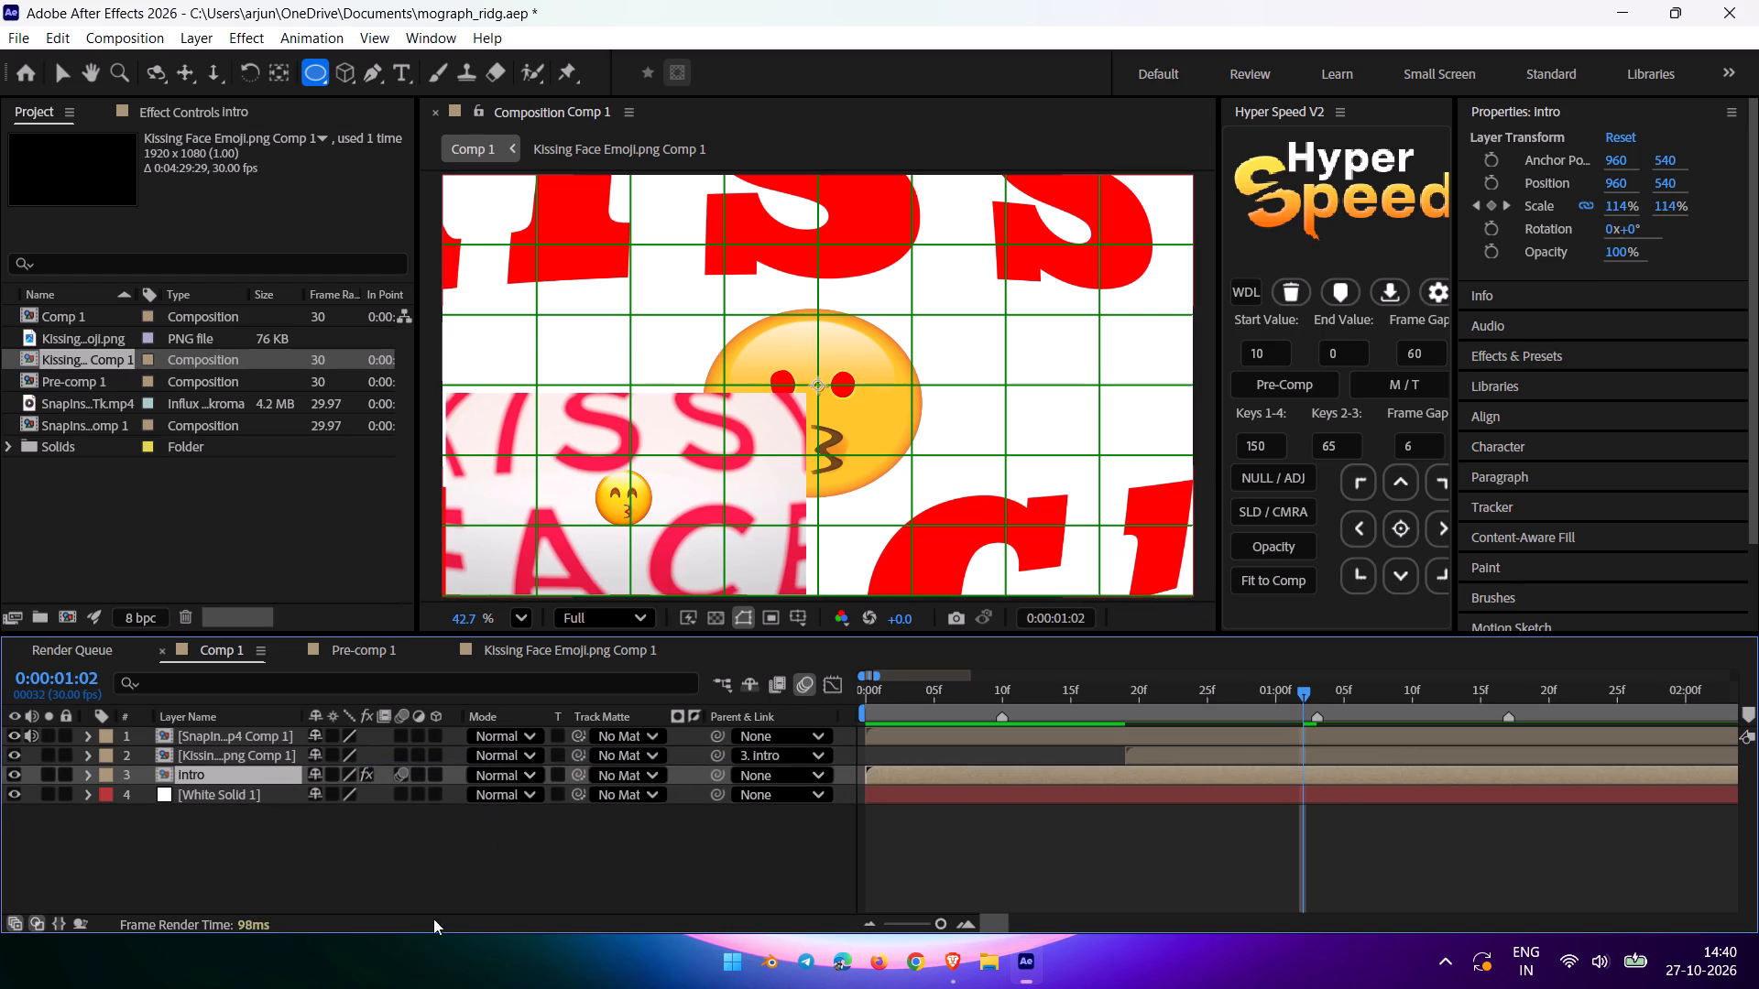
Scrub Comp 1 between about 0:00:01:03 and 0:00:01:09 to compare the shrinking emoji and text with the reference clip.
left_click_drag(1298, 701, 1372, 691)
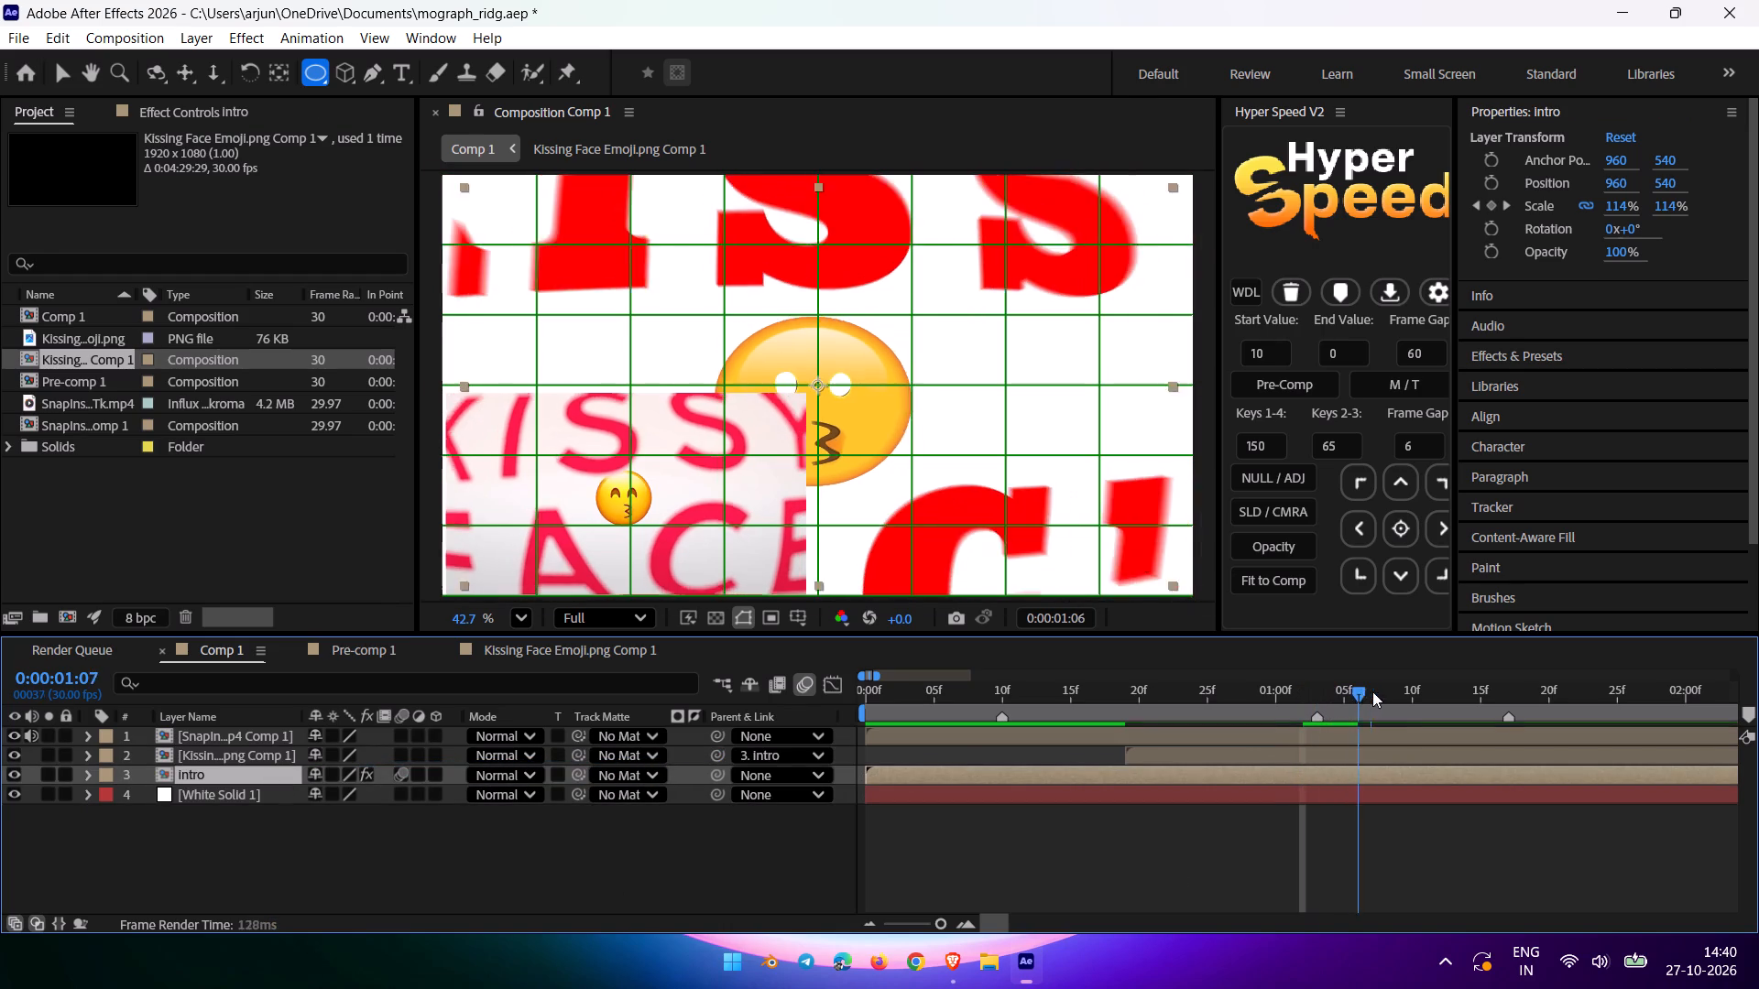
left_click_drag(1372, 691, 1295, 714)
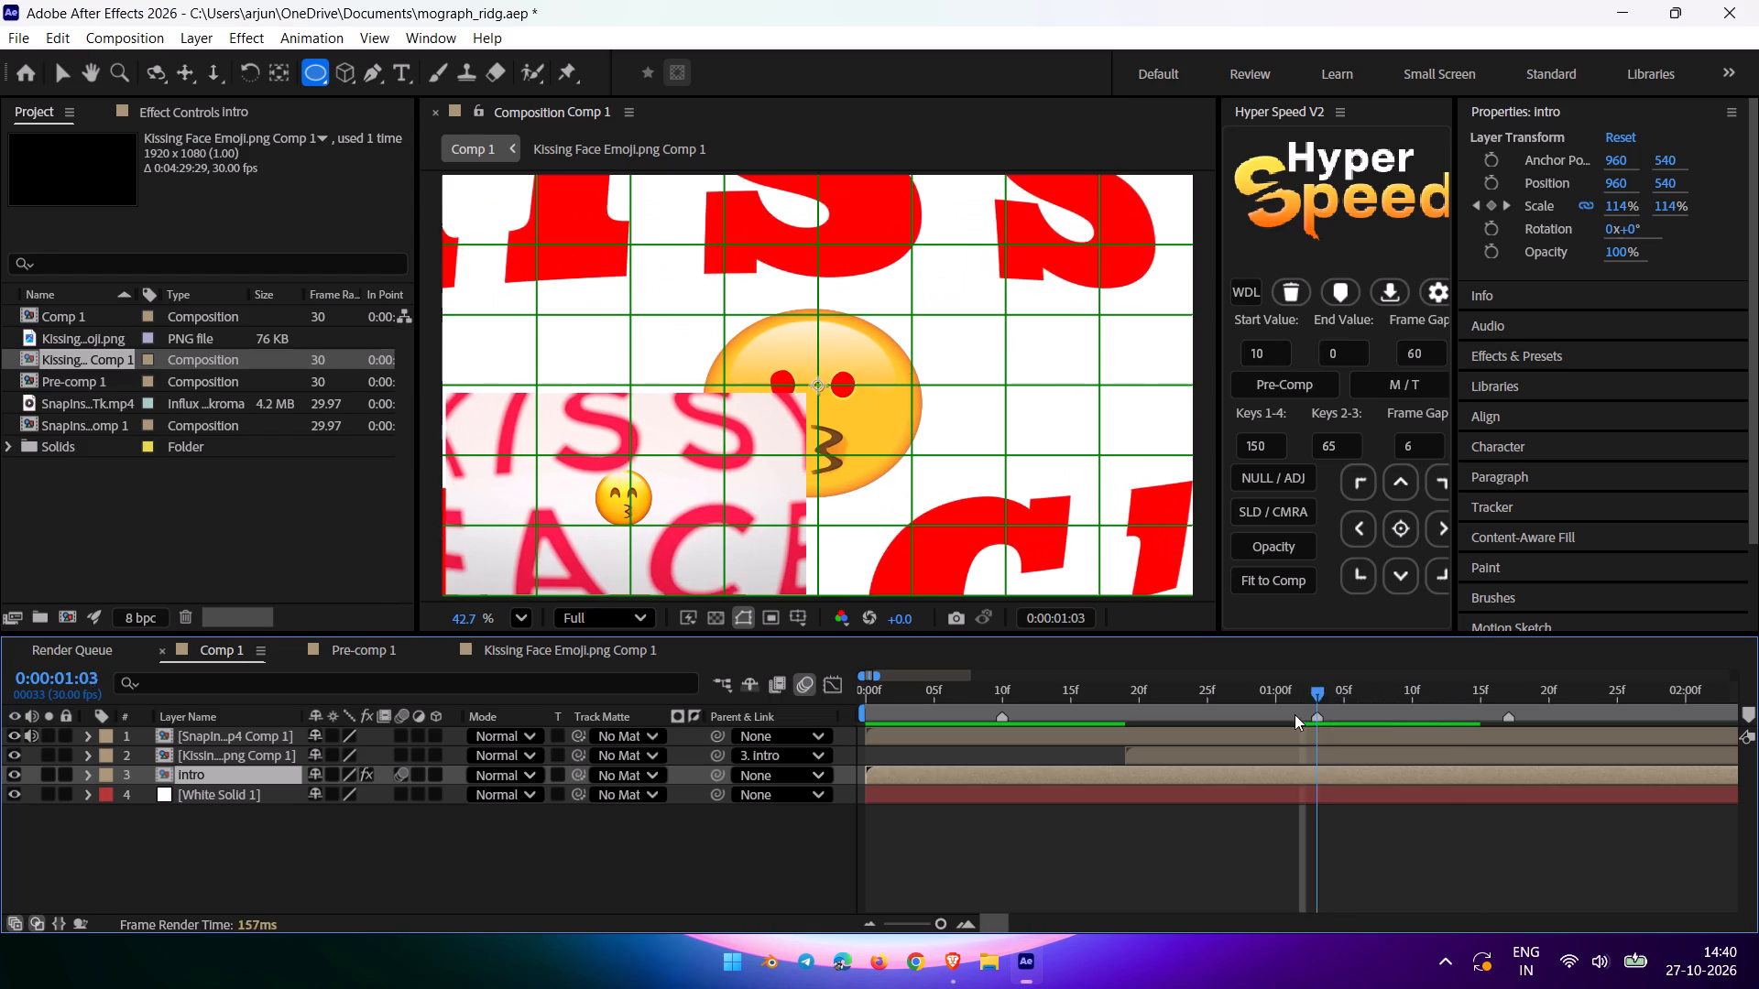
left_click_drag(1295, 714, 1366, 703)
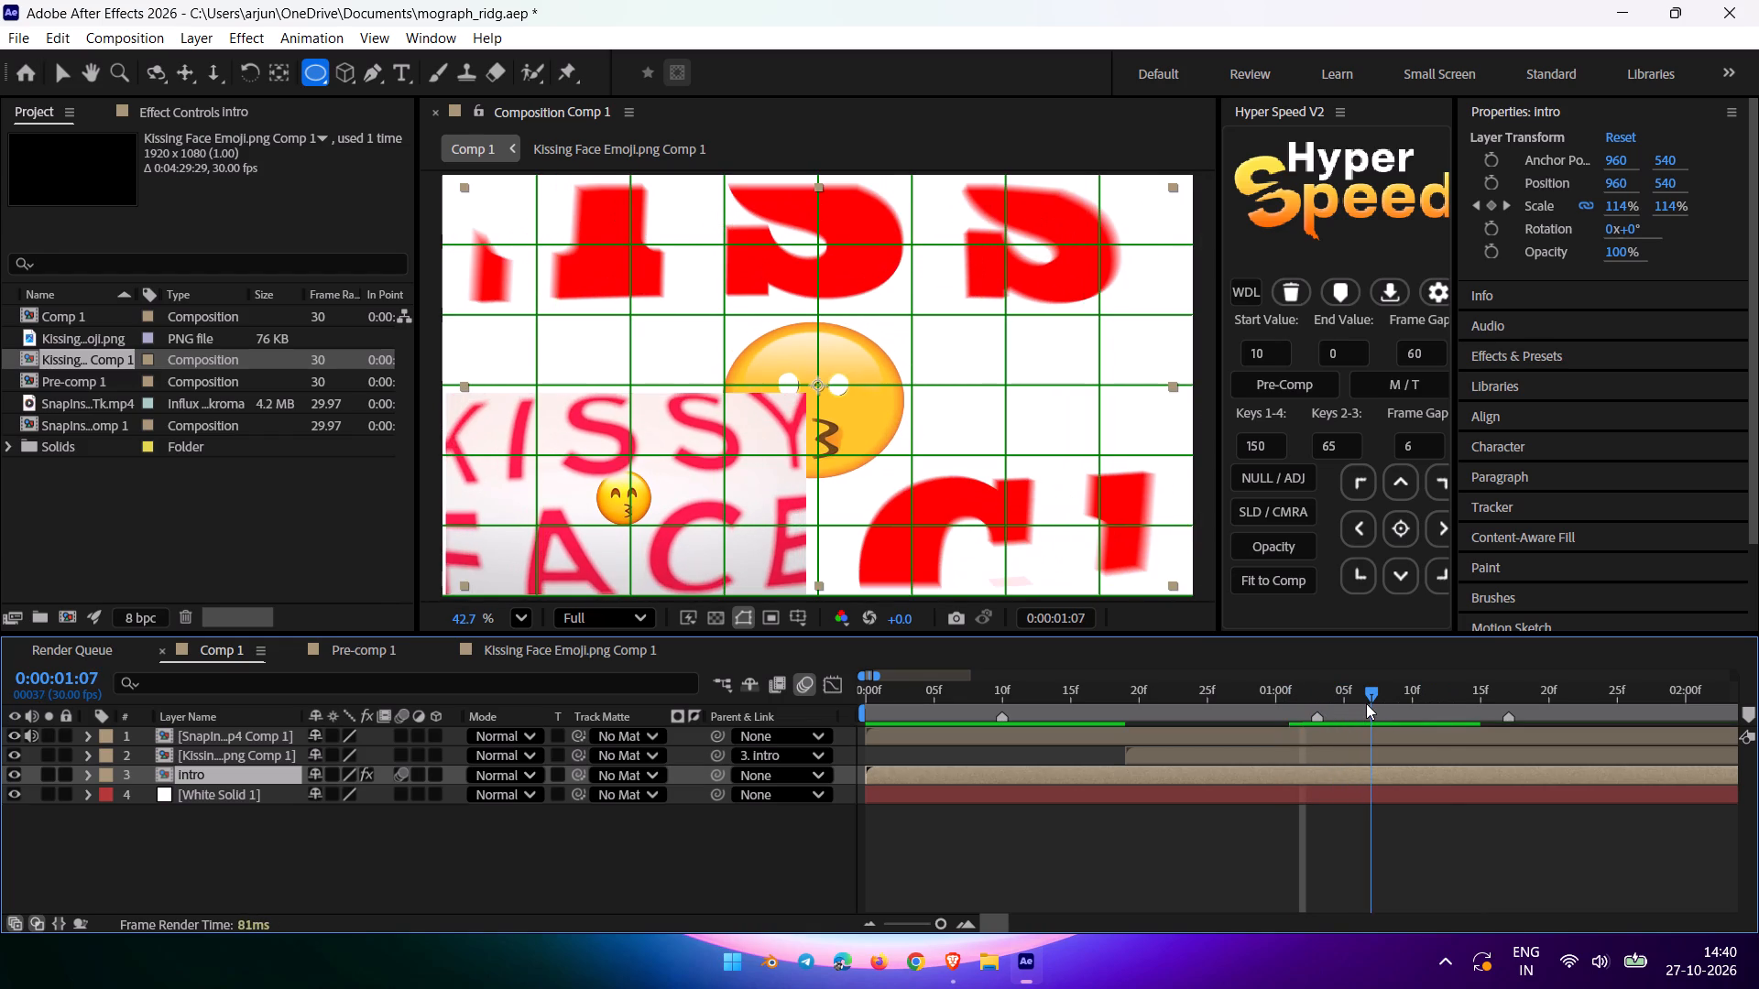
left_click_drag(1366, 703, 1384, 701)
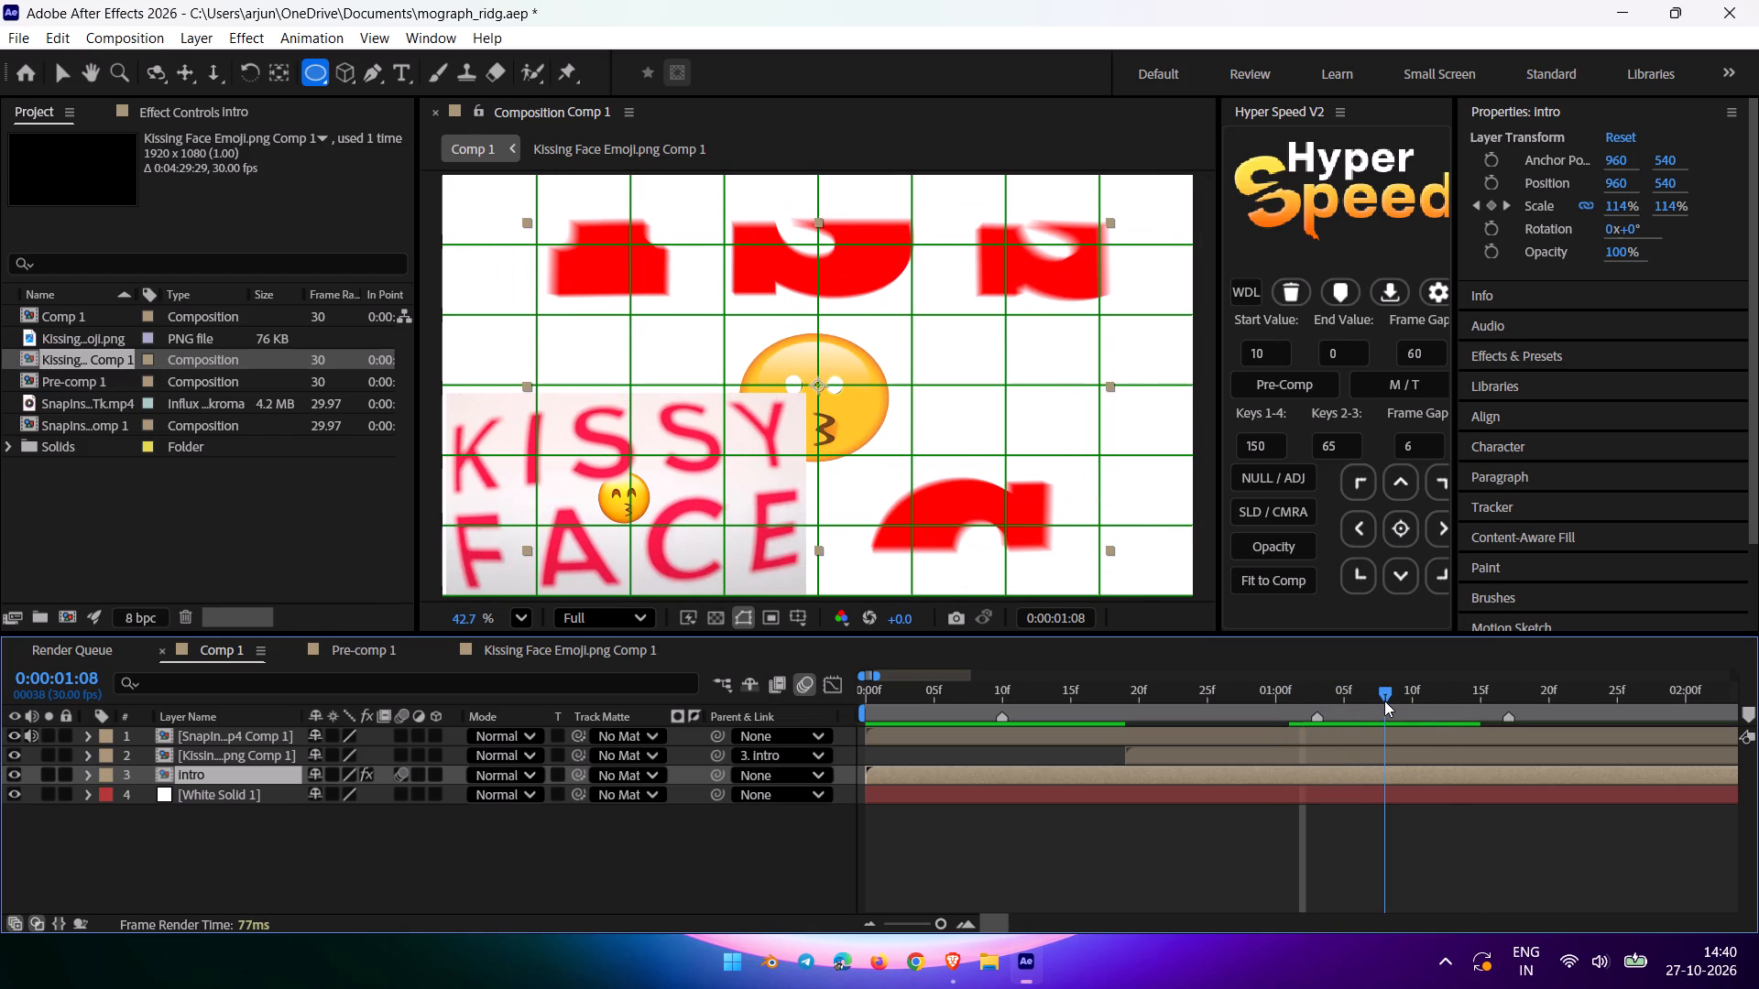
left_click_drag(1384, 701, 1391, 702)
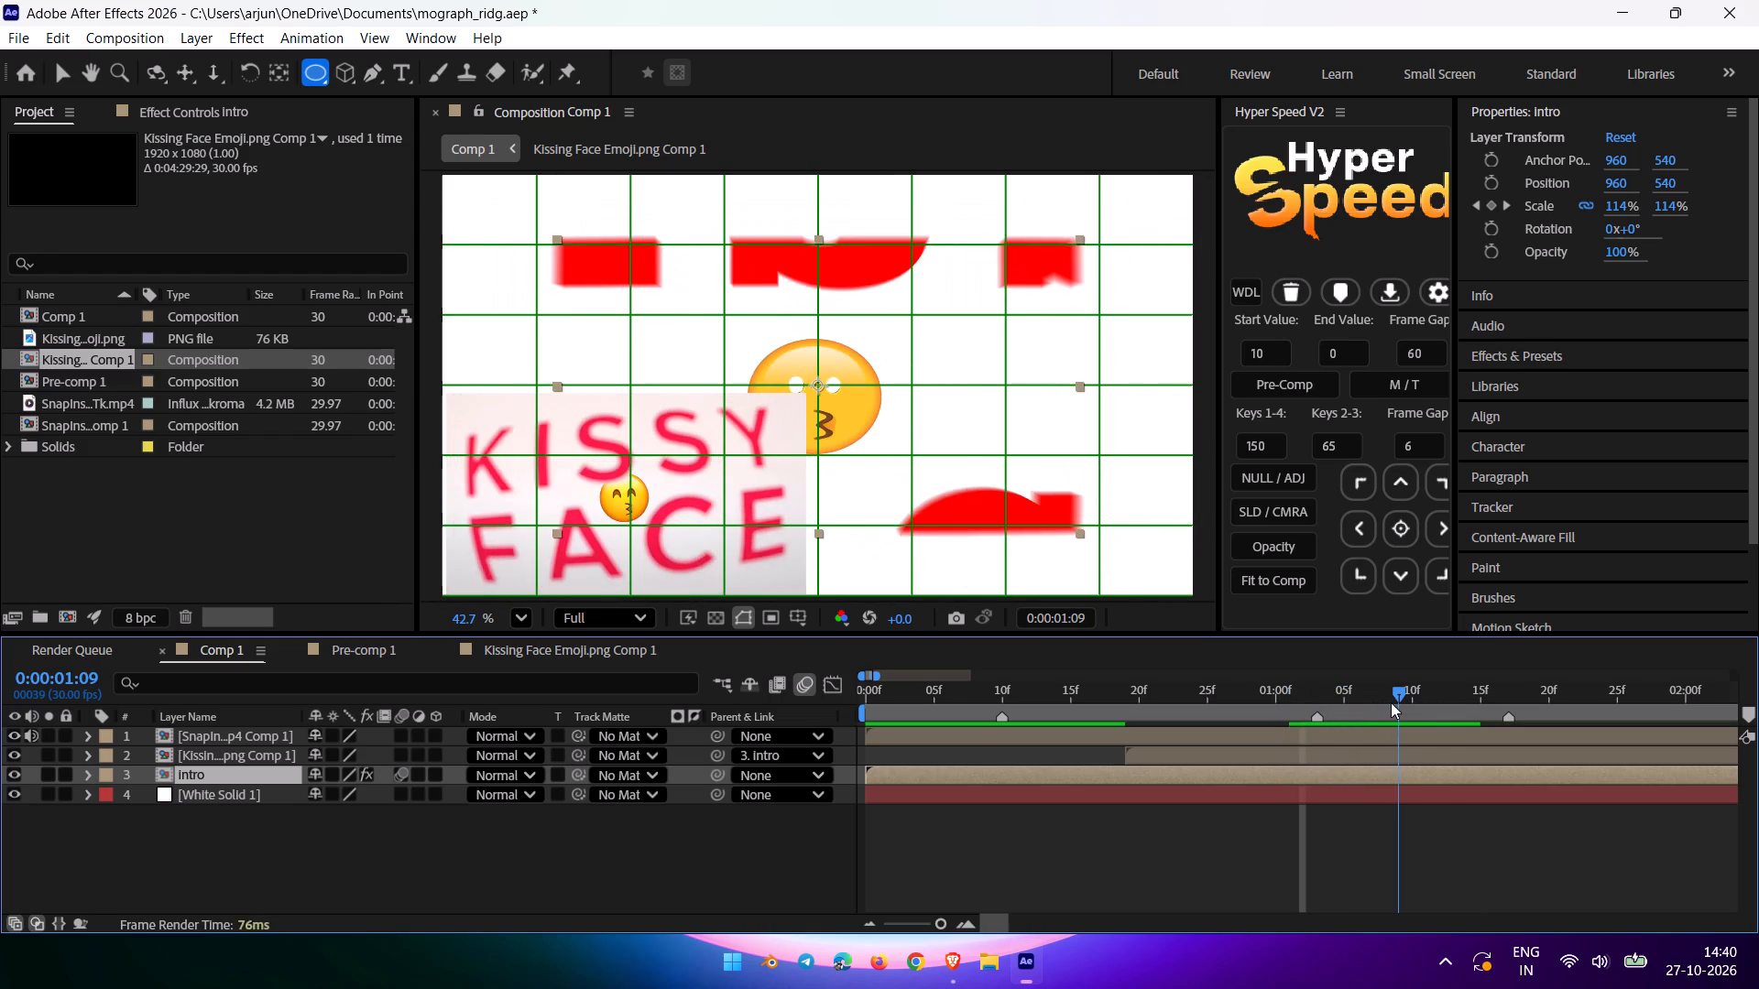
left_click_drag(1391, 702, 1375, 709)
Add a null controller for the kissing emoji comp layer with Hyper Speed.
left_click(219, 763)
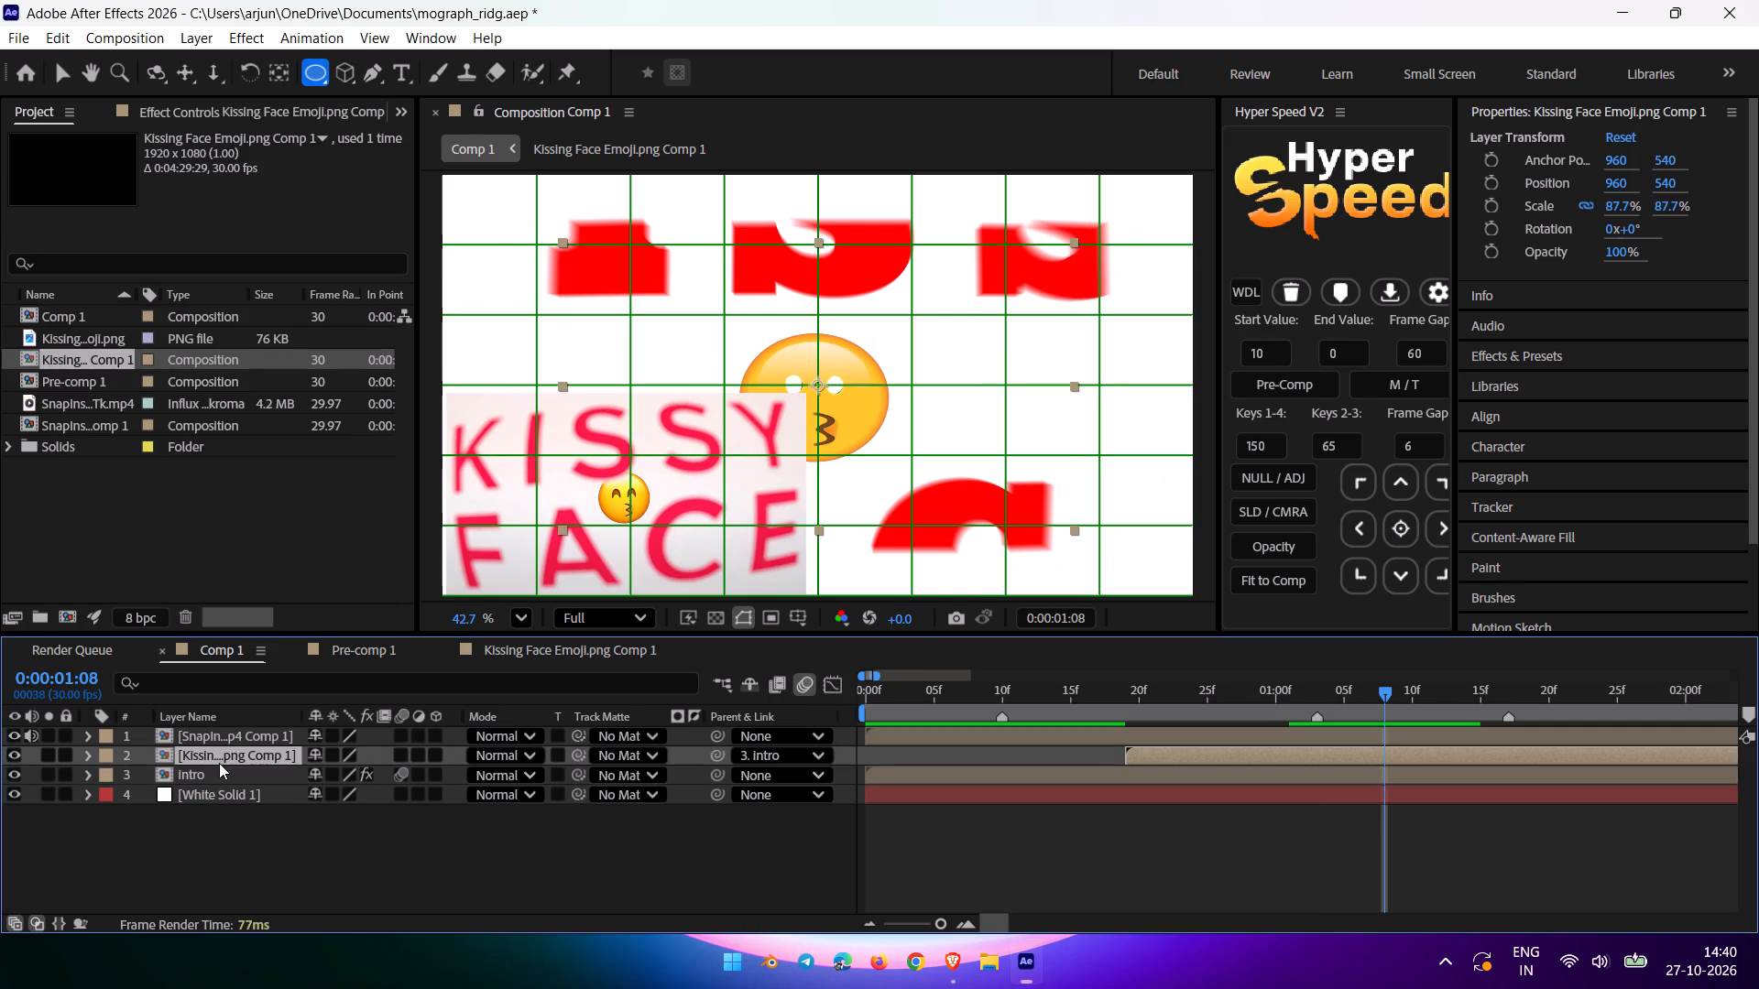
left_click(436, 850)
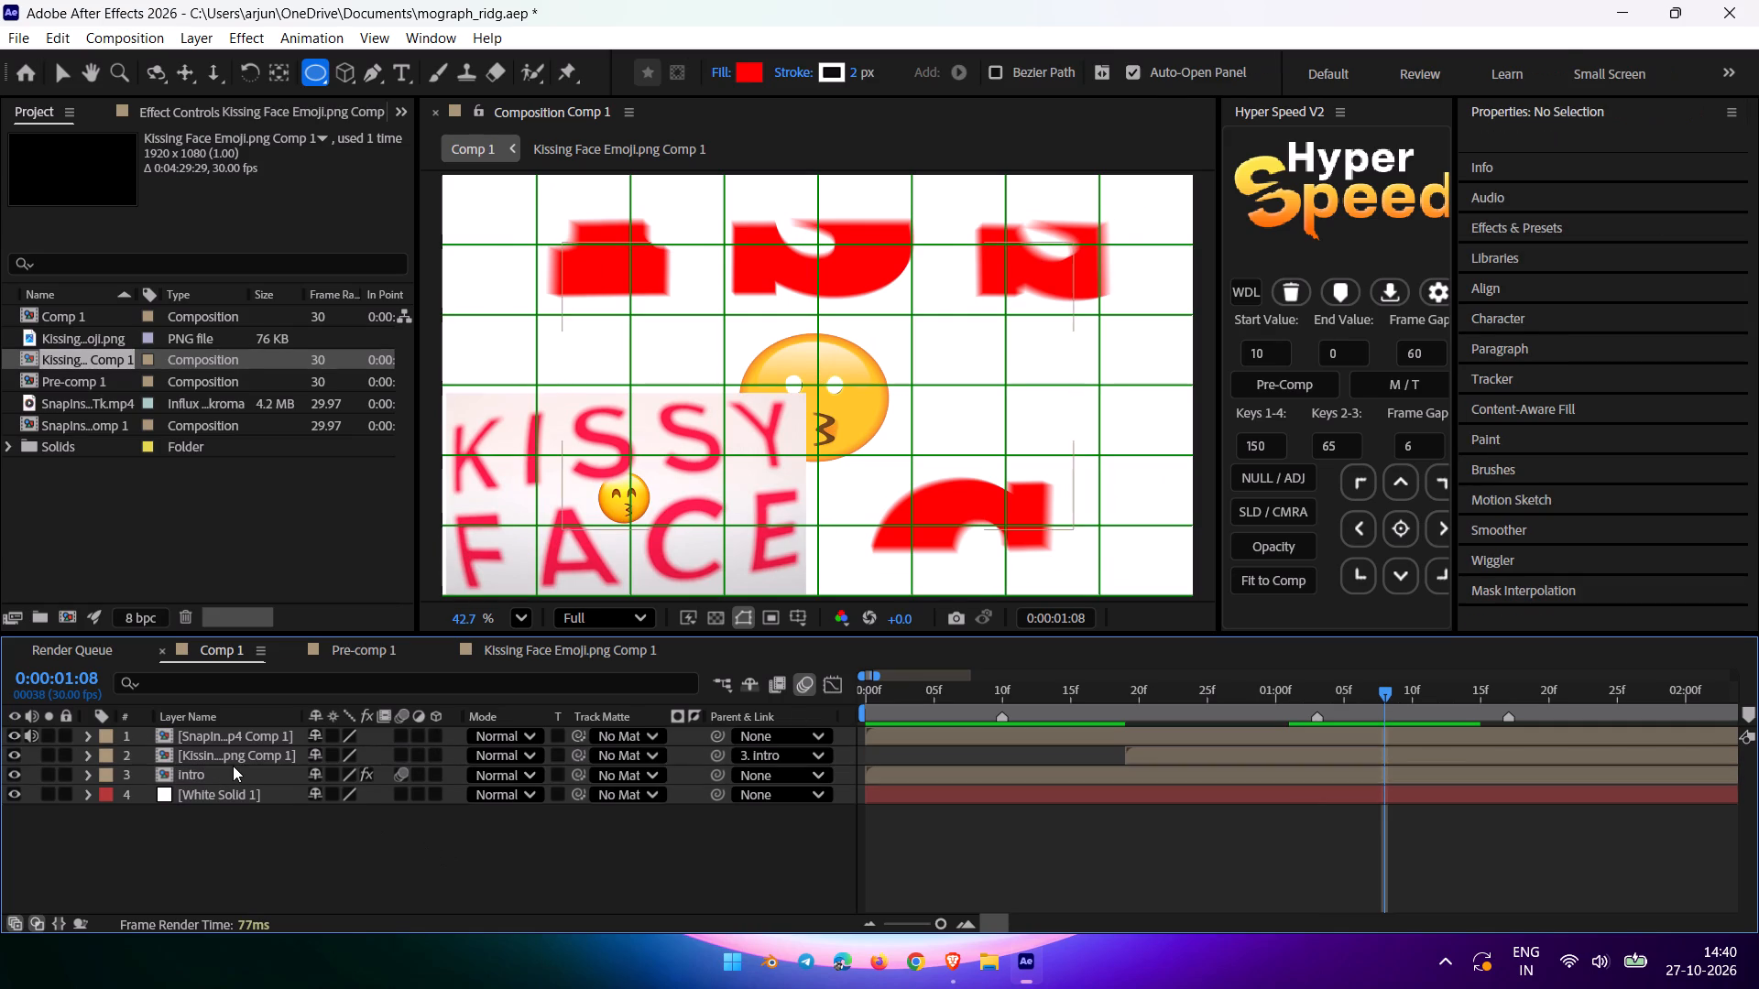
left_click(232, 765)
left_click(1270, 493)
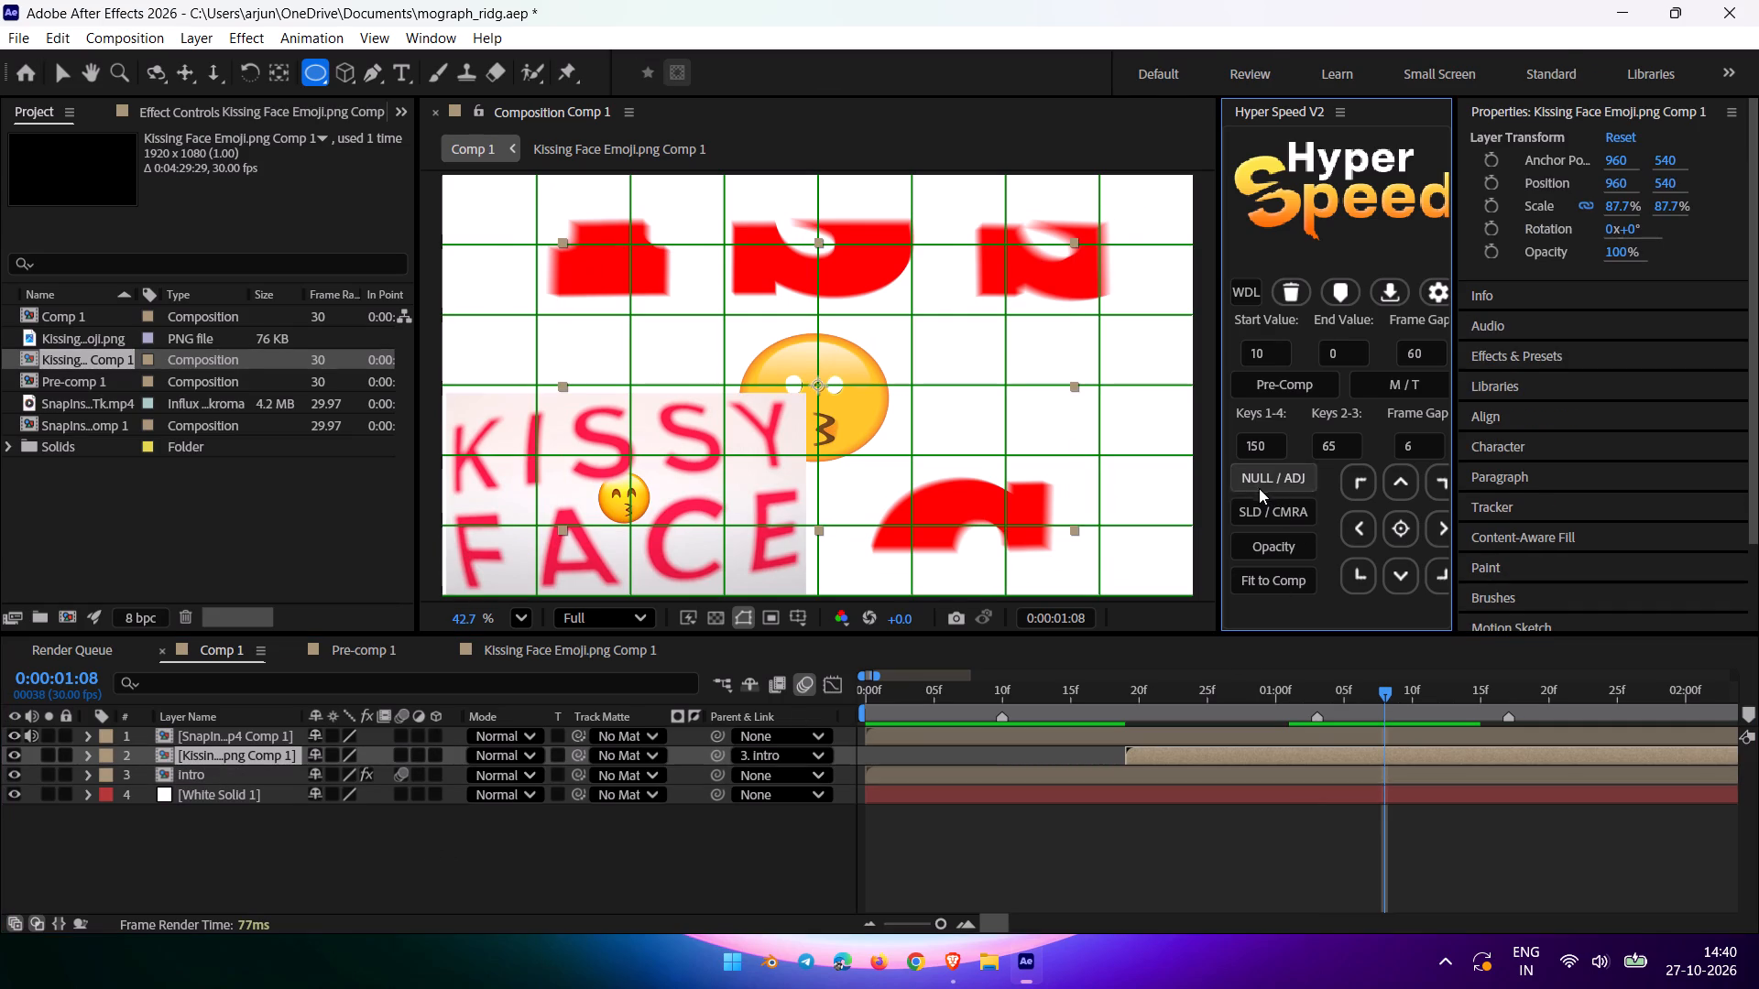
left_click(1259, 486)
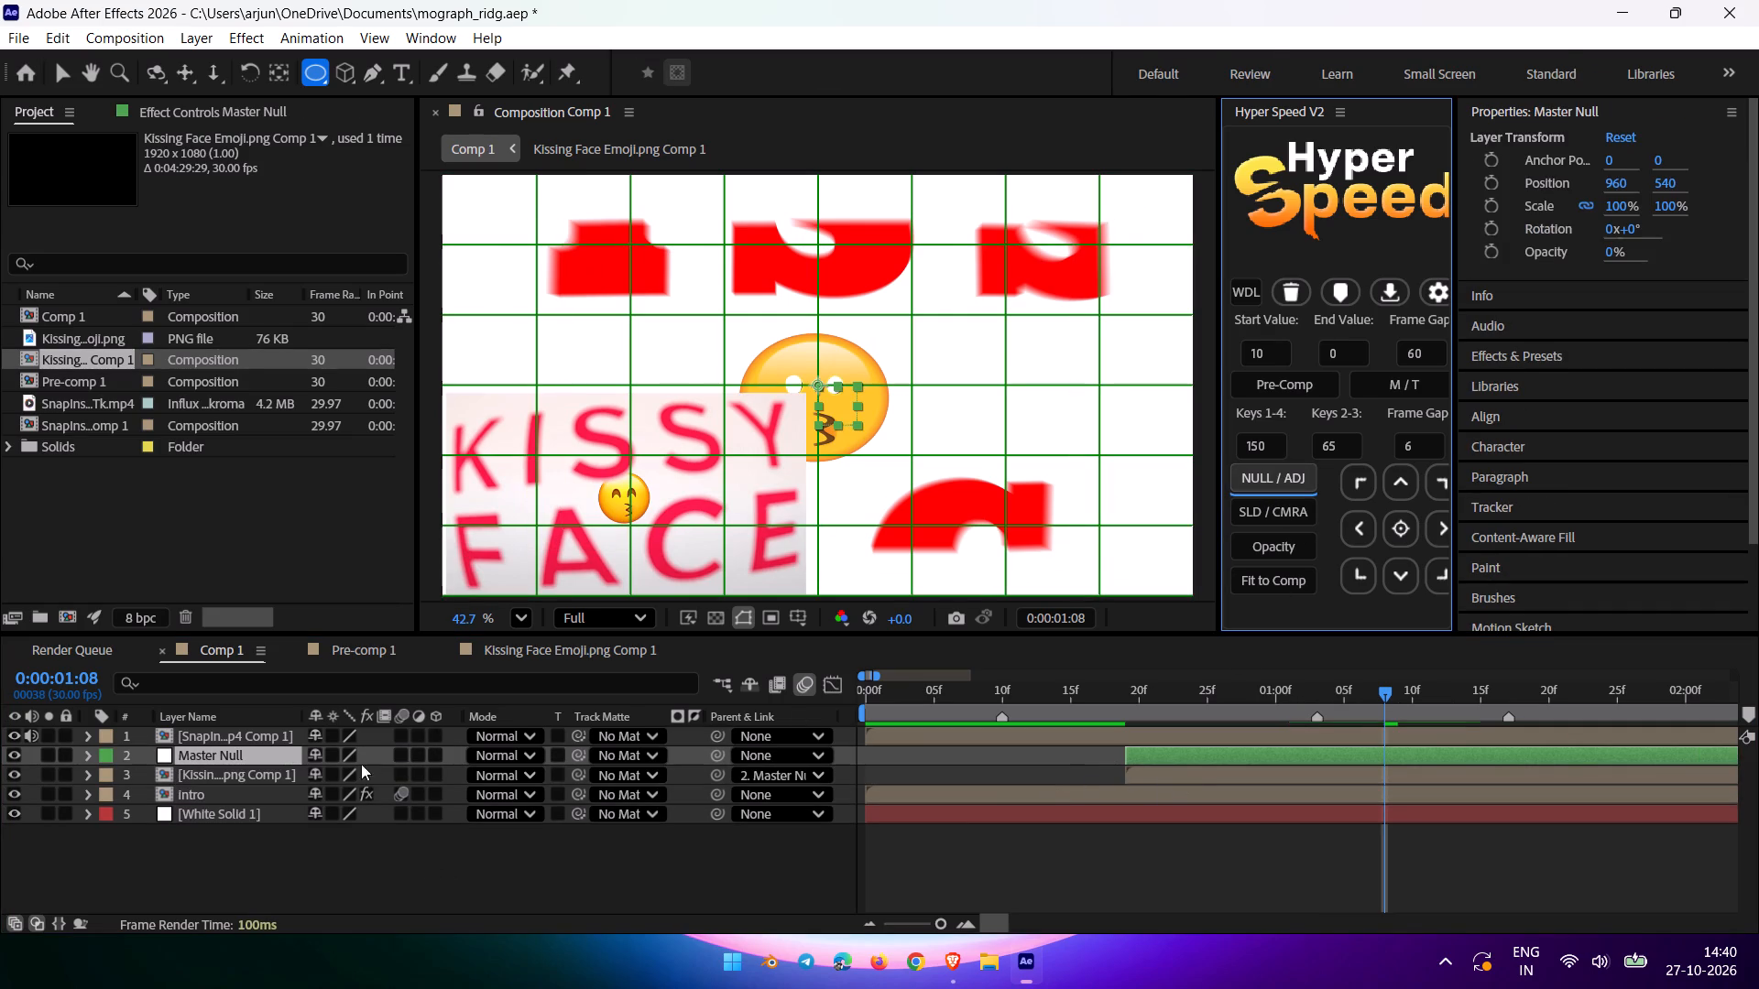
Parent both the Intro layer and the kissing emoji comp layer to the Master Null.
left_click(285, 777)
left_click(202, 798)
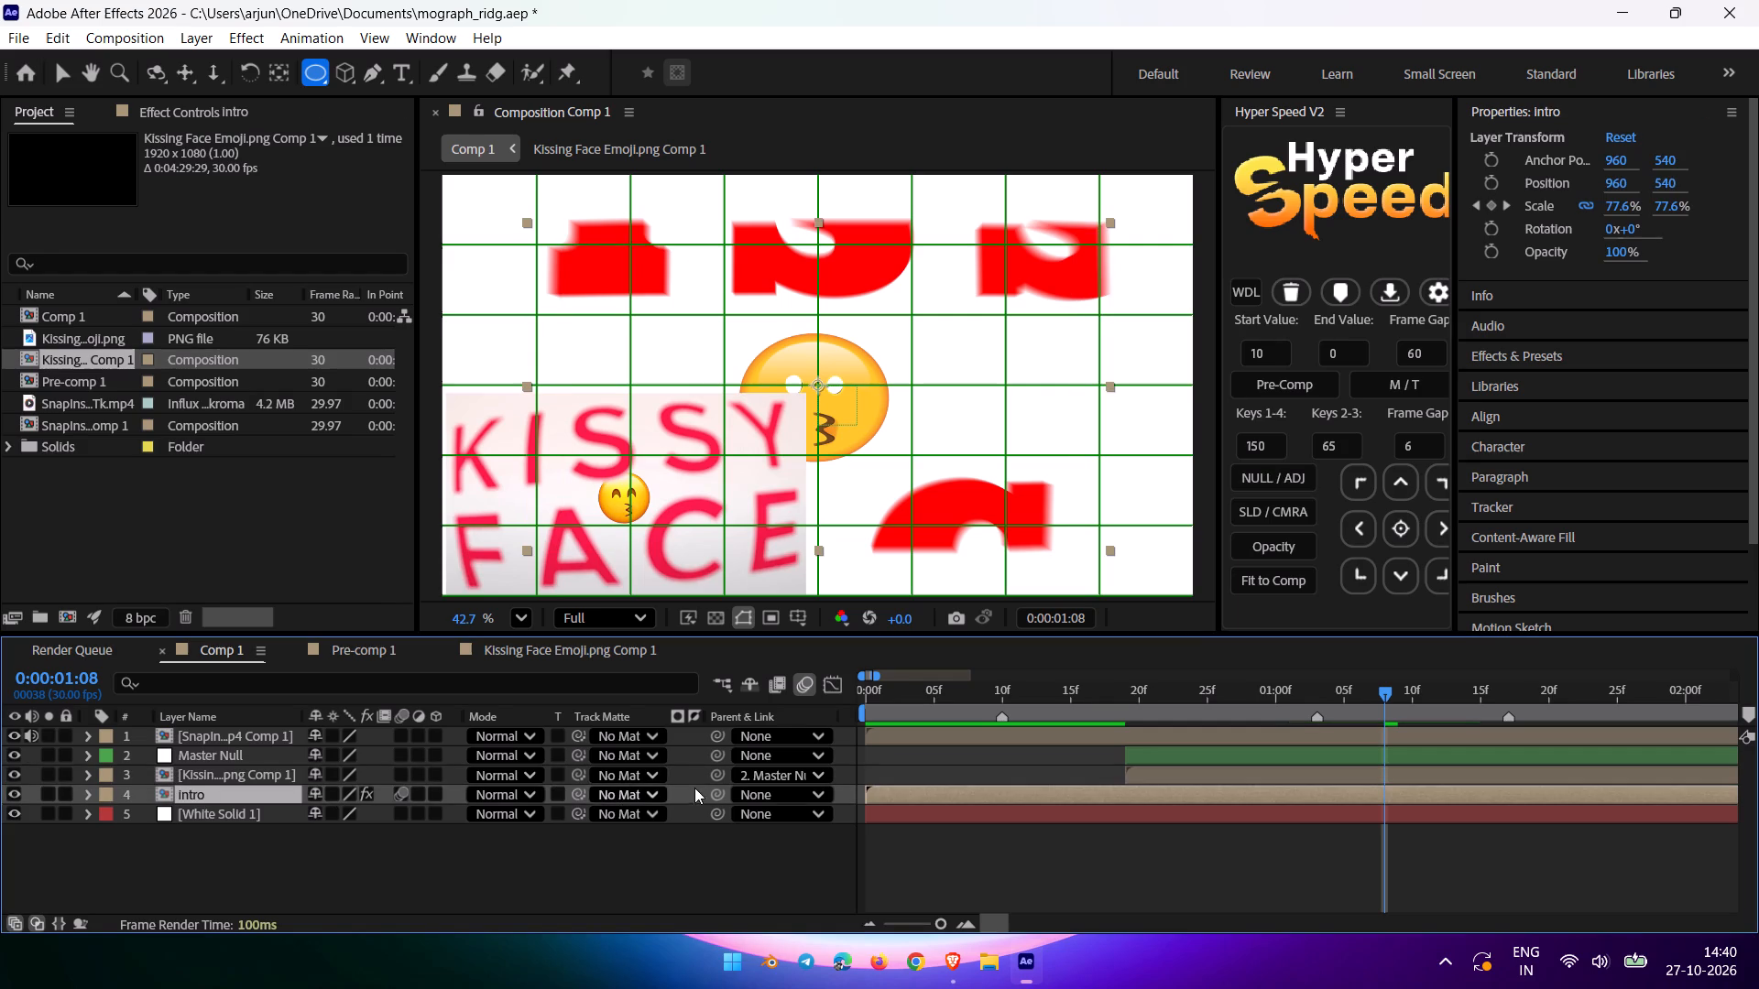
left_click_drag(716, 790, 199, 764)
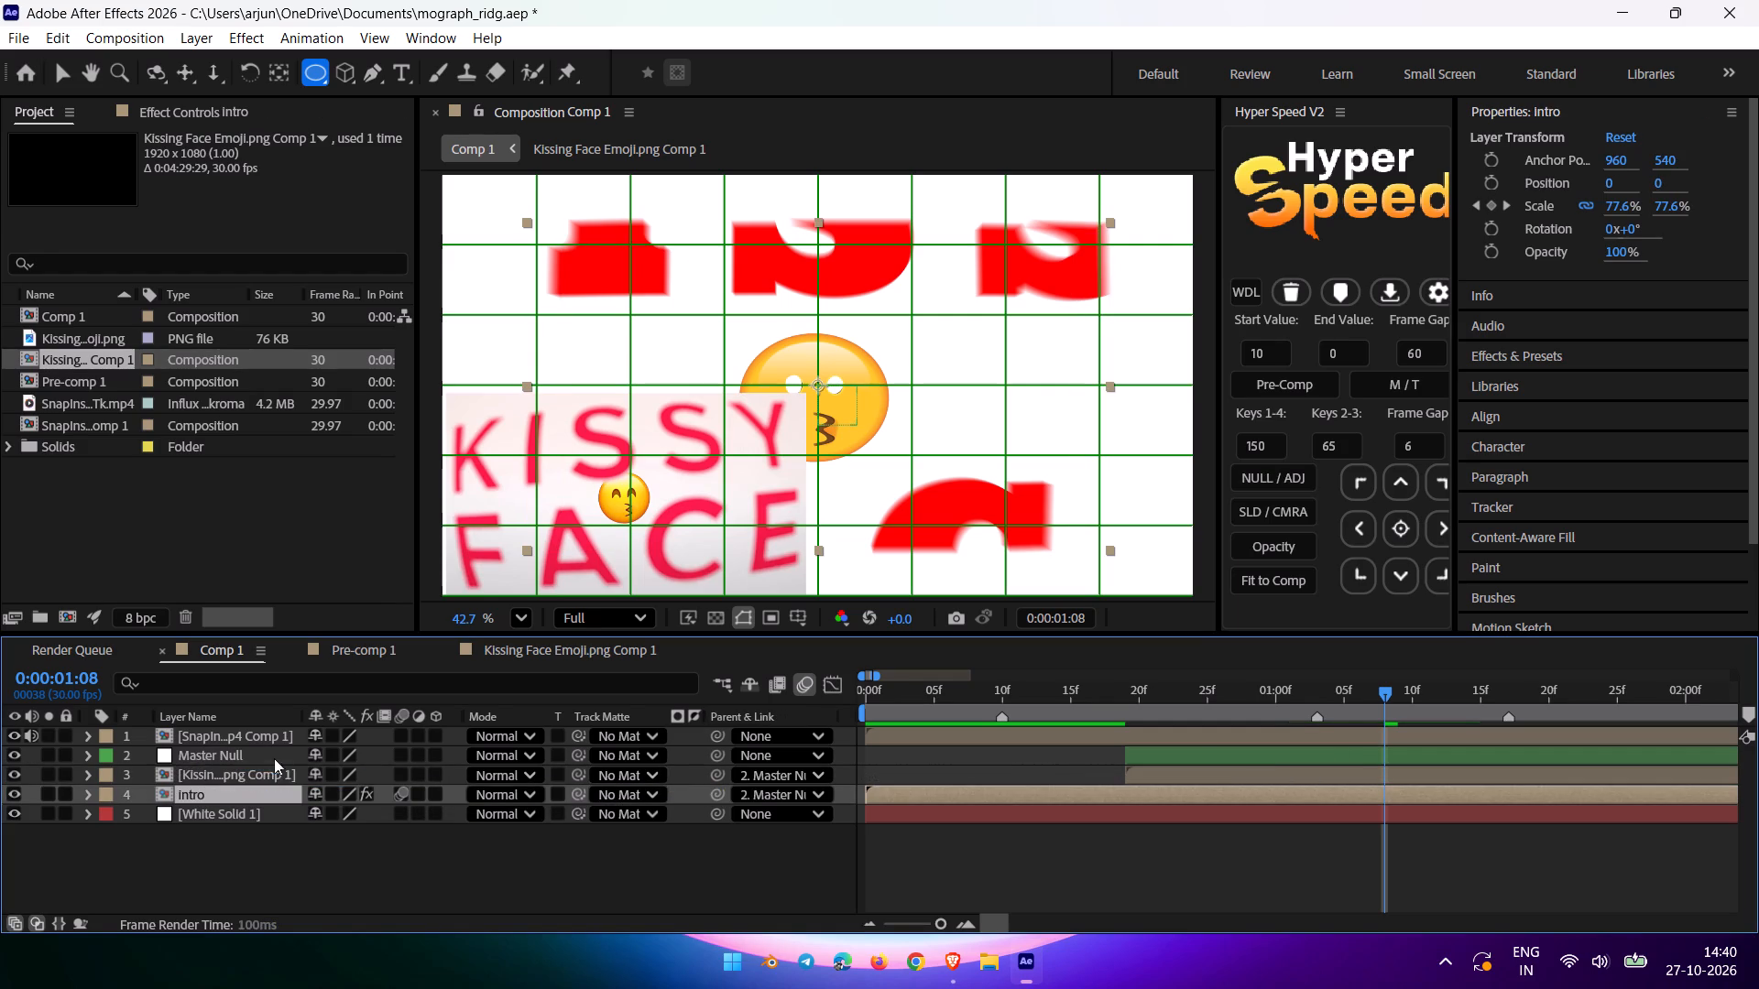
left_click_drag(715, 777, 254, 760)
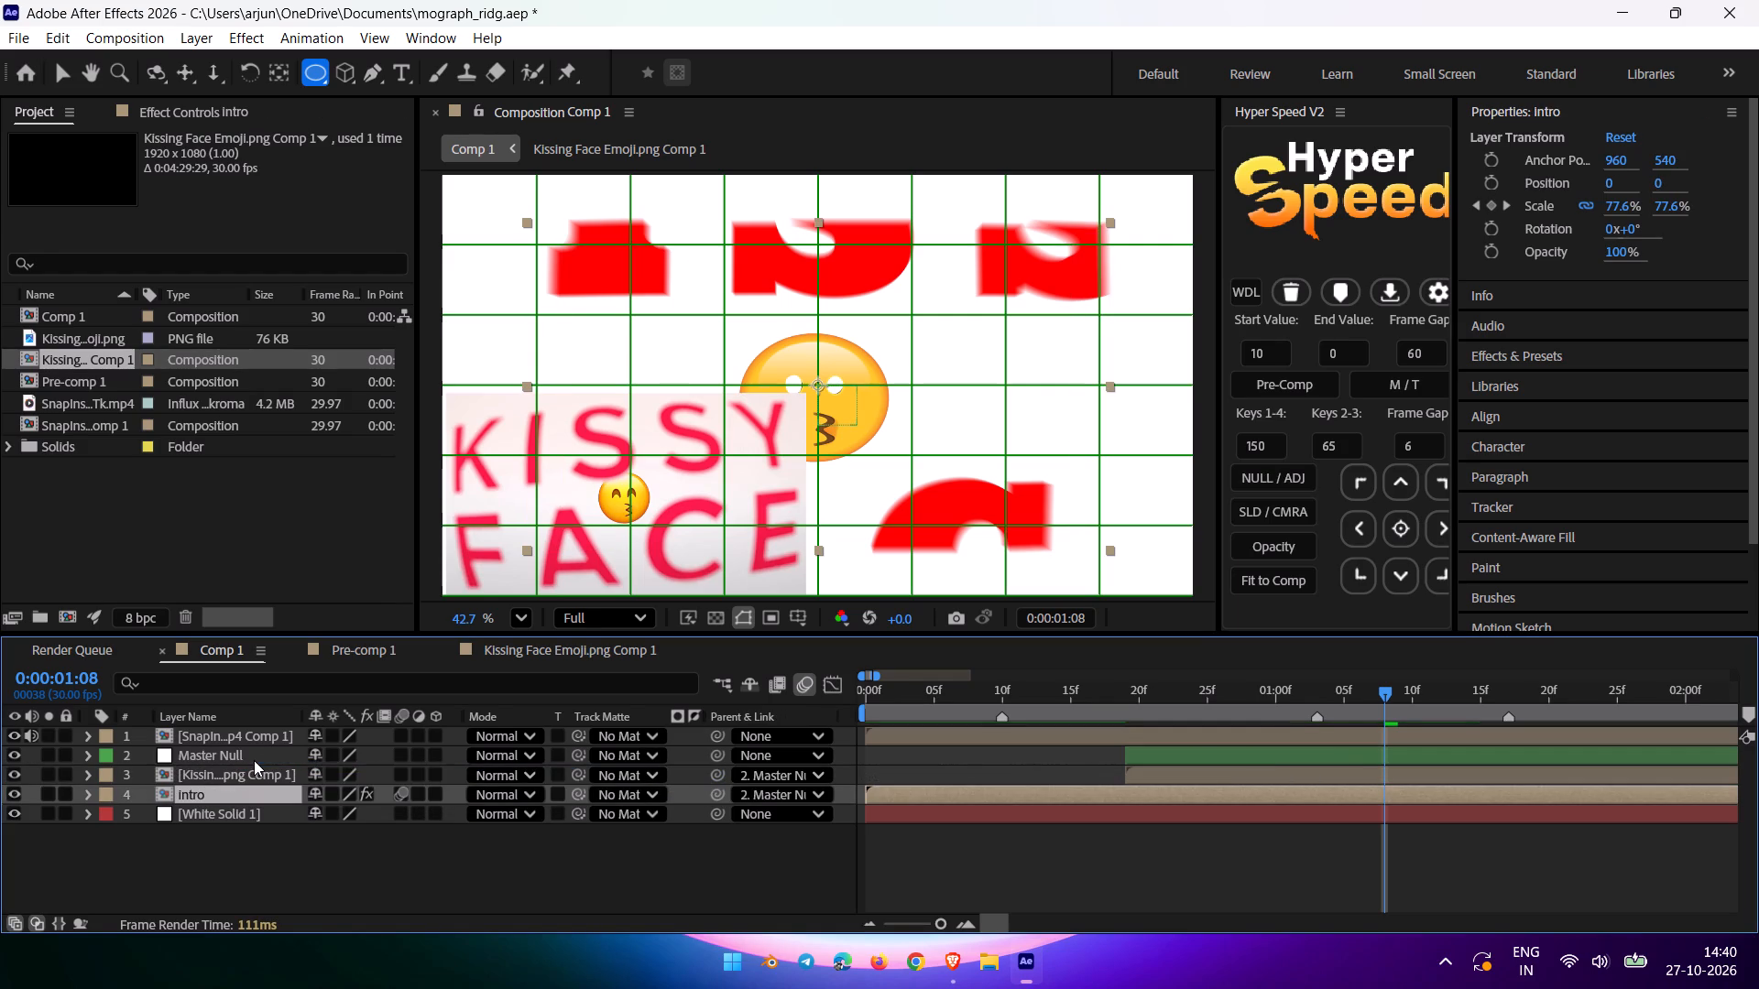
Set starting Rotation, Position and Scale keyframes on the Master Null at 0:00:01:08 and reveal its keyframed properties.
left_click(1273, 748)
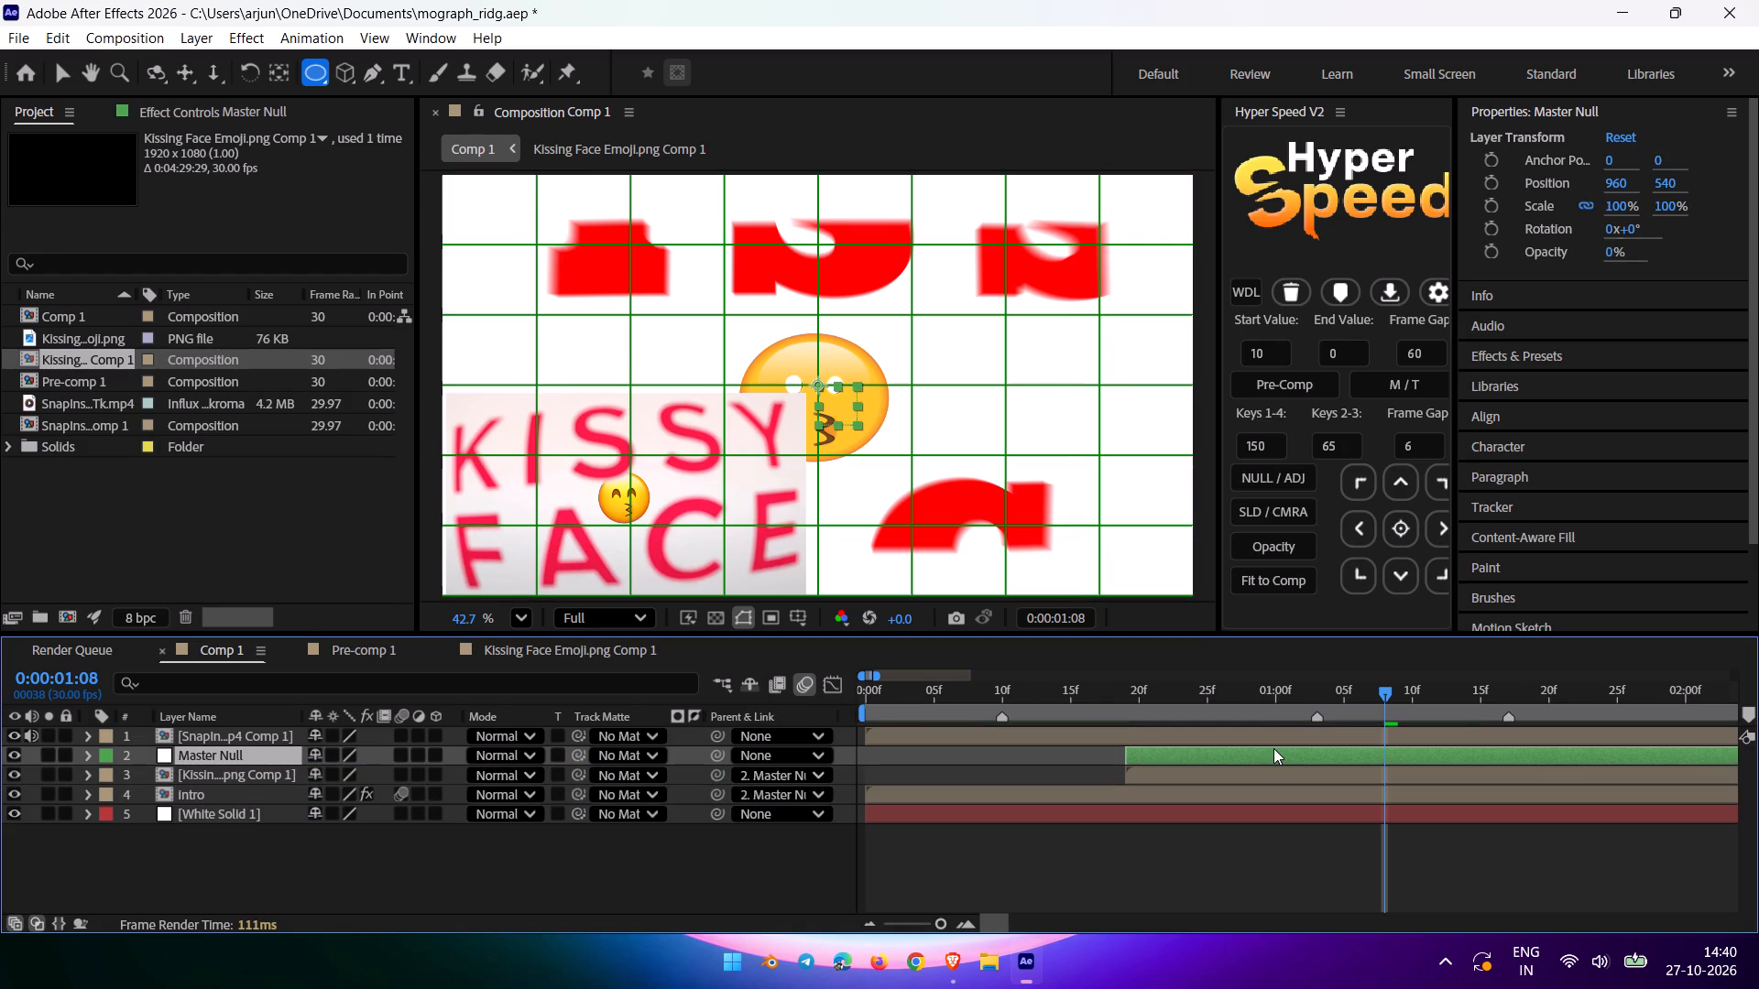
key("r")
left_click(145, 776)
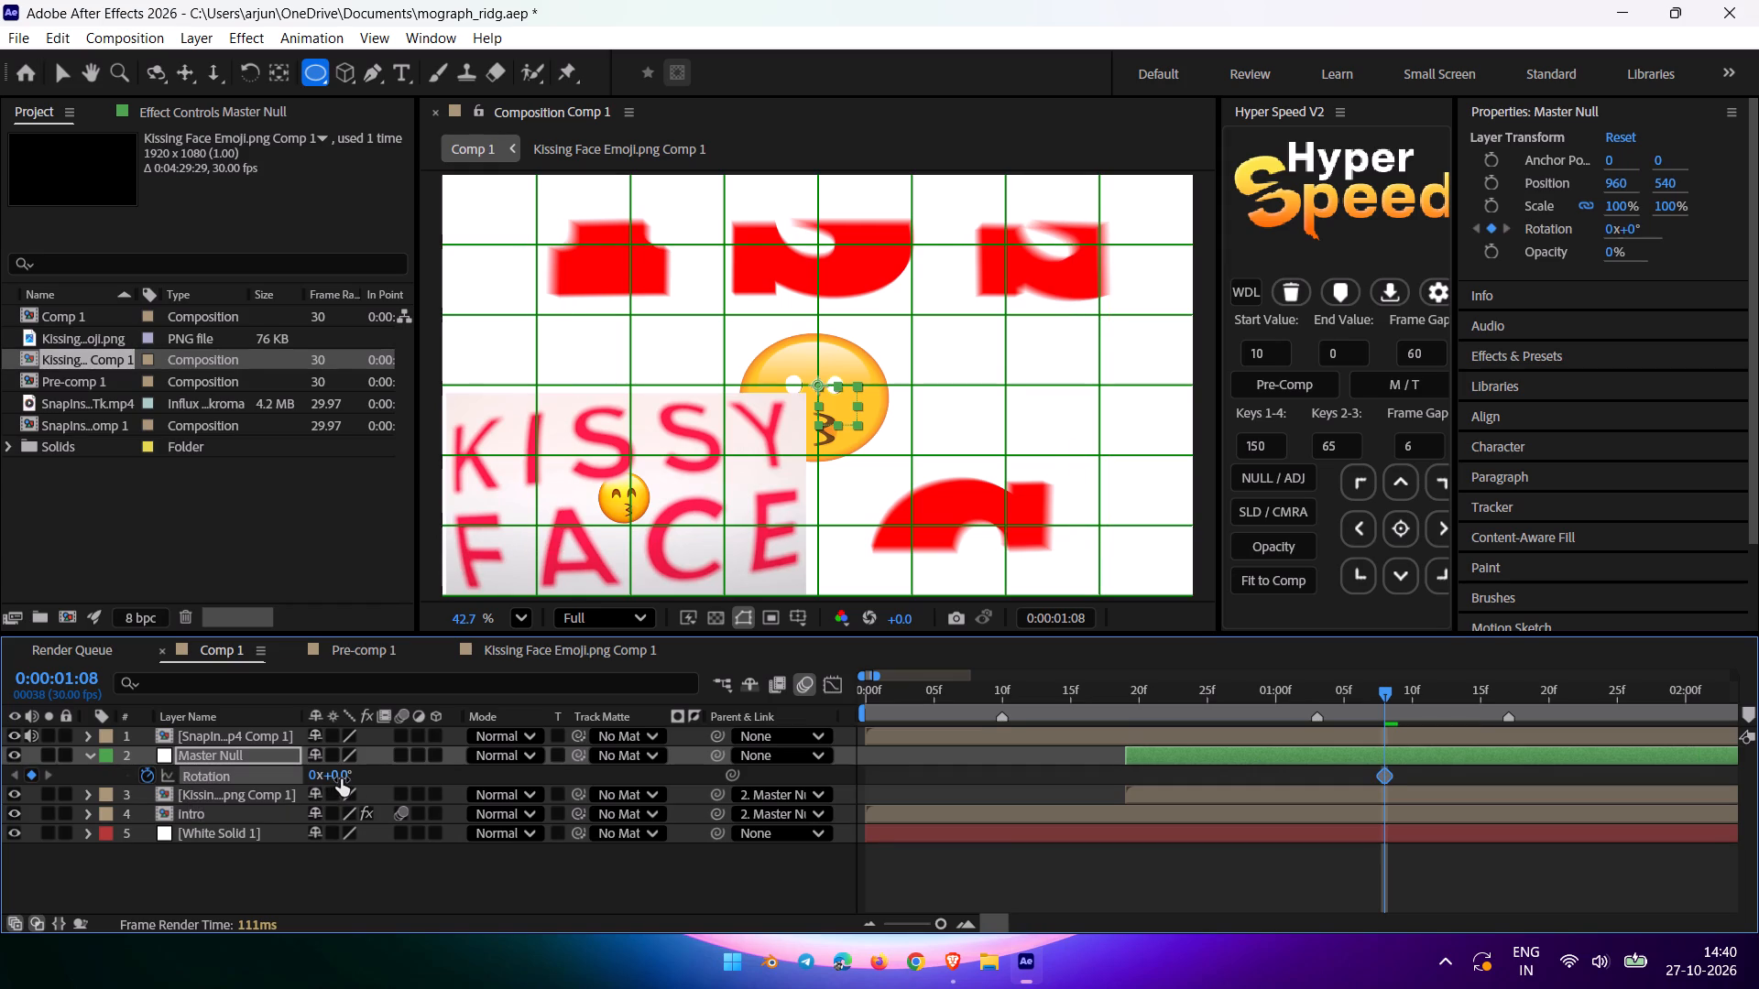
key("p")
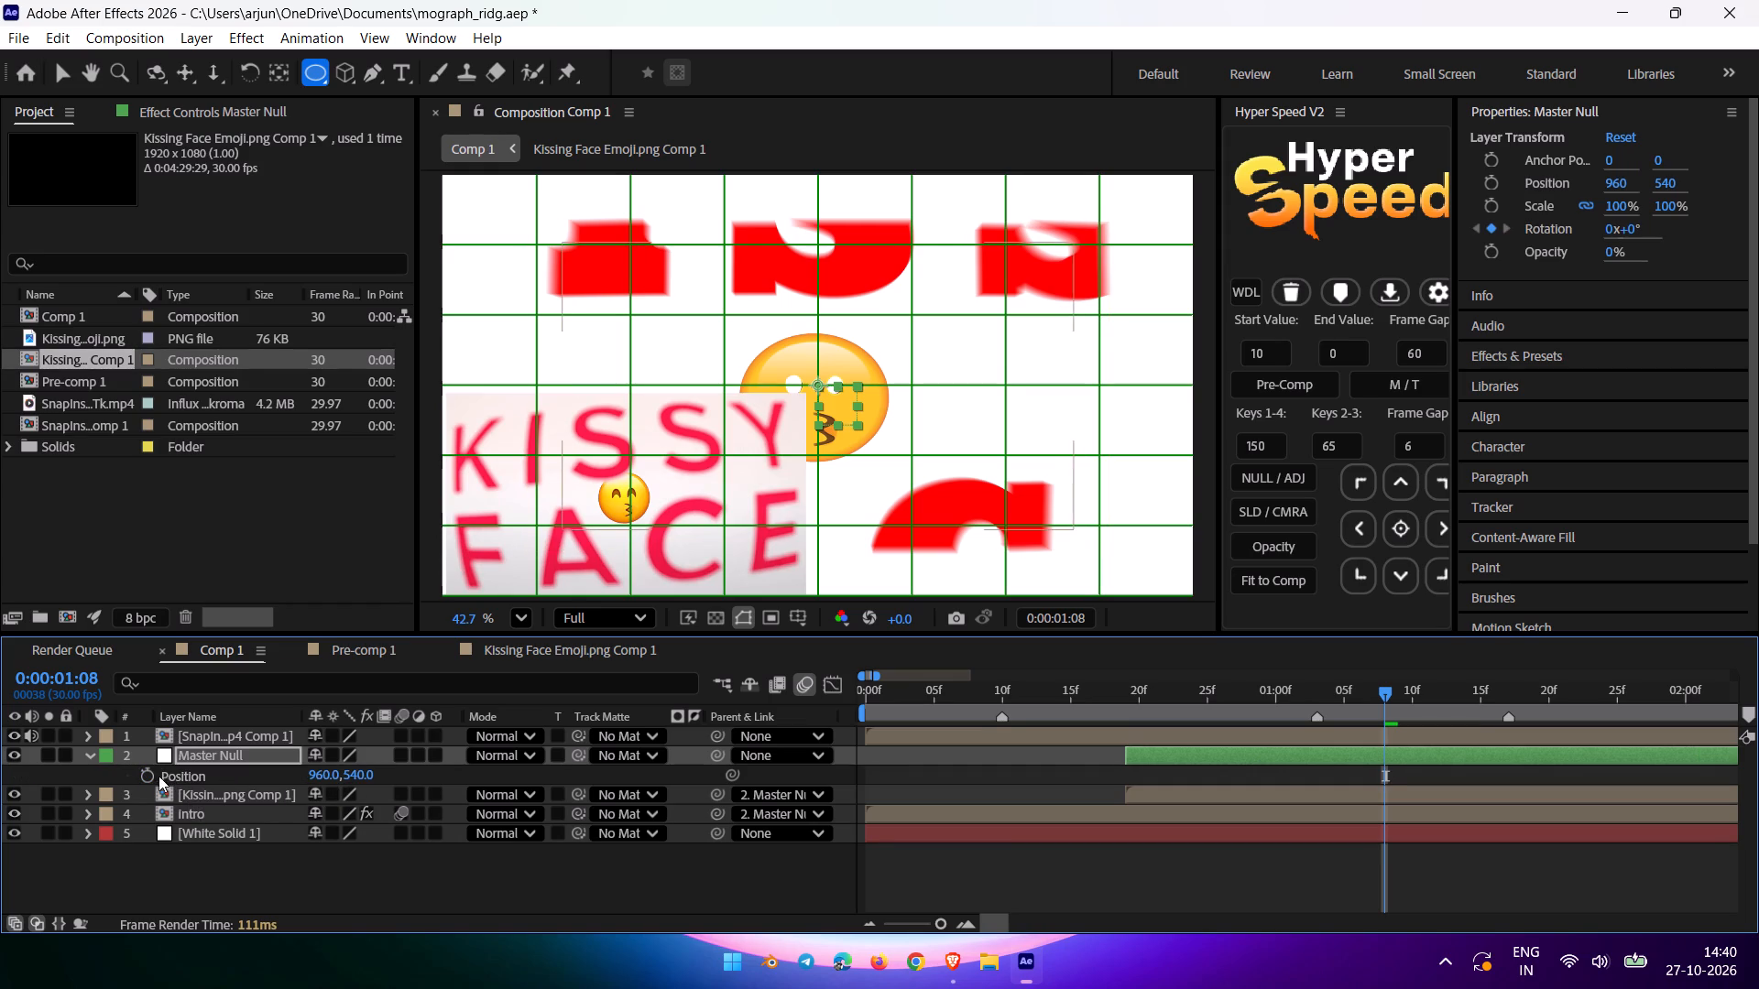
left_click(147, 771)
key("s")
left_click(147, 778)
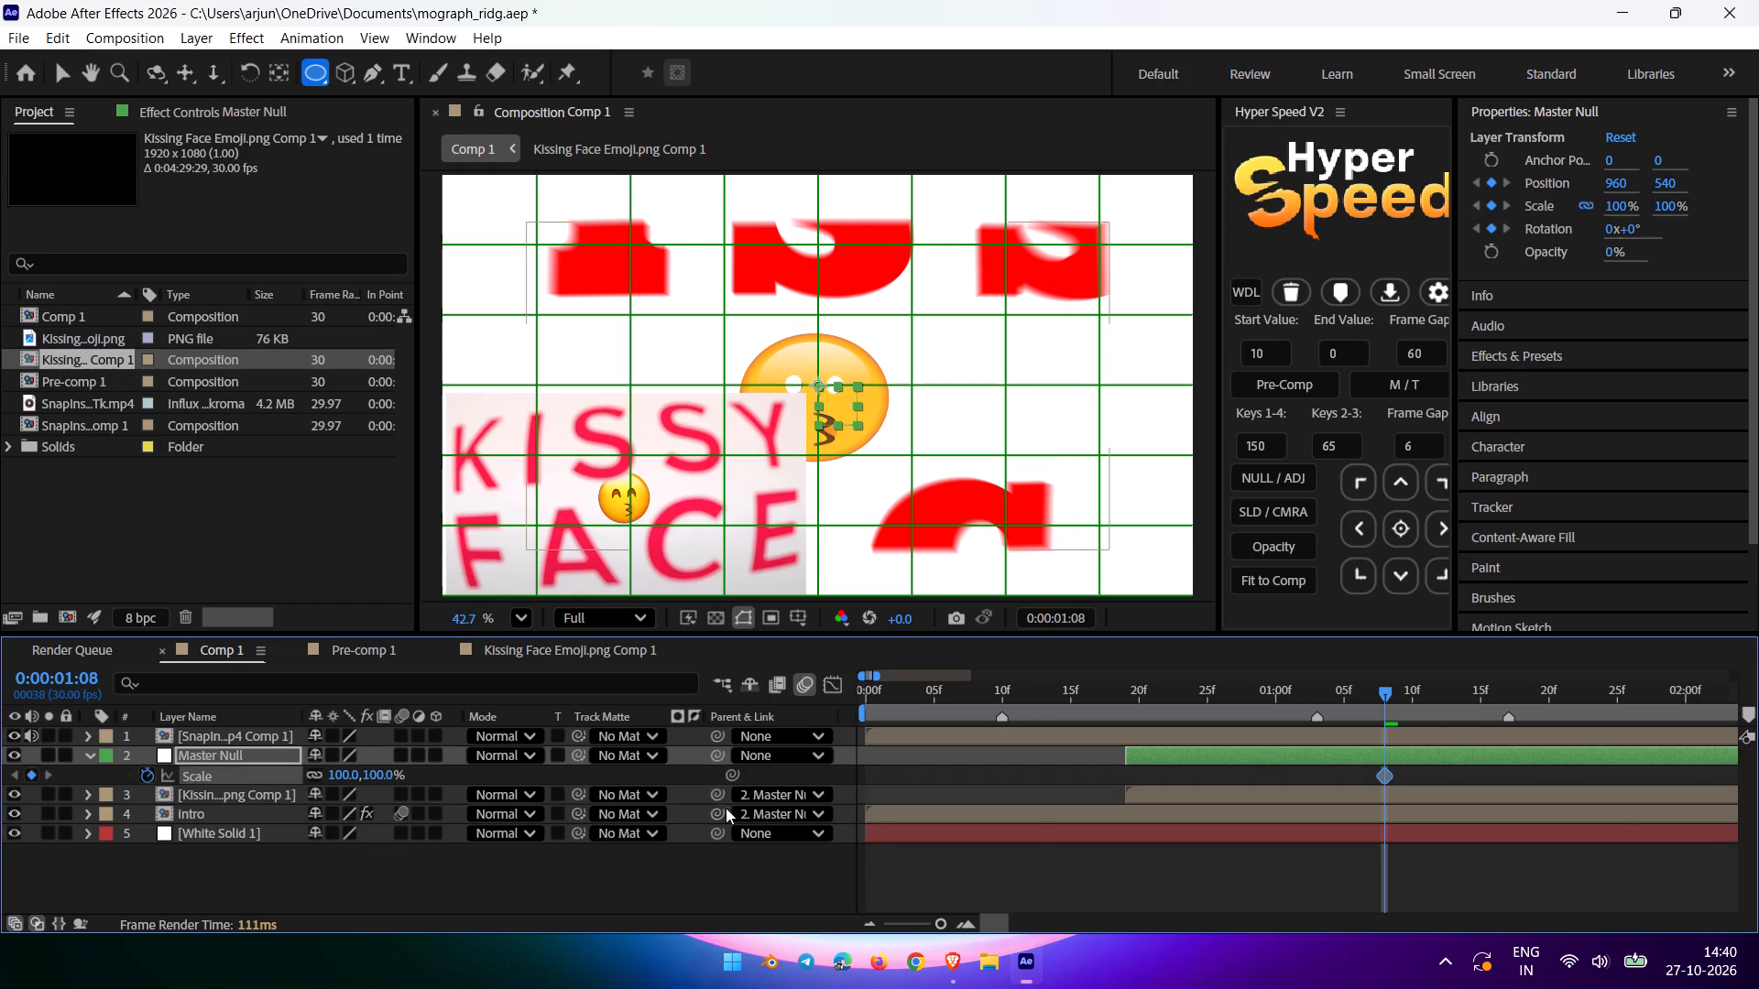
key("u")
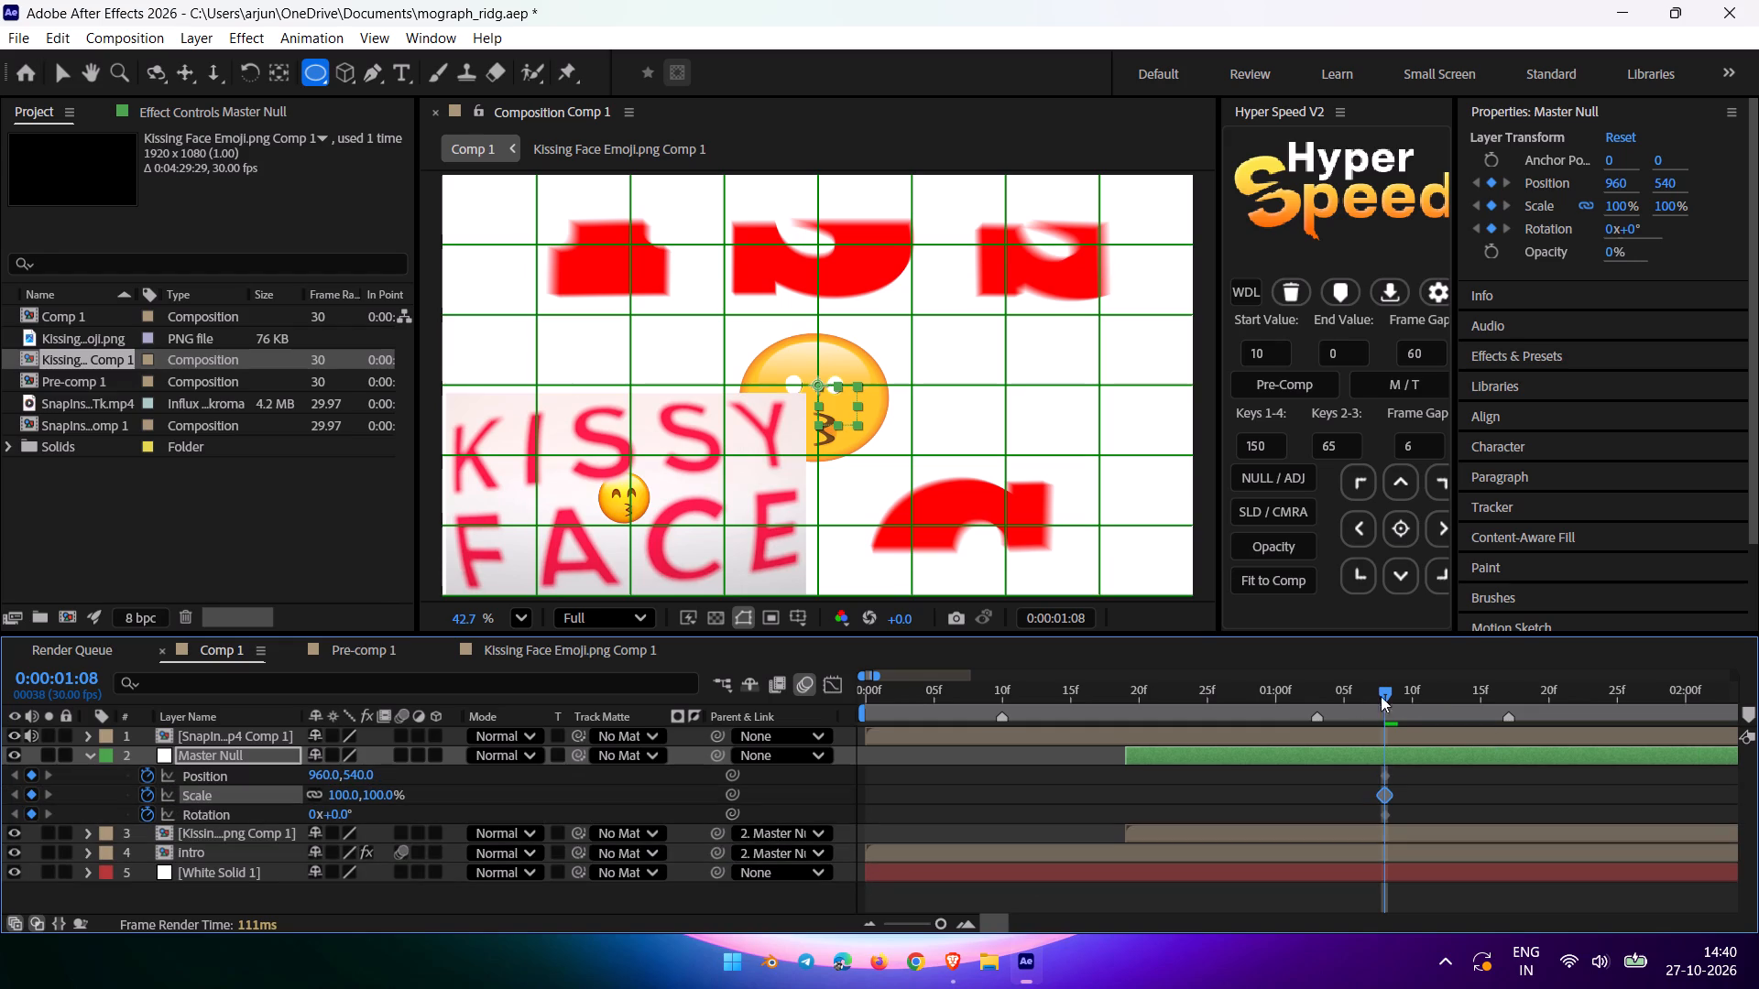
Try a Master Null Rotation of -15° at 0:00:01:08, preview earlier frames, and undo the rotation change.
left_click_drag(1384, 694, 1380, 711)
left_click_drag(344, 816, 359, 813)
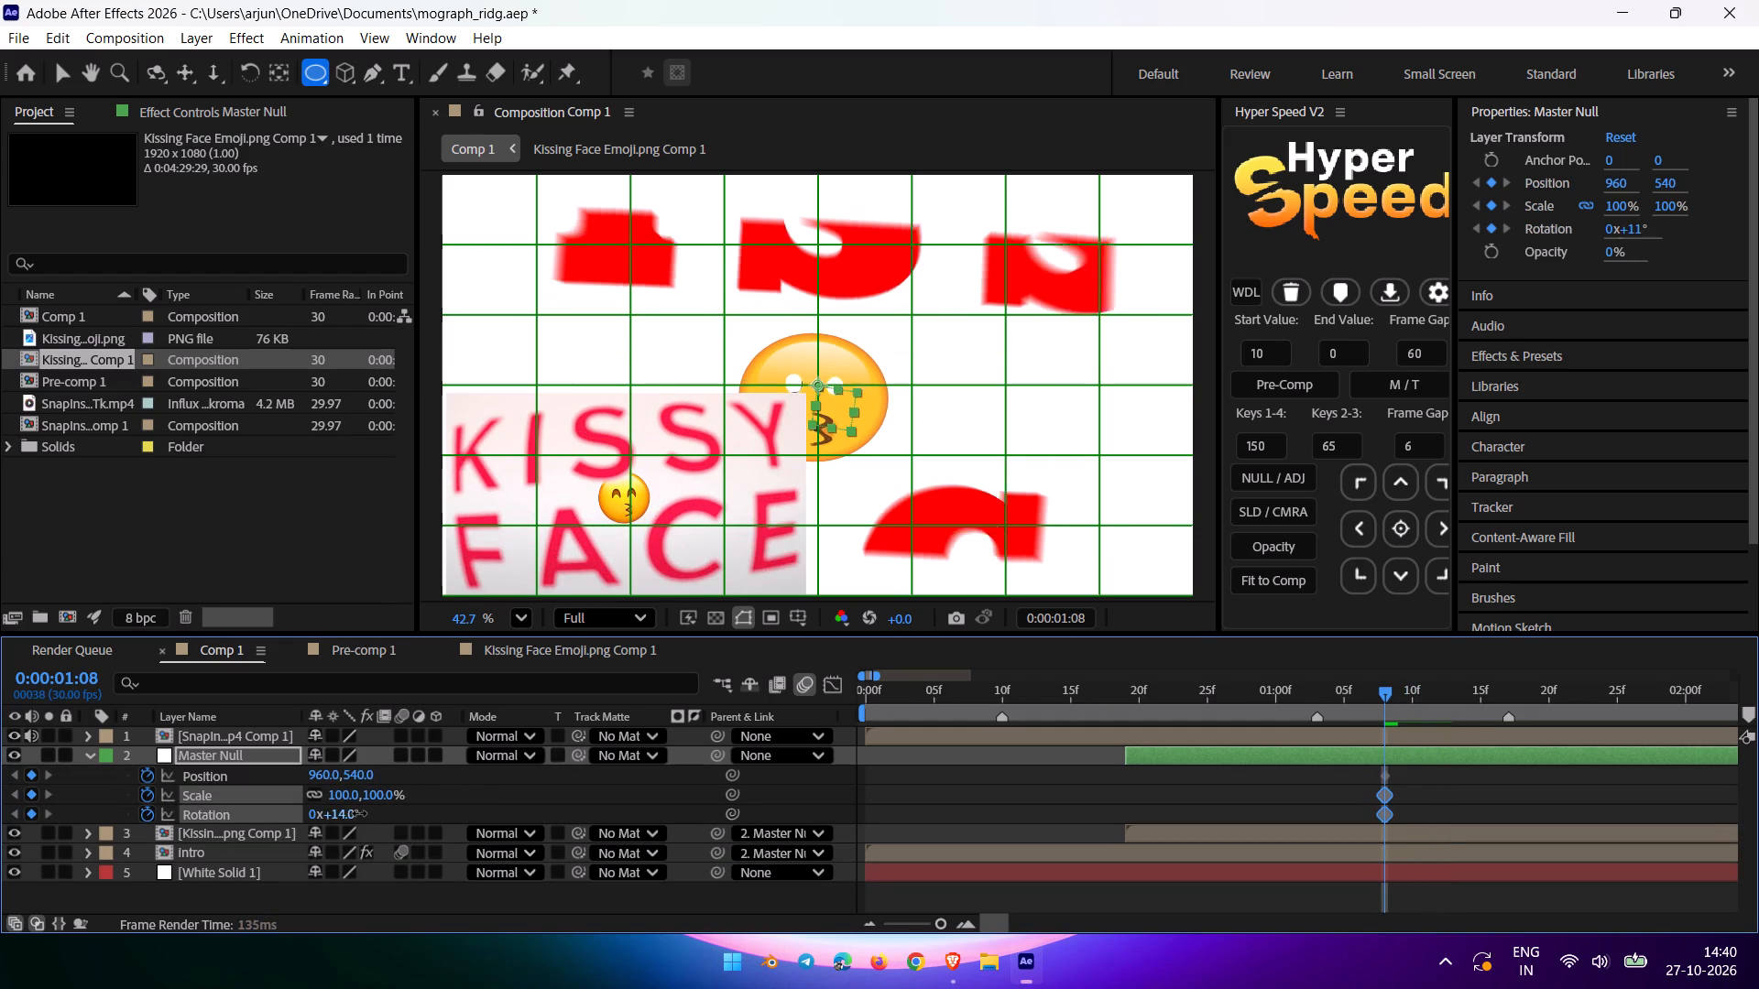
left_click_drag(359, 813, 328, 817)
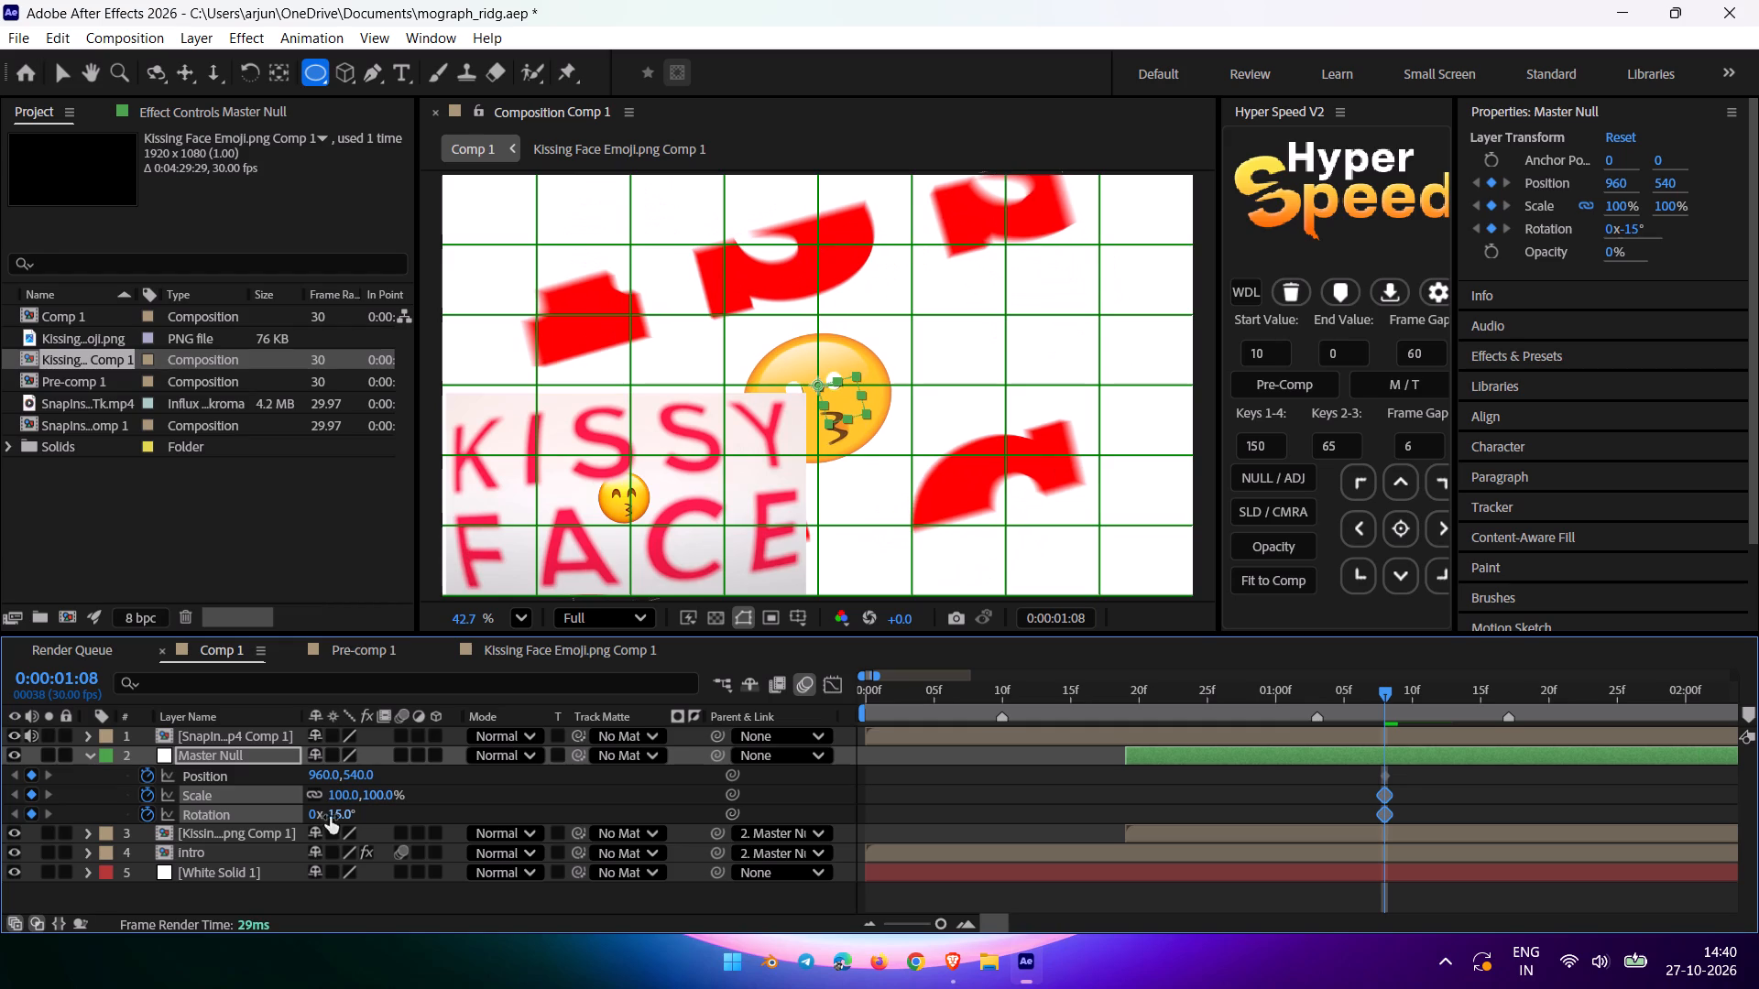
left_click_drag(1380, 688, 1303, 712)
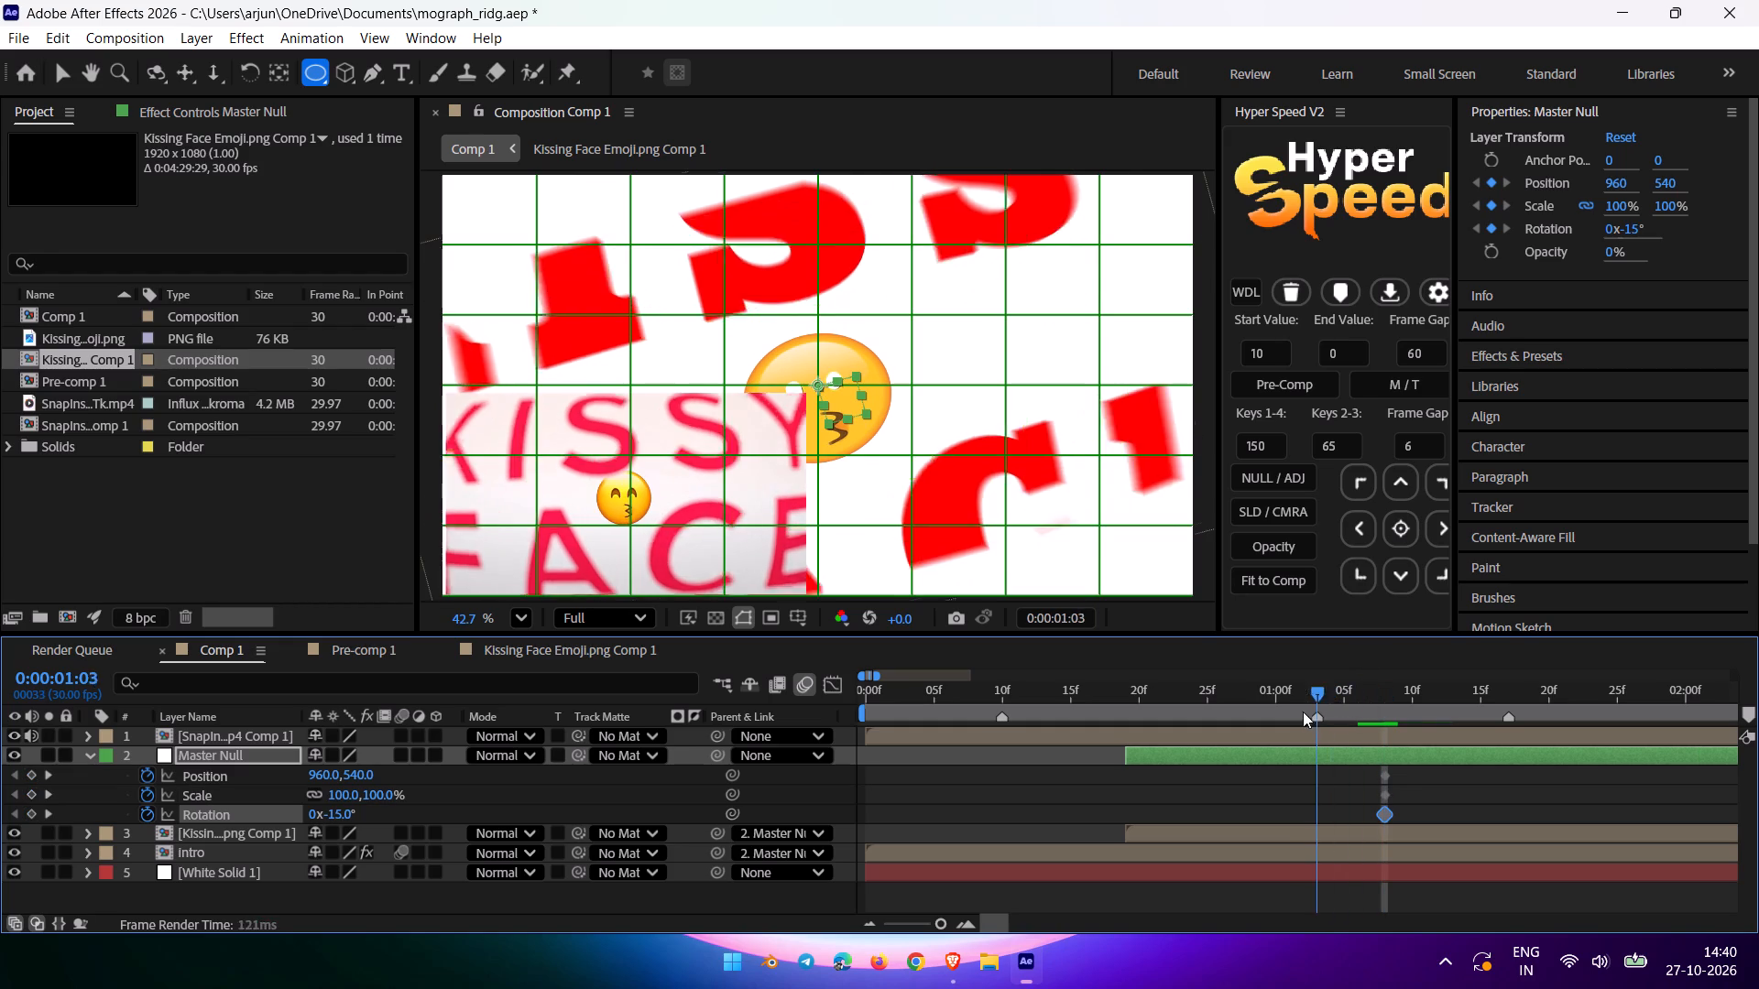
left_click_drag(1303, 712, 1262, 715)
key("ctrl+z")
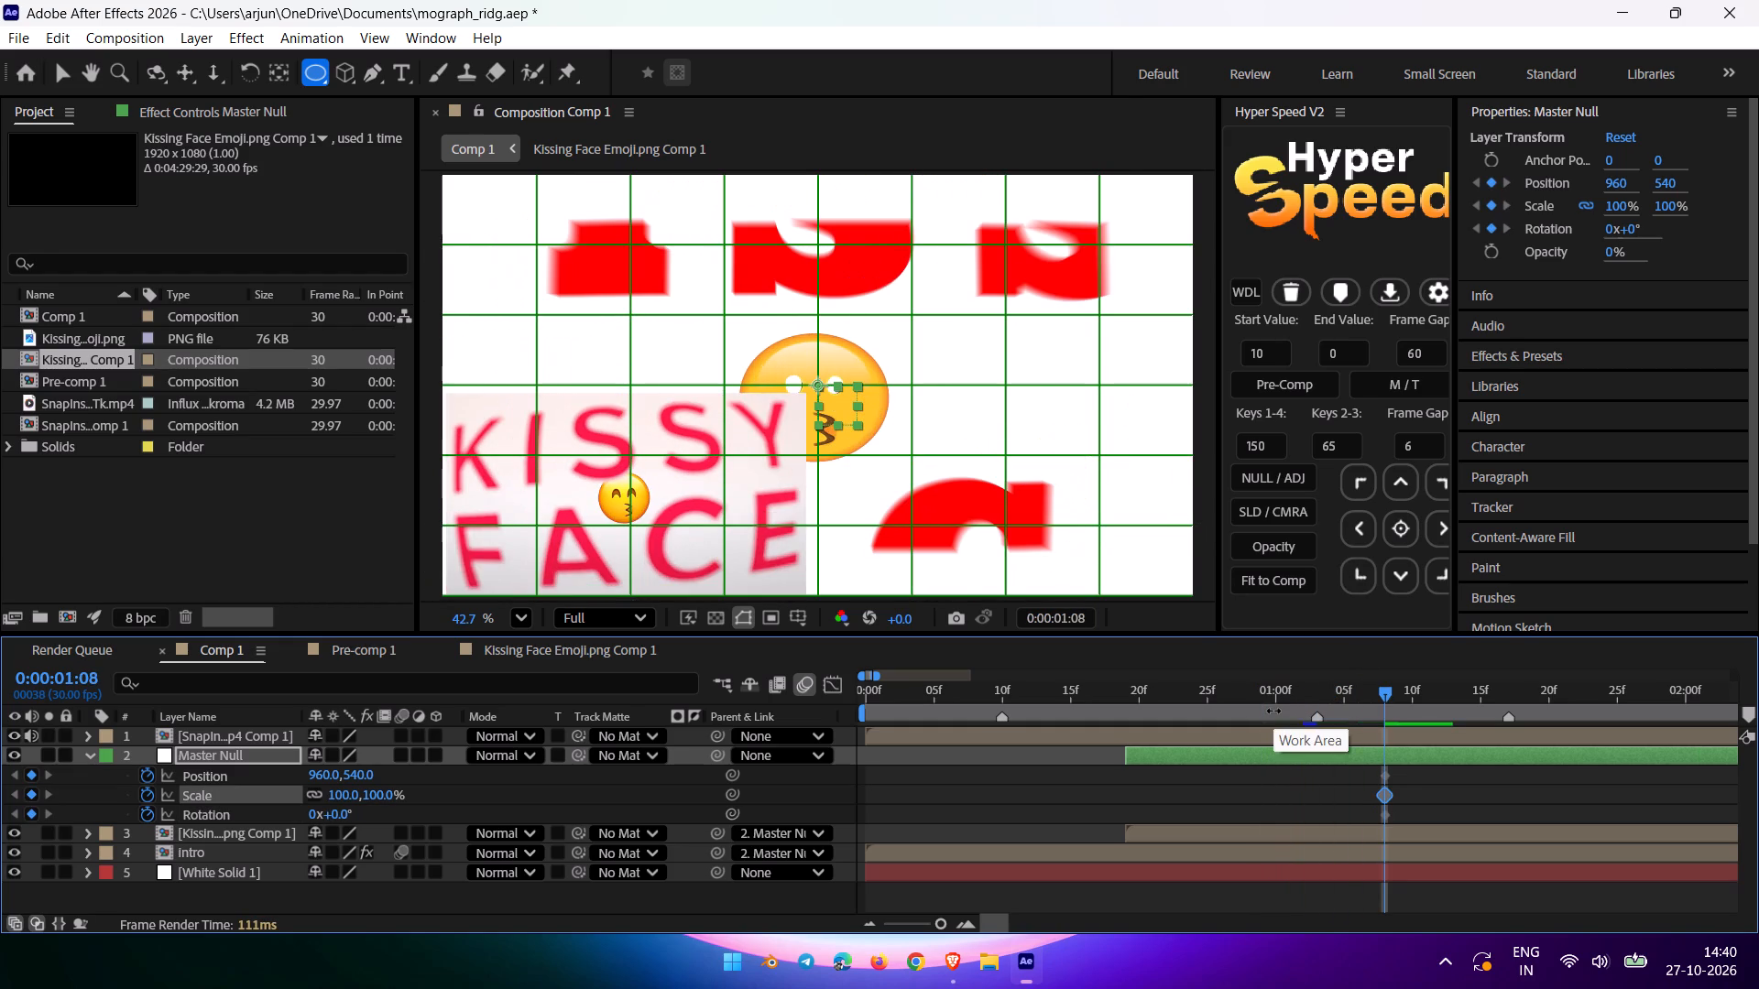
Move the Master Null's starting Rotation keyframe to 0:00:01:01 and set its Rotation to -16° at 0:00:01:08.
left_click_drag(1387, 684, 1329, 697)
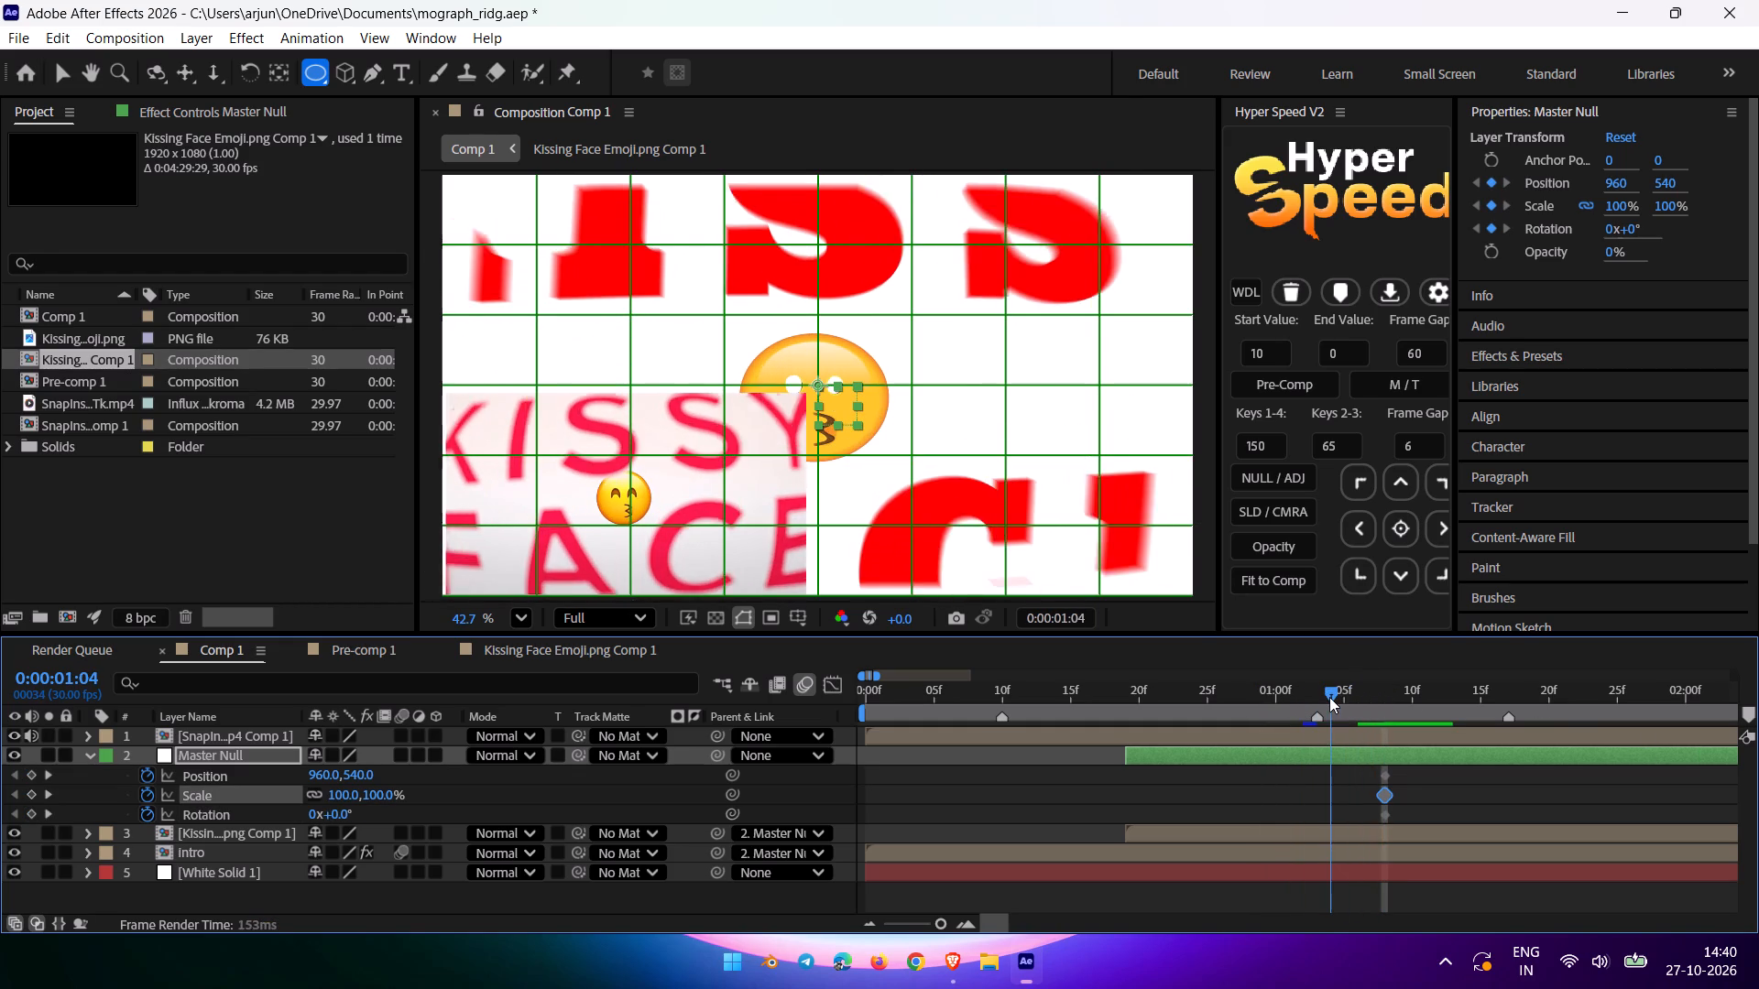
left_click_drag(1329, 697, 1323, 699)
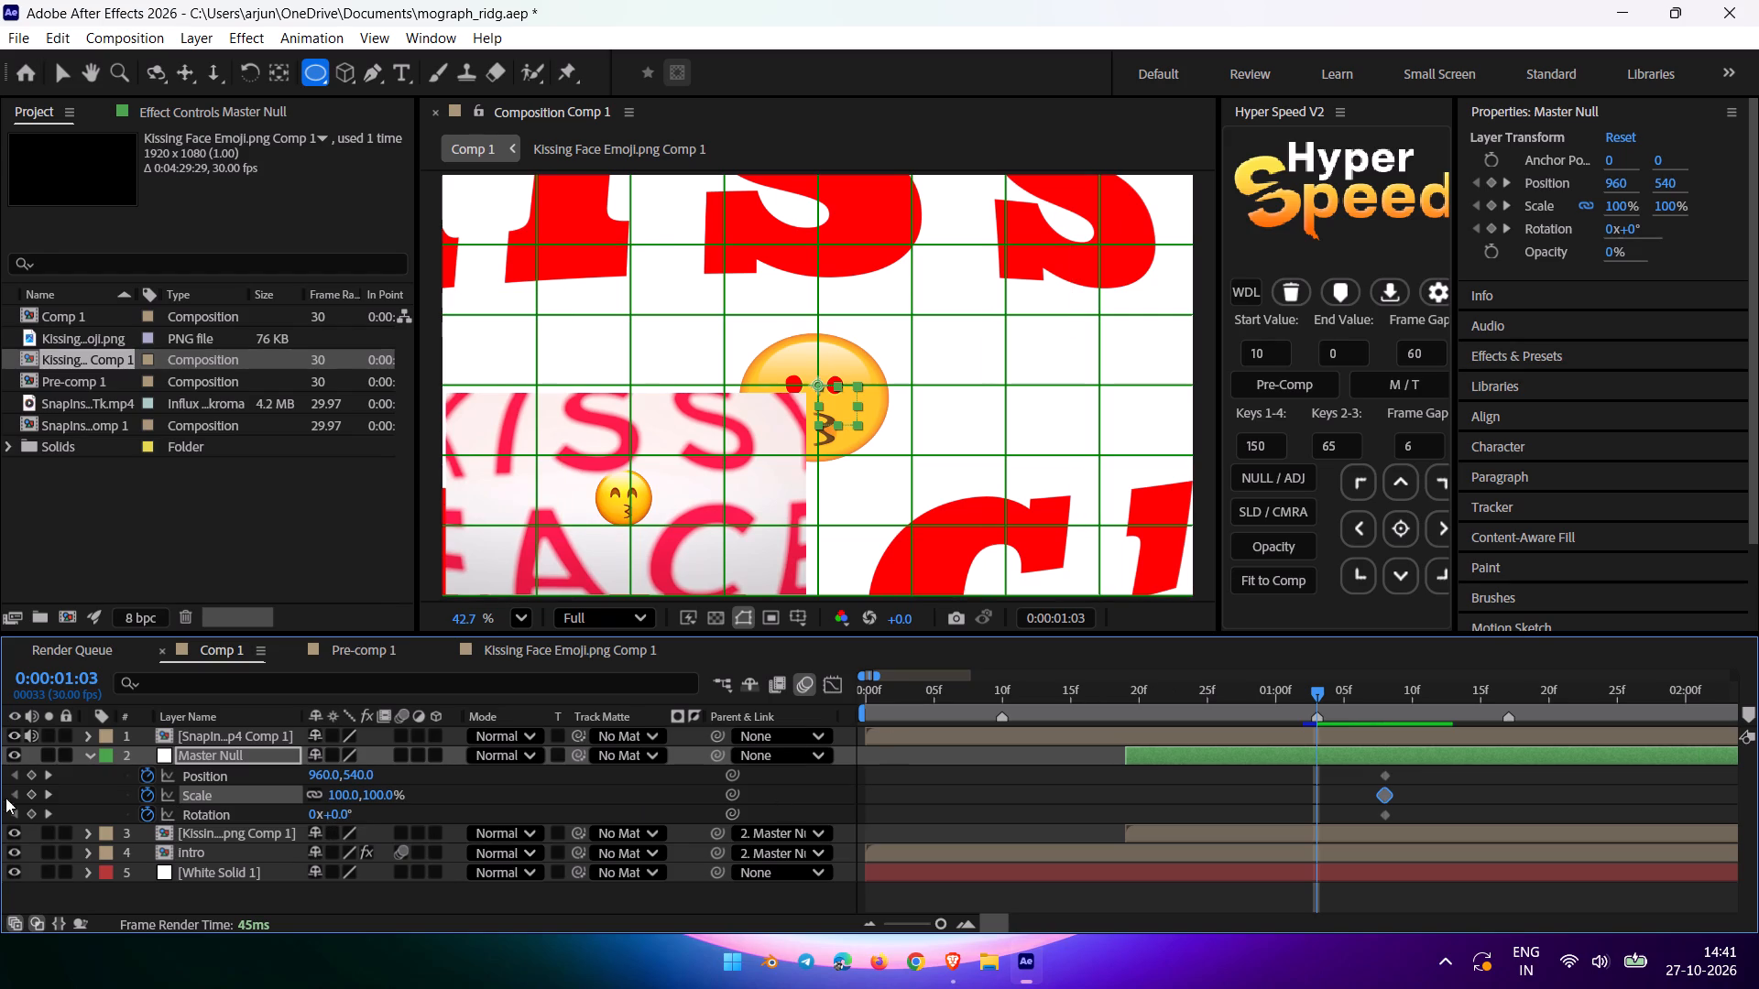
left_click(44, 808)
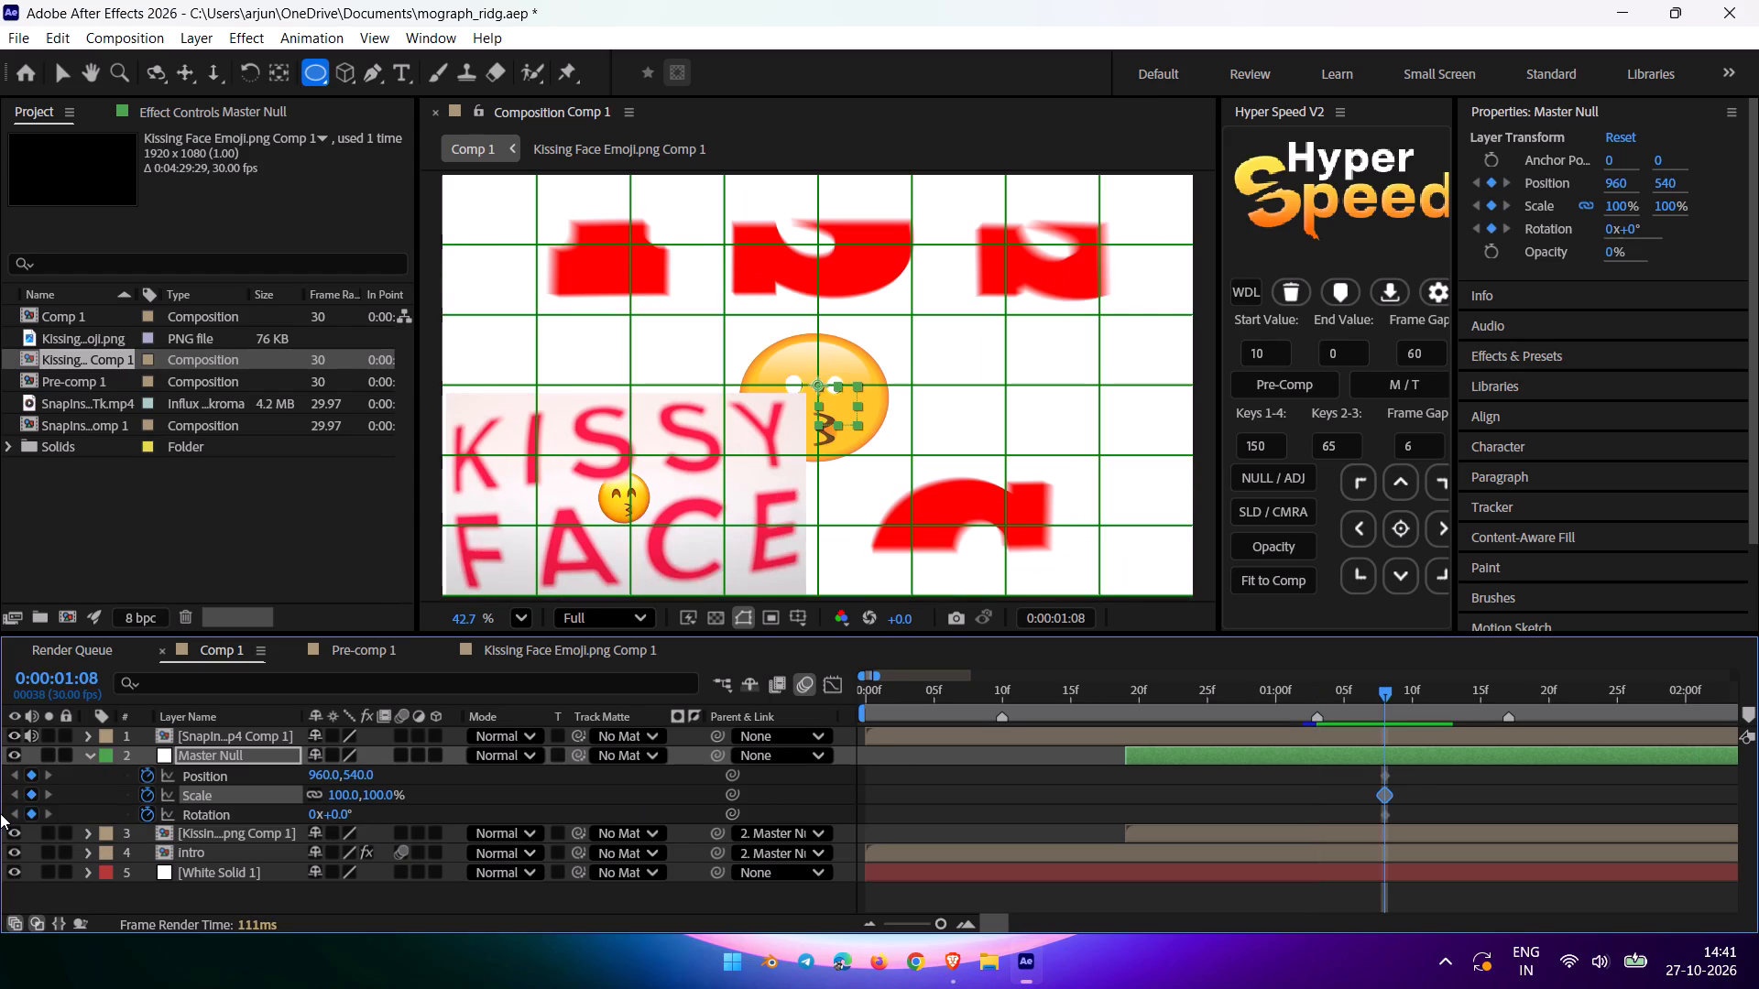
left_click_drag(1385, 818, 1294, 810)
left_click_drag(345, 813, 354, 812)
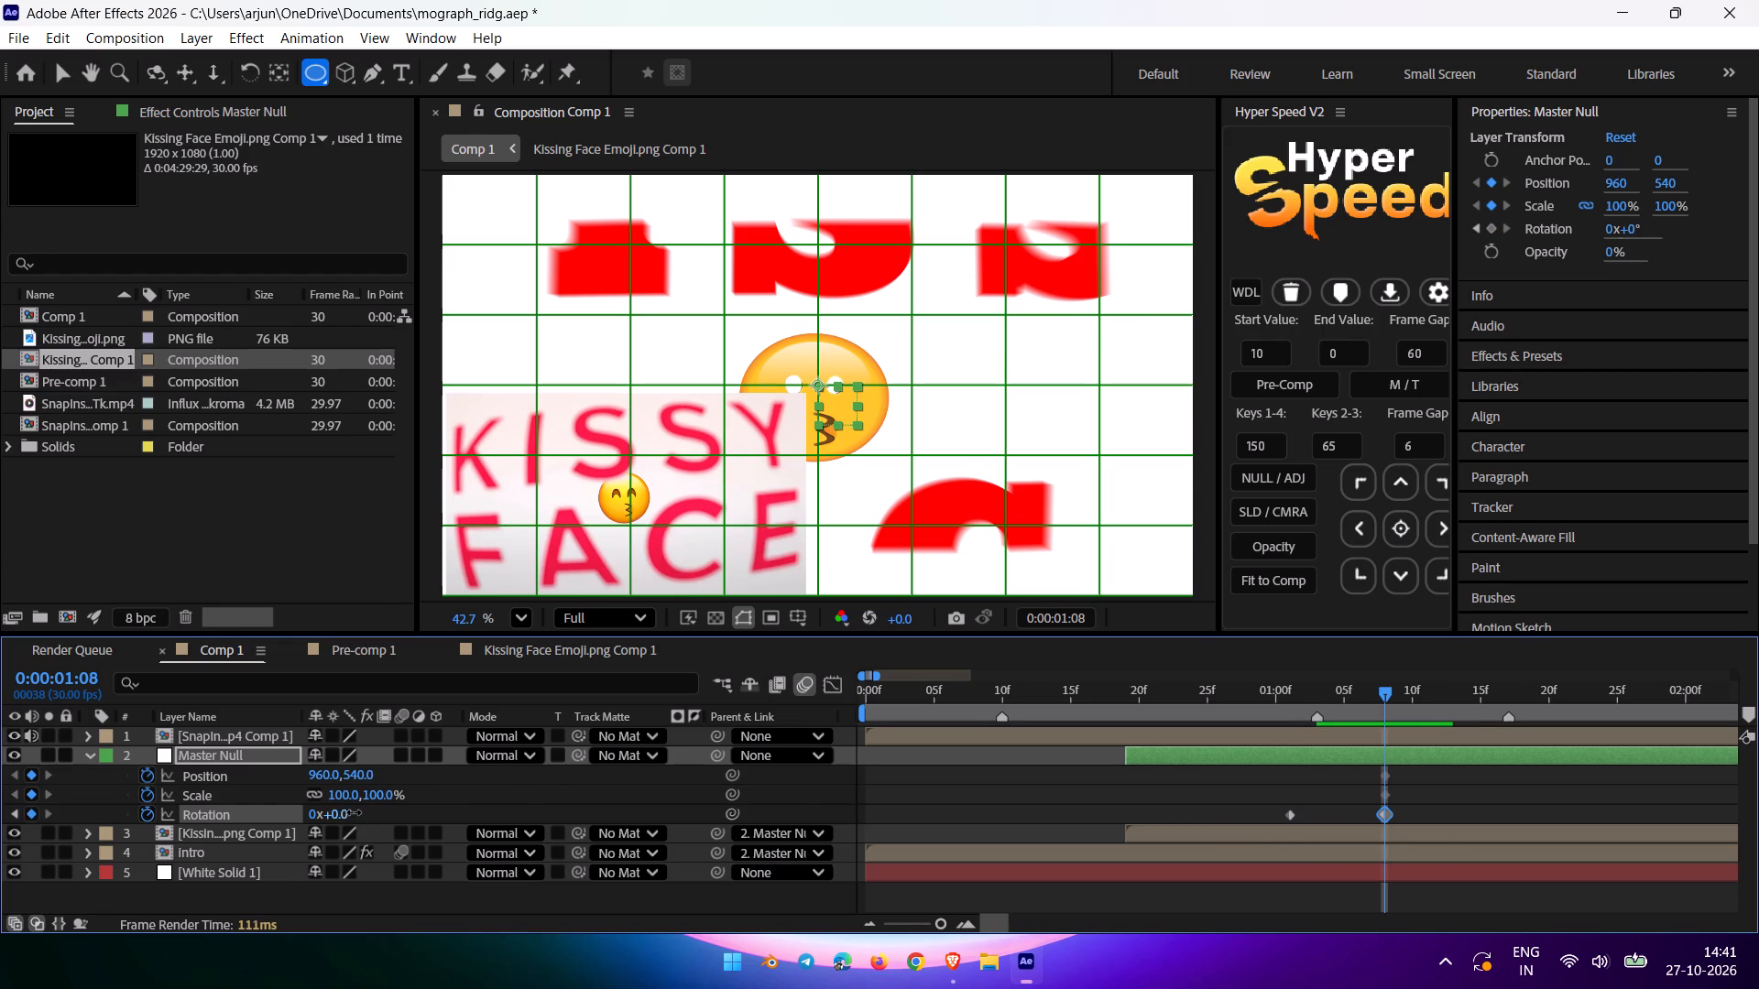
left_click_drag(354, 812, 333, 814)
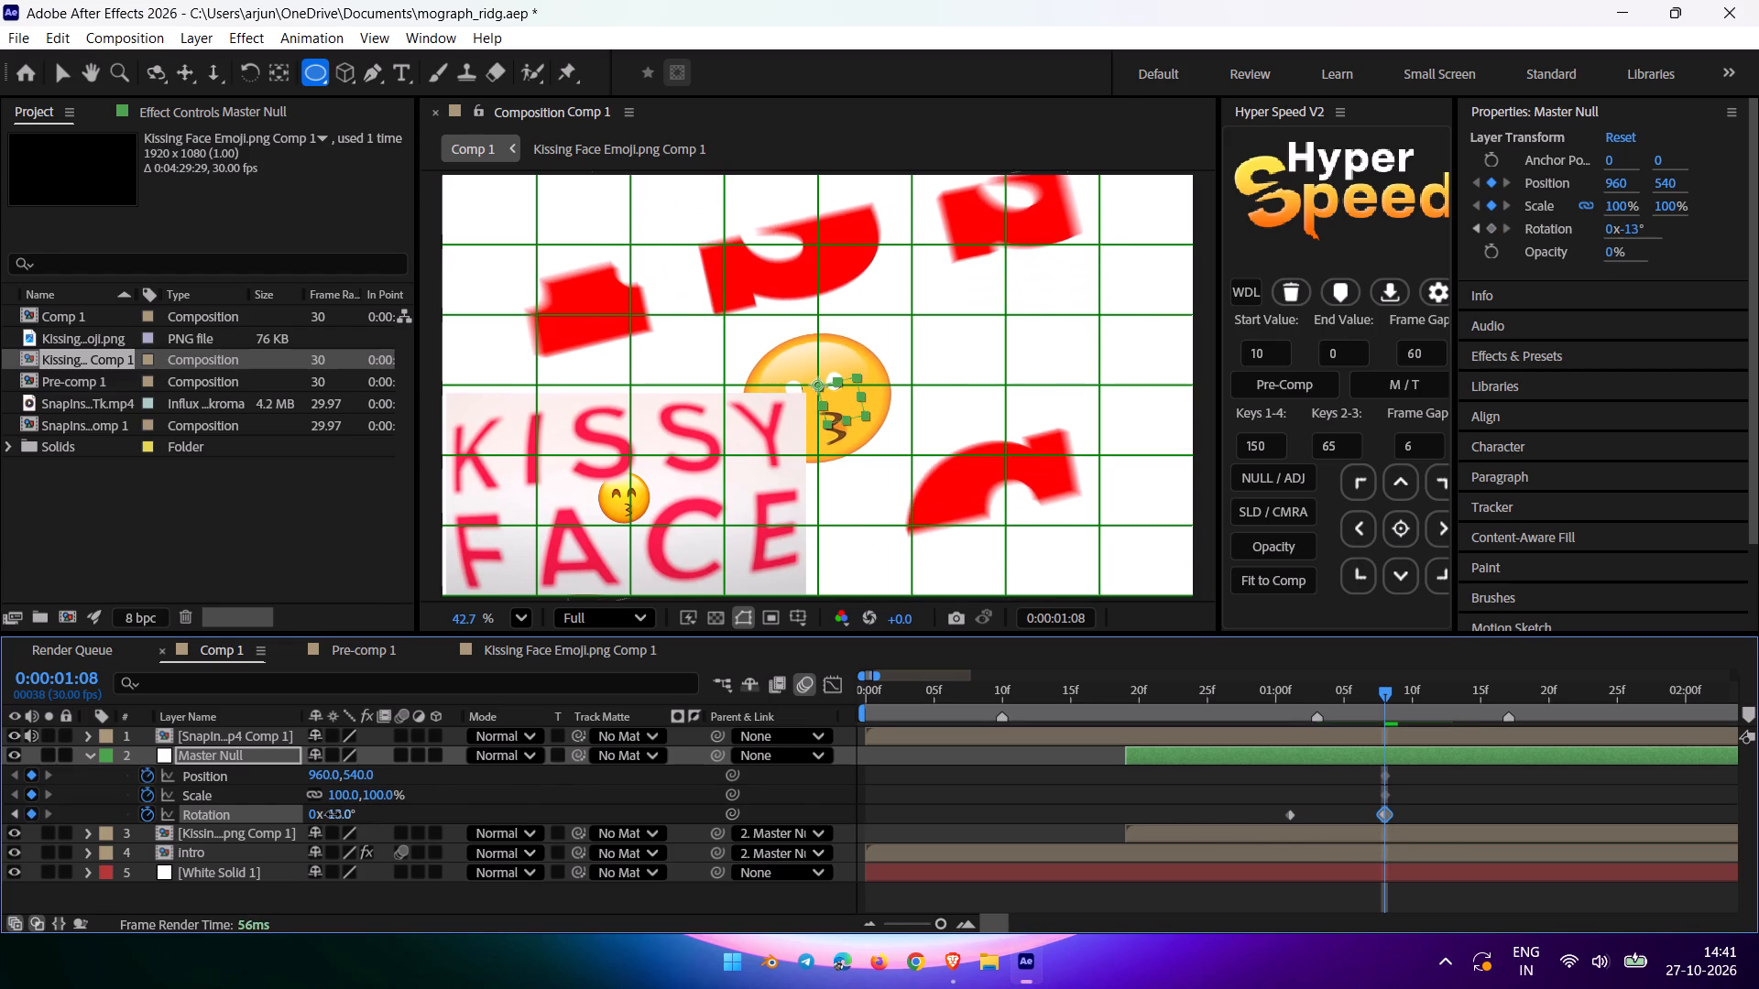
left_click_drag(333, 814, 329, 814)
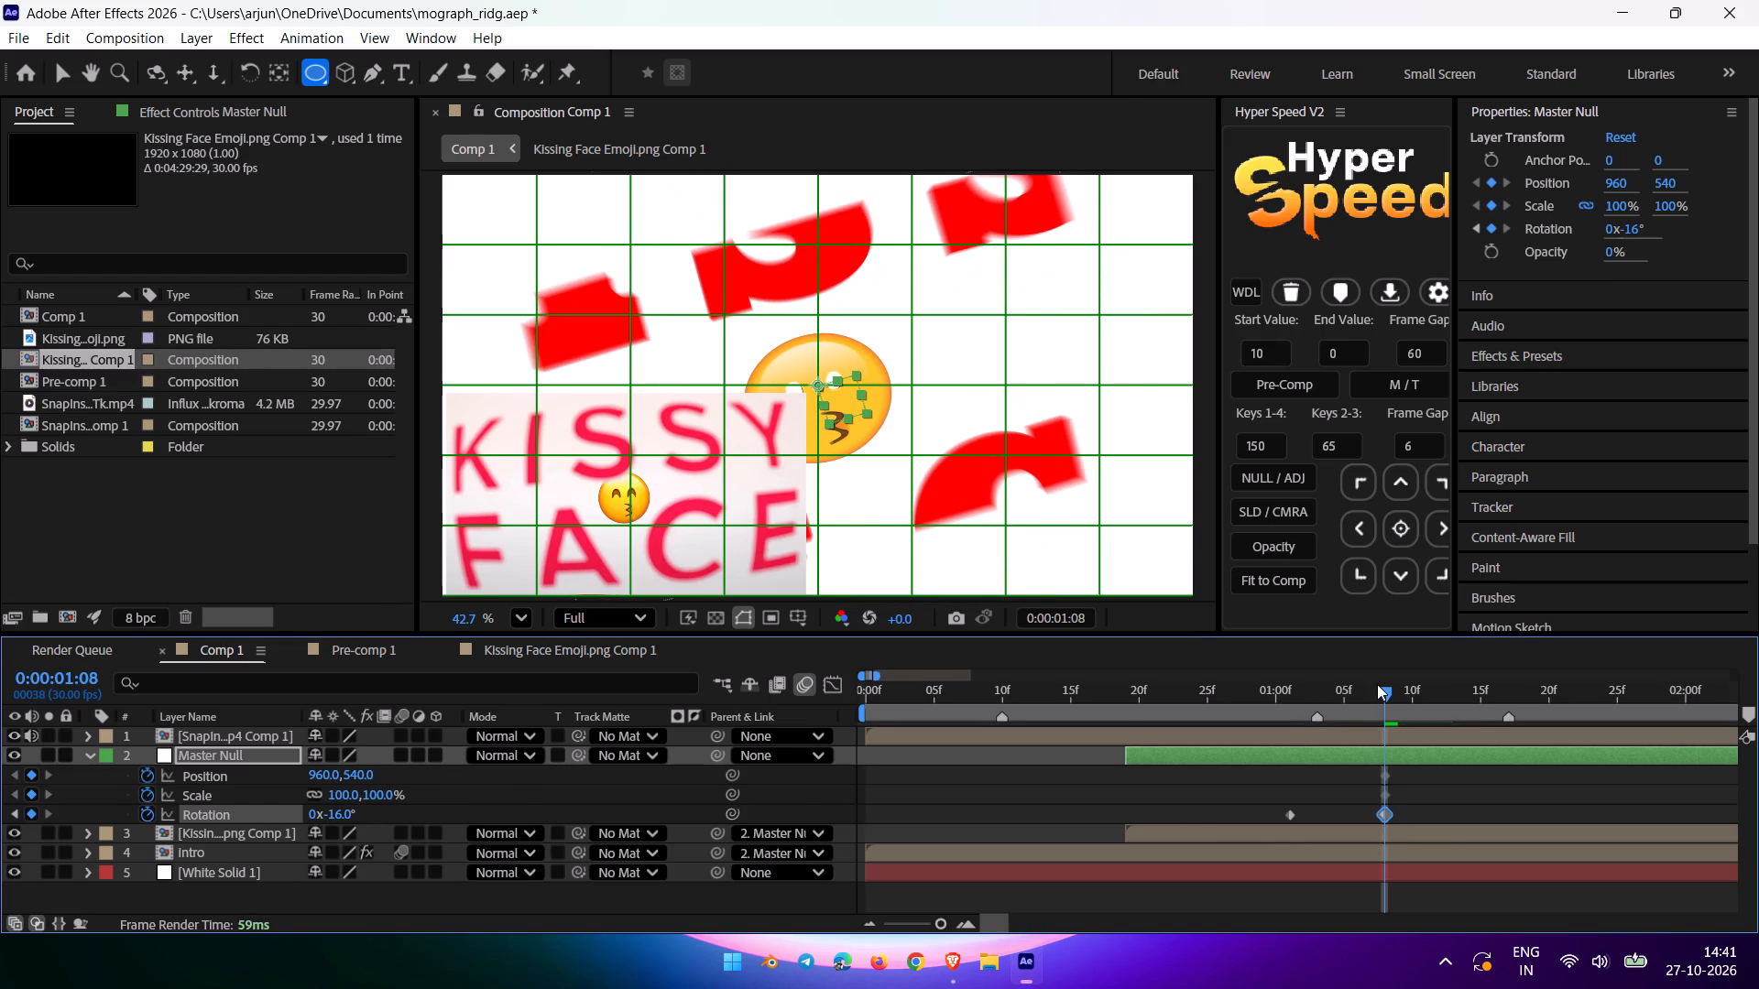
Scrub Comp 1 between 0:00:01:07 and 0:00:01:17 to compare the tilt and emoji size with the reference clip.
left_click_drag(1382, 691, 1382, 701)
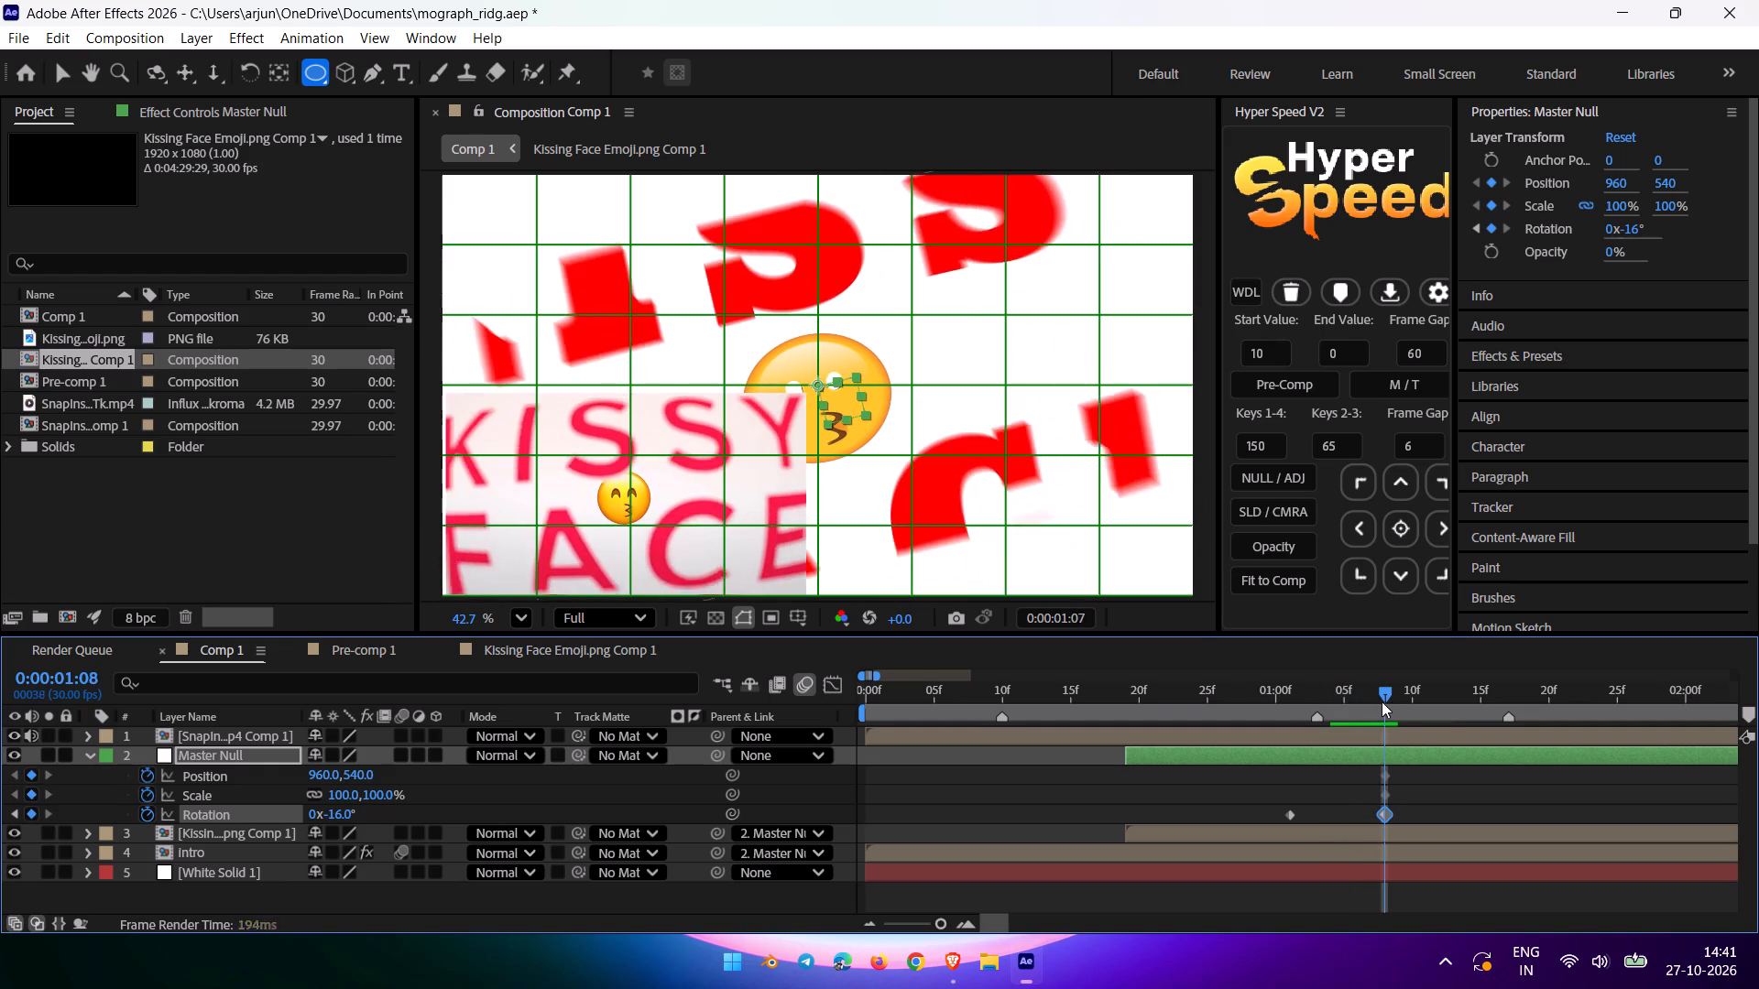
left_click_drag(1382, 701, 1458, 695)
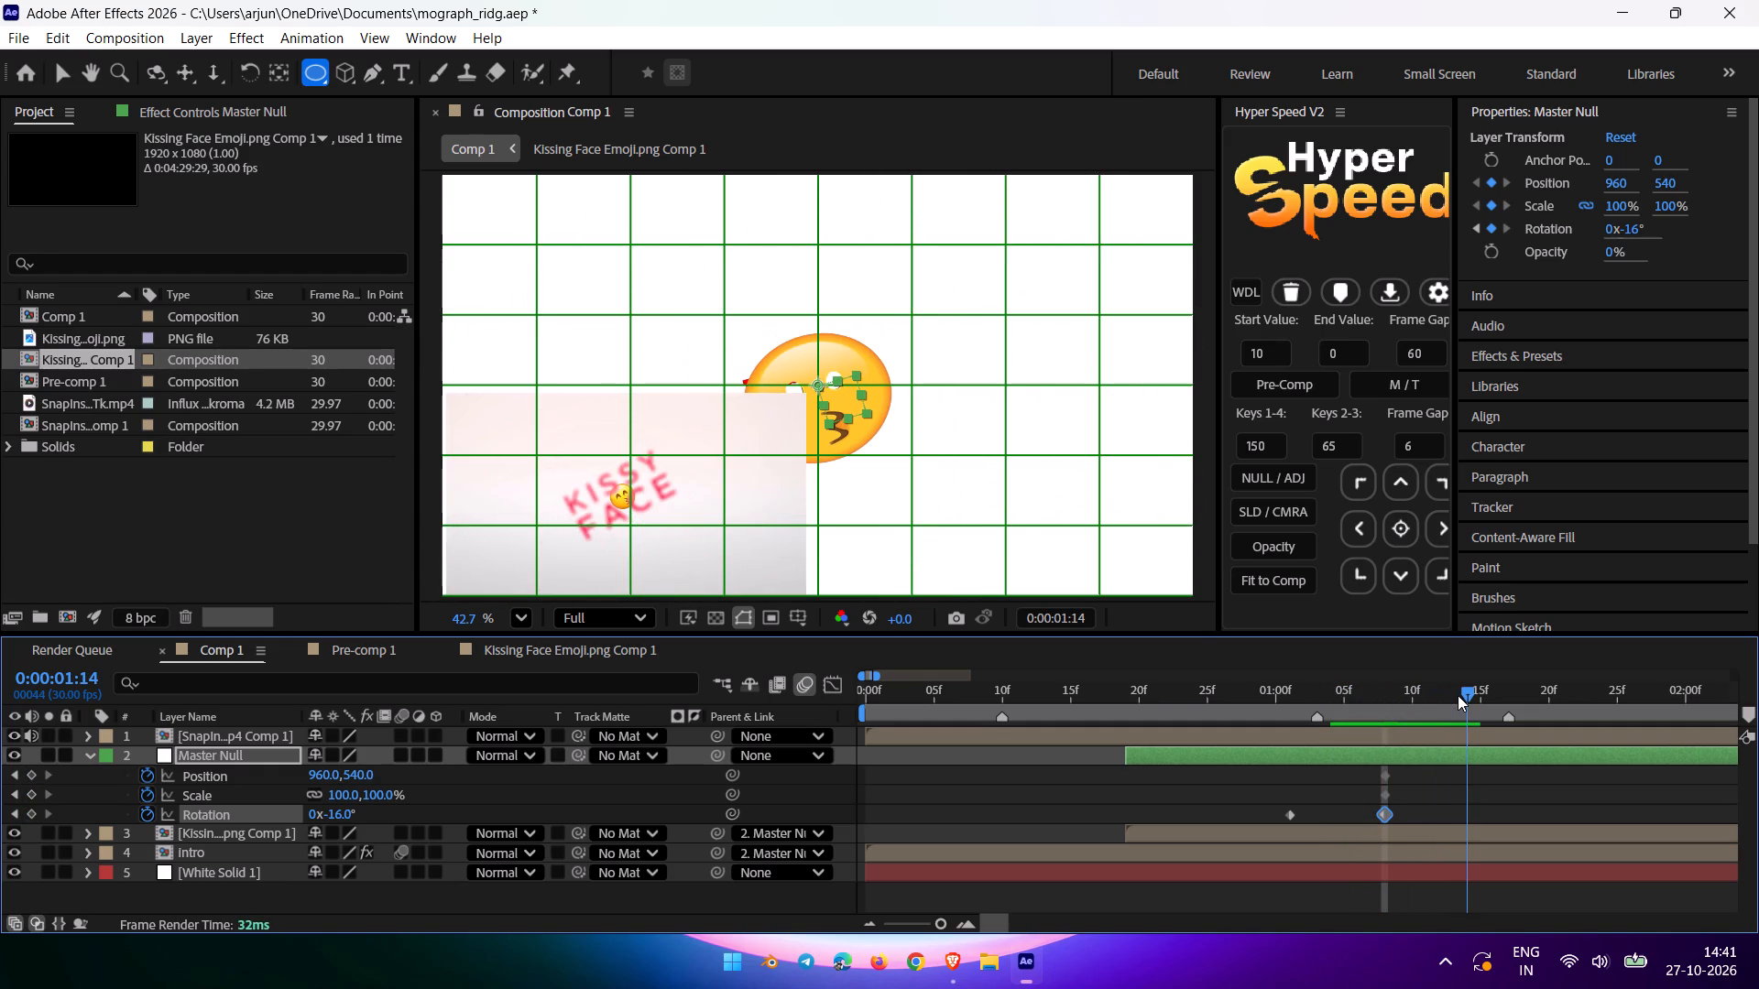
left_click_drag(1458, 695, 1439, 699)
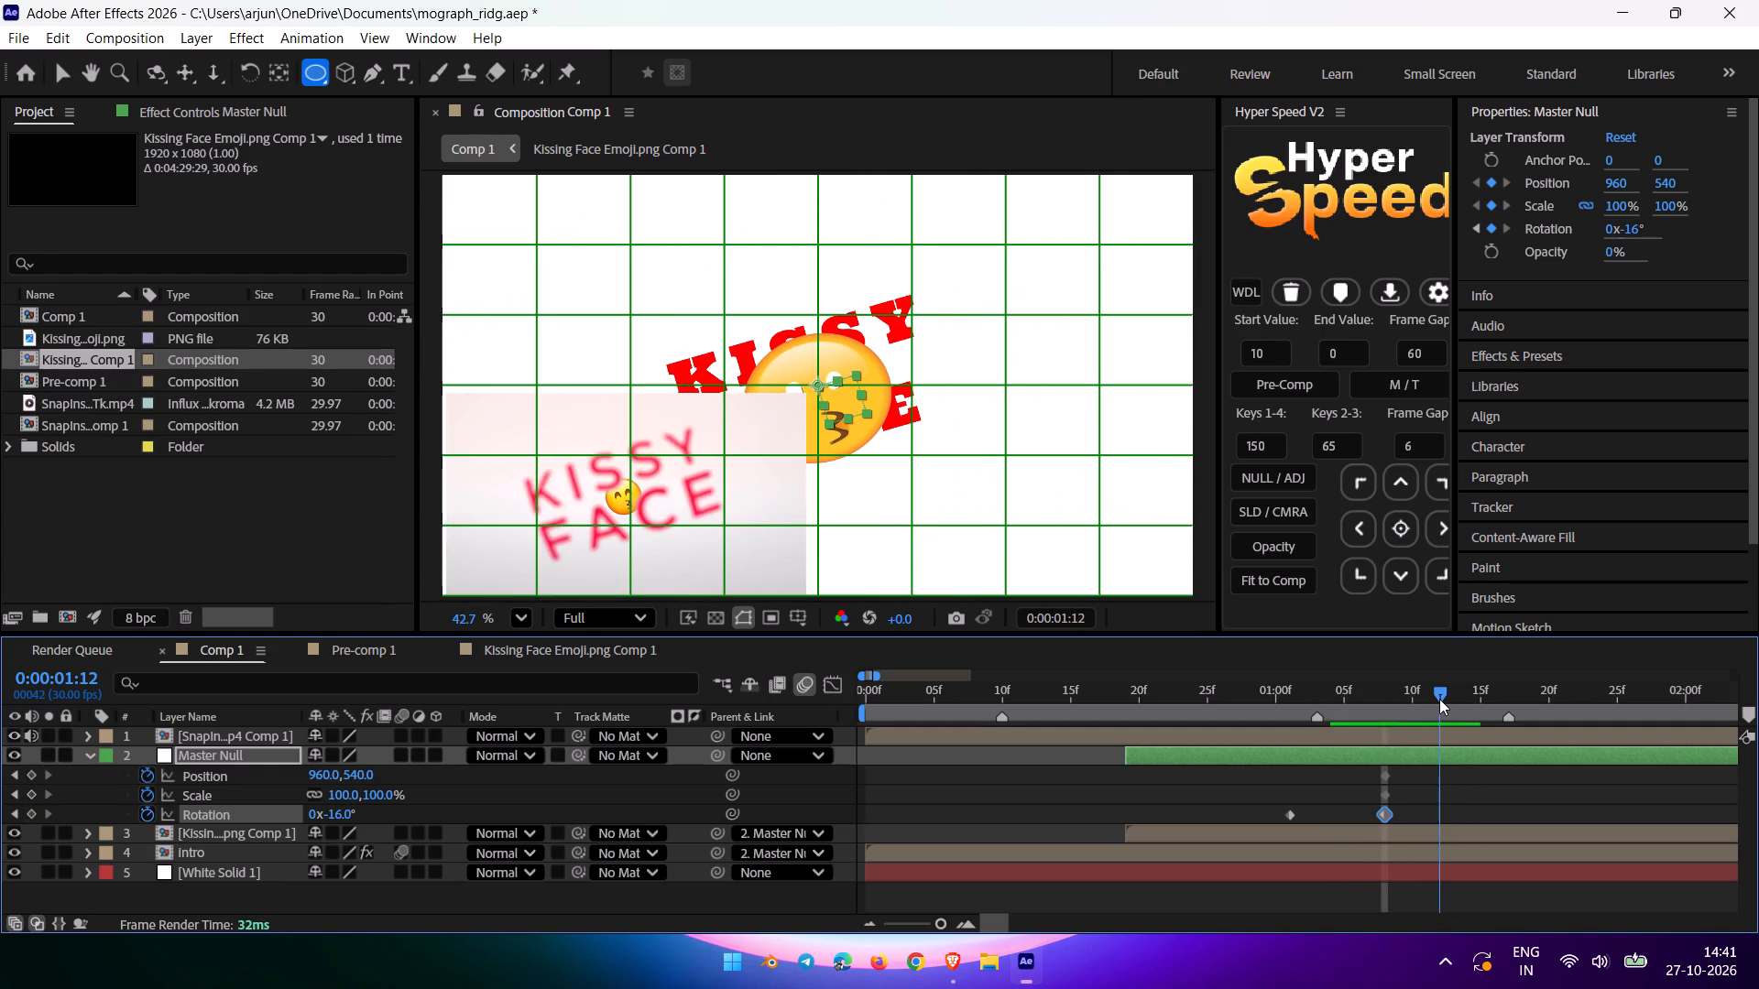
left_click_drag(1439, 699, 1454, 698)
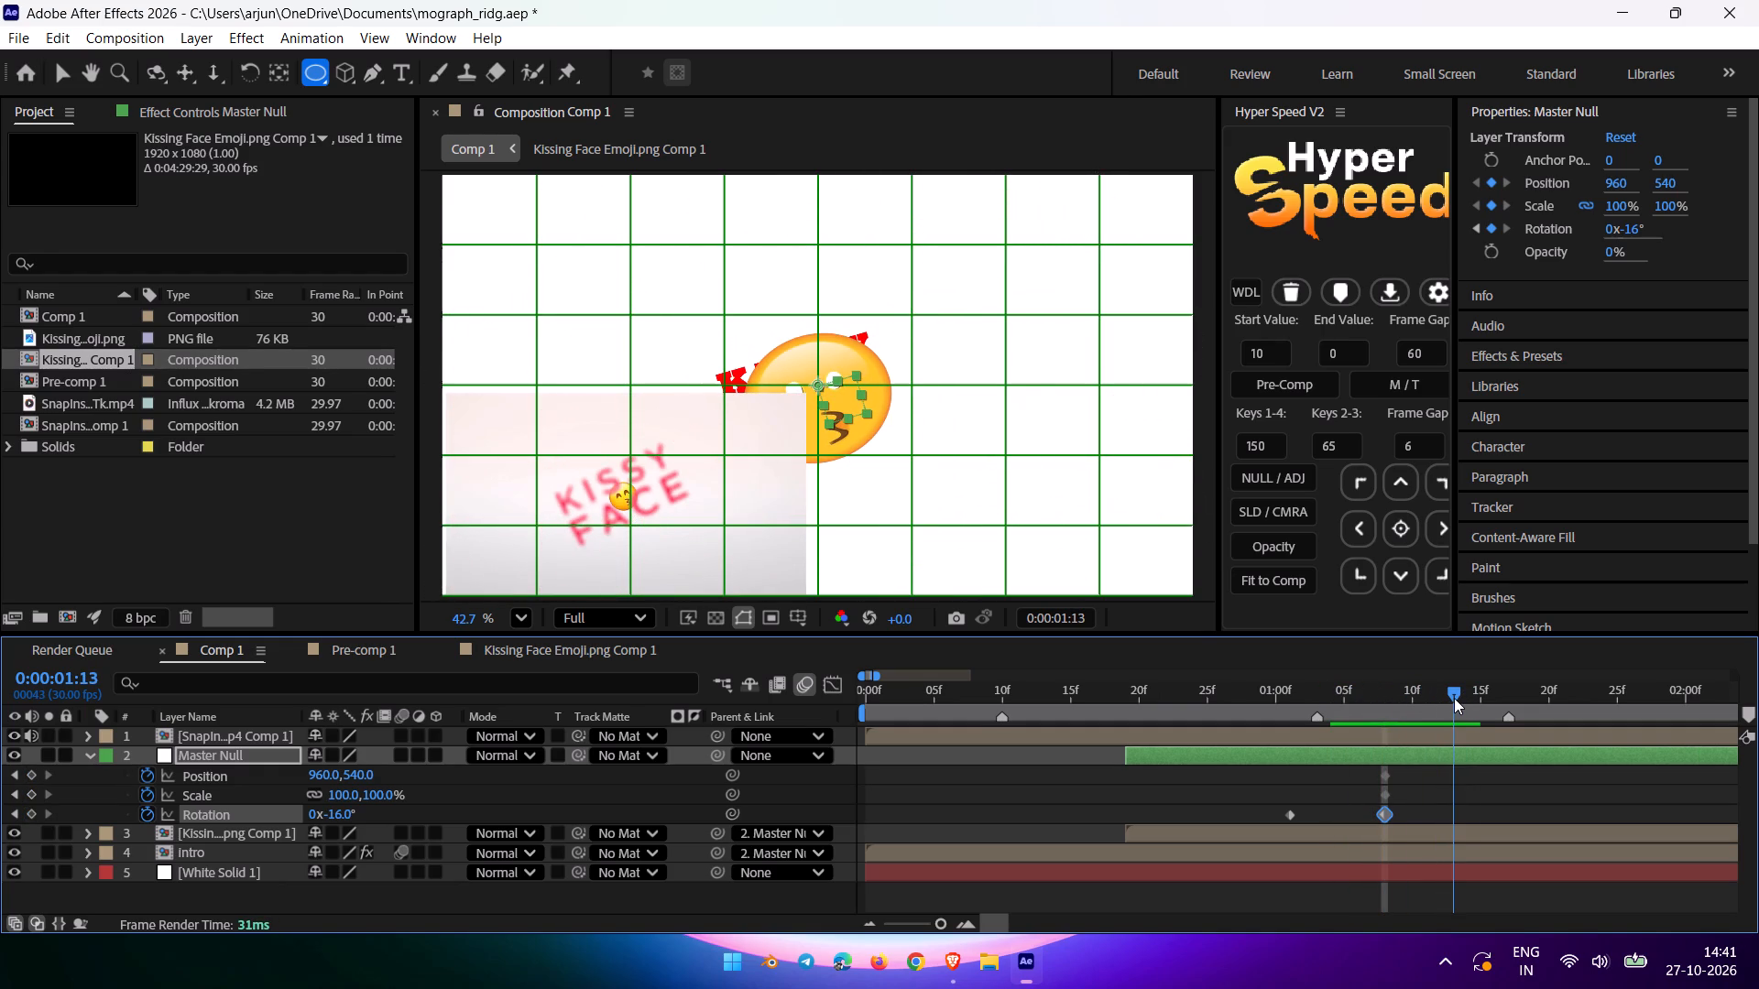
left_click_drag(1454, 698, 1456, 698)
left_click_drag(1456, 698, 1500, 701)
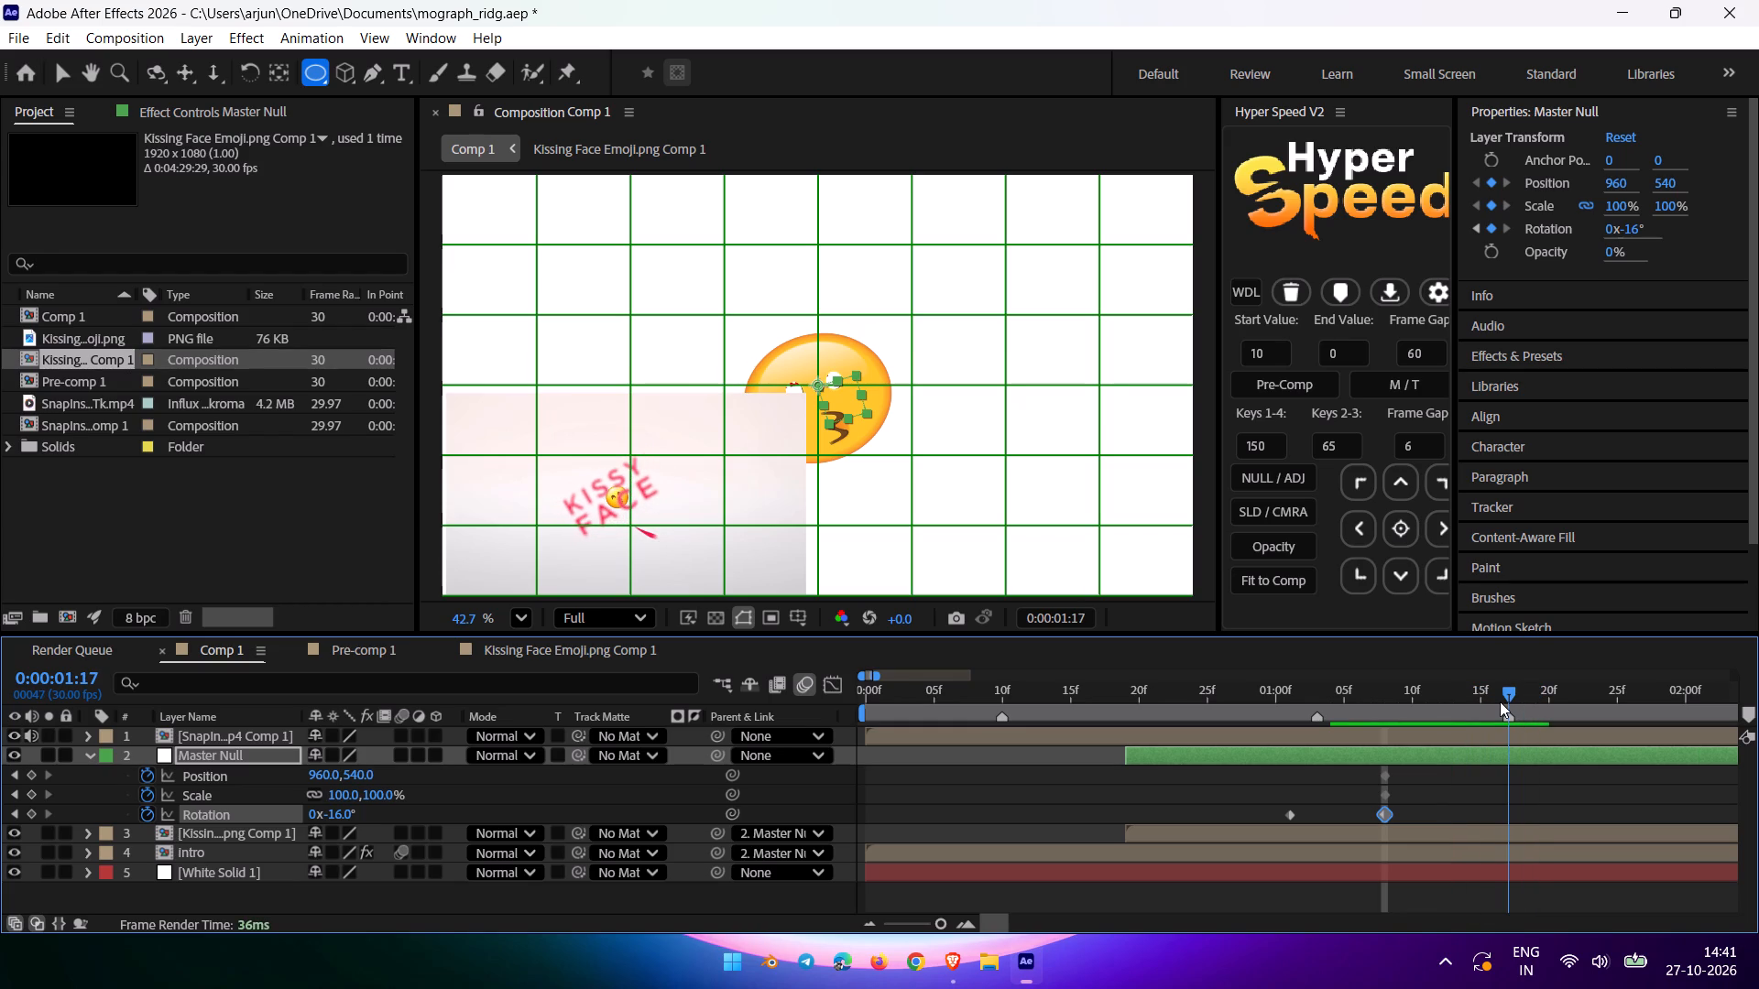
left_click_drag(1500, 701, 1467, 709)
scroll(421, 822, "up", 2)
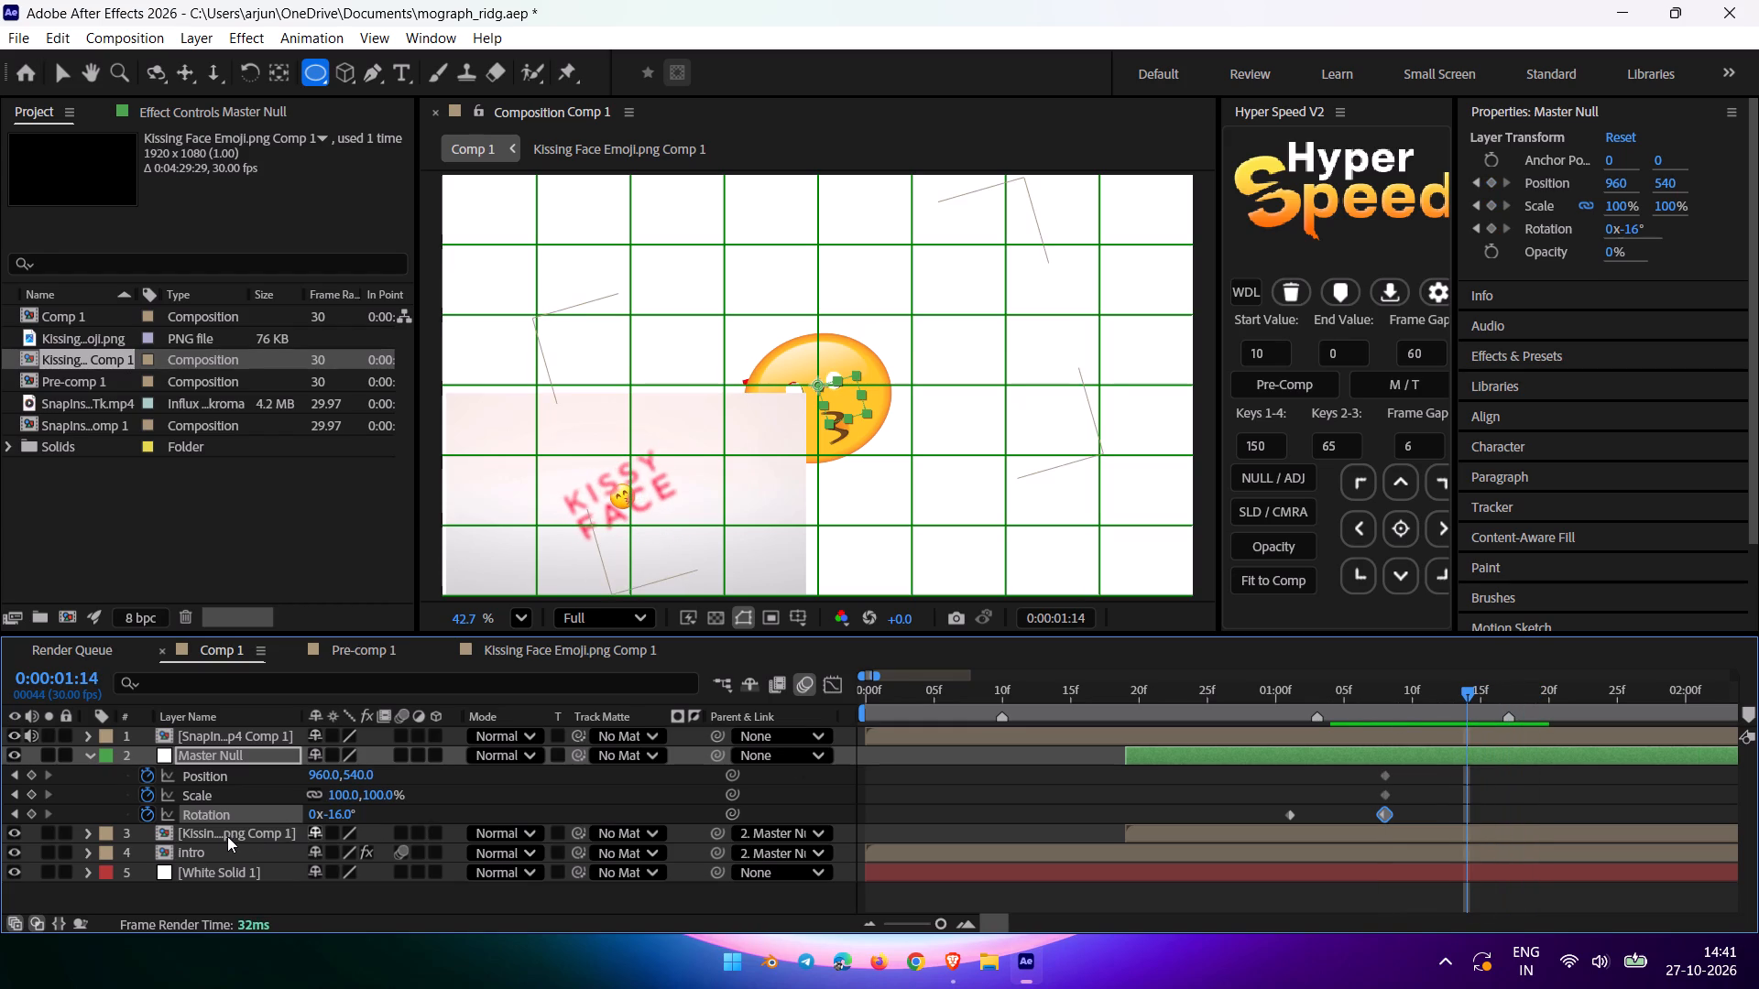
Add Scale keyframes on the kissing emoji comp layer at 0:00:01:14 and 0:00:01:04.
left_click(217, 832)
key("s")
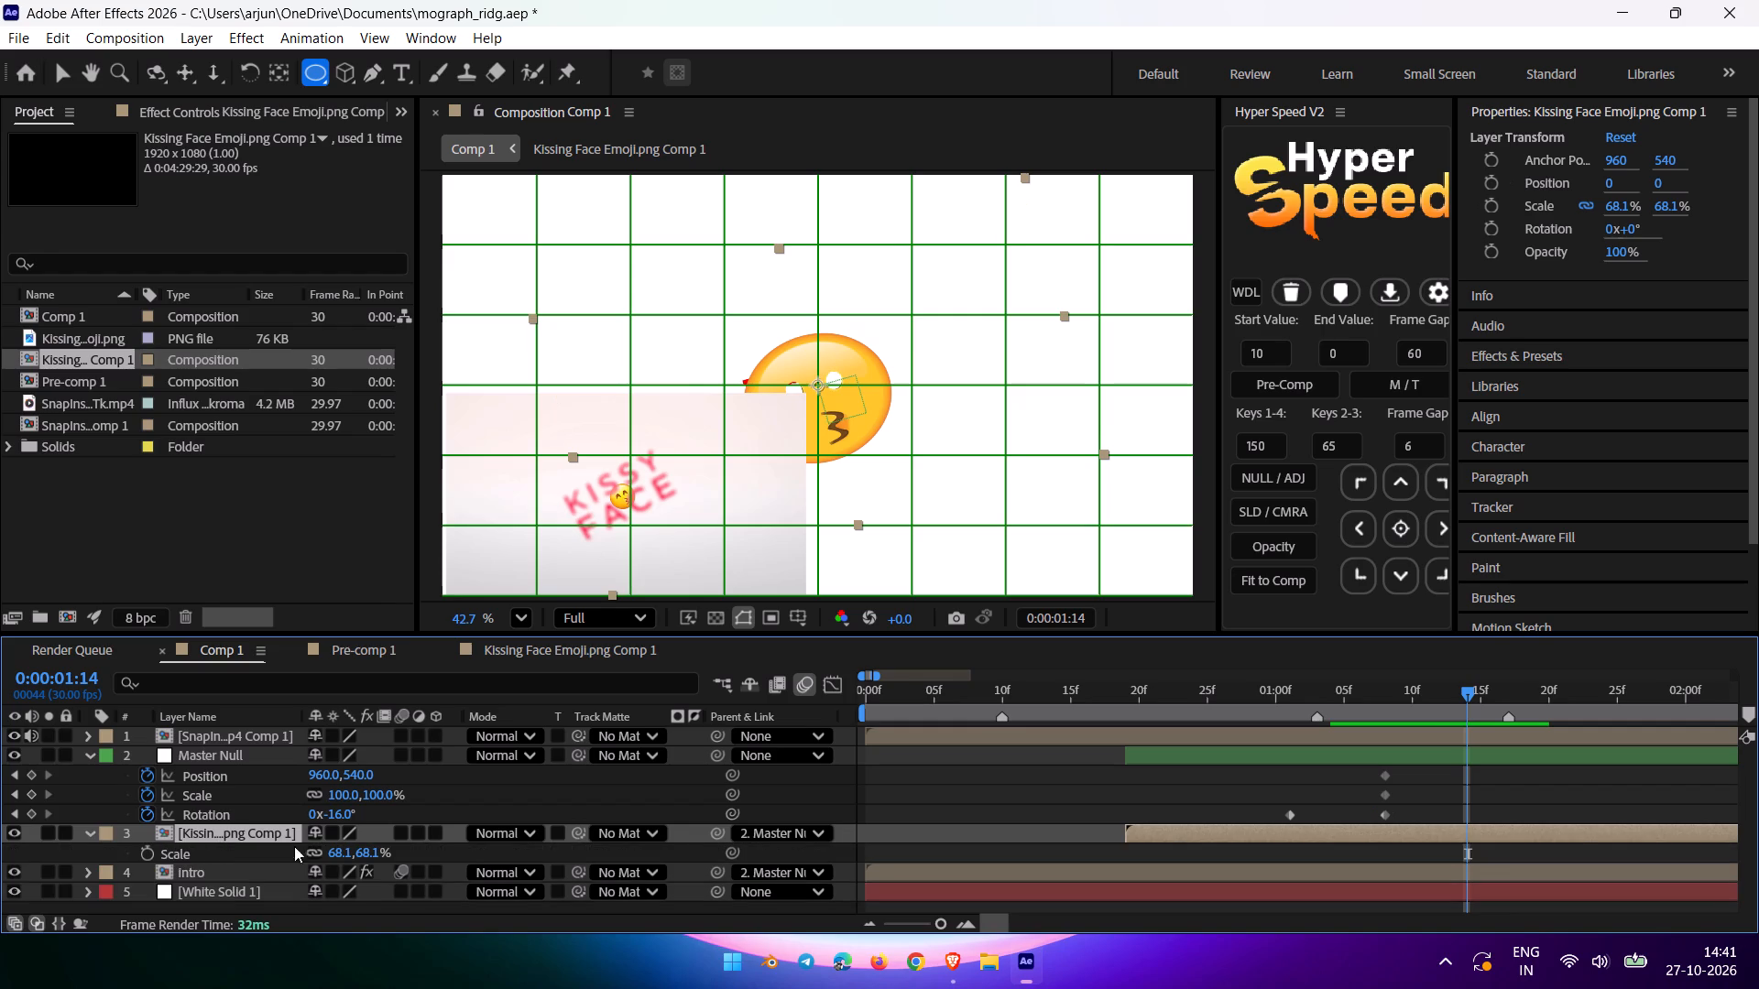
left_click(145, 850)
left_click_drag(1462, 689, 1445, 697)
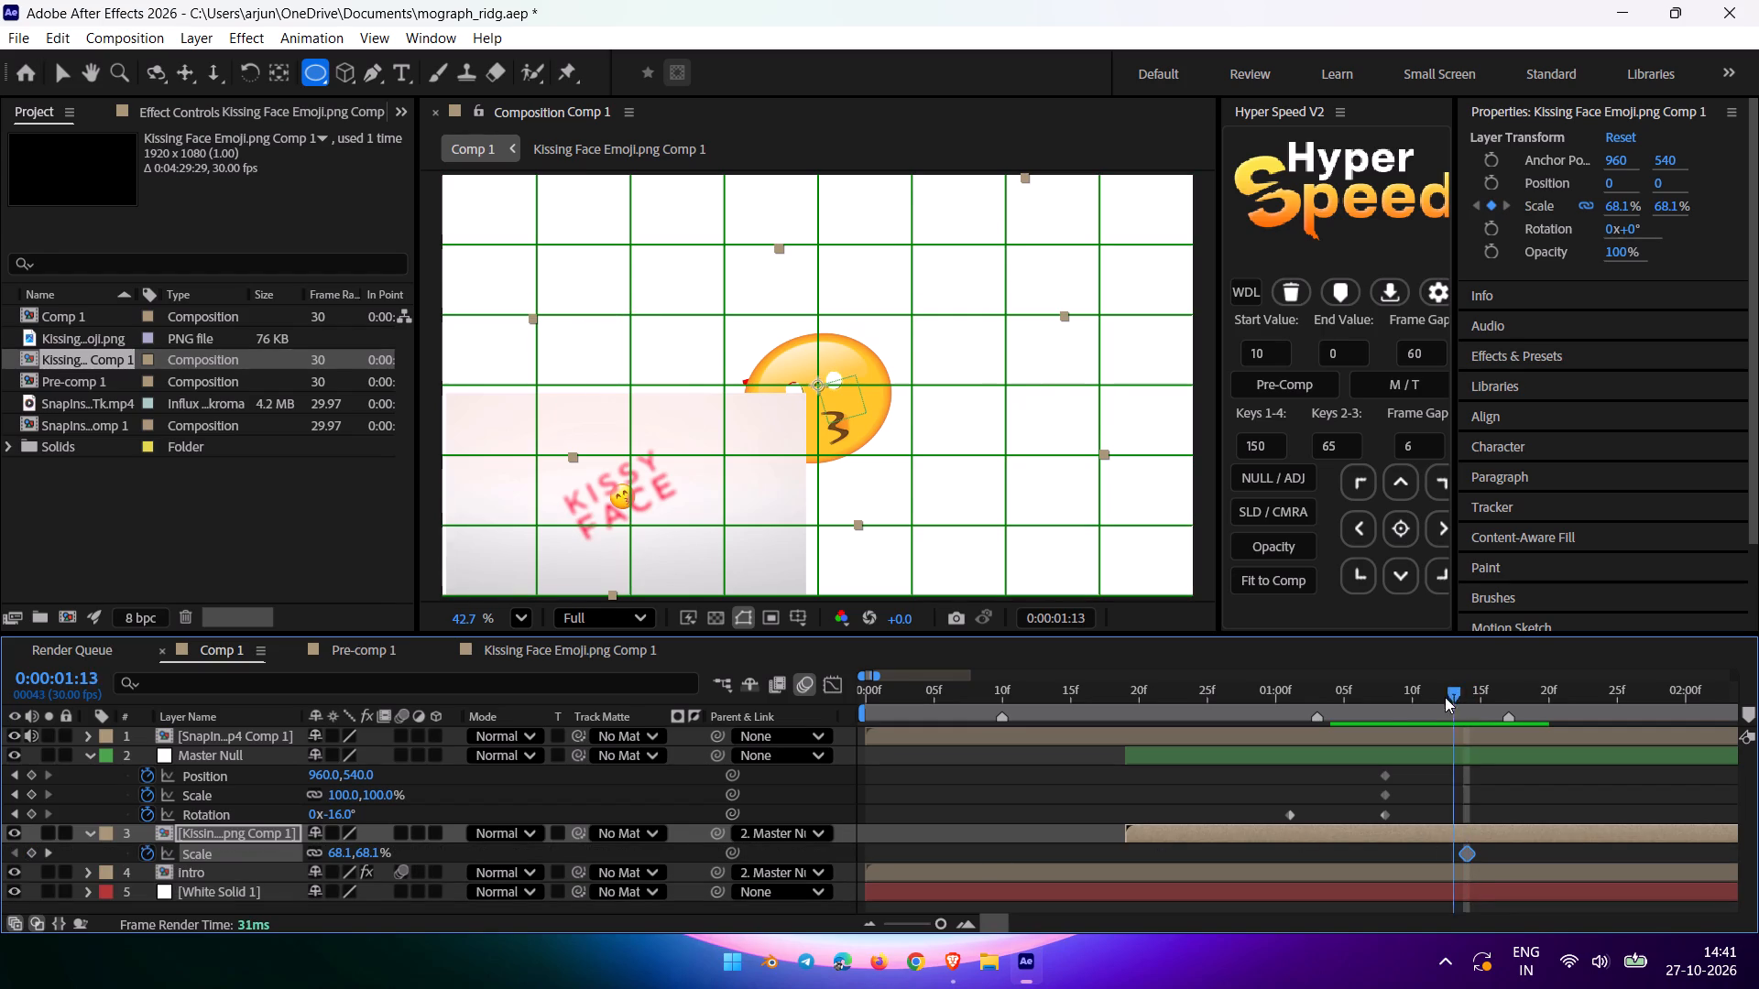
left_click_drag(1445, 697, 1308, 731)
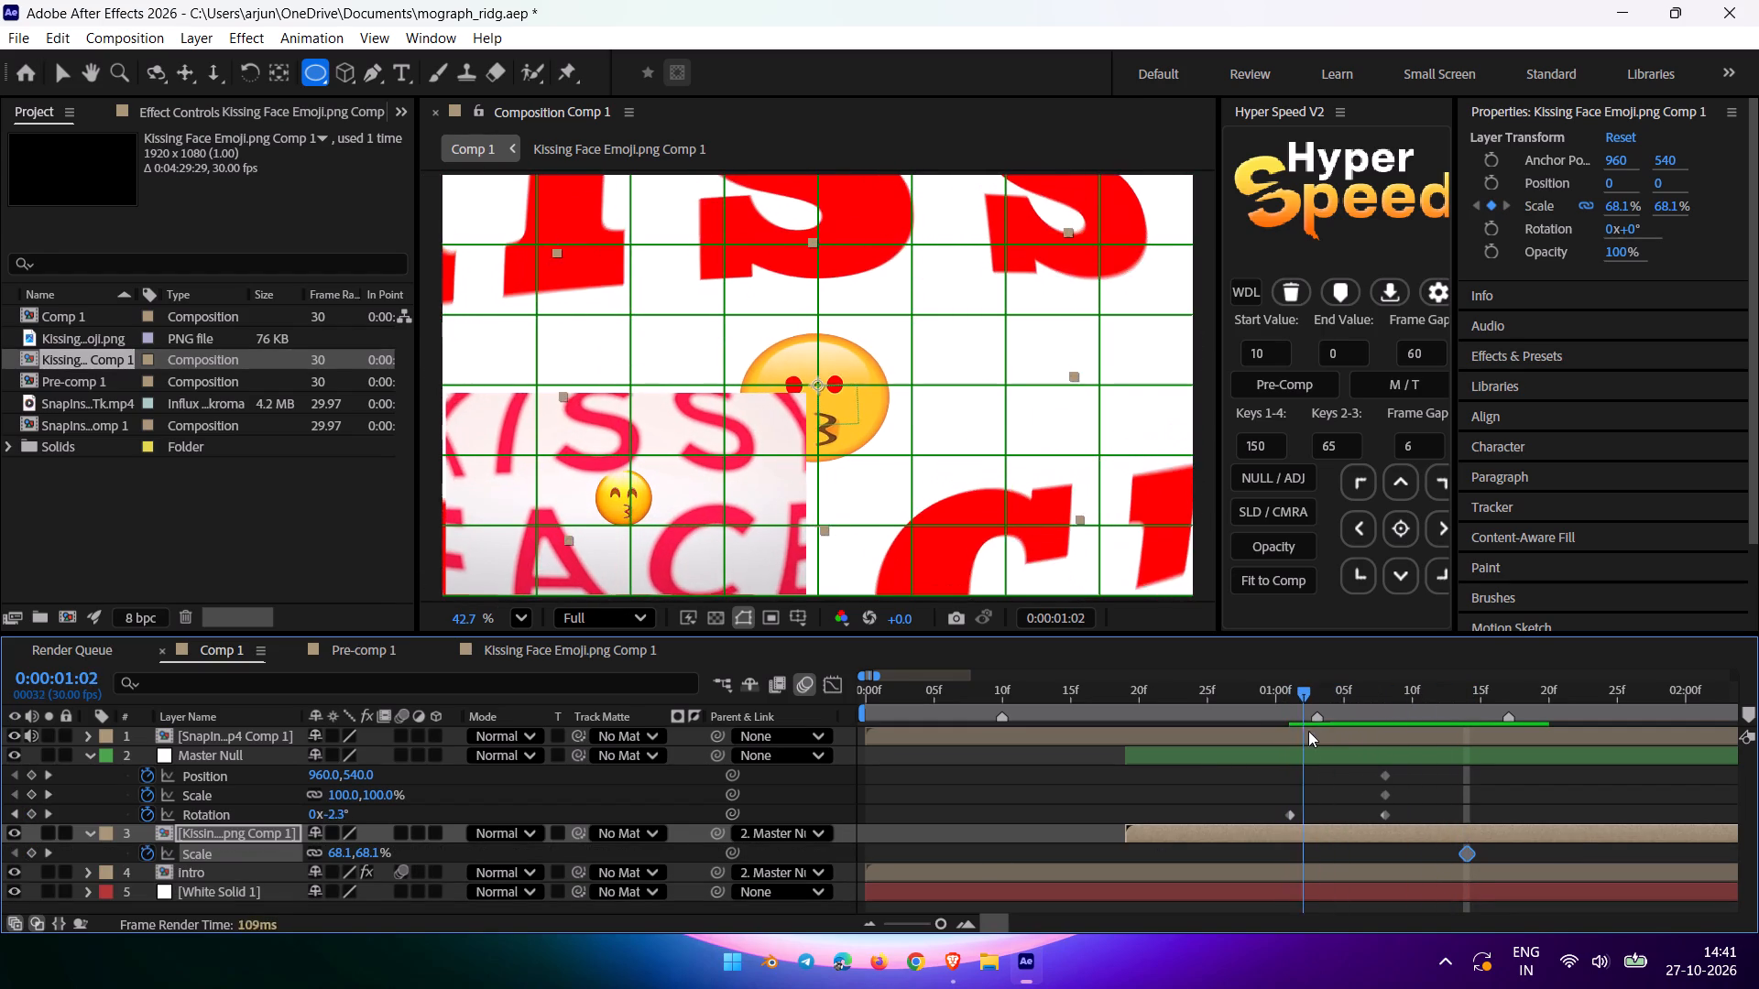
left_click_drag(1308, 731, 1217, 749)
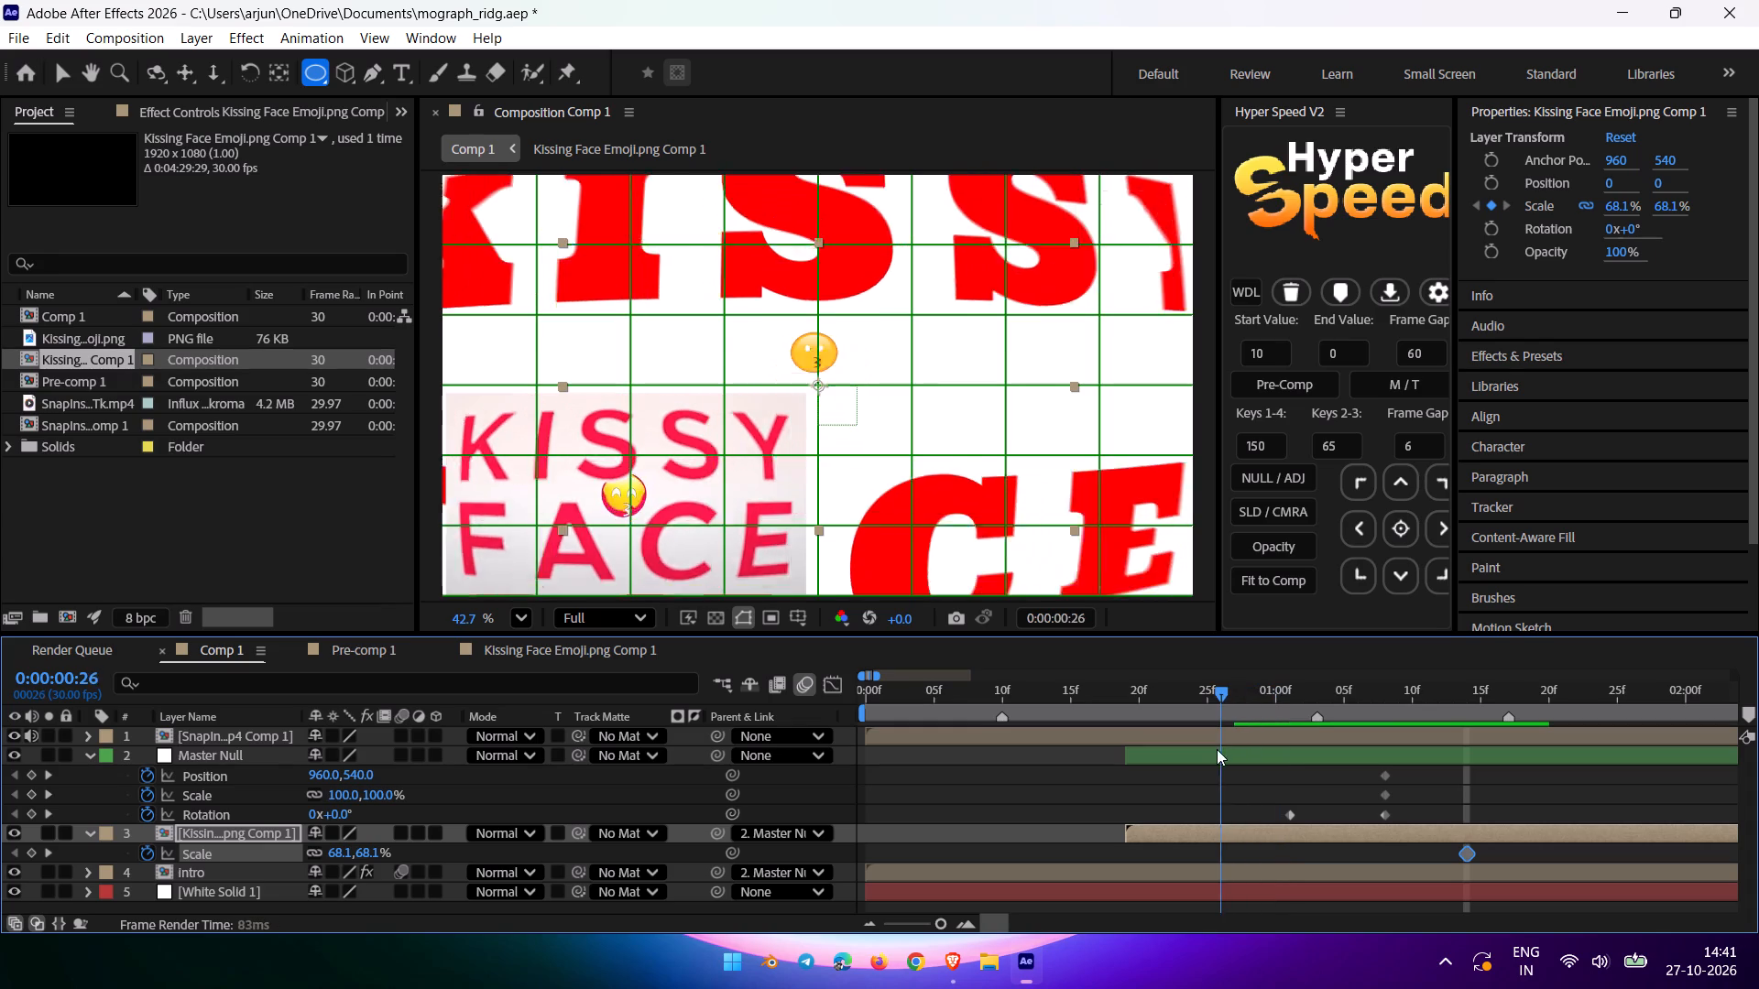
left_click_drag(1217, 749, 1329, 733)
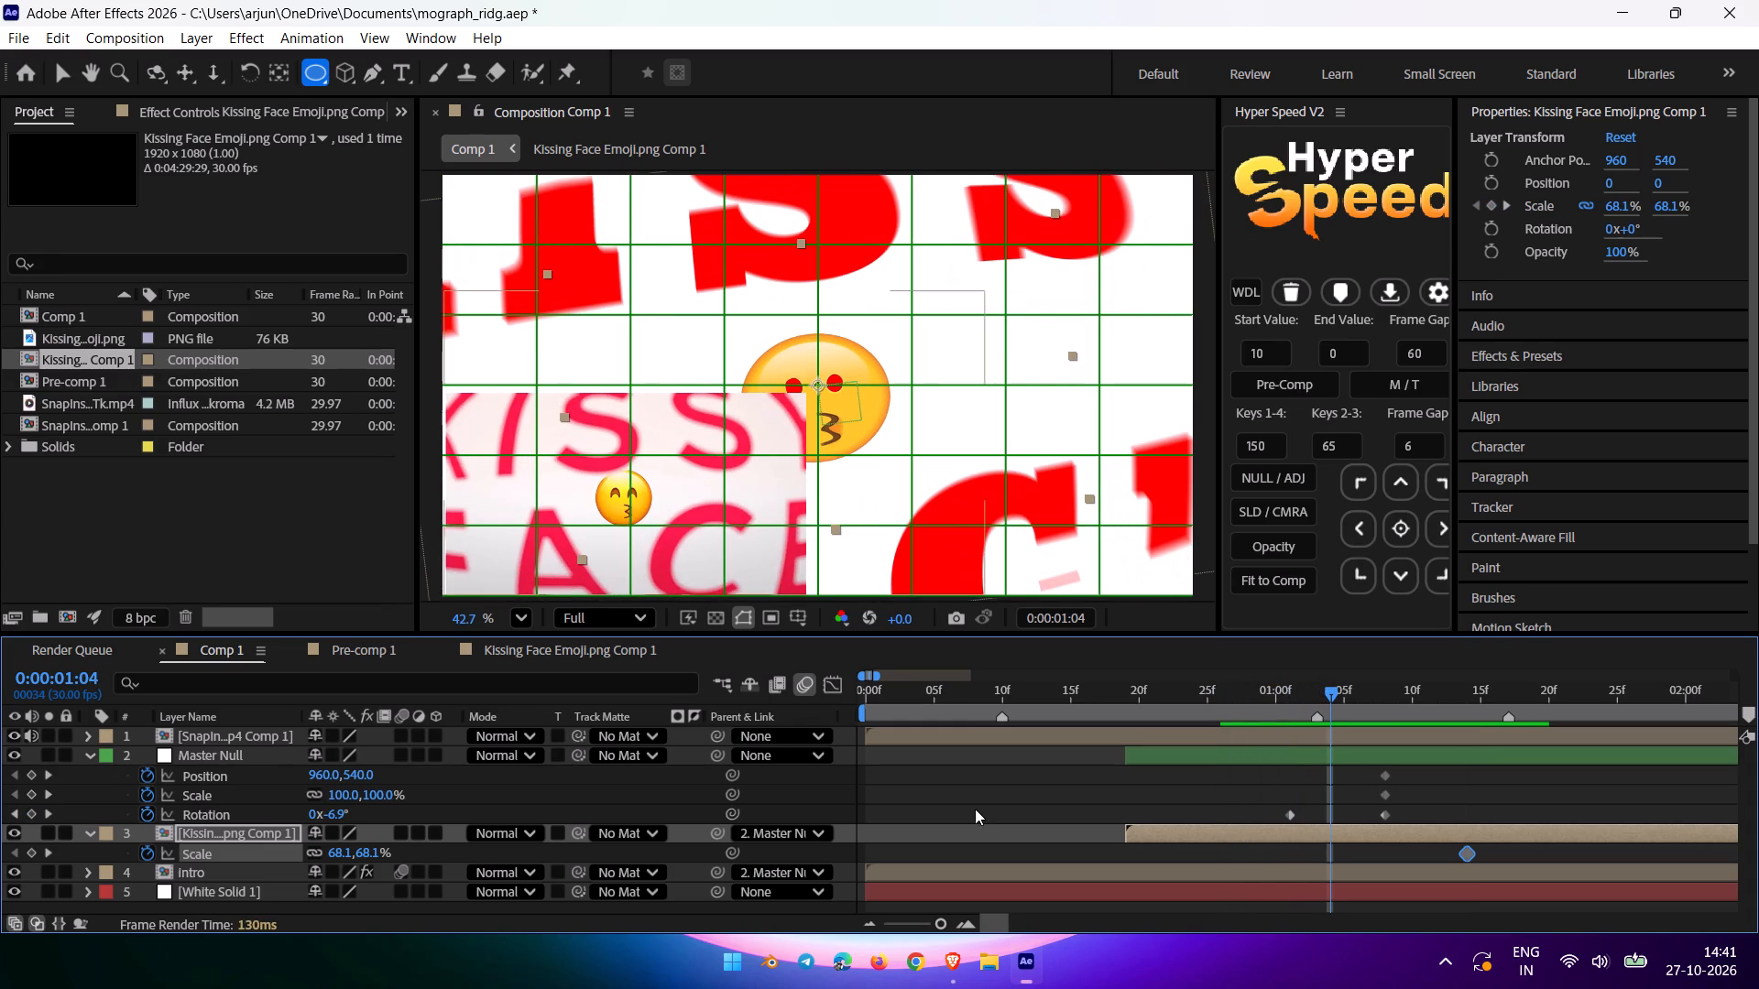
left_click(27, 846)
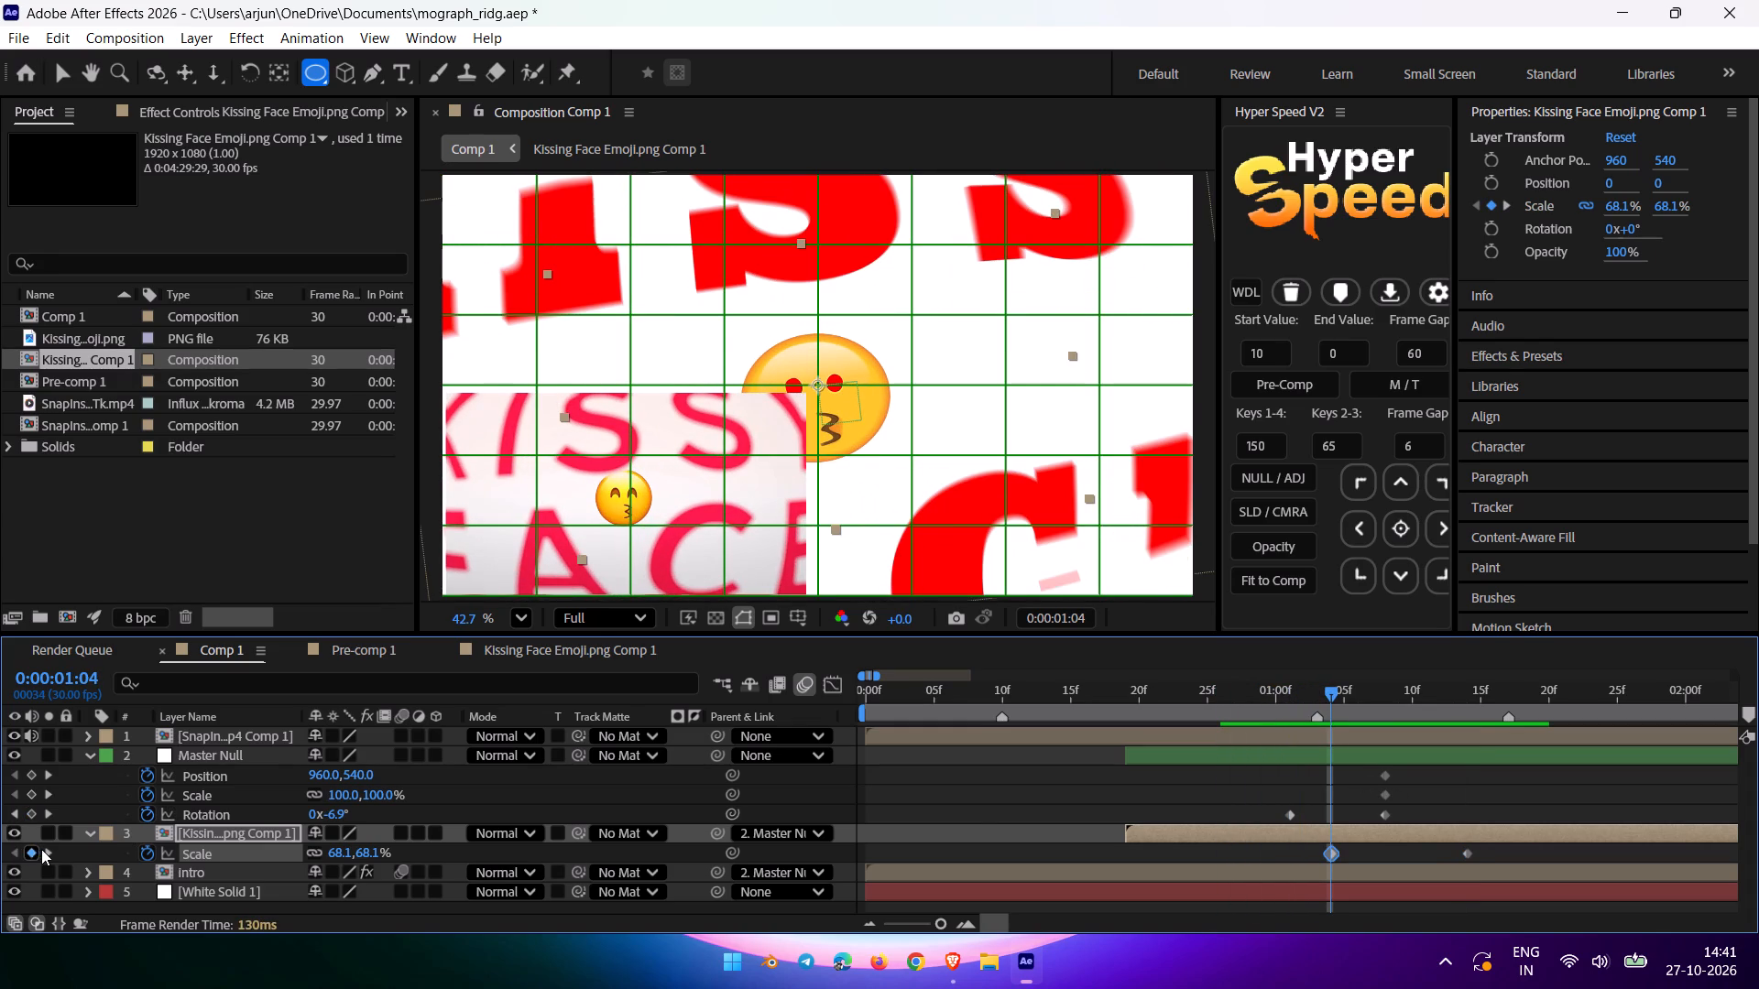
Set the kissing emoji comp layer's Scale to 3.1% at the 0:00:01:14 keyframe.
left_click(46, 849)
left_click_drag(368, 851, 348, 853)
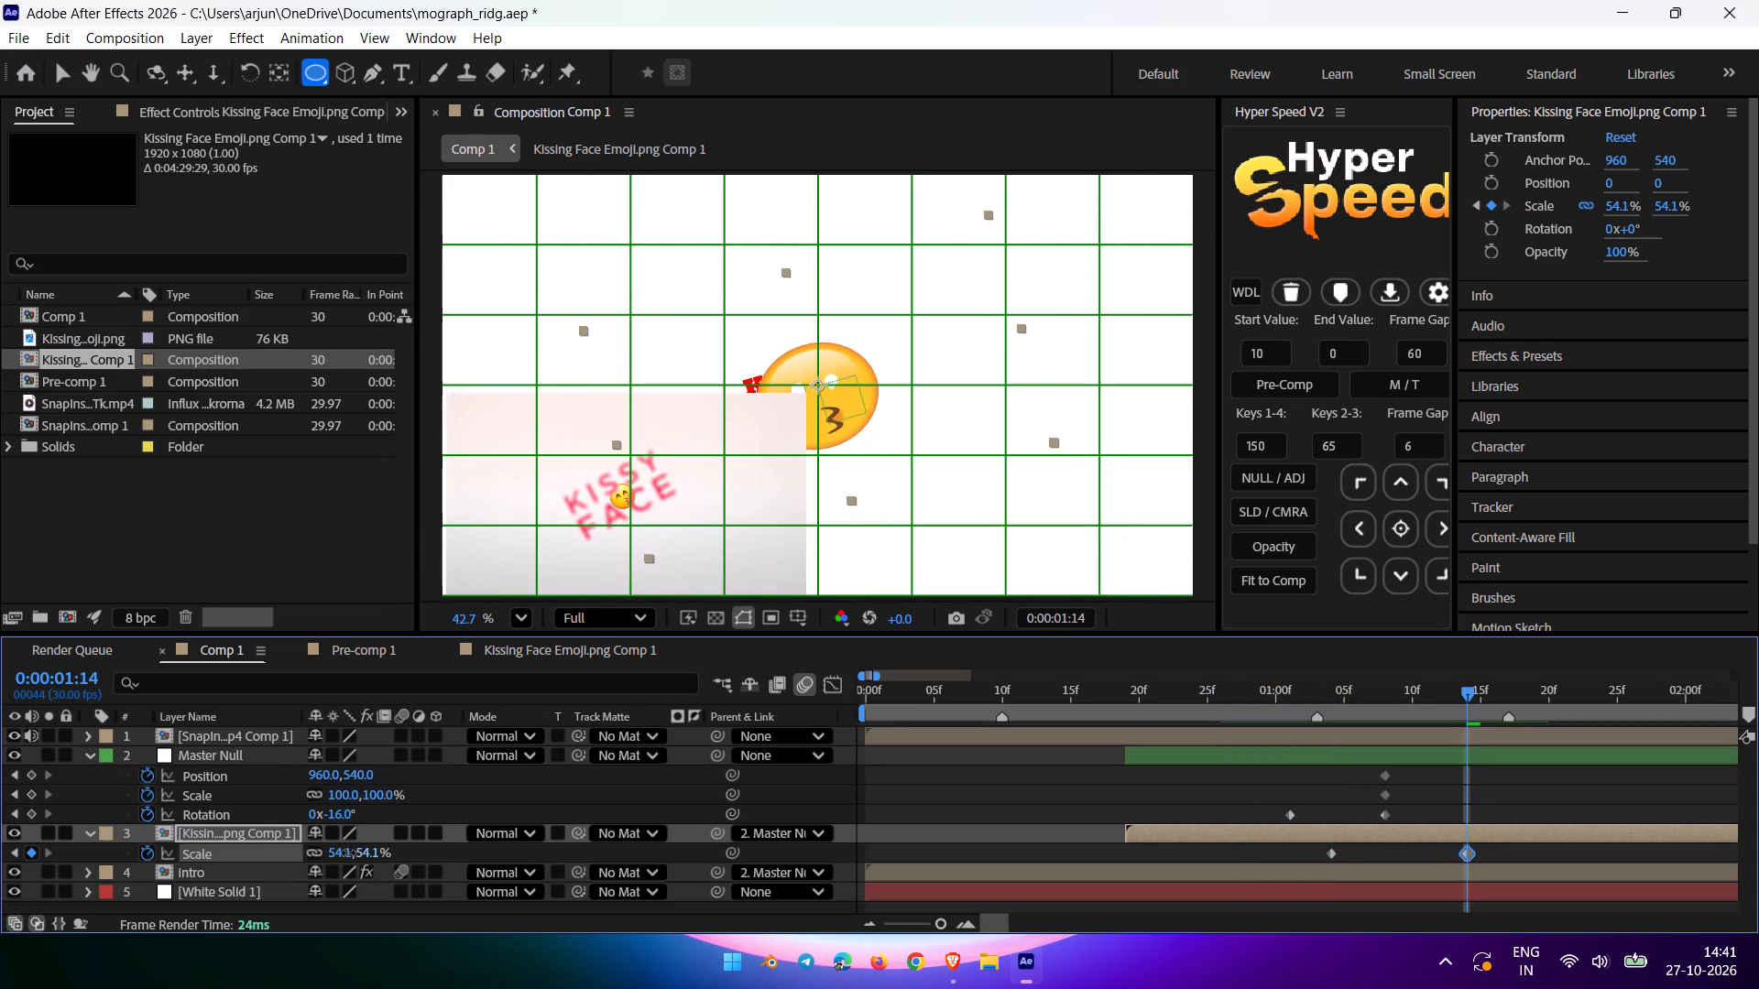
left_click_drag(348, 853, 308, 862)
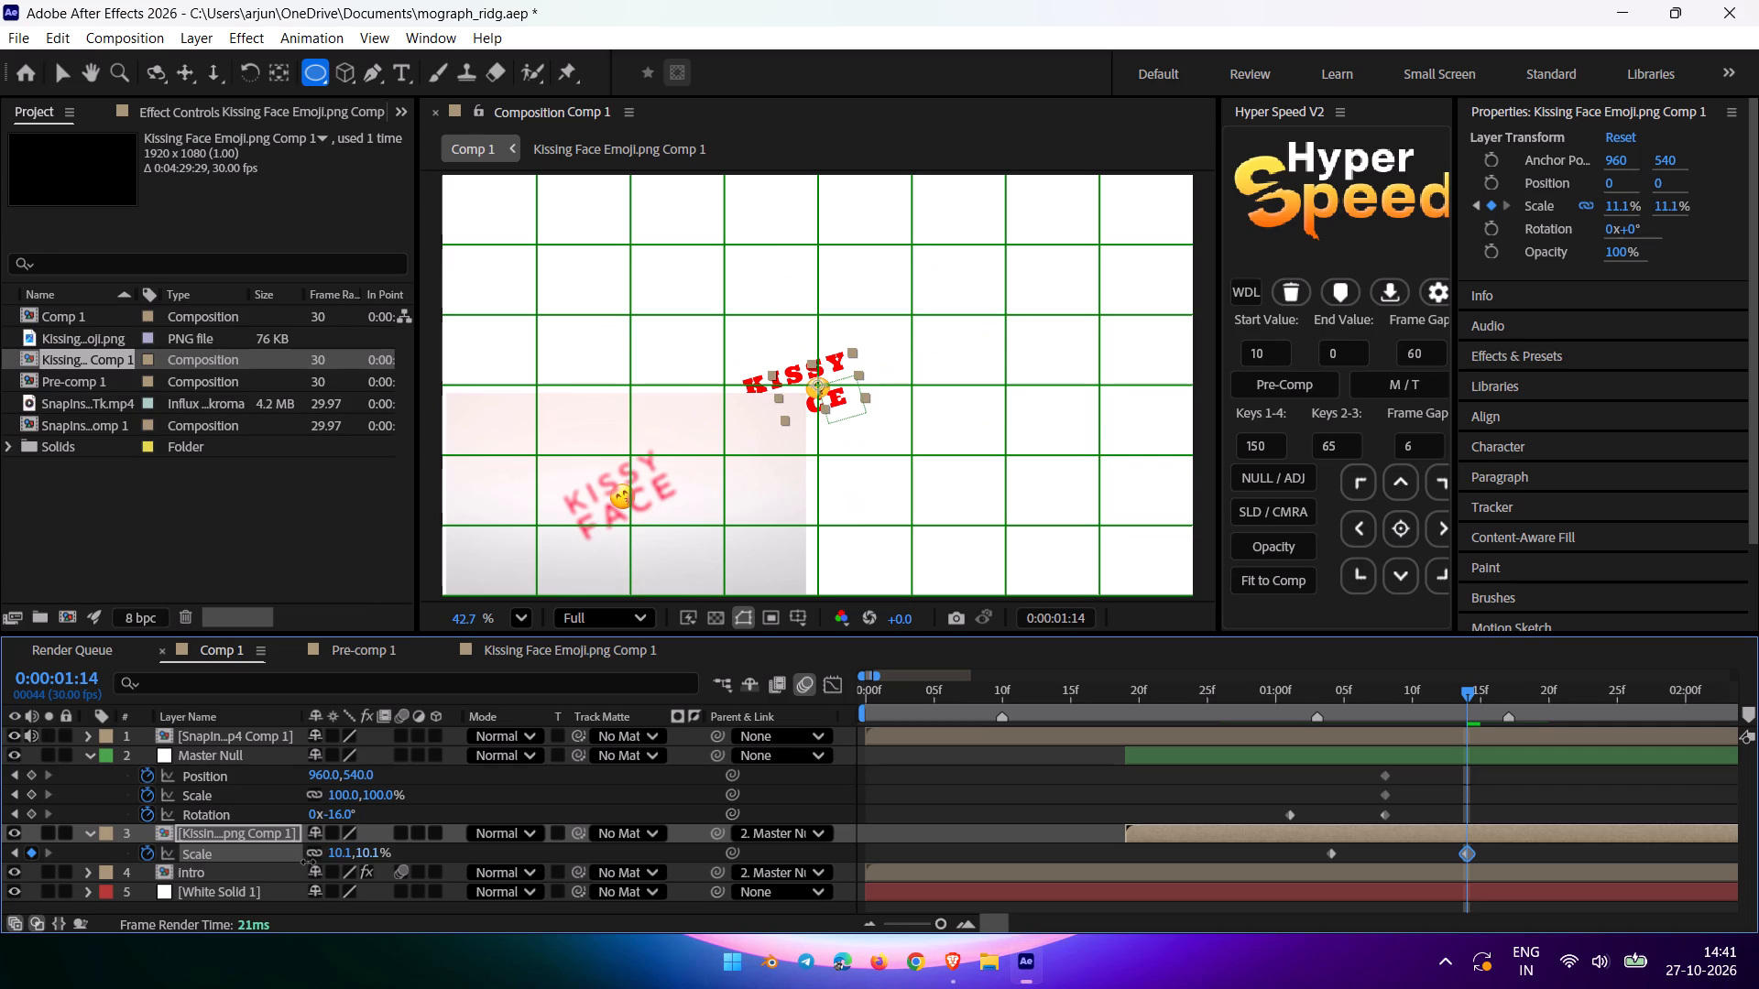
left_click_drag(308, 862, 306, 862)
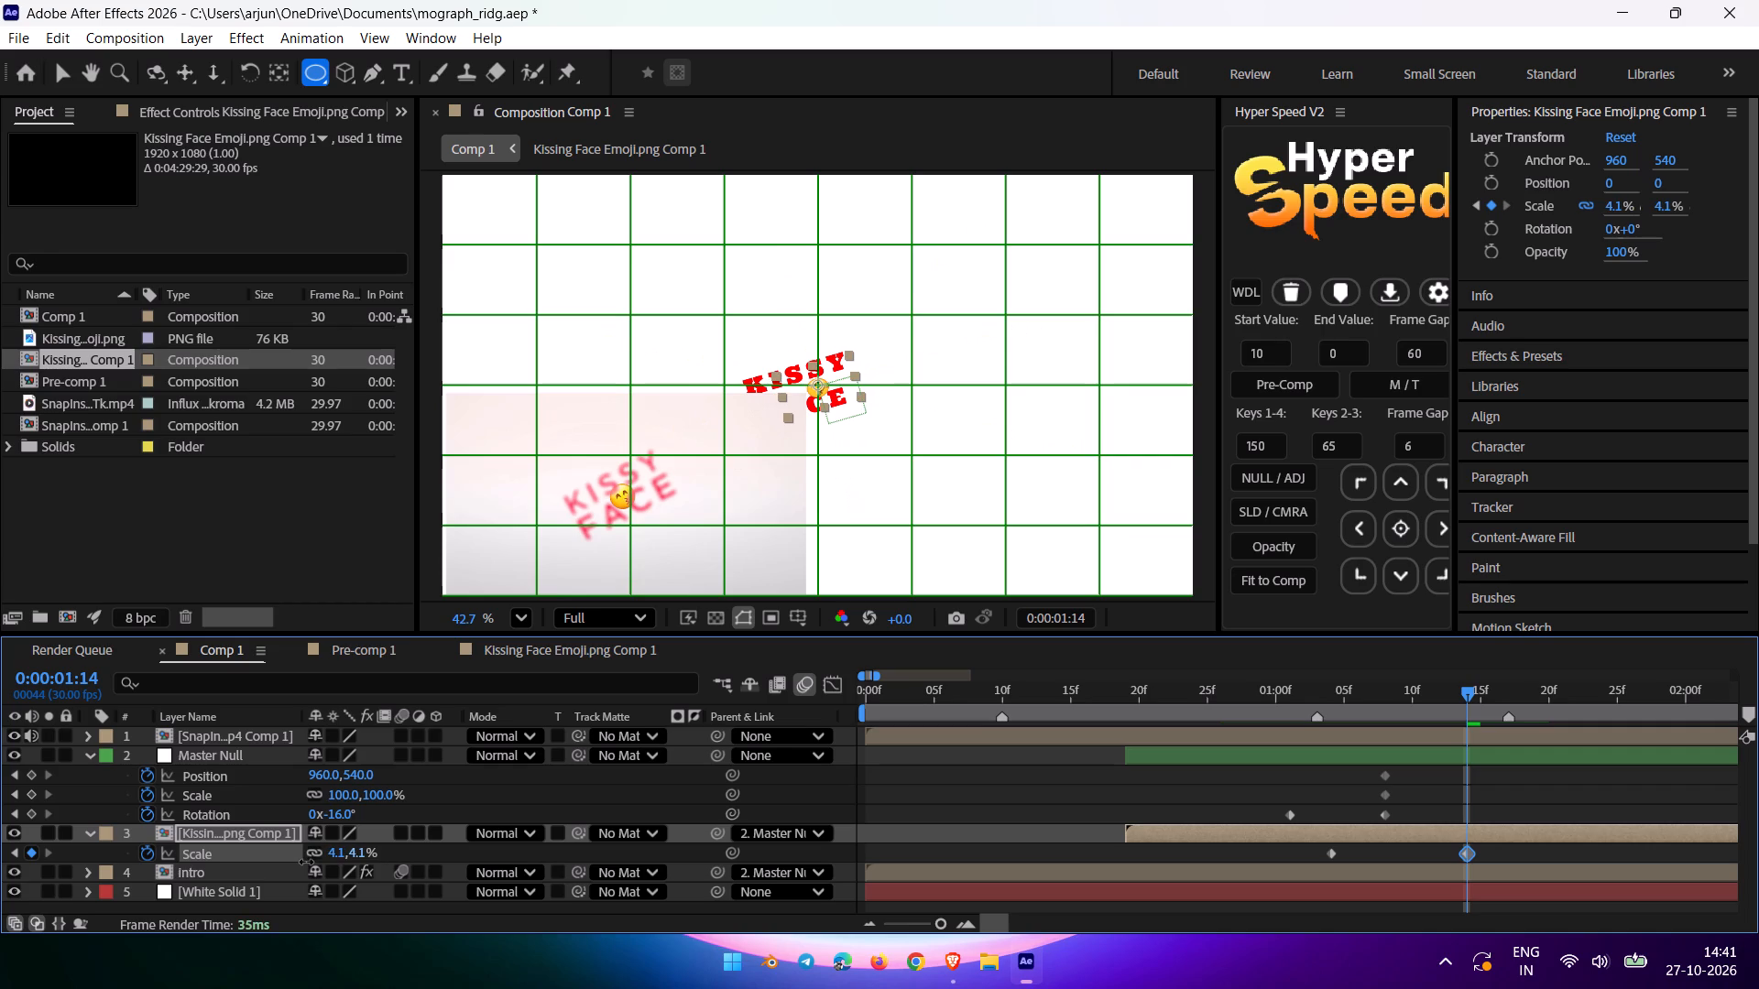
left_click_drag(306, 862, 305, 862)
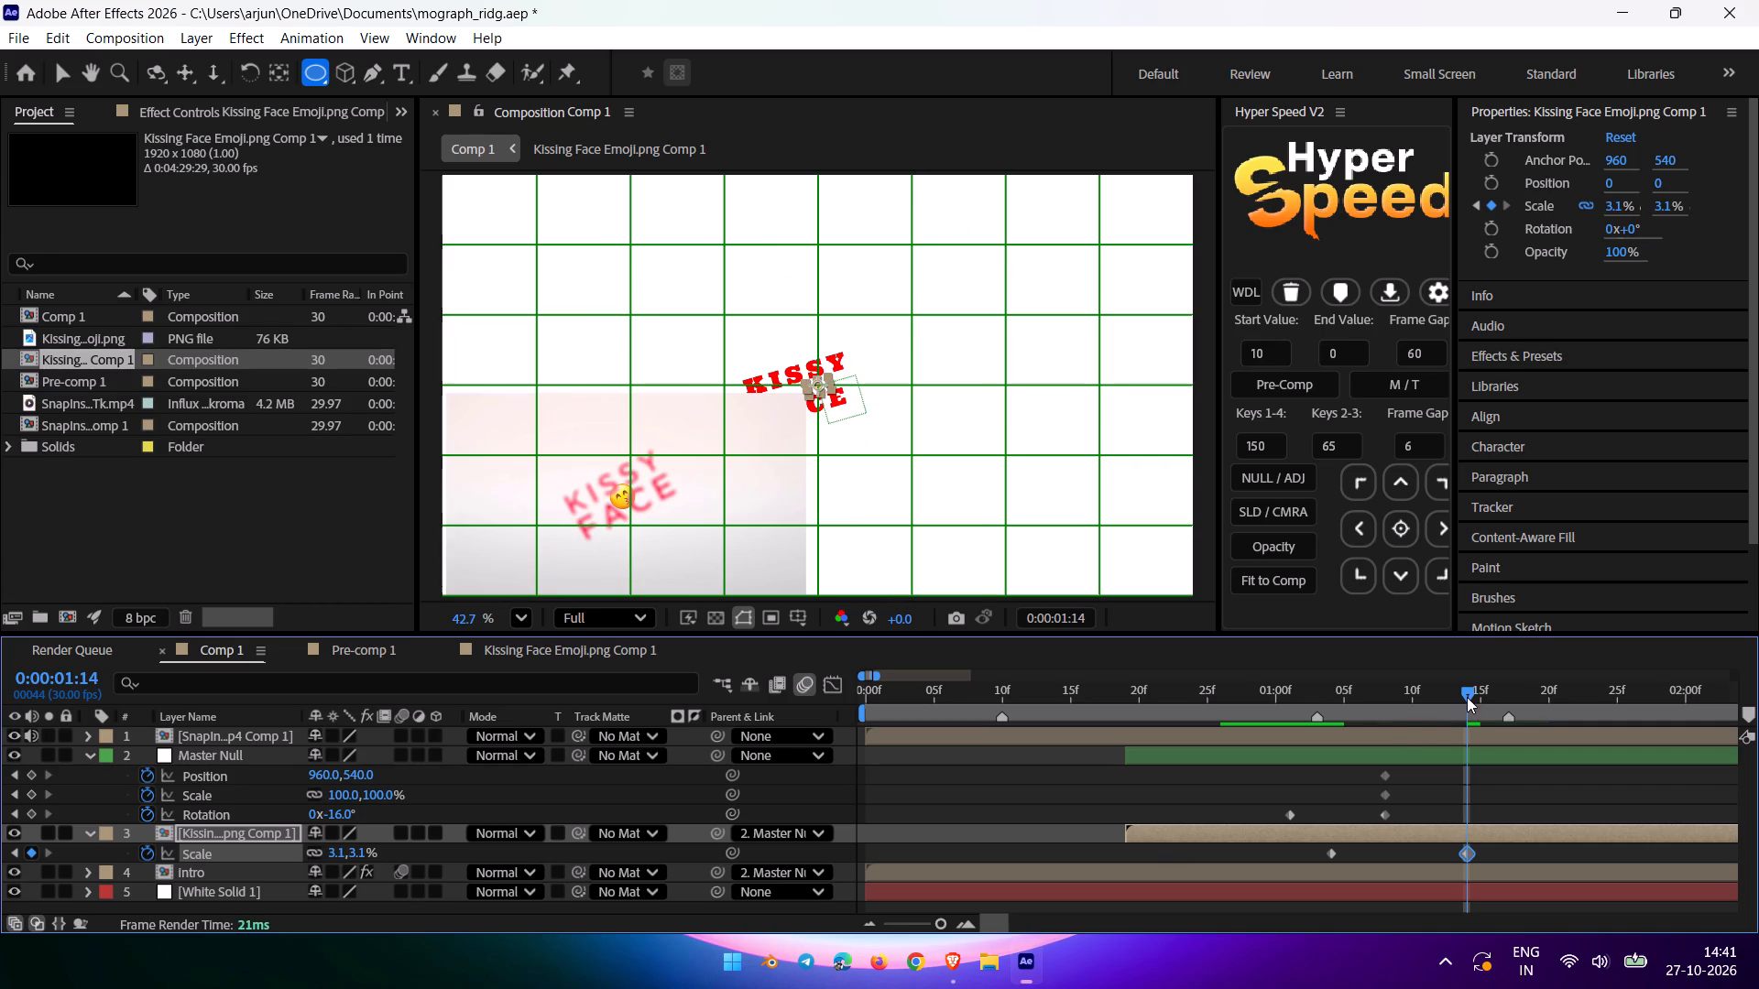
Scrub Comp 1 between 0:00:01:03 and 0:00:01:19 to check the emoji shrink and tilted text against the reference, with the Master Null selected.
left_click_drag(1461, 696, 1318, 734)
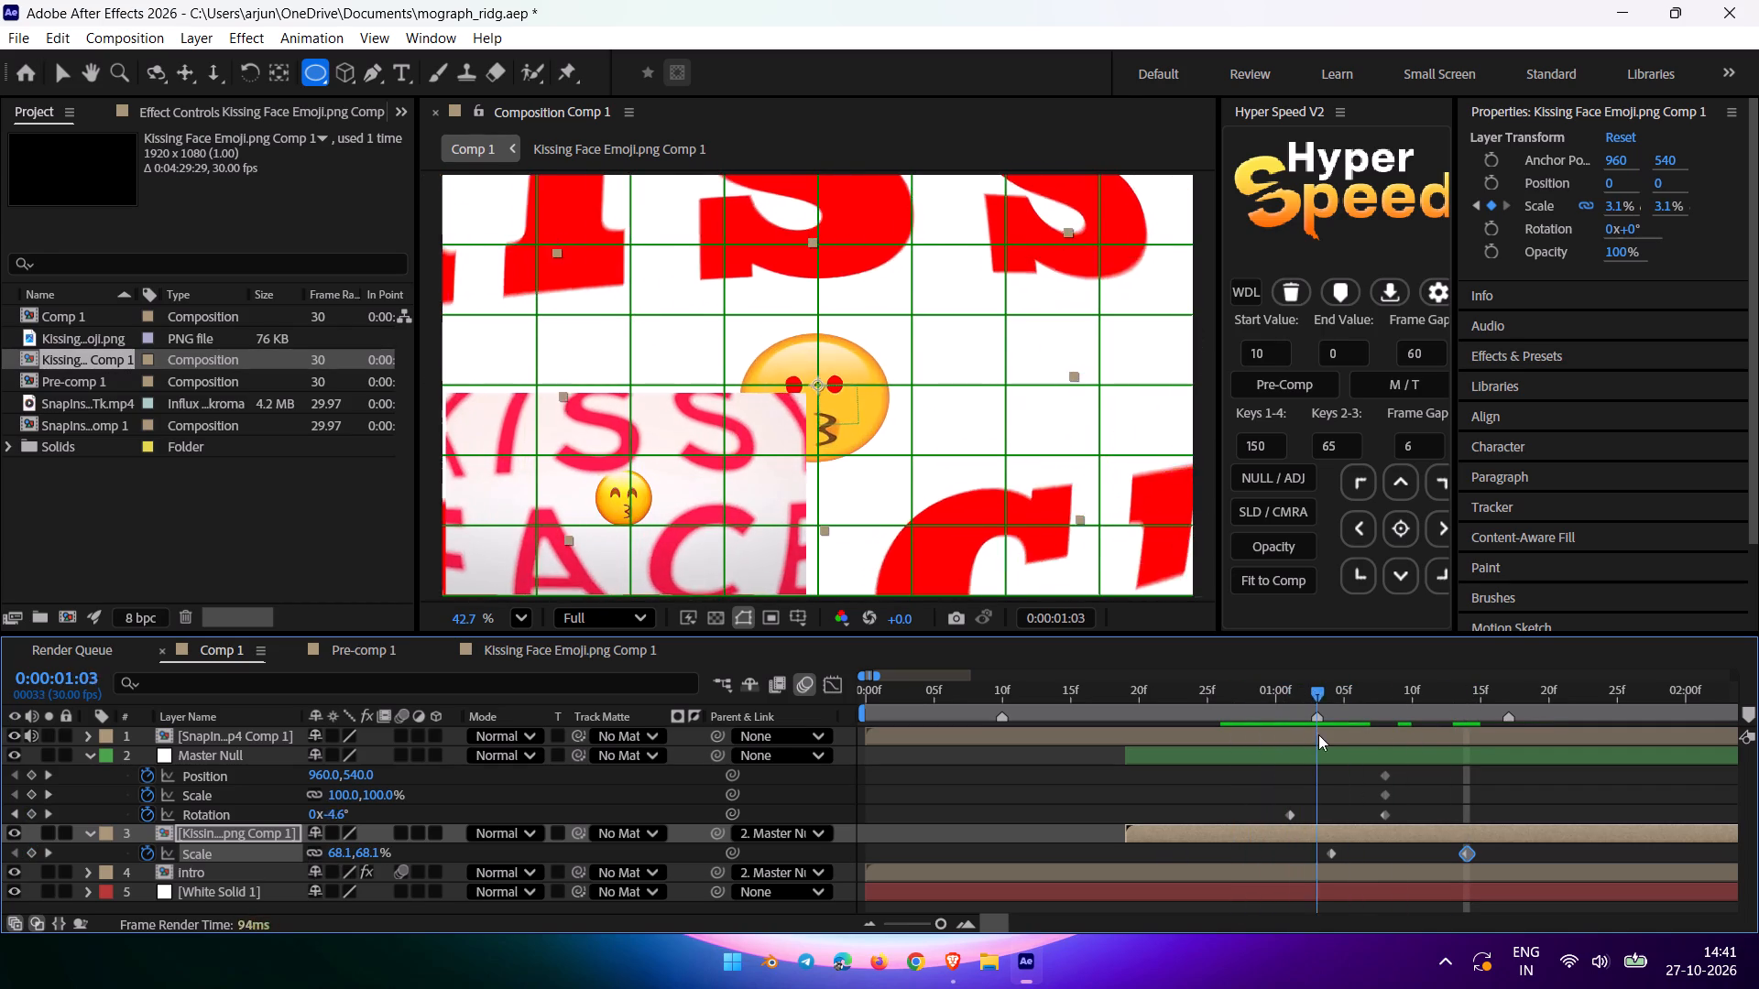
left_click_drag(1318, 734, 1458, 734)
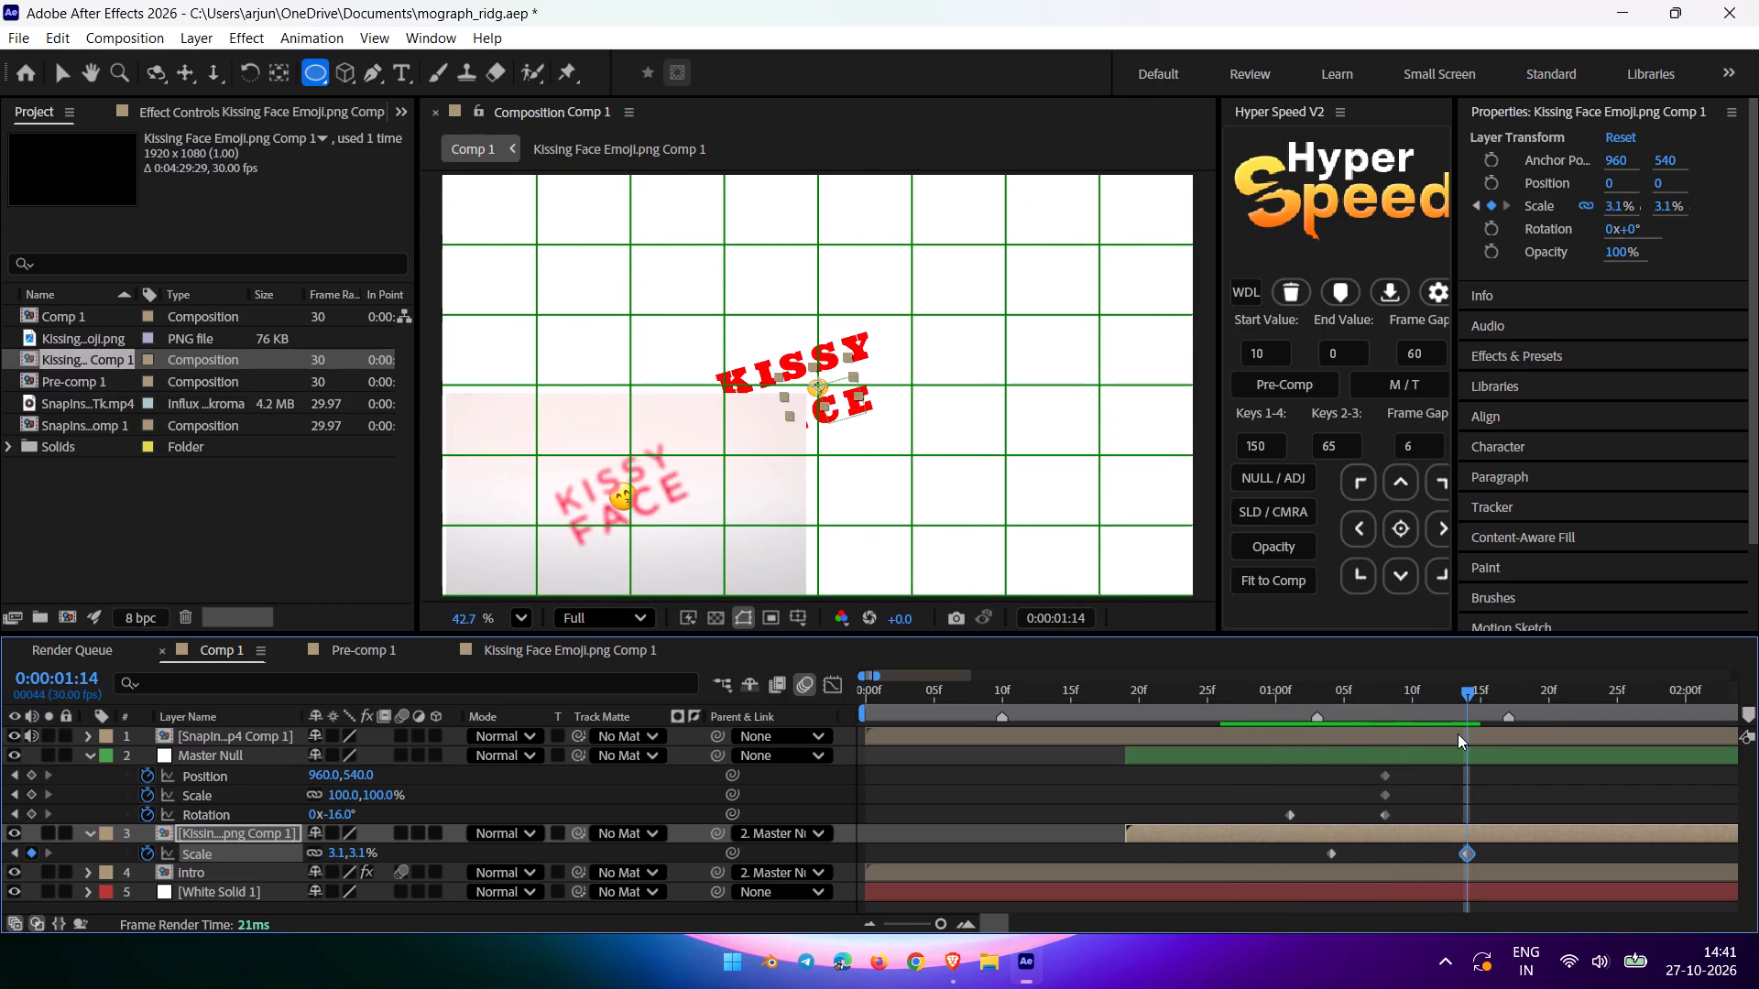
left_click_drag(1458, 734, 1461, 733)
left_click(1436, 752)
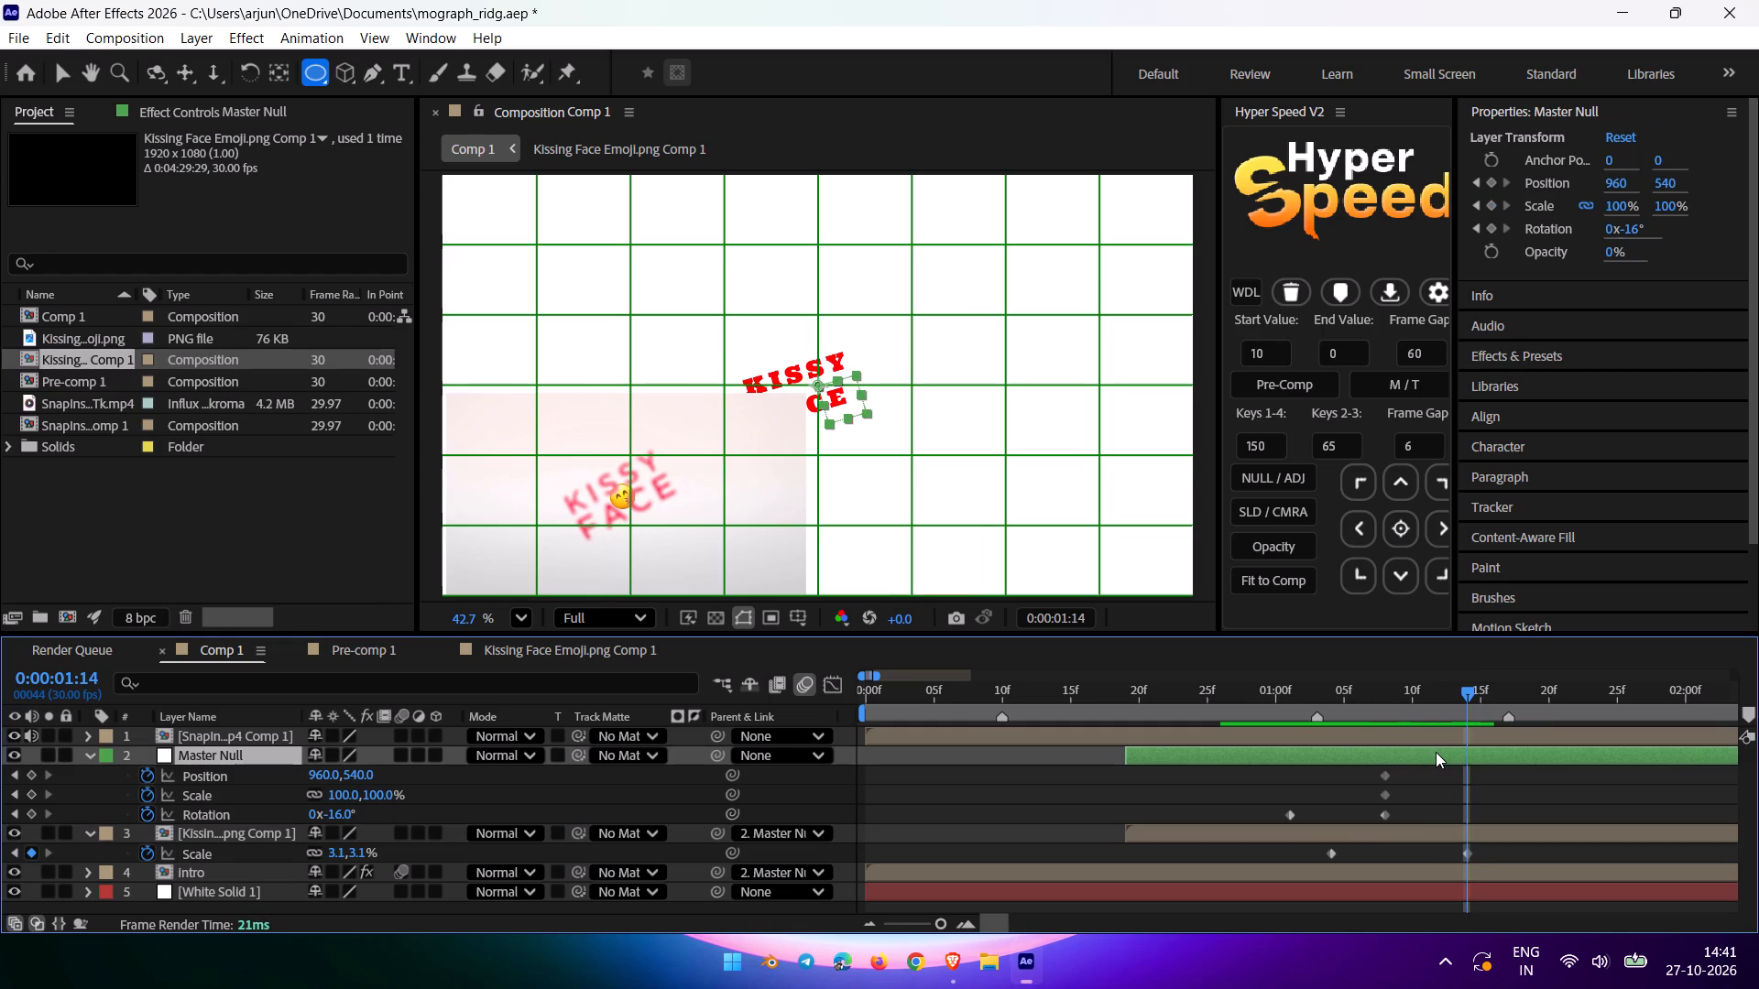
left_click_drag(1478, 701, 1389, 720)
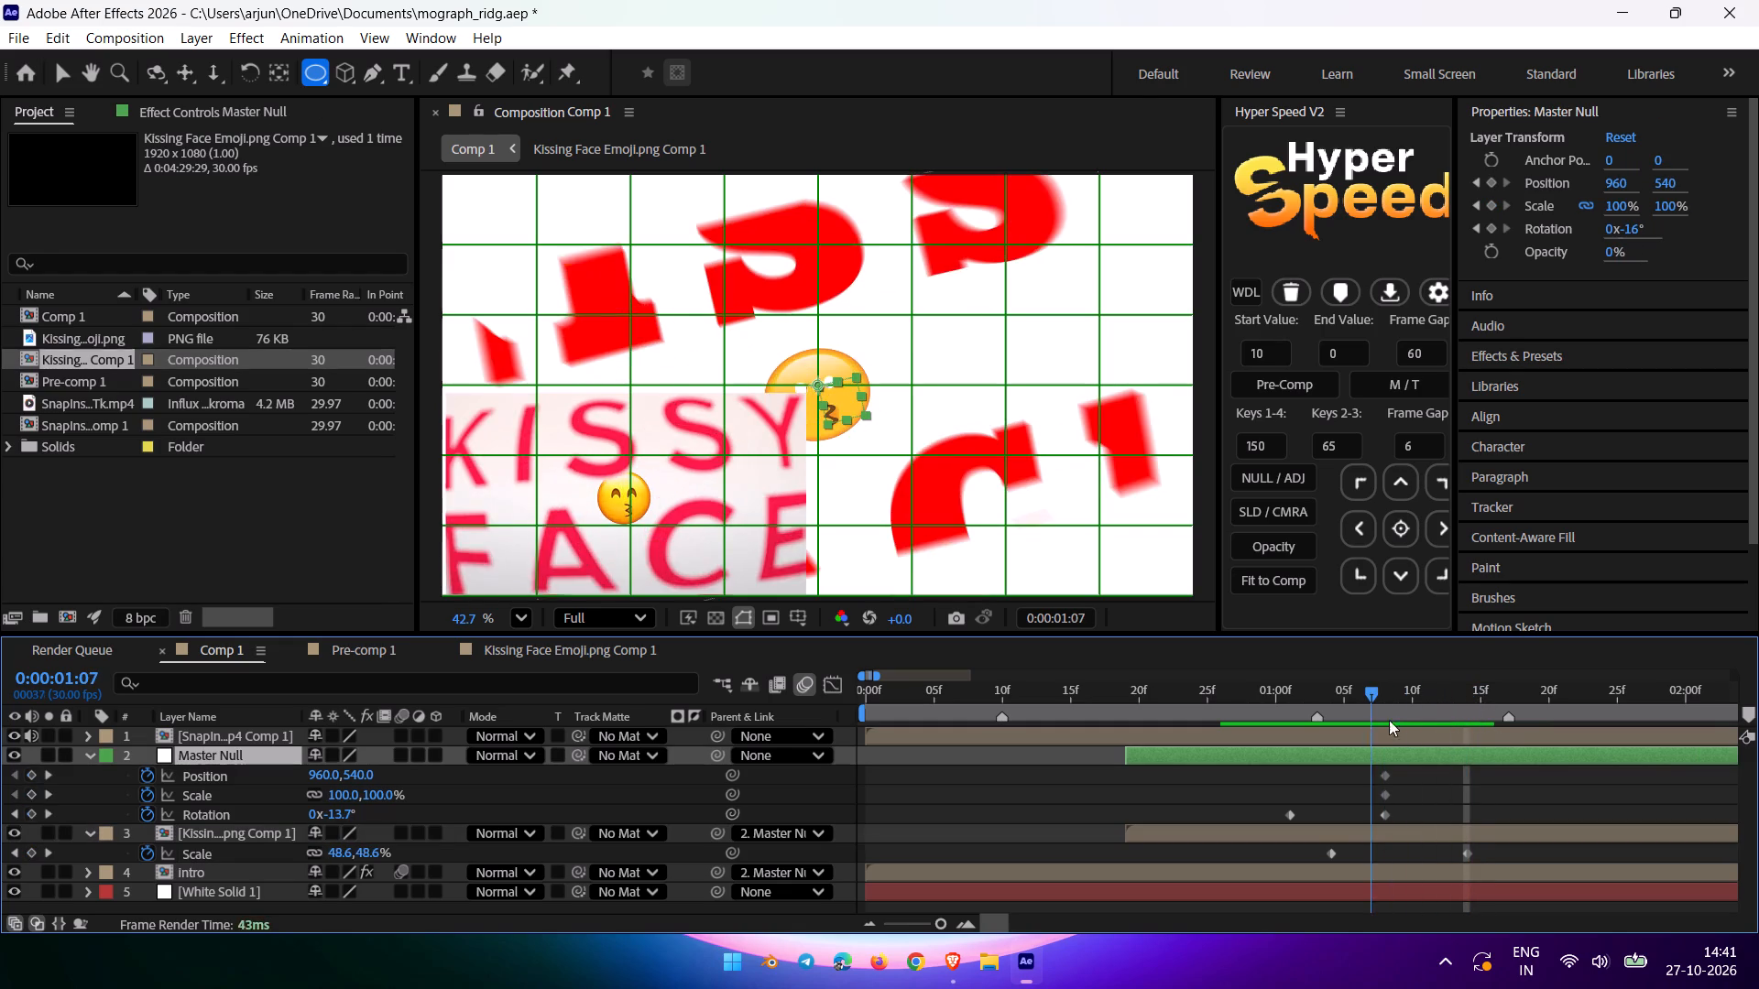
left_click_drag(1389, 720, 1537, 720)
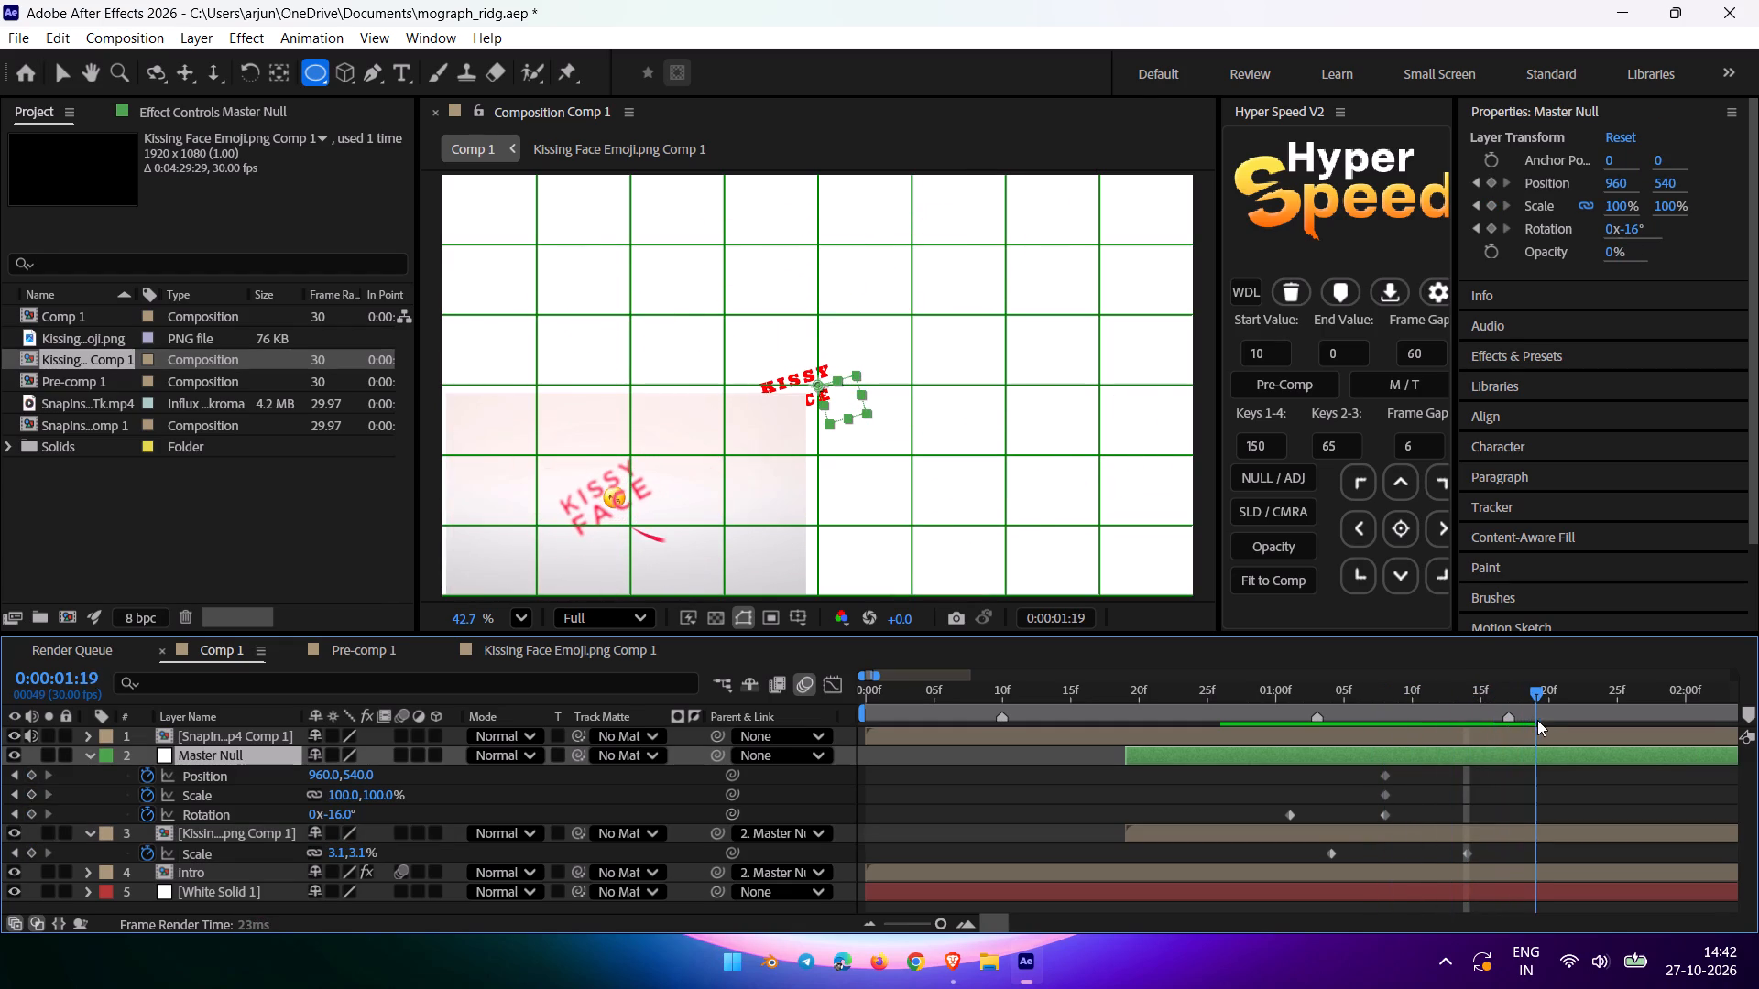
left_click_drag(1537, 720, 1531, 723)
left_click_drag(1531, 723, 1508, 729)
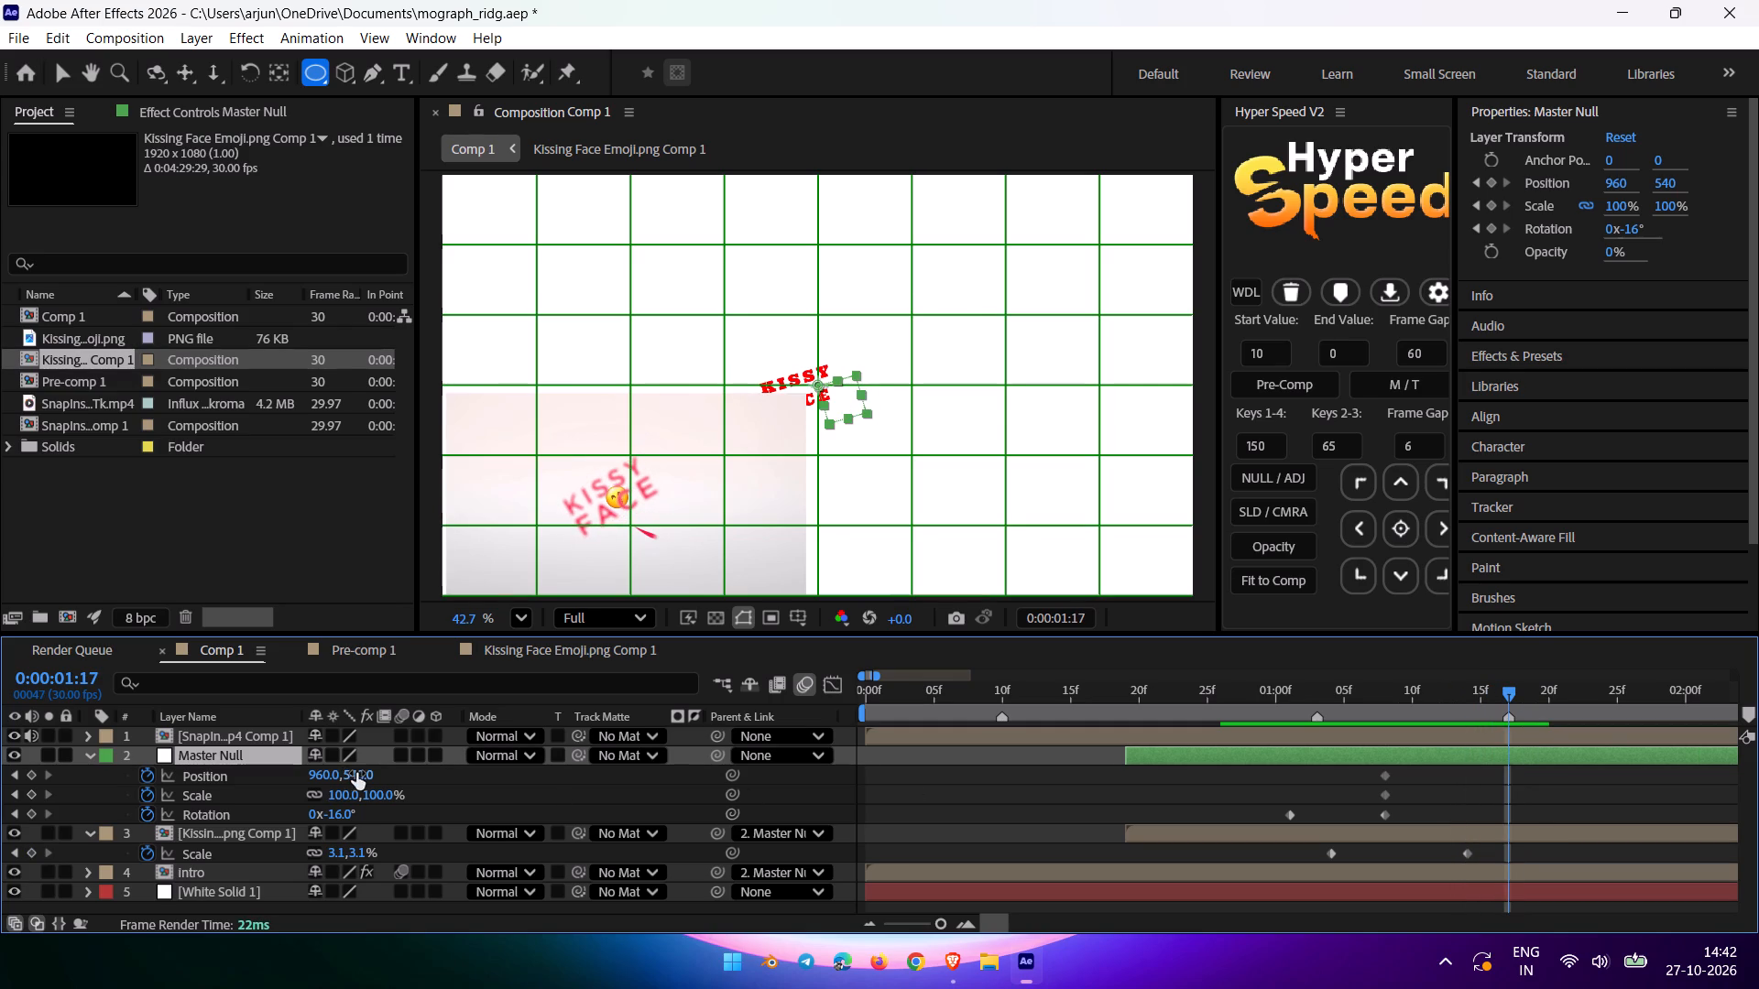
Keyframe the Master Null's Position at 0:00:01:17 with a value of 843, 540.
left_click_drag(356, 773, 335, 777)
key("ctrl+z")
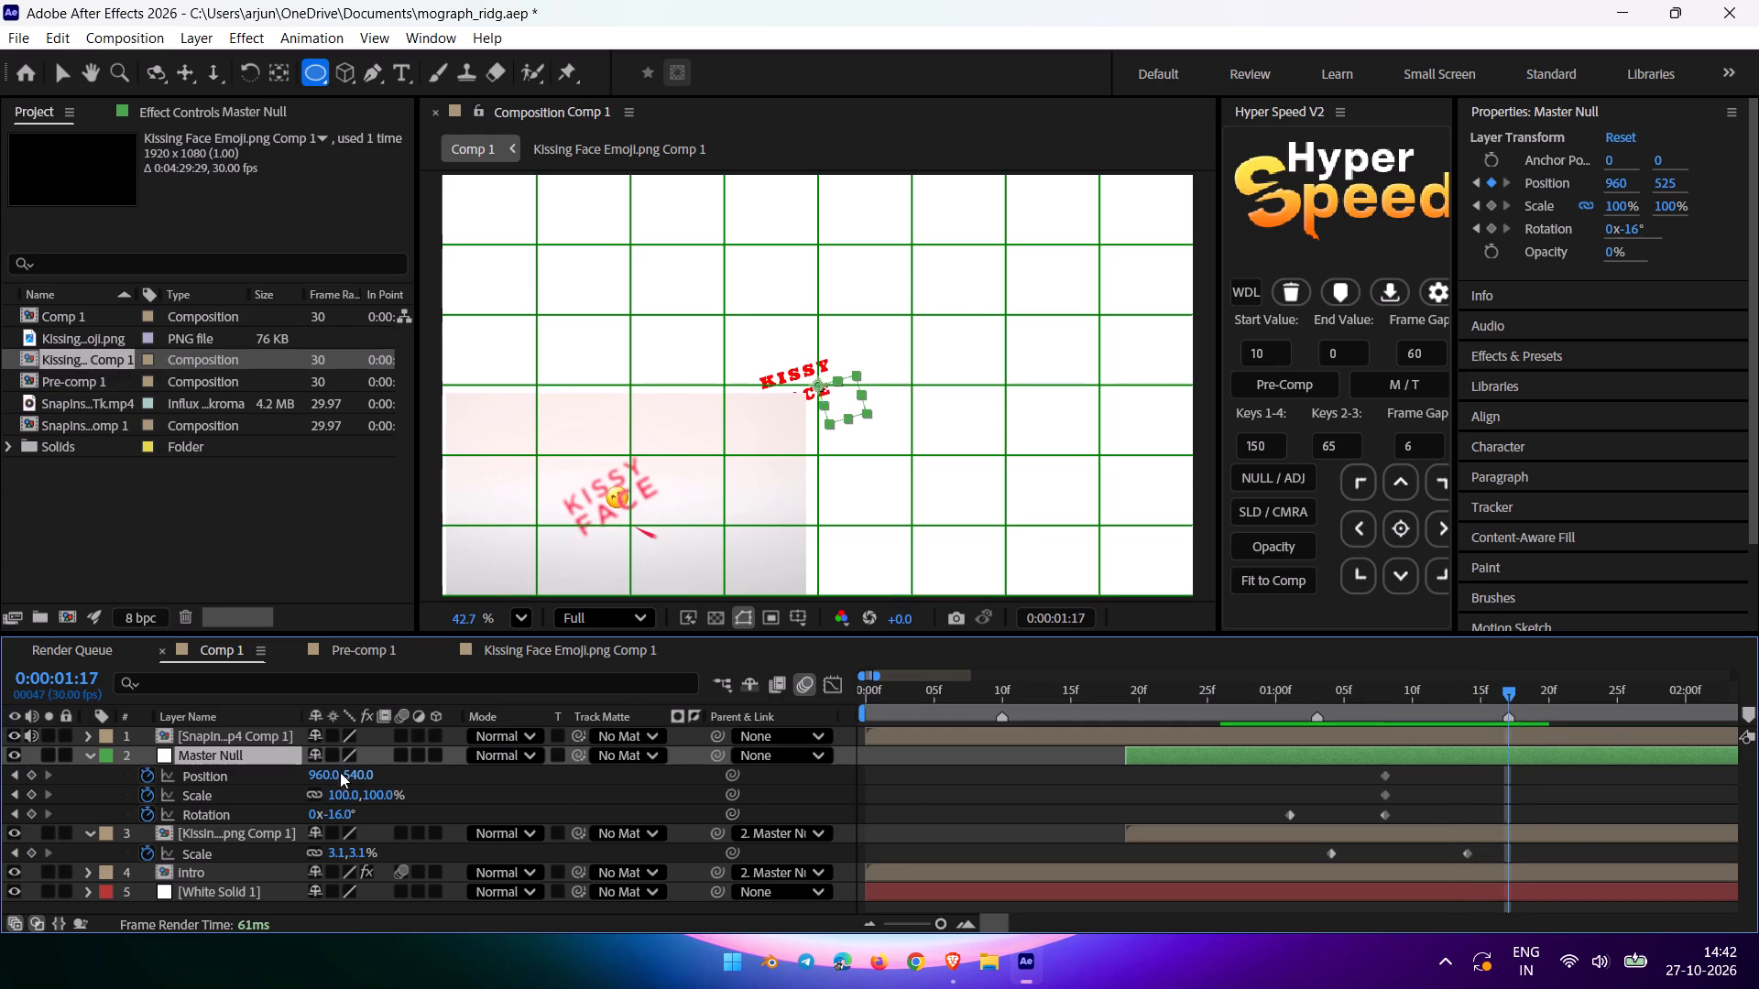
left_click_drag(327, 774, 232, 792)
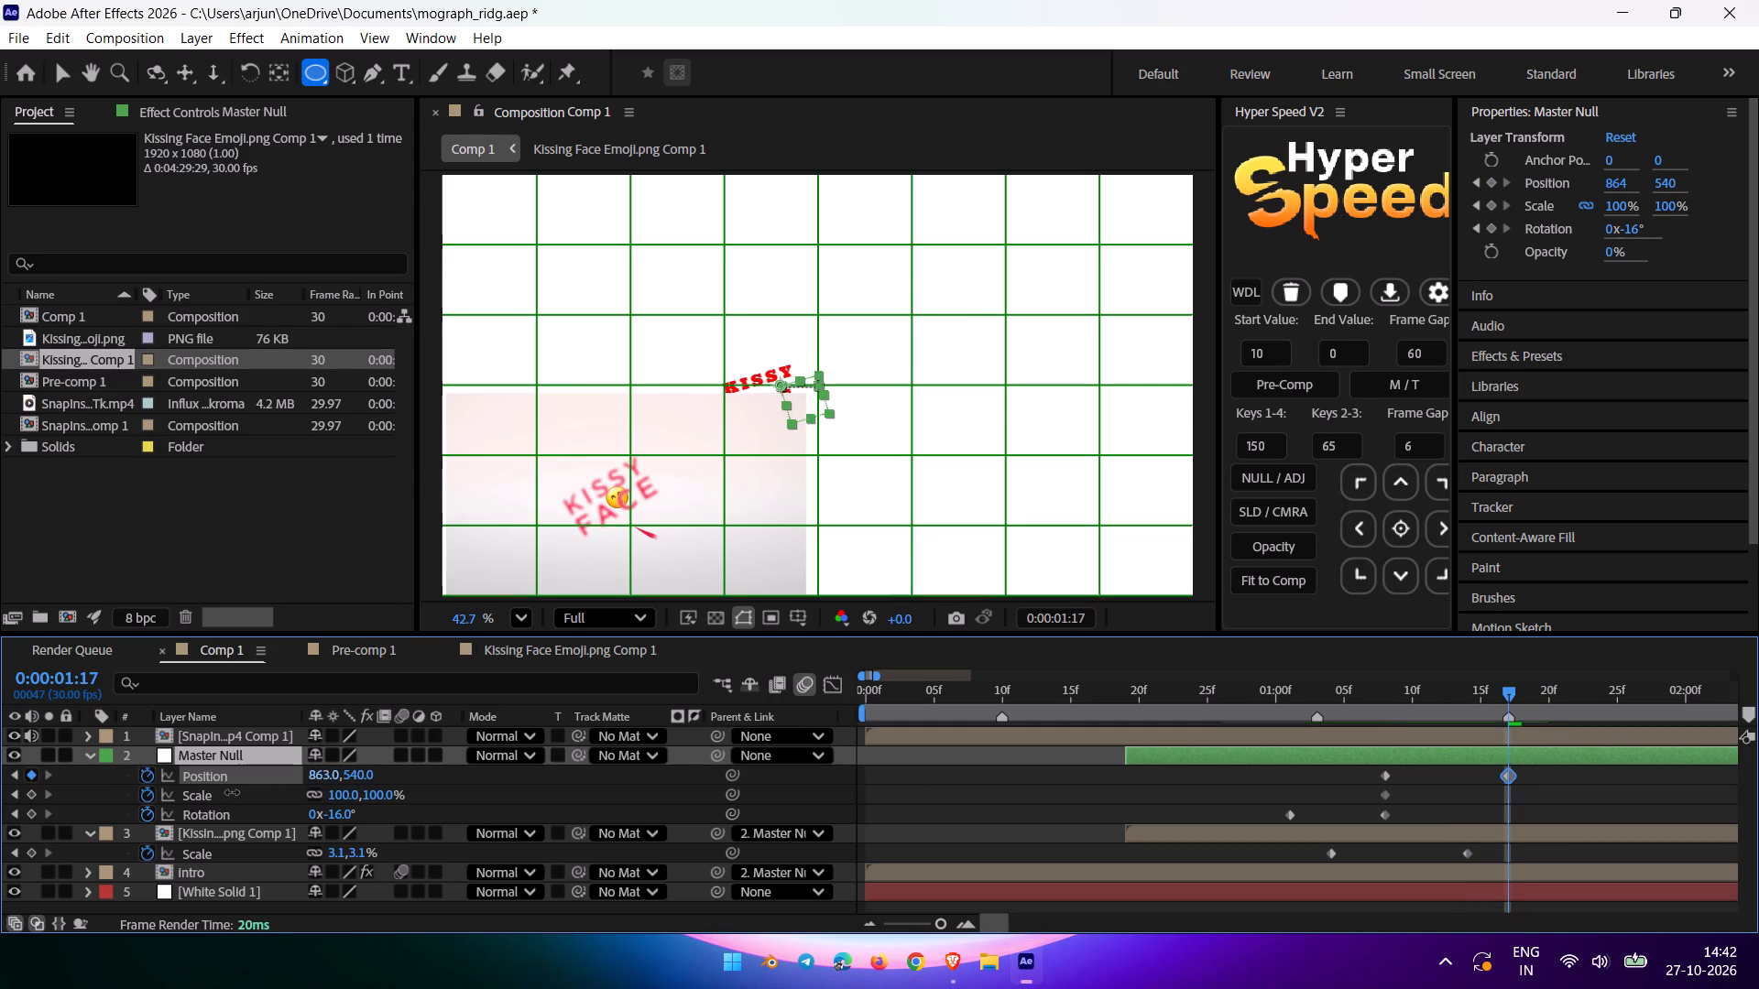
left_click_drag(232, 792, 215, 796)
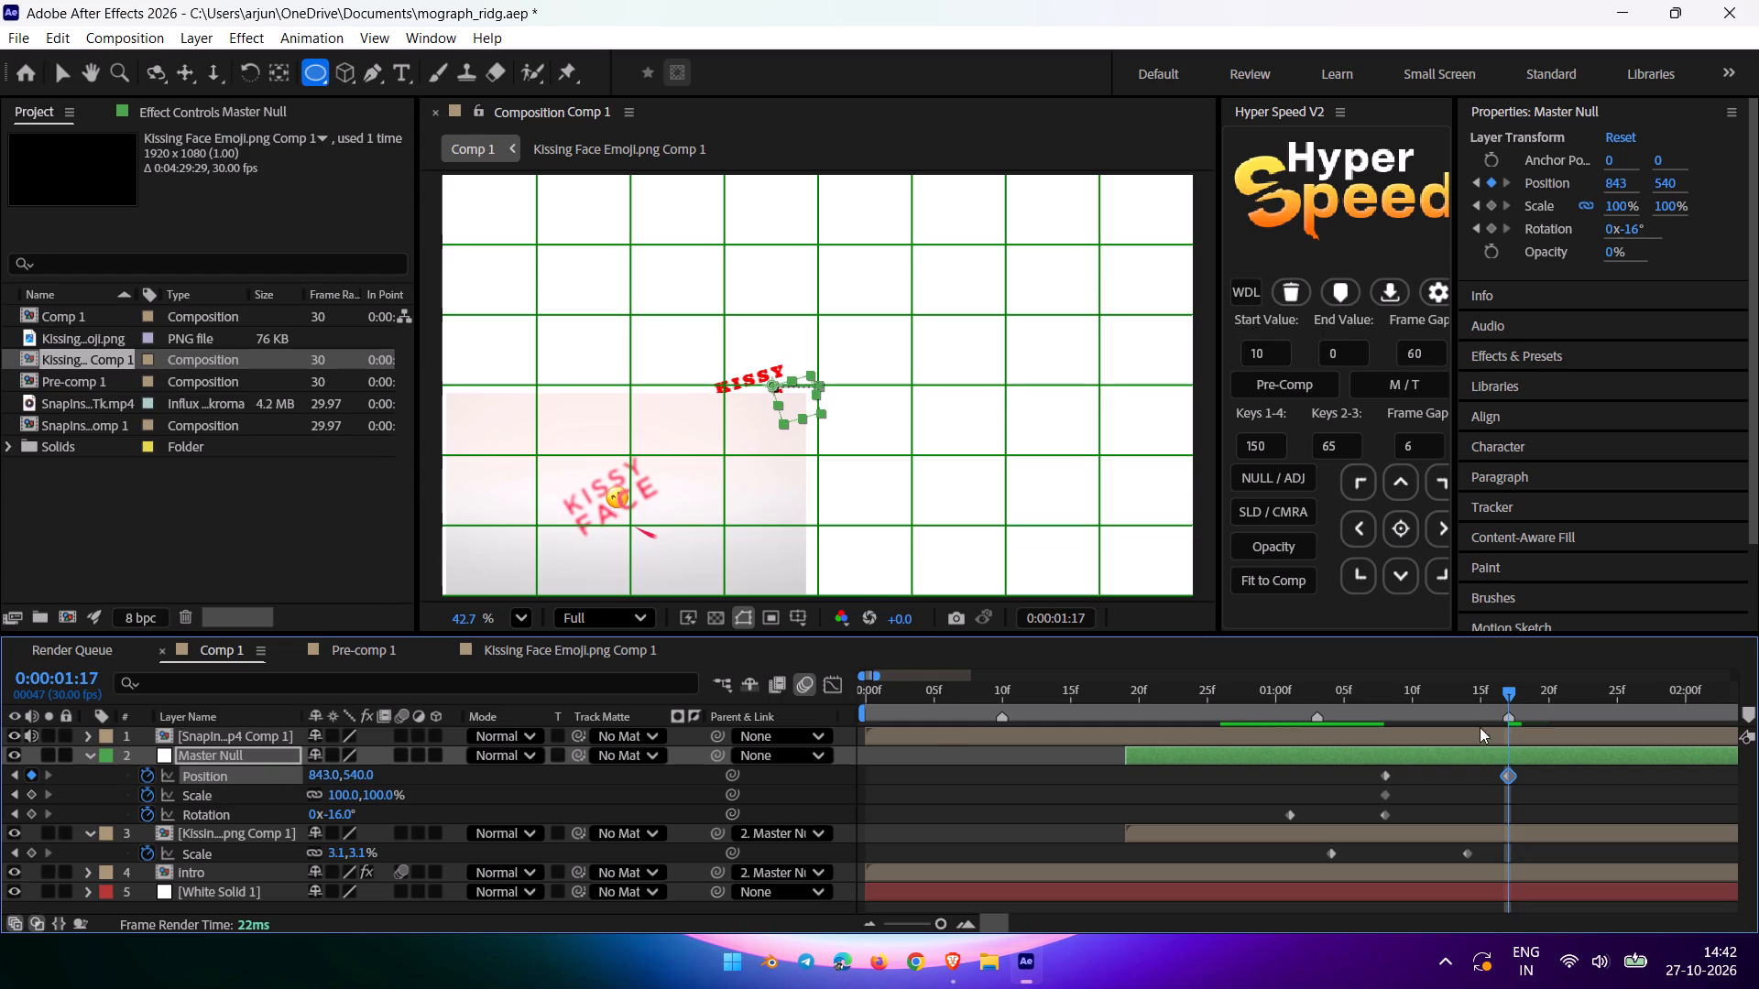
Apply Easy Ease to all Position, Scale and Rotation keyframes of the Master Null and the emoji comp layer's Scale keyframes.
left_click(1442, 775)
left_click_drag(1336, 770, 1466, 777)
left_click_drag(1578, 778, 1210, 780)
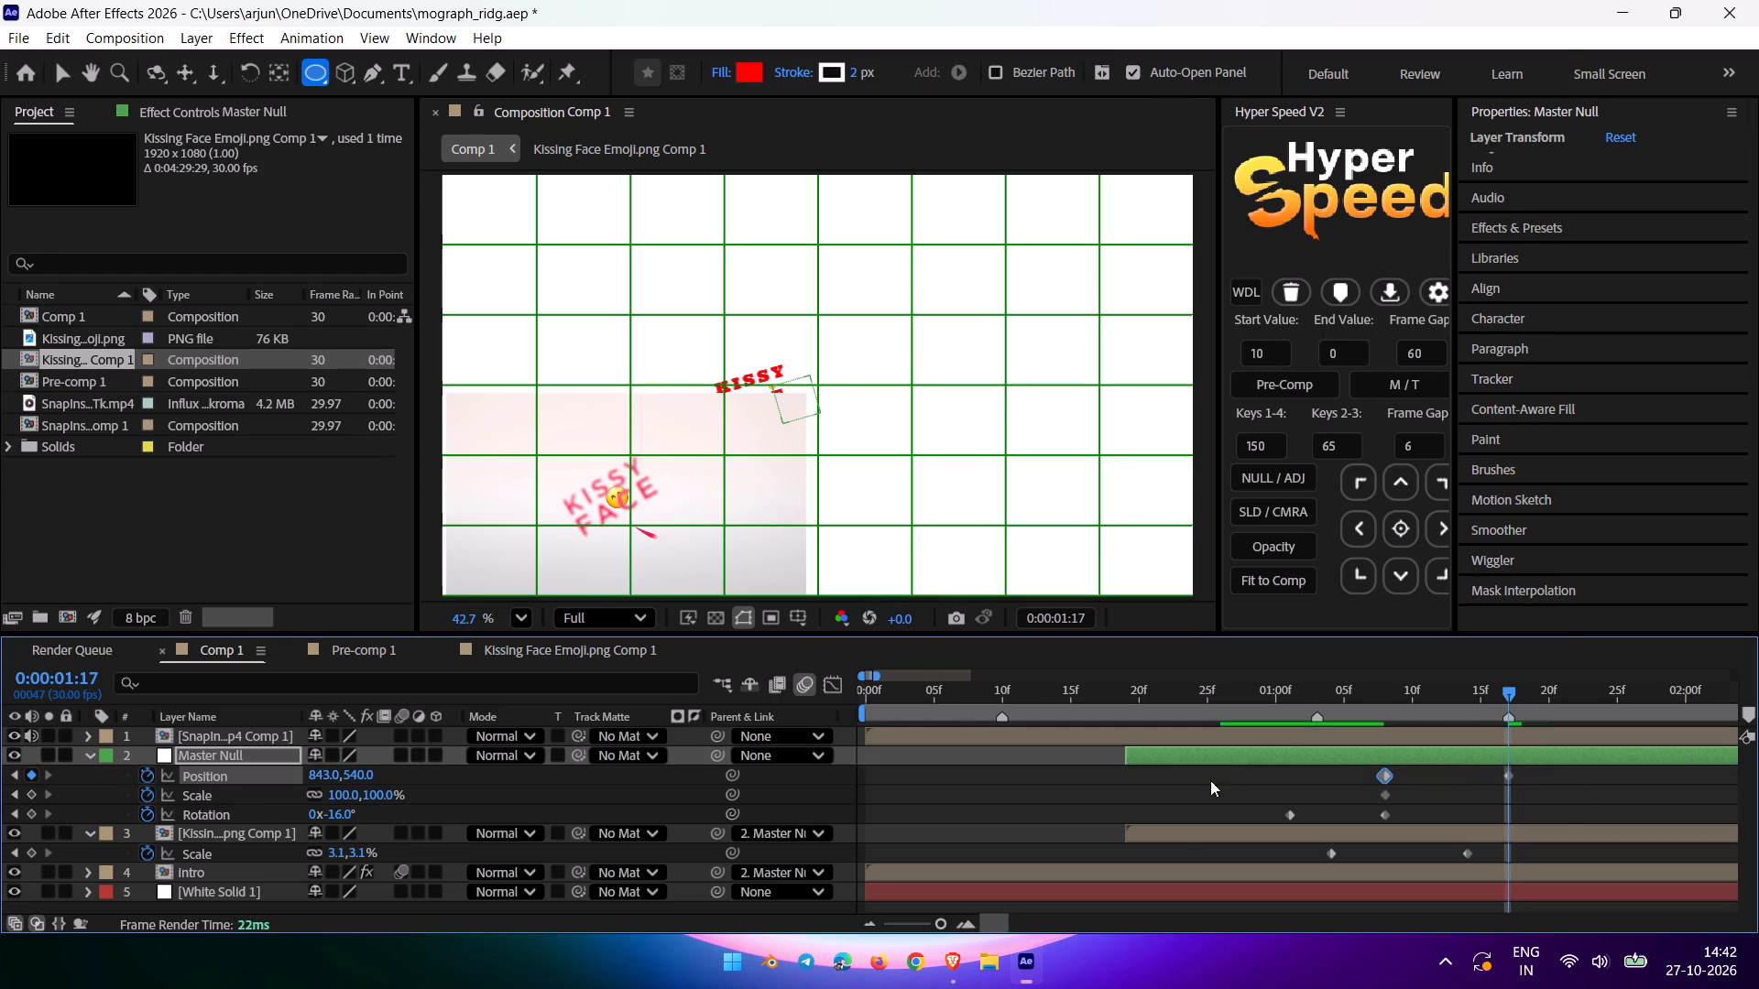
left_click_drag(1210, 780, 1186, 860)
key("F9")
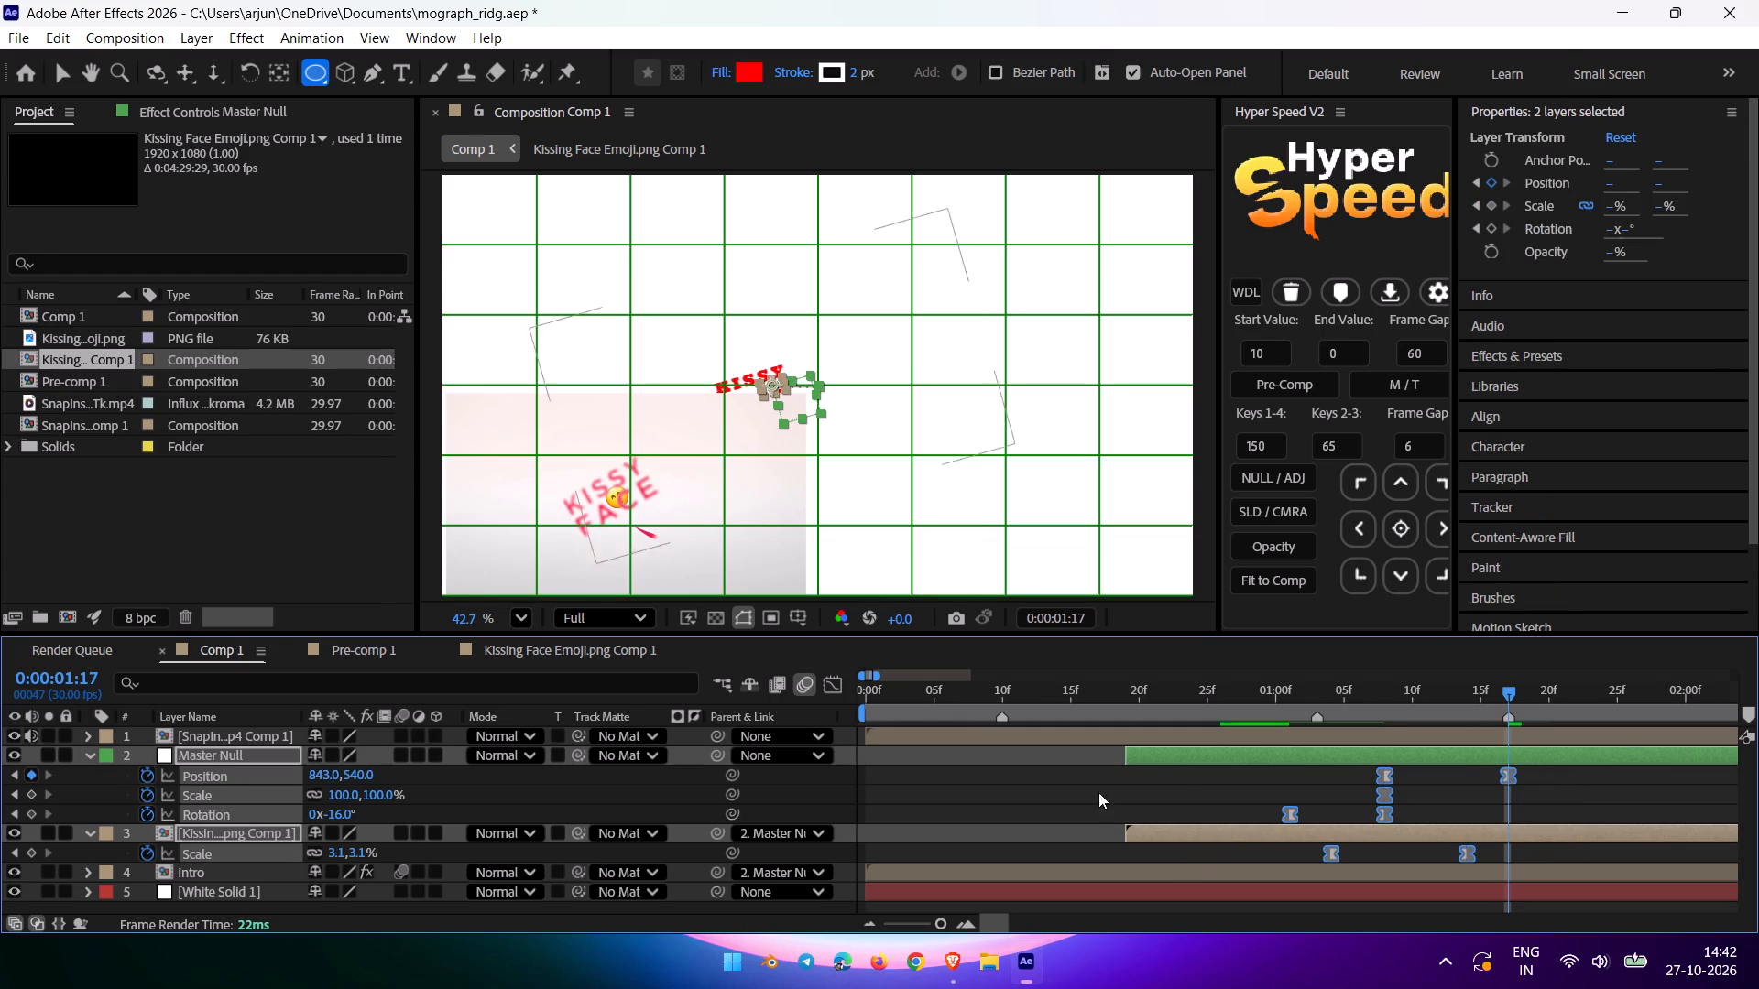
In the emoji comp layer's Scale speed graph, stretch the incoming ease of the 0:00:01:14 keyframe back to 0:00:01:04 so the speed peaks early.
left_click(827, 682)
left_click(828, 683)
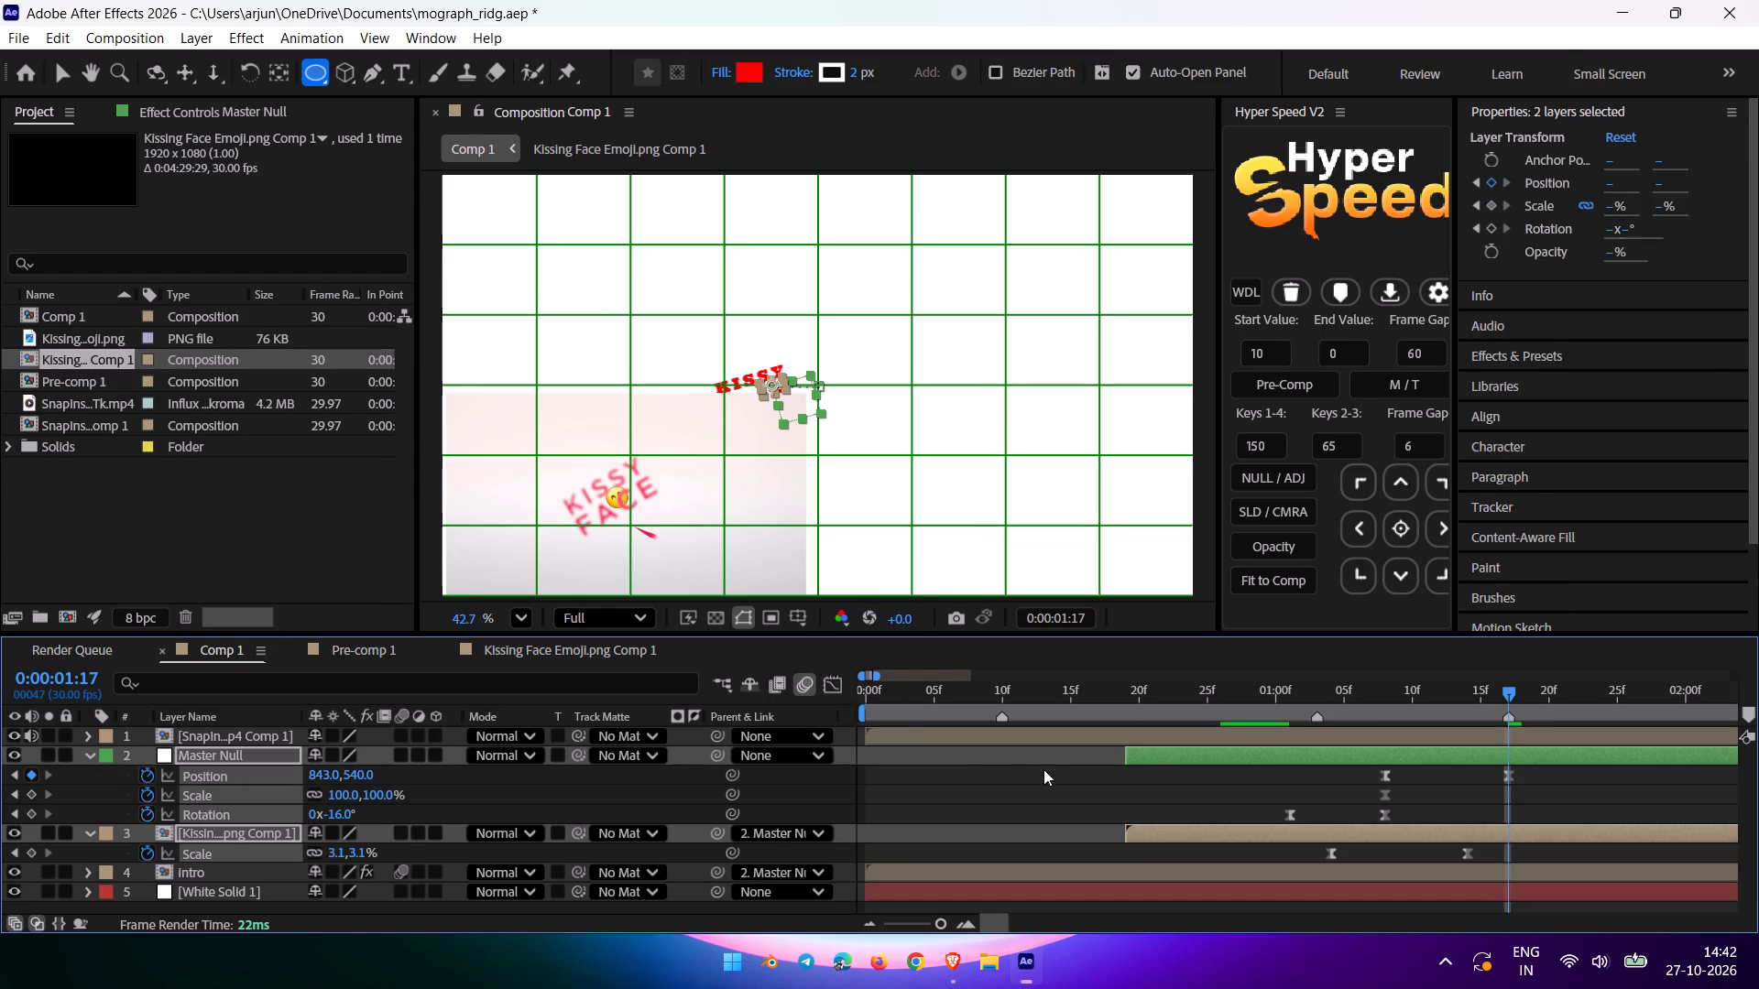
left_click(1074, 795)
left_click(1336, 854)
left_click(825, 681)
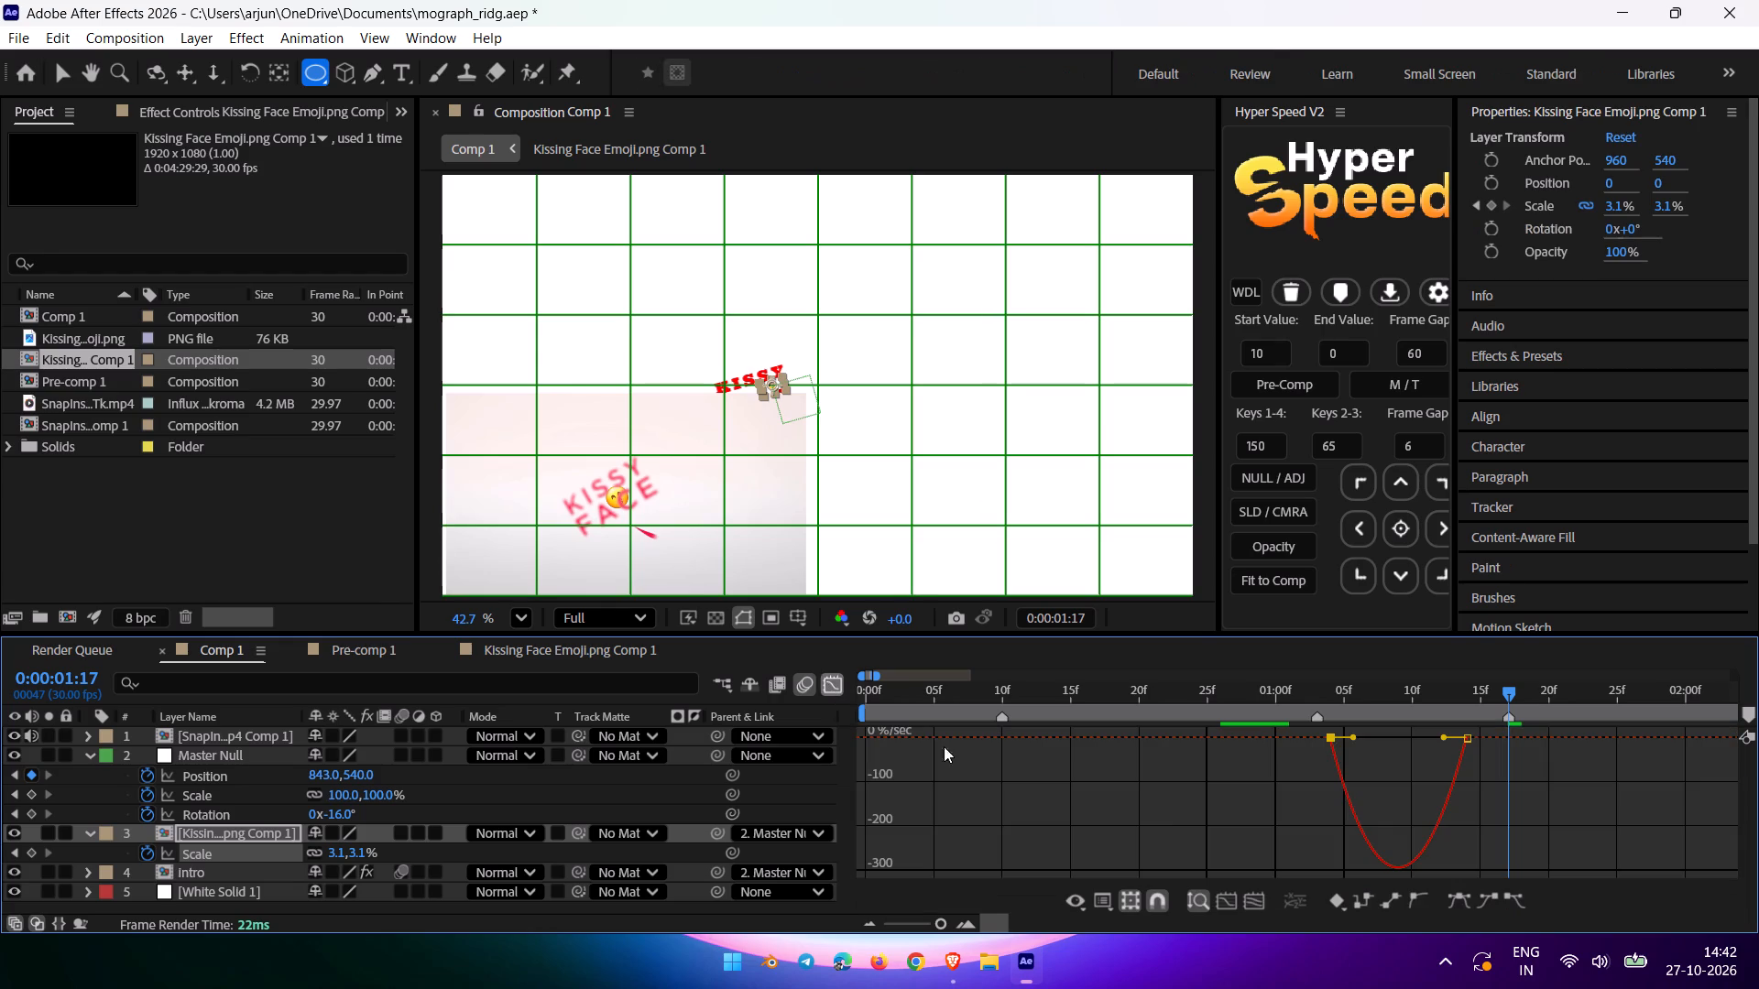
left_click_drag(1441, 739, 1332, 743)
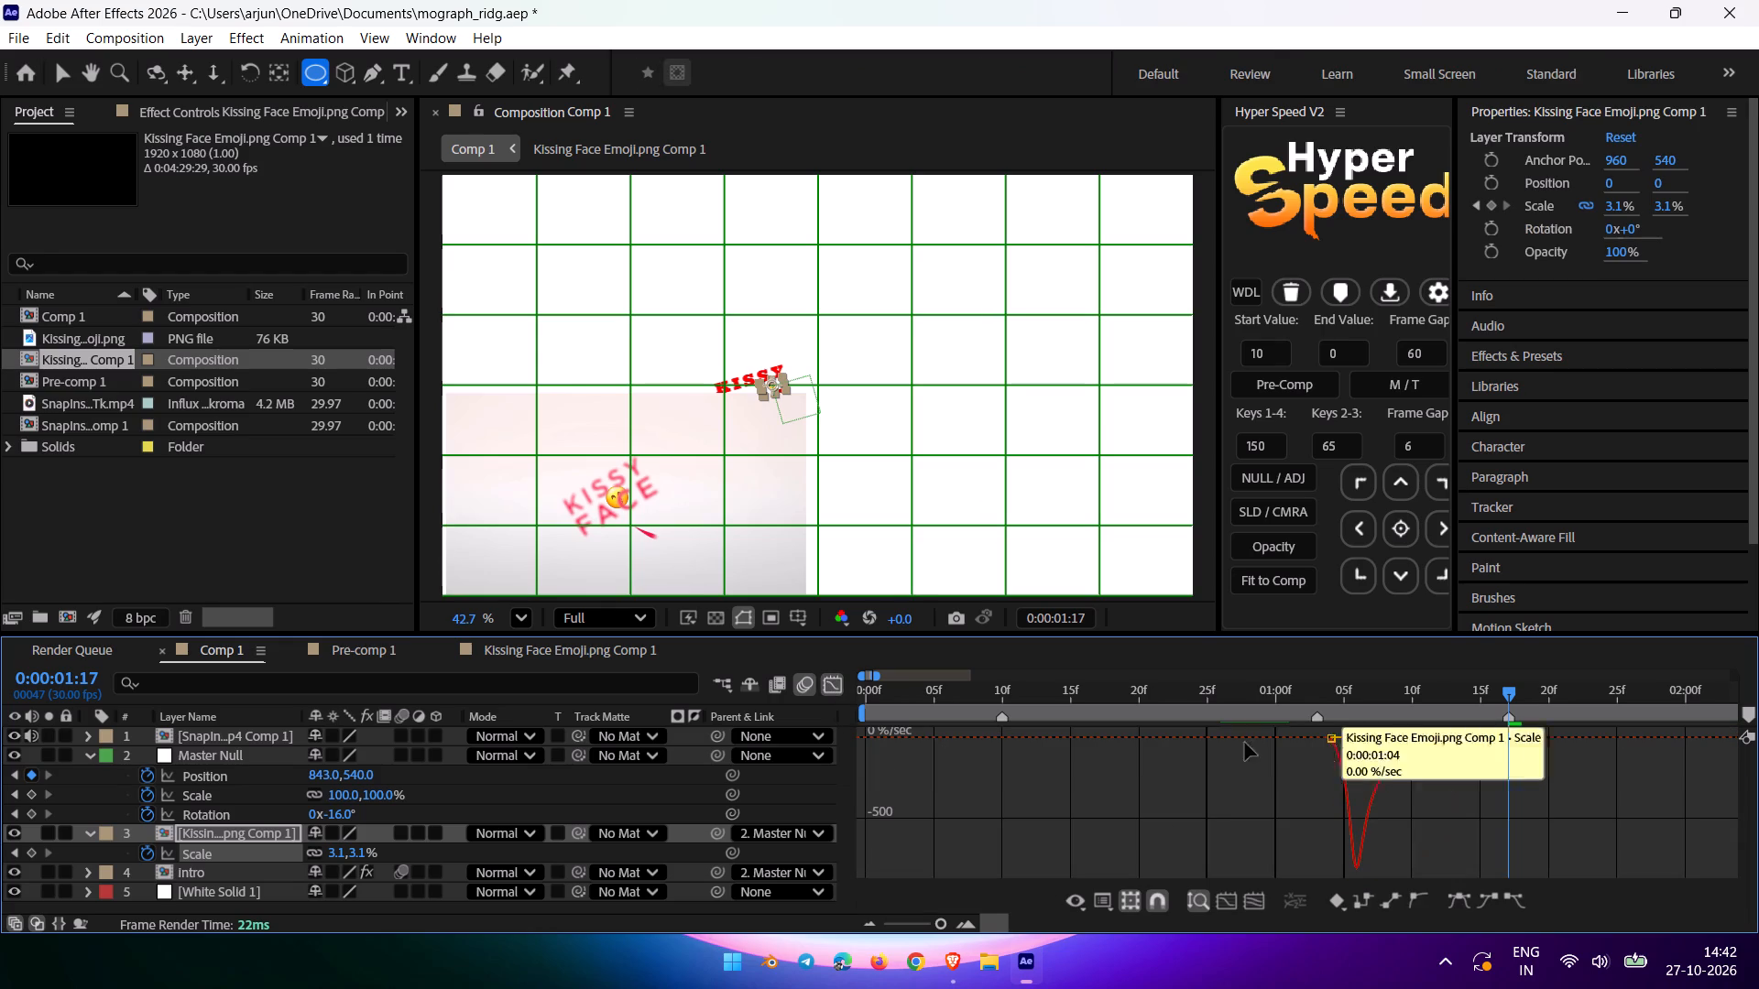
left_click(820, 682)
left_click(834, 682)
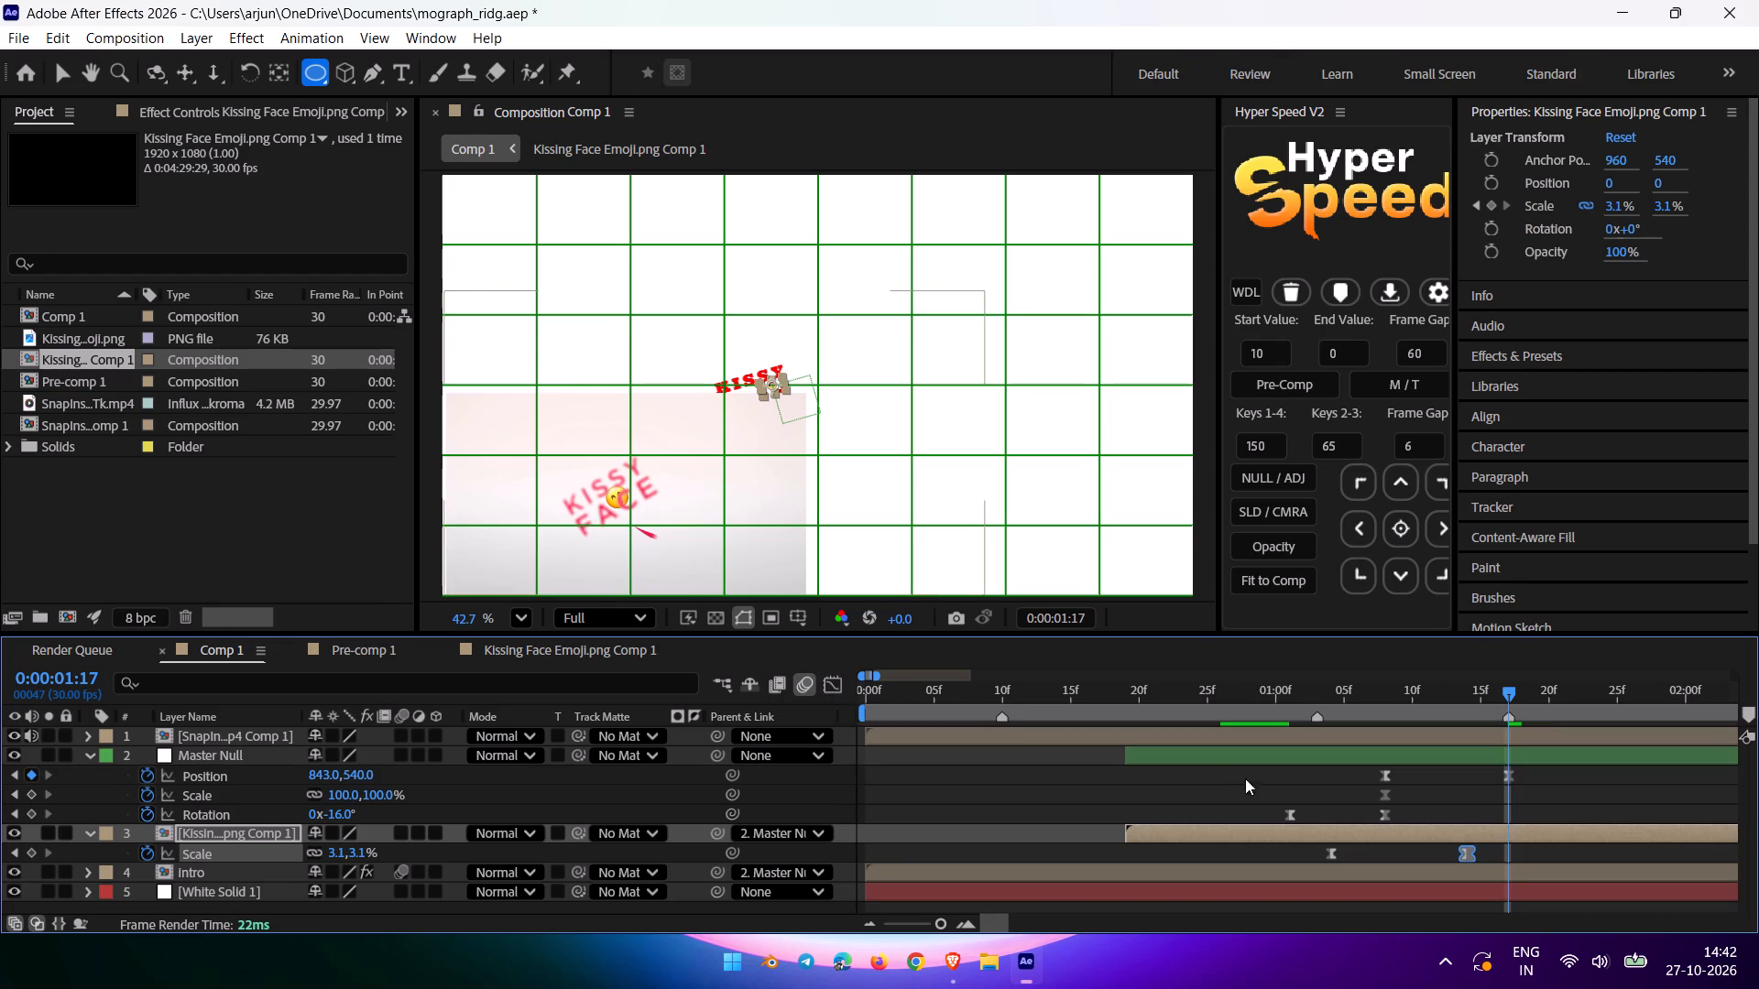
left_click(1256, 784)
Play Comp 1 repeatedly from the start to compare the eased tilt, text move and emoji shrink with the reference clip.
left_click_drag(1509, 698, 961, 831)
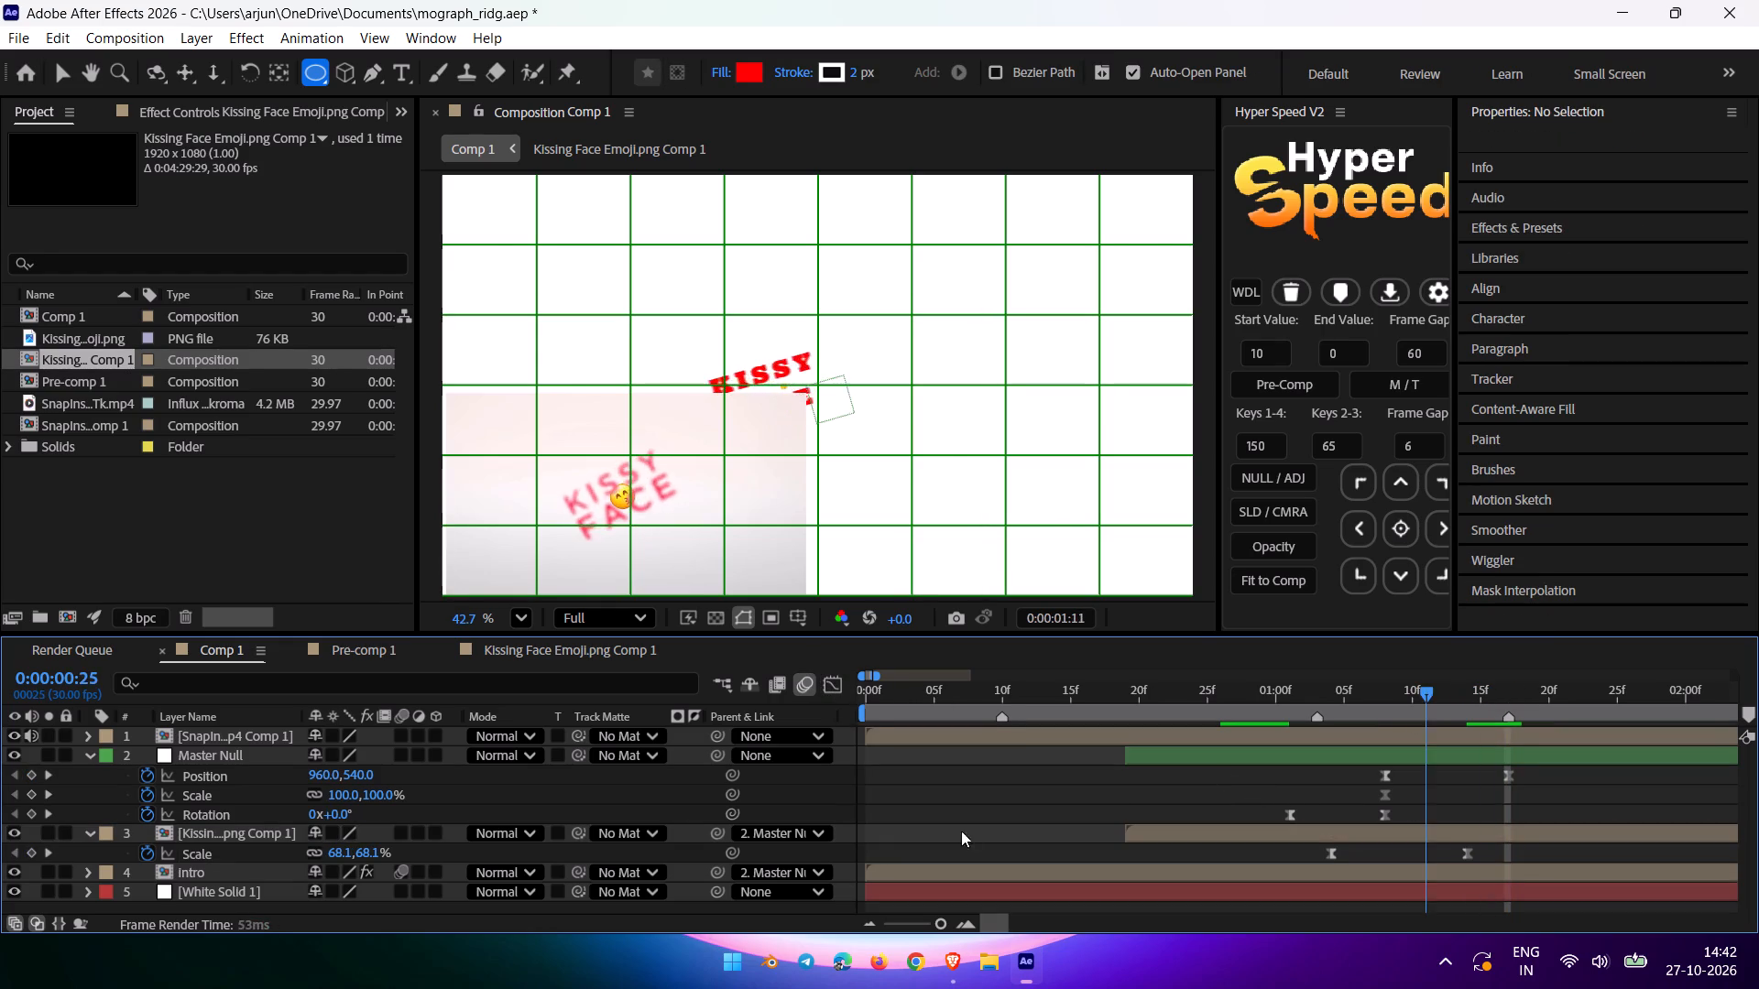
left_click_drag(961, 831, 674, 884)
key("space")
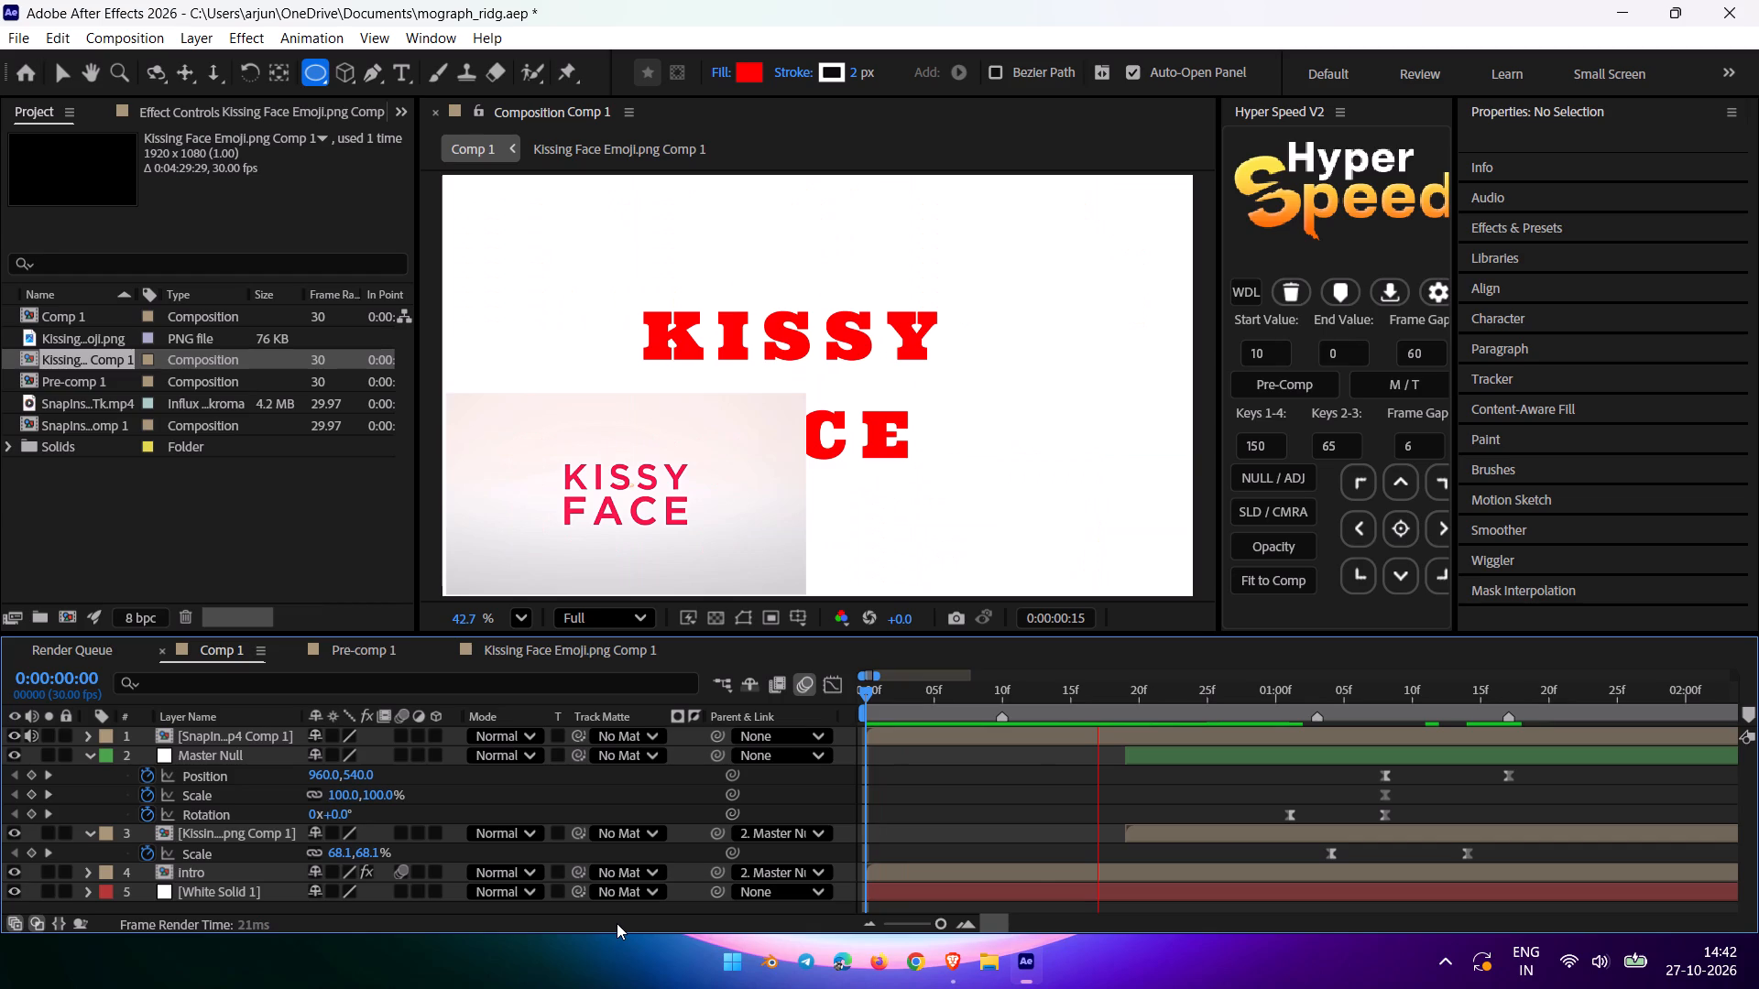
left_click_drag(899, 702, 820, 725)
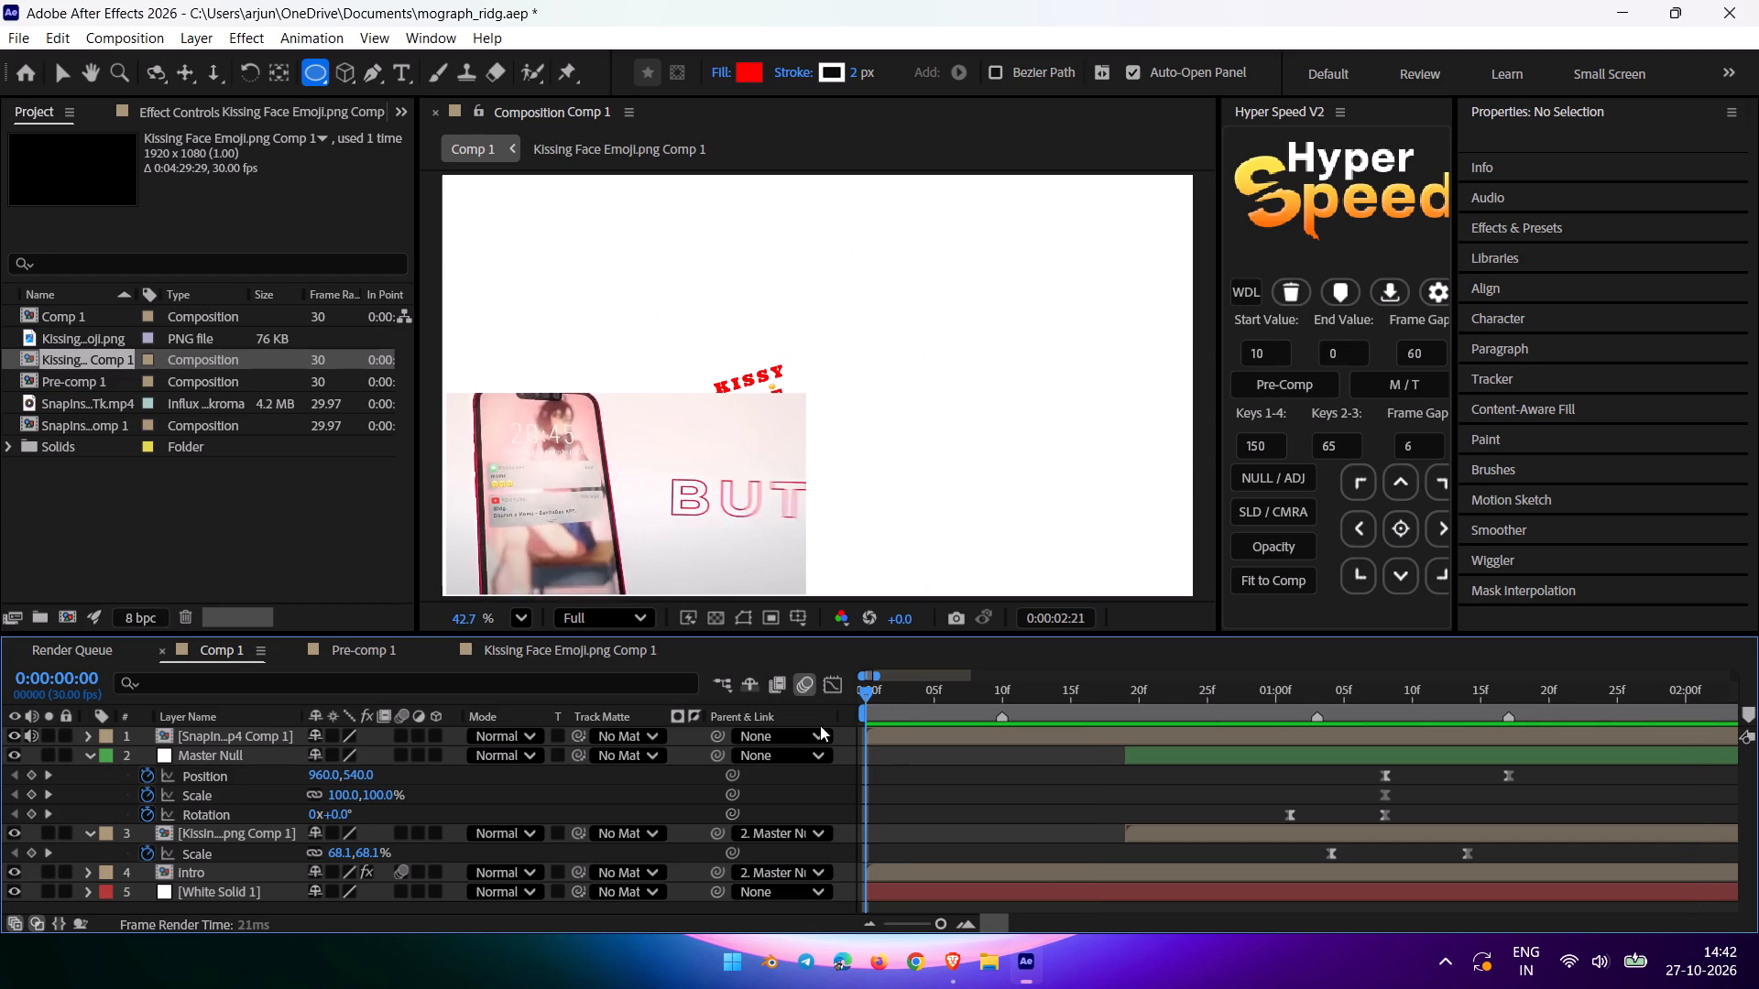
left_click_drag(820, 725, 645, 757)
key("space")
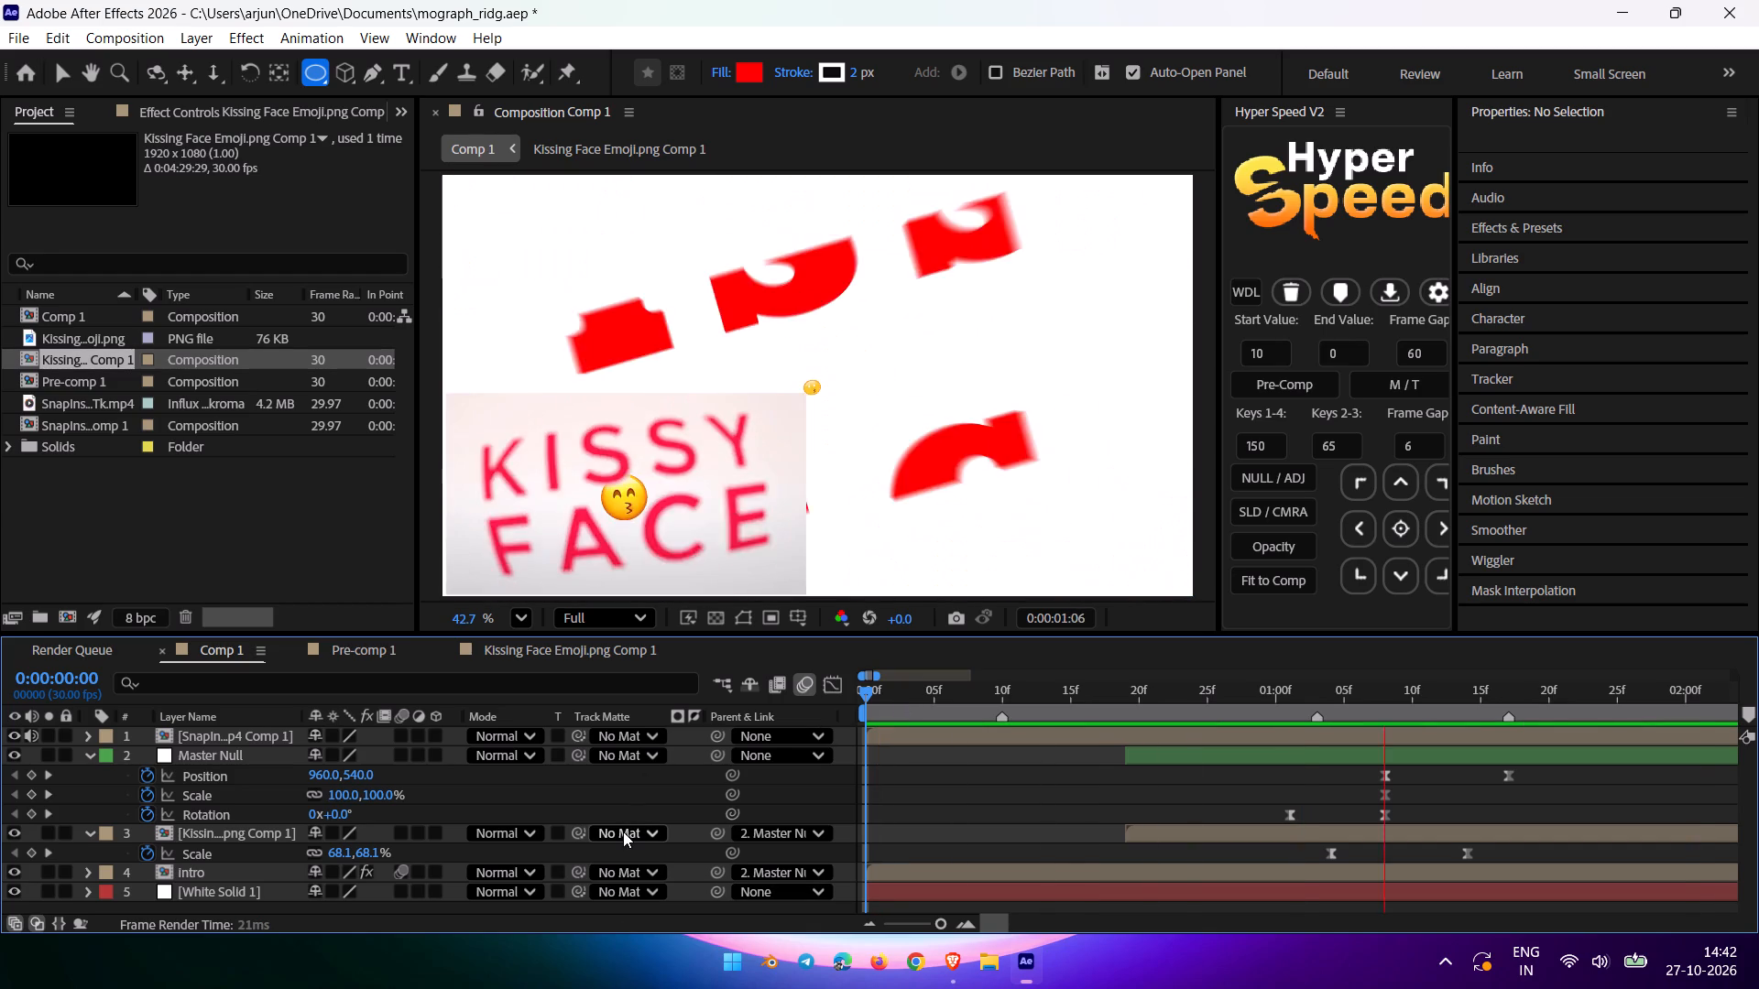
left_click_drag(1048, 692, 690, 742)
key("space")
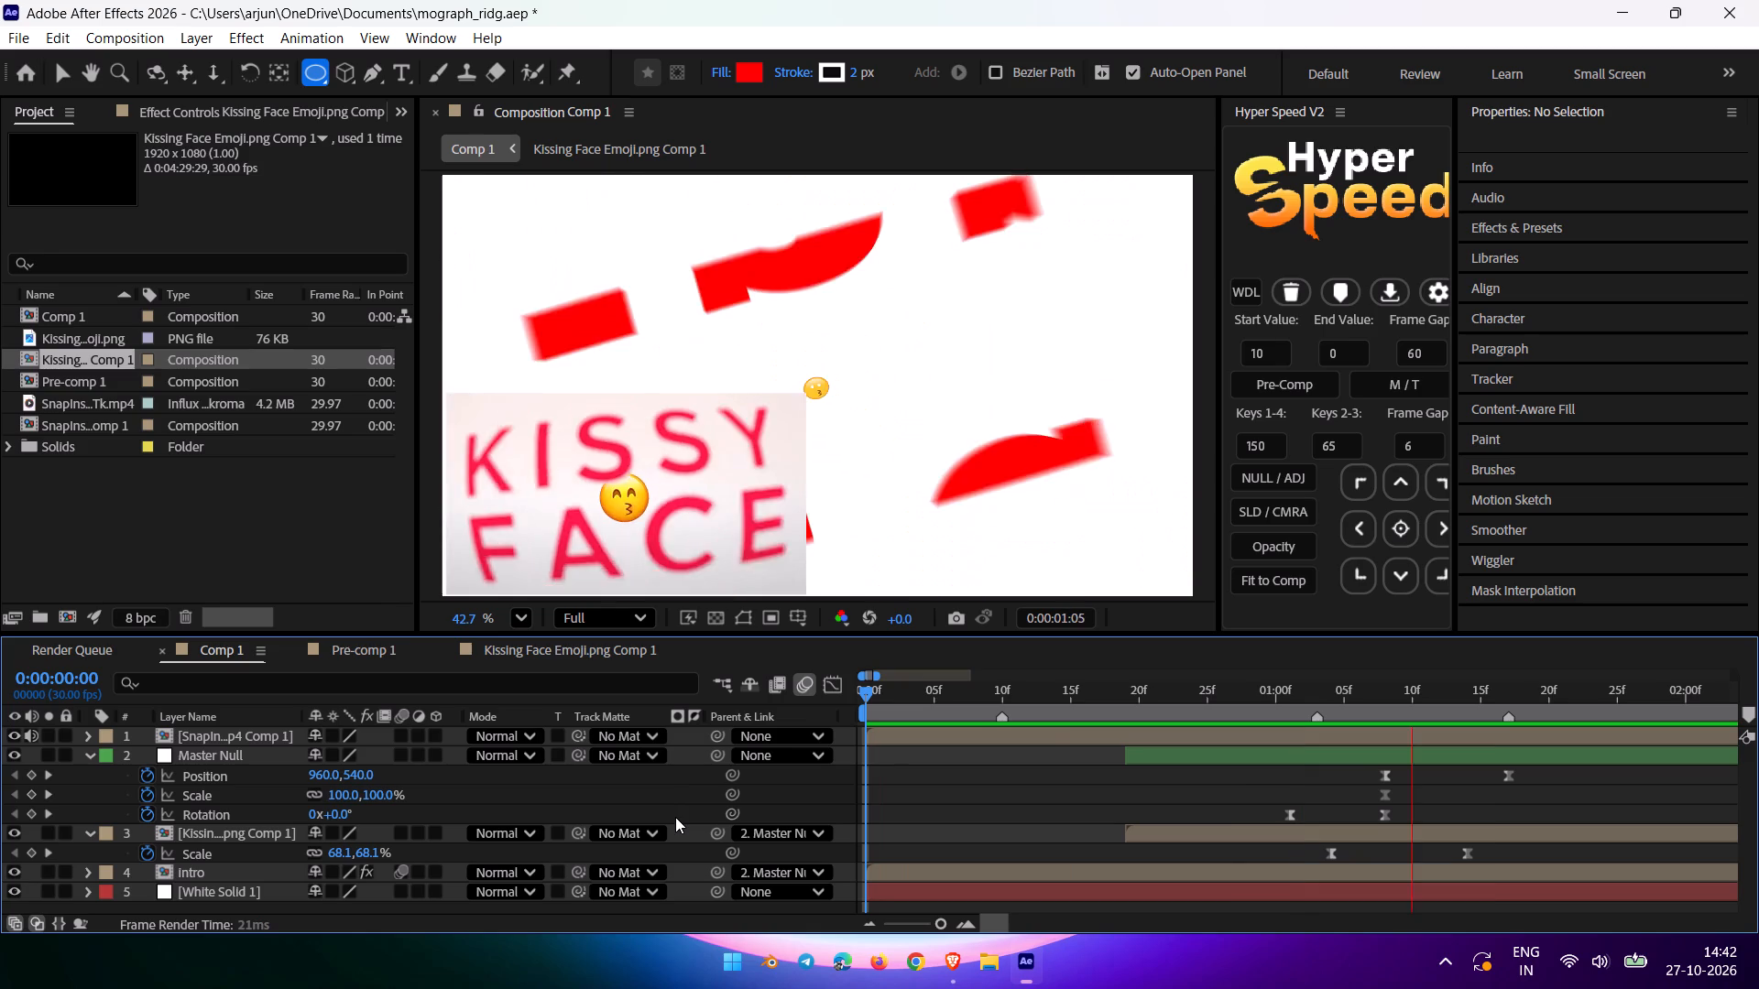
left_click_drag(1039, 697, 565, 723)
key("space")
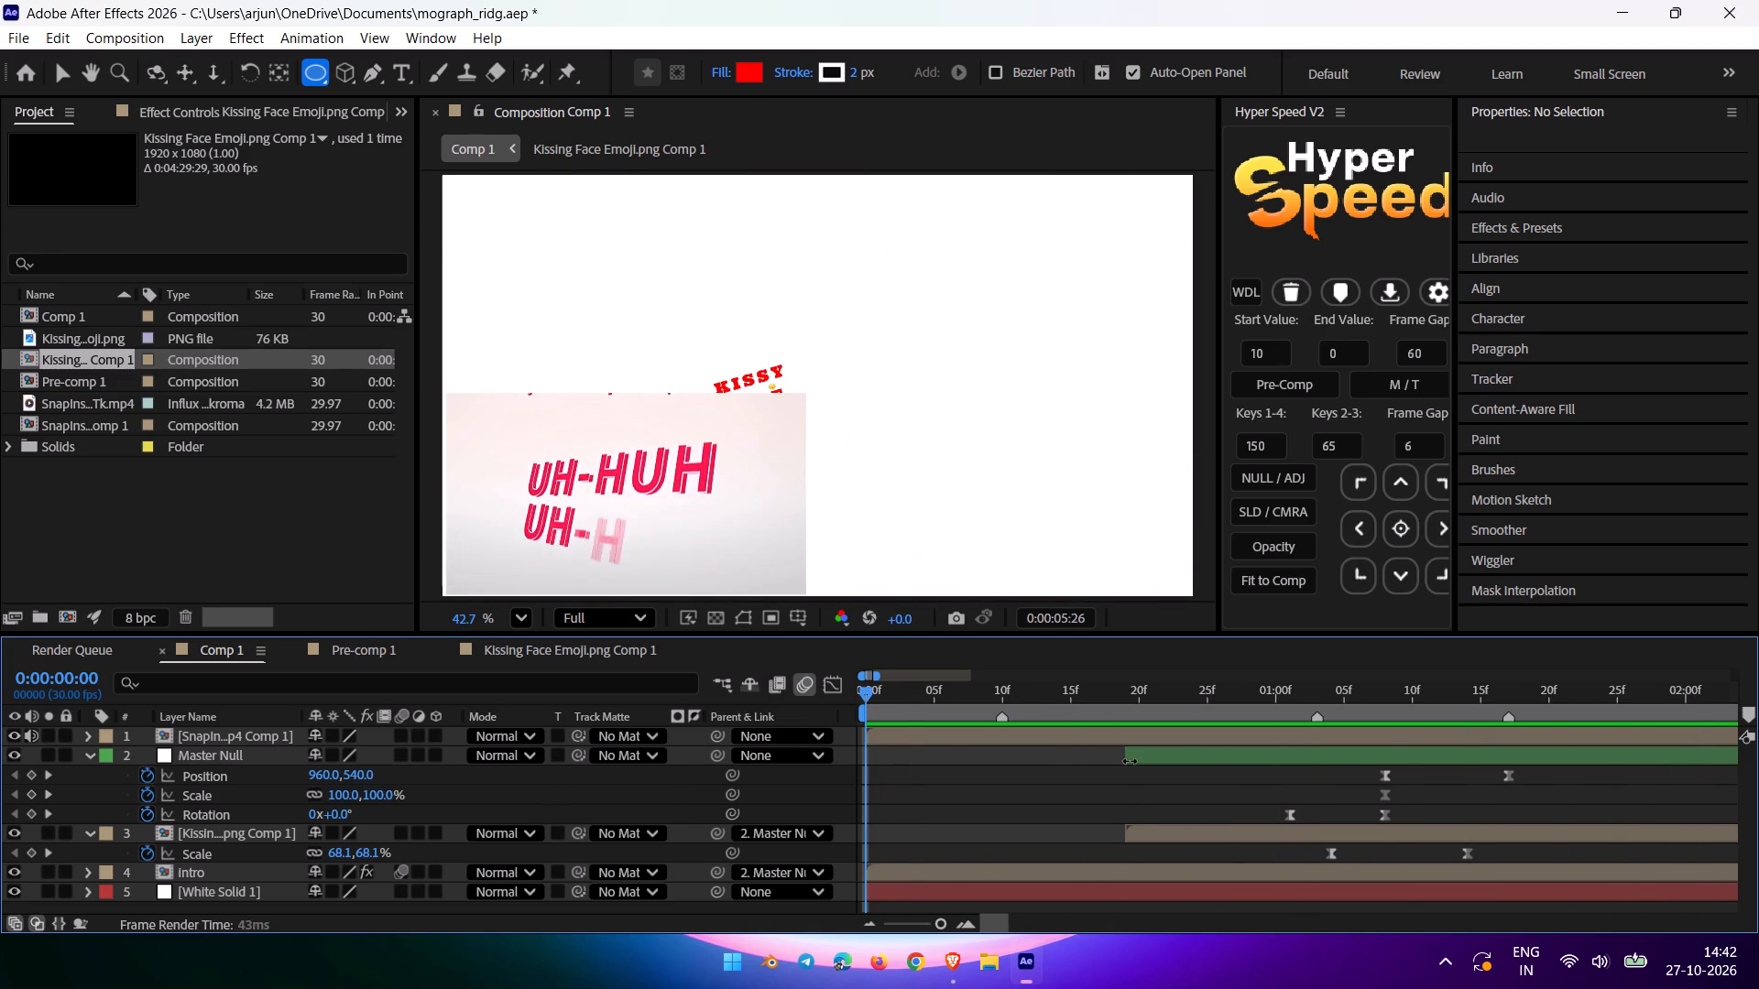
key("space")
left_click_drag(1054, 699, 792, 733)
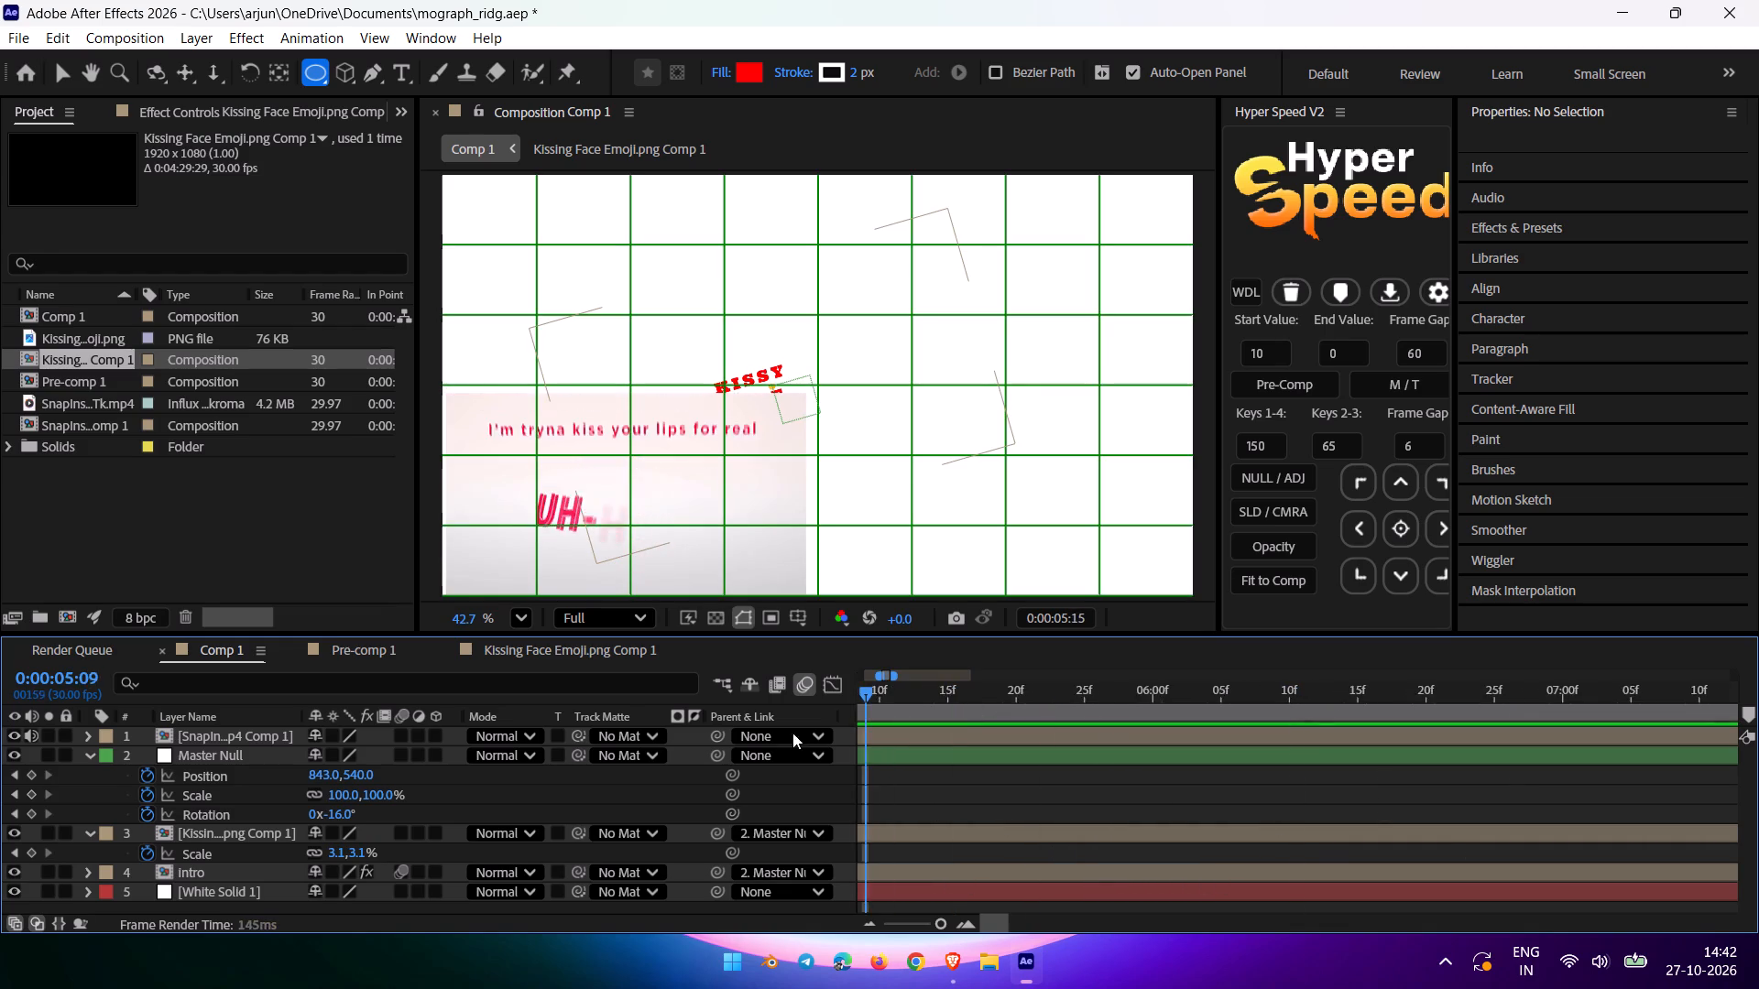
left_click_drag(792, 733, 723, 739)
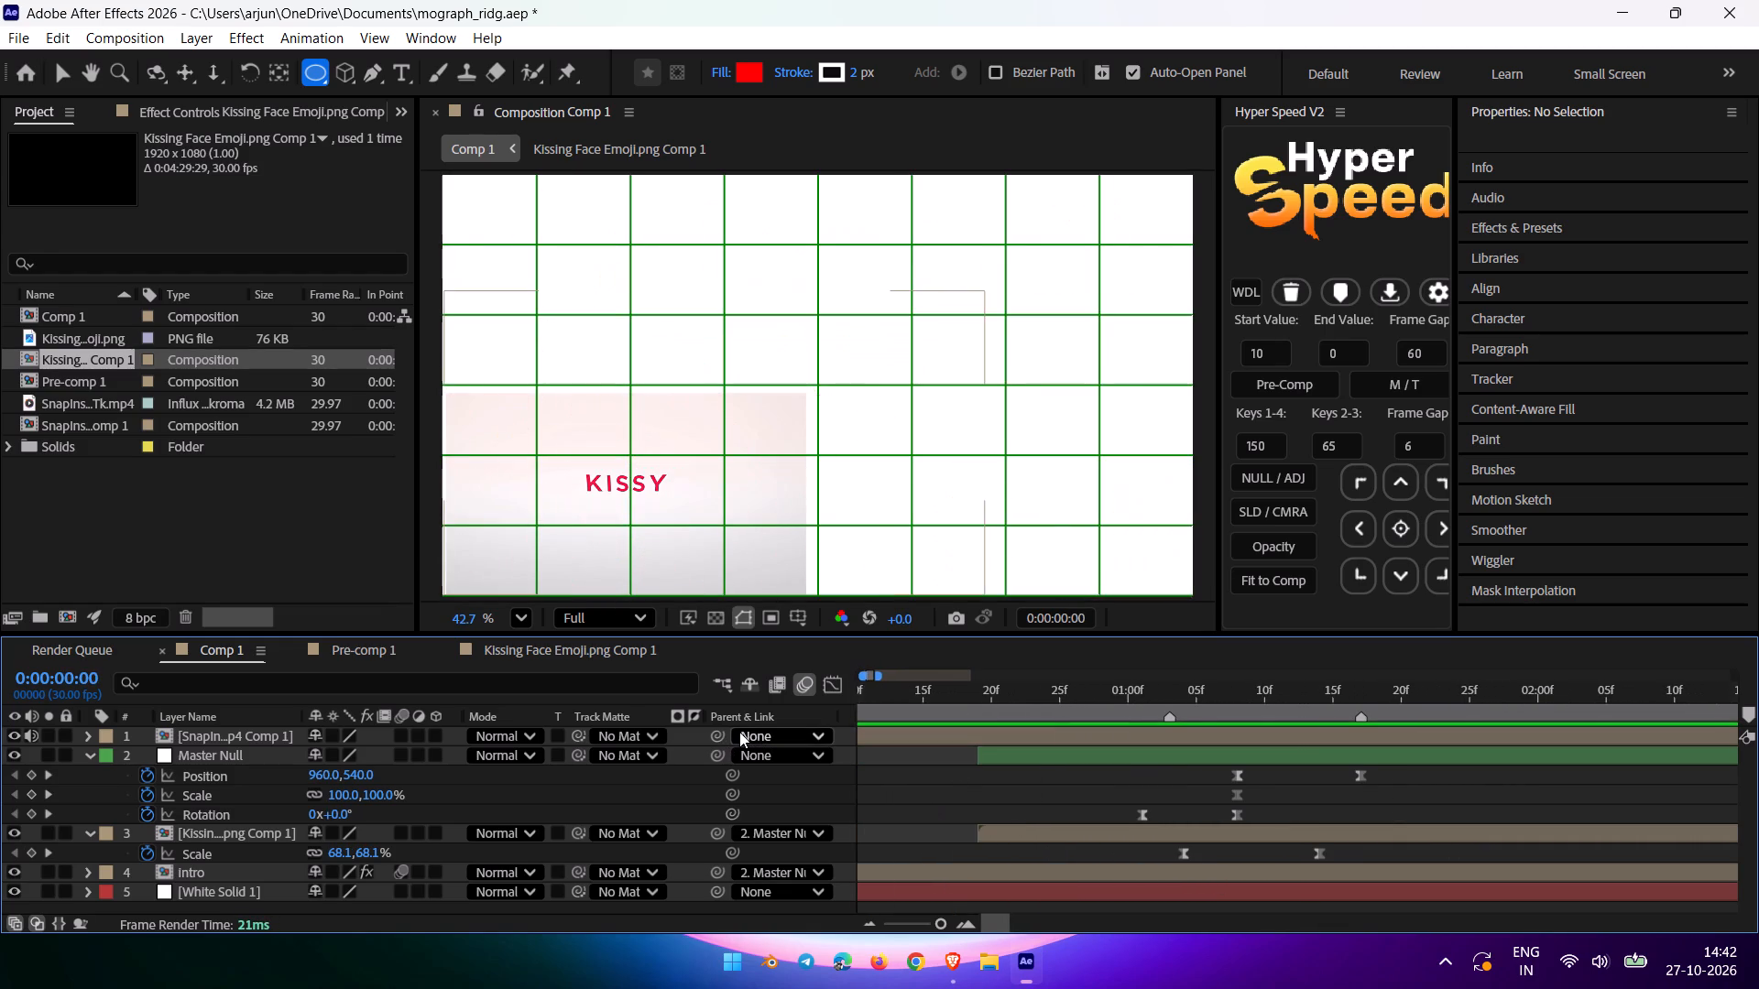
Save the project.
key("ctrl+s")
Replay Comp 1 from the start and scrub between 0:00:02:01 and 0:00:02:08 to examine how the reference transitions to the phone.
left_click_drag(906, 690, 890, 691)
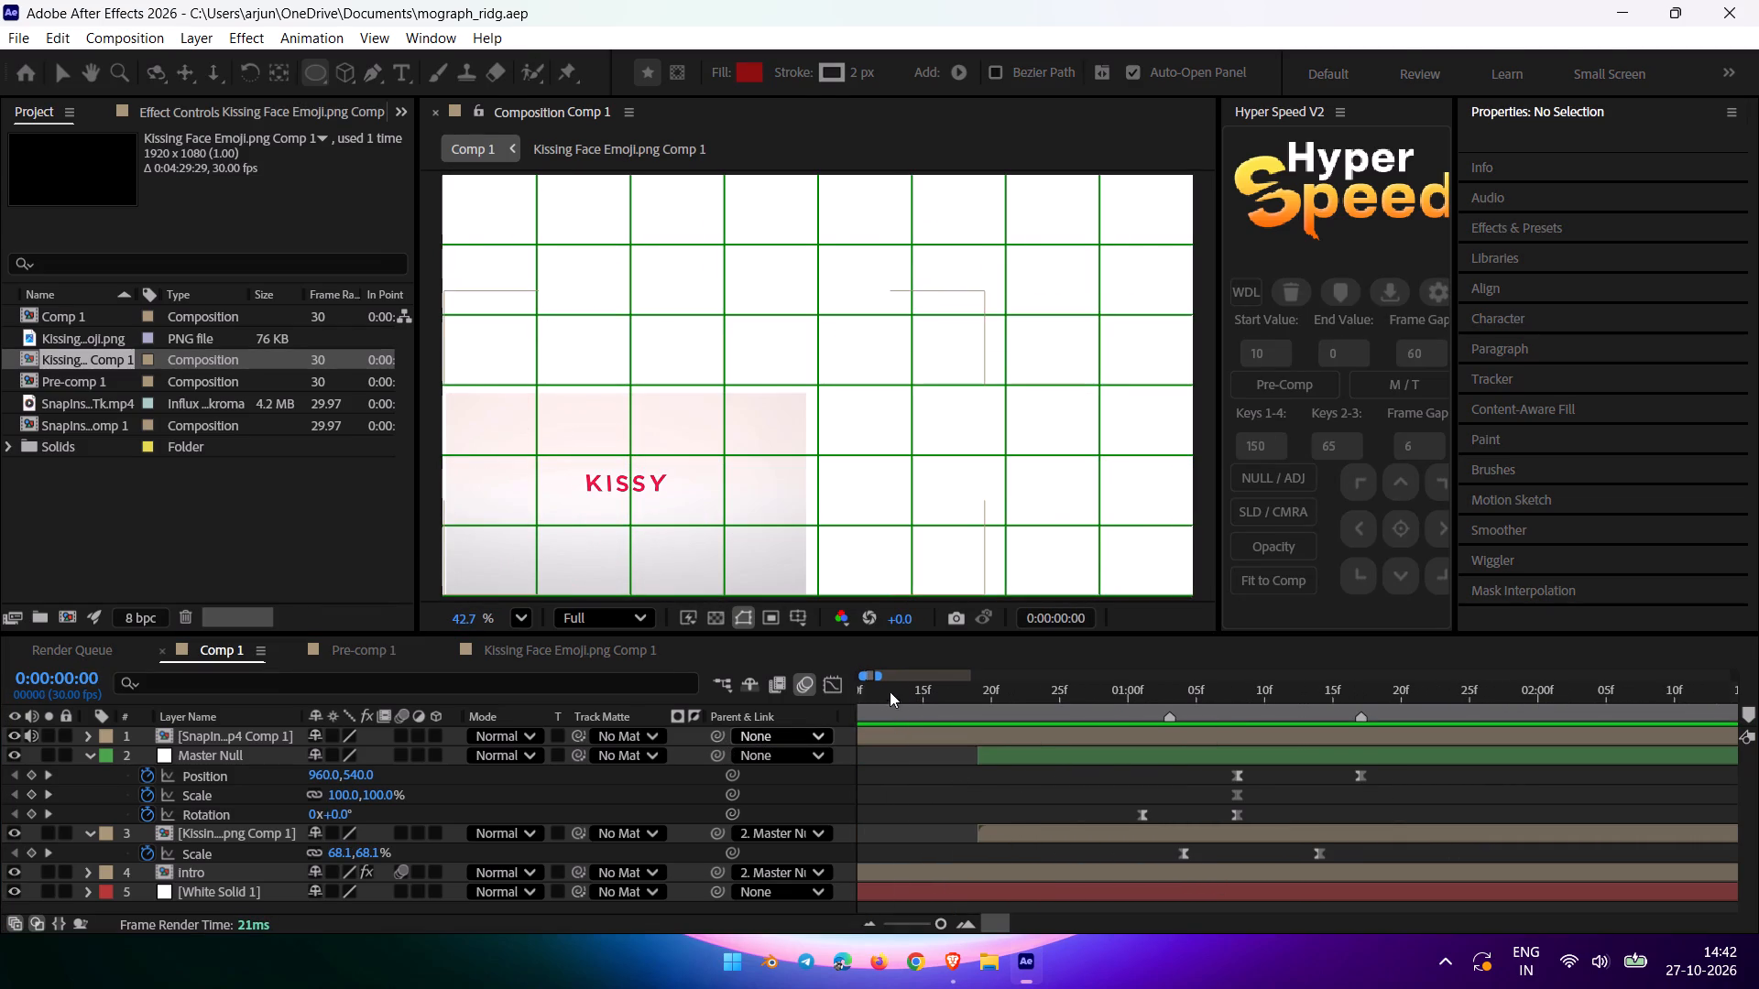
left_click_drag(890, 691, 731, 724)
key("minus")
key("space")
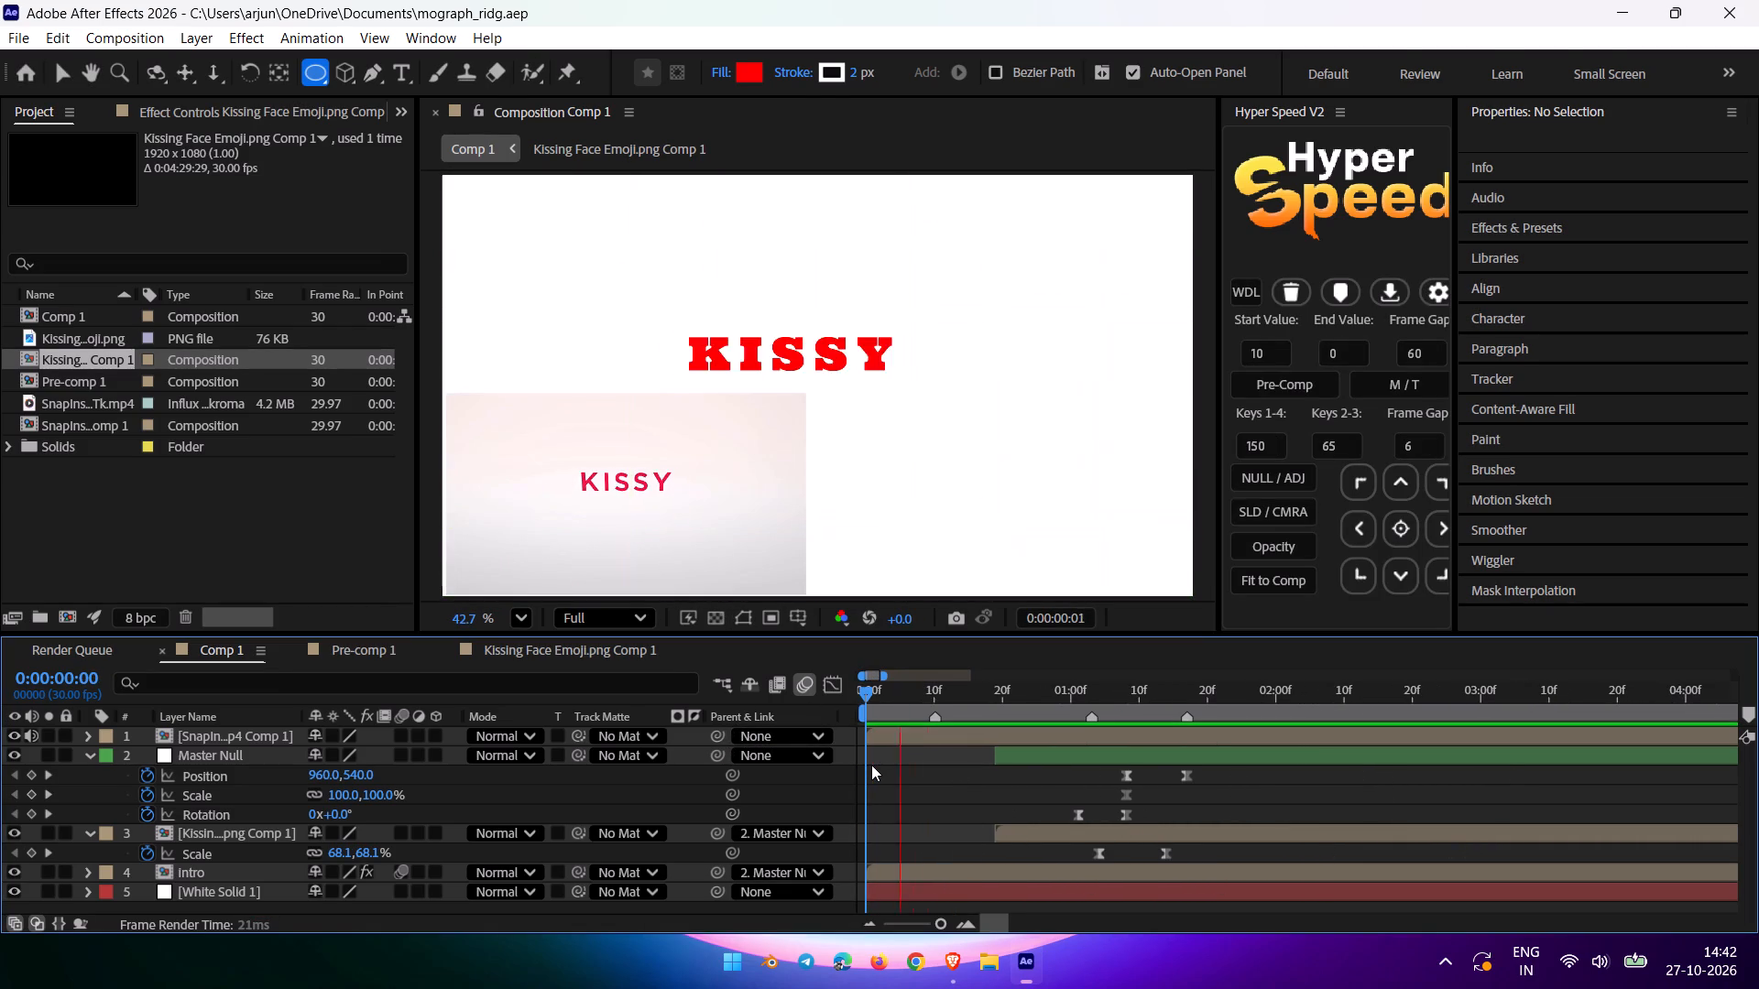
key("equal")
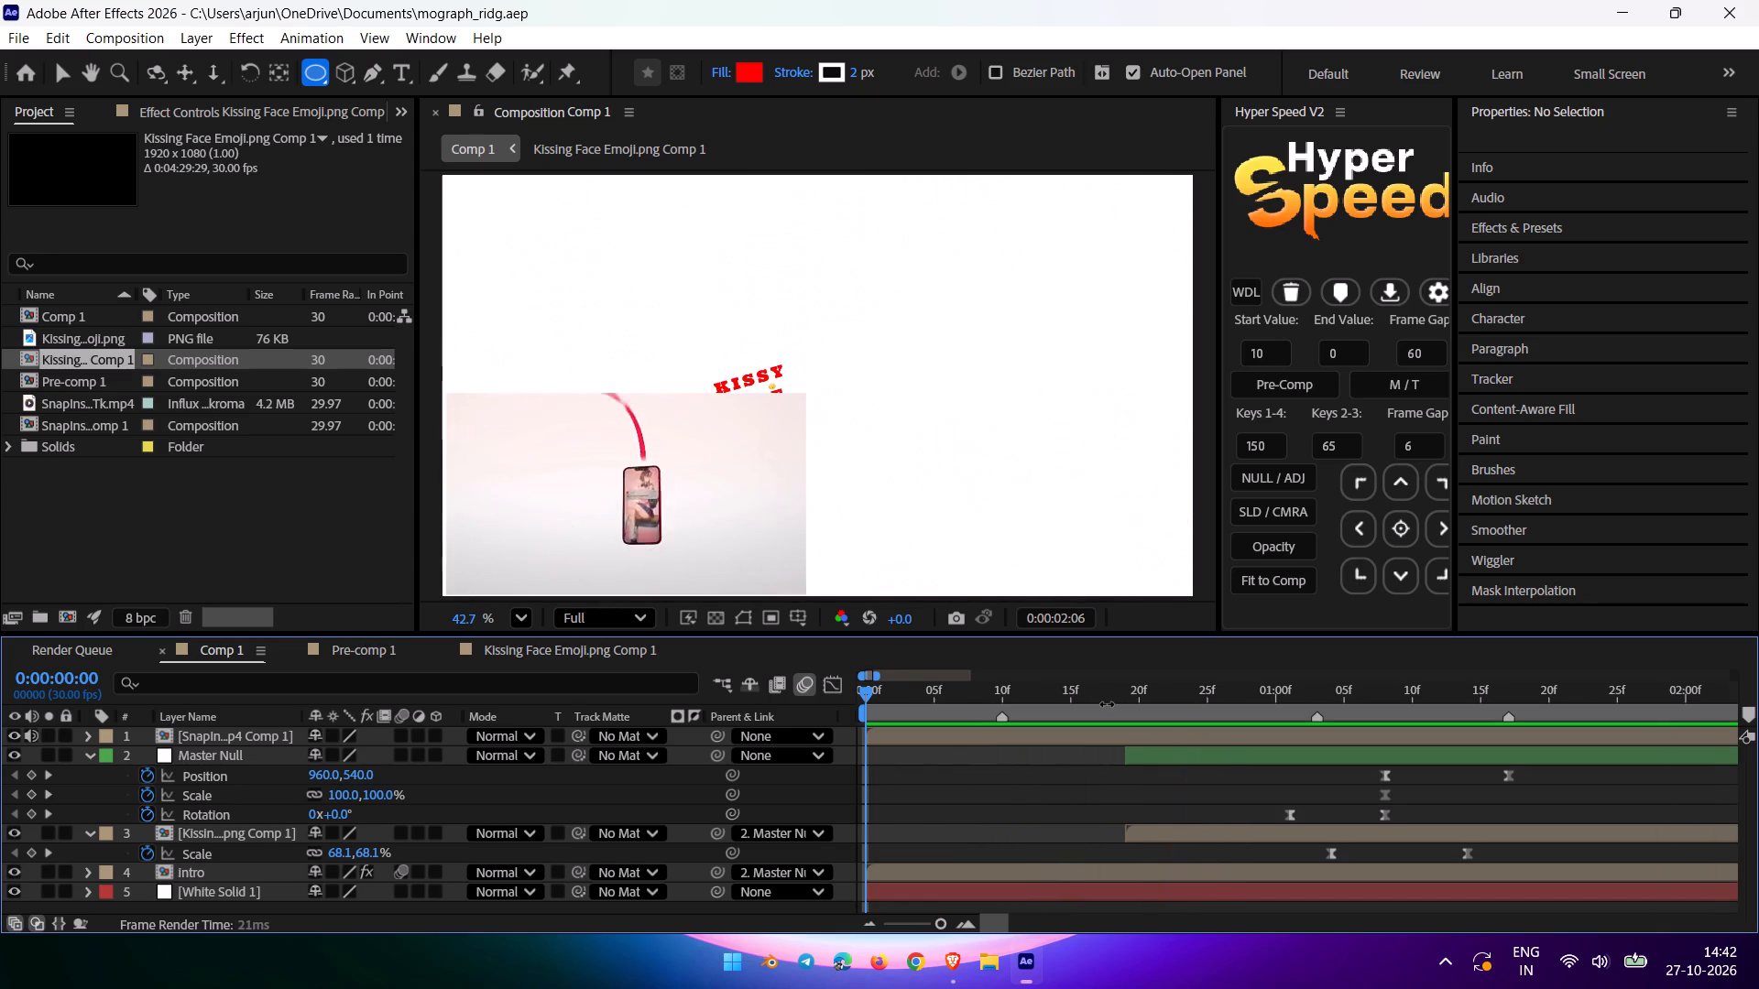
left_click_drag(1111, 700, 1529, 753)
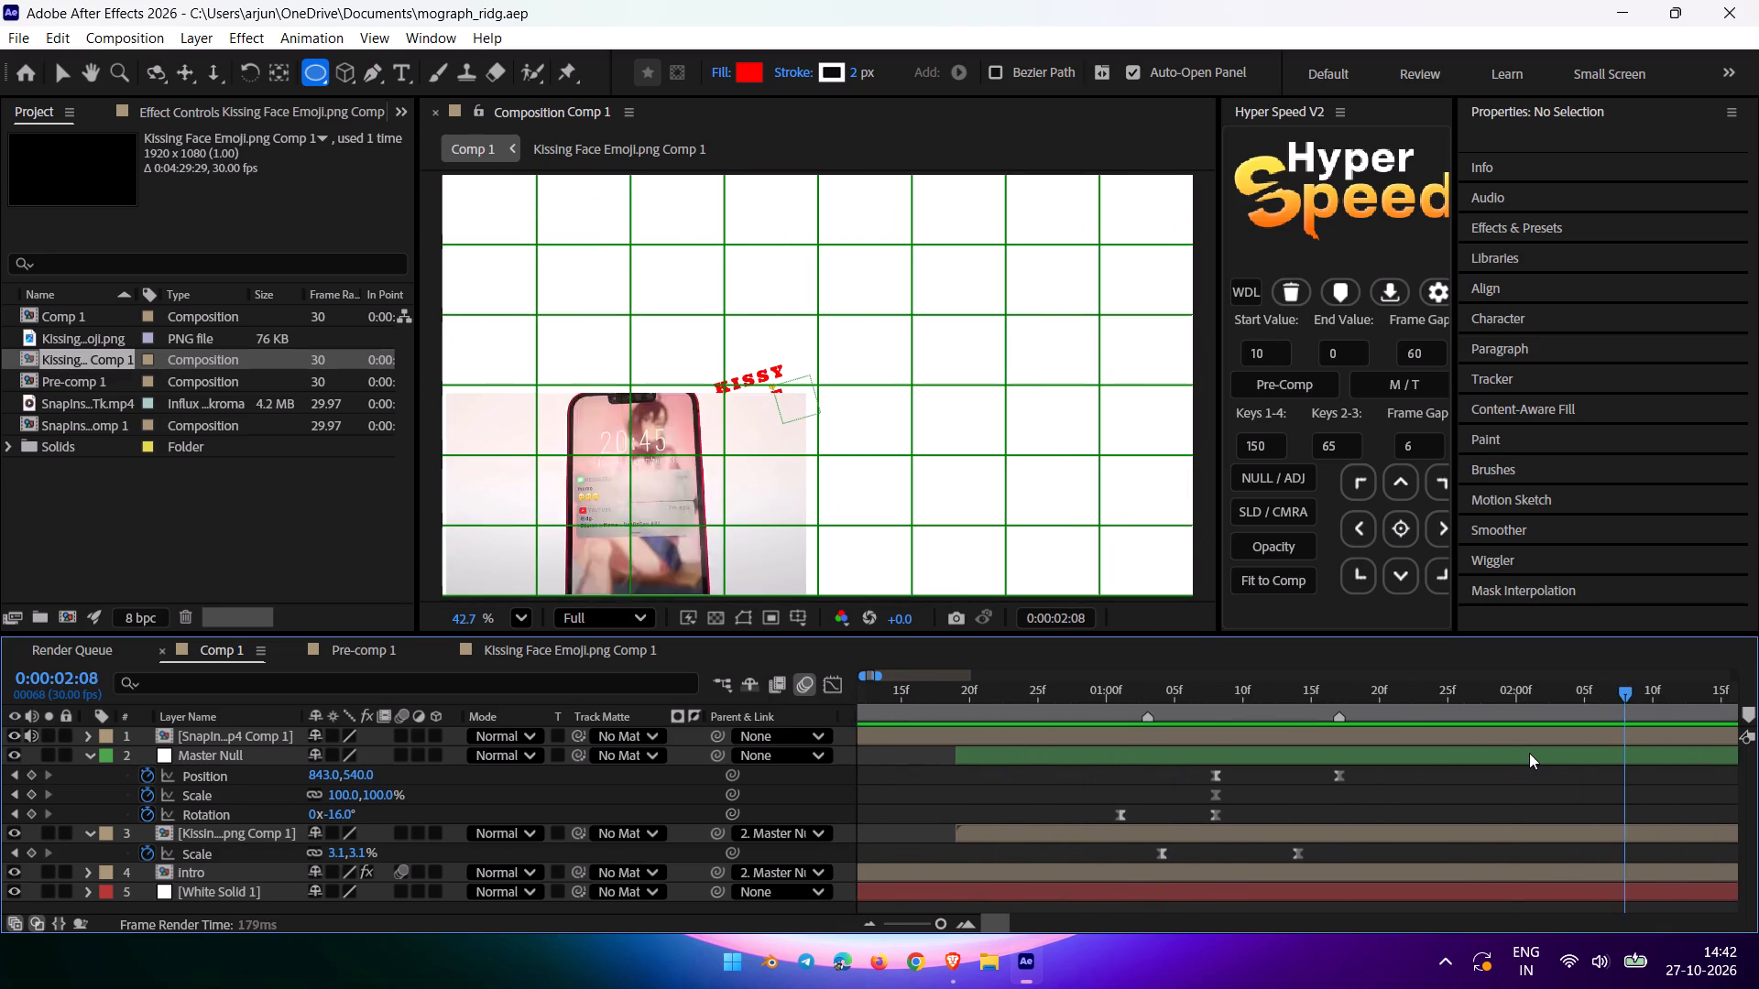
left_click_drag(1529, 753, 1528, 753)
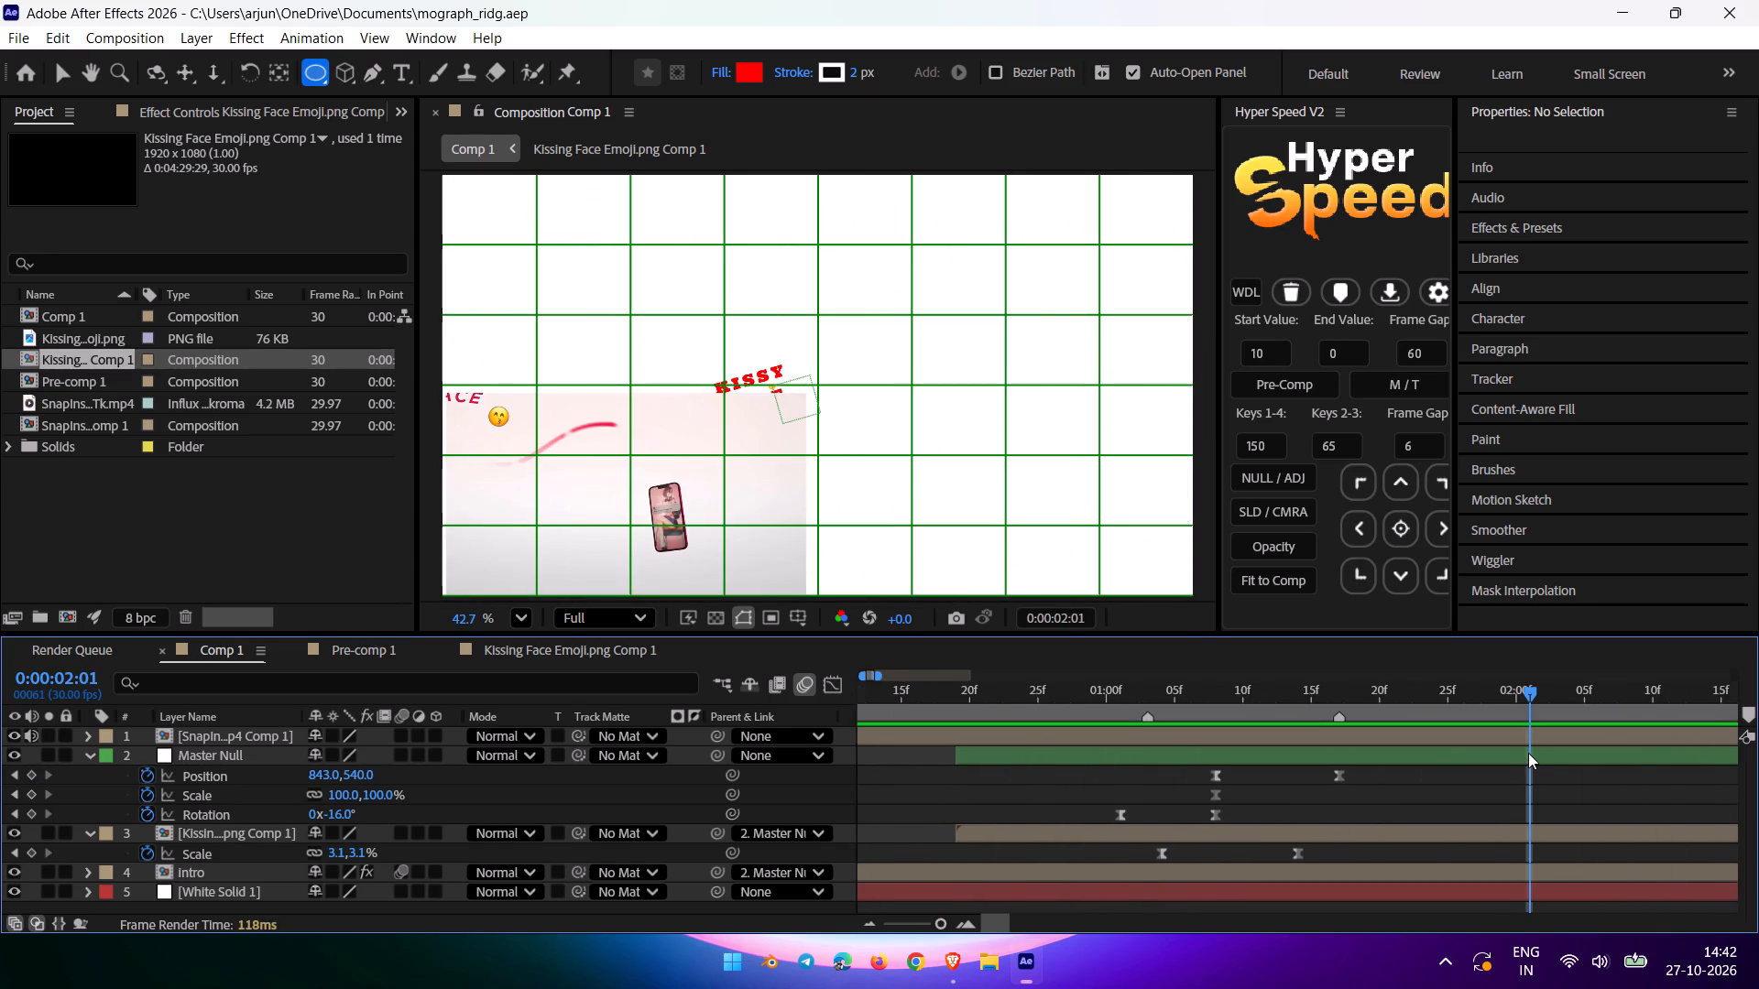
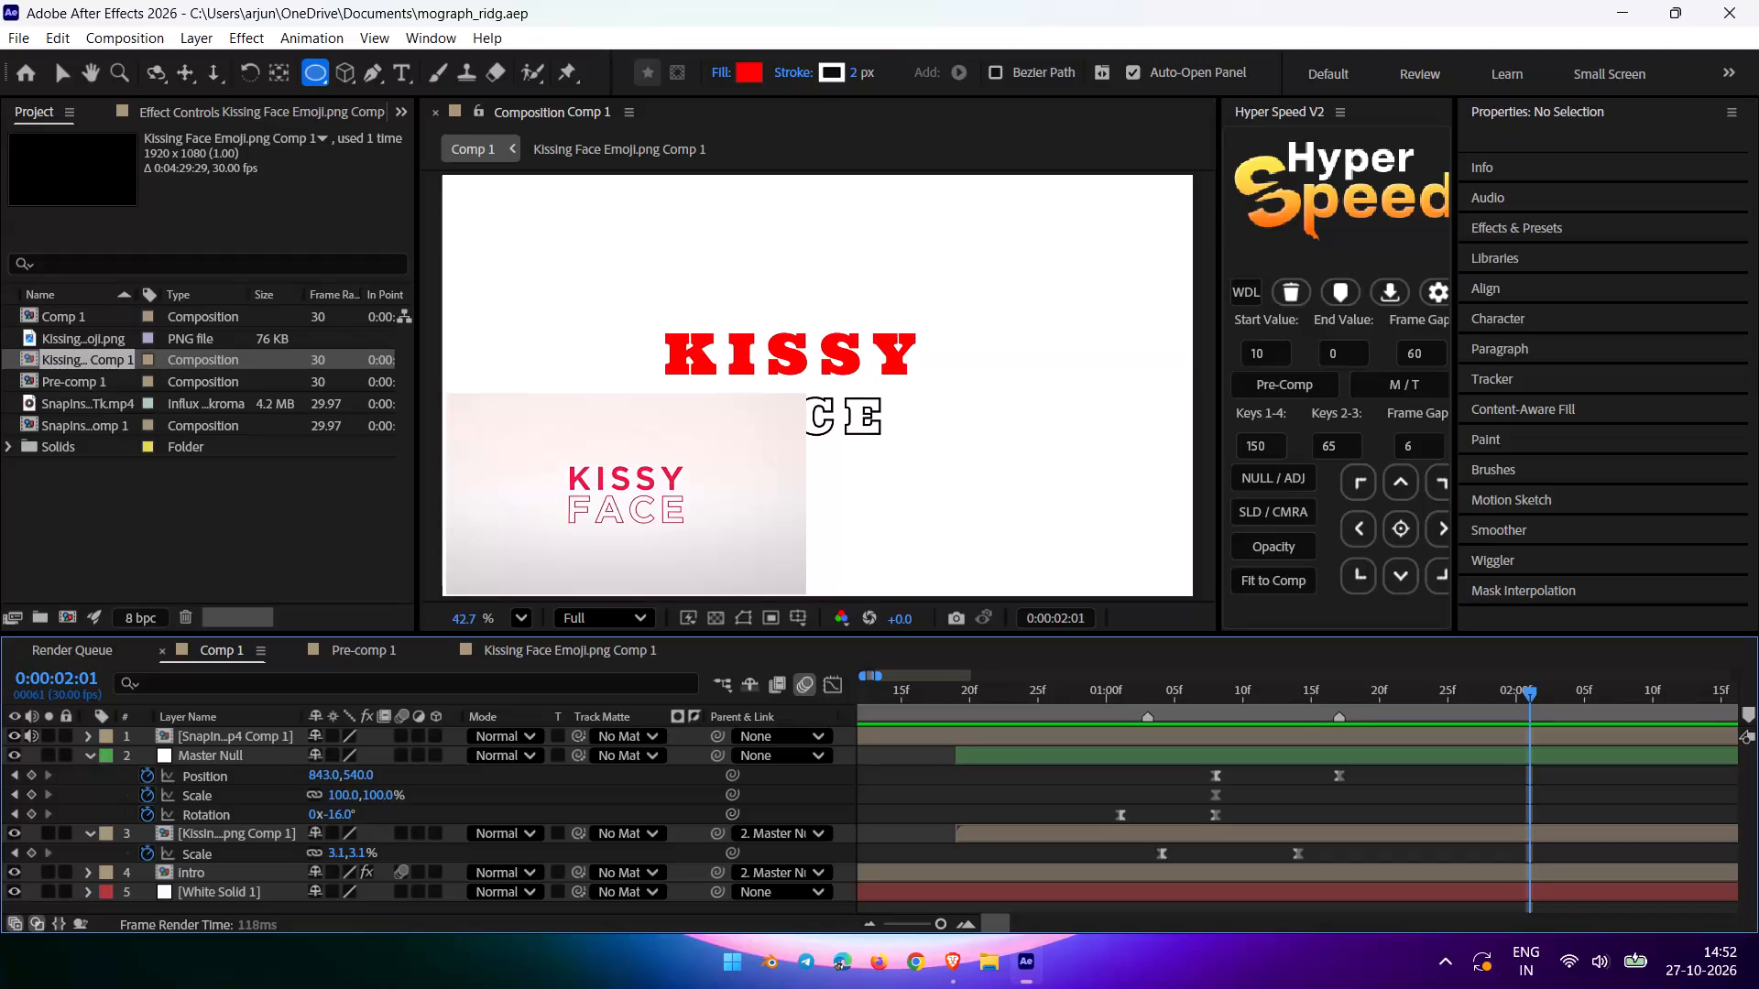
Preview Comp 1 to compare the intro animation with the reference clip.
key("space")
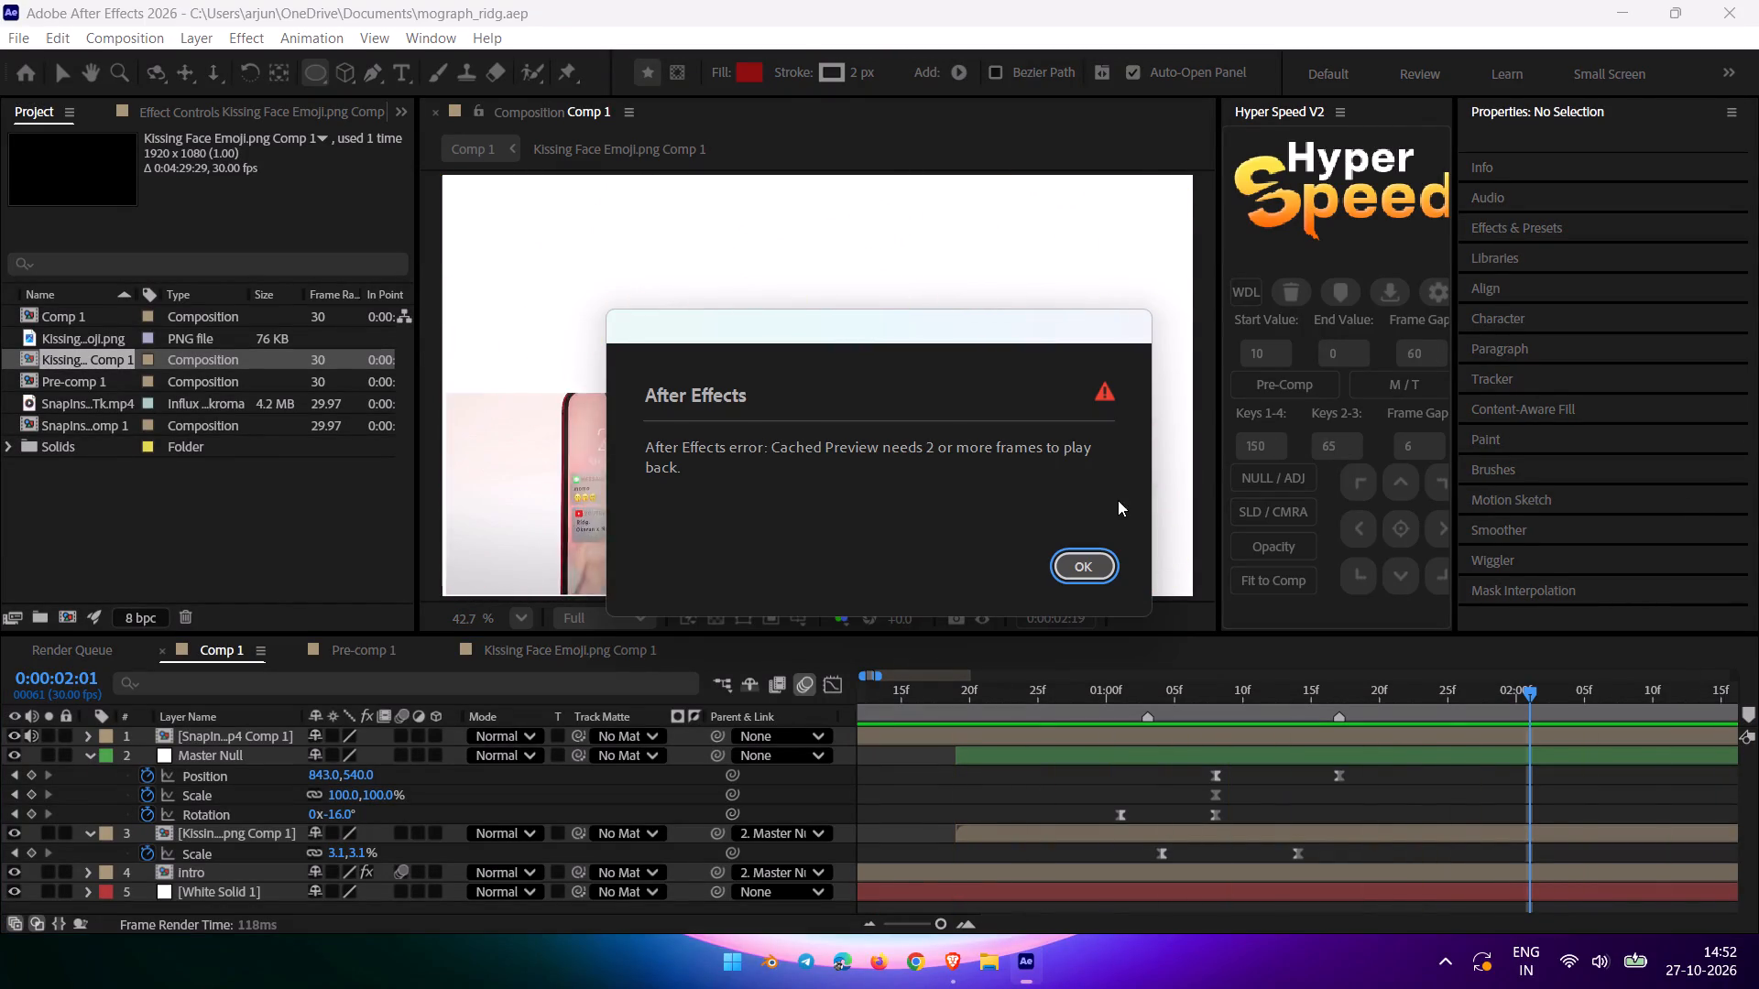
left_click(1097, 561)
left_click_drag(1054, 563, 1072, 563)
left_click(1072, 563)
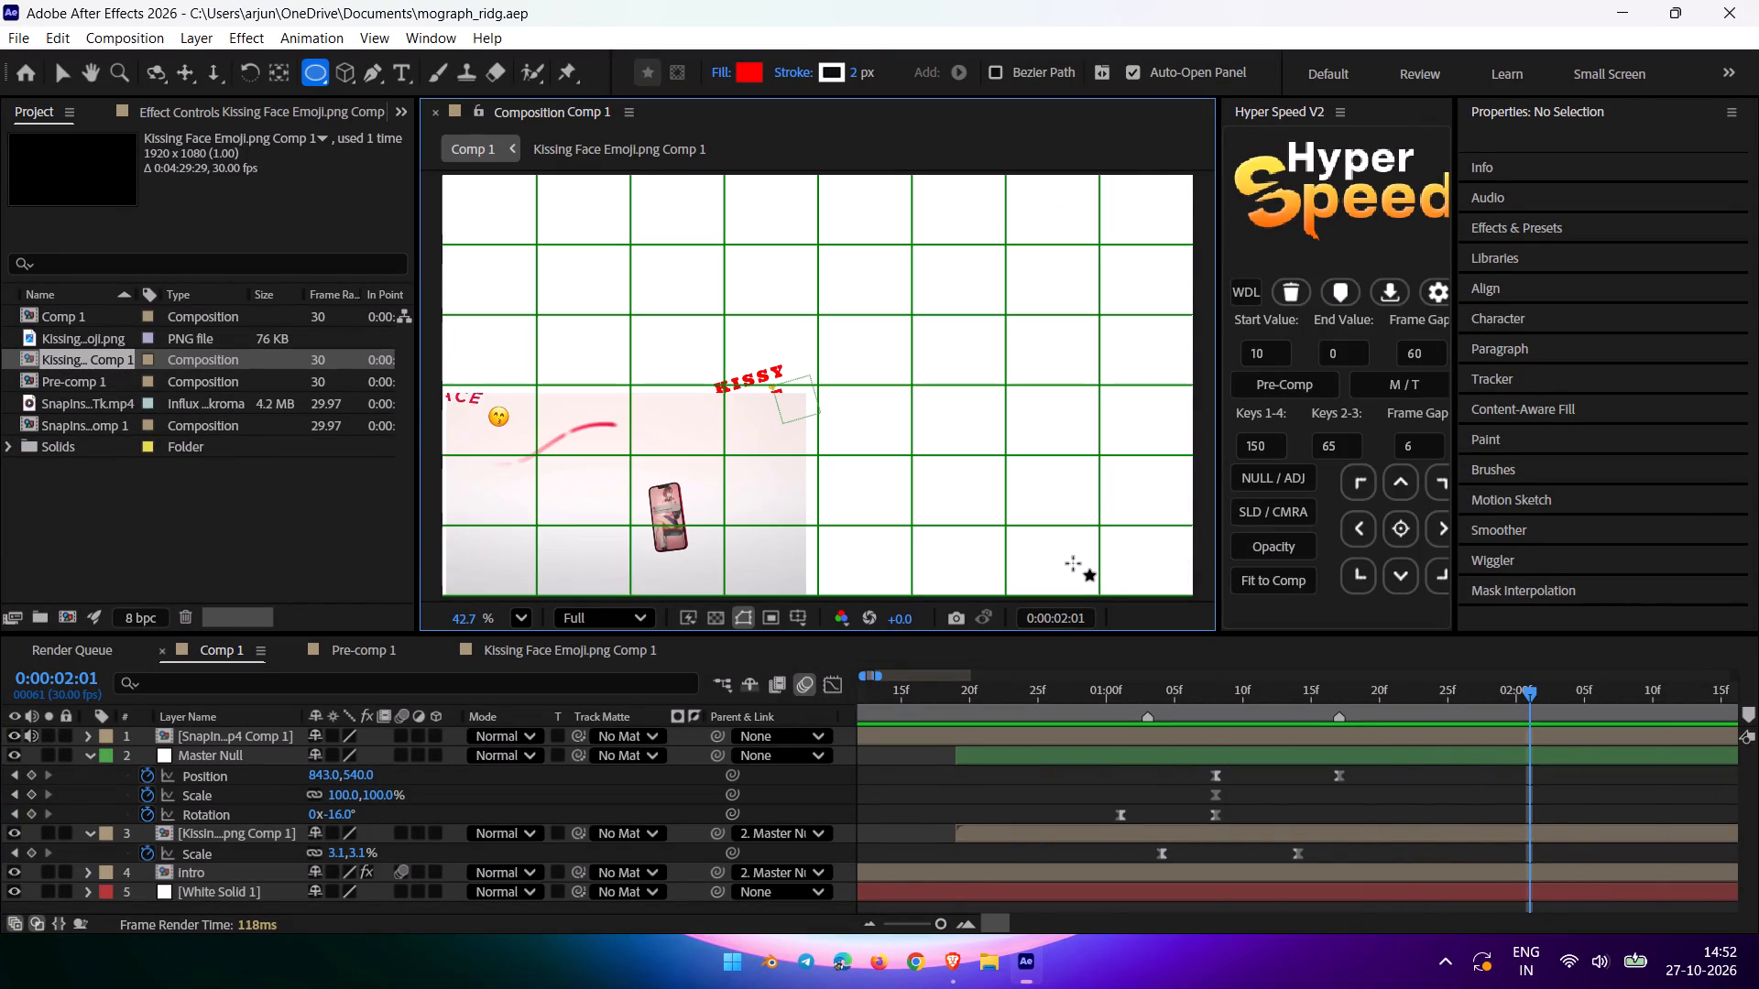
Save the project.
key("ctrl+s")
Return Comp 1's playhead to 0:00:00:00 and switch to the Selection tool.
left_click_drag(924, 690, 712, 759)
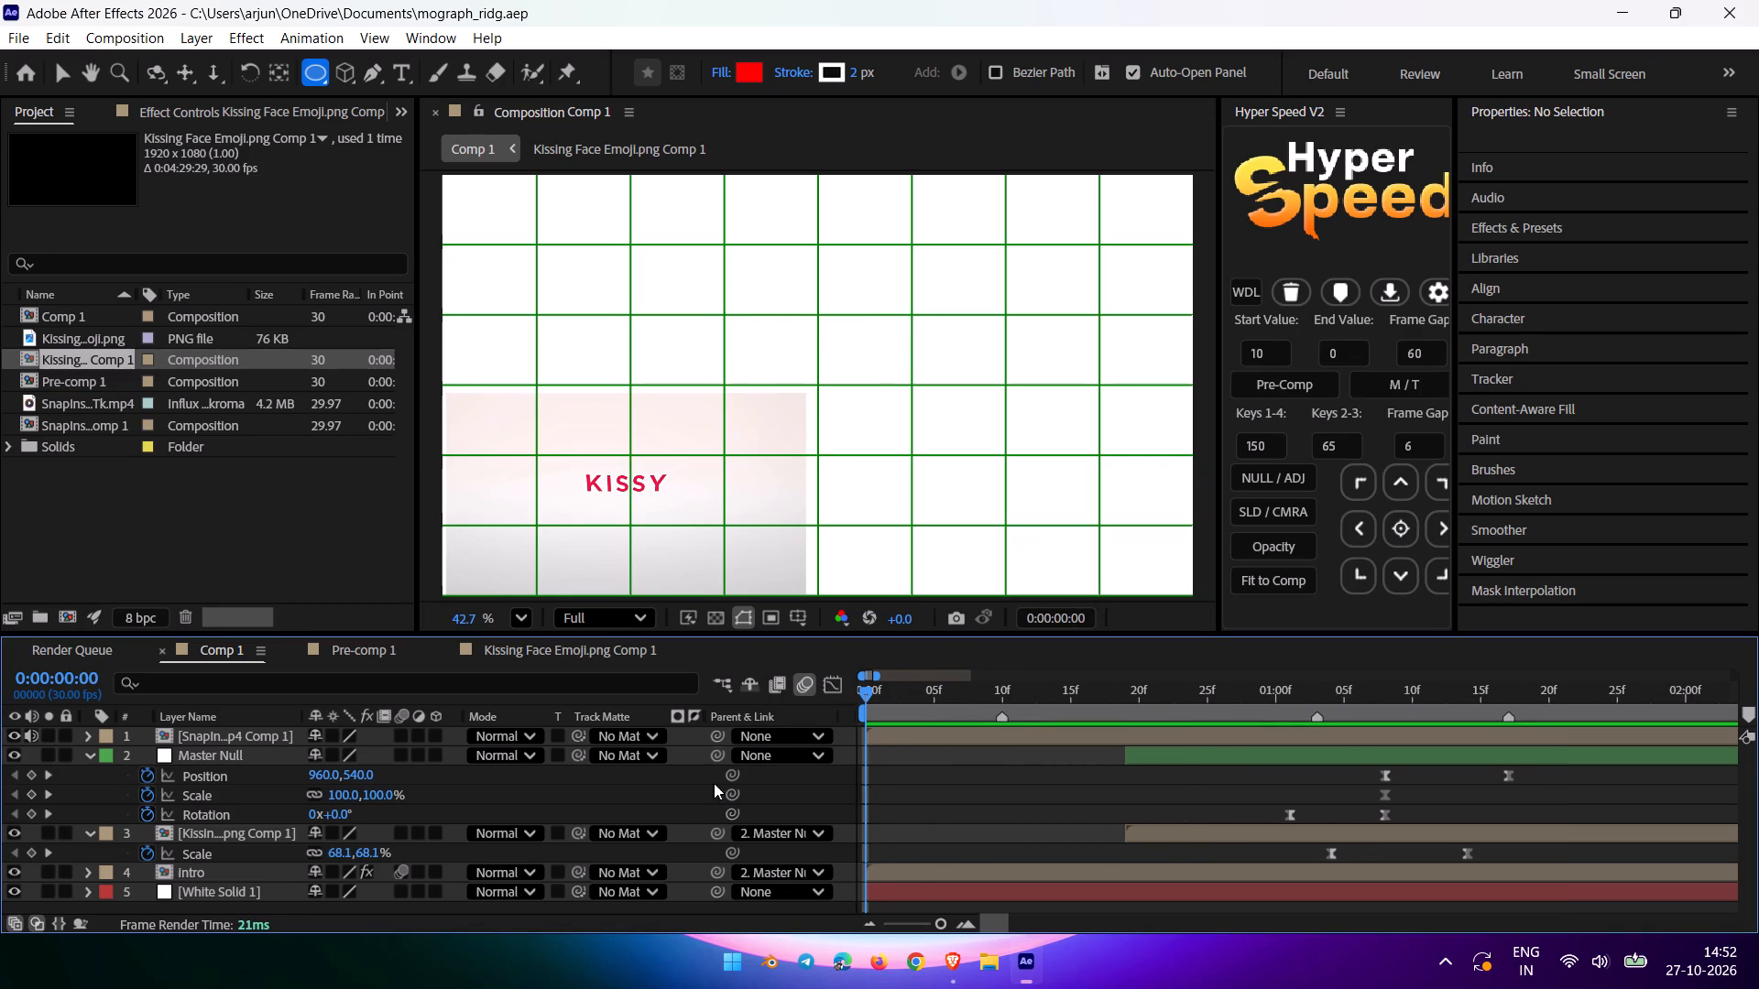
key("minus")
key("equal")
key("minus")
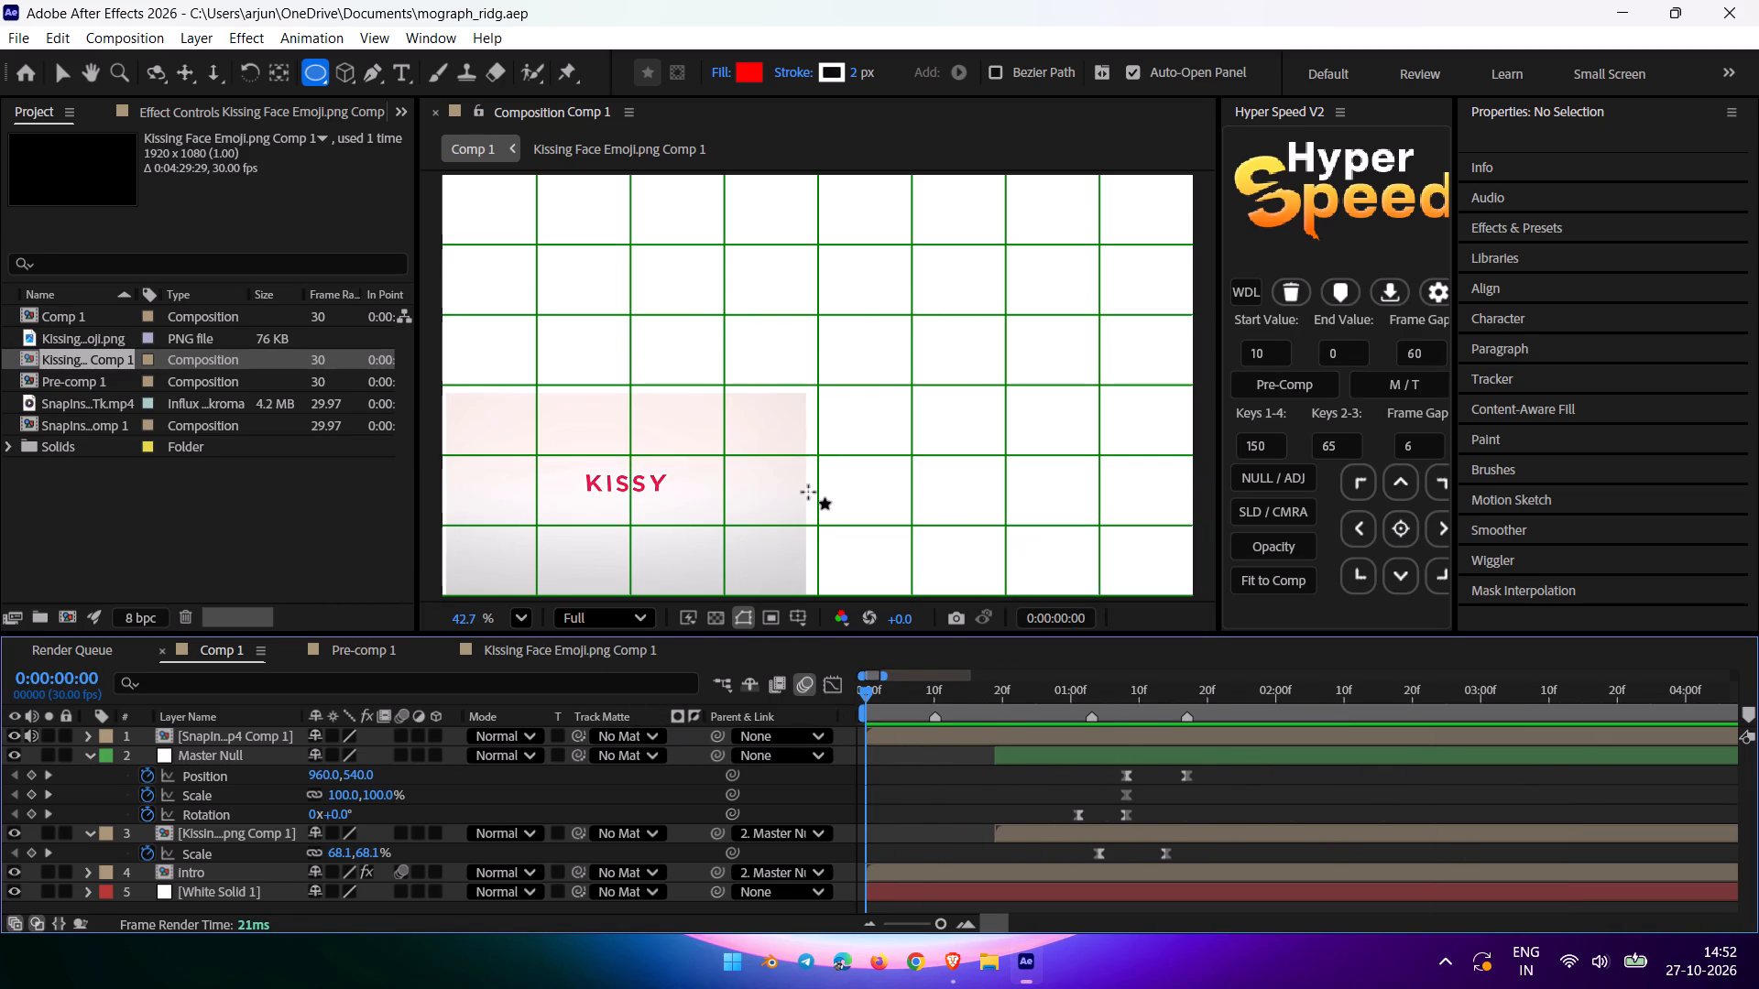
key("v")
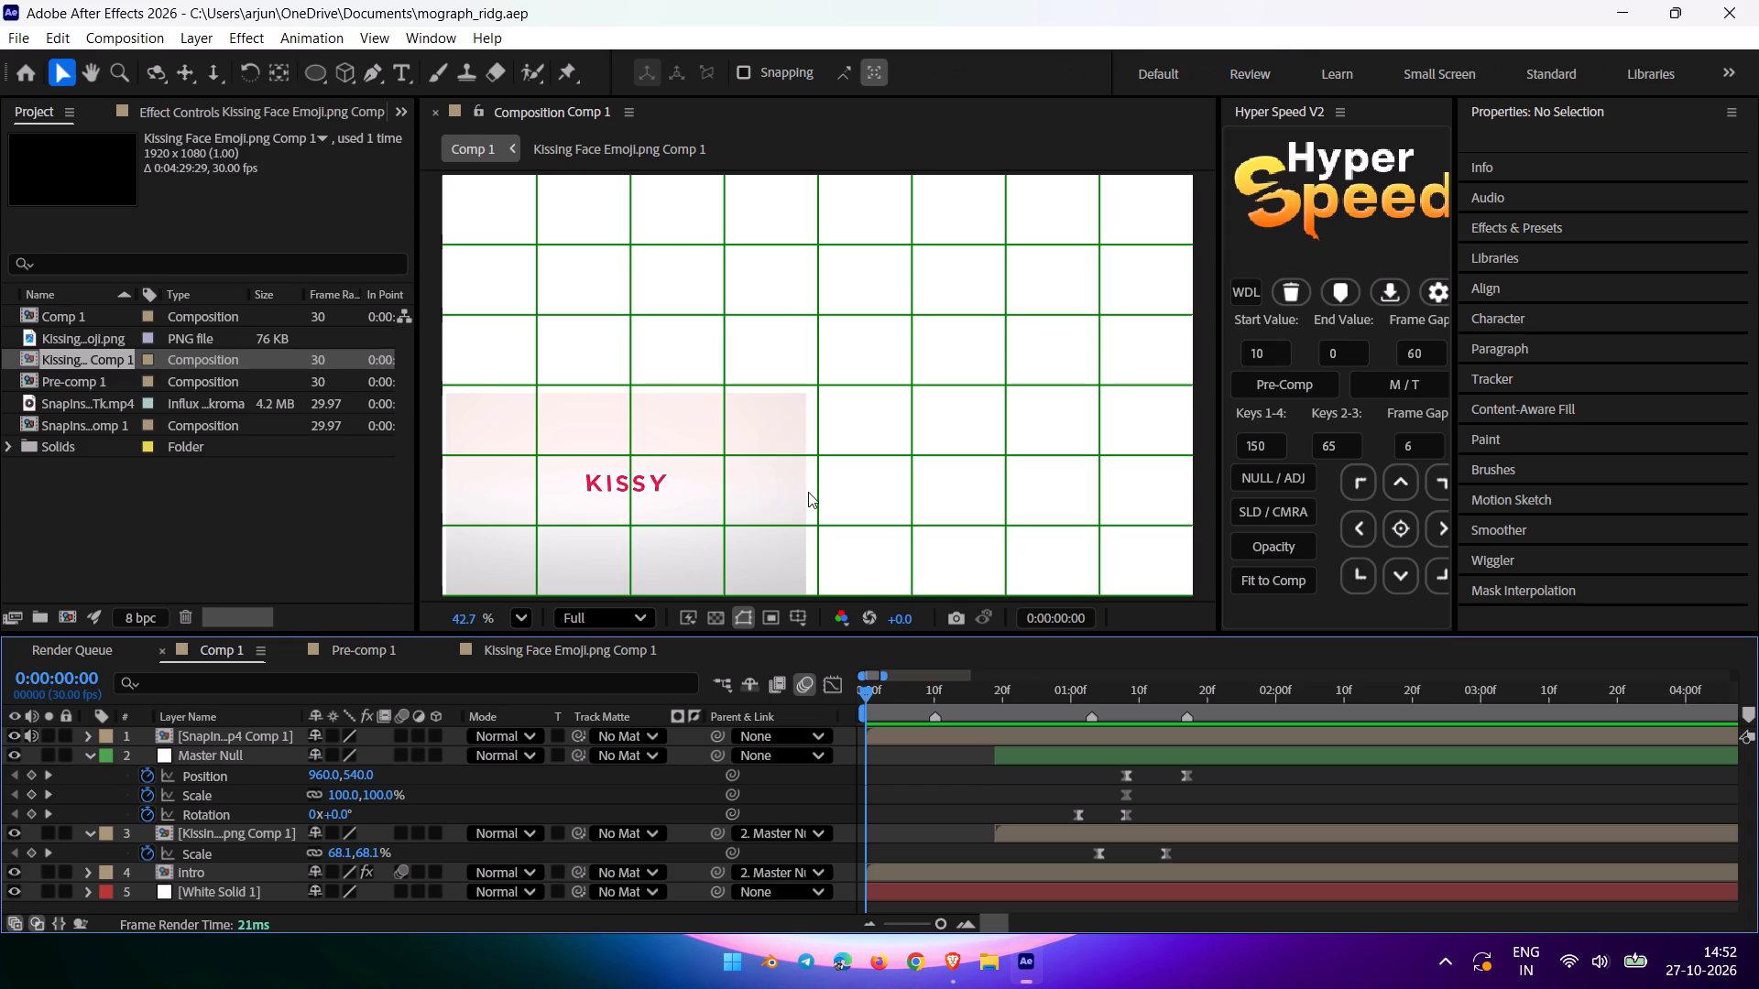
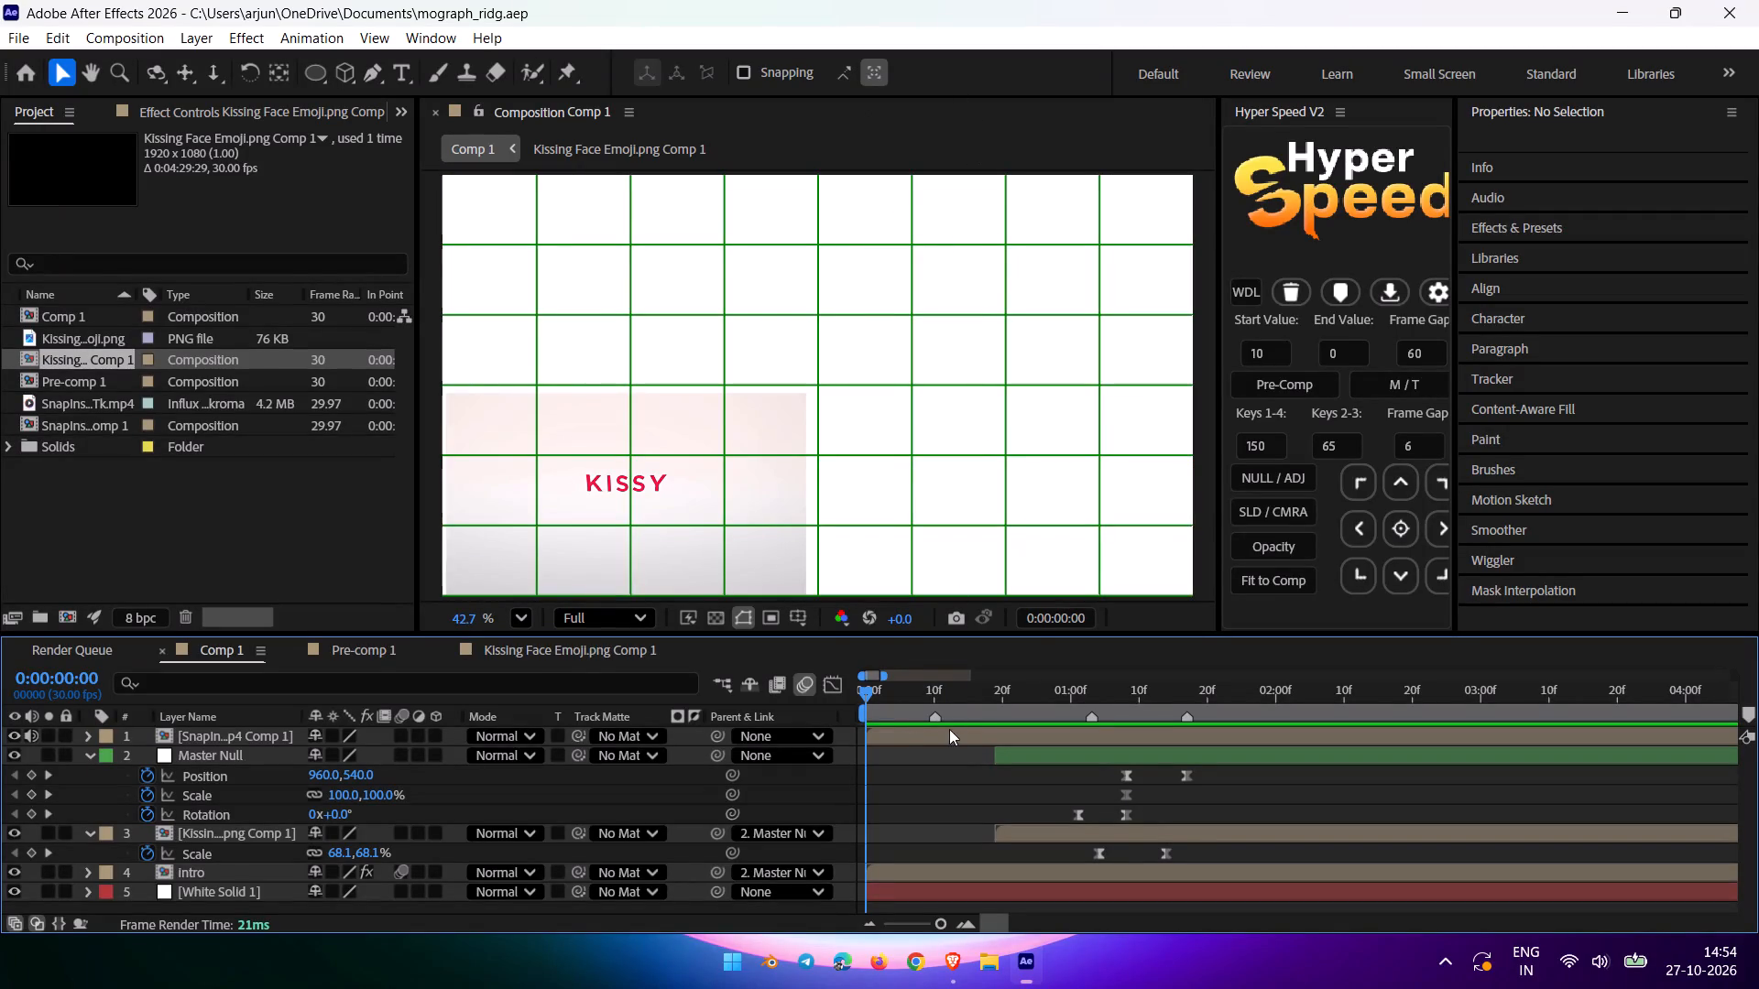
Preview Comp 1 from the start to check the KISSY FACE intro and shrinking emoji against the reference clip.
key("space")
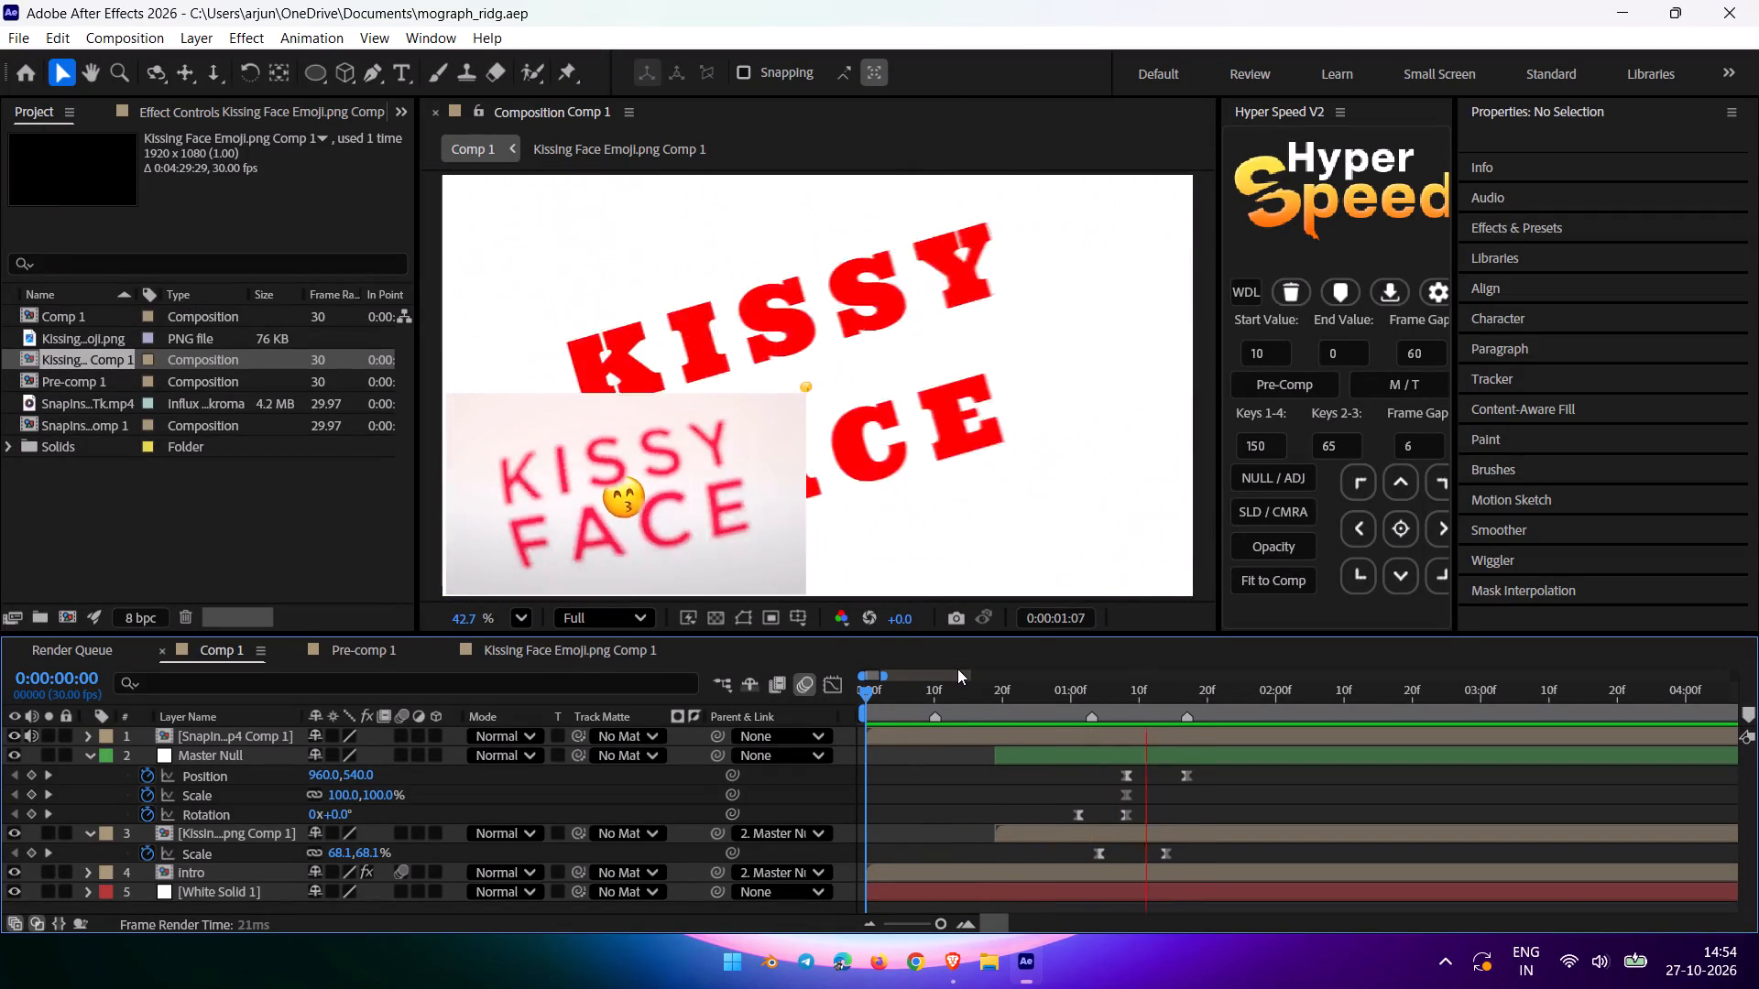
key("space")
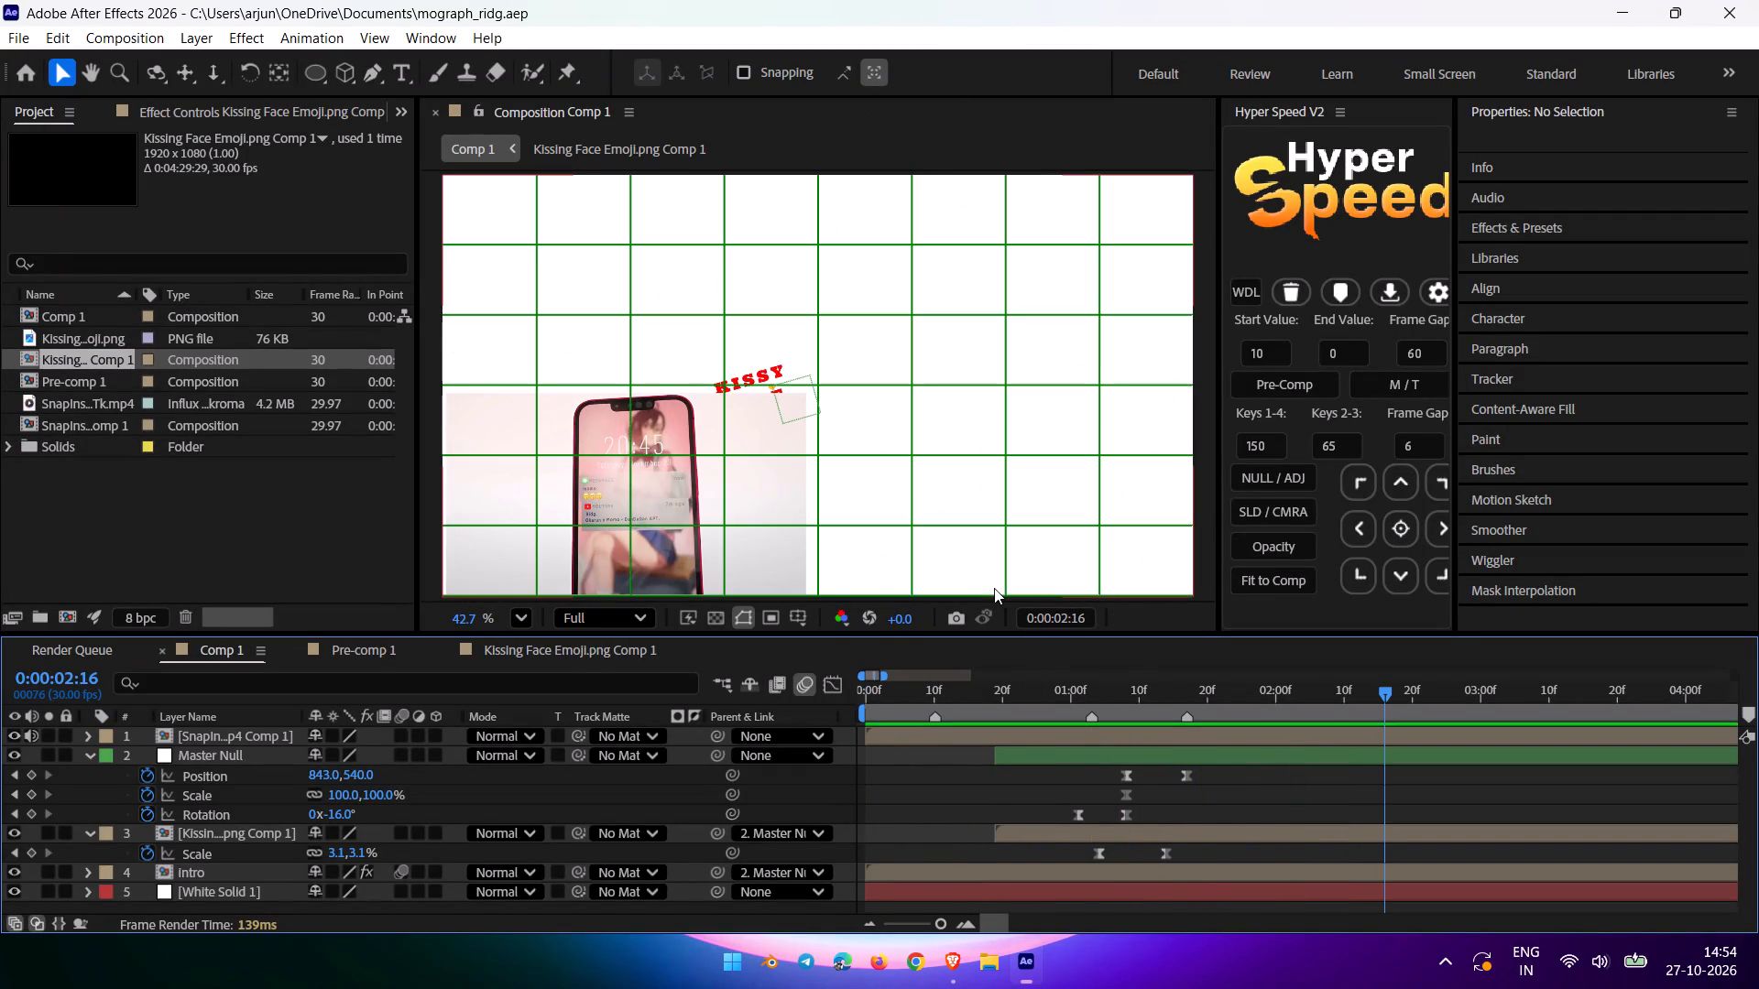
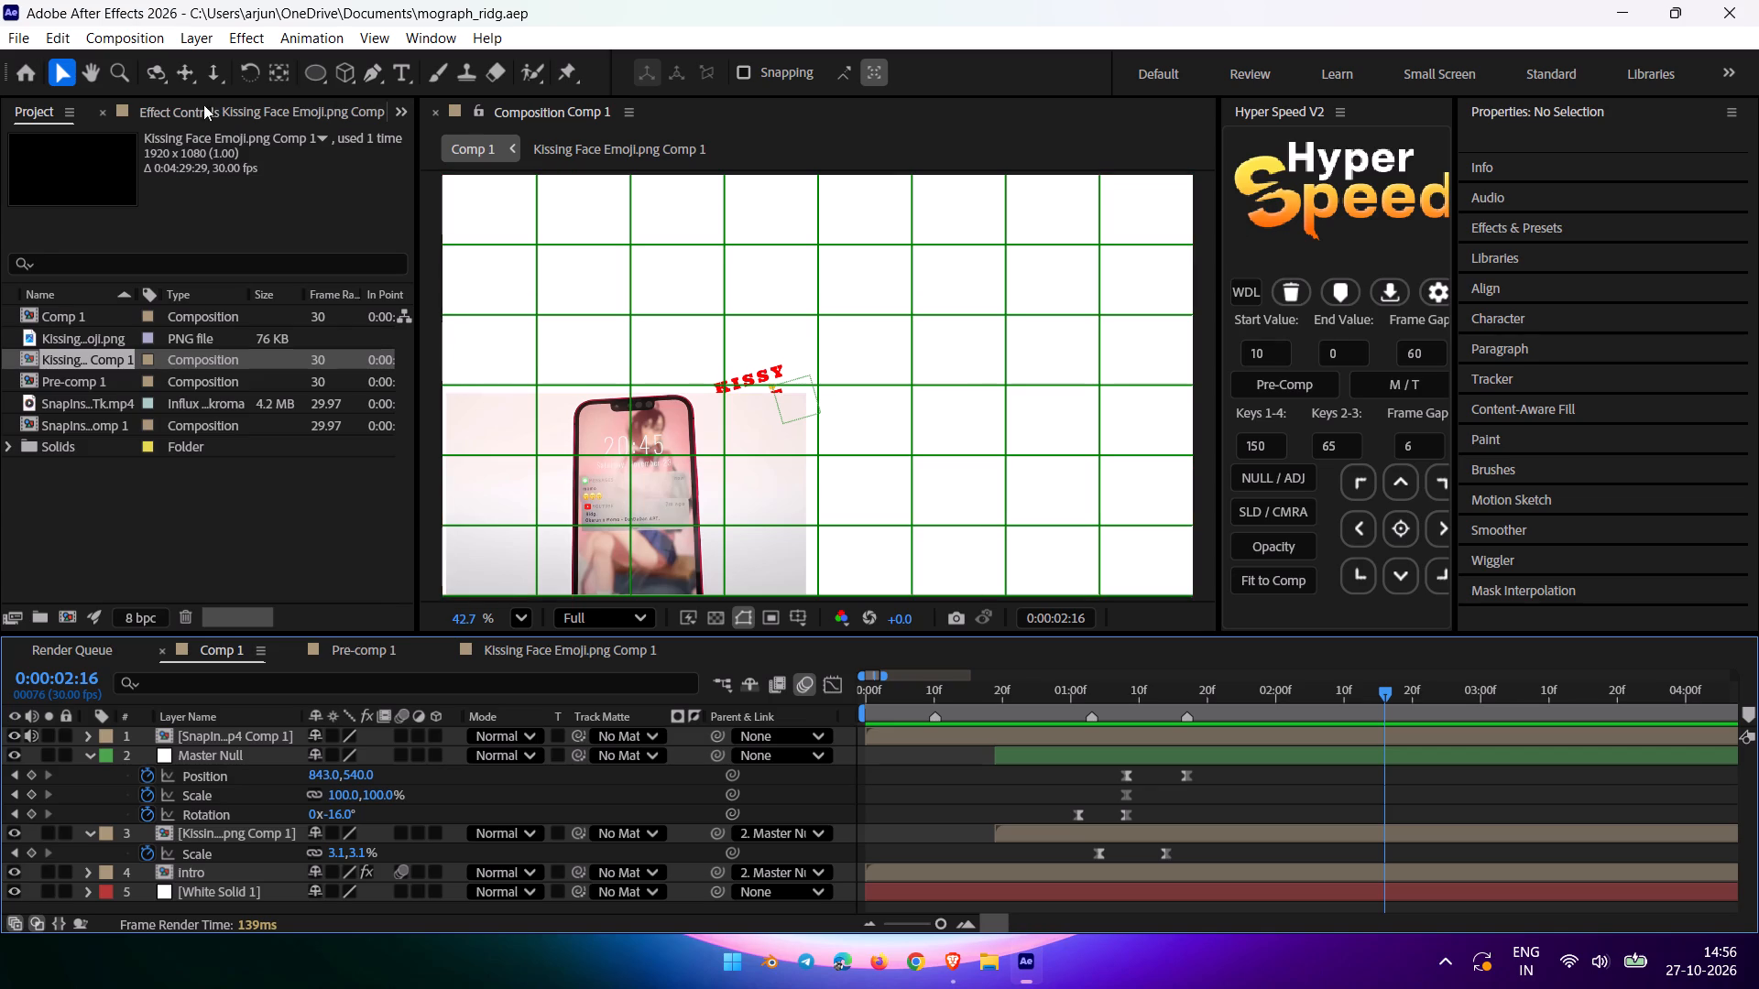
Switch to Brave, view the intruder.ae Instagram profile in a temporary new tab, and return to After Effects.
left_click(949, 970)
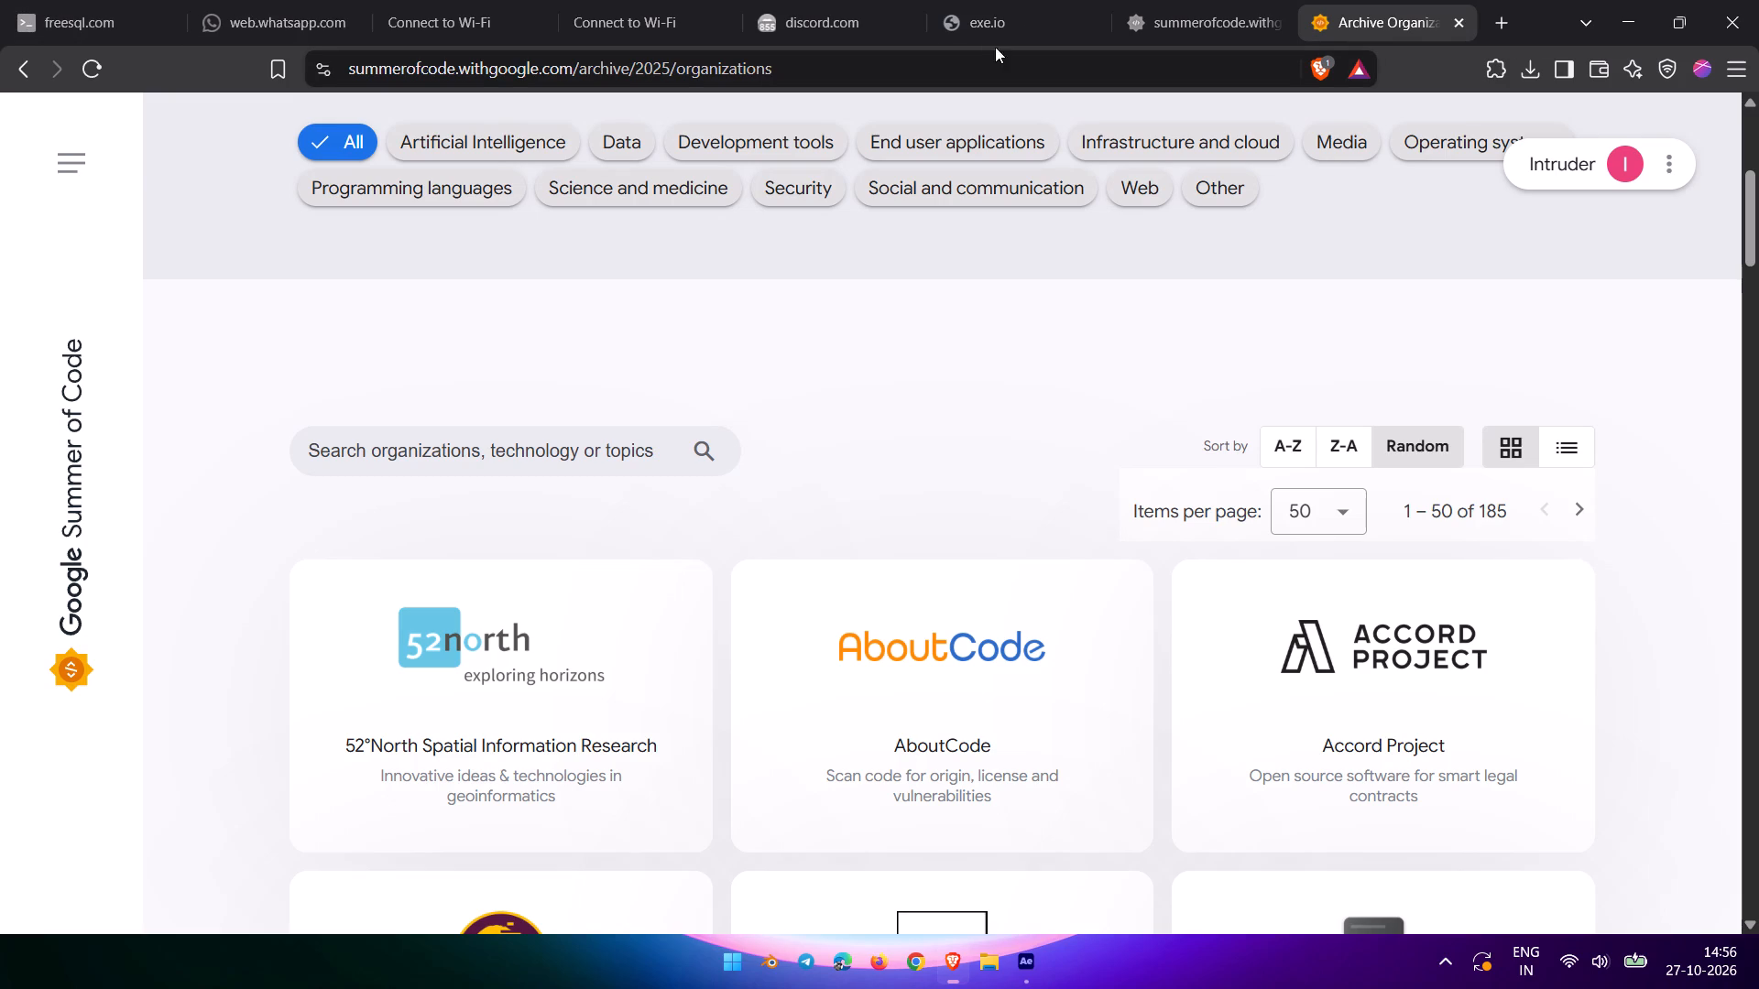
left_click(1515, 27)
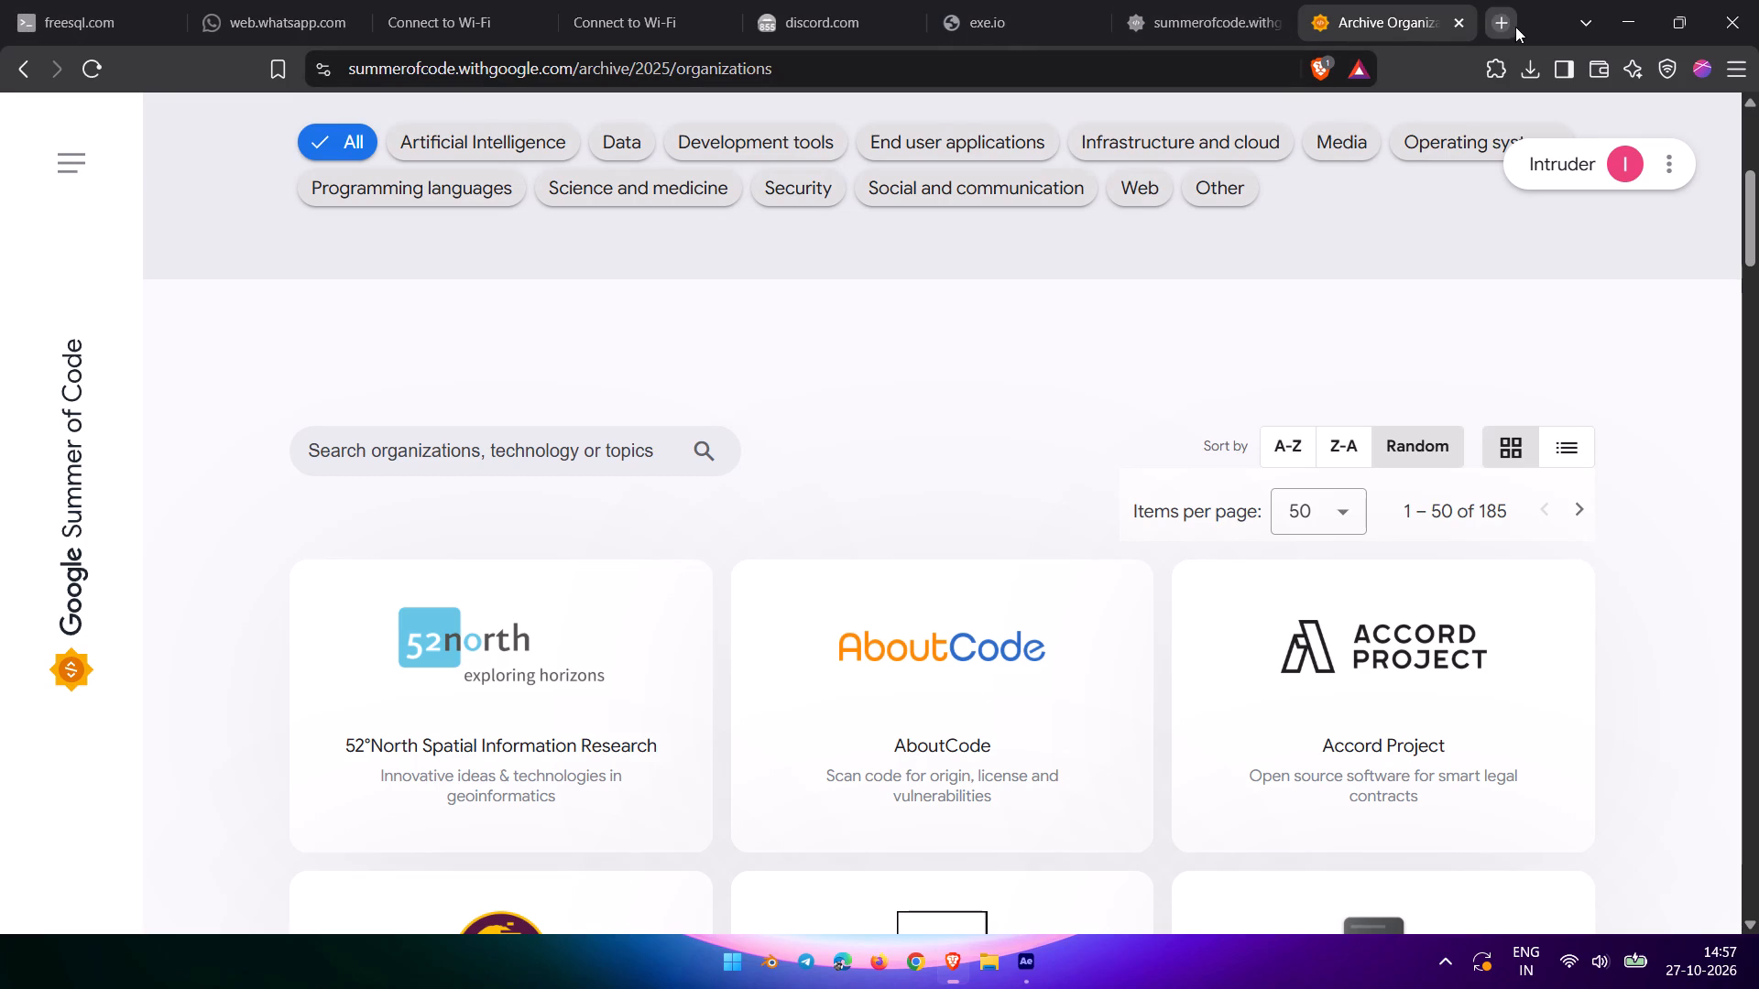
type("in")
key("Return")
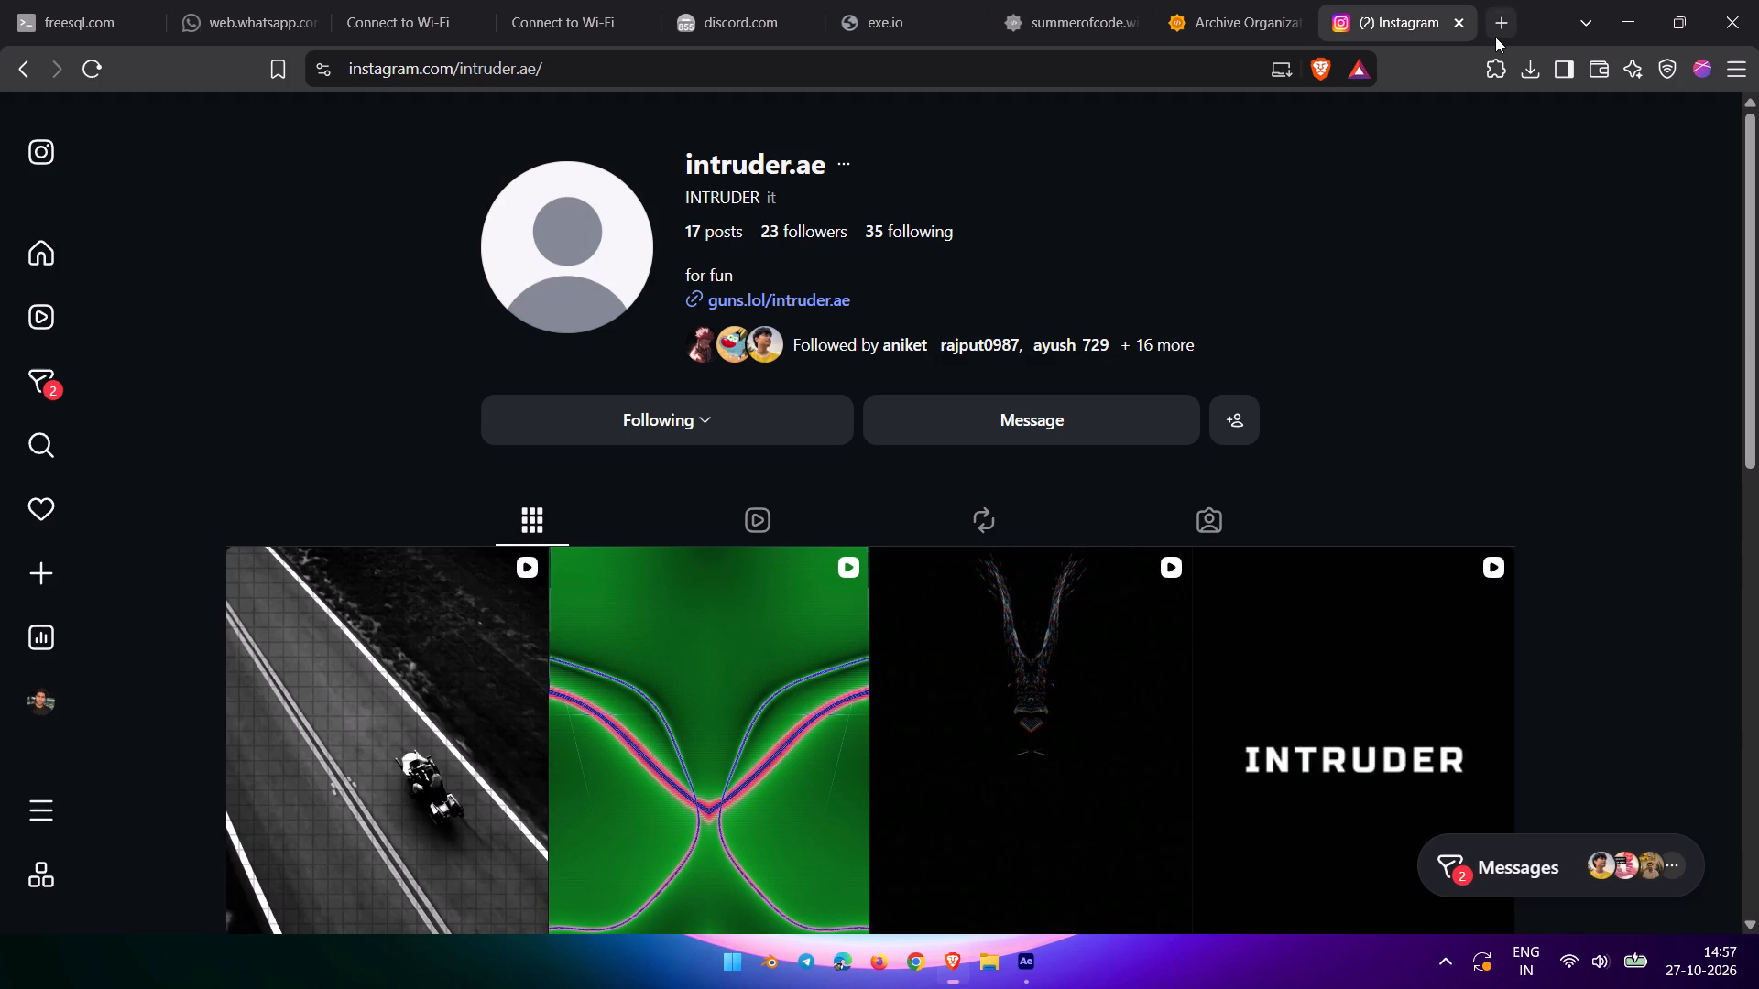
left_click(1458, 29)
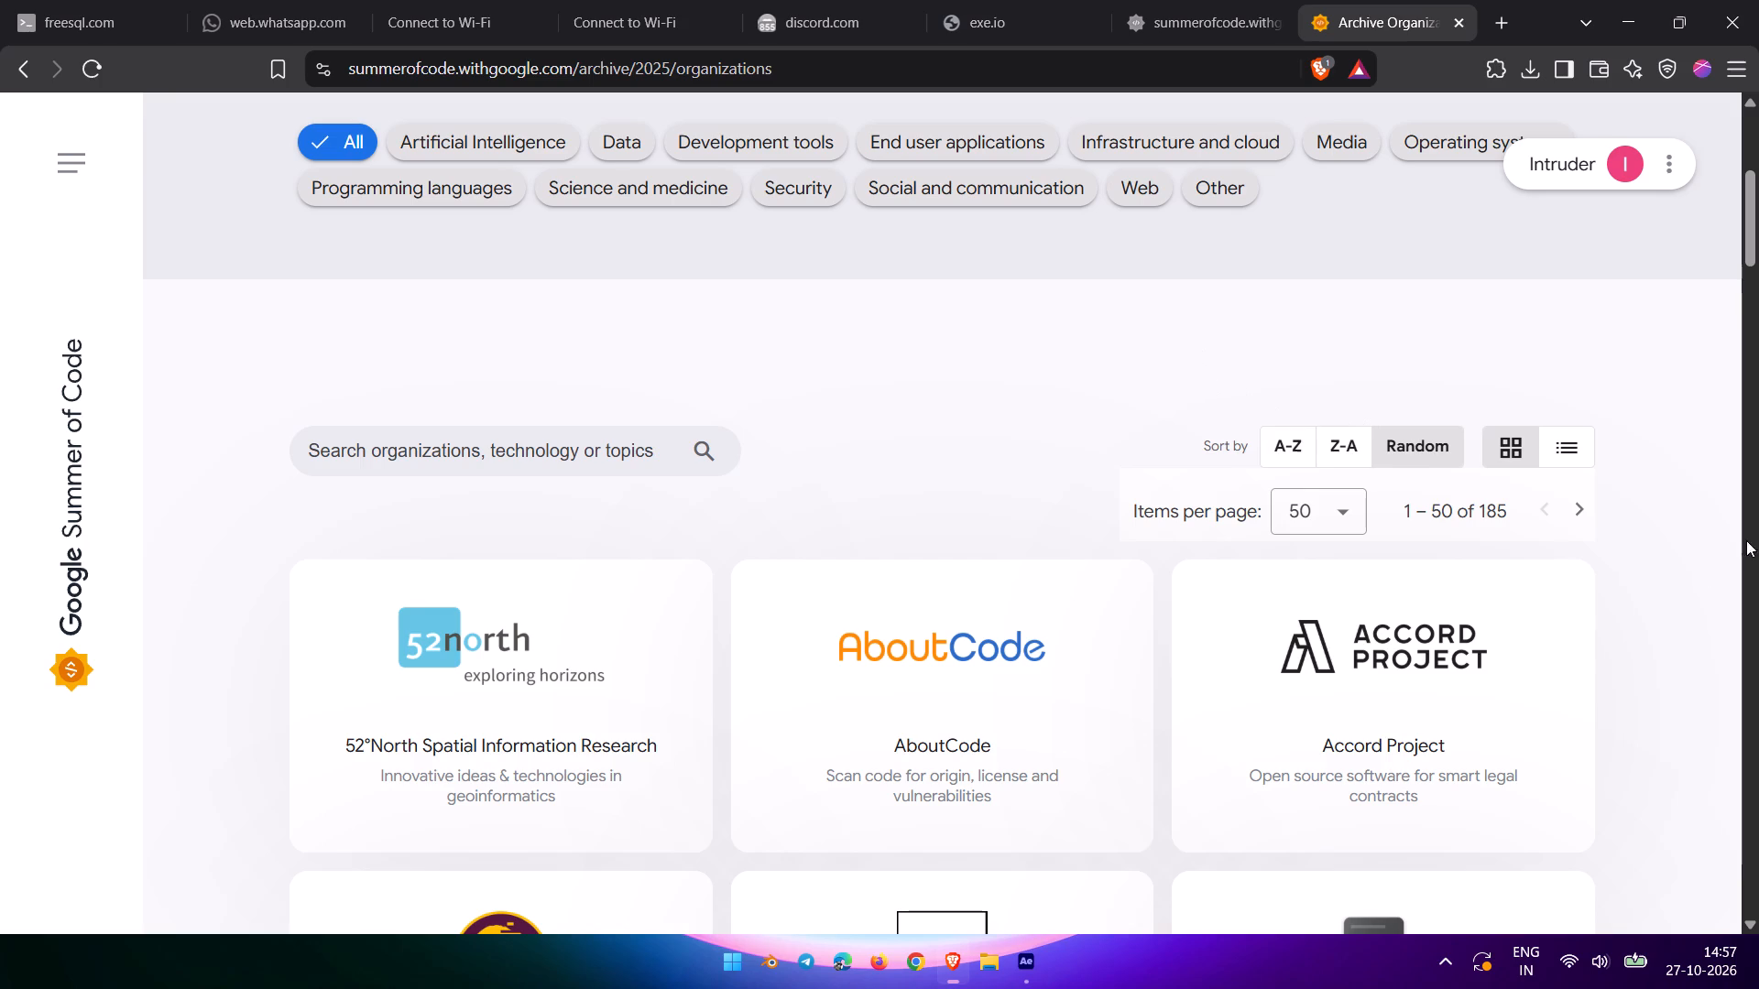
left_click(1031, 945)
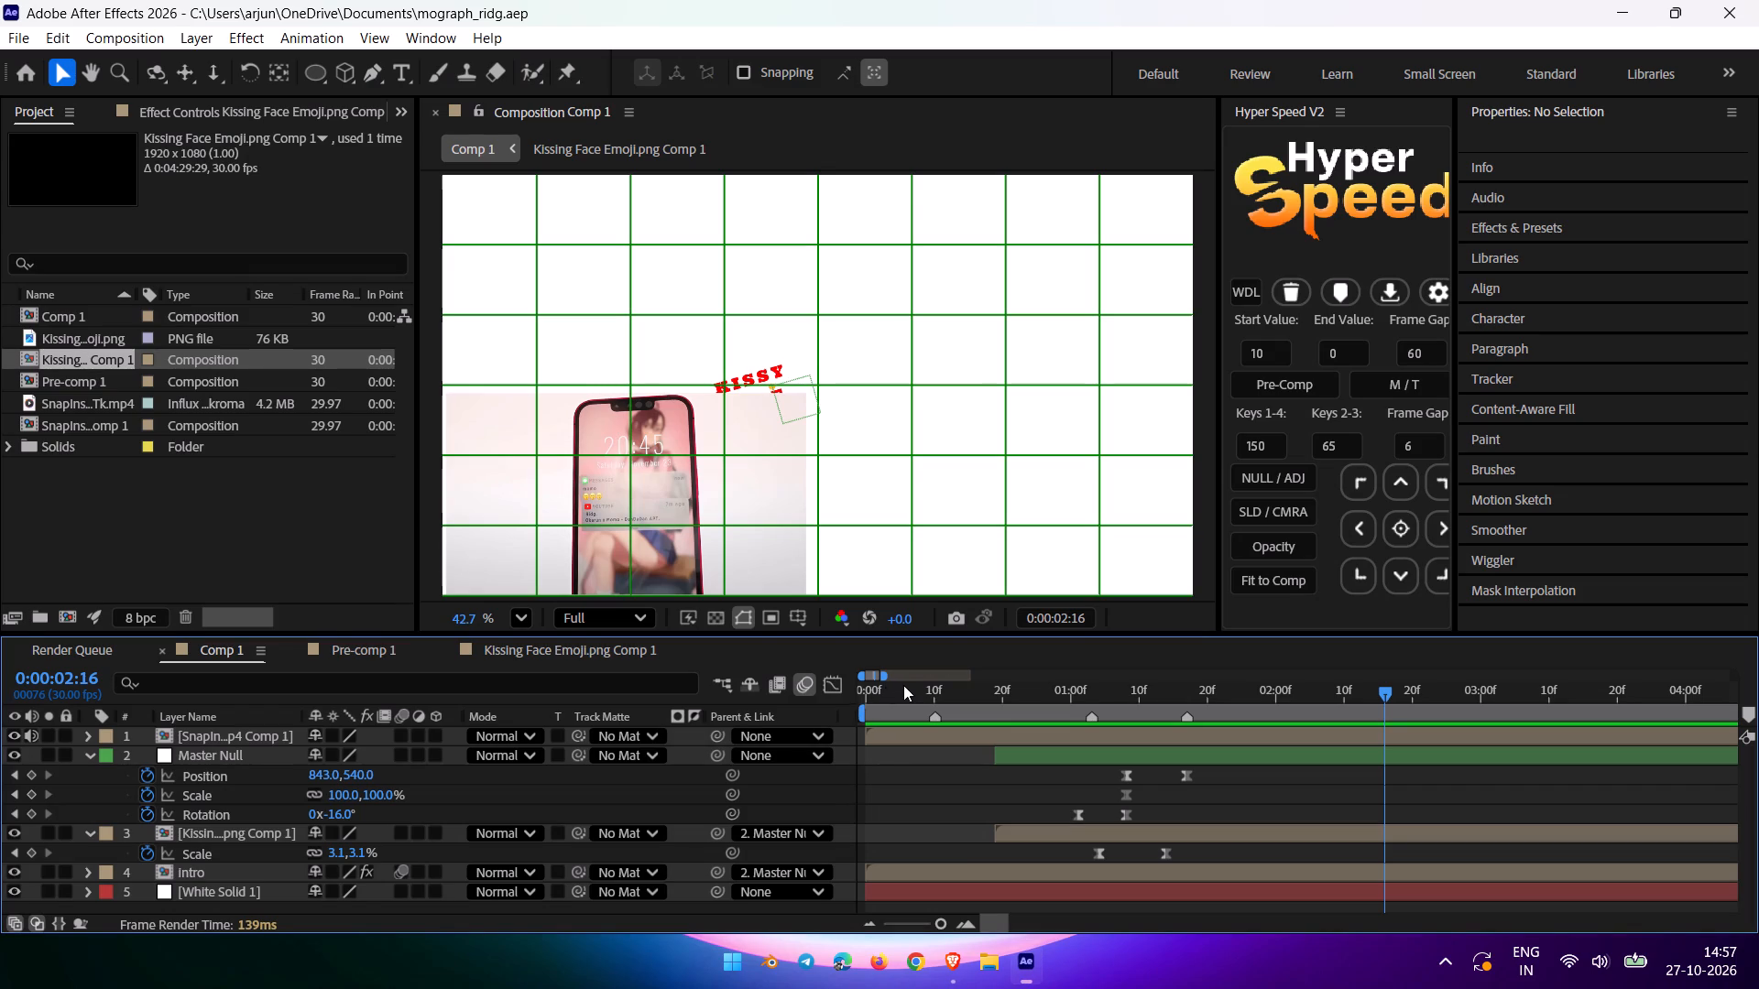
Preview Comp 1 repeatedly from the start to check the intro against the reference clip's phone shot.
left_click_drag(886, 692, 696, 723)
key("space")
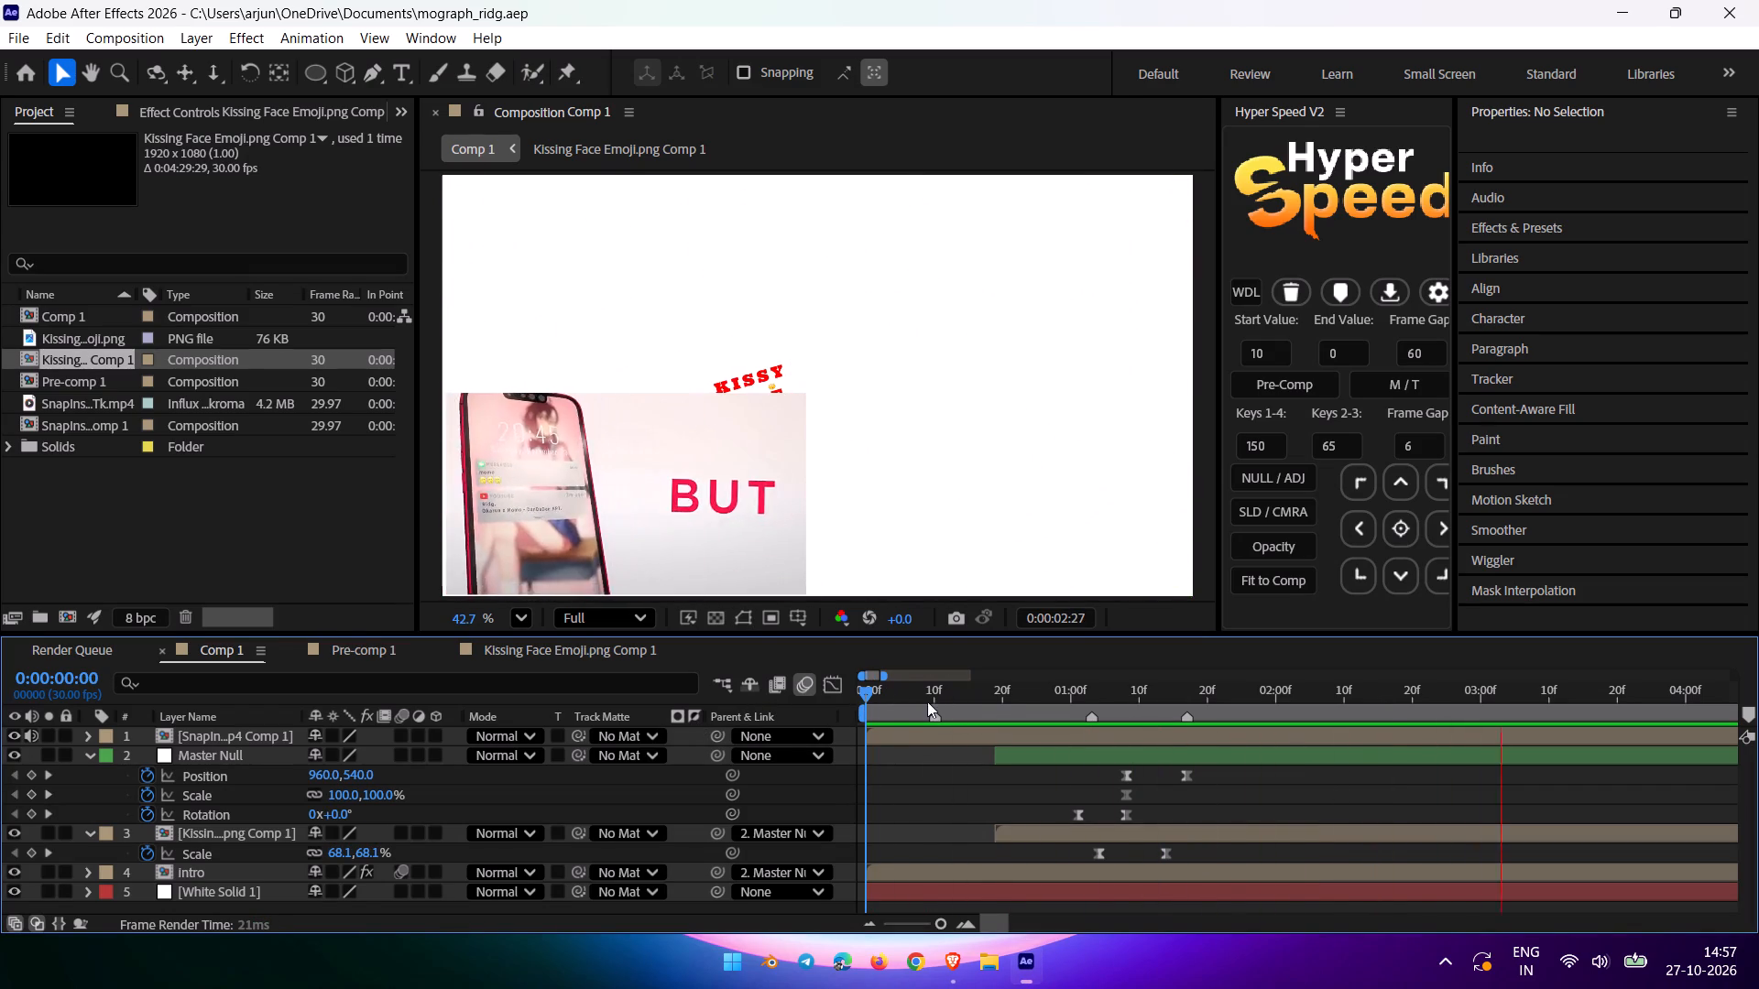
left_click_drag(930, 701, 775, 724)
key("space")
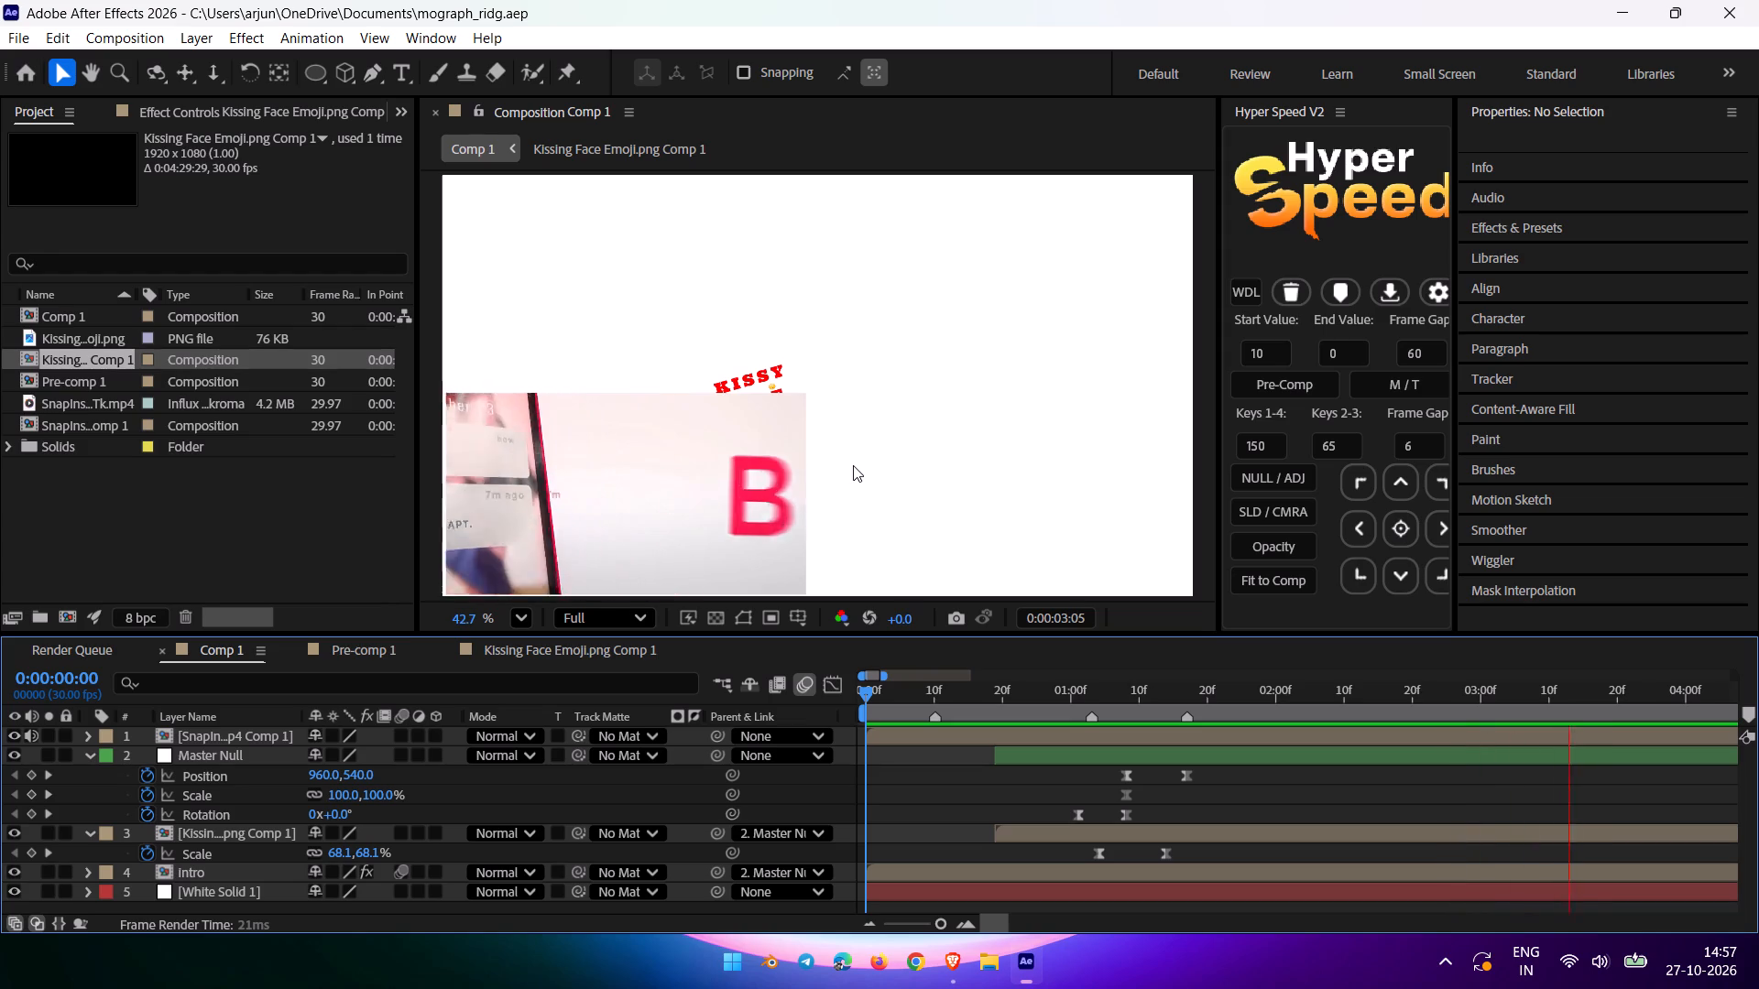
key("space")
left_click_drag(1107, 690, 506, 709)
key("space")
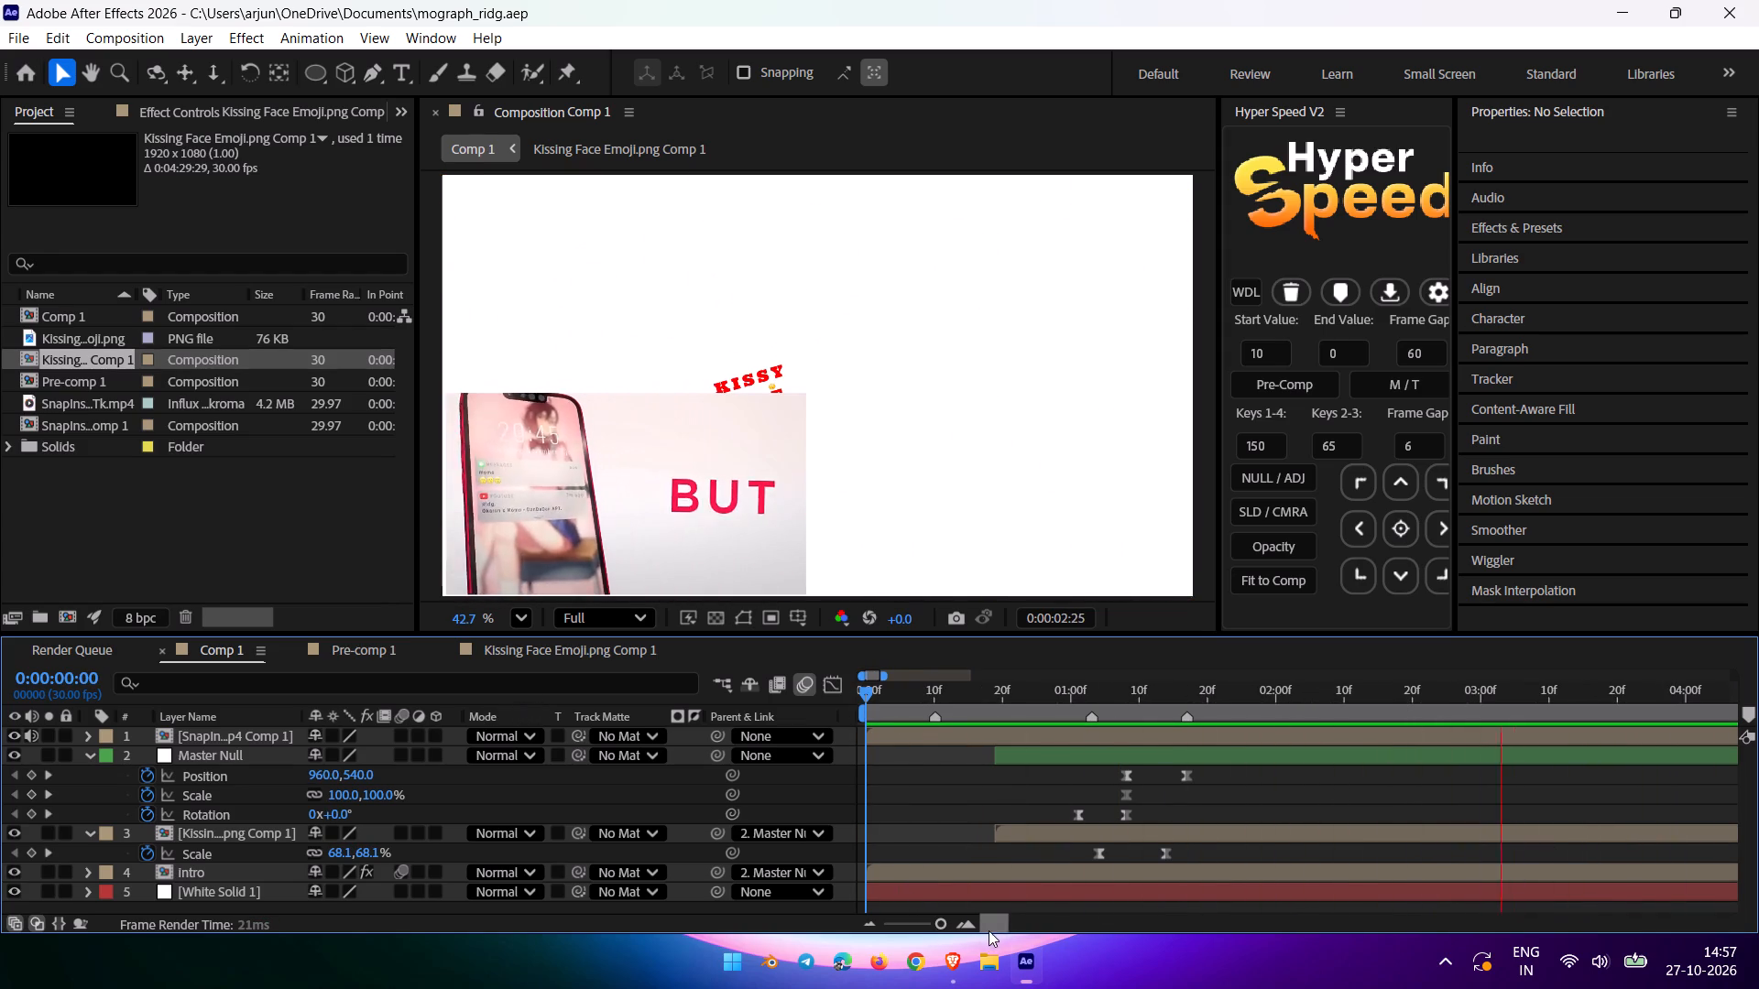
key("space")
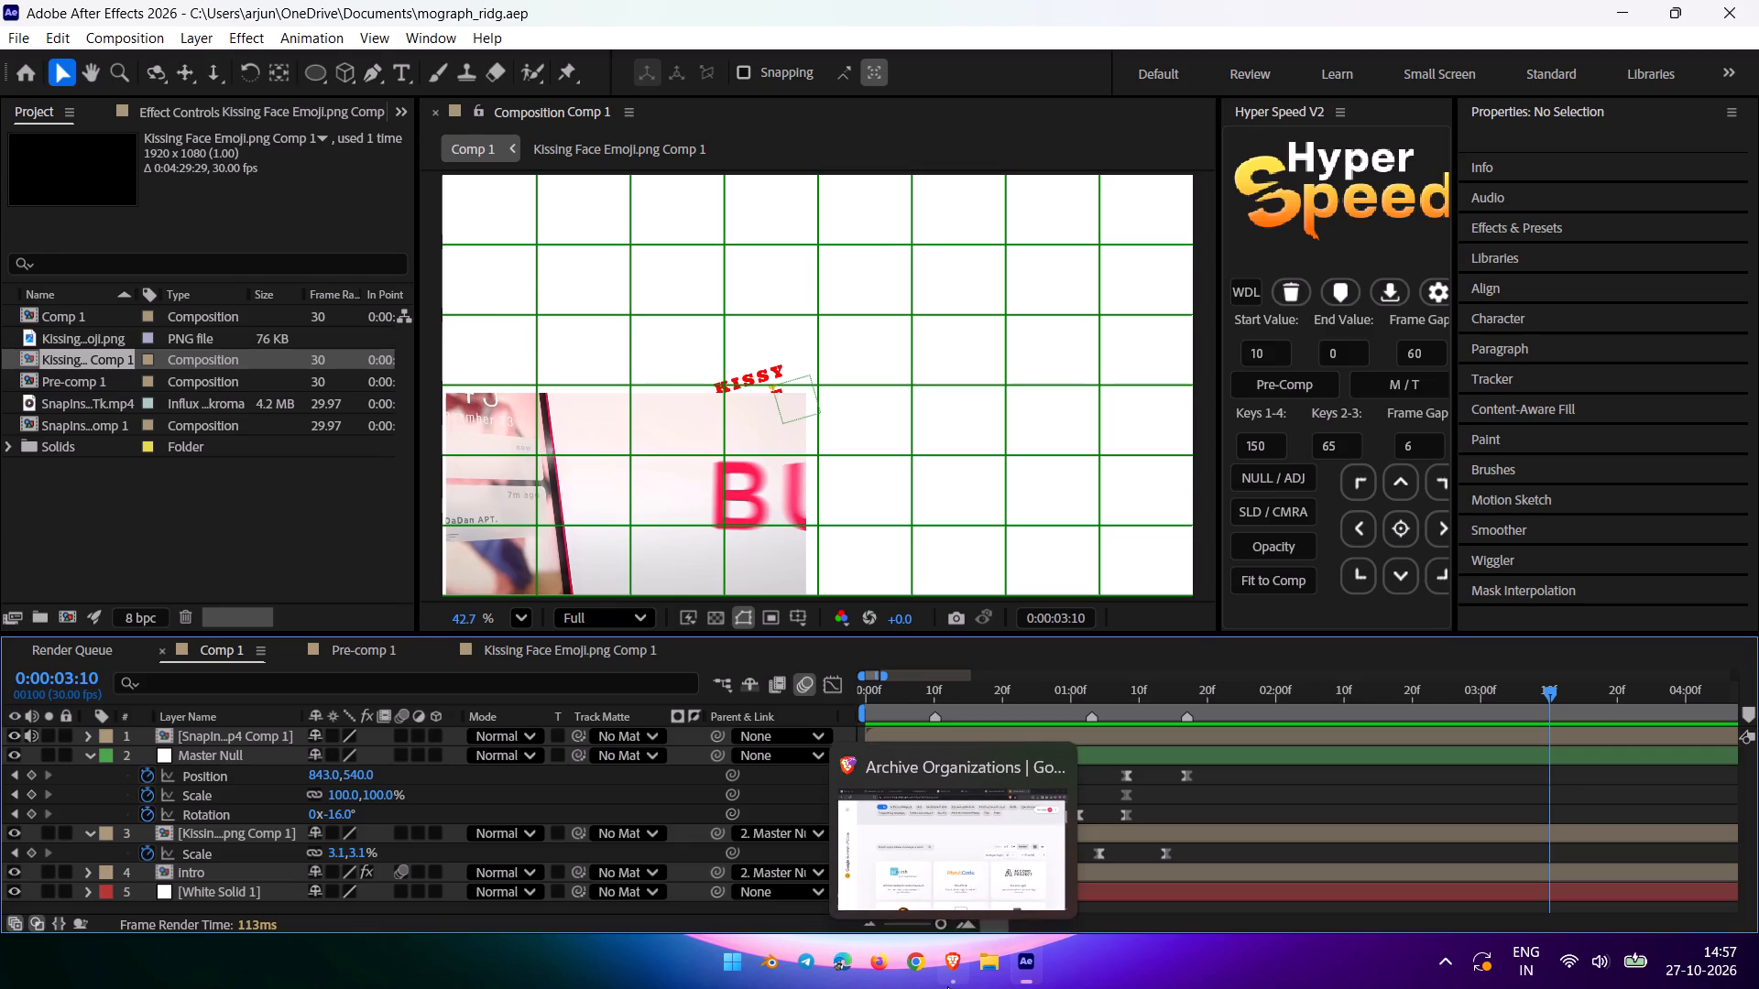
Switch to Brave and search Google Images for "smartphone image" in a new tab.
left_click(947, 986)
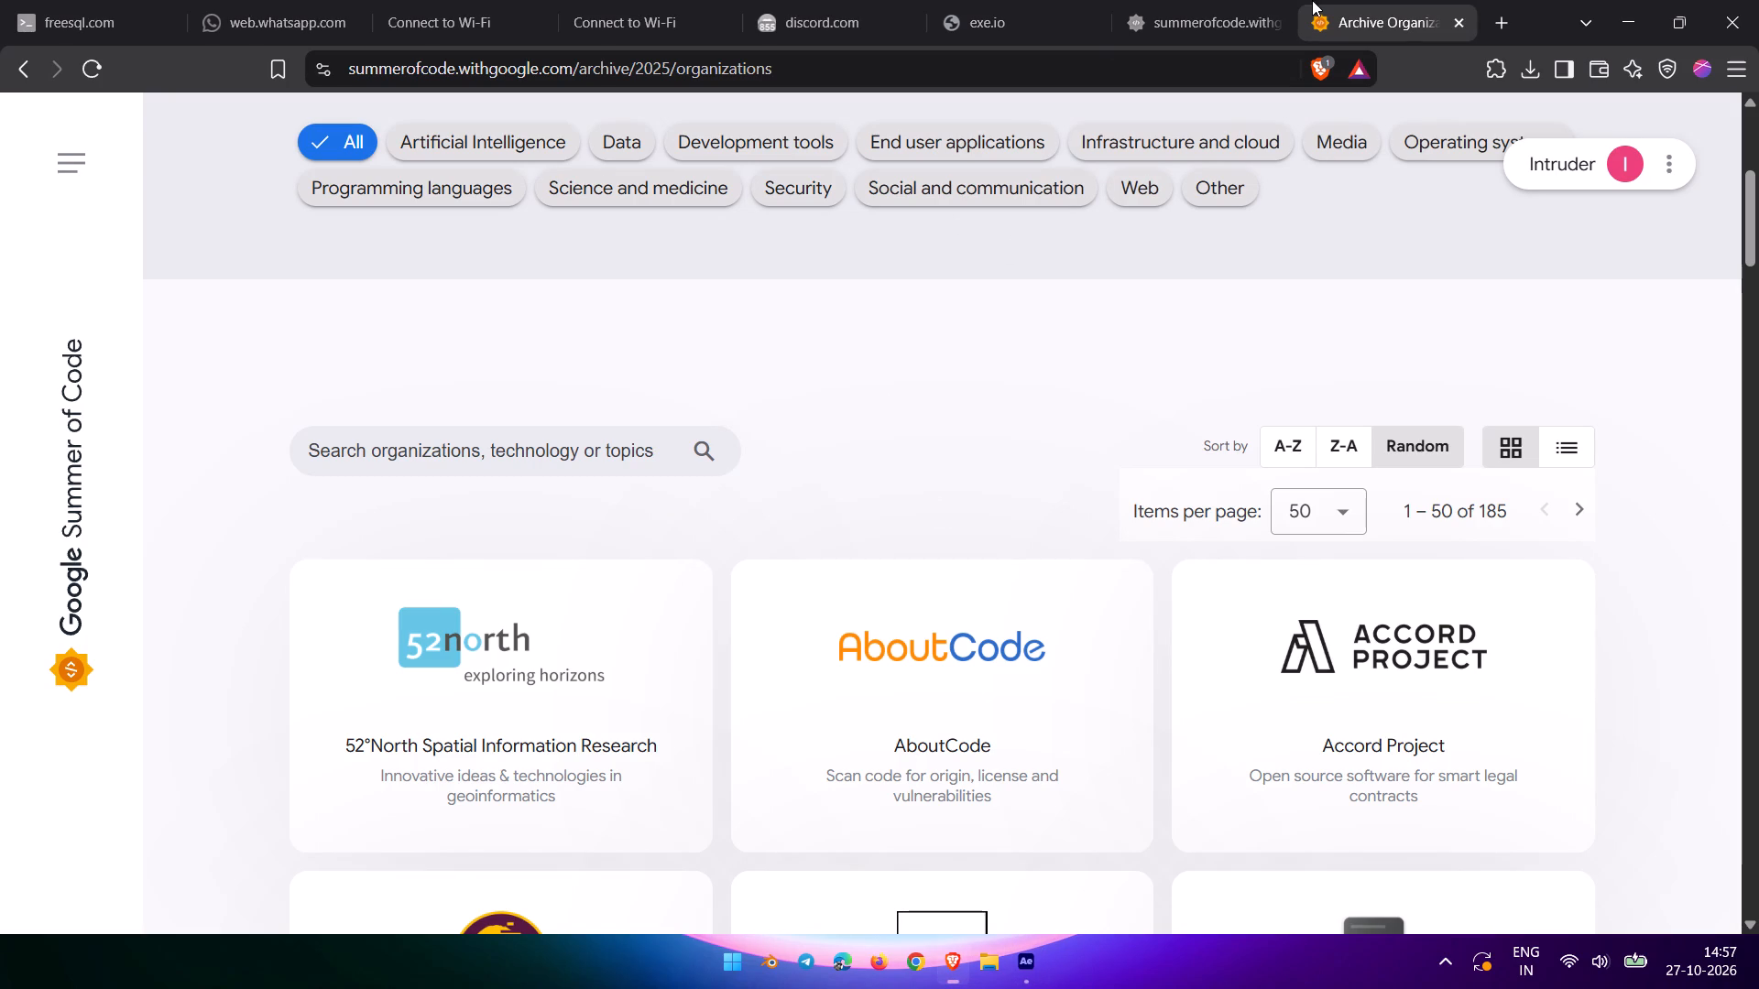
left_click(1498, 0)
key("p")
key("BackSpace")
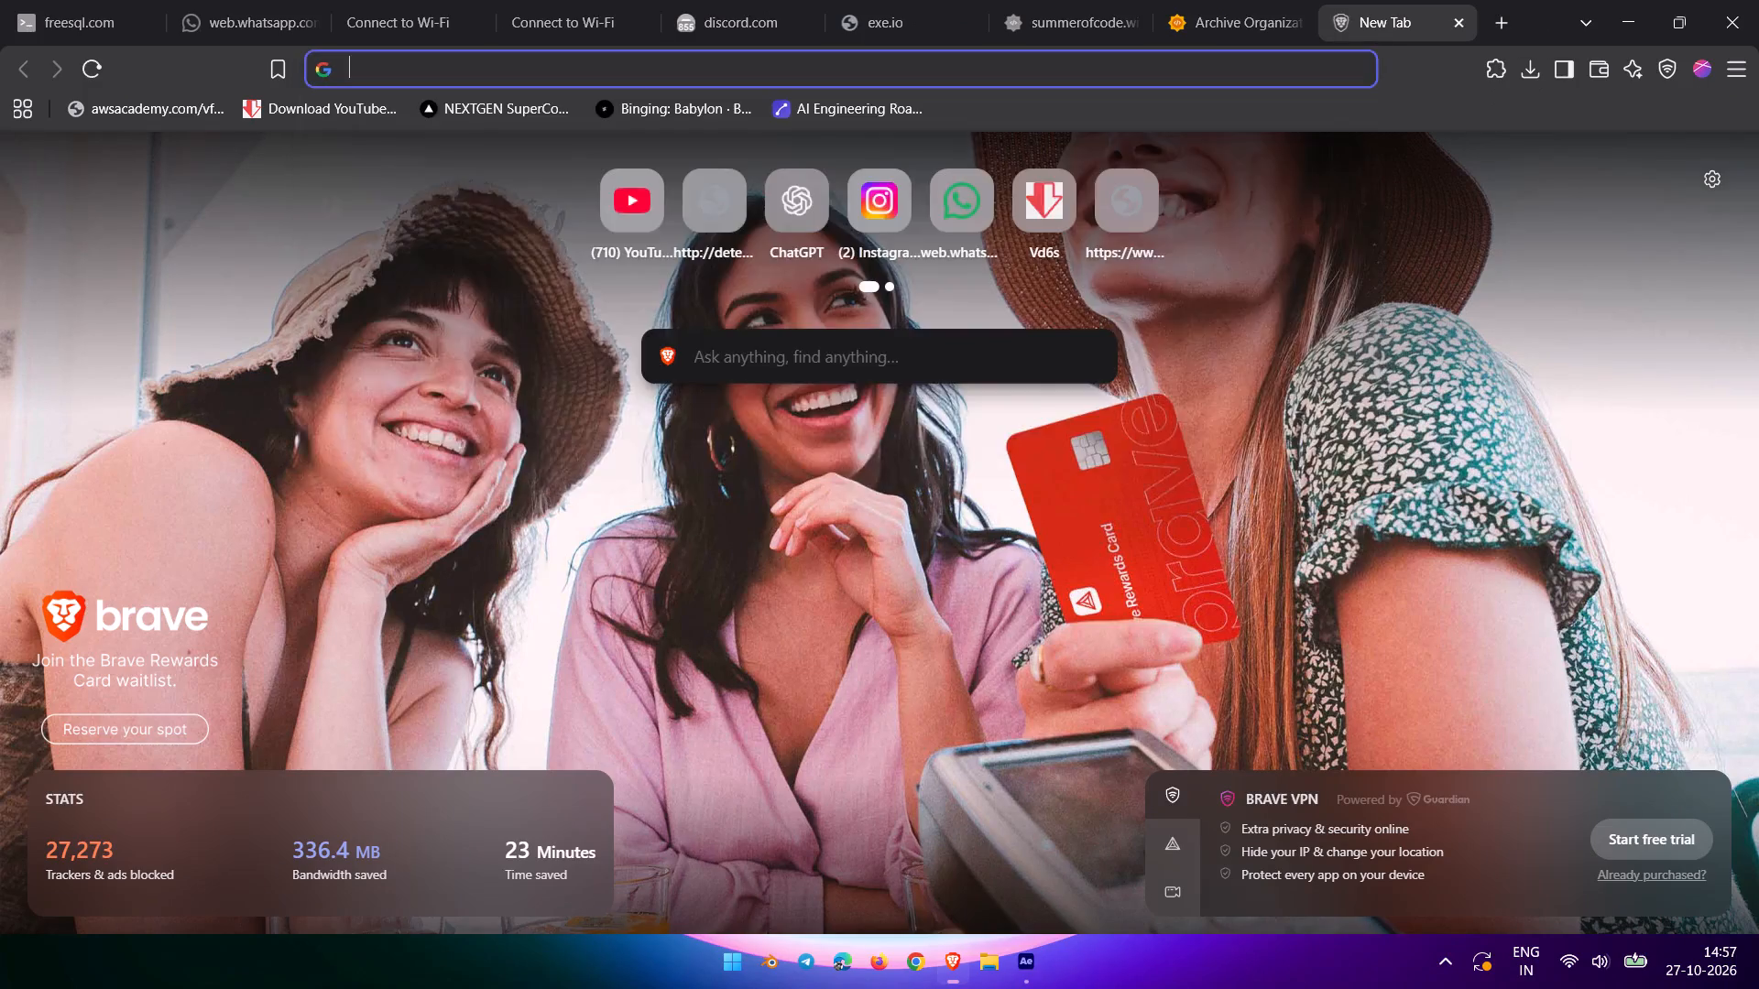
key("m")
key("BackSpace")
key("BackSpace")
type("smartphone")
key("space")
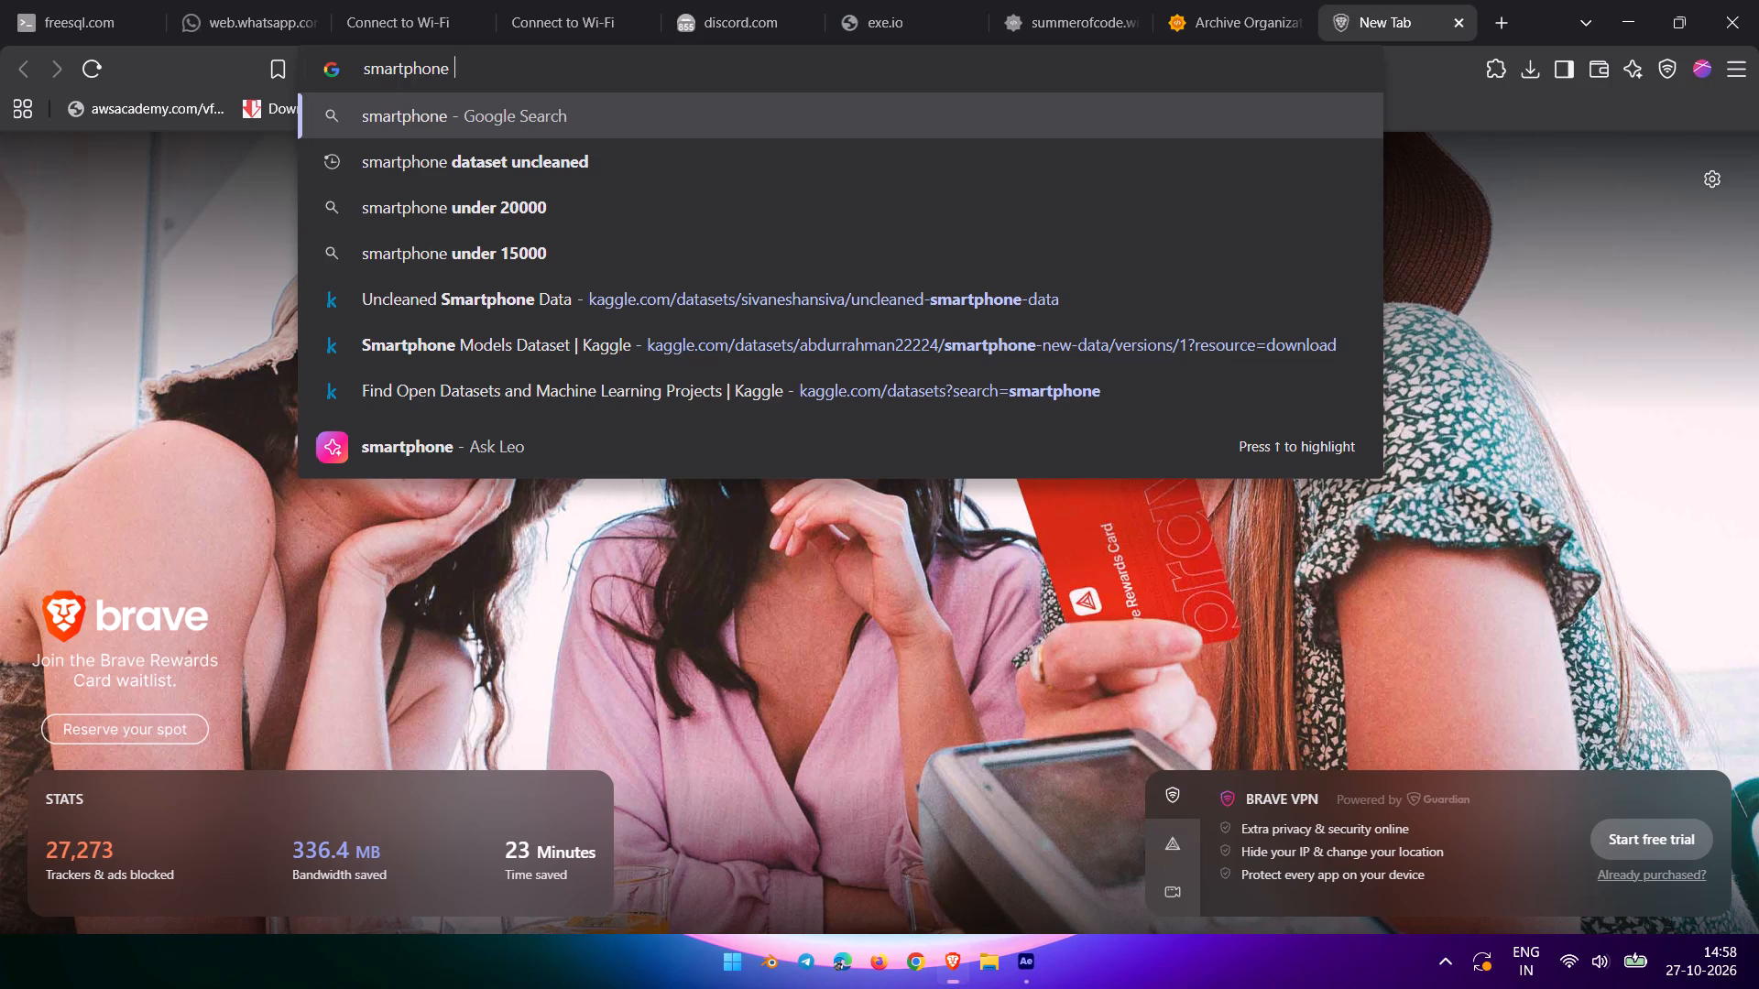
key("BackSpace")
key("space")
type("iage")
key("space")
key("Return")
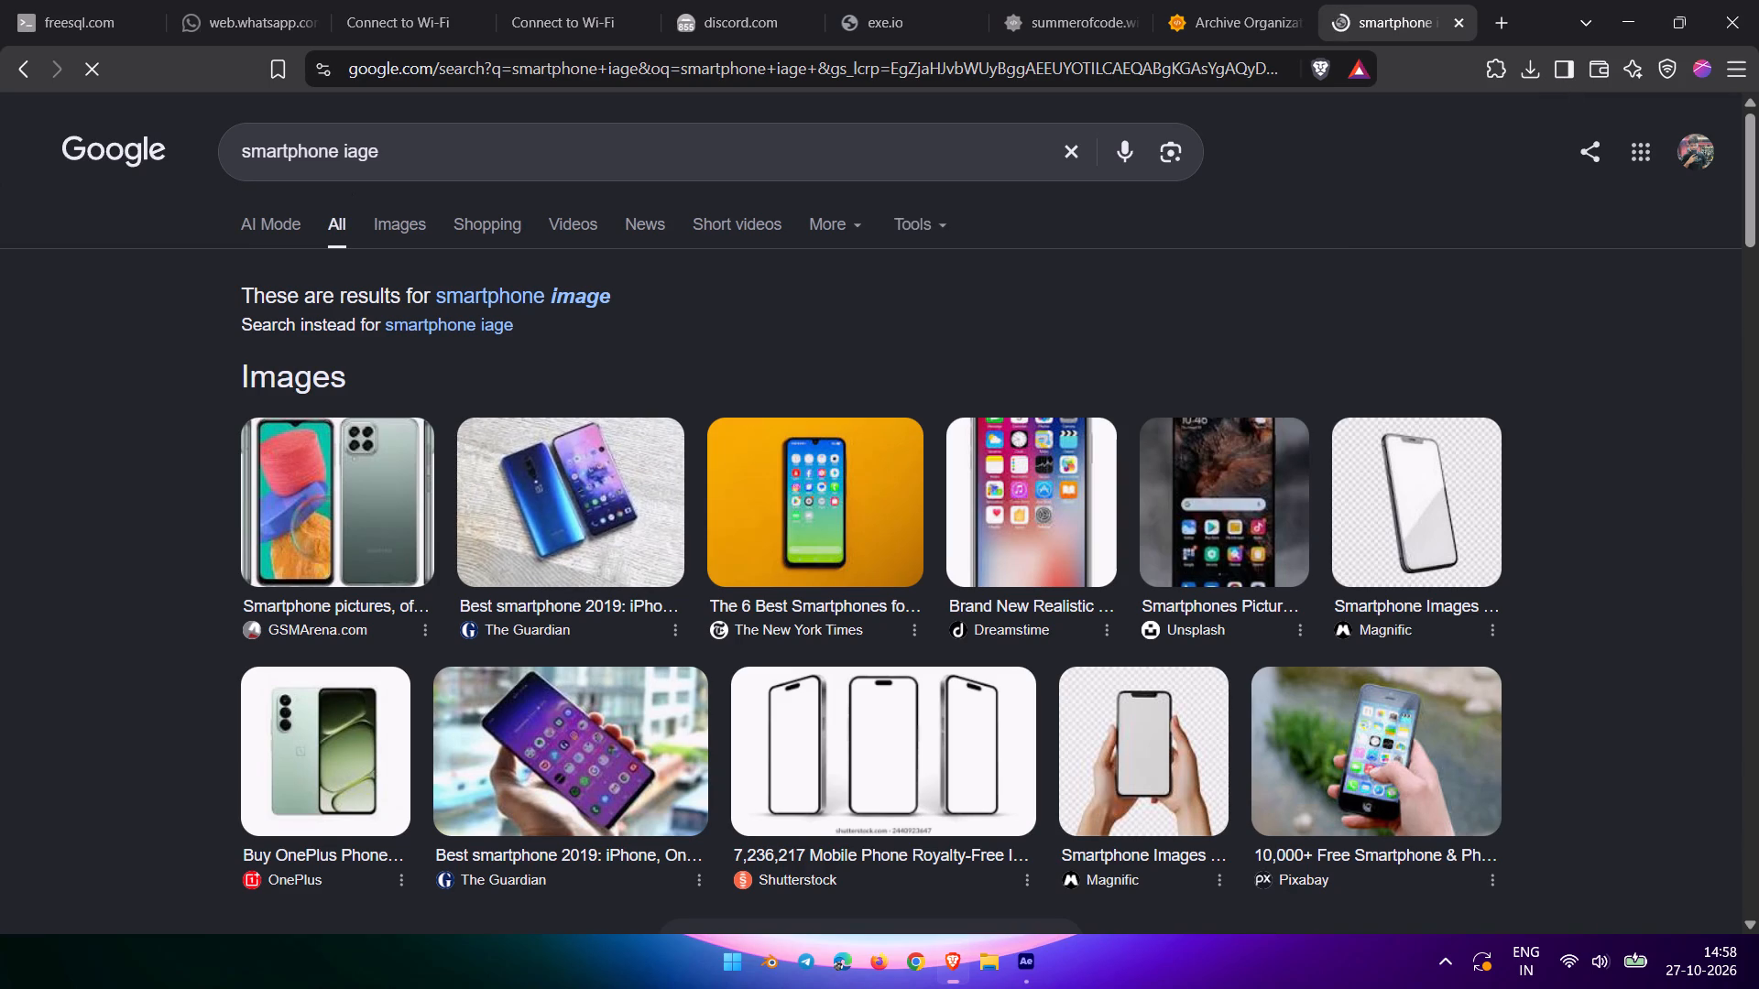
left_click(349, 153)
key("m")
key("Return")
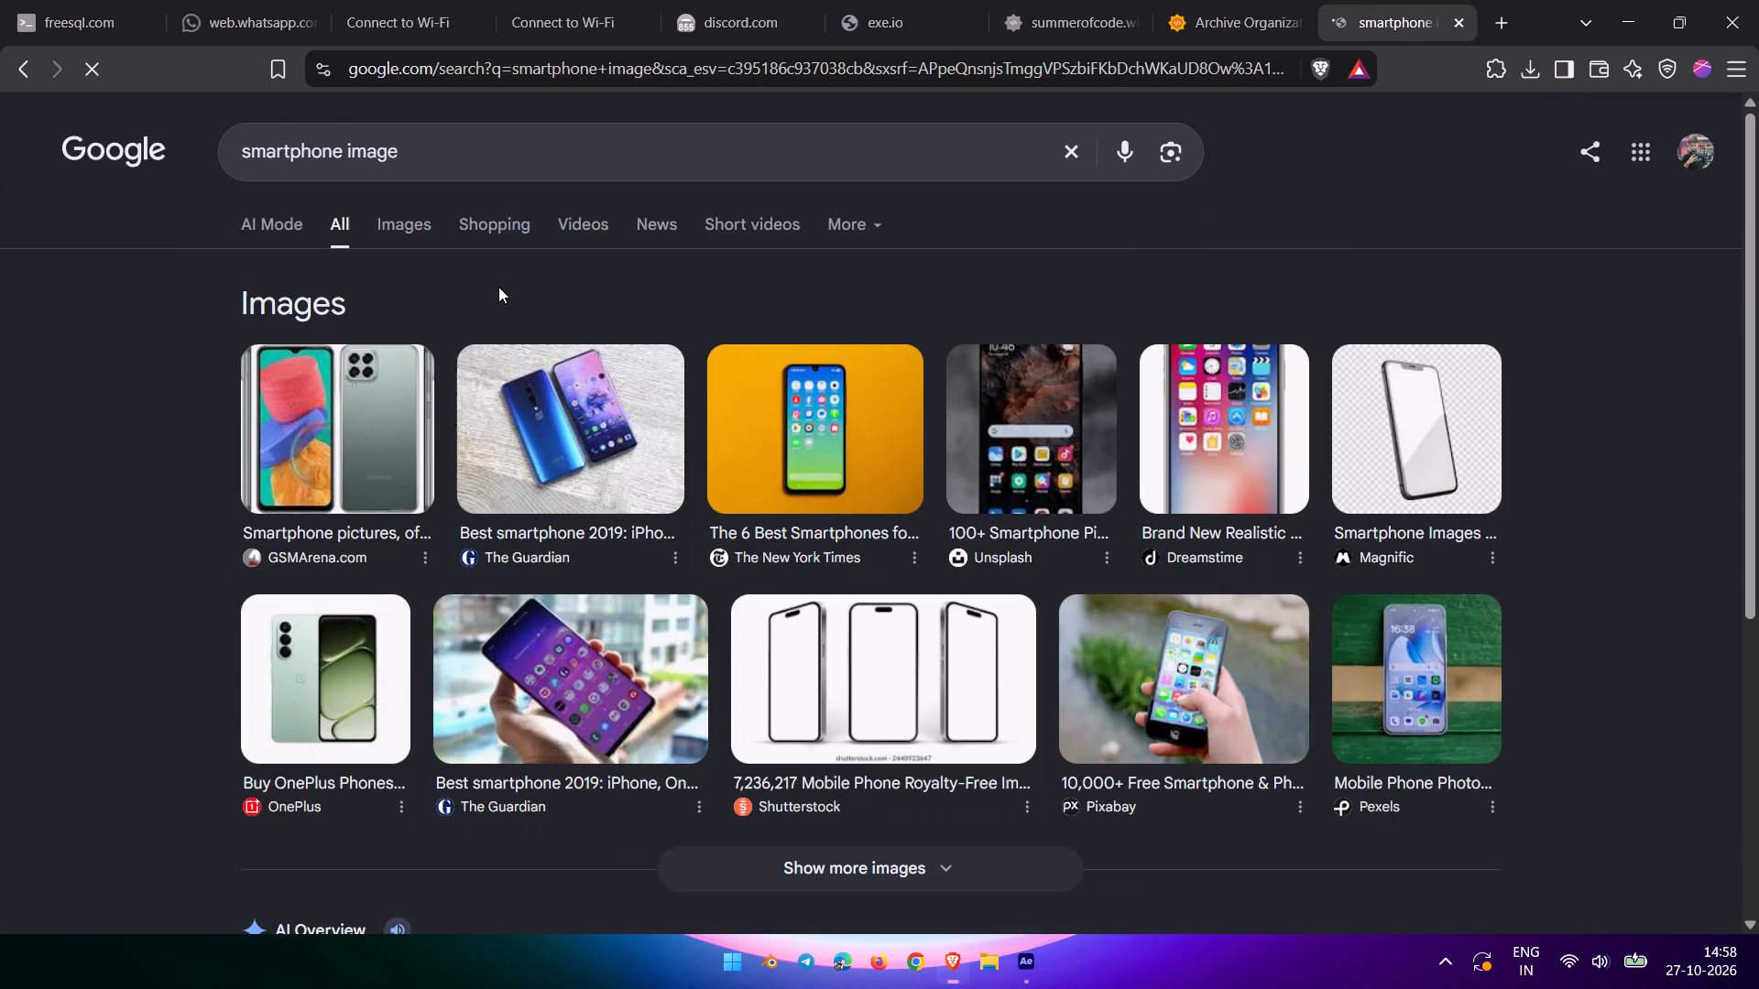
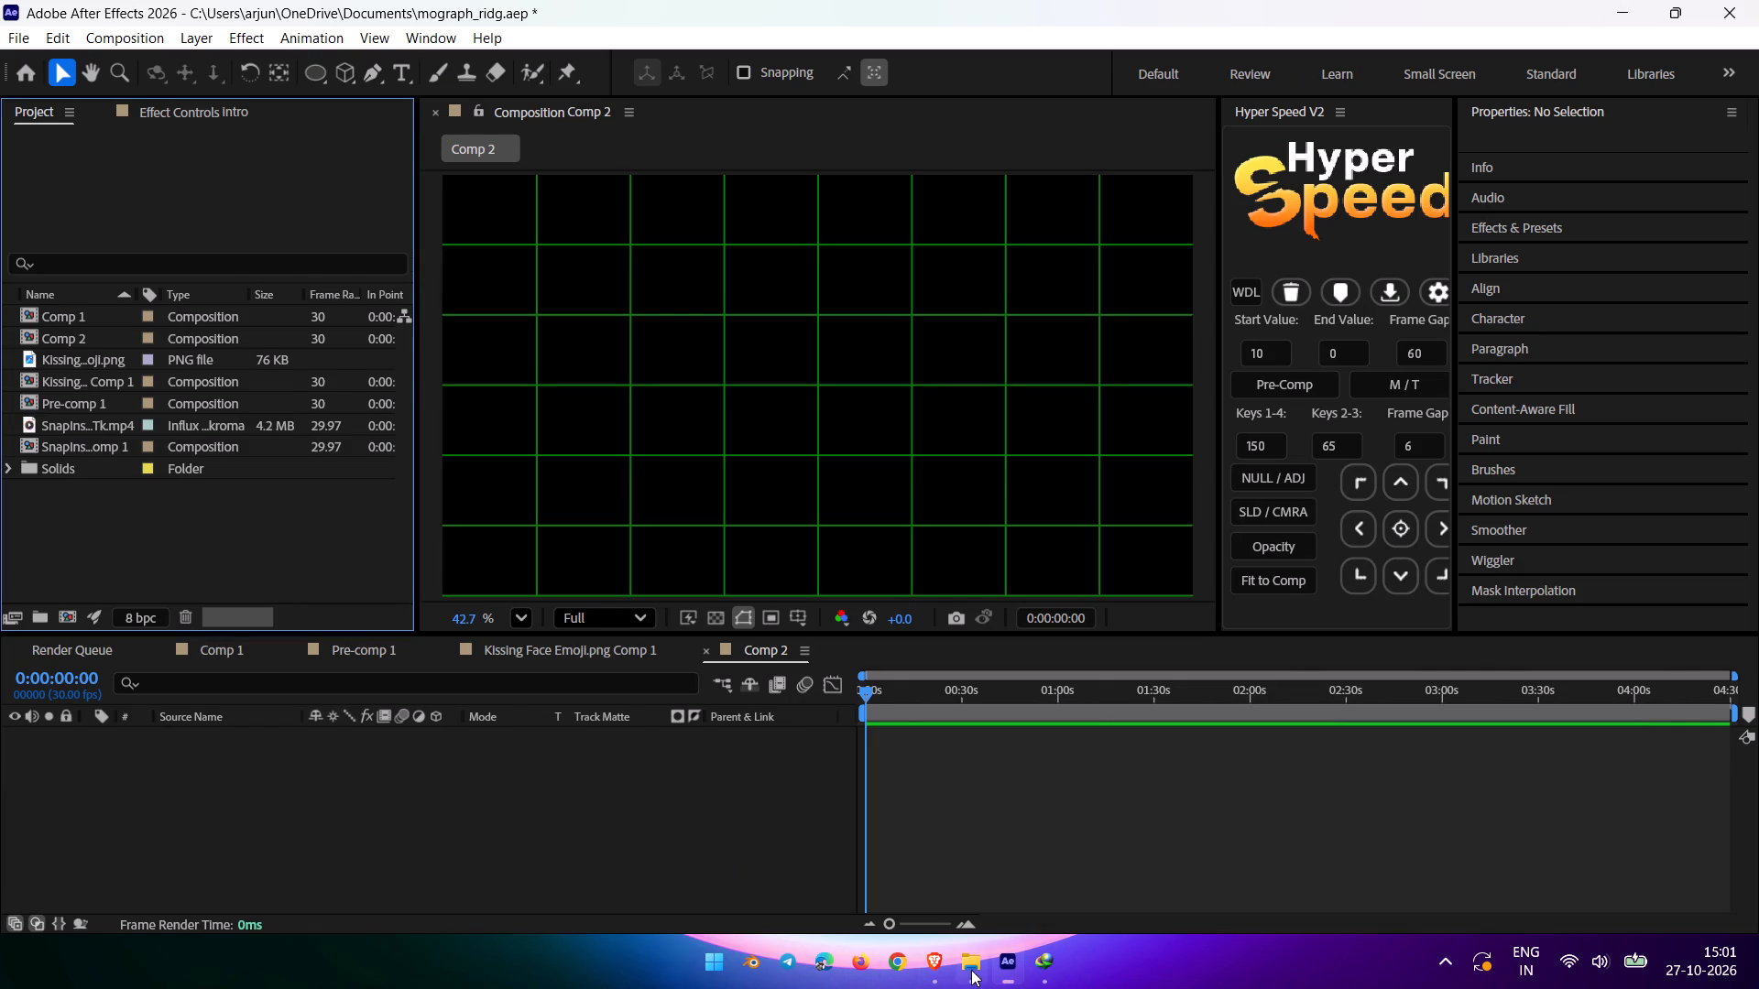
left_click(971, 970)
left_click(942, 973)
left_click(961, 977)
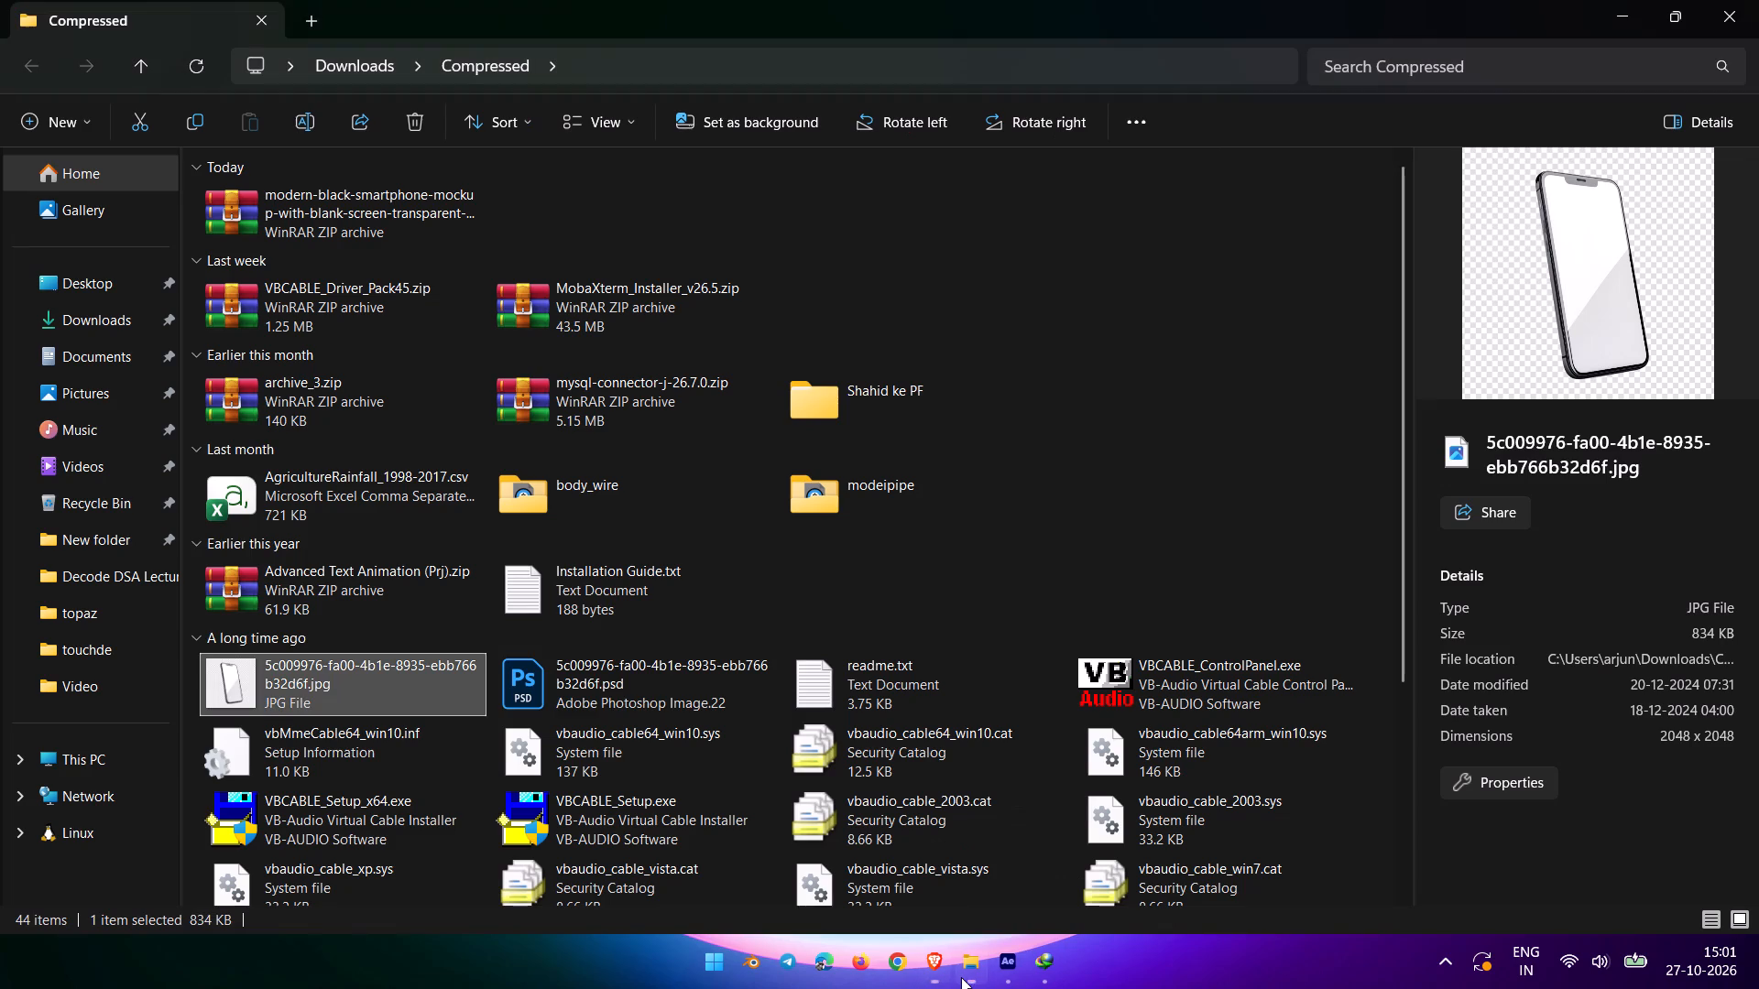
left_click_drag(331, 673, 937, 949)
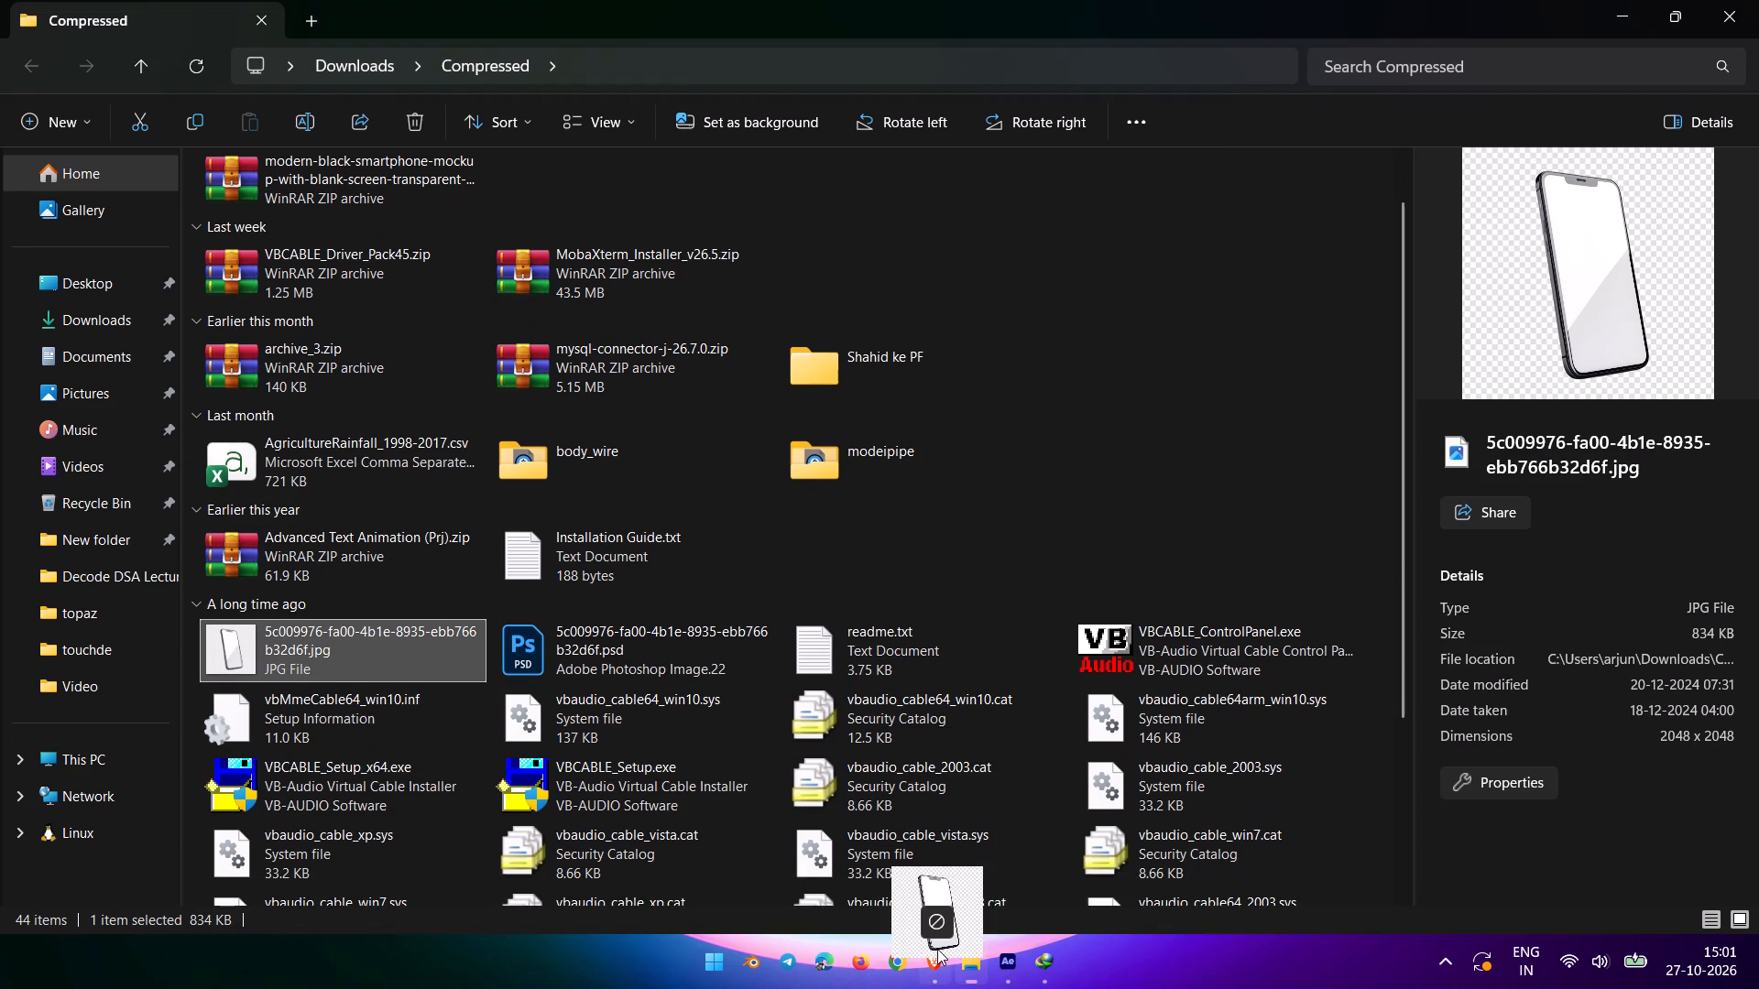
left_click_drag(937, 949, 749, 561)
Download the phone cutout as a PNG to the Desktop and dismiss the promotional popup.
scroll(747, 551, "down", 3)
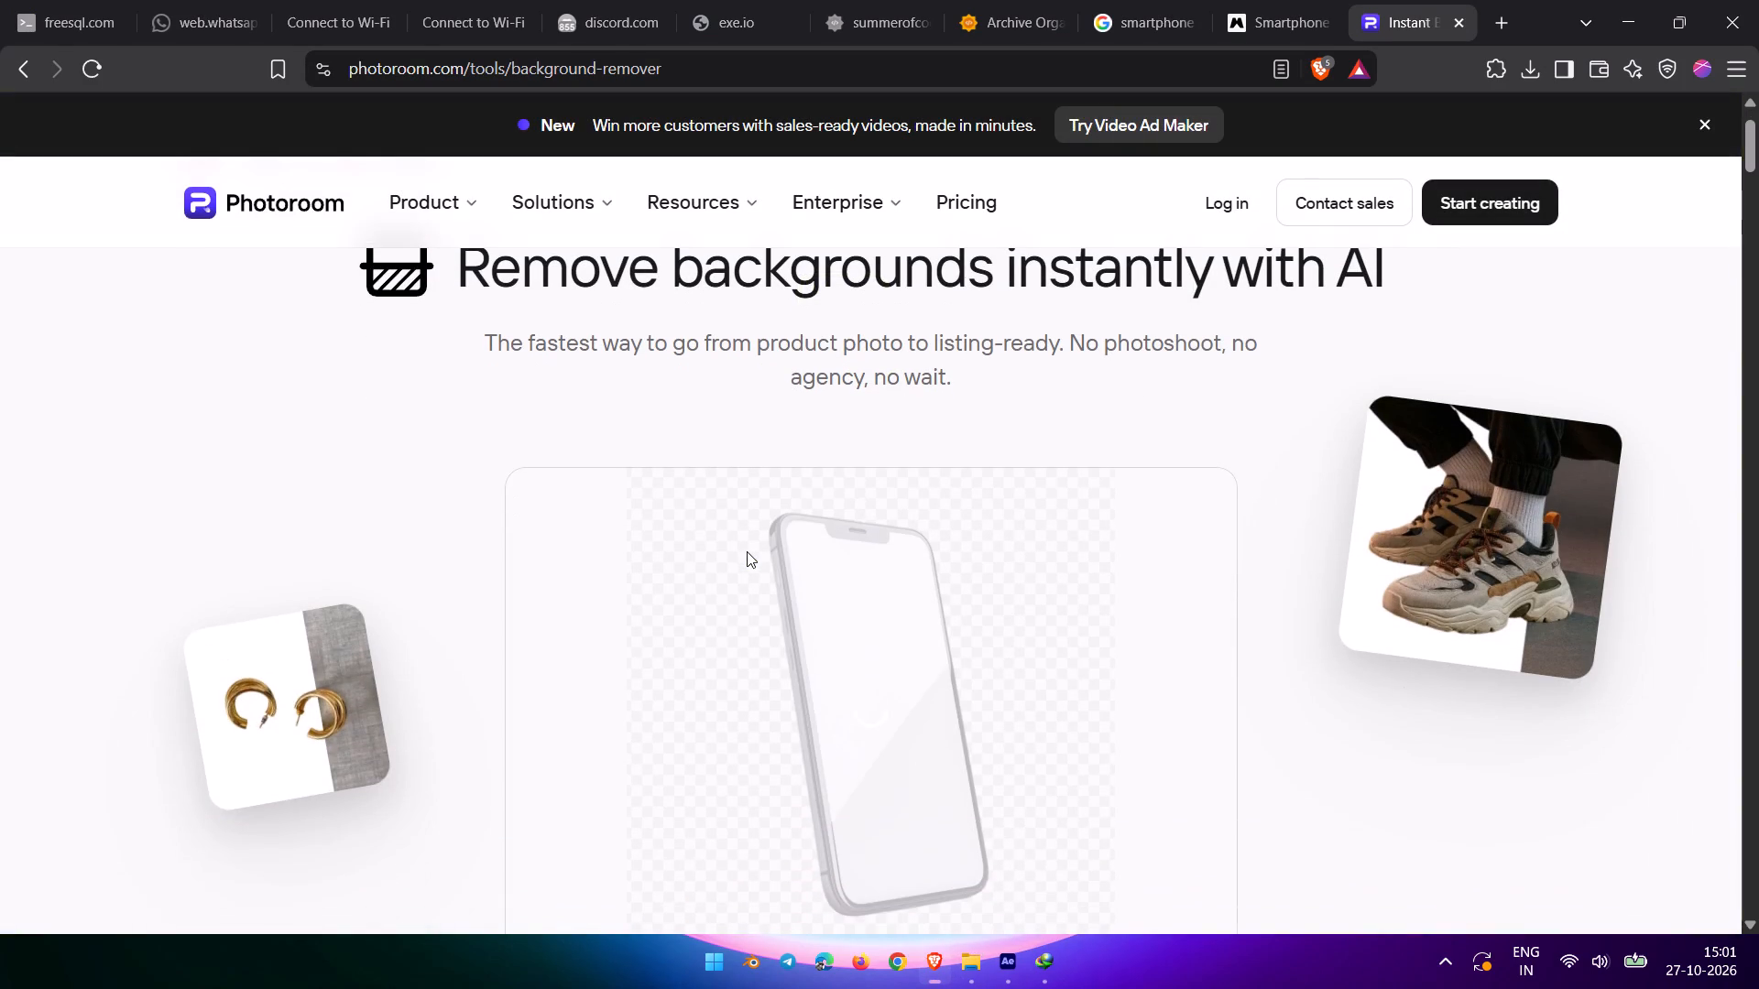
scroll(886, 950, "down", 12)
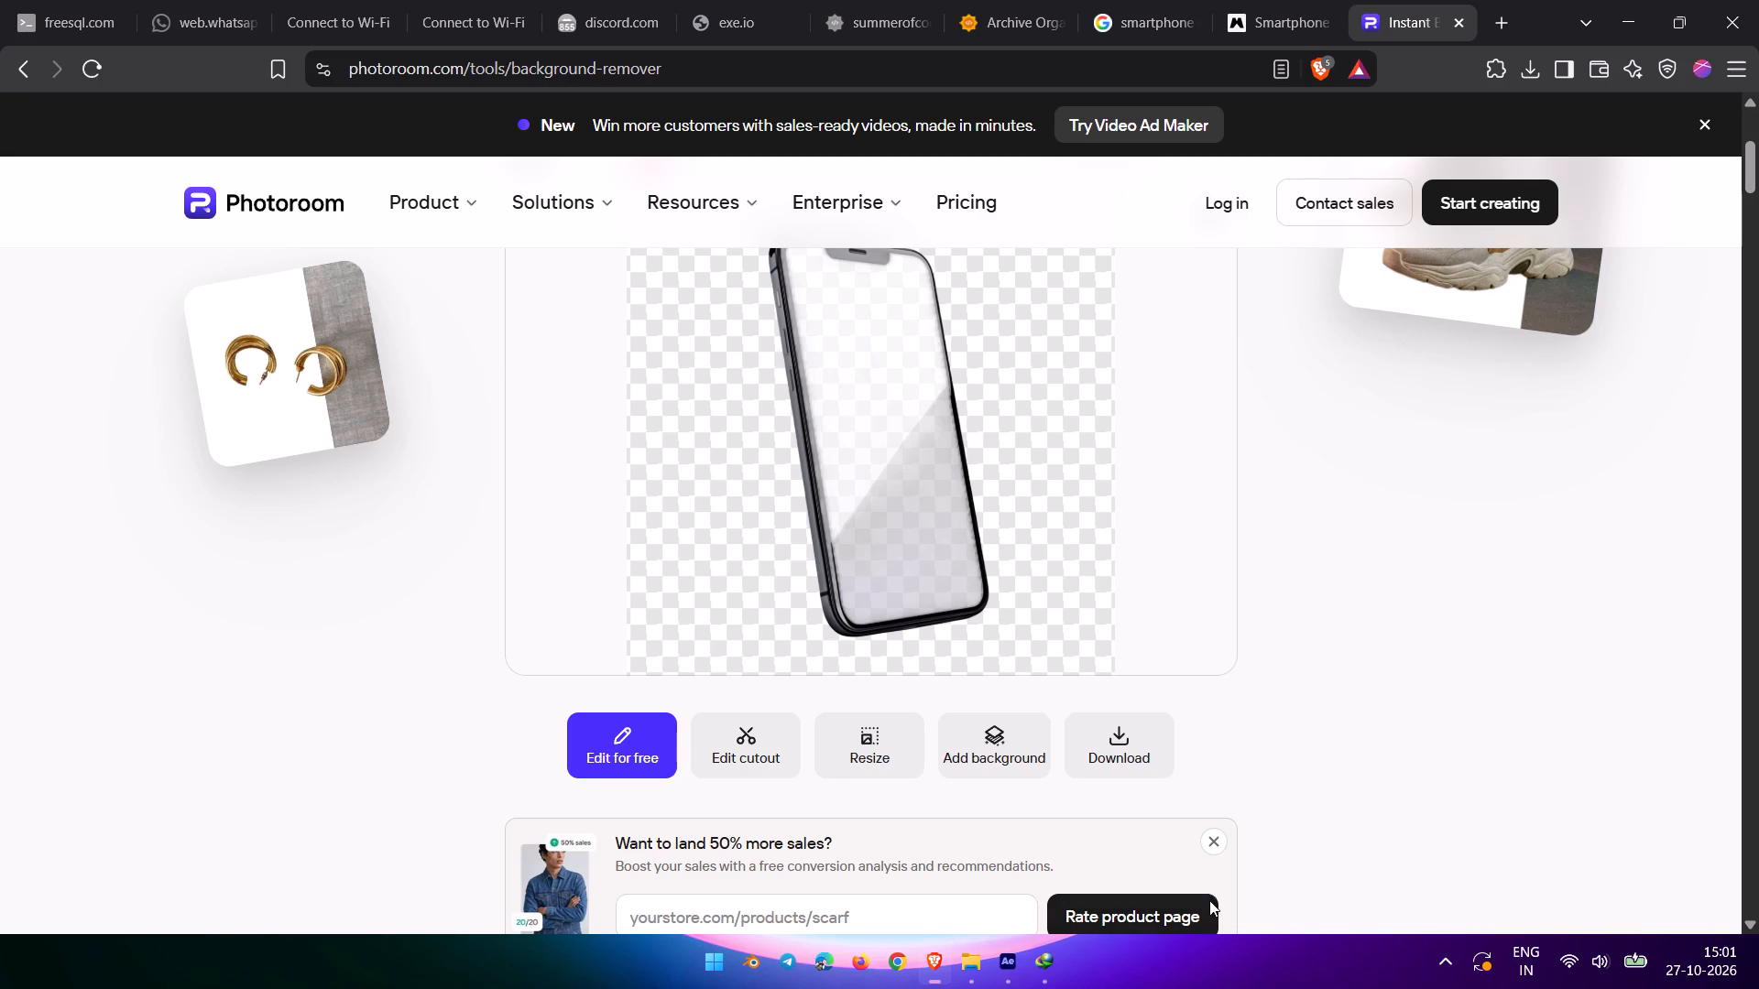
left_click(1142, 751)
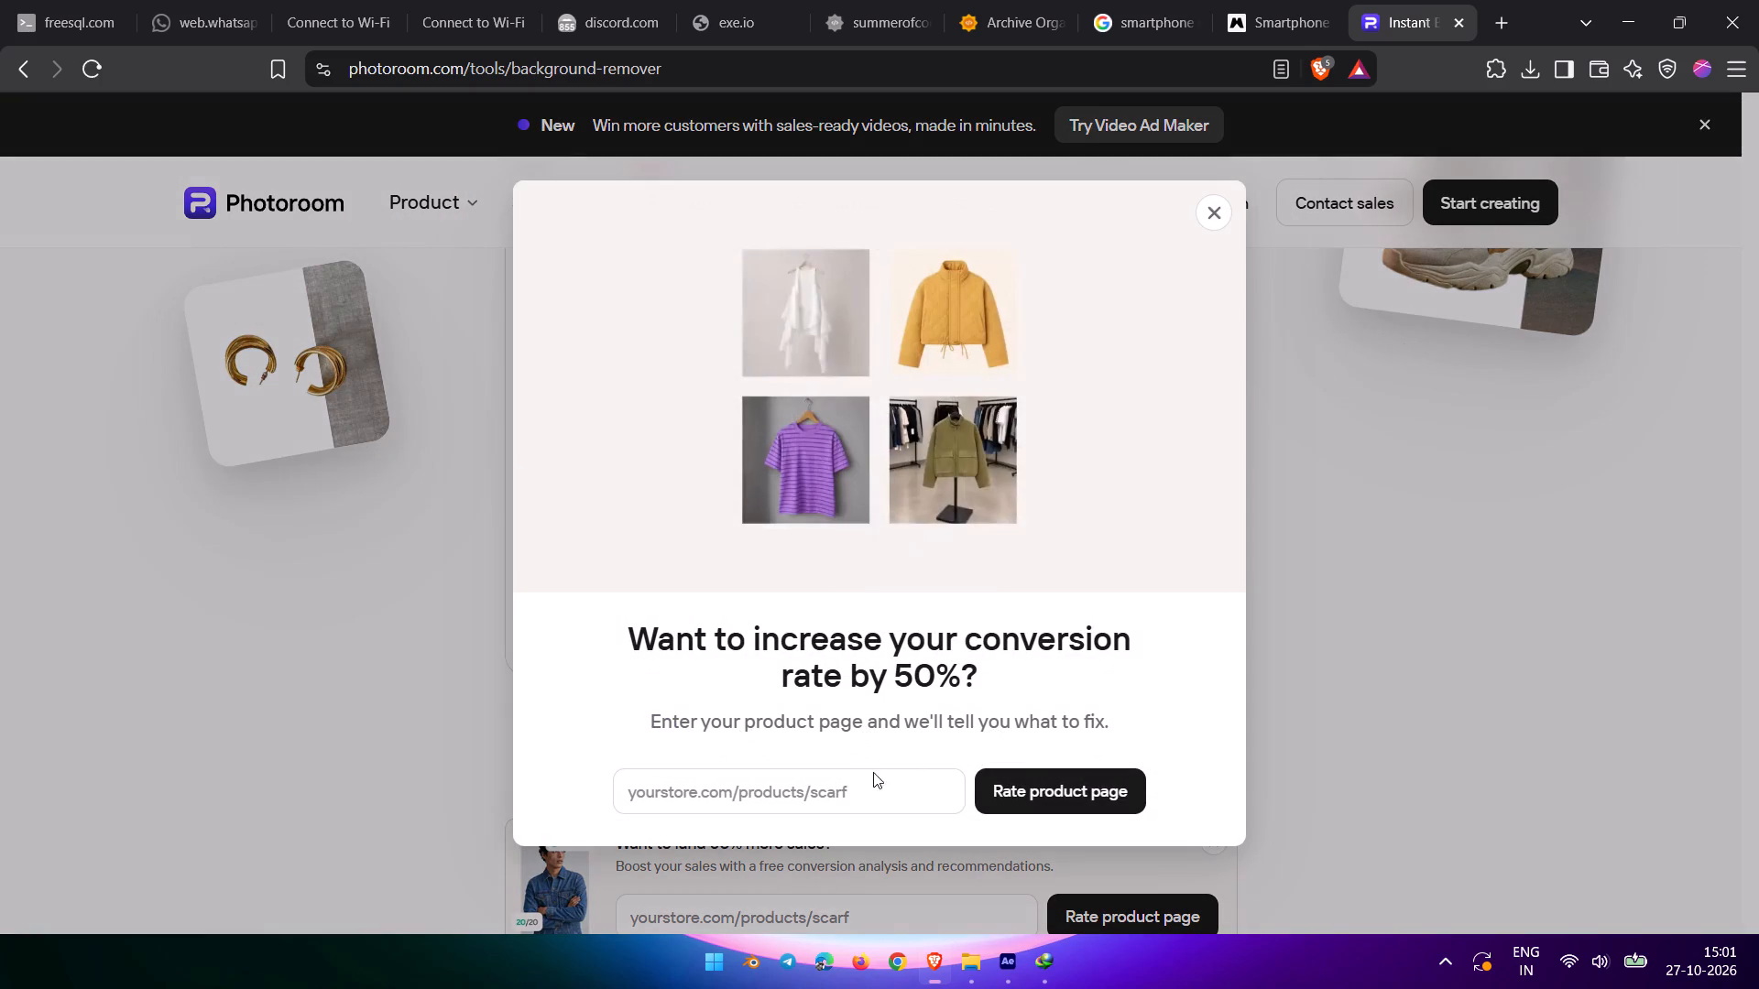
left_click(414, 310)
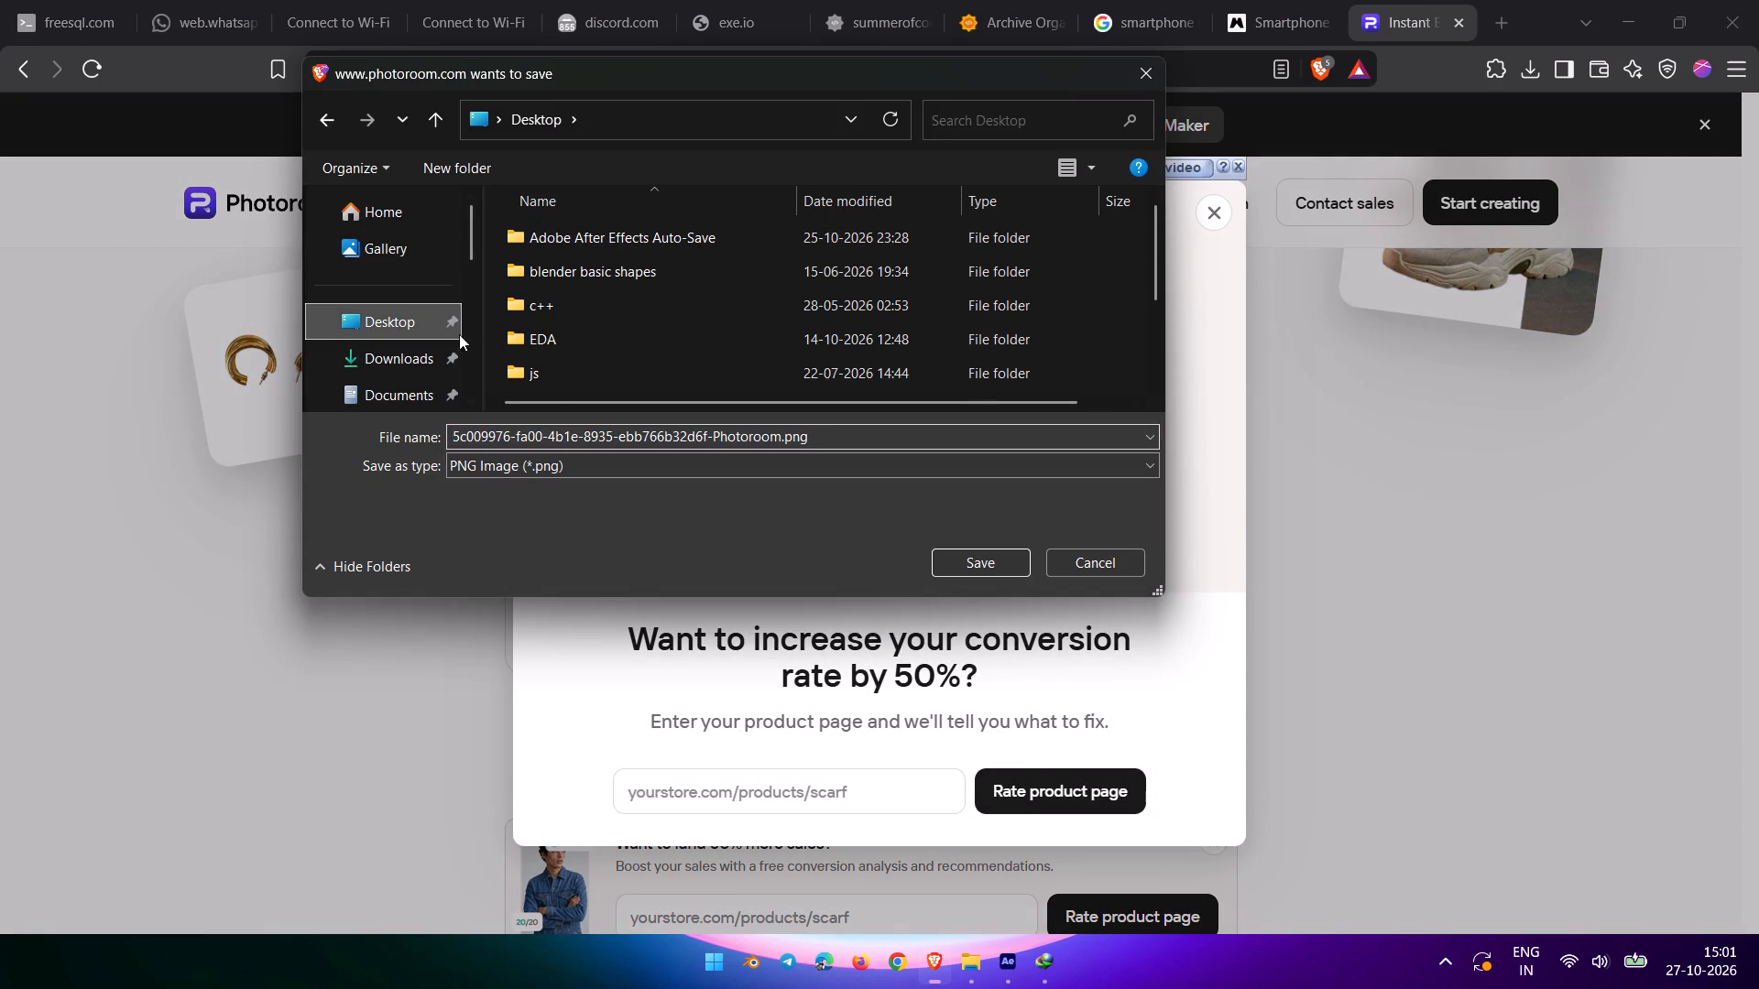
left_click(956, 564)
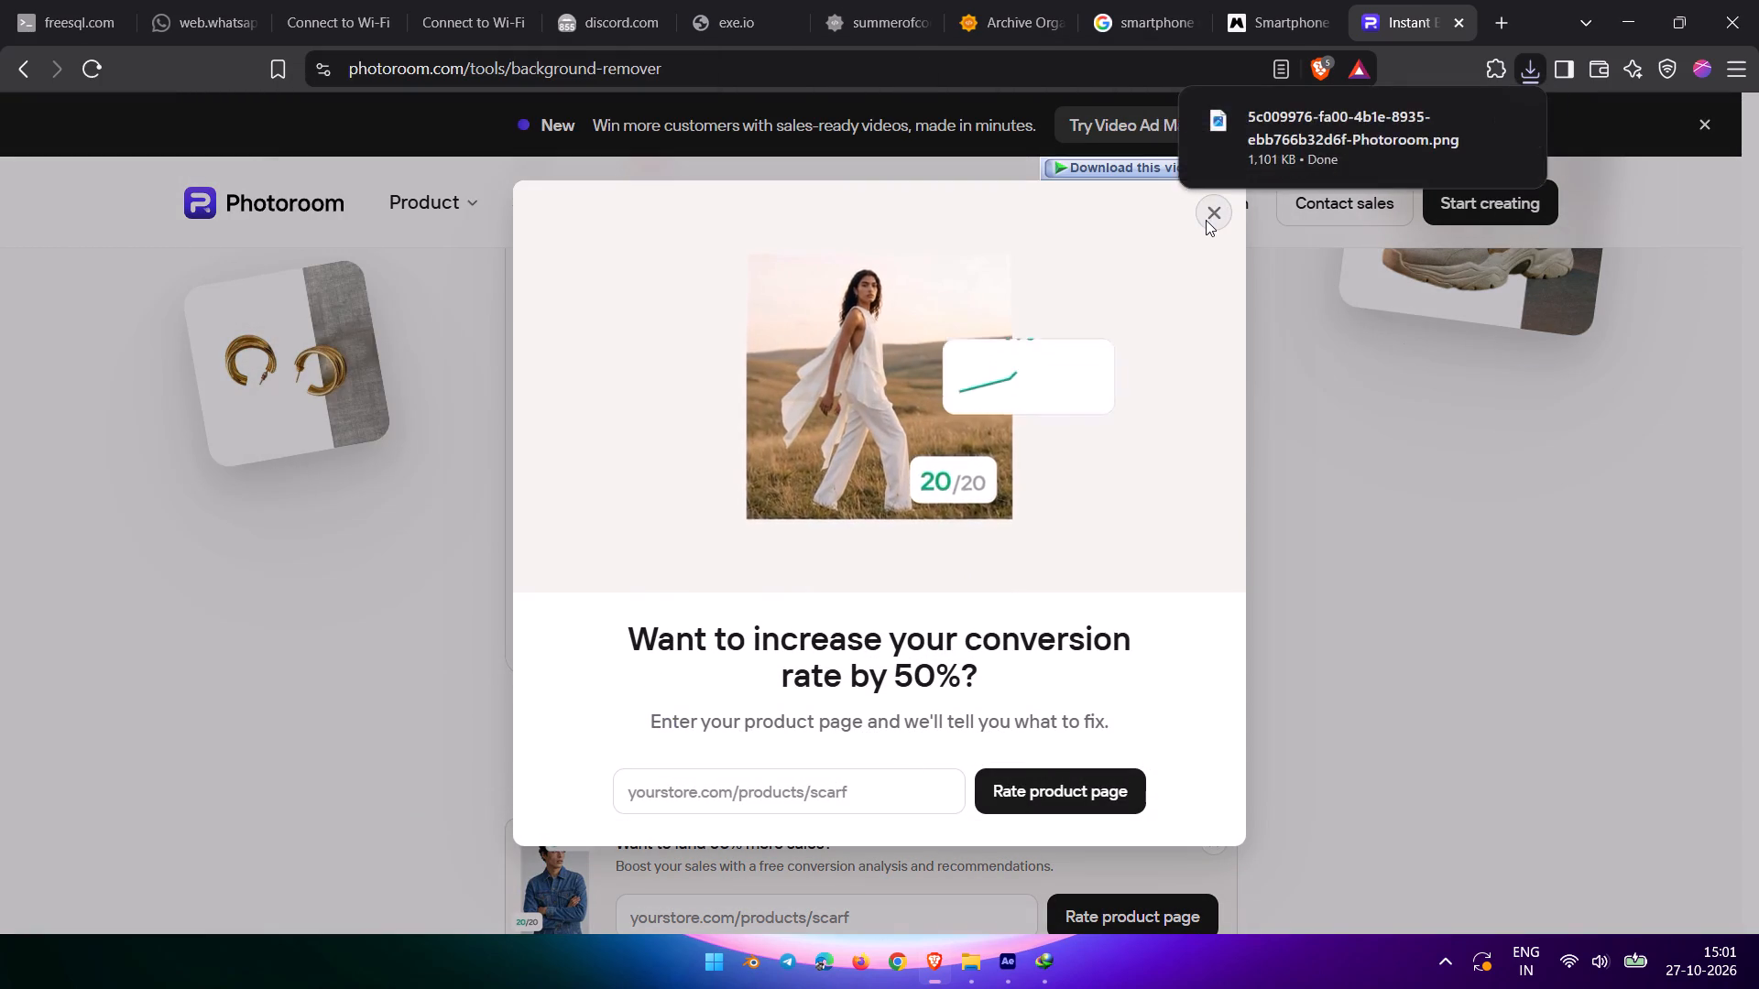
left_click(1206, 220)
Import the downloaded Photoroom phone PNG into the After Effects project and add it to Comp 2.
left_click(1534, 69)
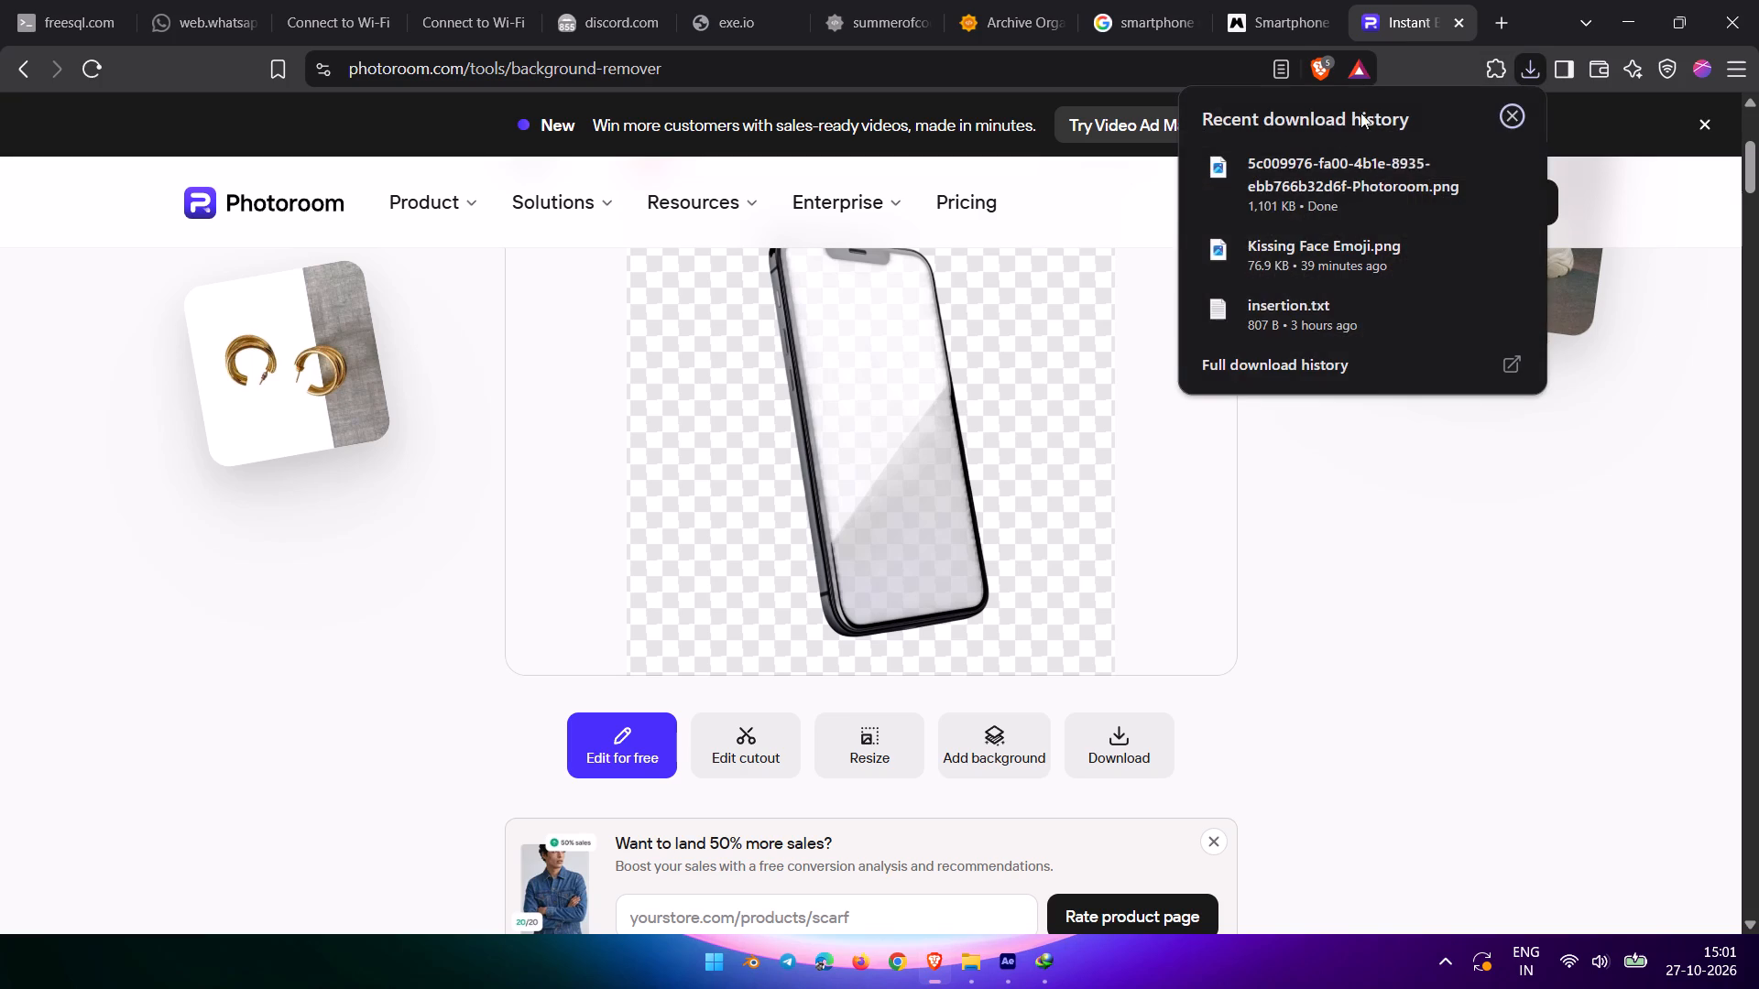
left_click_drag(1257, 187, 1060, 988)
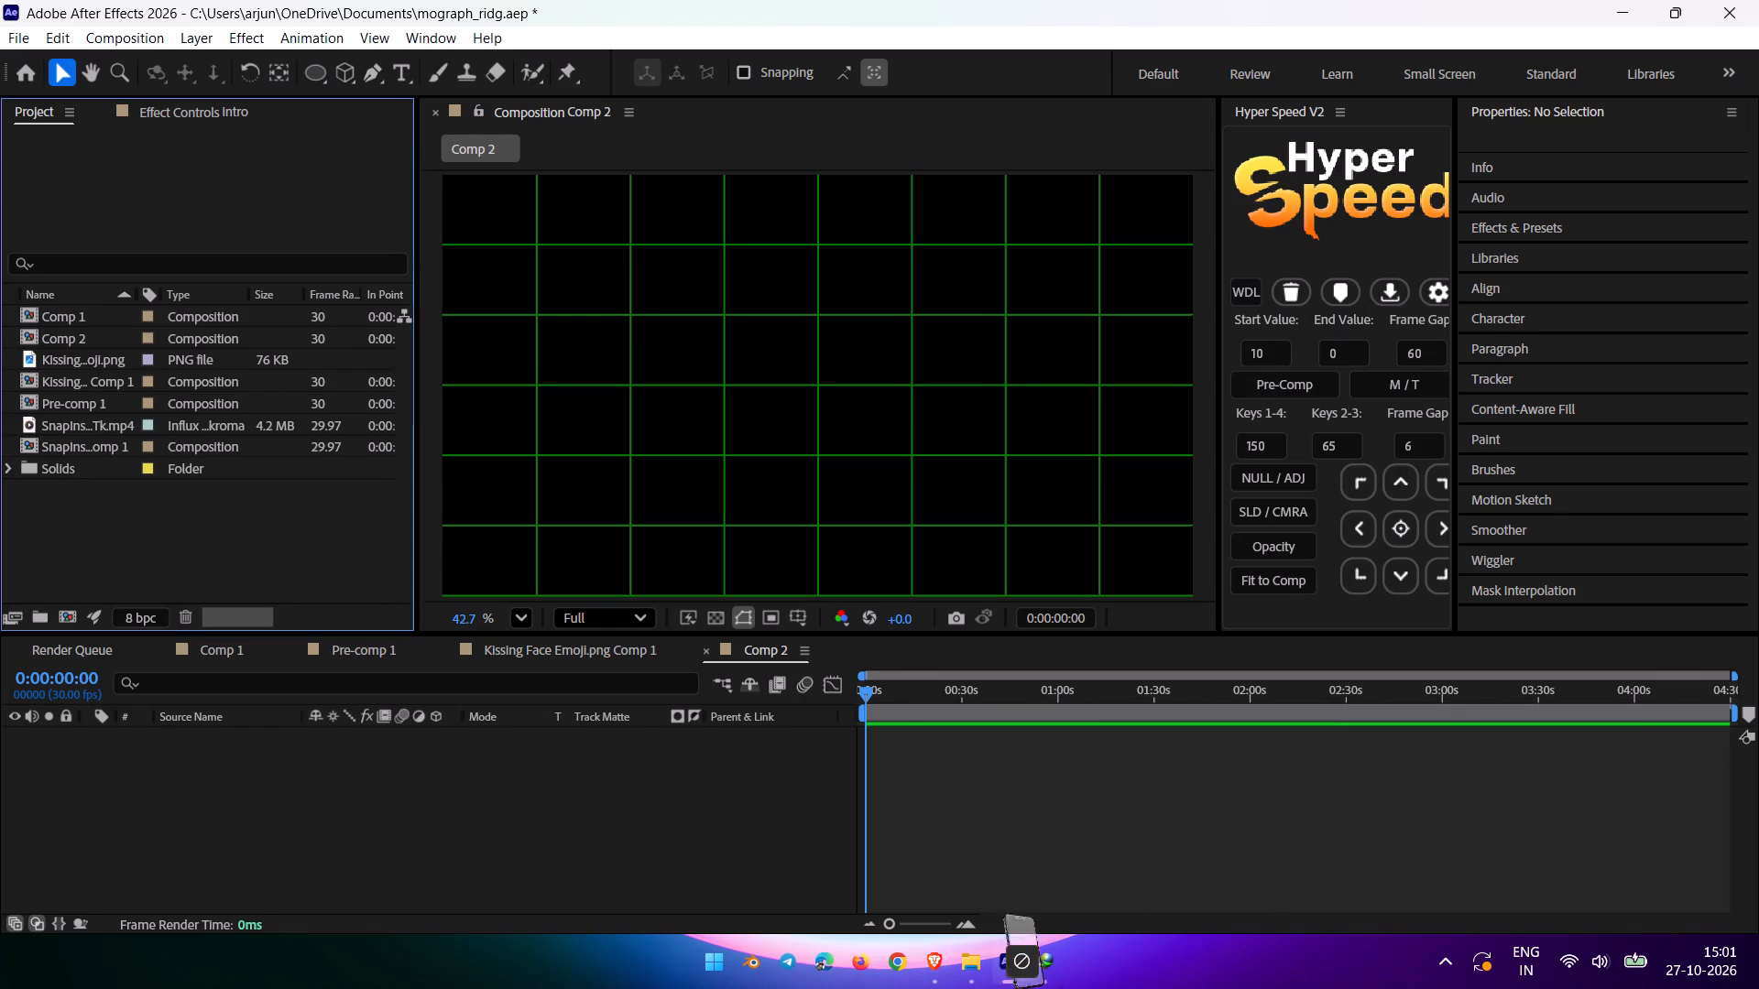
left_click_drag(1060, 988, 95, 542)
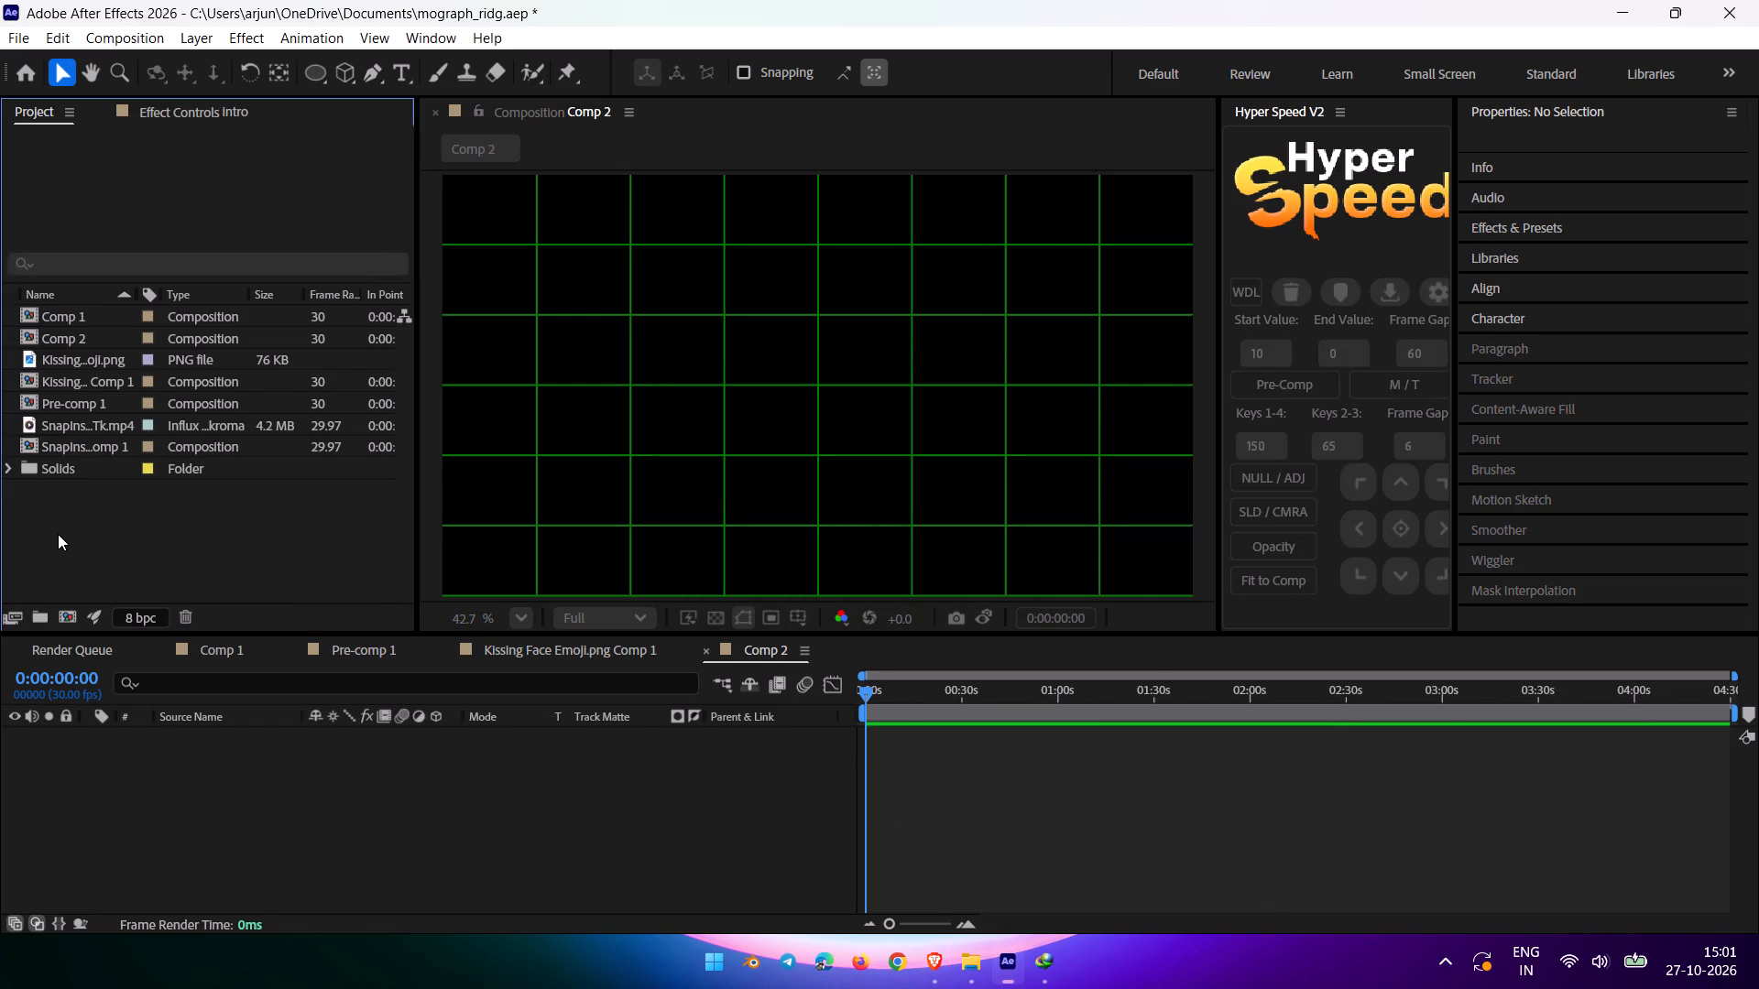
left_click_drag(64, 314, 247, 722)
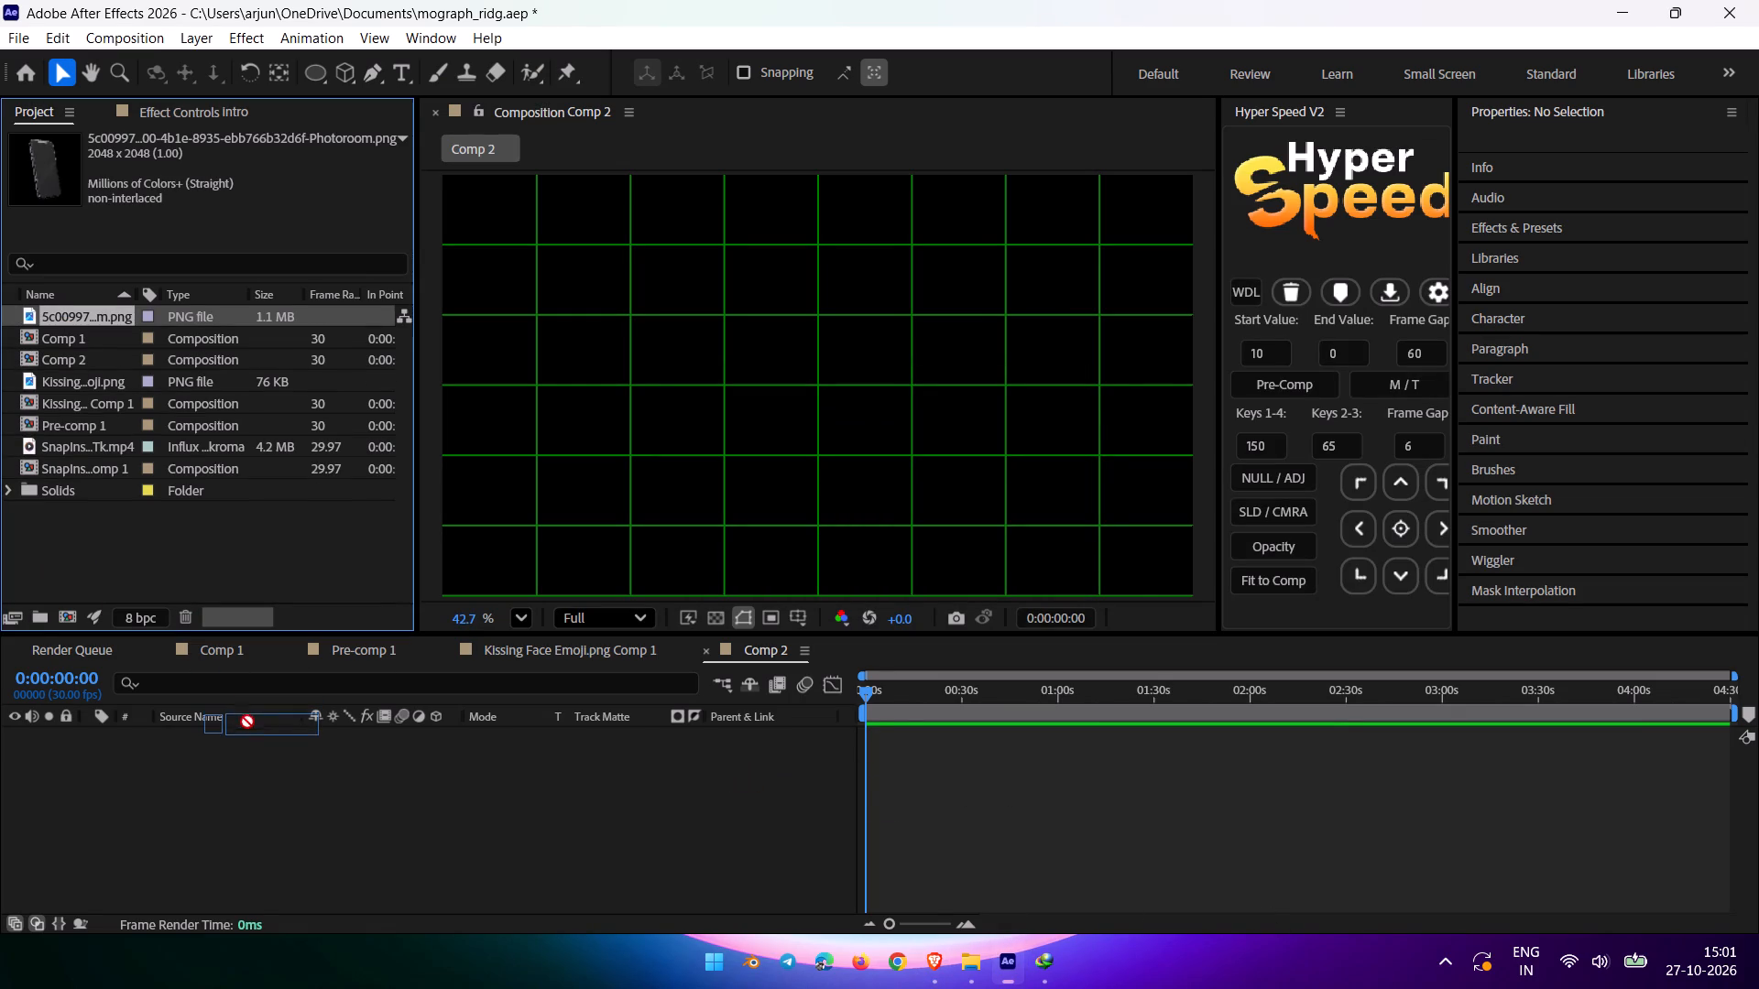
left_click_drag(247, 722, 247, 728)
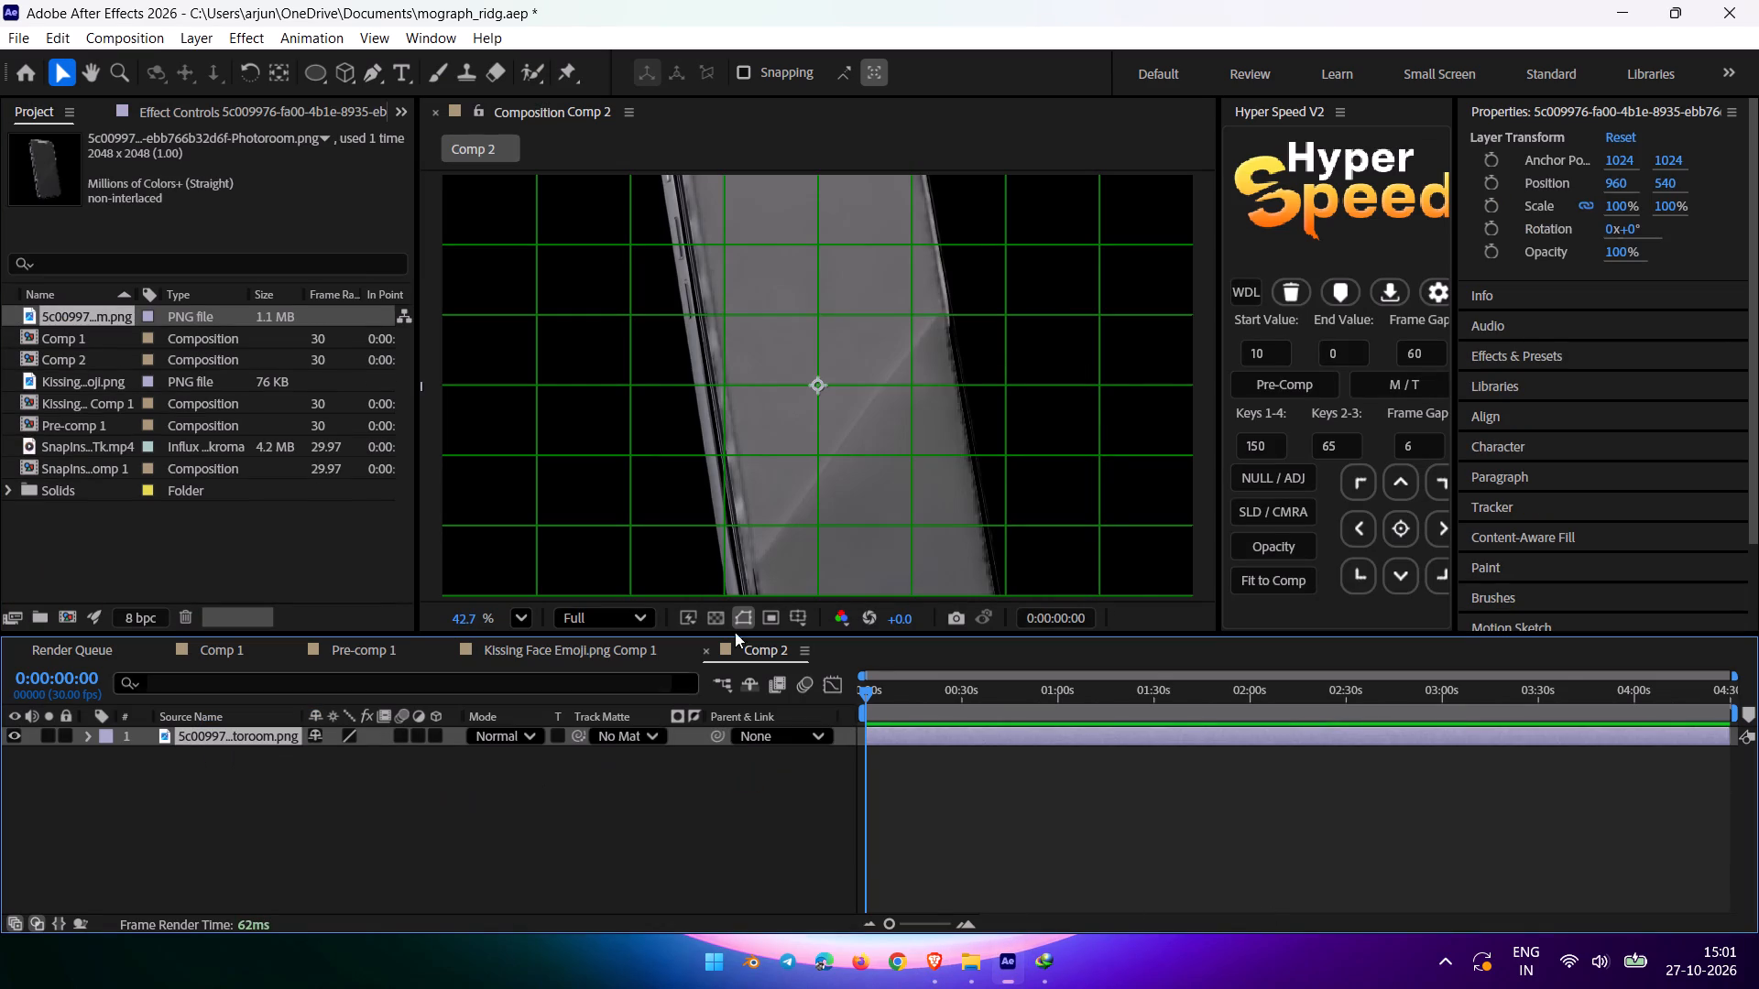
Scale the phone PNG layer in Comp 2 to 58%.
key("s")
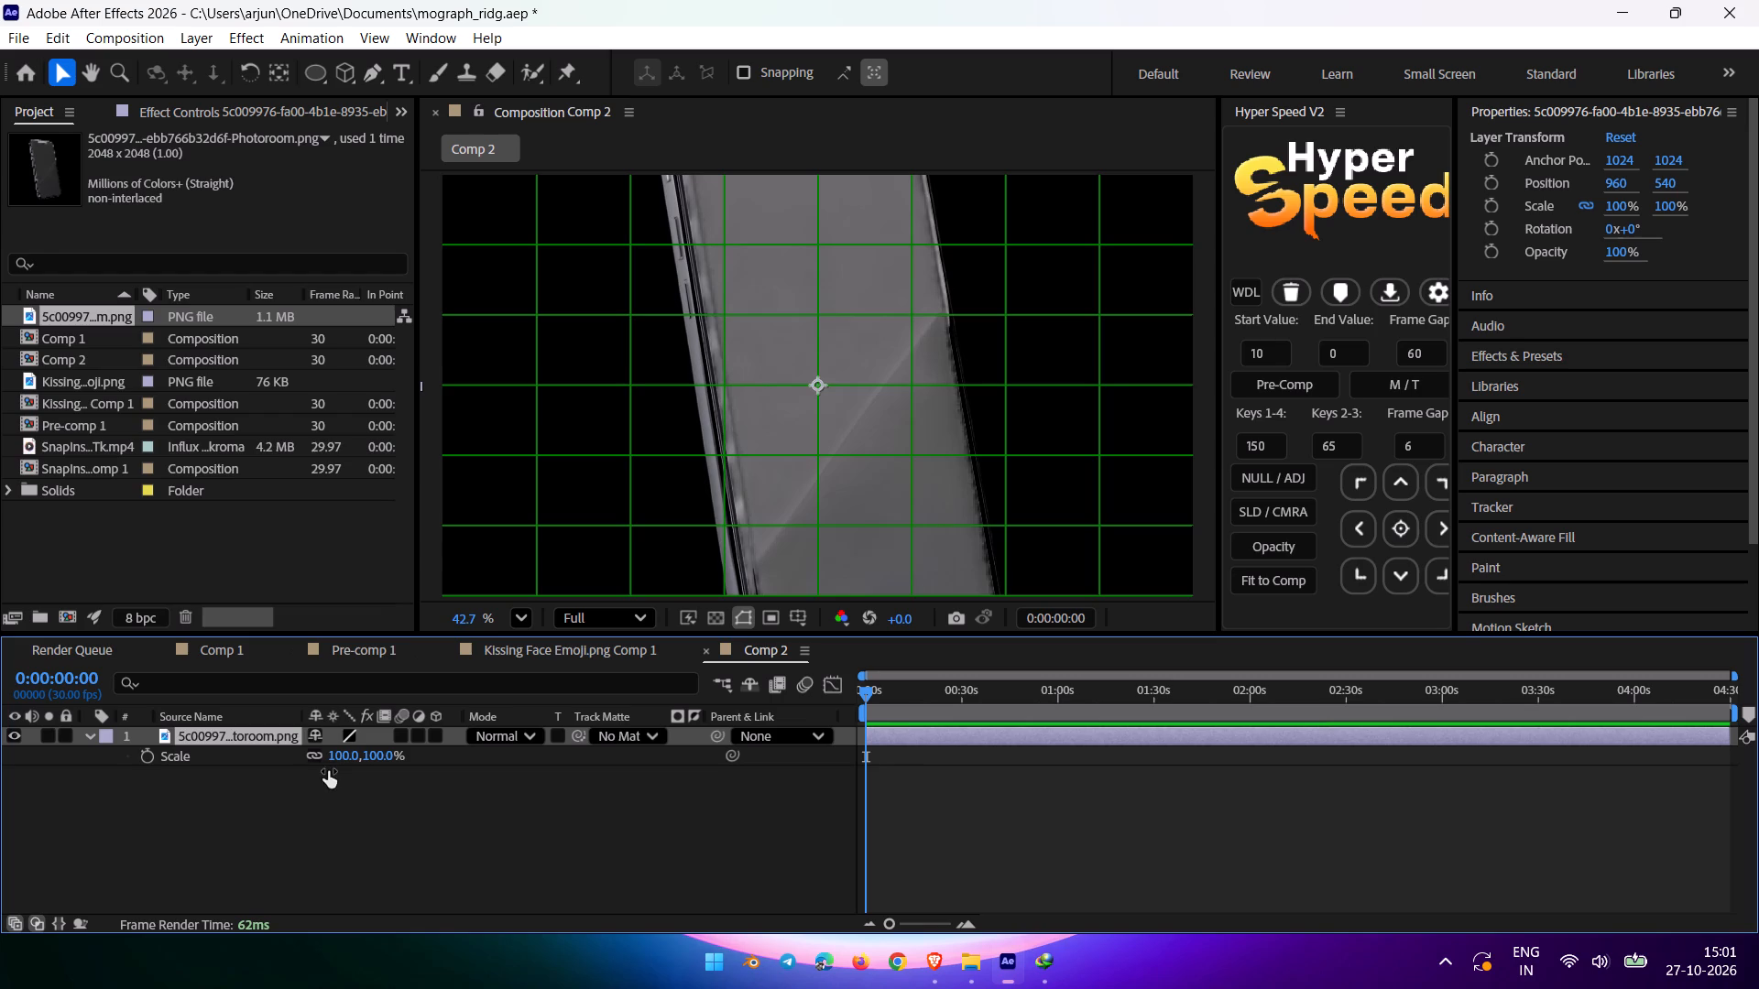
left_click_drag(339, 758, 314, 728)
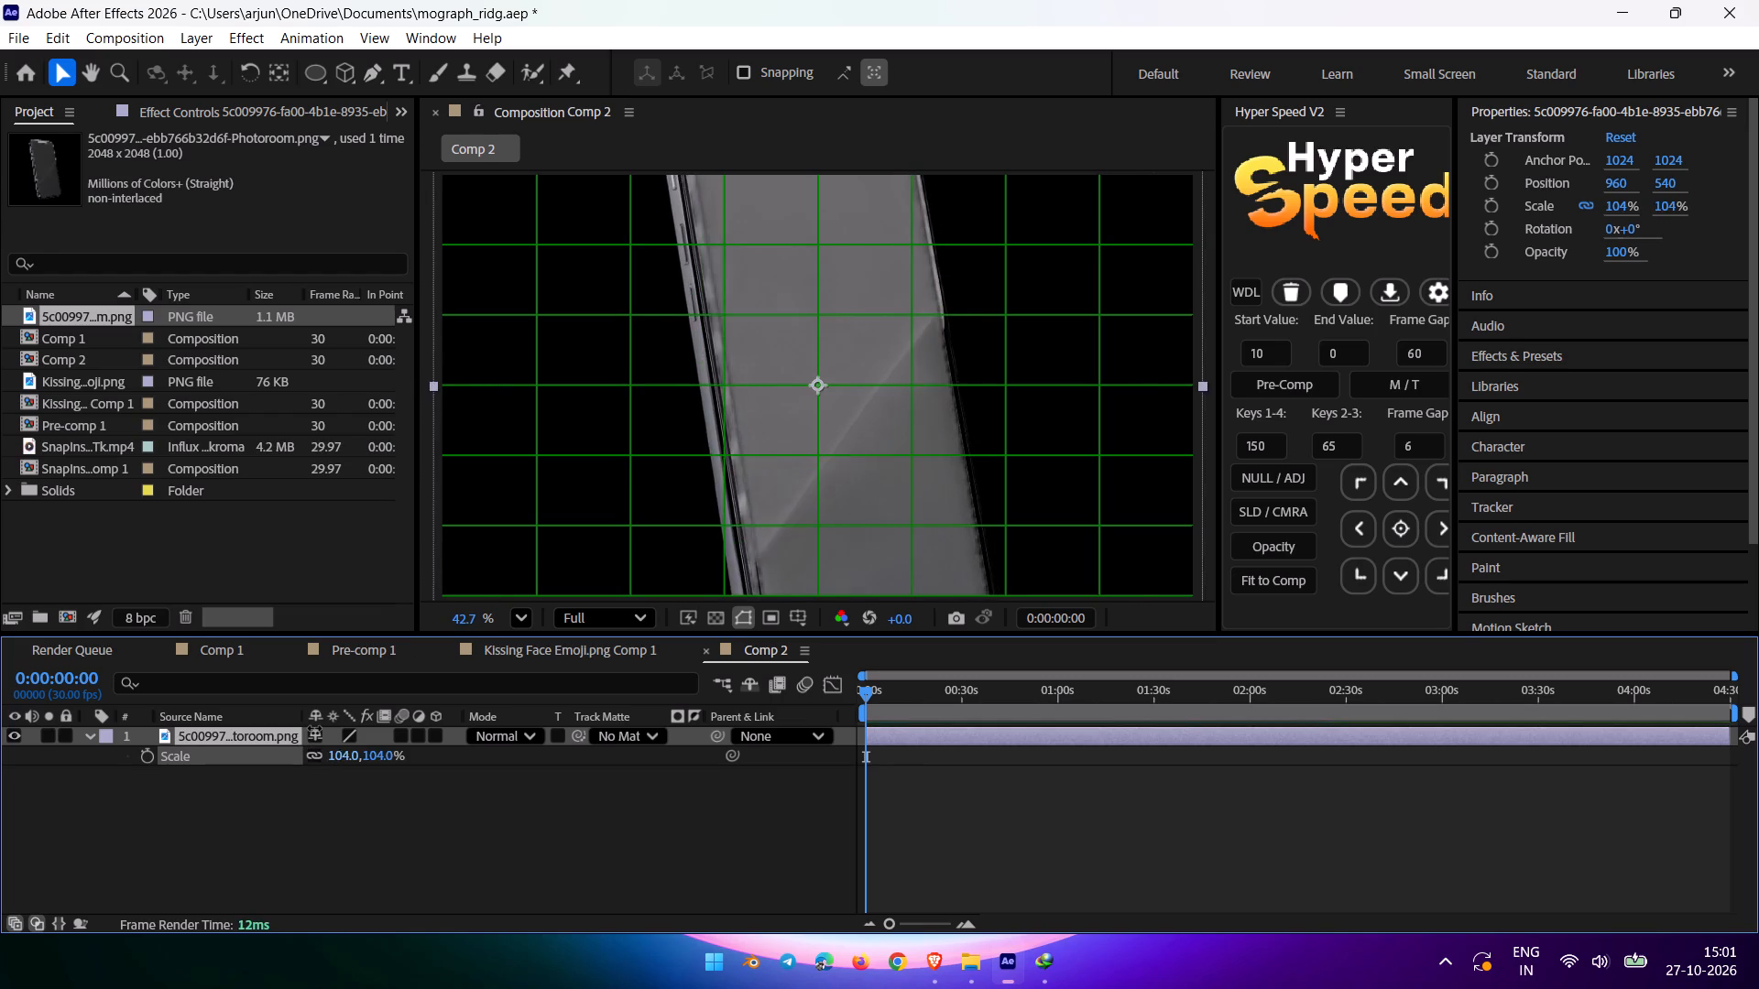
left_click_drag(314, 728, 307, 710)
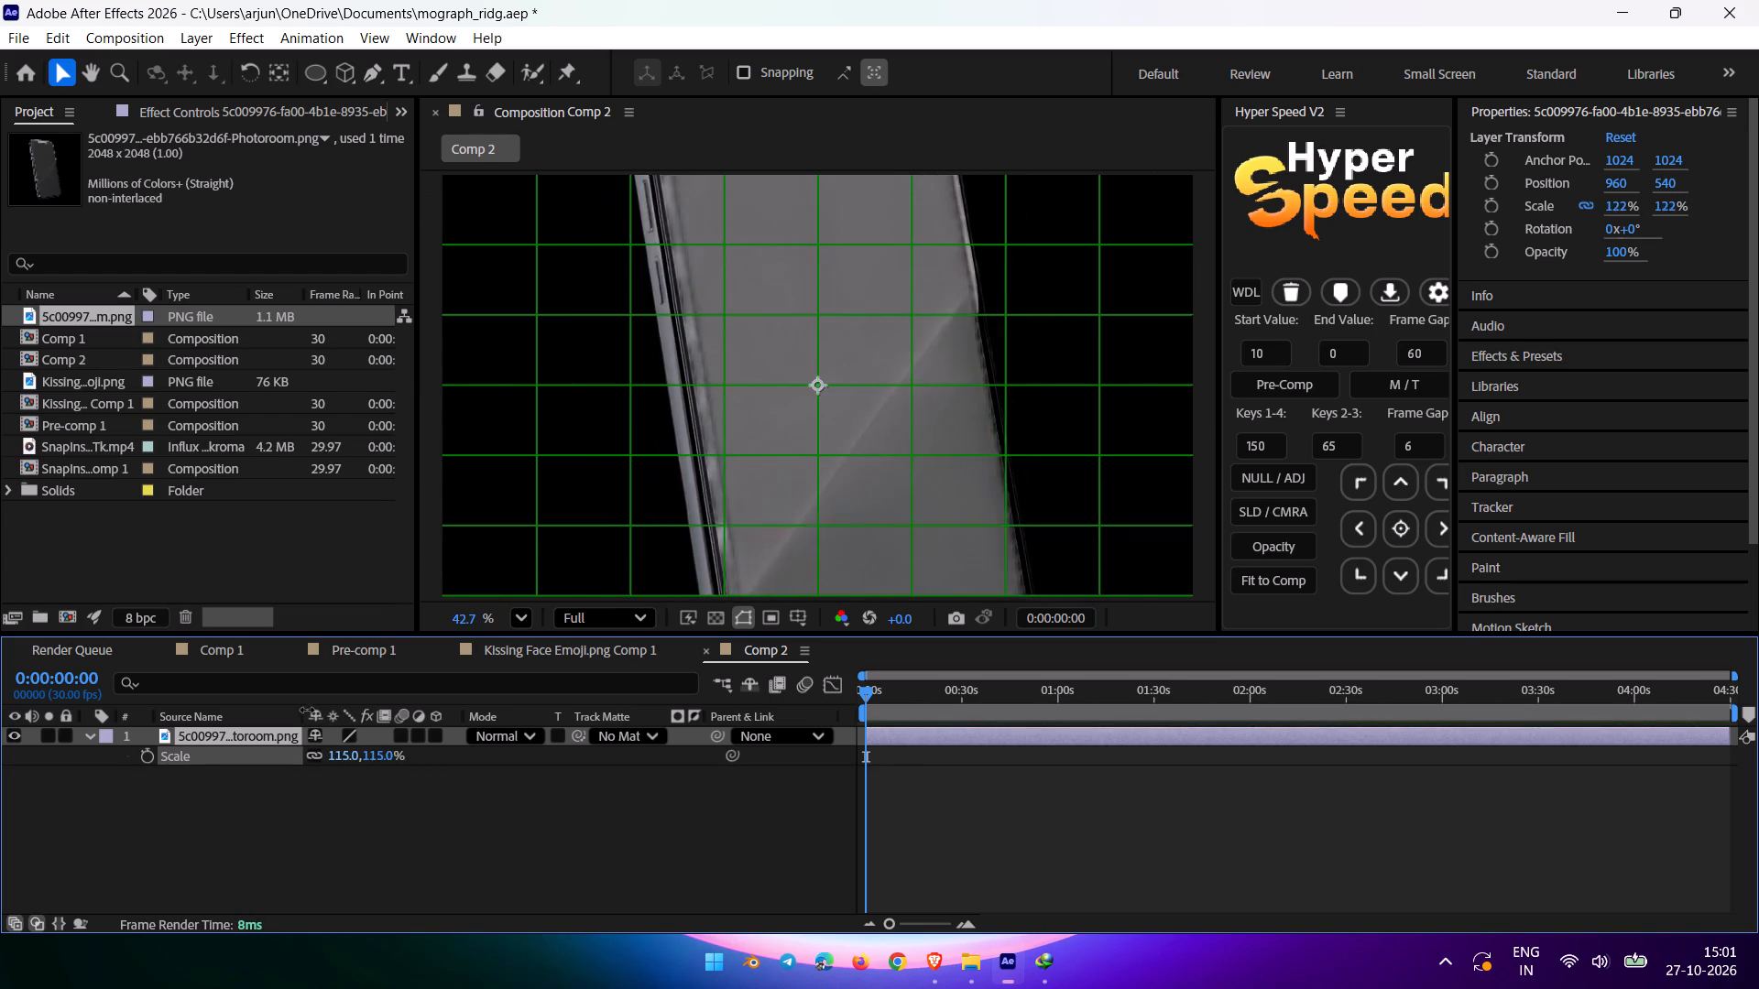
left_click_drag(307, 710, 0, 594)
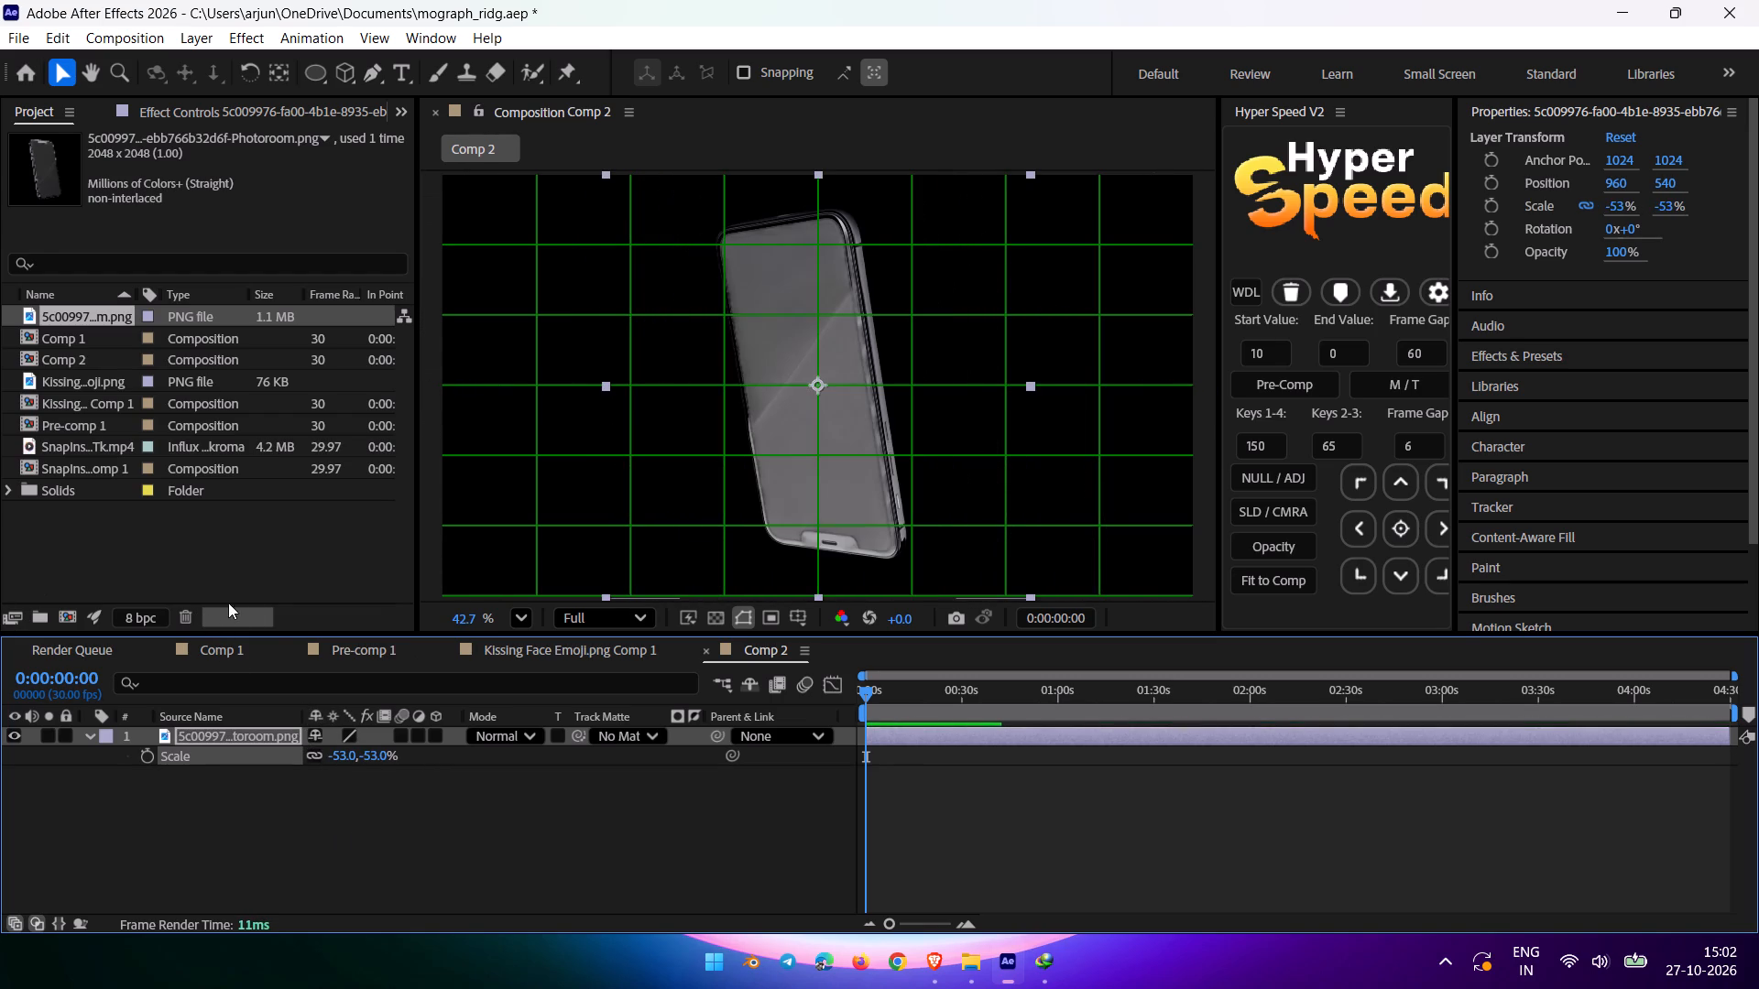
left_click(333, 749)
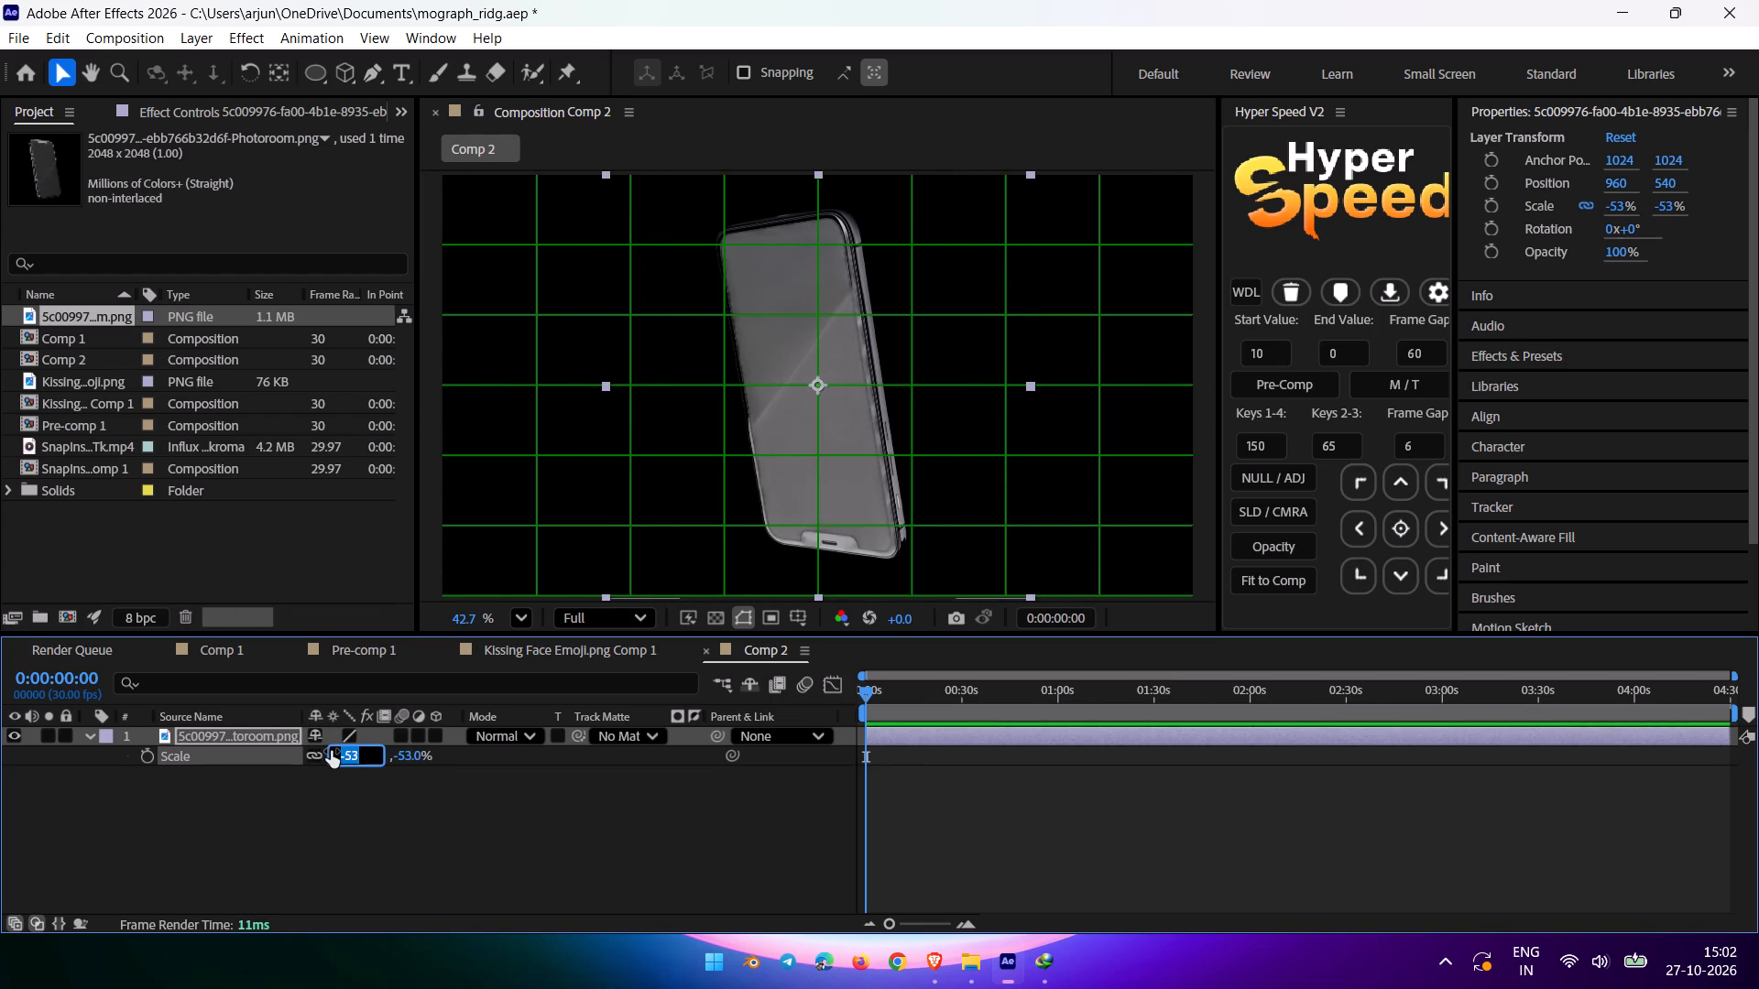
key("BackSpace")
type("100")
key("Return")
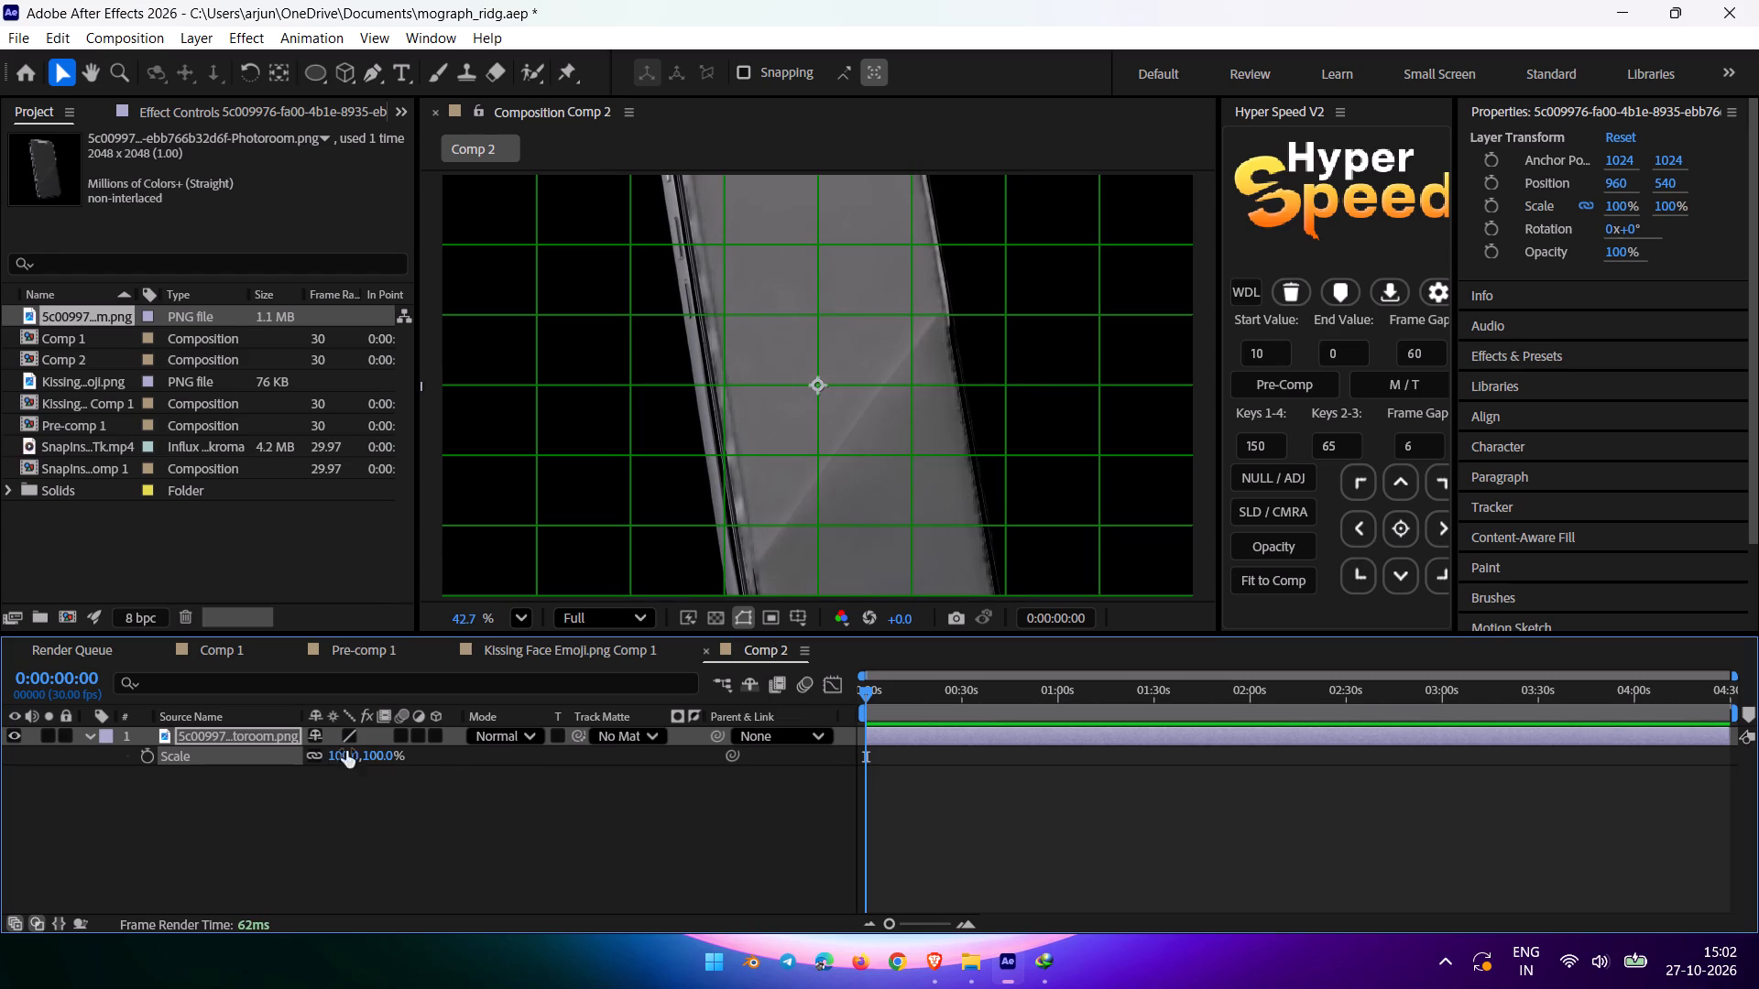
left_click_drag(342, 754, 295, 766)
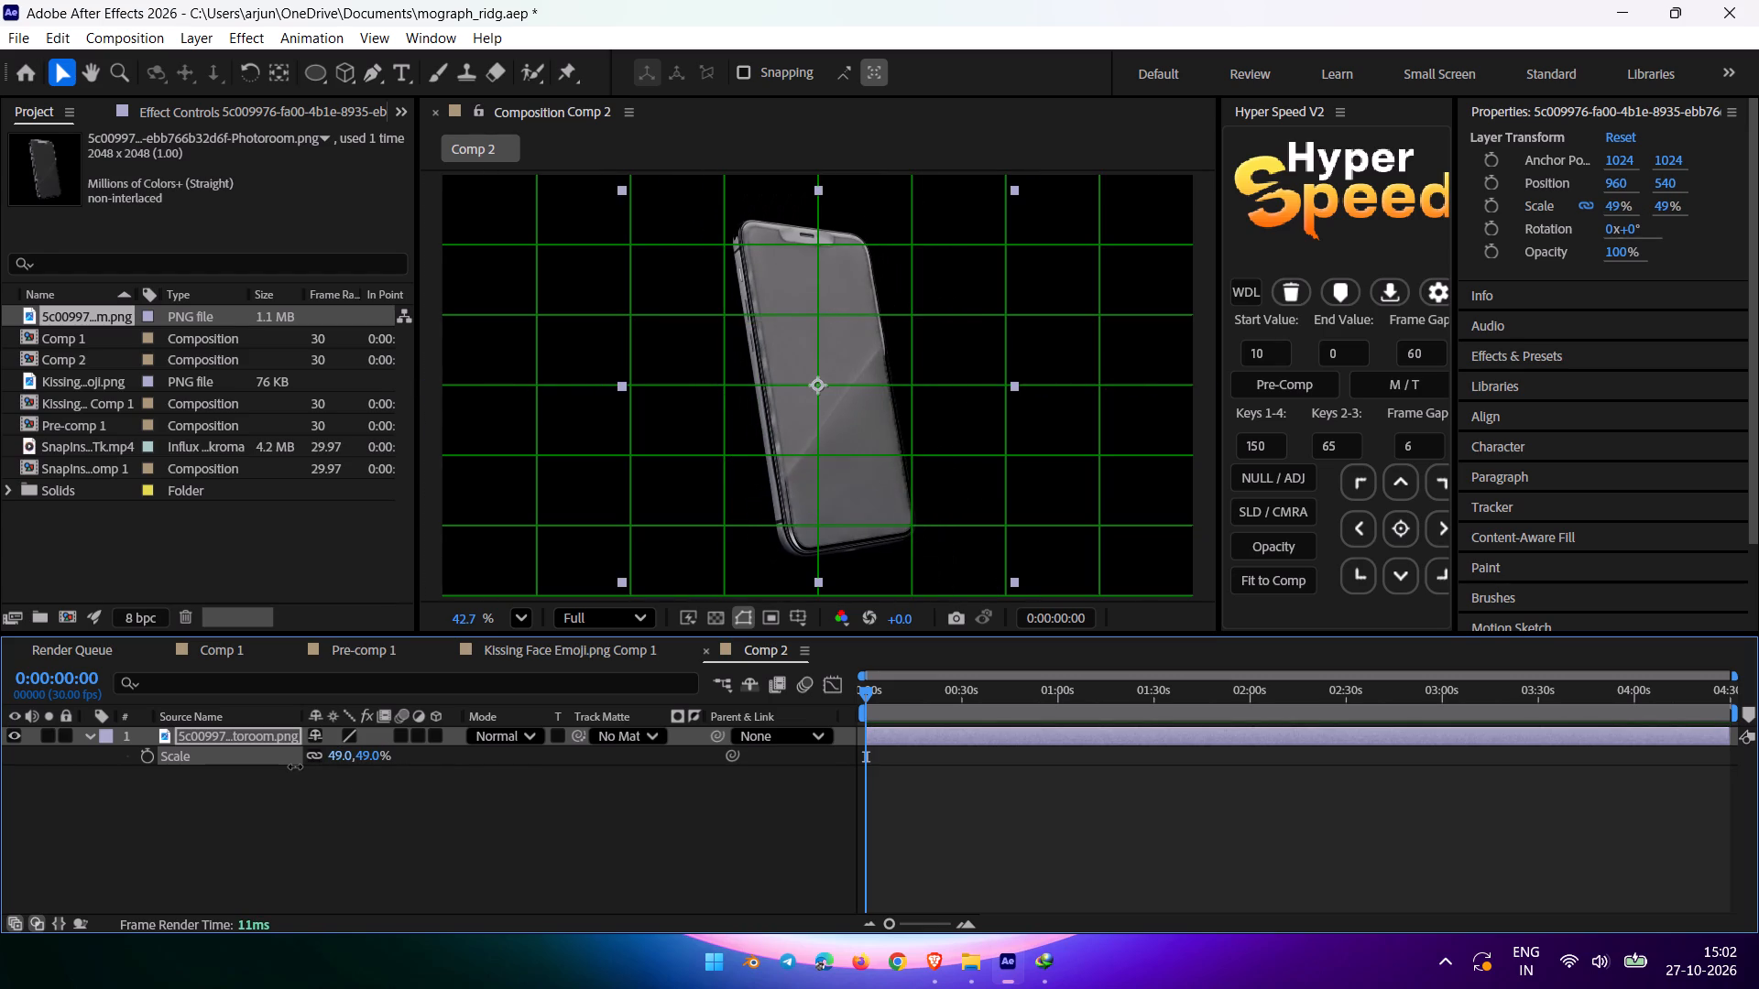
left_click_drag(295, 766, 306, 766)
left_click(372, 809)
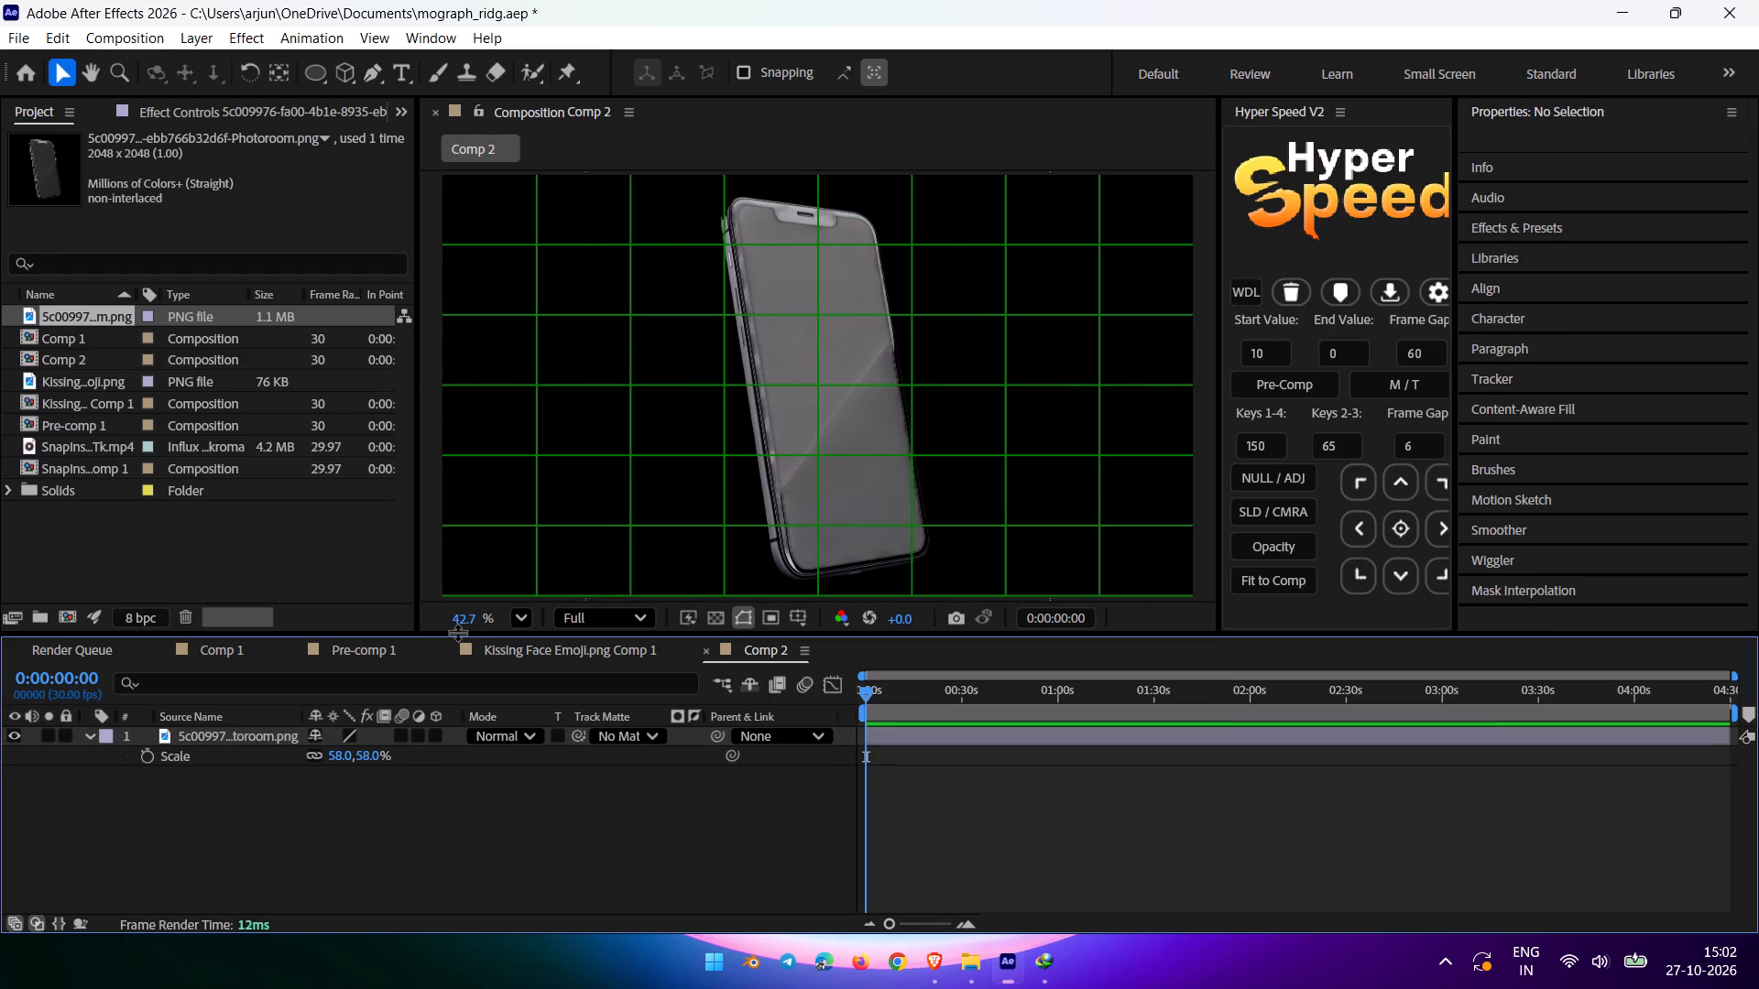
left_click(350, 805)
left_click(369, 842)
Create a white 1920x1080 solid in Comp 2.
key("ctrl+y")
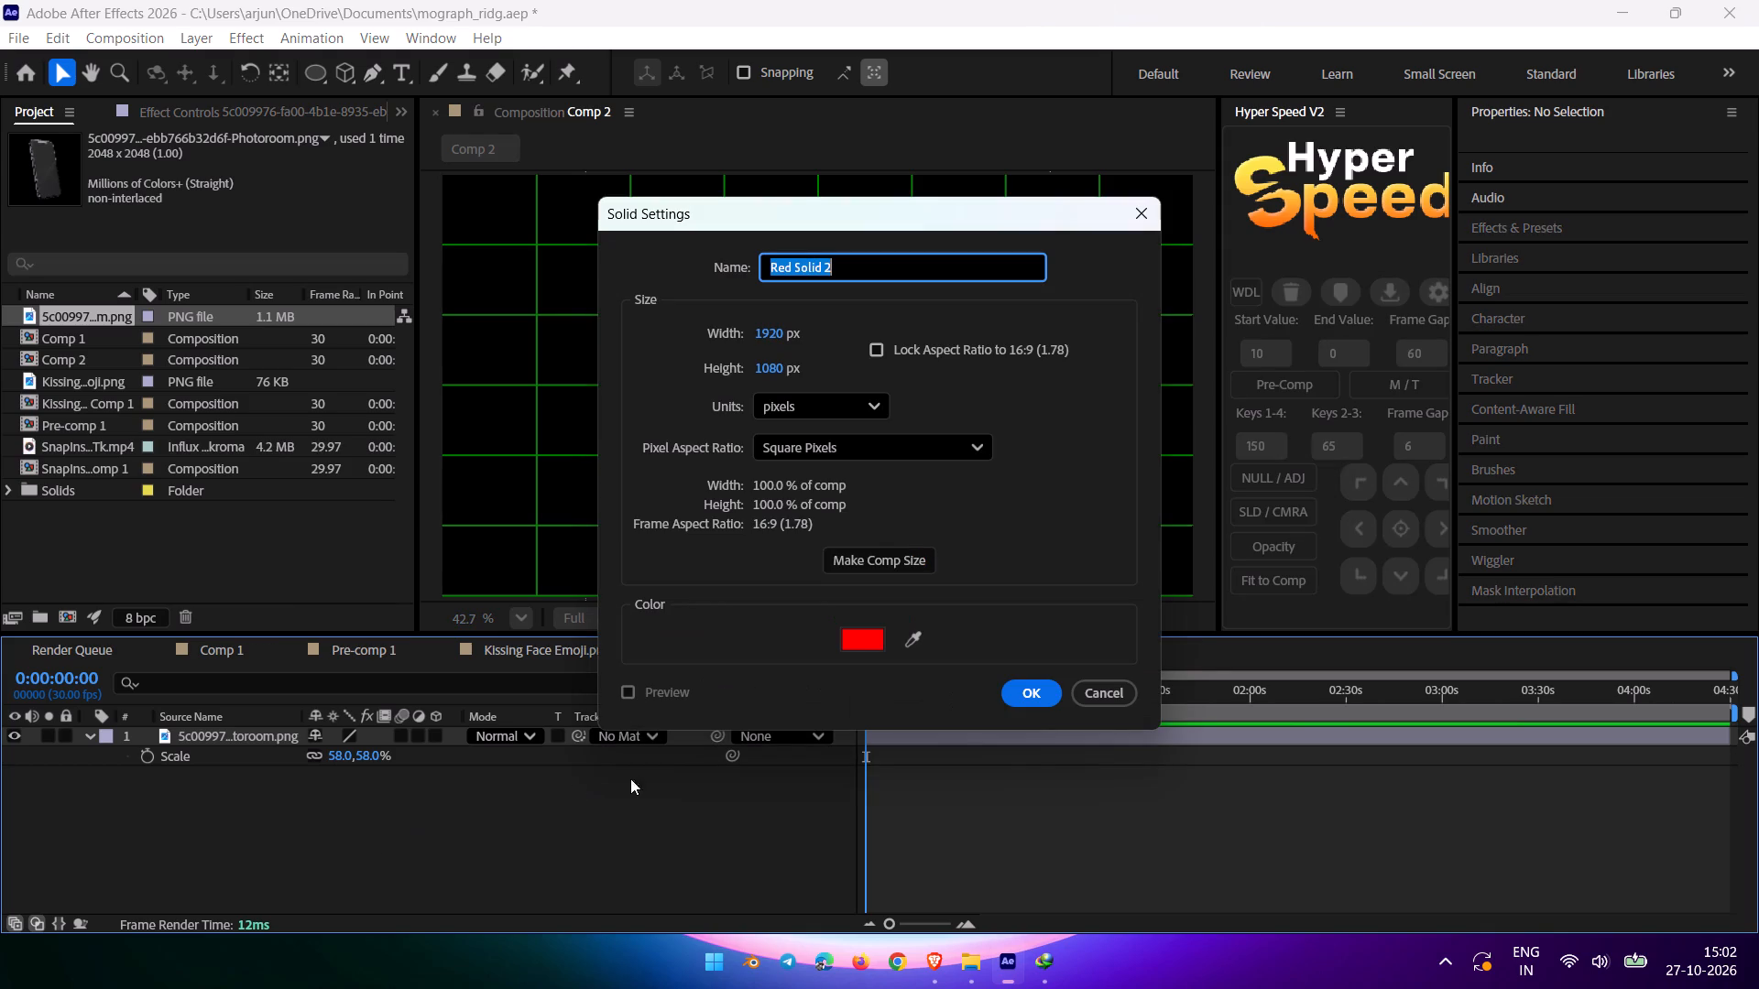
left_click(858, 640)
left_click_drag(981, 478, 881, 315)
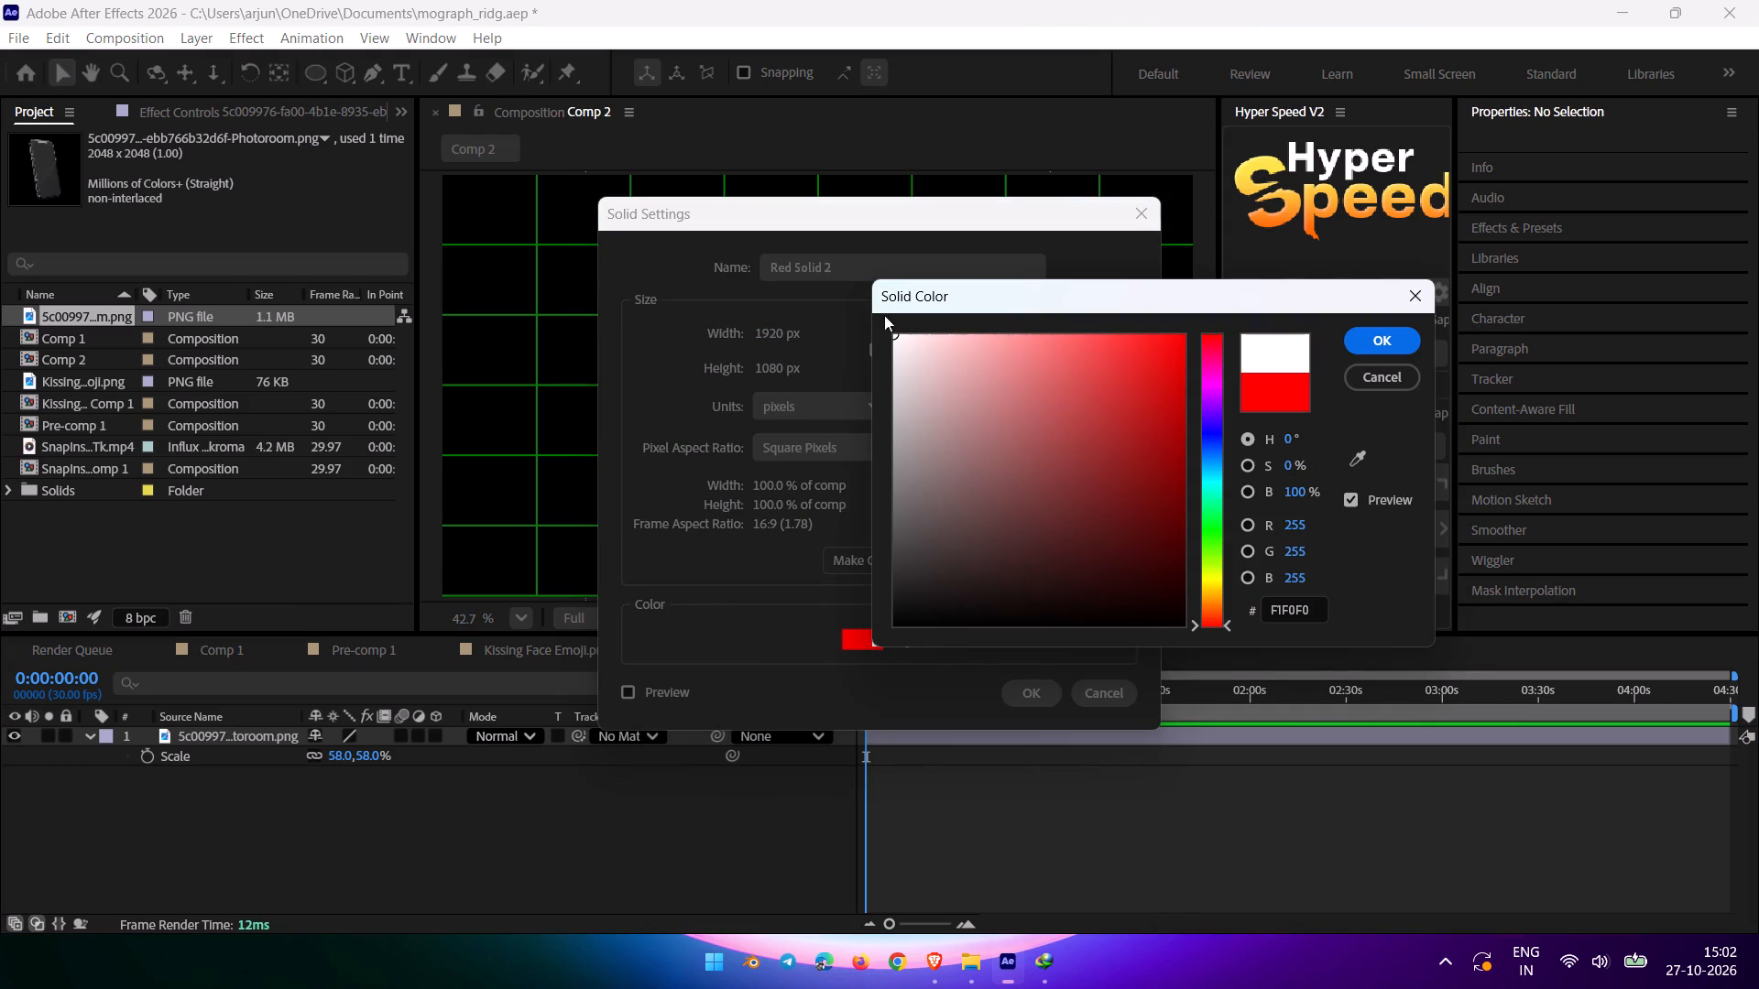
left_click(1414, 342)
left_click(1043, 687)
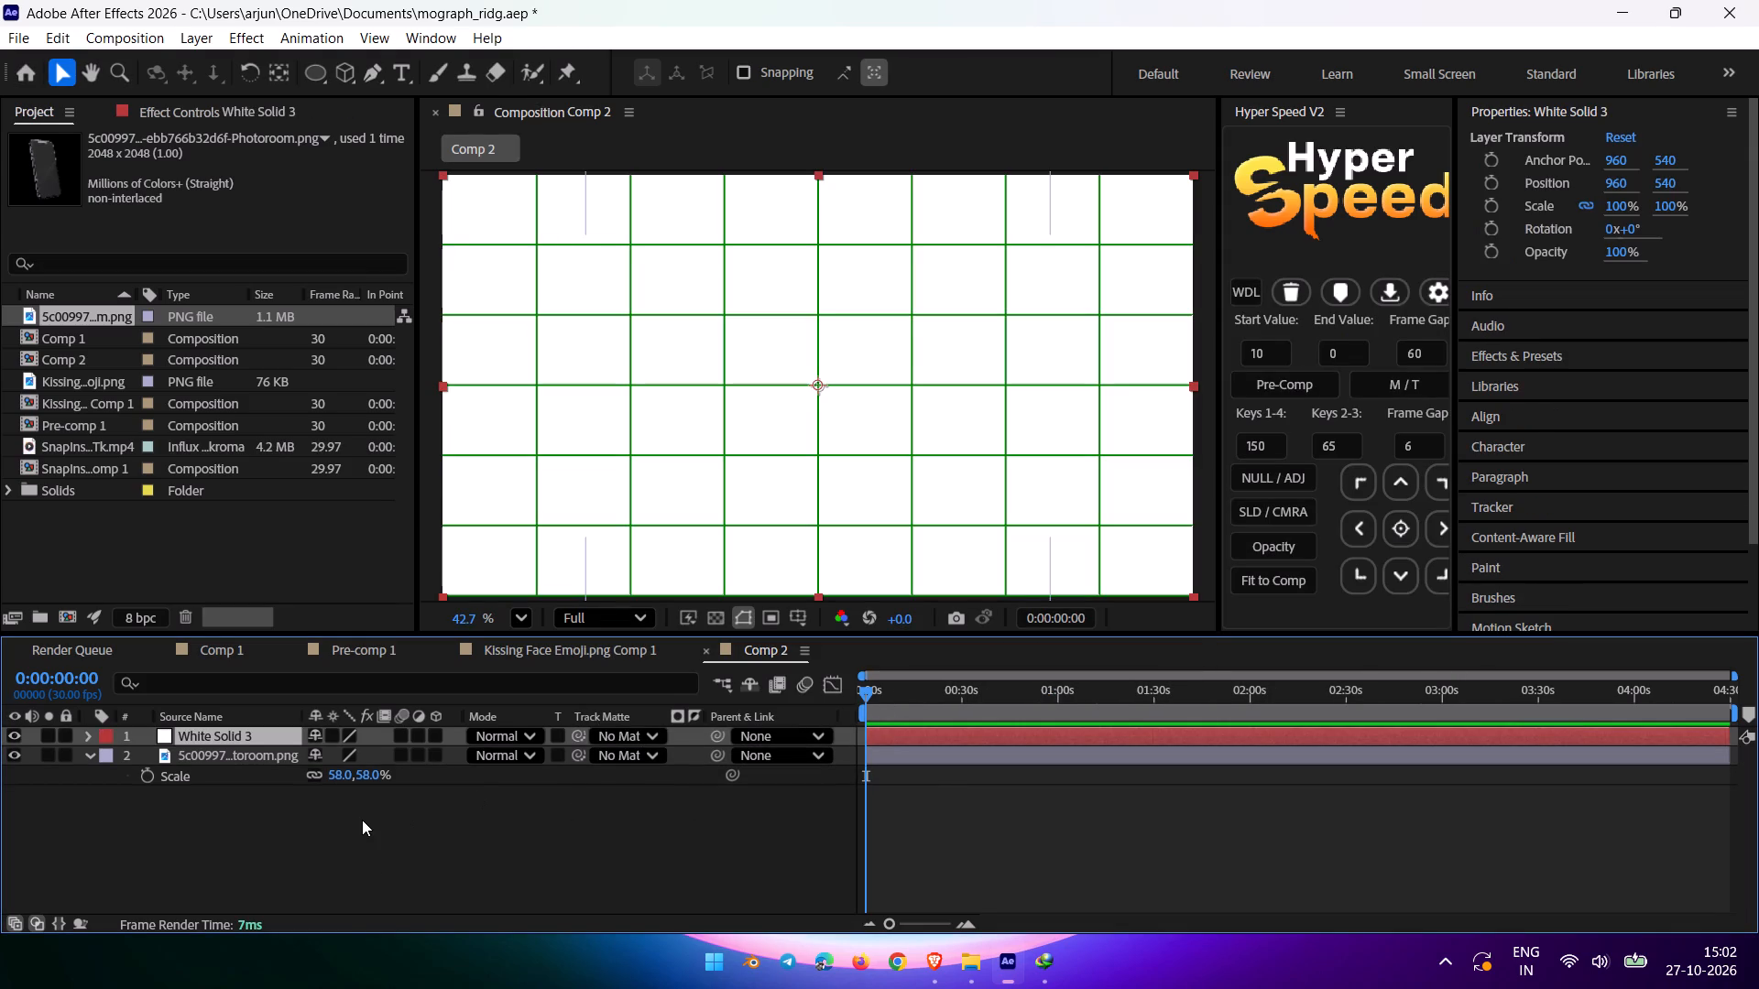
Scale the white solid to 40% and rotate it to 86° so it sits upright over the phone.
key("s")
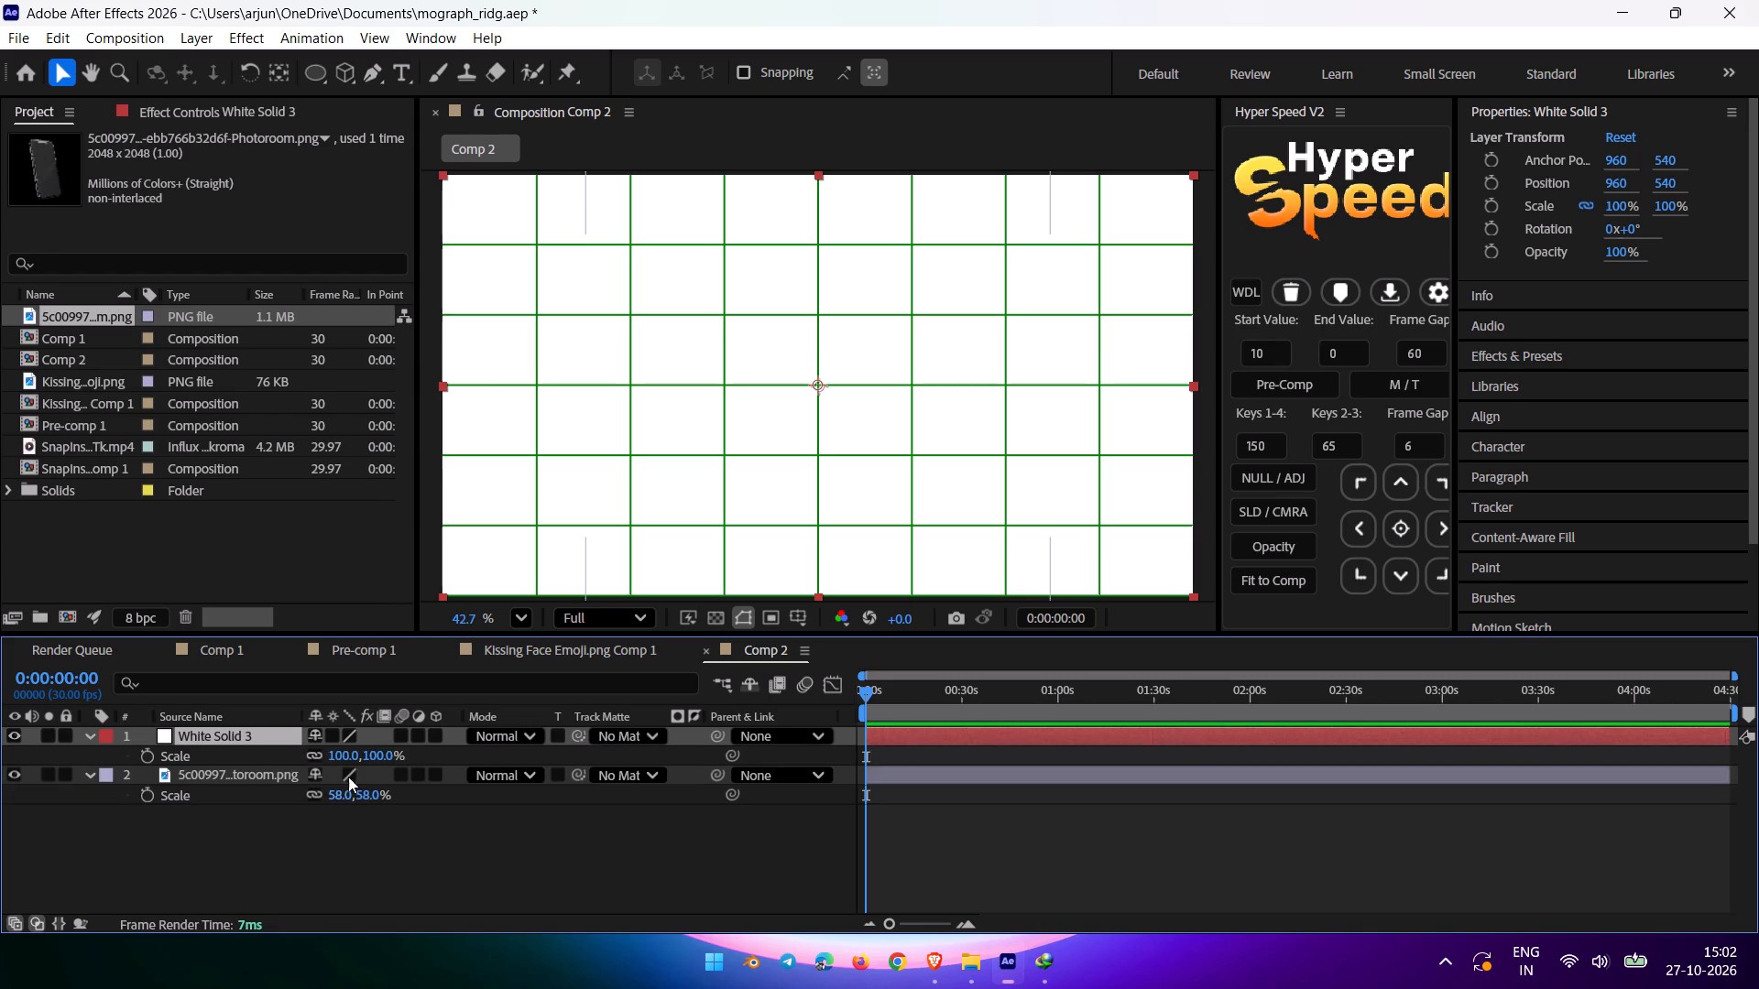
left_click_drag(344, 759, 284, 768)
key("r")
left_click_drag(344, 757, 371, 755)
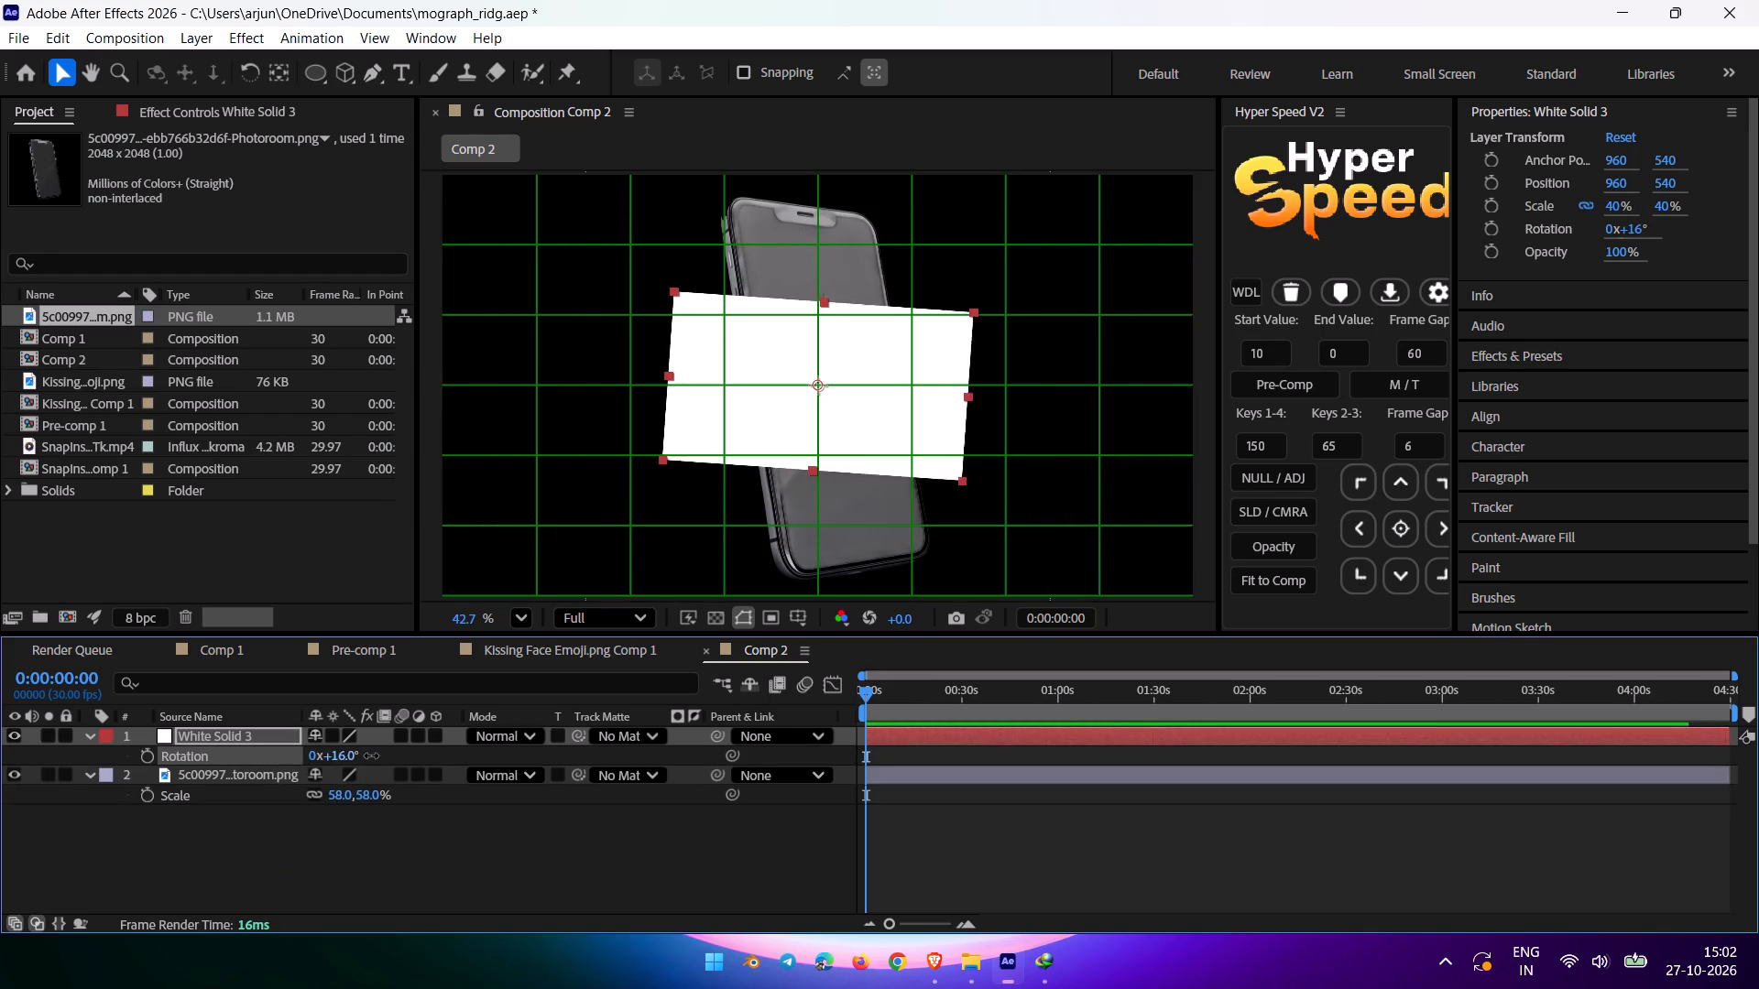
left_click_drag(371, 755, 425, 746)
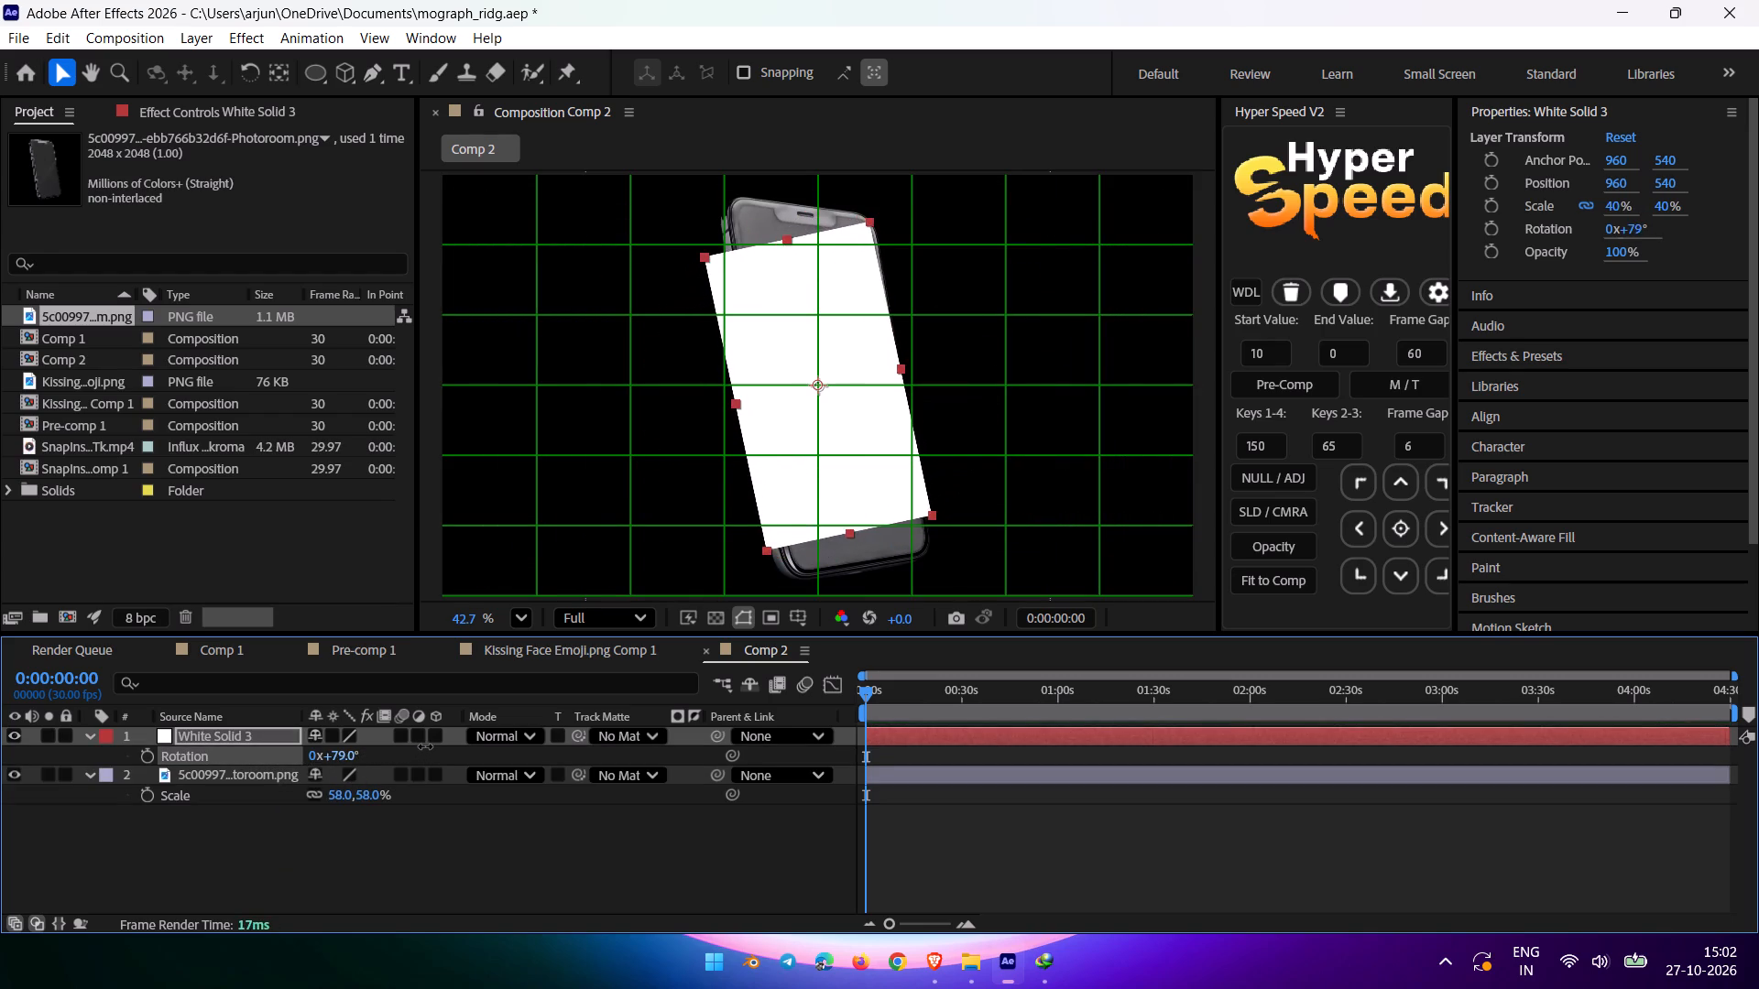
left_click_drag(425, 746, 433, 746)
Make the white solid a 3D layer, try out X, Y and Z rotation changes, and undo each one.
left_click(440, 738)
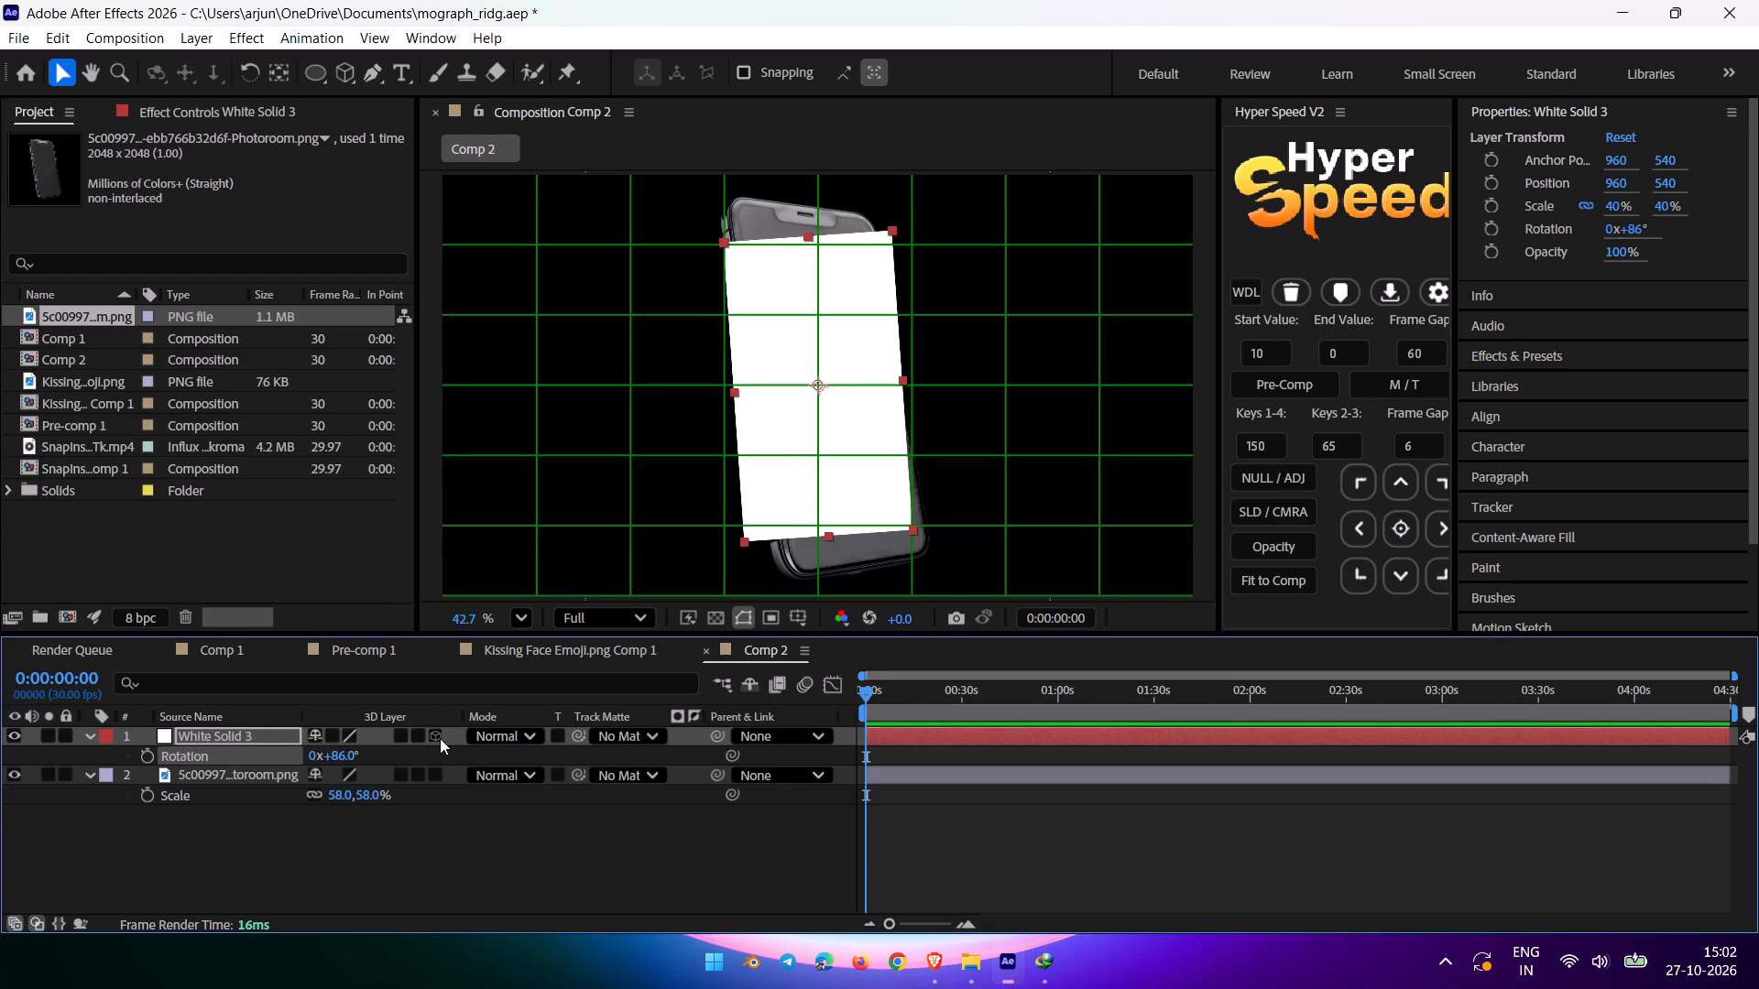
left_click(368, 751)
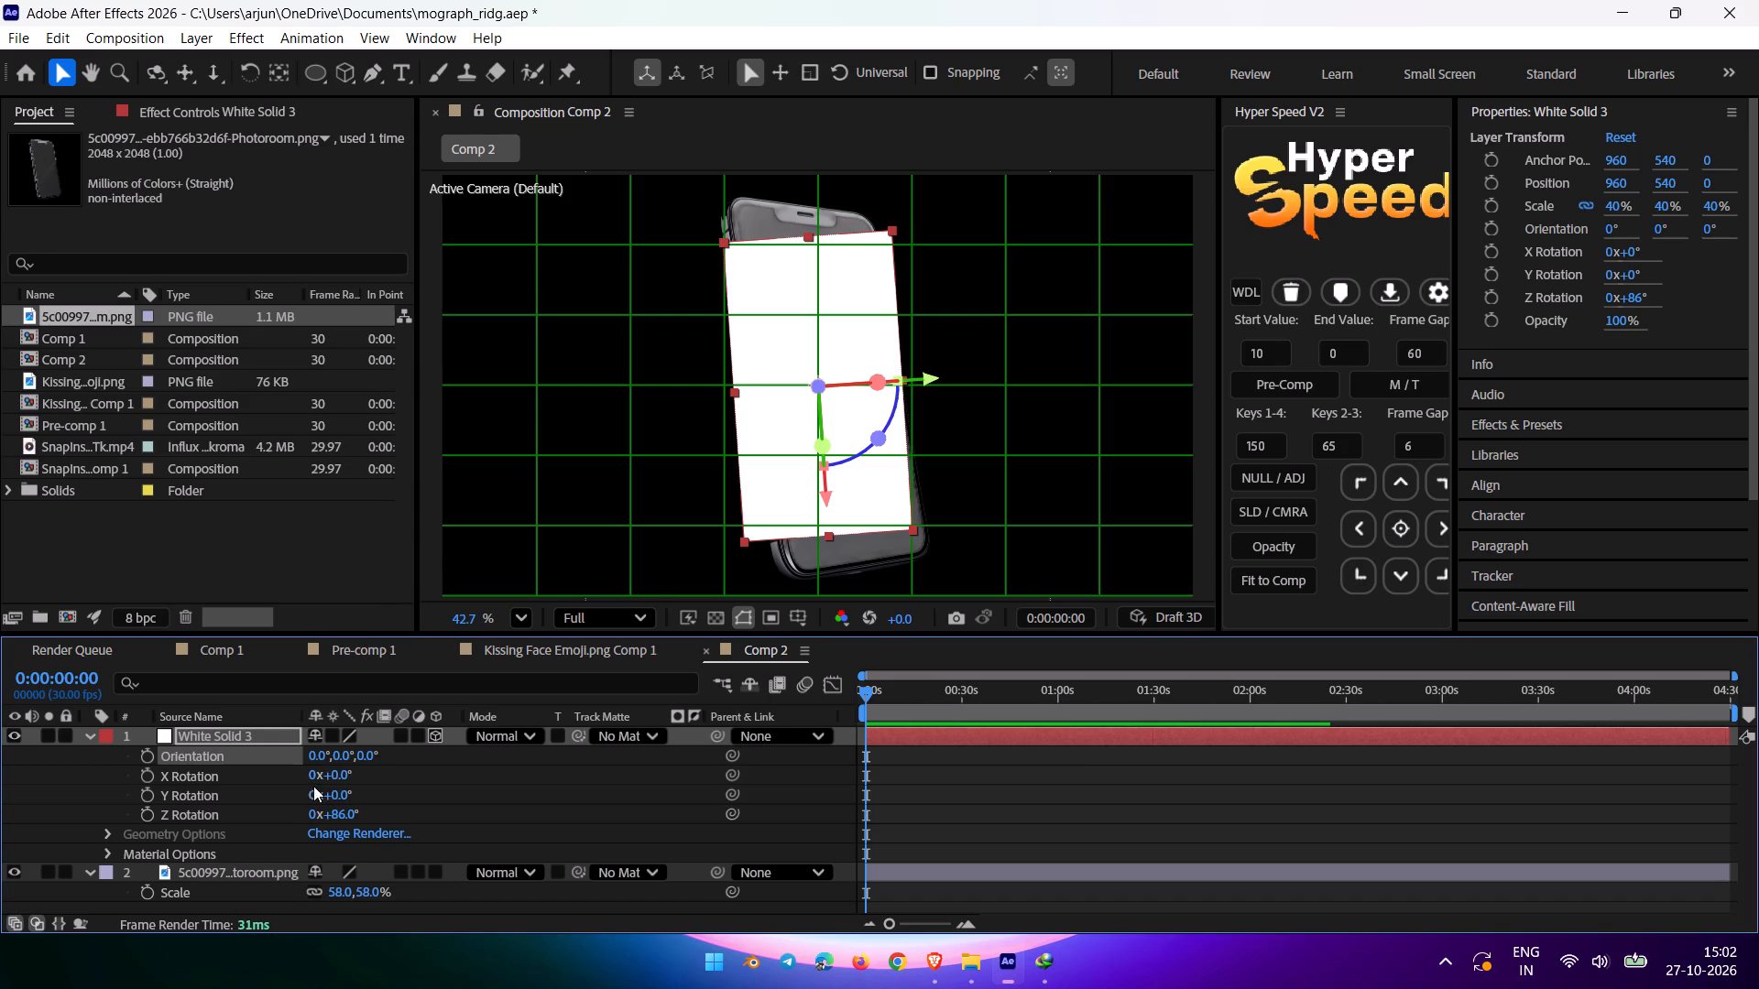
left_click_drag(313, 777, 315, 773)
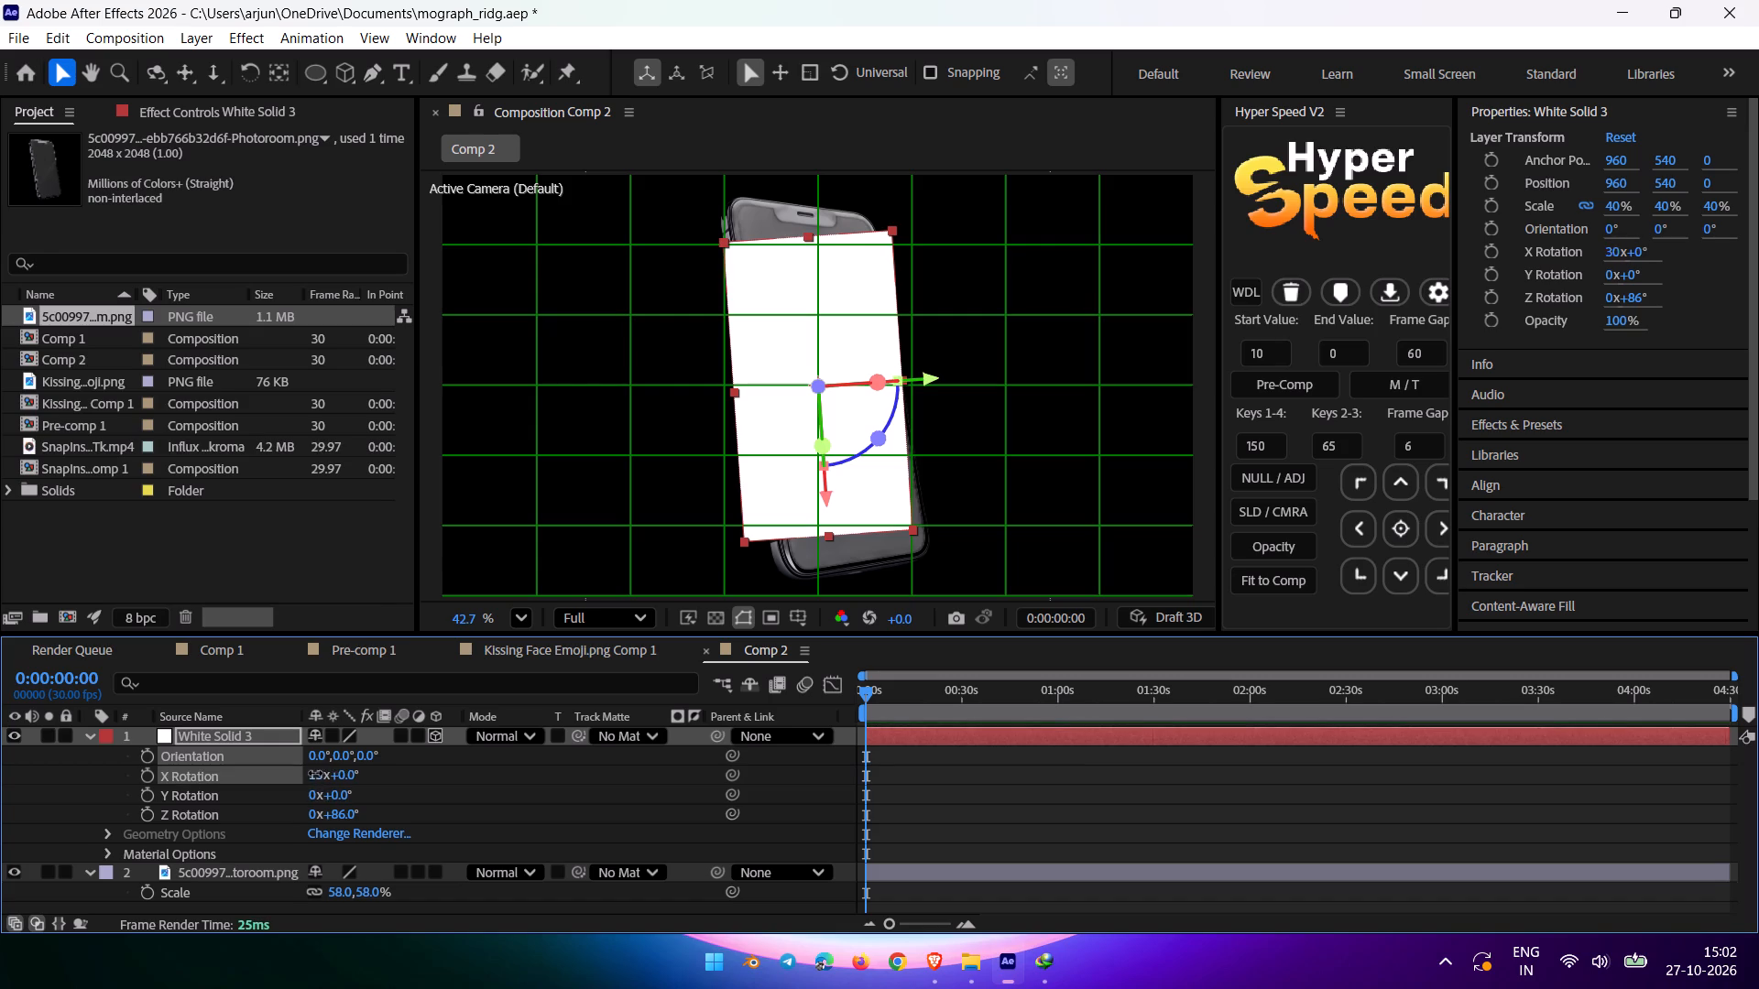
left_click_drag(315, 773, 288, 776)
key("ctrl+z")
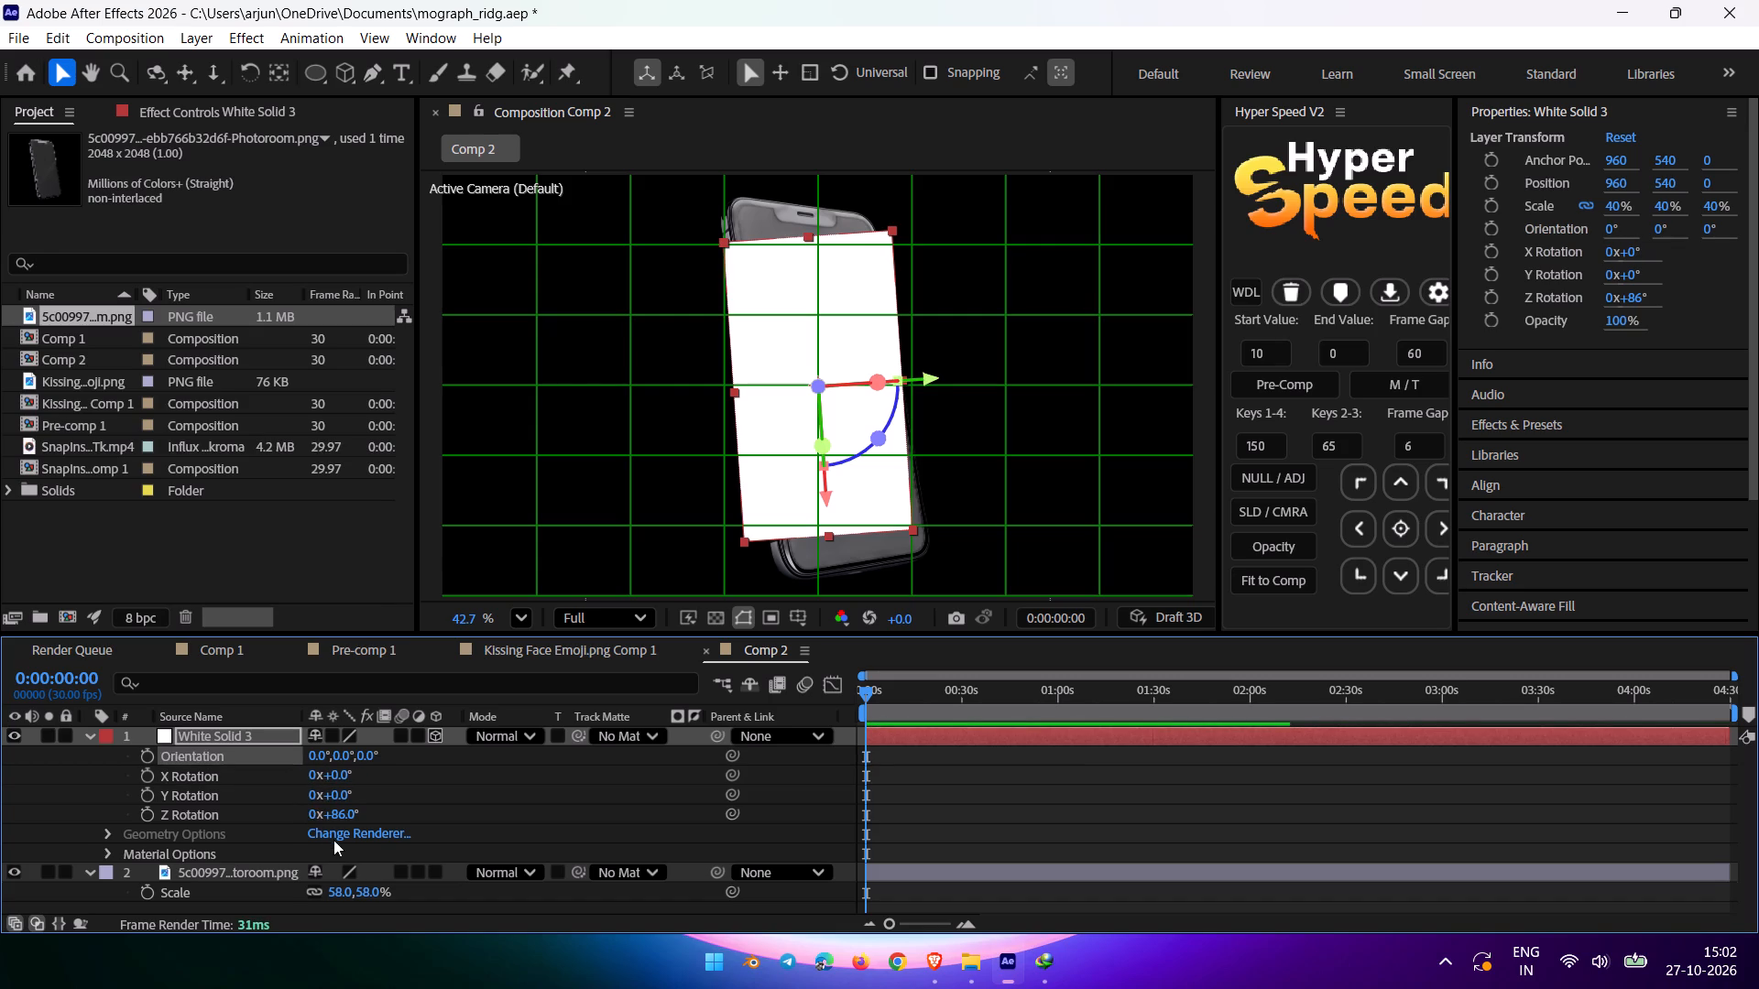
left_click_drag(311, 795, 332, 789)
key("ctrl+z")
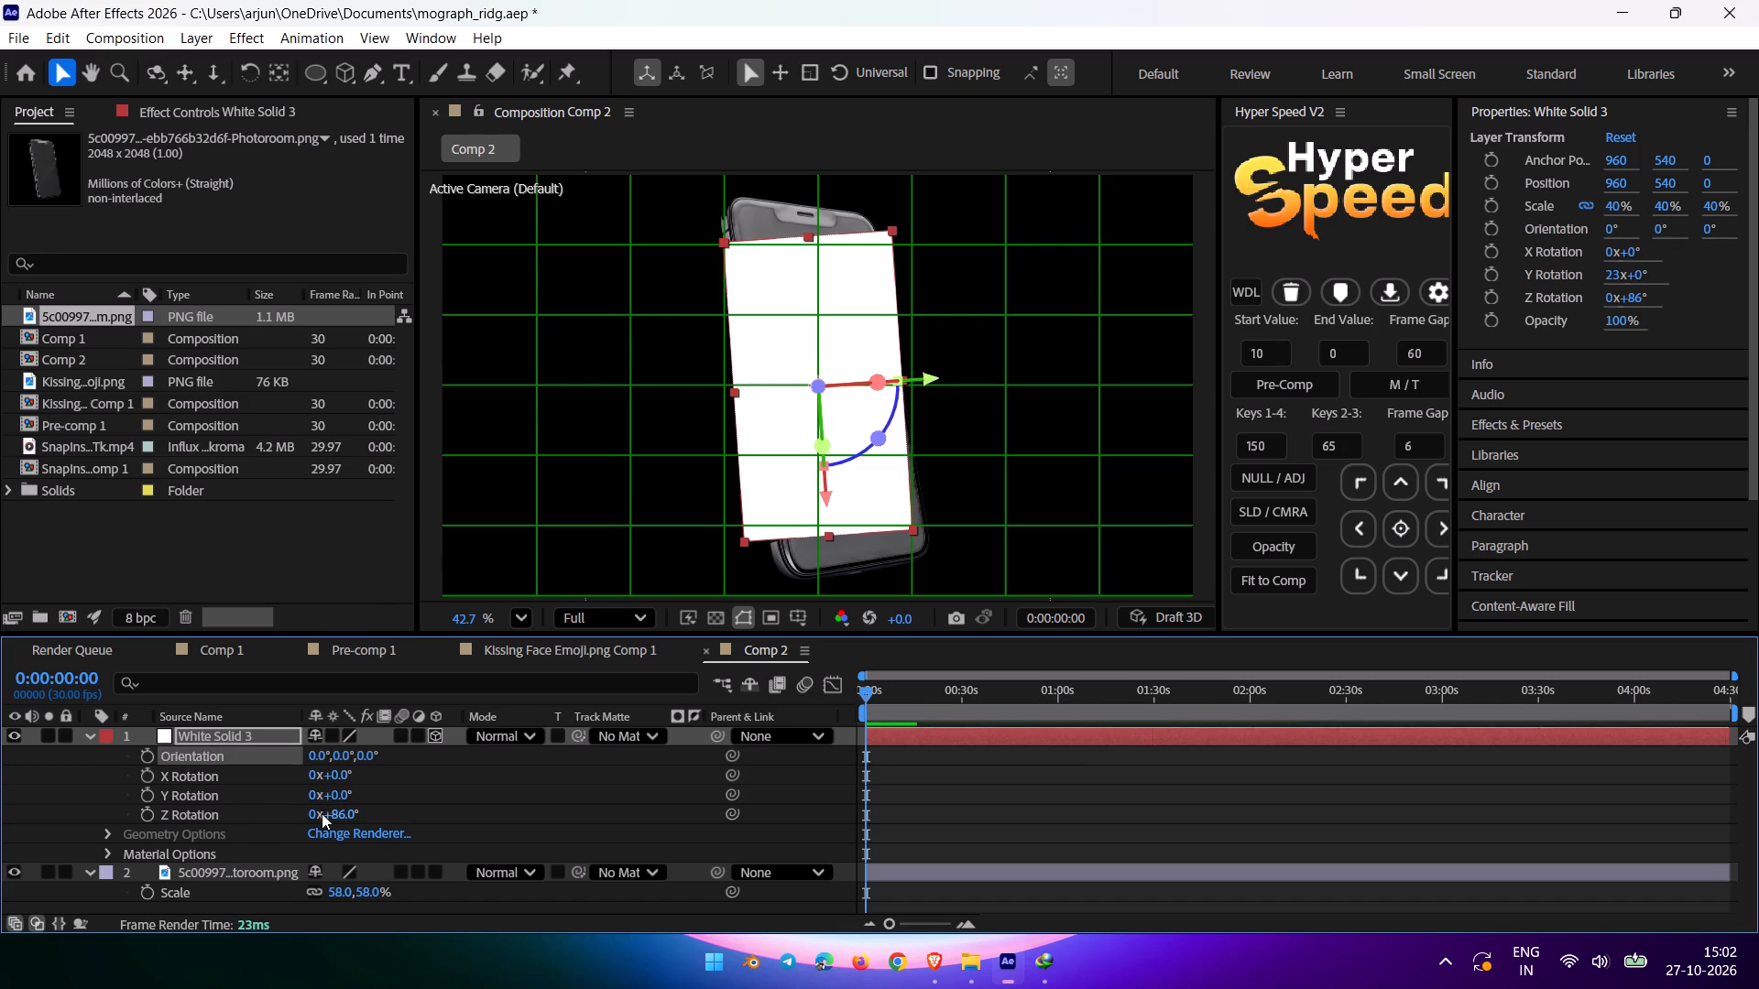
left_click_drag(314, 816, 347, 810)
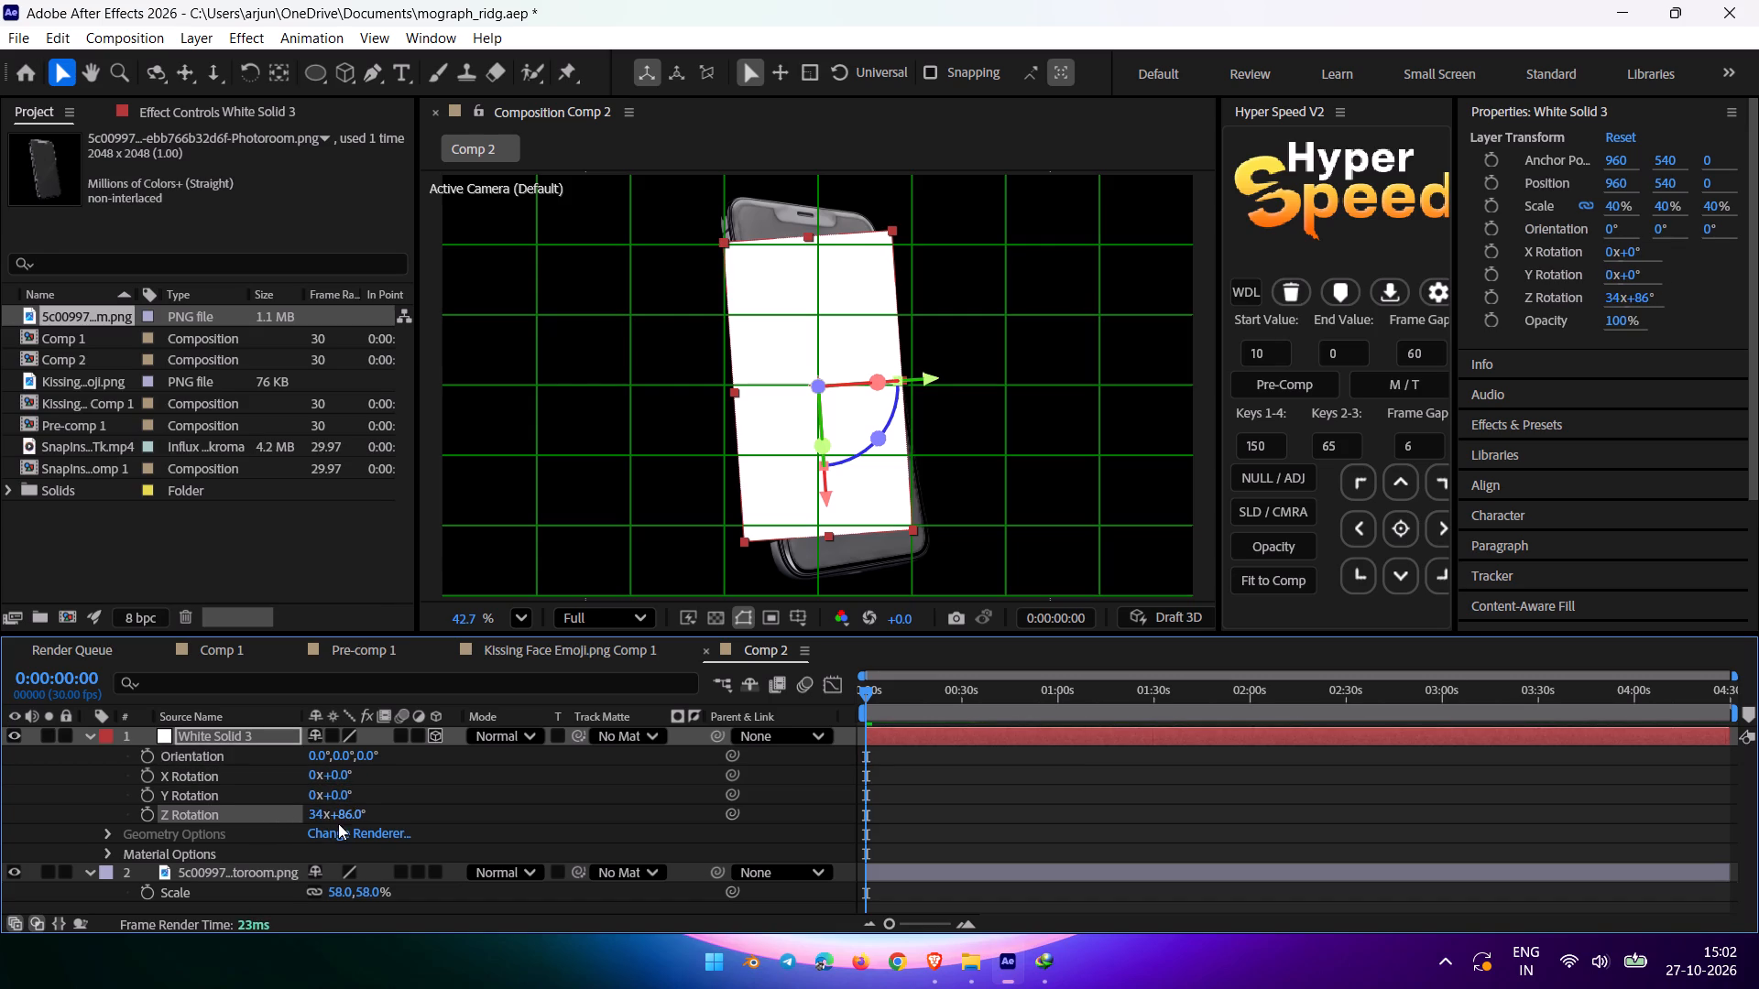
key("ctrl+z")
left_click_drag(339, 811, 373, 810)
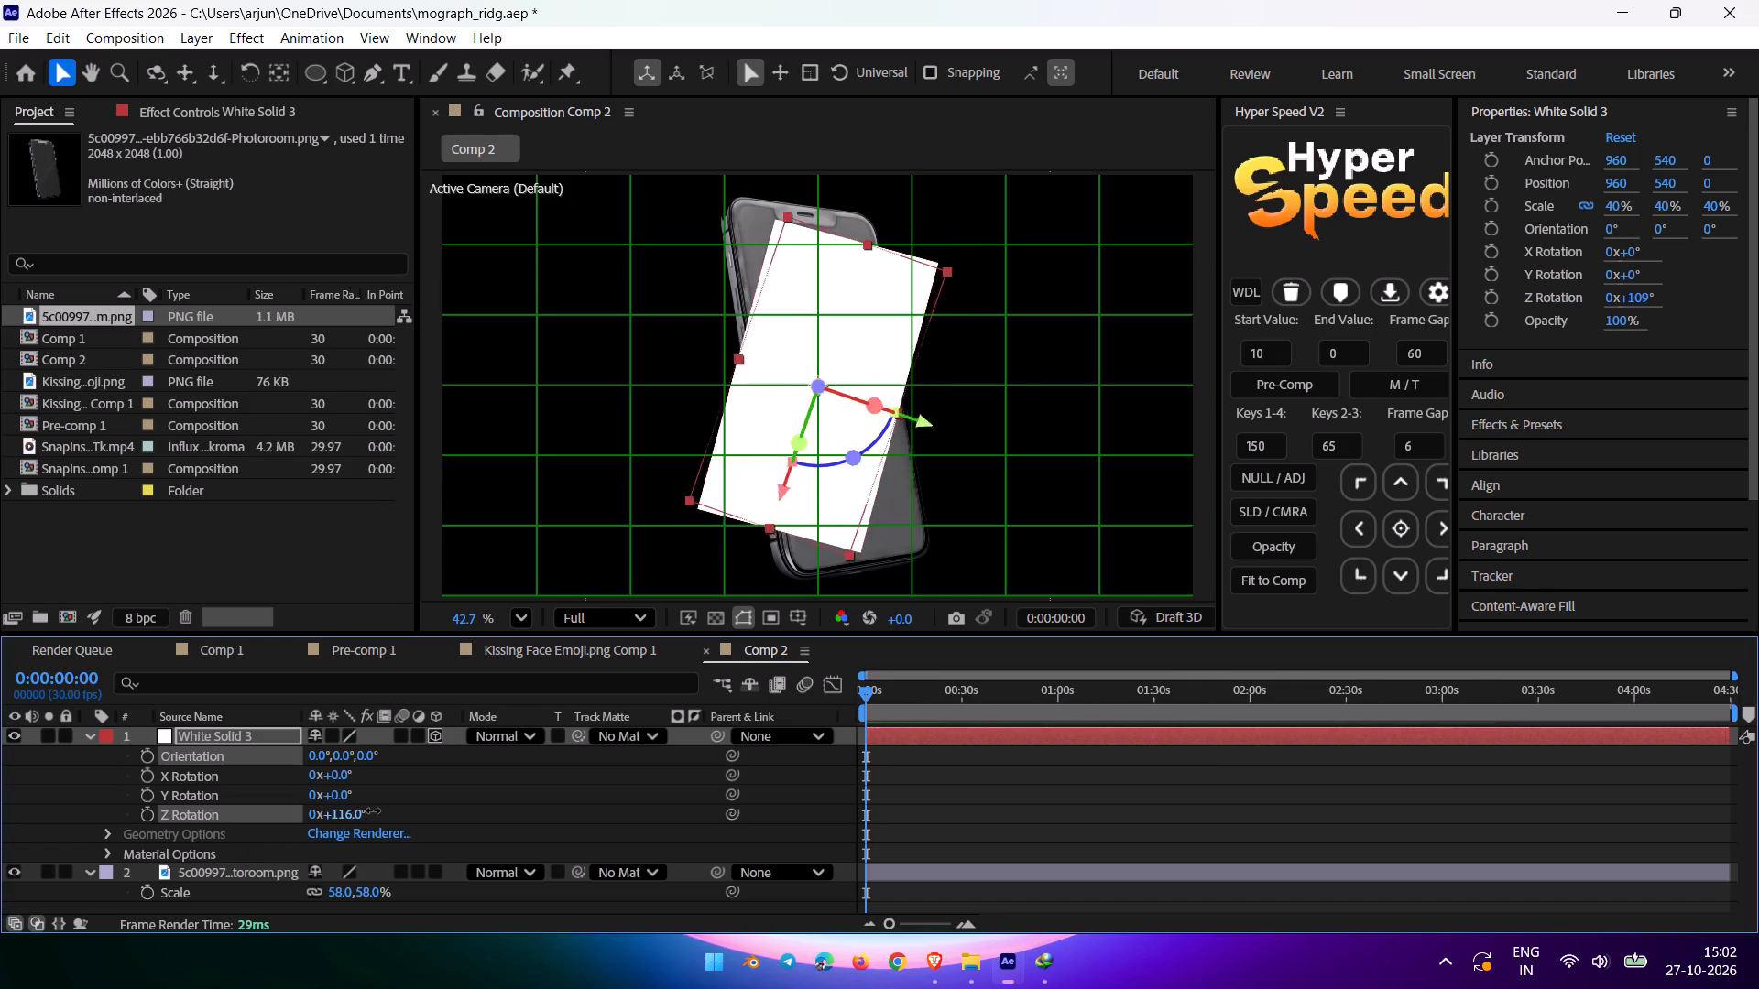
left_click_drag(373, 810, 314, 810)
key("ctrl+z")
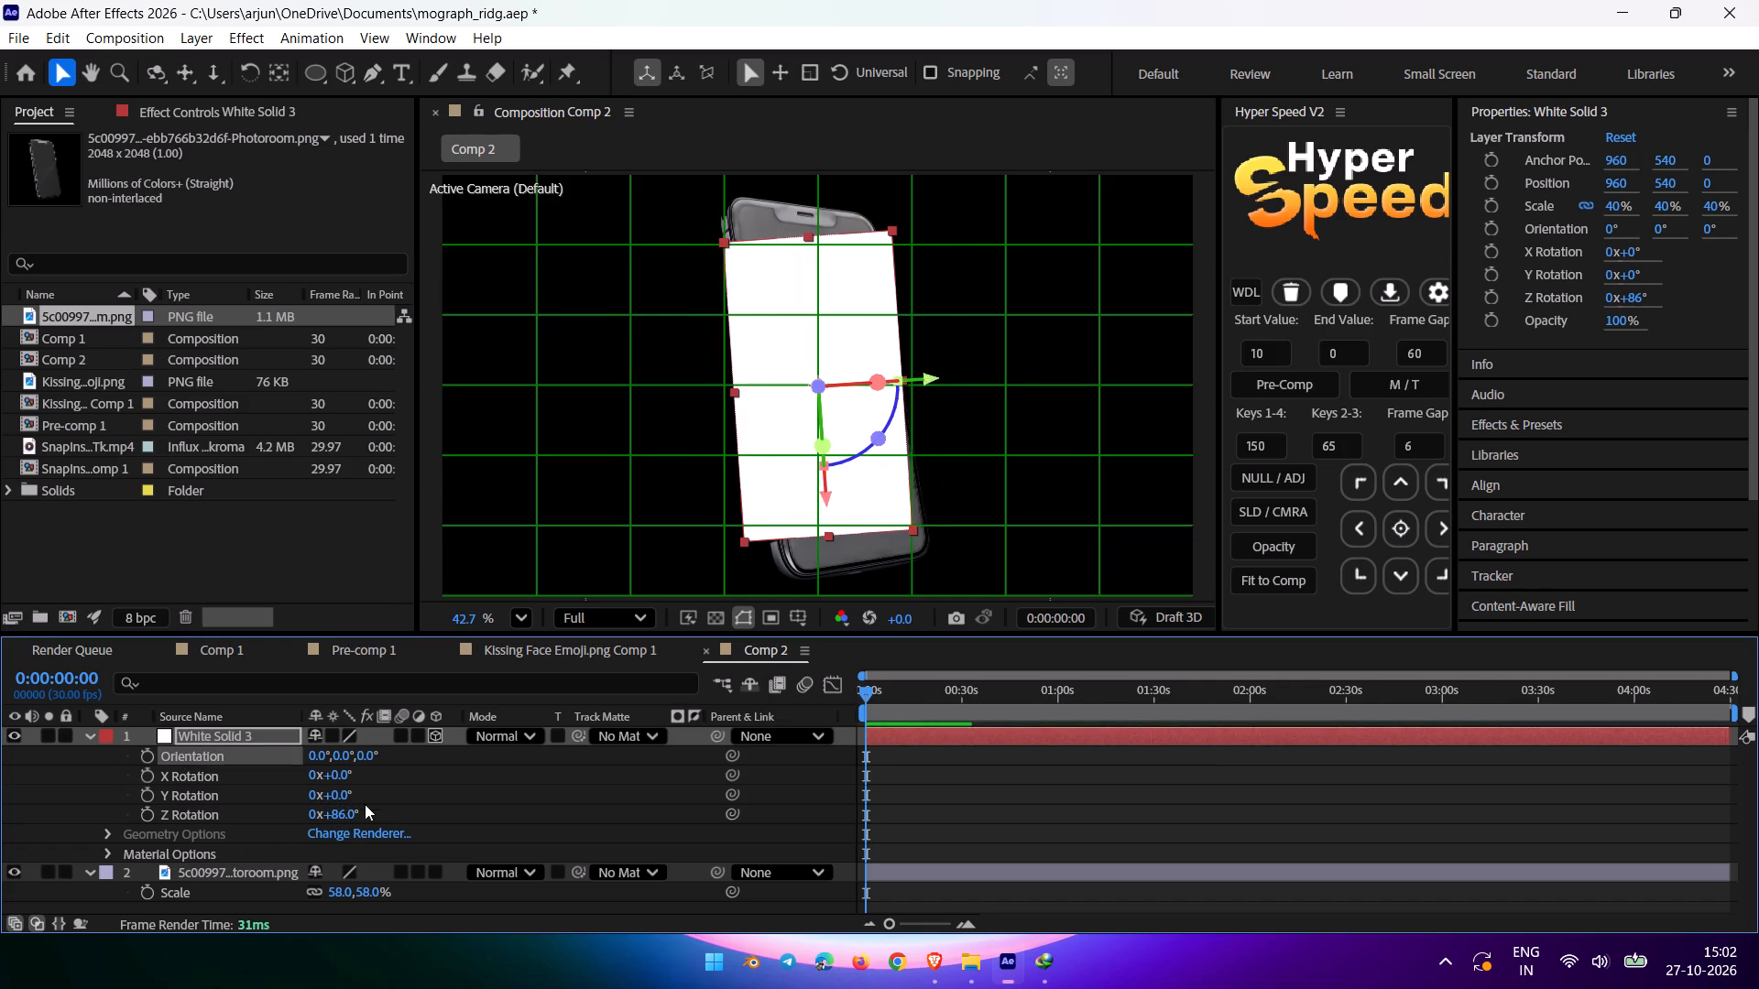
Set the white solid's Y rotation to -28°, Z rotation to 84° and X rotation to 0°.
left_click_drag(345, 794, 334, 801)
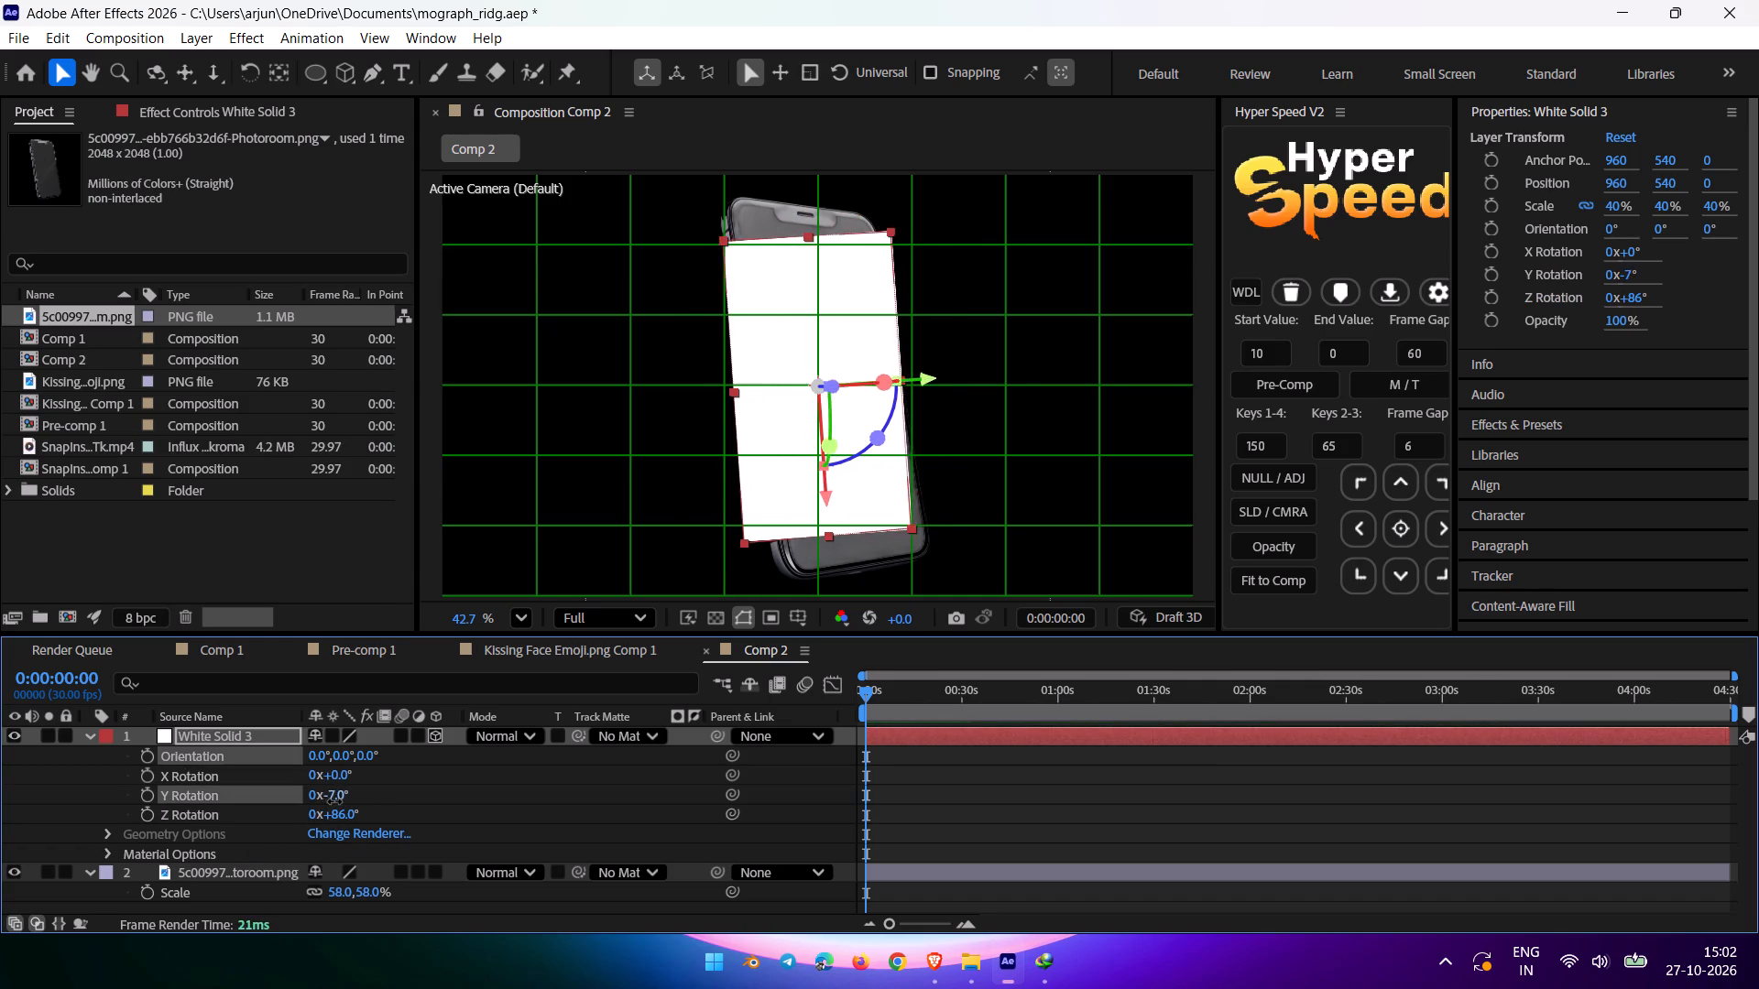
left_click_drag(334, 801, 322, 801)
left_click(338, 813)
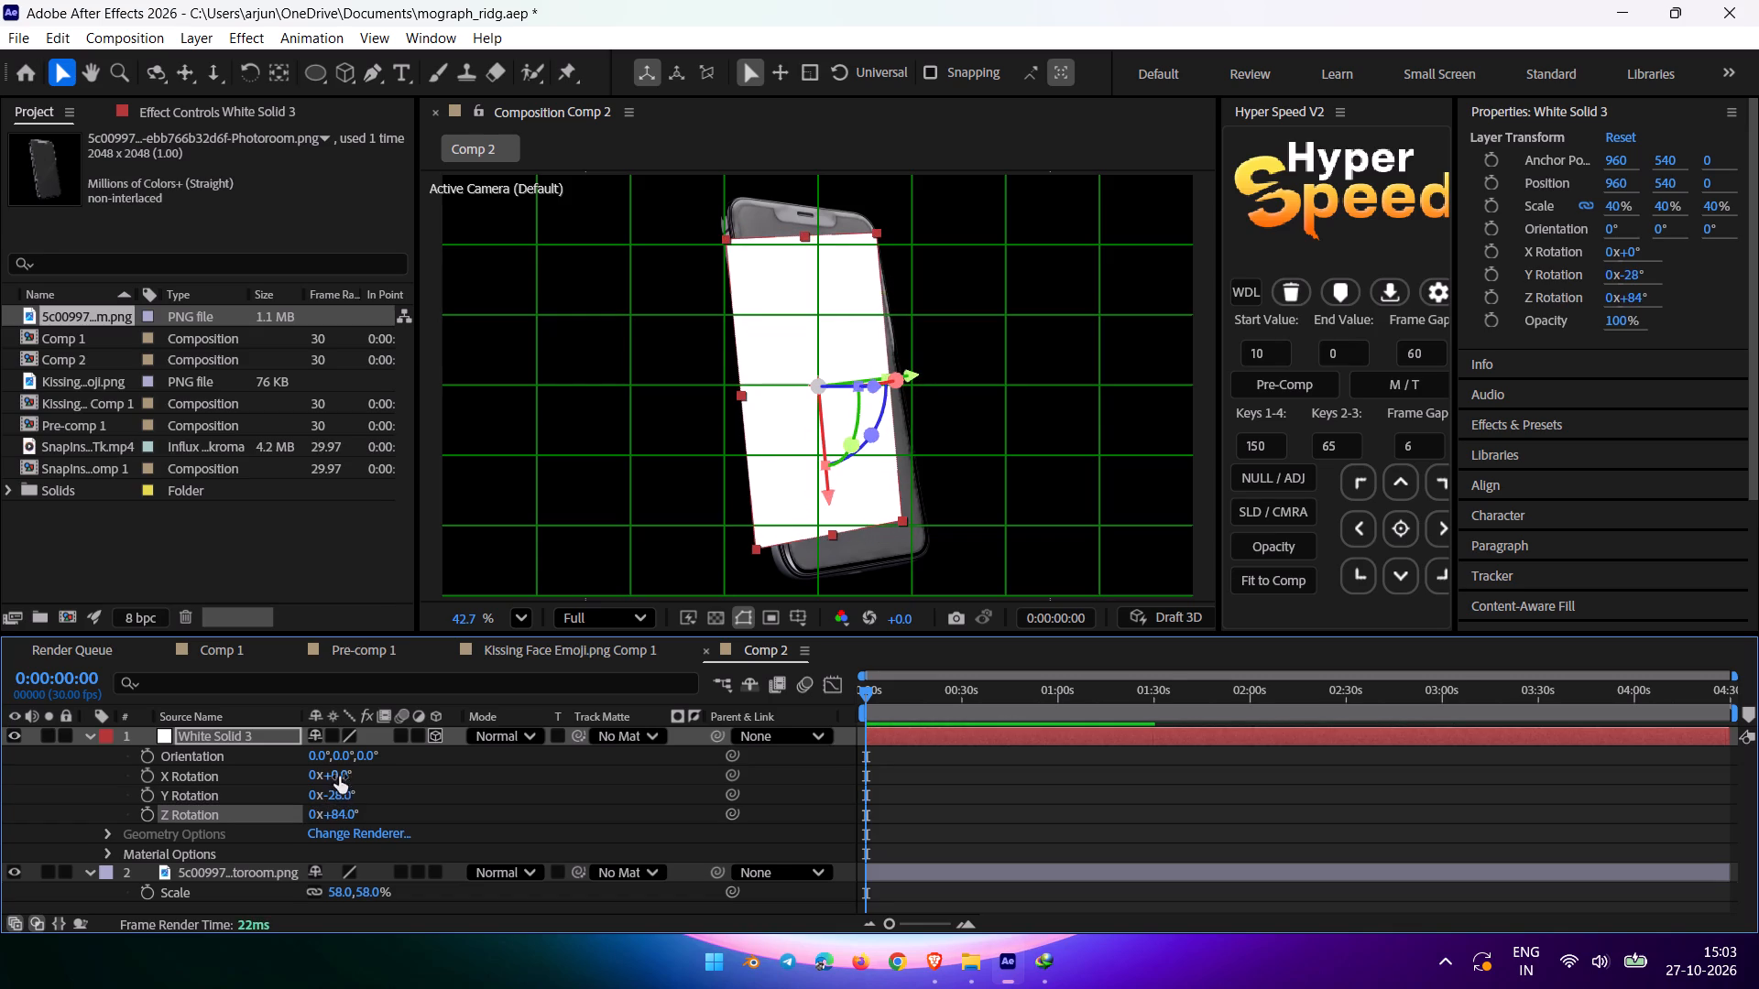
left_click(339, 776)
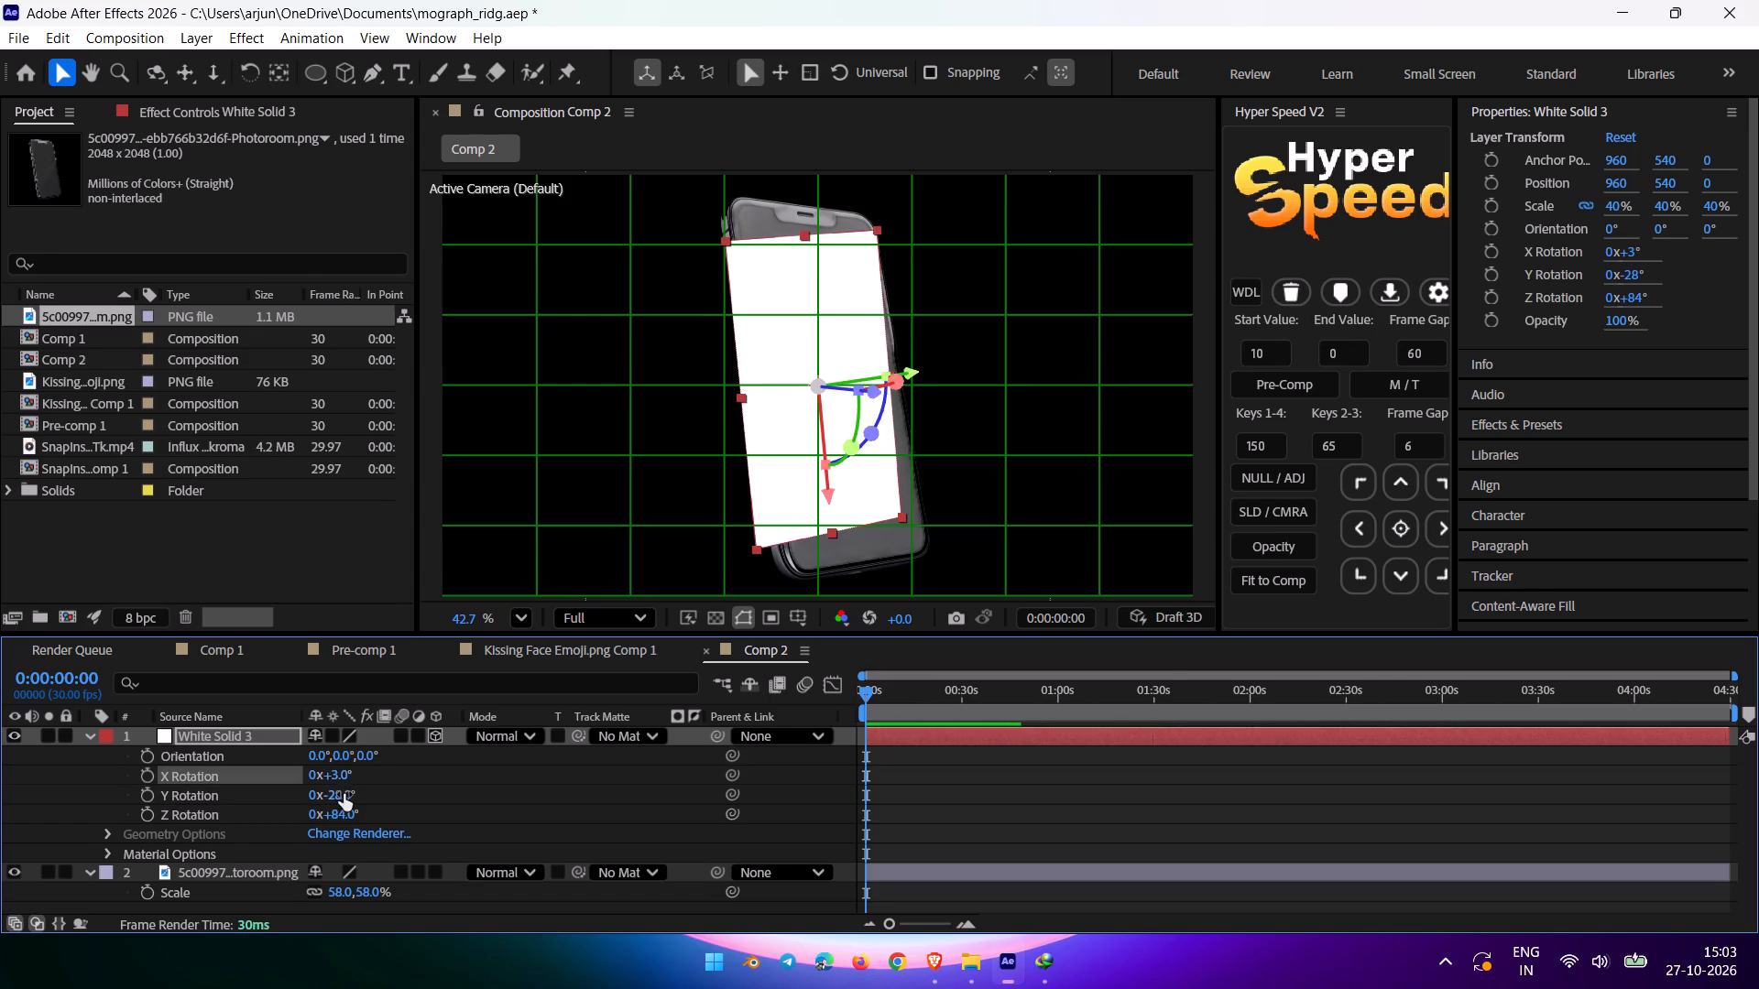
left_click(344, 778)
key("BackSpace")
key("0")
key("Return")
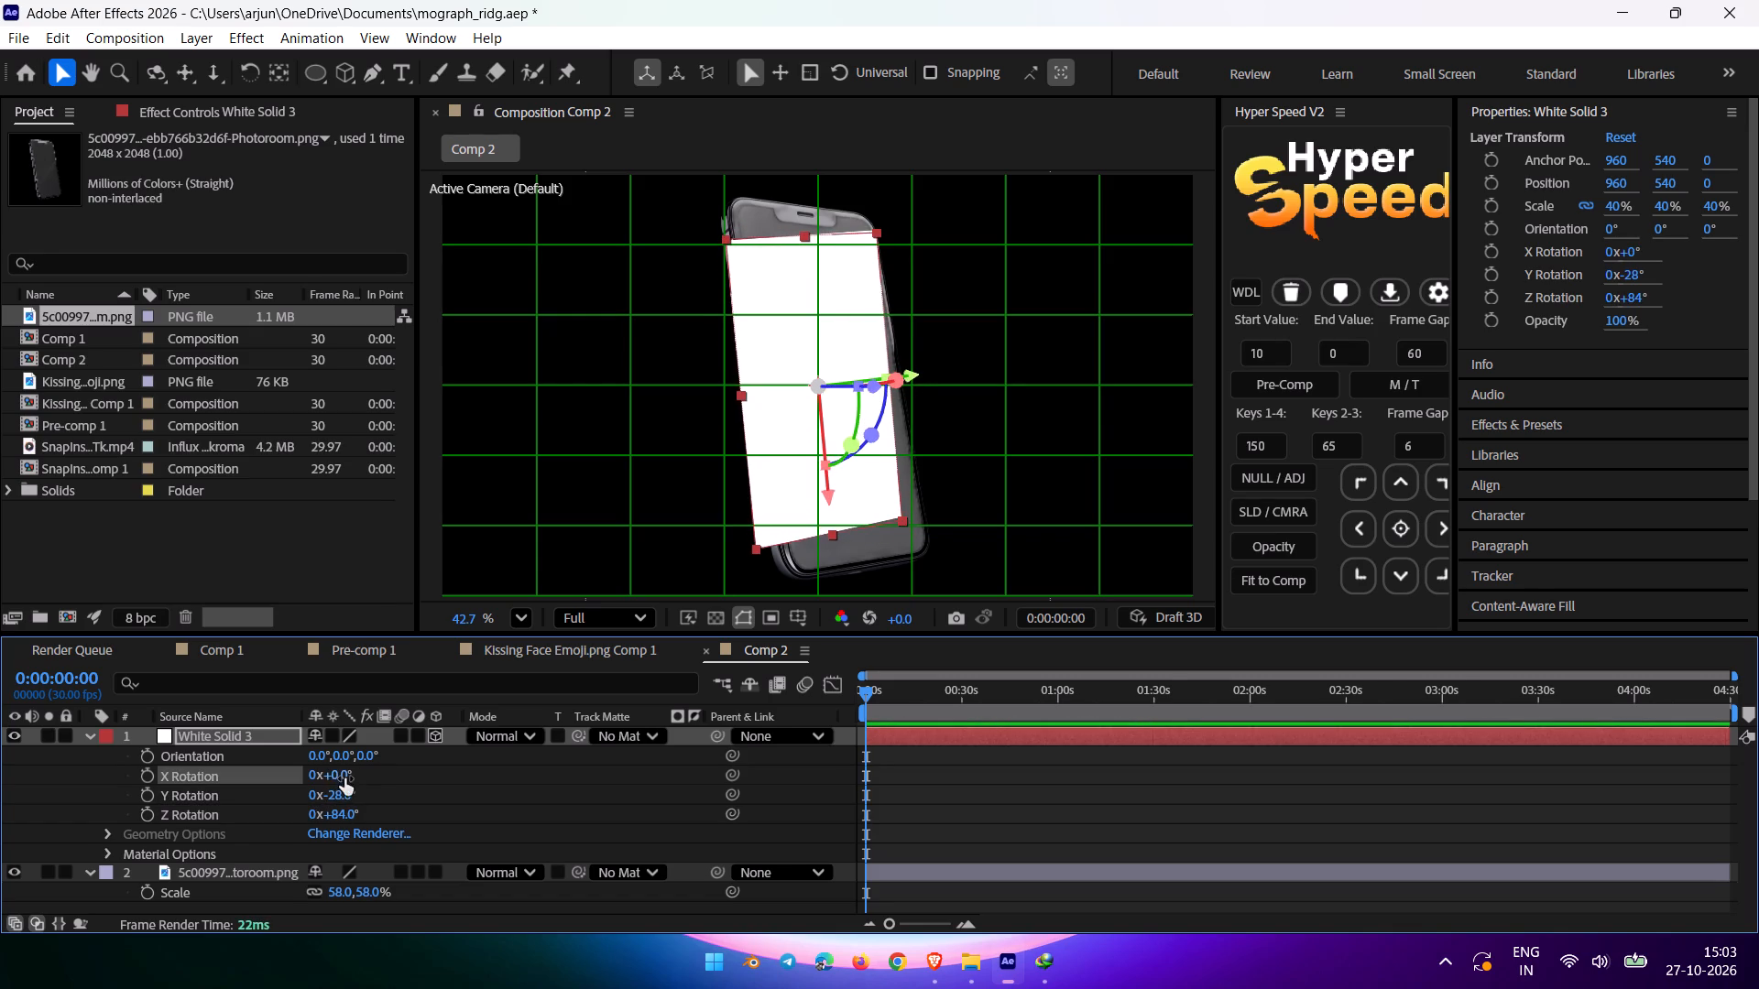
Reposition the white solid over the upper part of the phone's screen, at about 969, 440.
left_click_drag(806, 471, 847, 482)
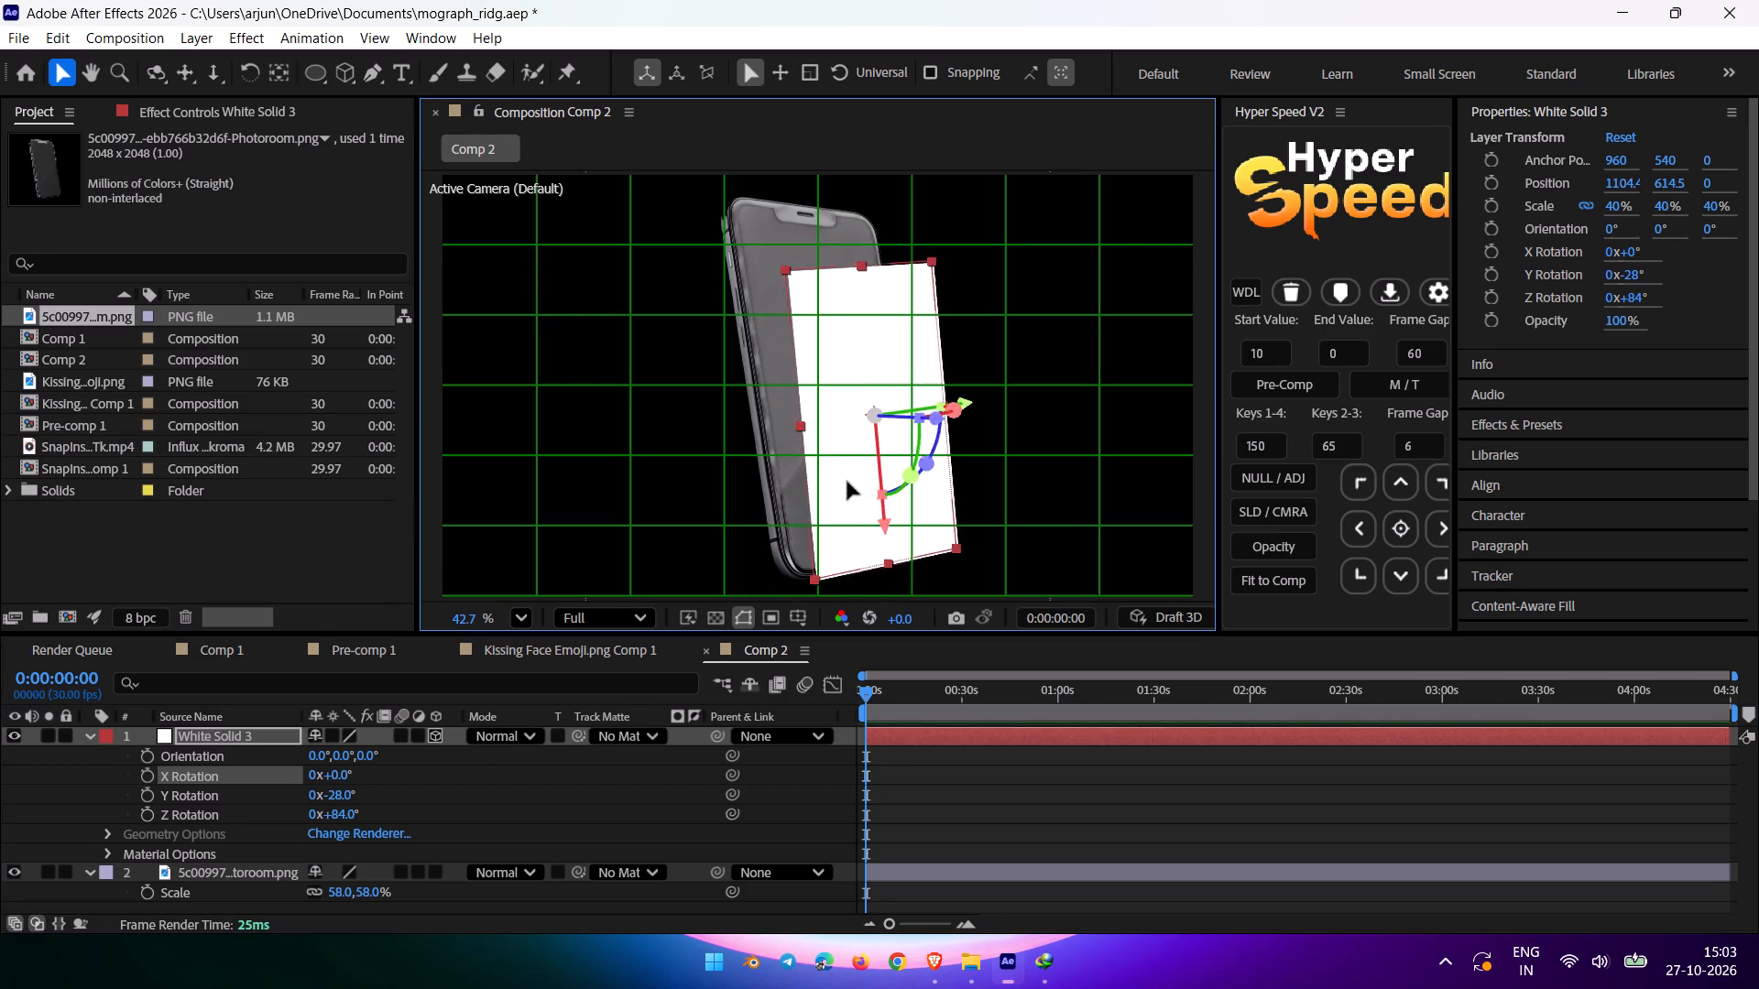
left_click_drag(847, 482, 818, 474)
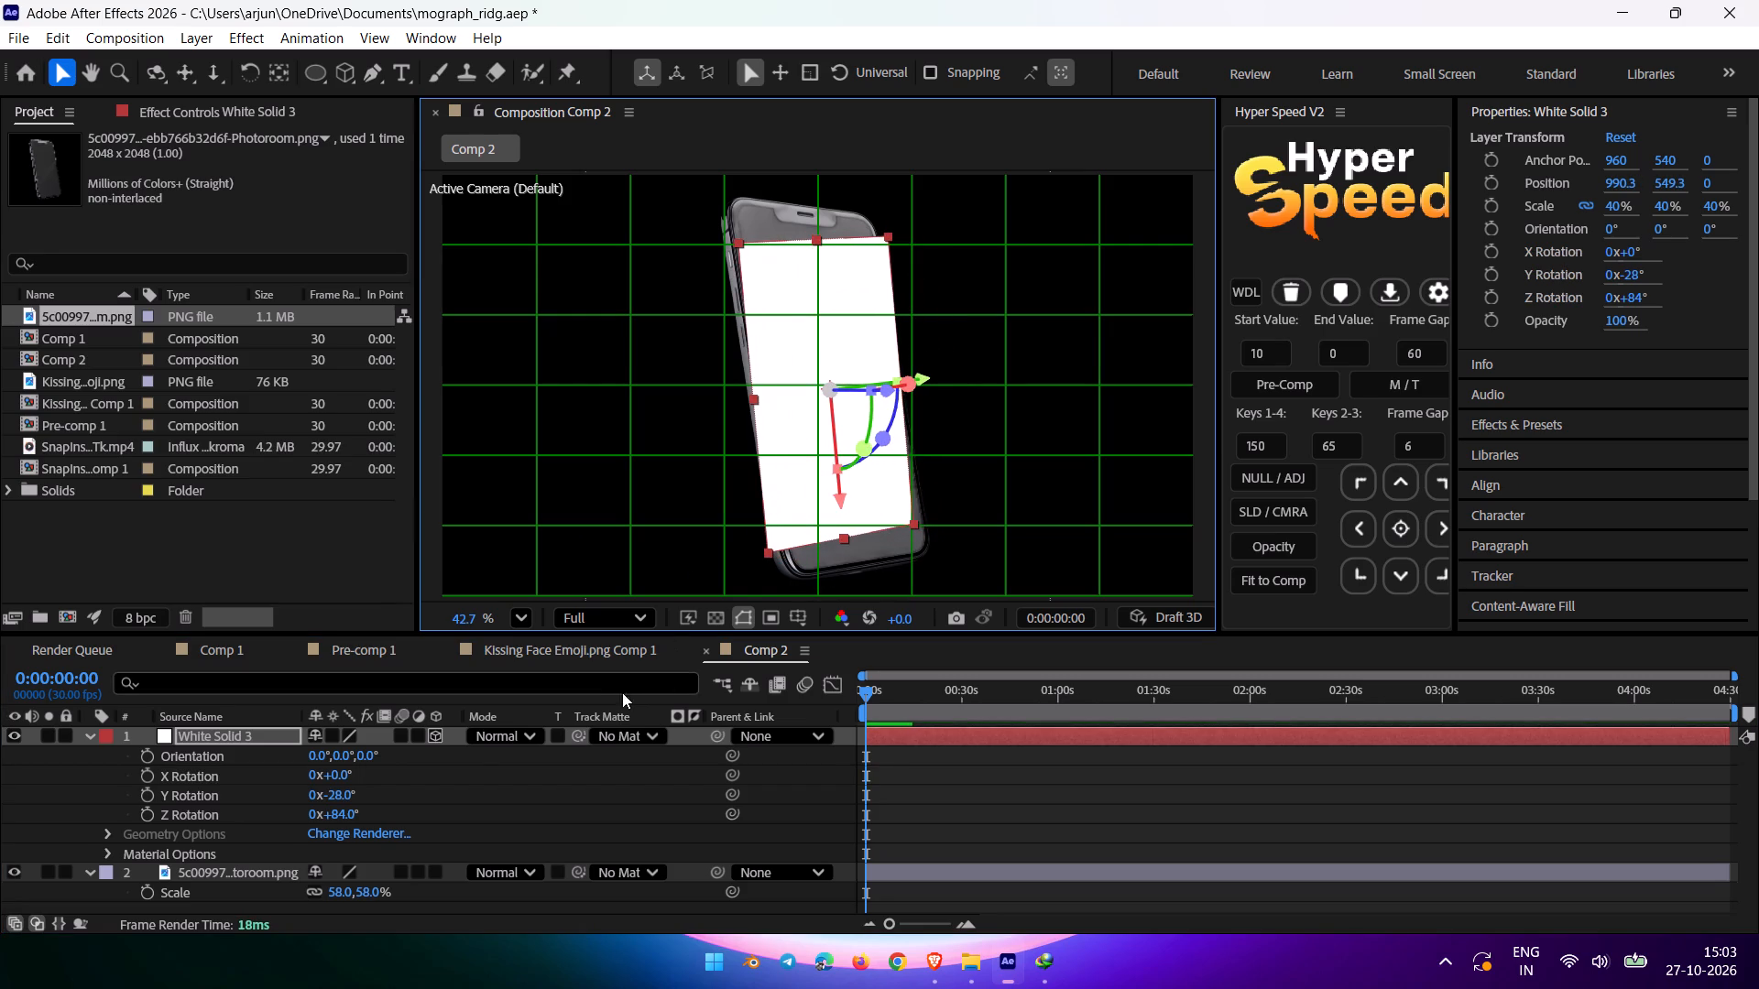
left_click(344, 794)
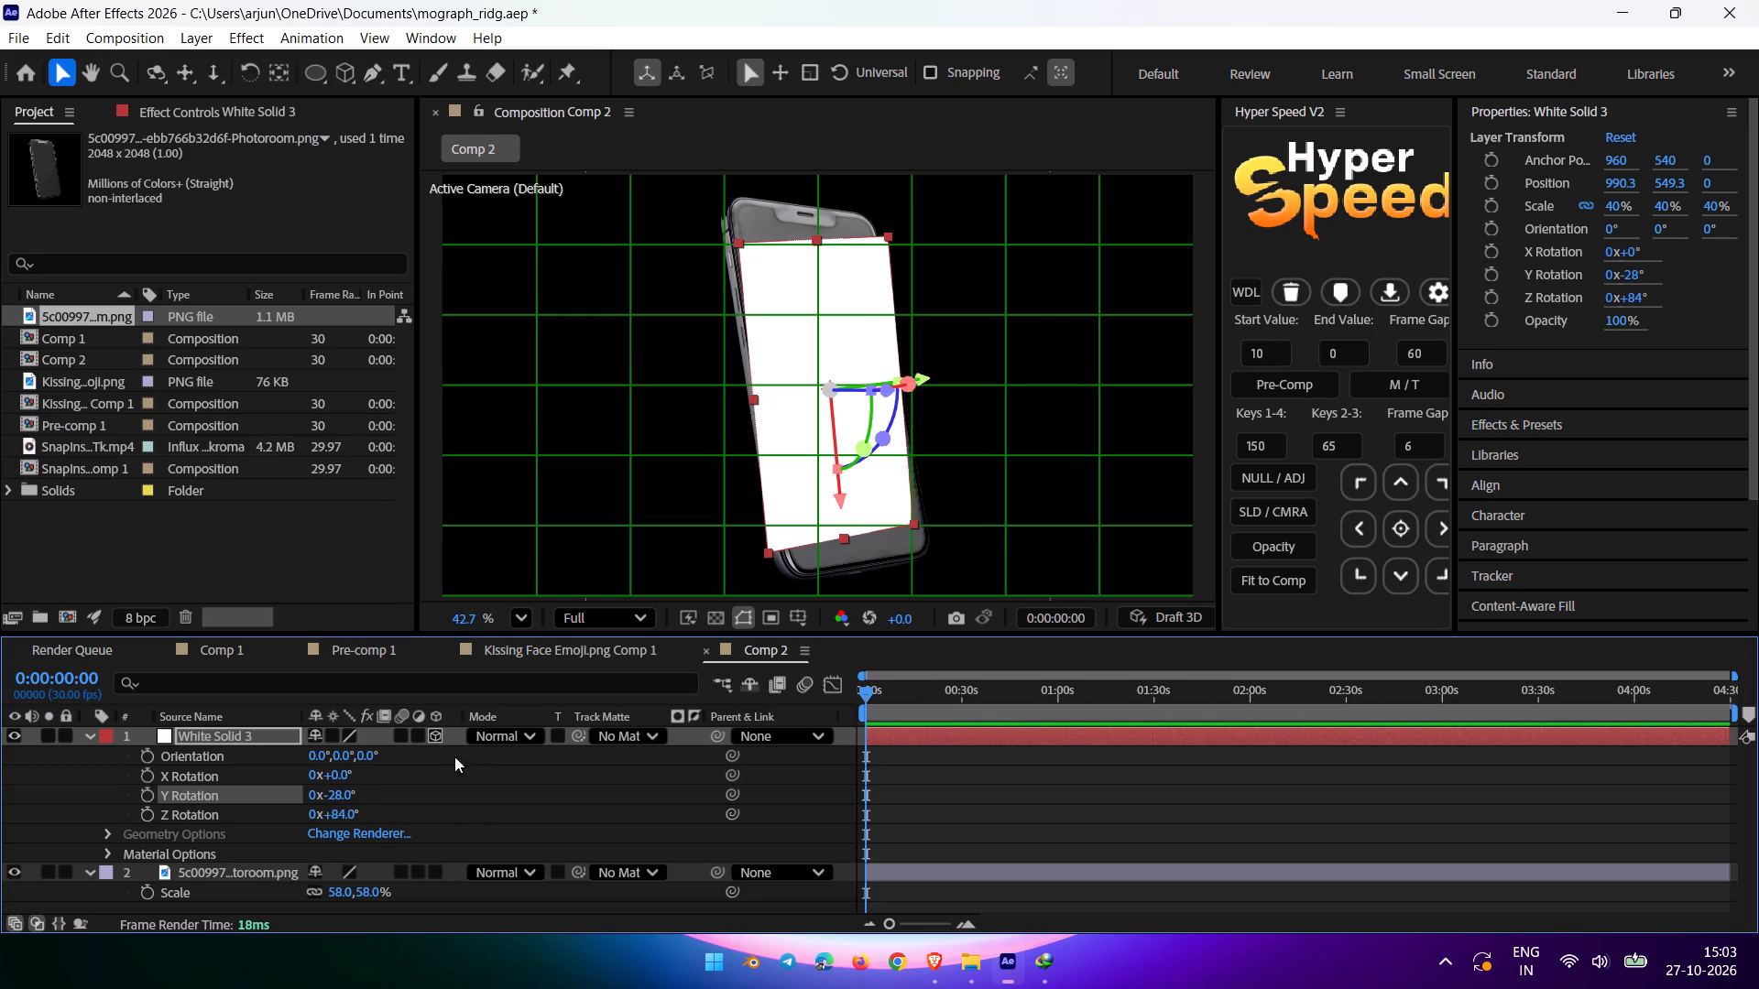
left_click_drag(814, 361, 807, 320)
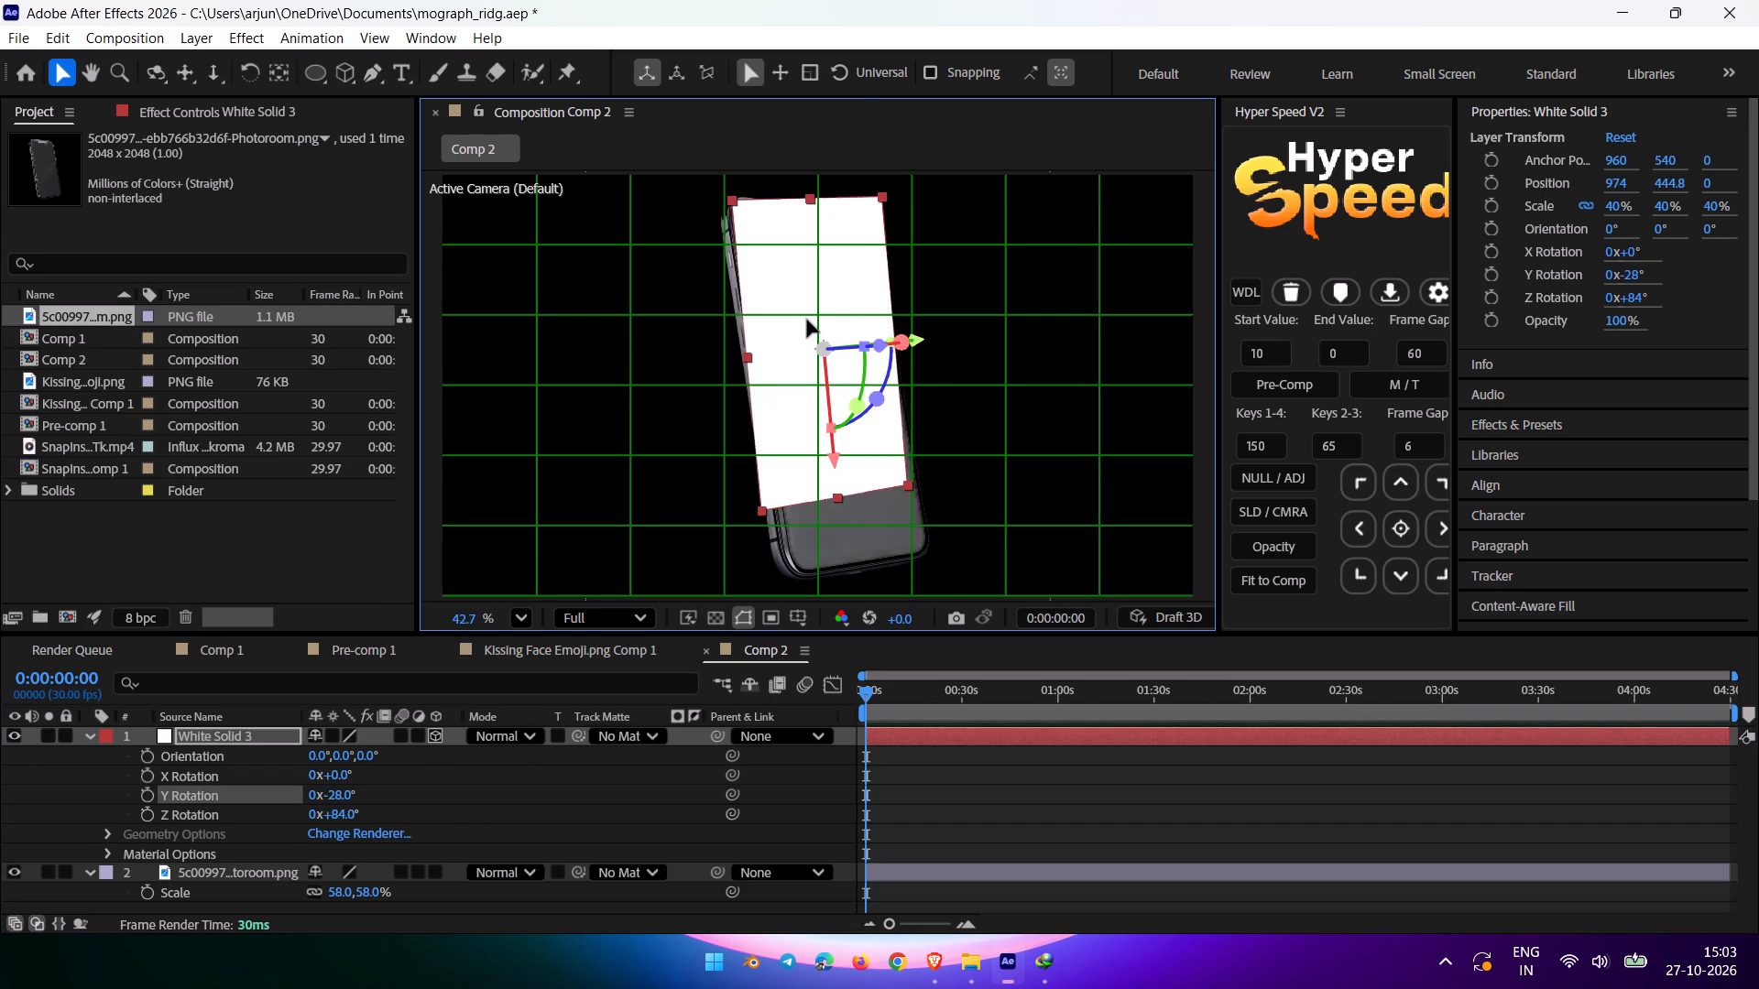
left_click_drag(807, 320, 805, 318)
Delete the white solid layer from Comp 2.
left_click(261, 726)
left_click(256, 732)
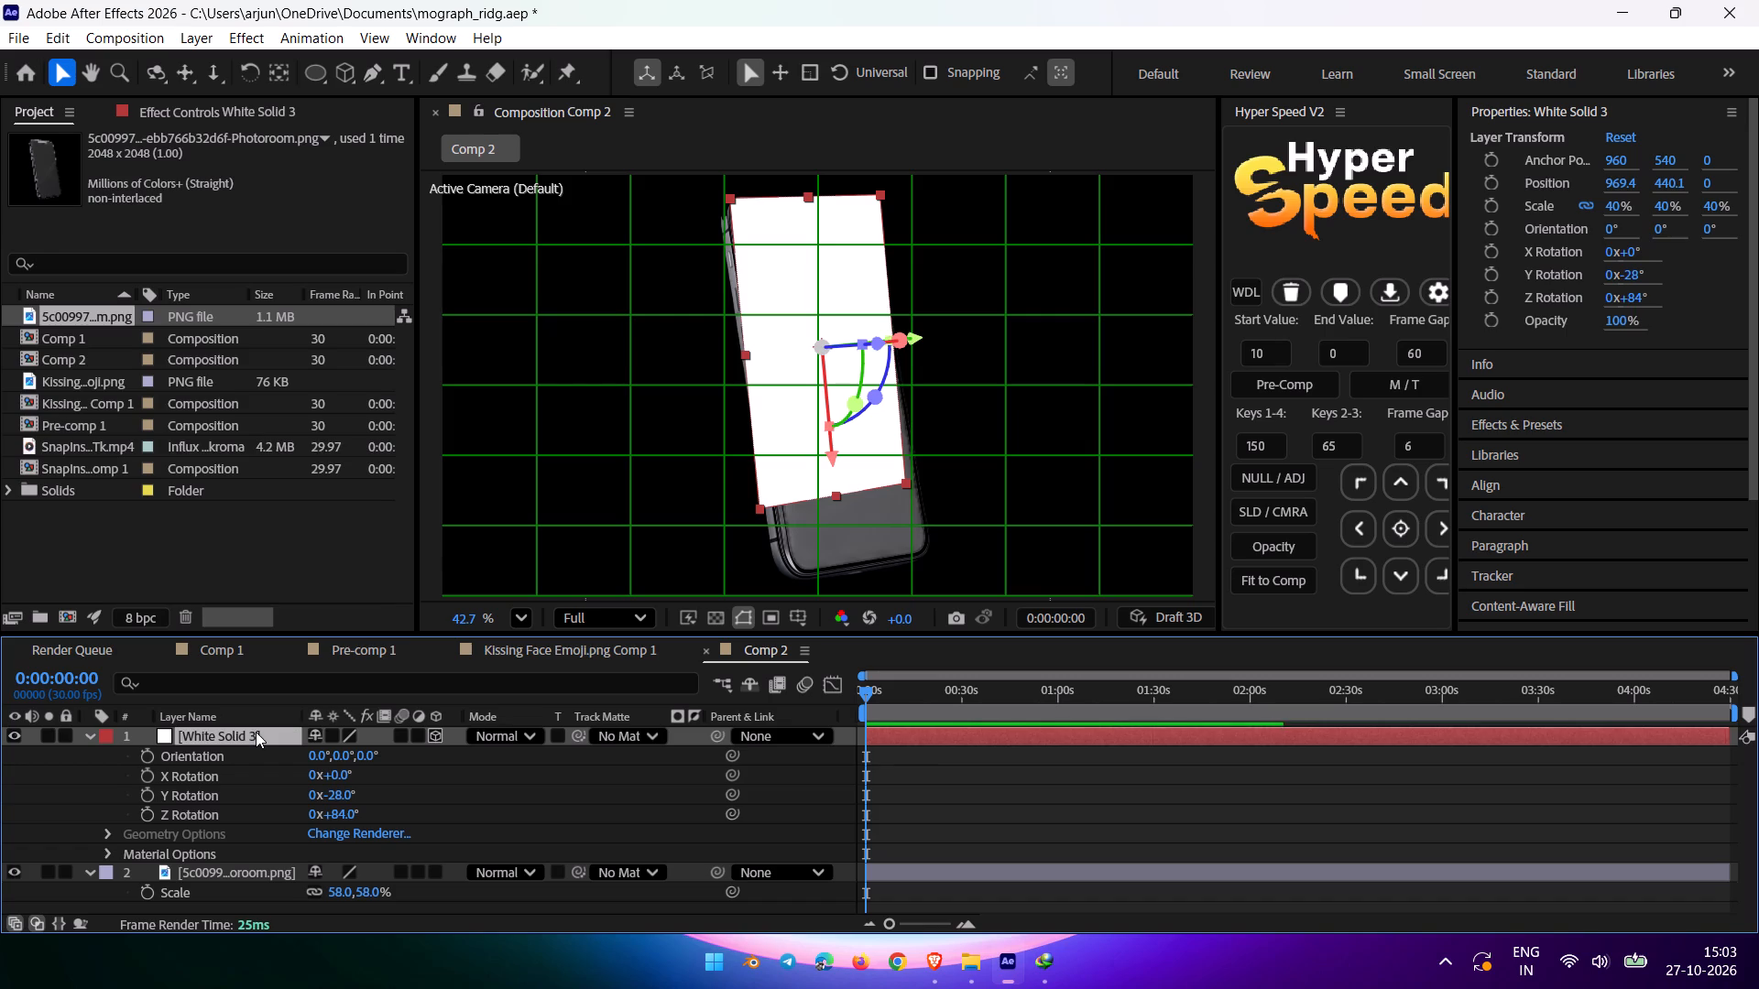
key("Delete")
left_click(561, 853)
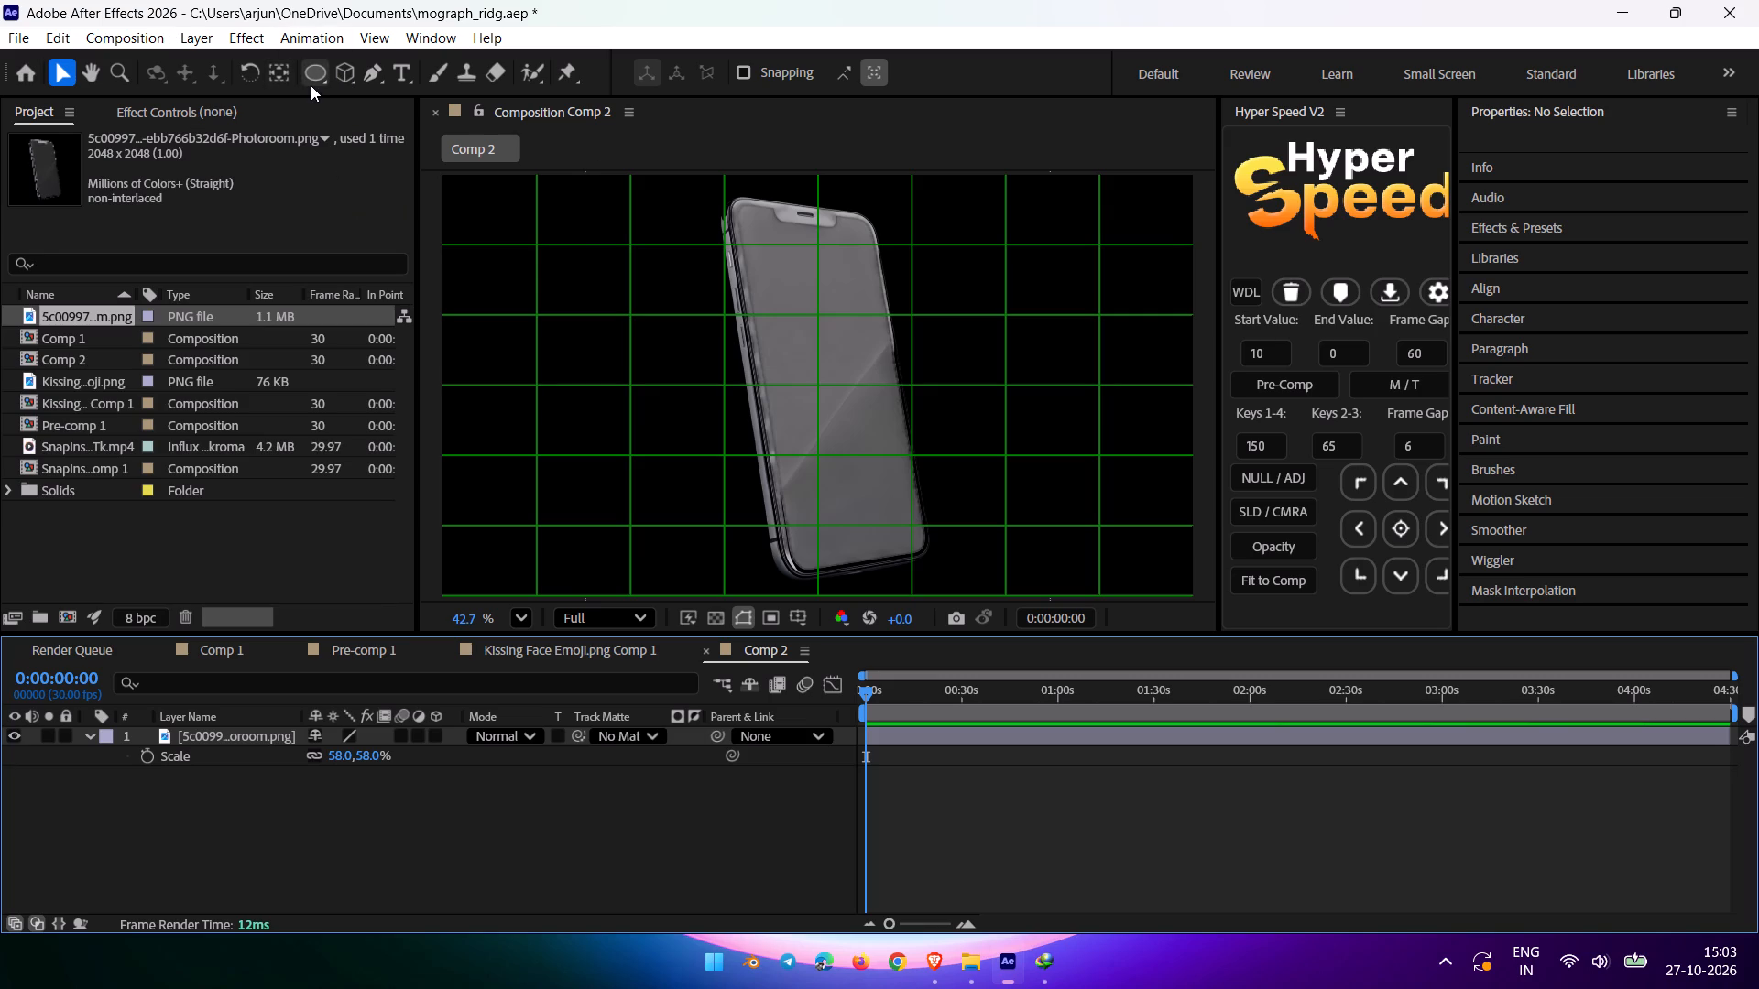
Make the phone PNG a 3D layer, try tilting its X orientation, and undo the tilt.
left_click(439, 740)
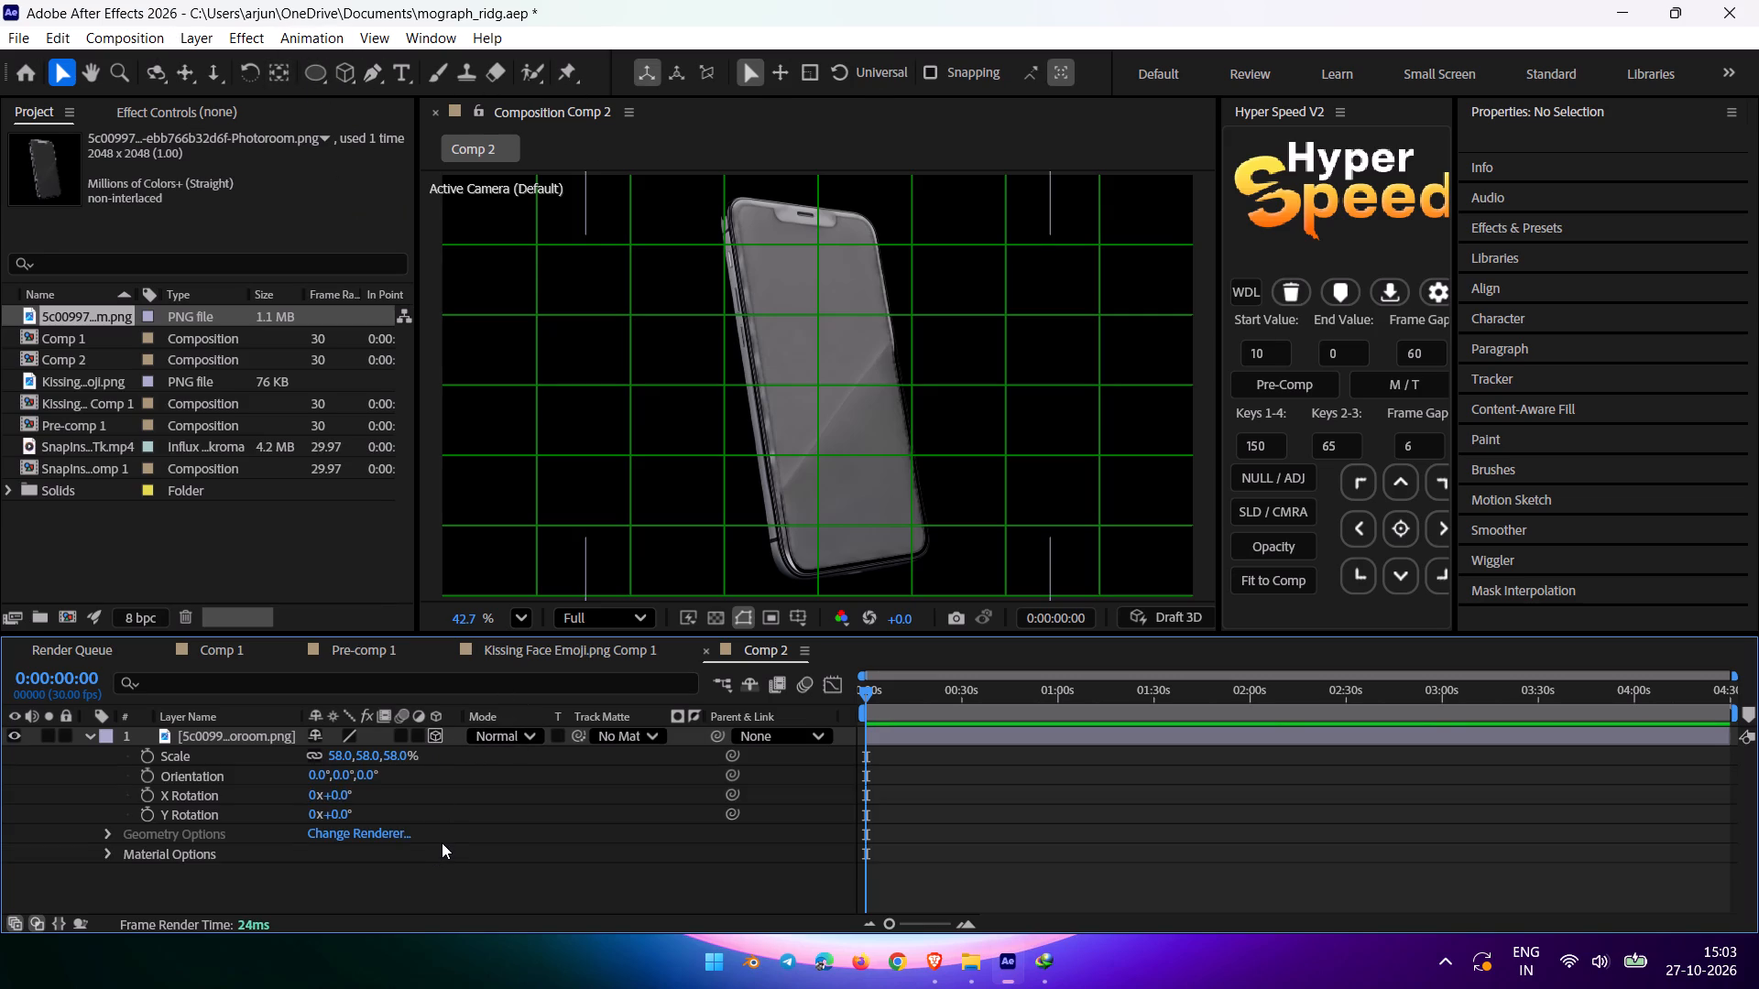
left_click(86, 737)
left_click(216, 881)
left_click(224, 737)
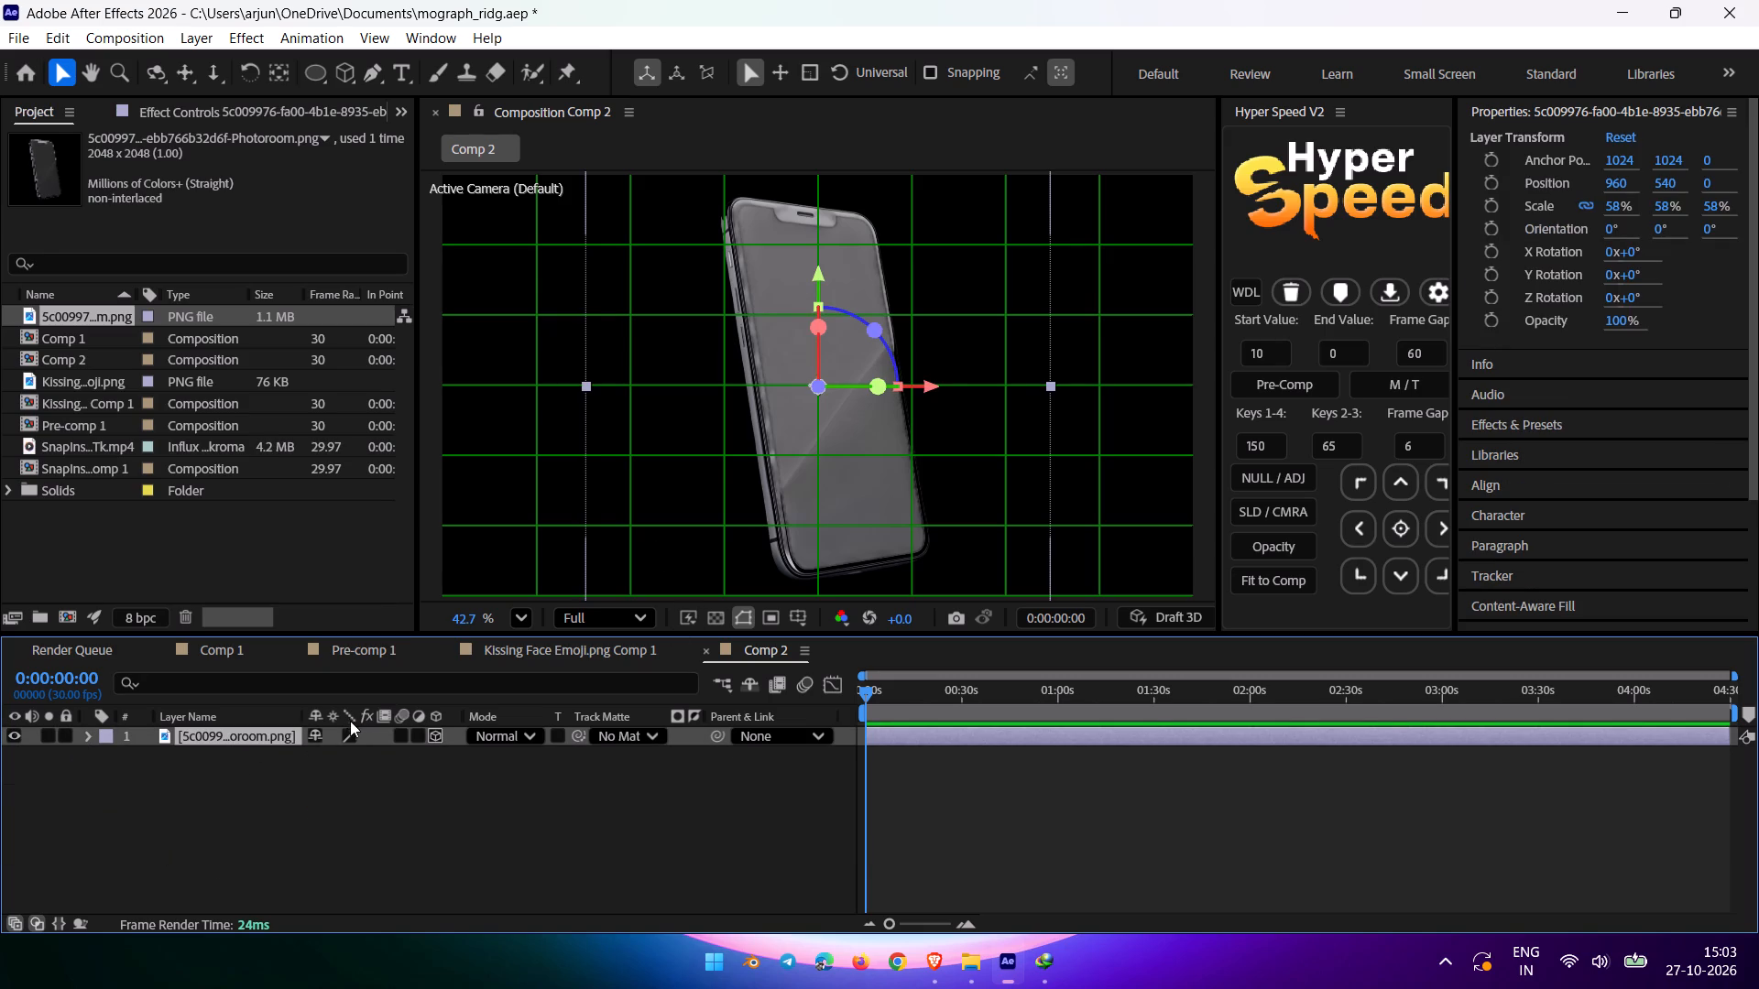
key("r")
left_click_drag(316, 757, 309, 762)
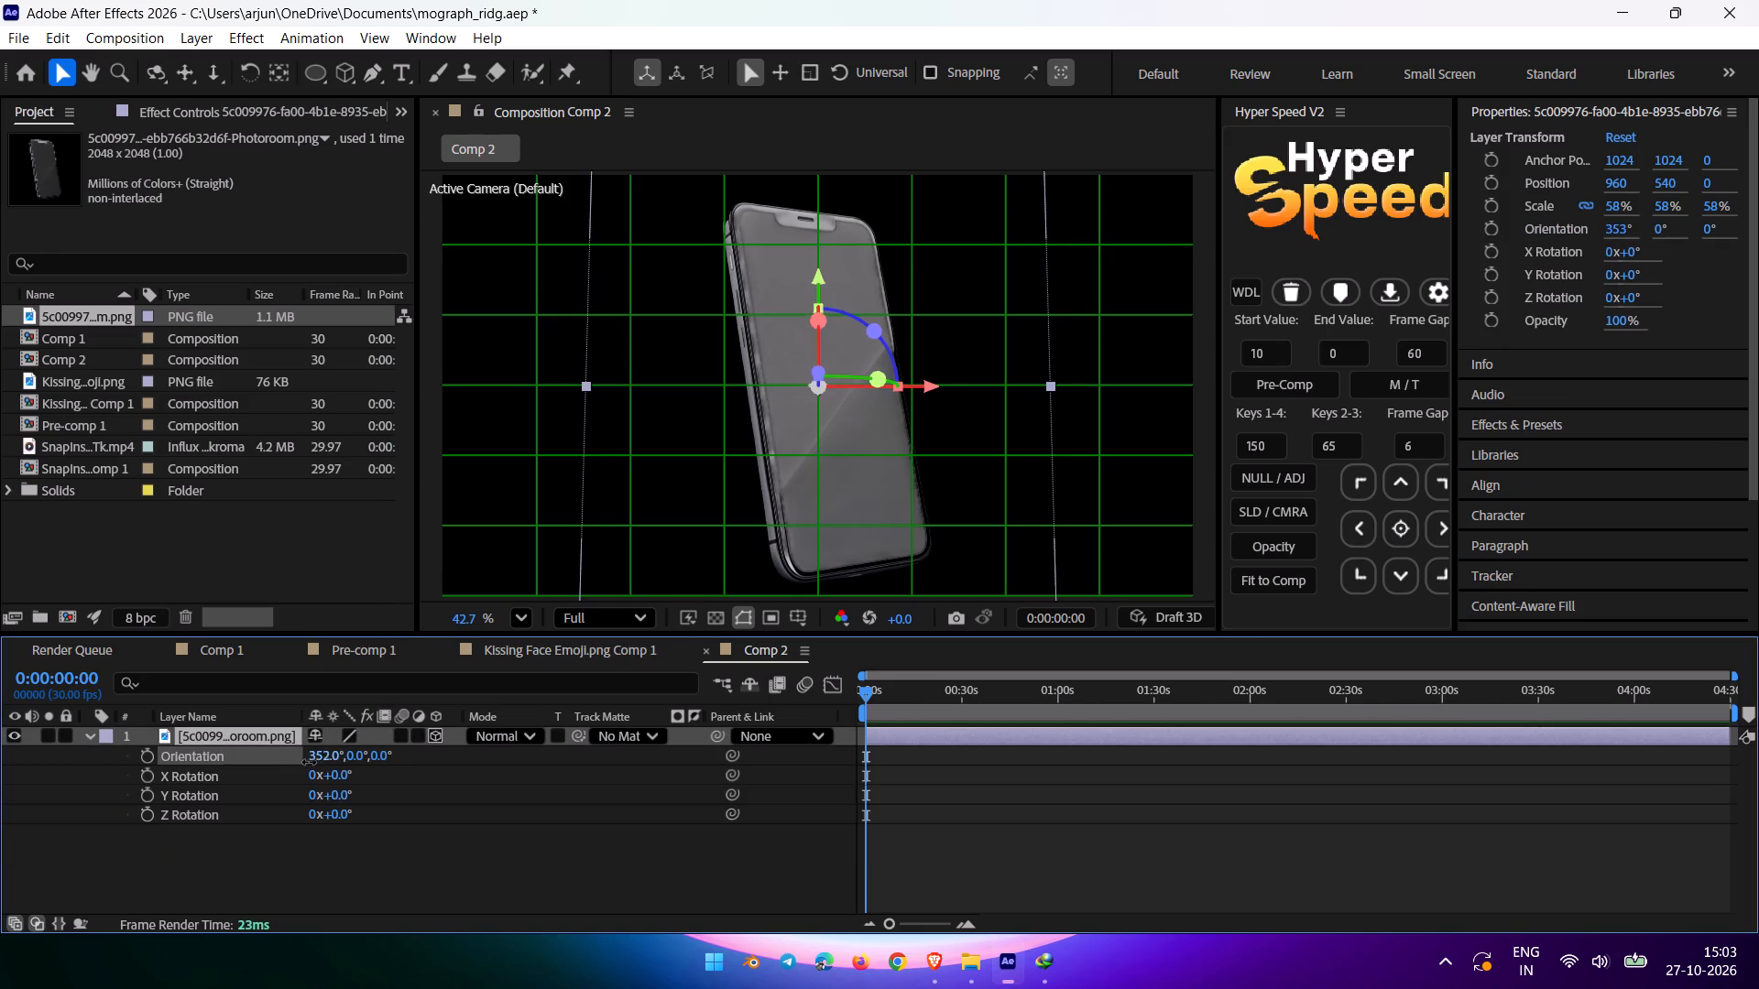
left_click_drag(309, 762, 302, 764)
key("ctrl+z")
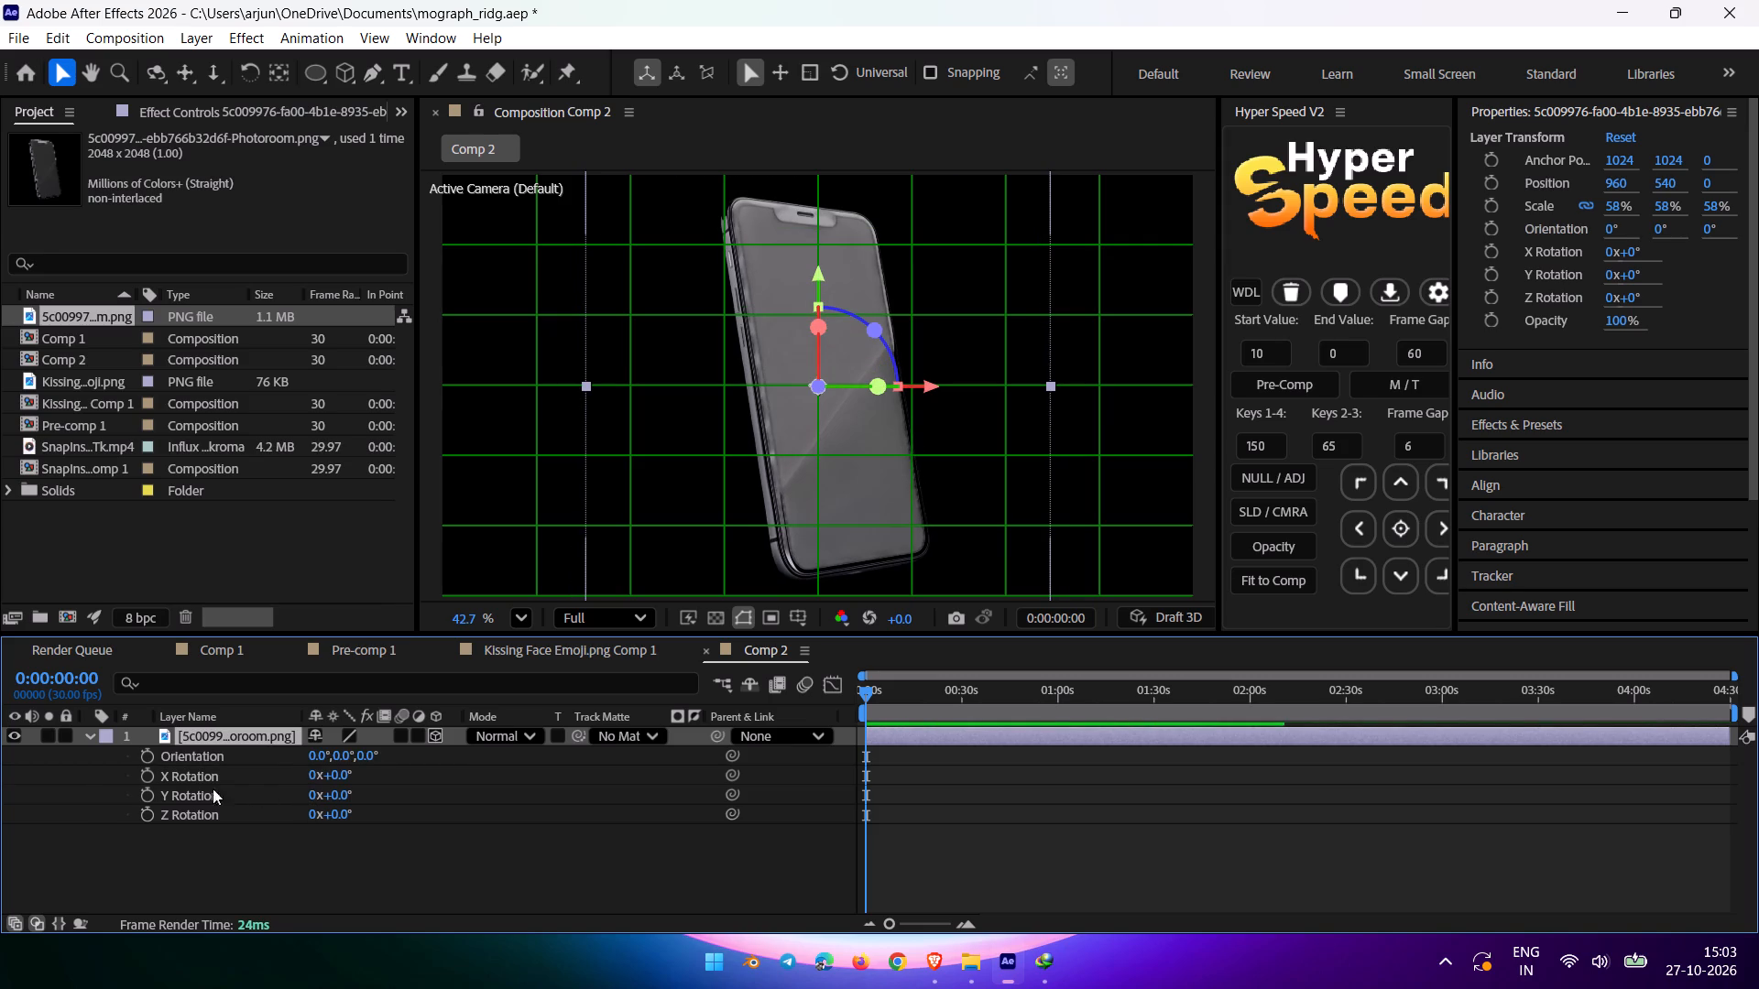
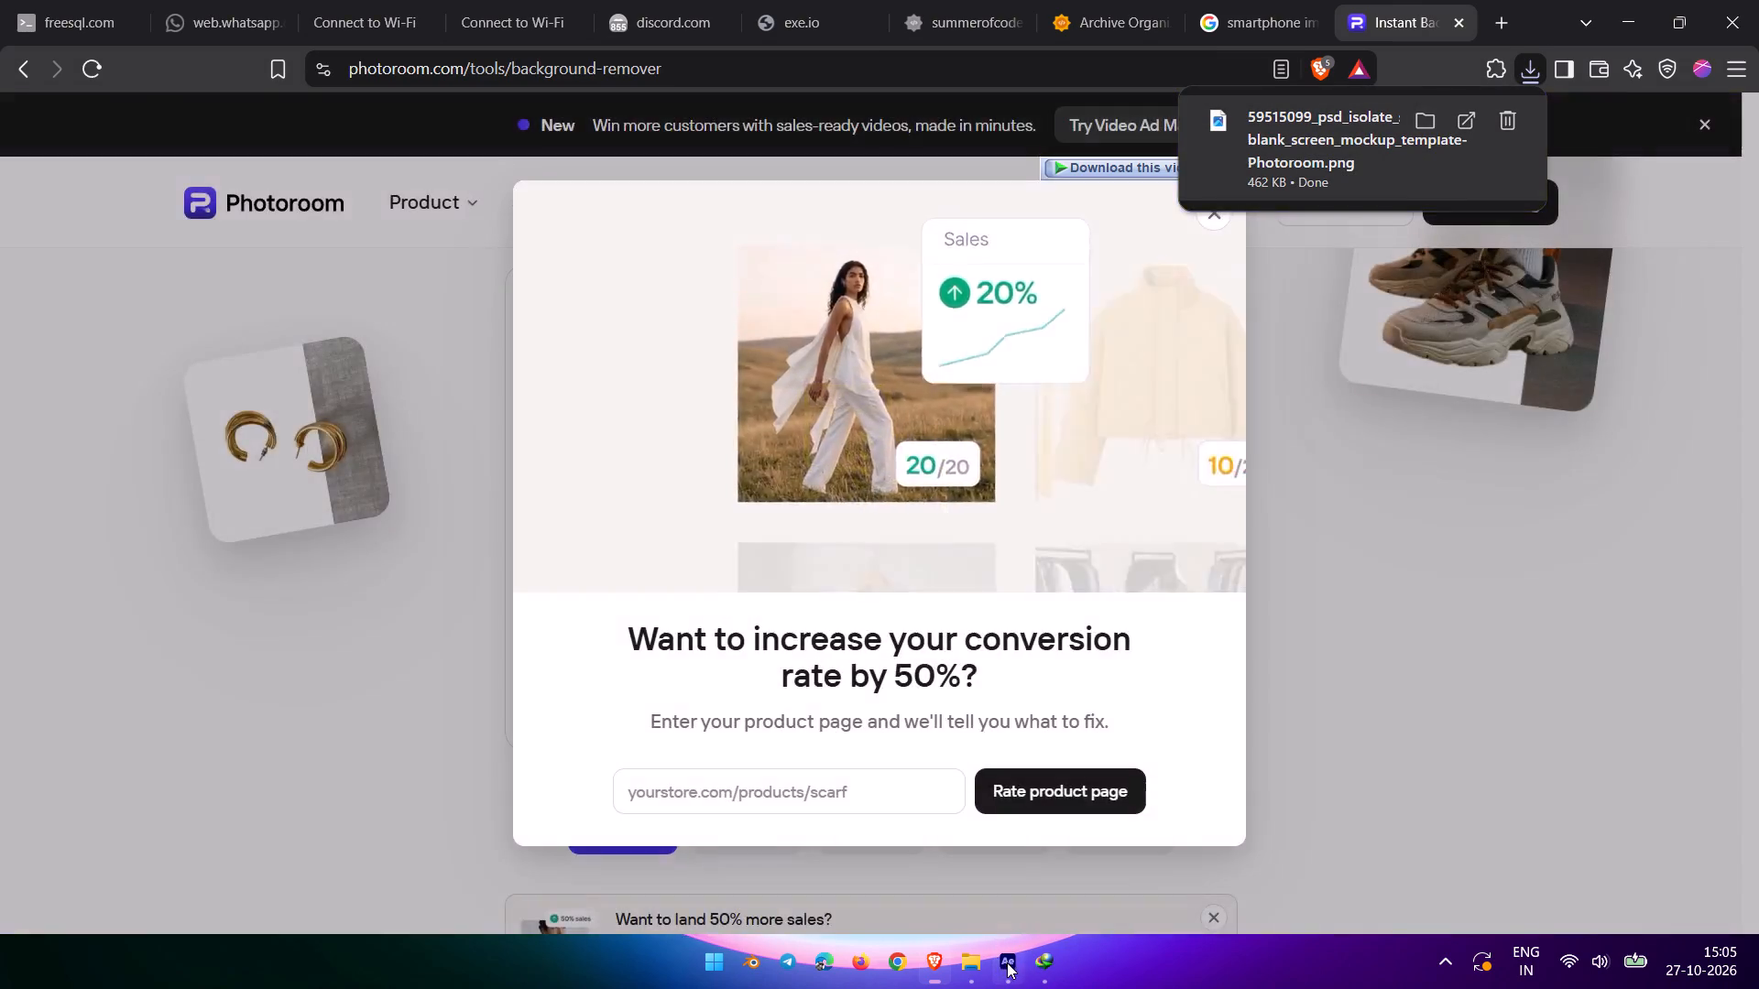
left_click_drag(1007, 962, 63, 525)
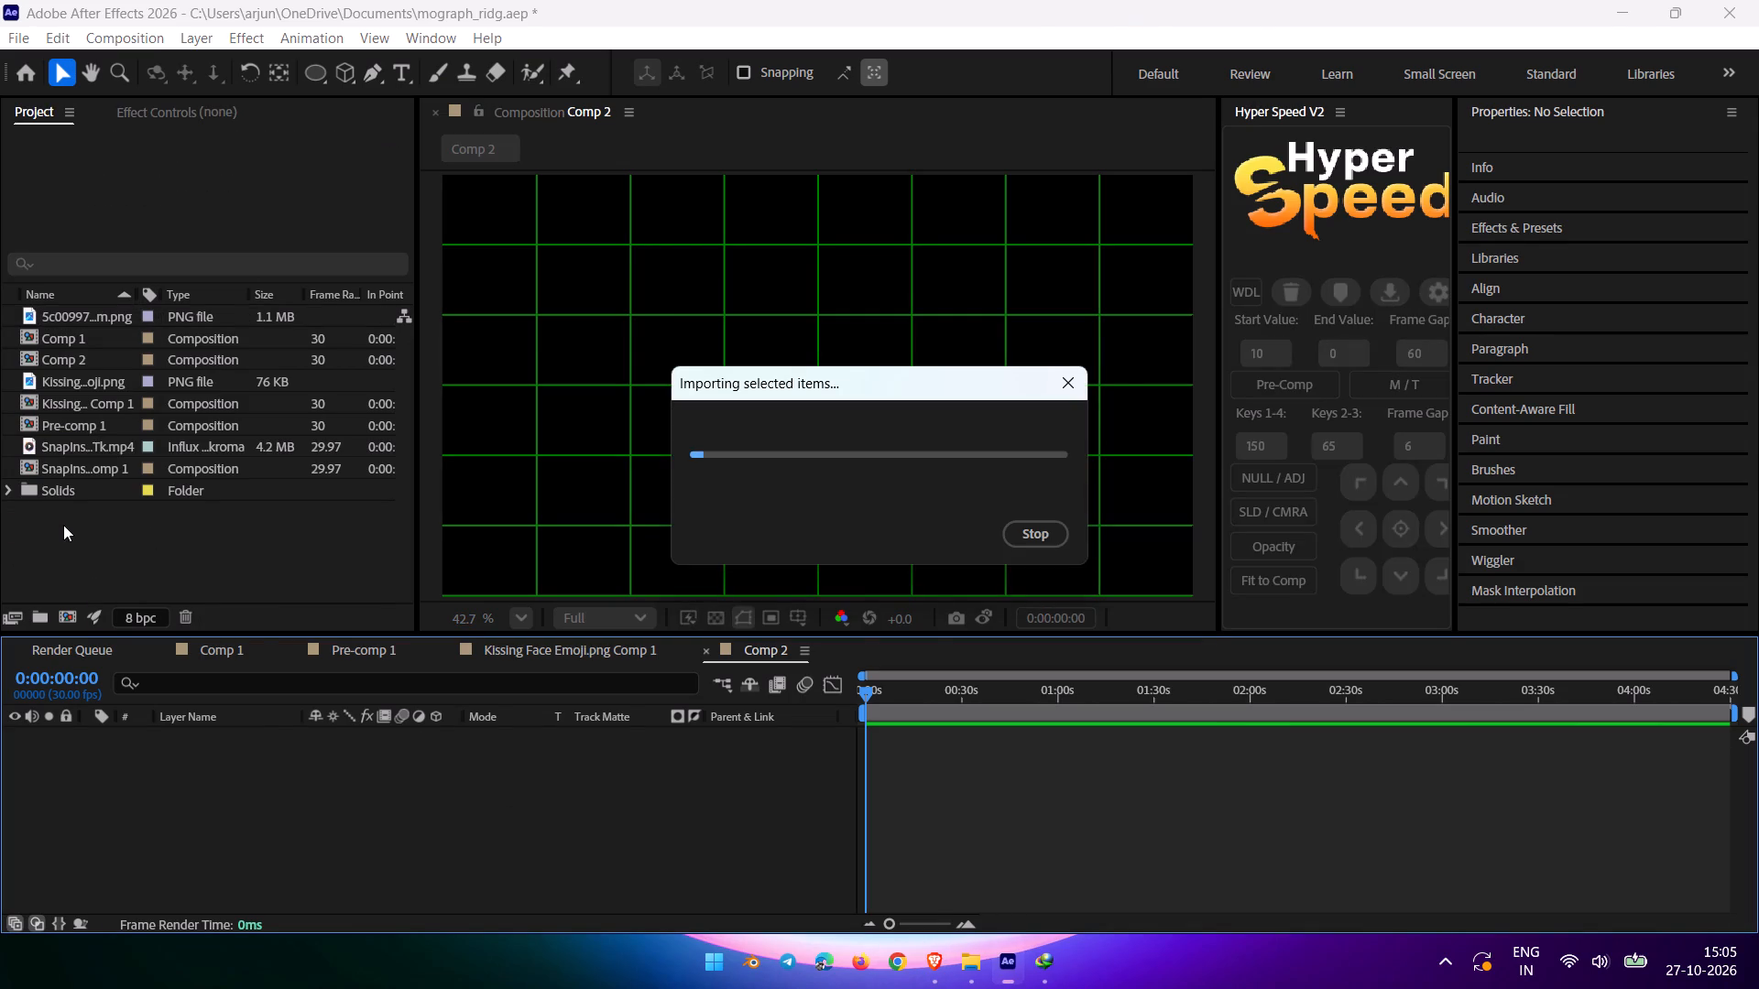
Delete the older Photoroom PNG starting with 5c00997 from the project.
left_click(59, 322)
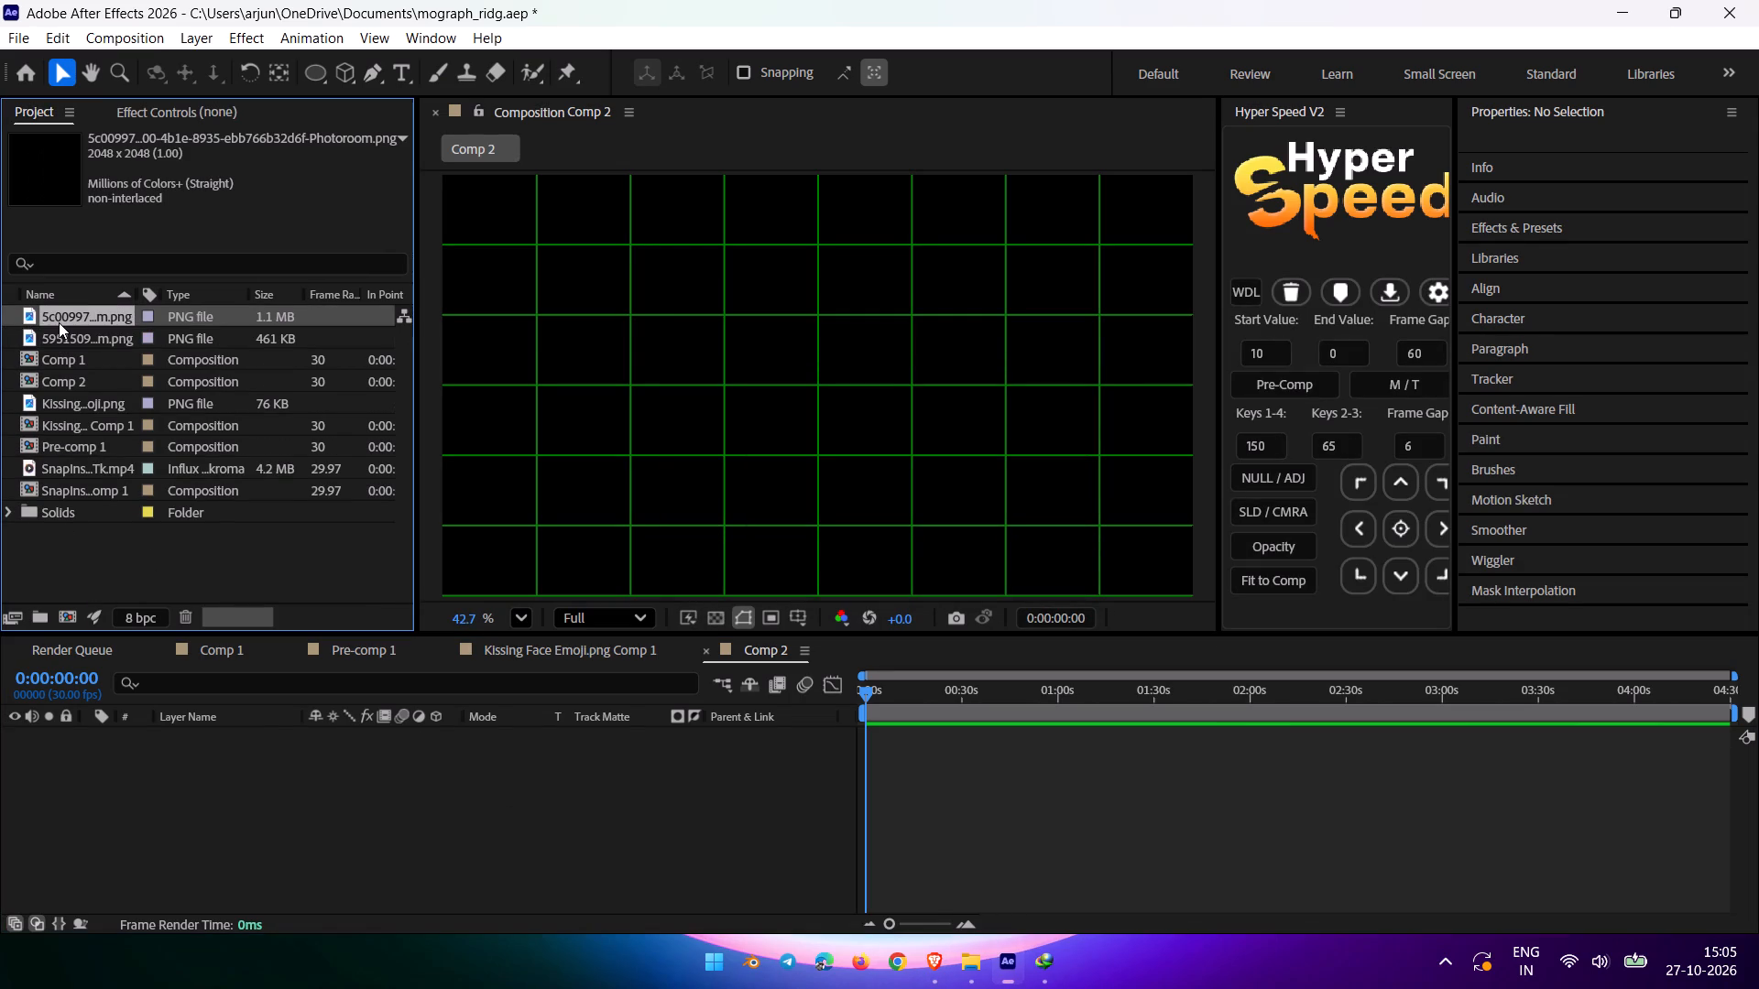
key("Delete")
Add the new smartphone PNG to Comp 2 as a layer and scale it to 49%.
left_click(59, 325)
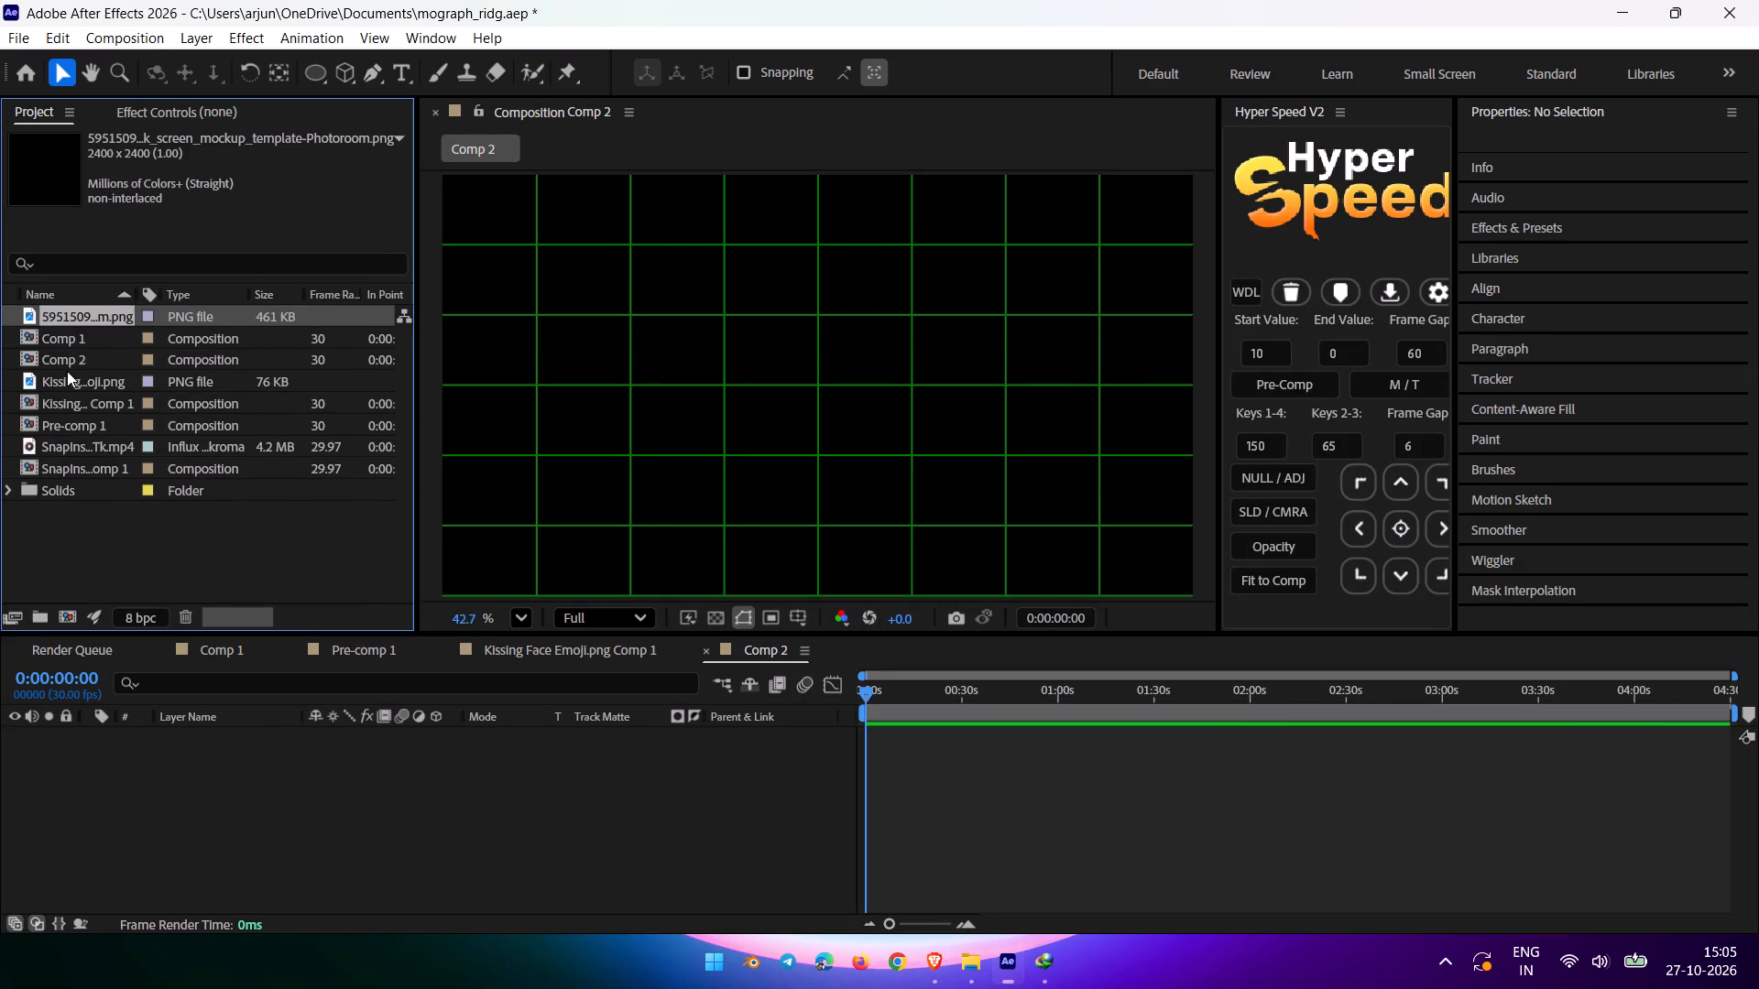
left_click(67, 374)
left_click_drag(49, 316, 268, 809)
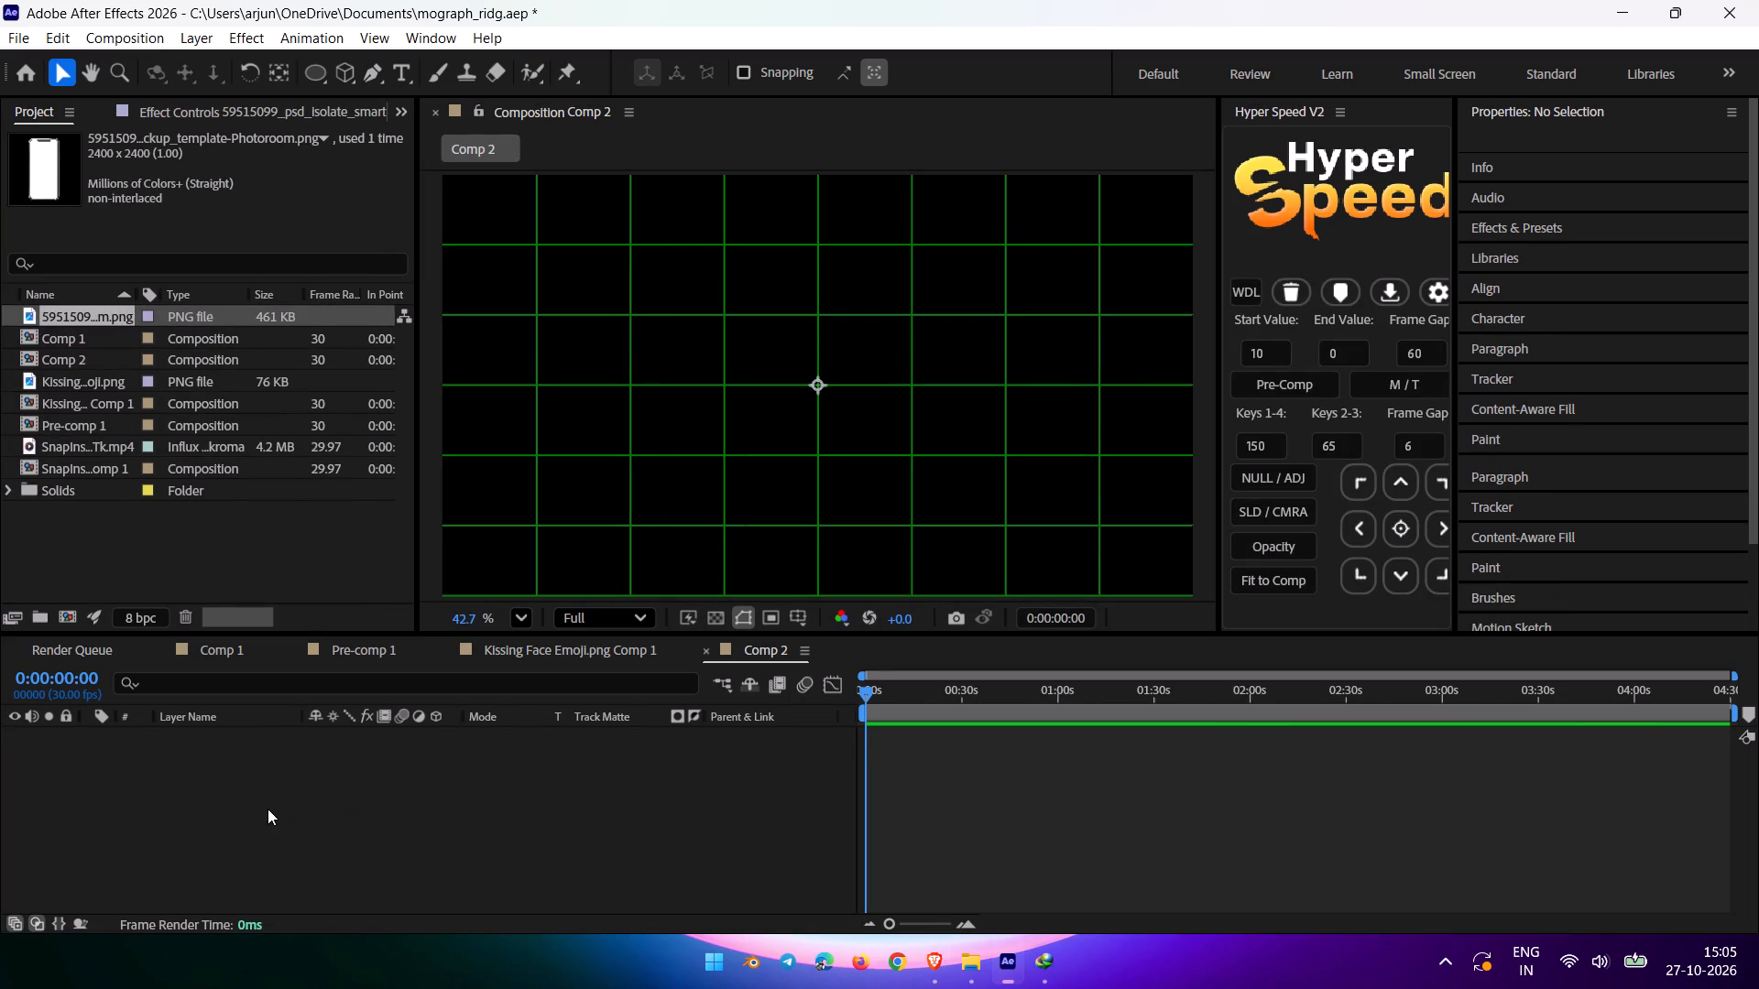
key("s")
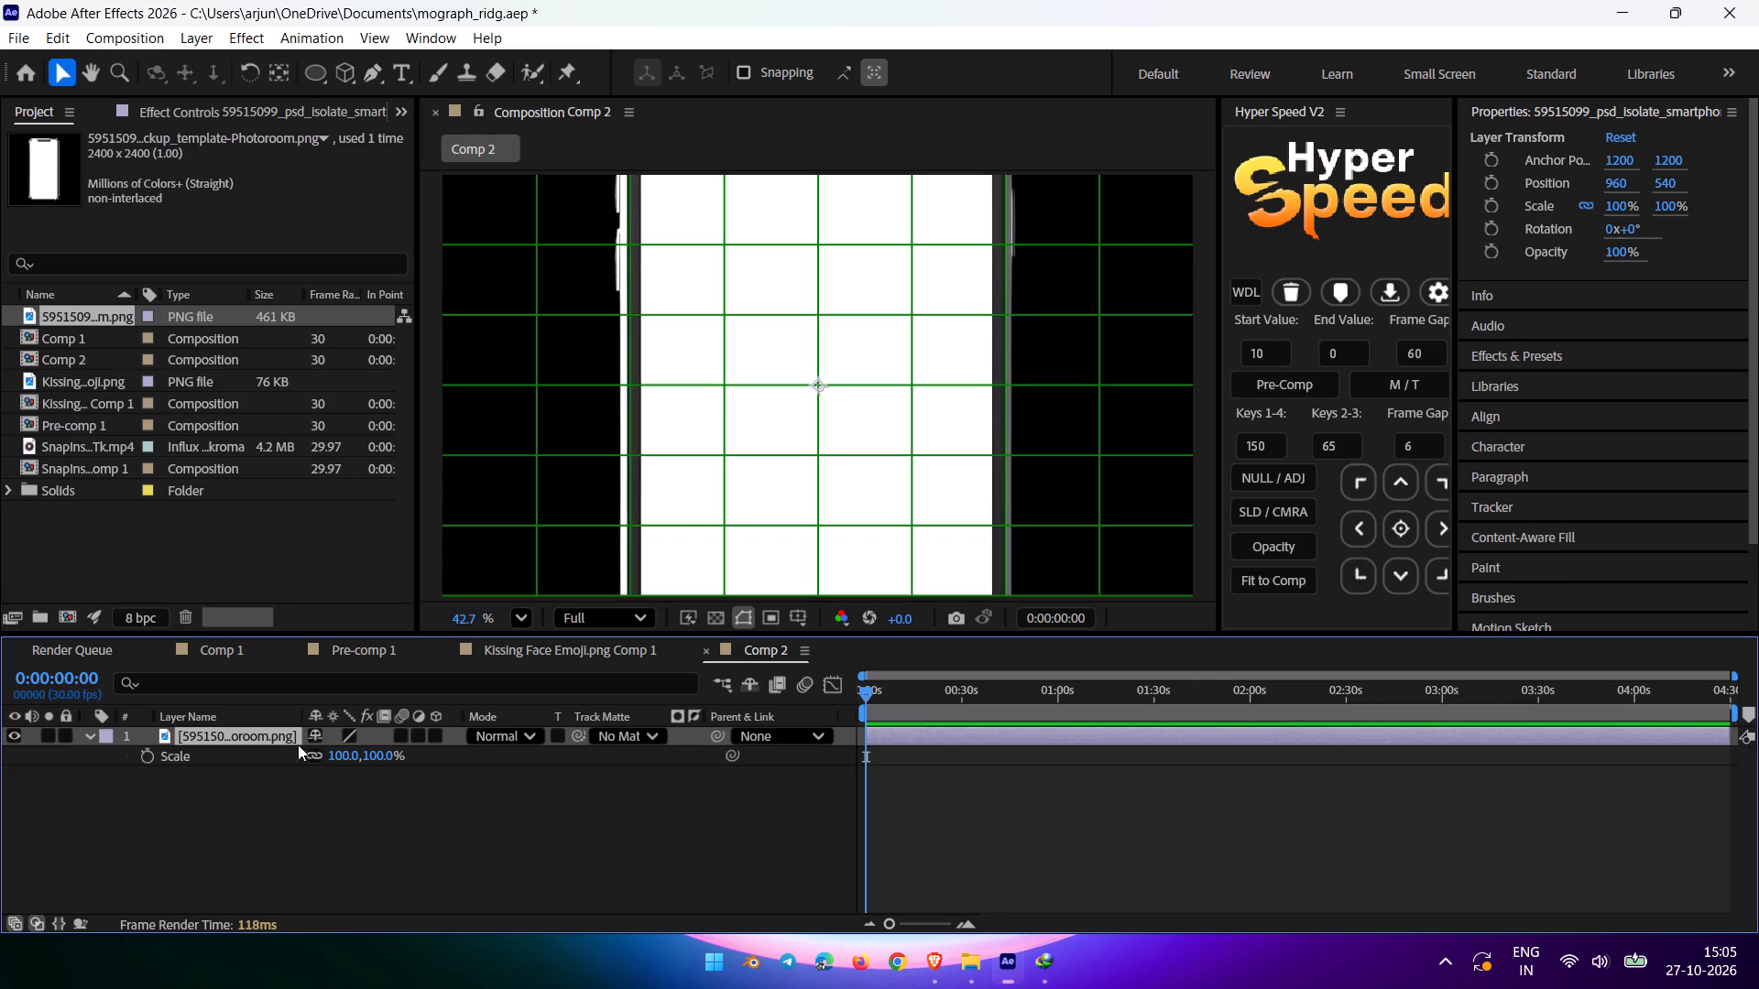
left_click_drag(335, 748, 302, 755)
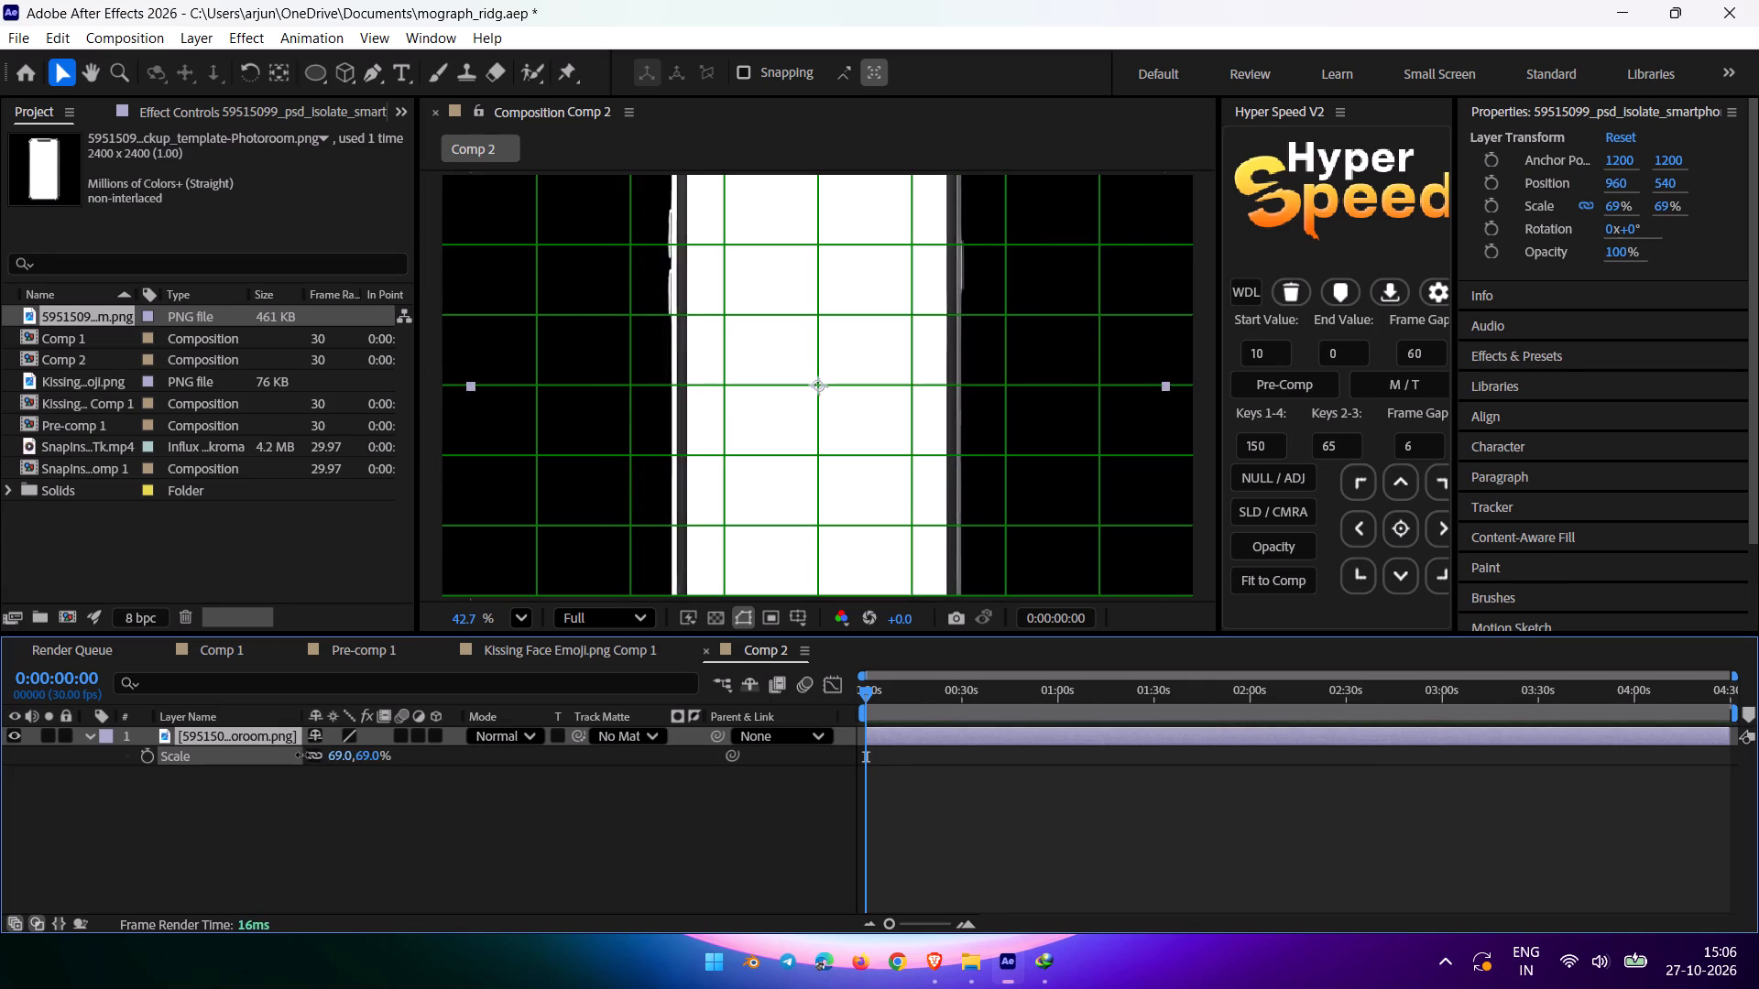
left_click_drag(302, 755, 282, 753)
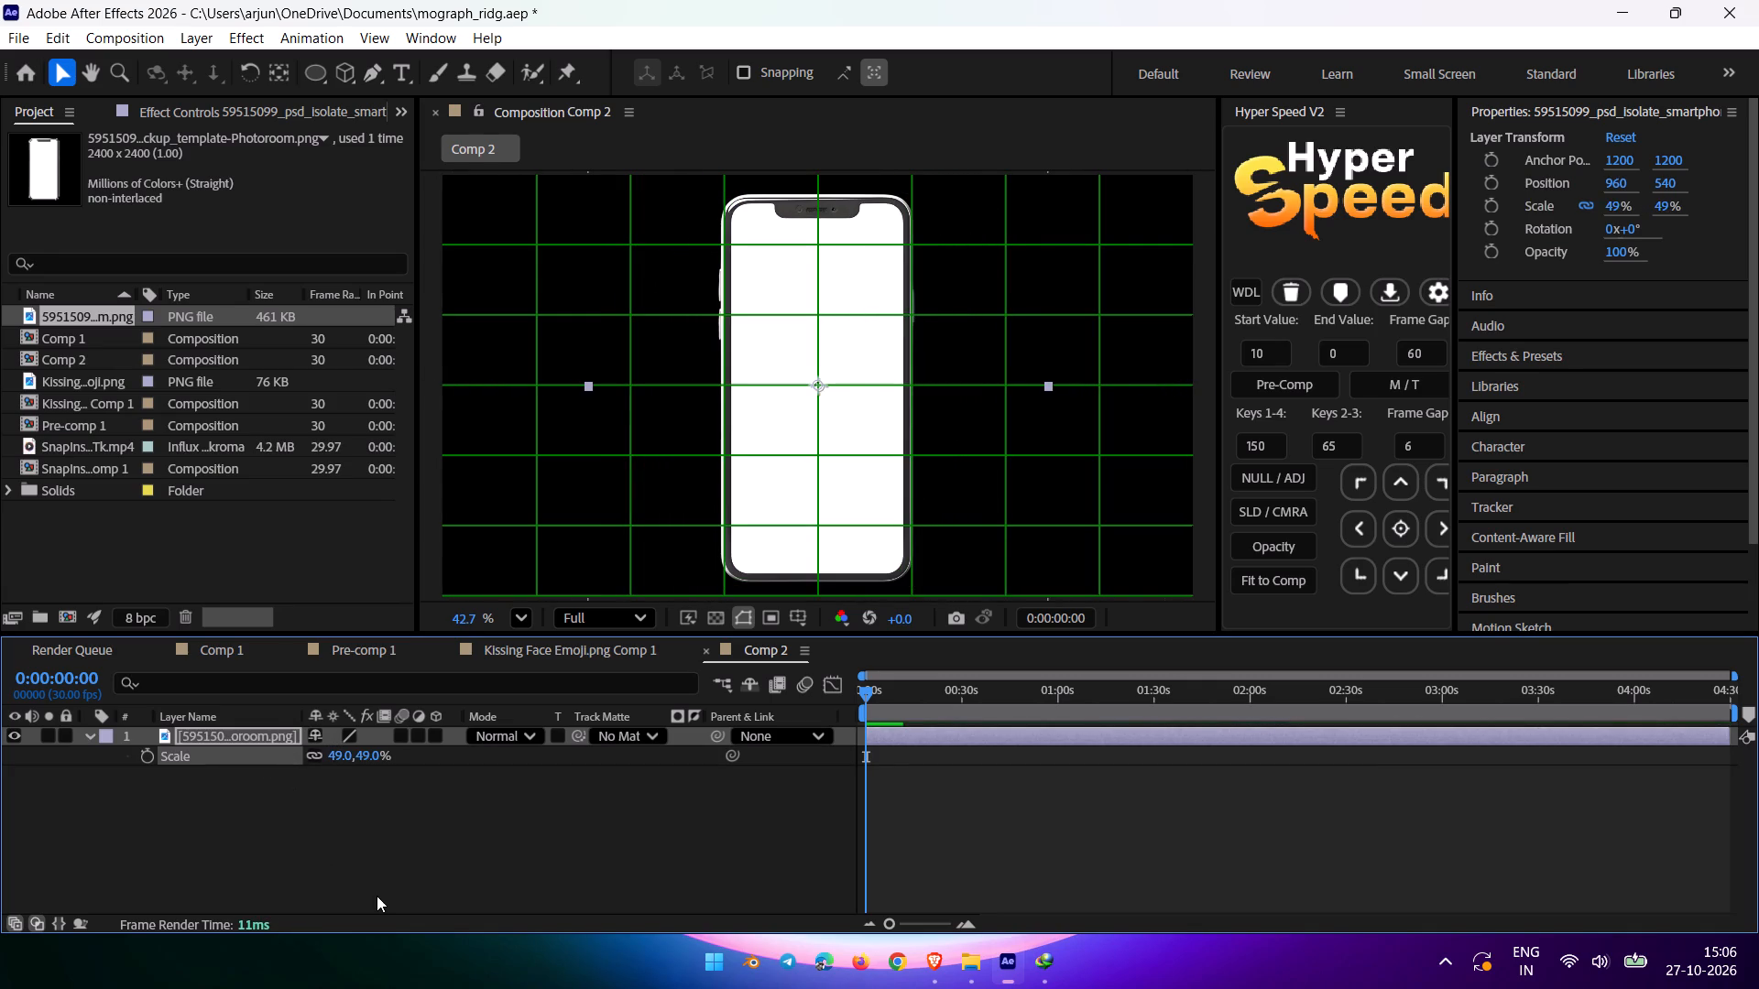
left_click(377, 896)
Create a white 1920 x 1080 px solid in Comp 2 above the phone layer.
left_click(1475, 223)
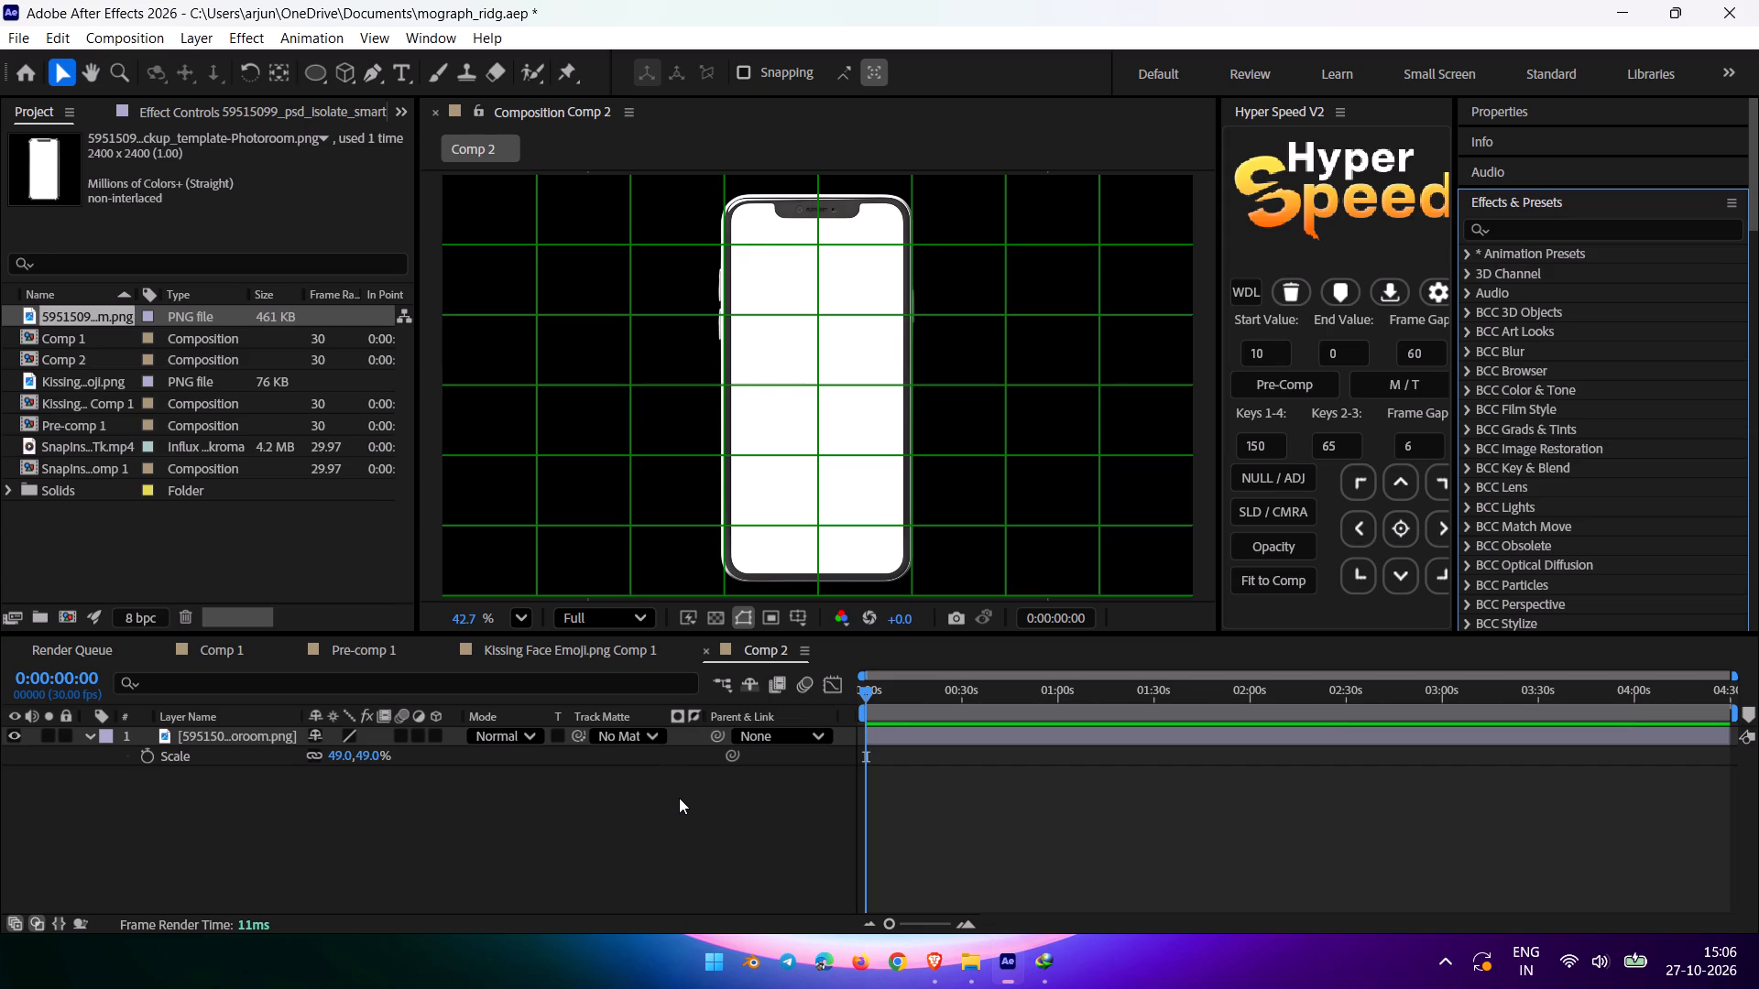
key("ctrl+y")
left_click(617, 788)
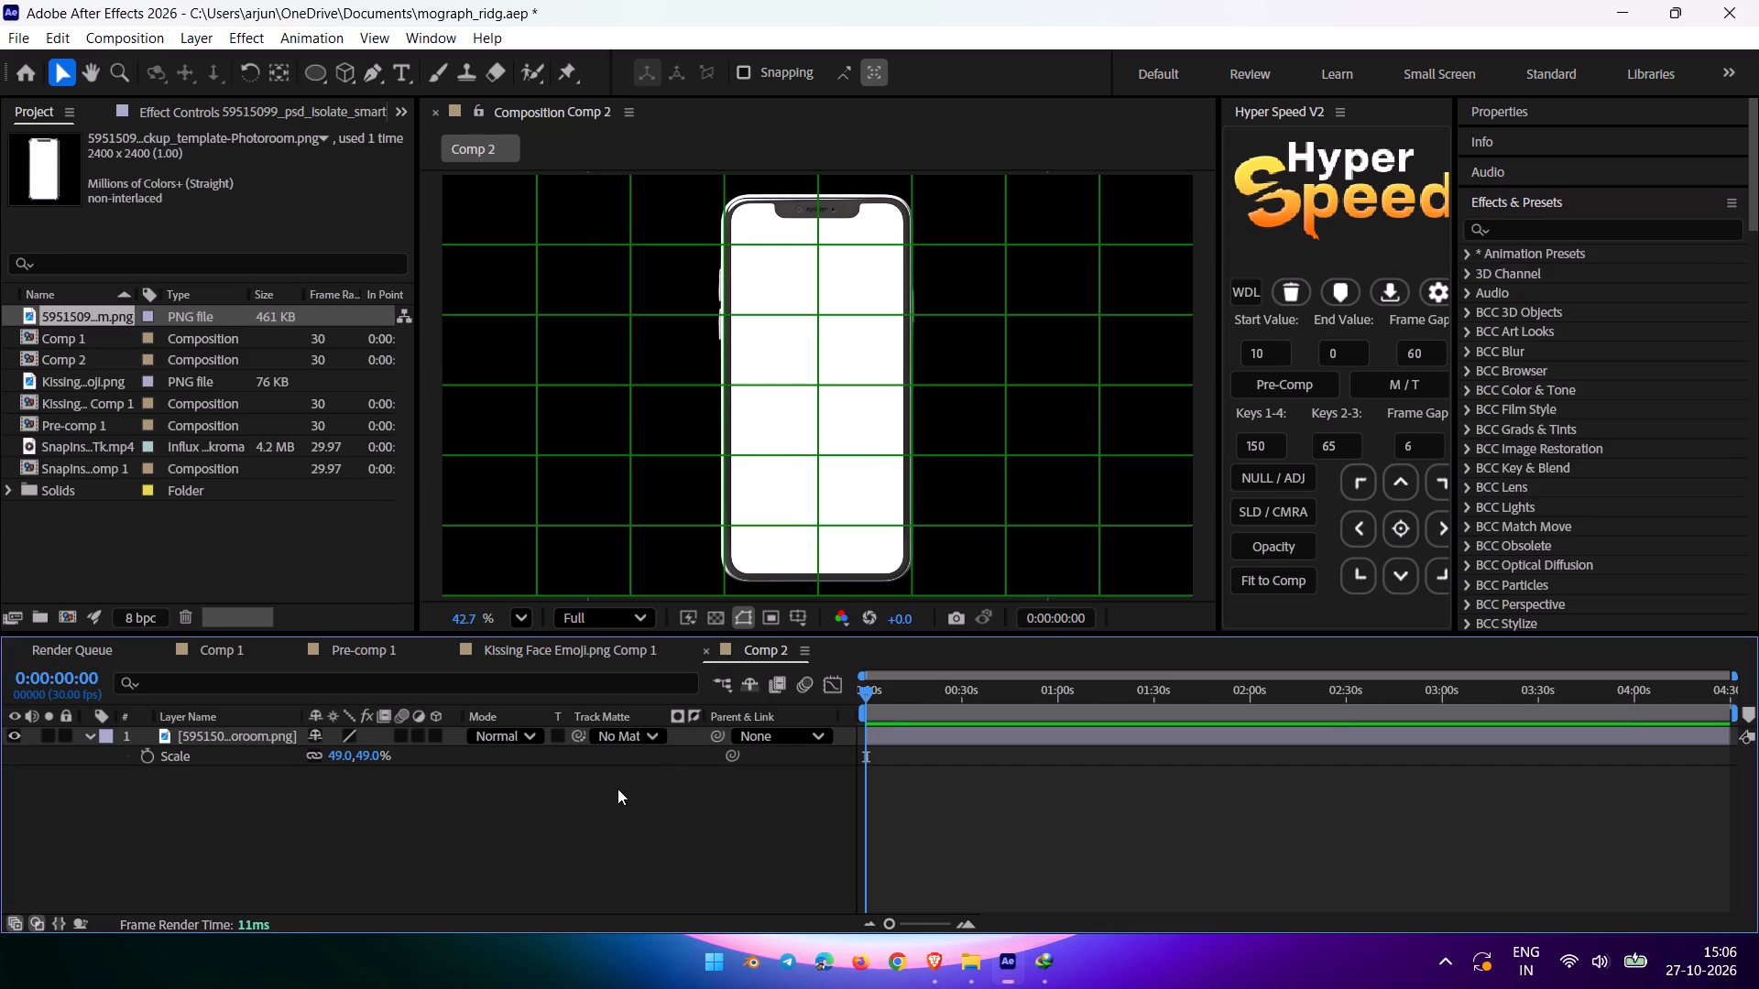
key("ctrl+y")
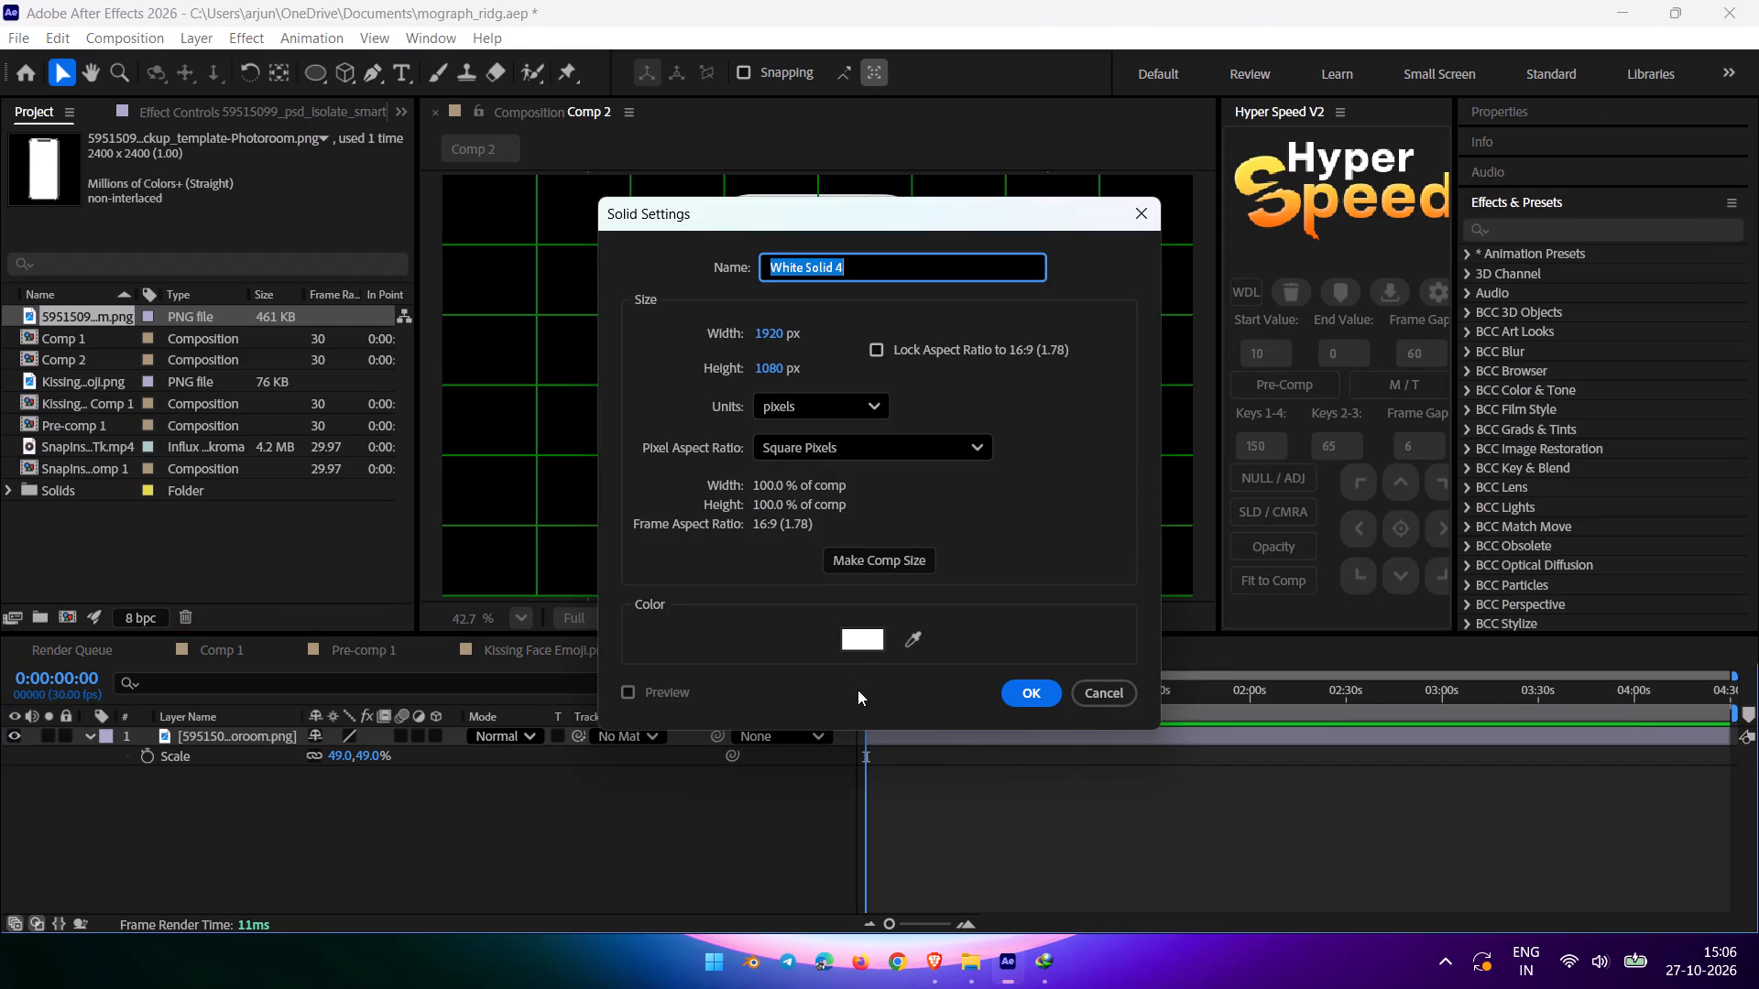
left_click(1021, 691)
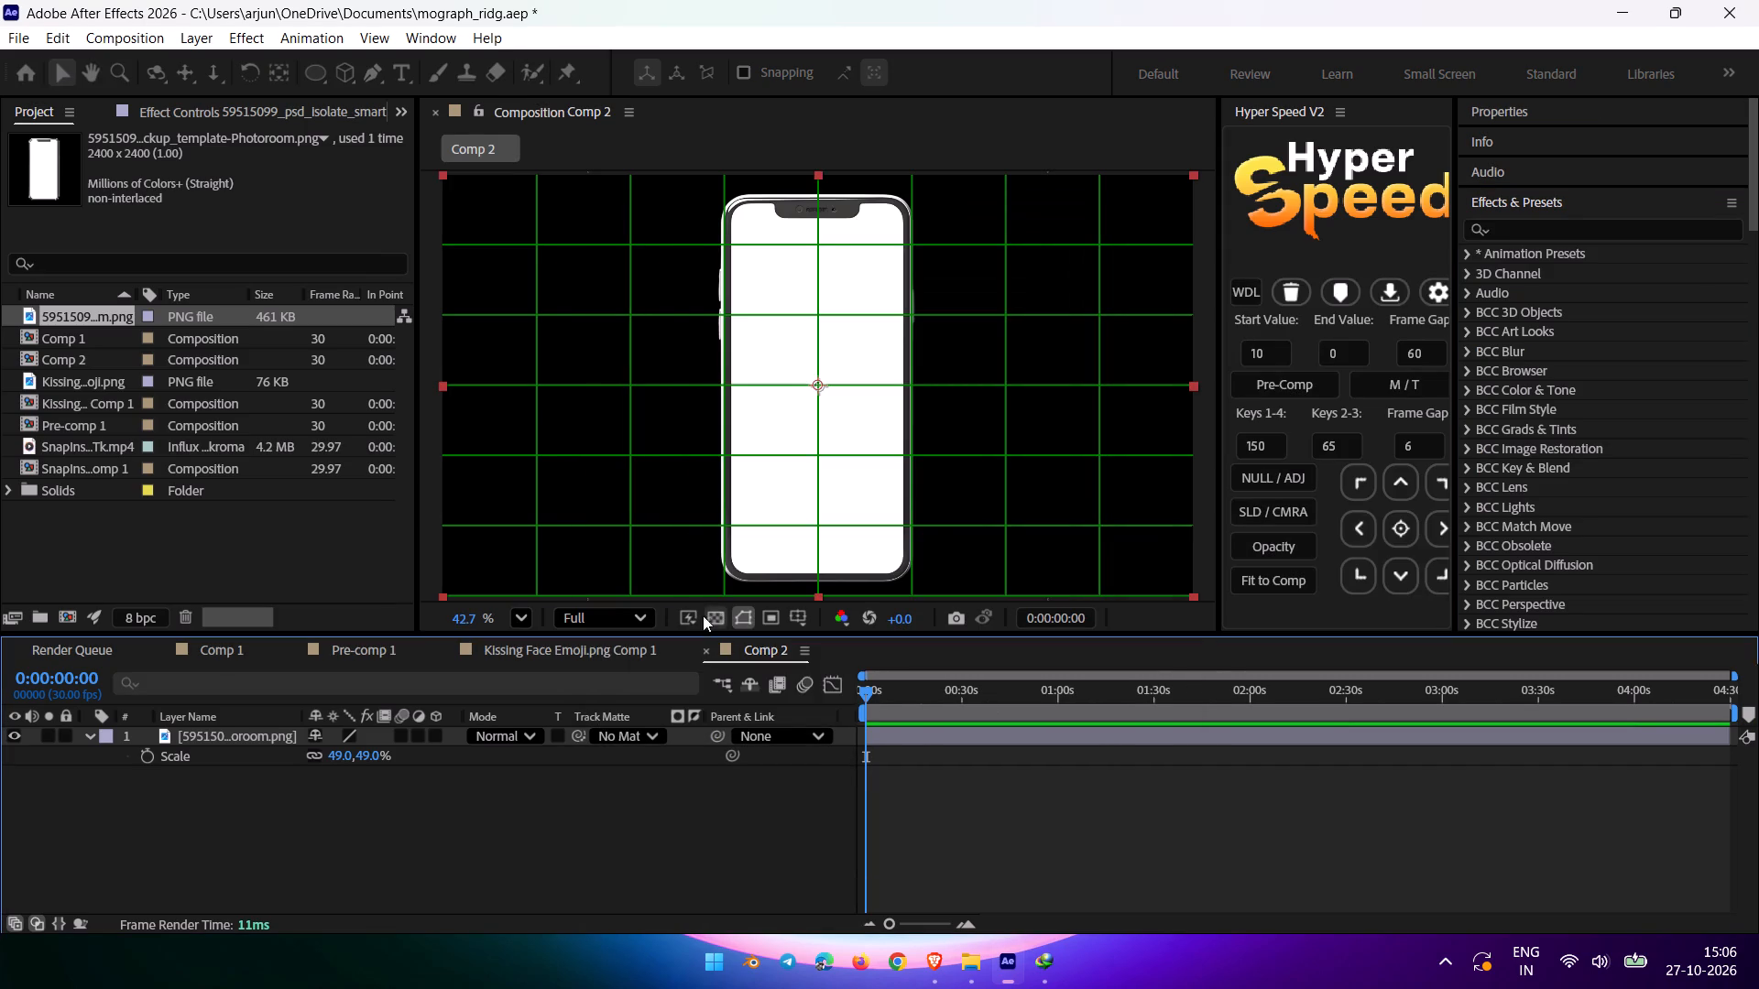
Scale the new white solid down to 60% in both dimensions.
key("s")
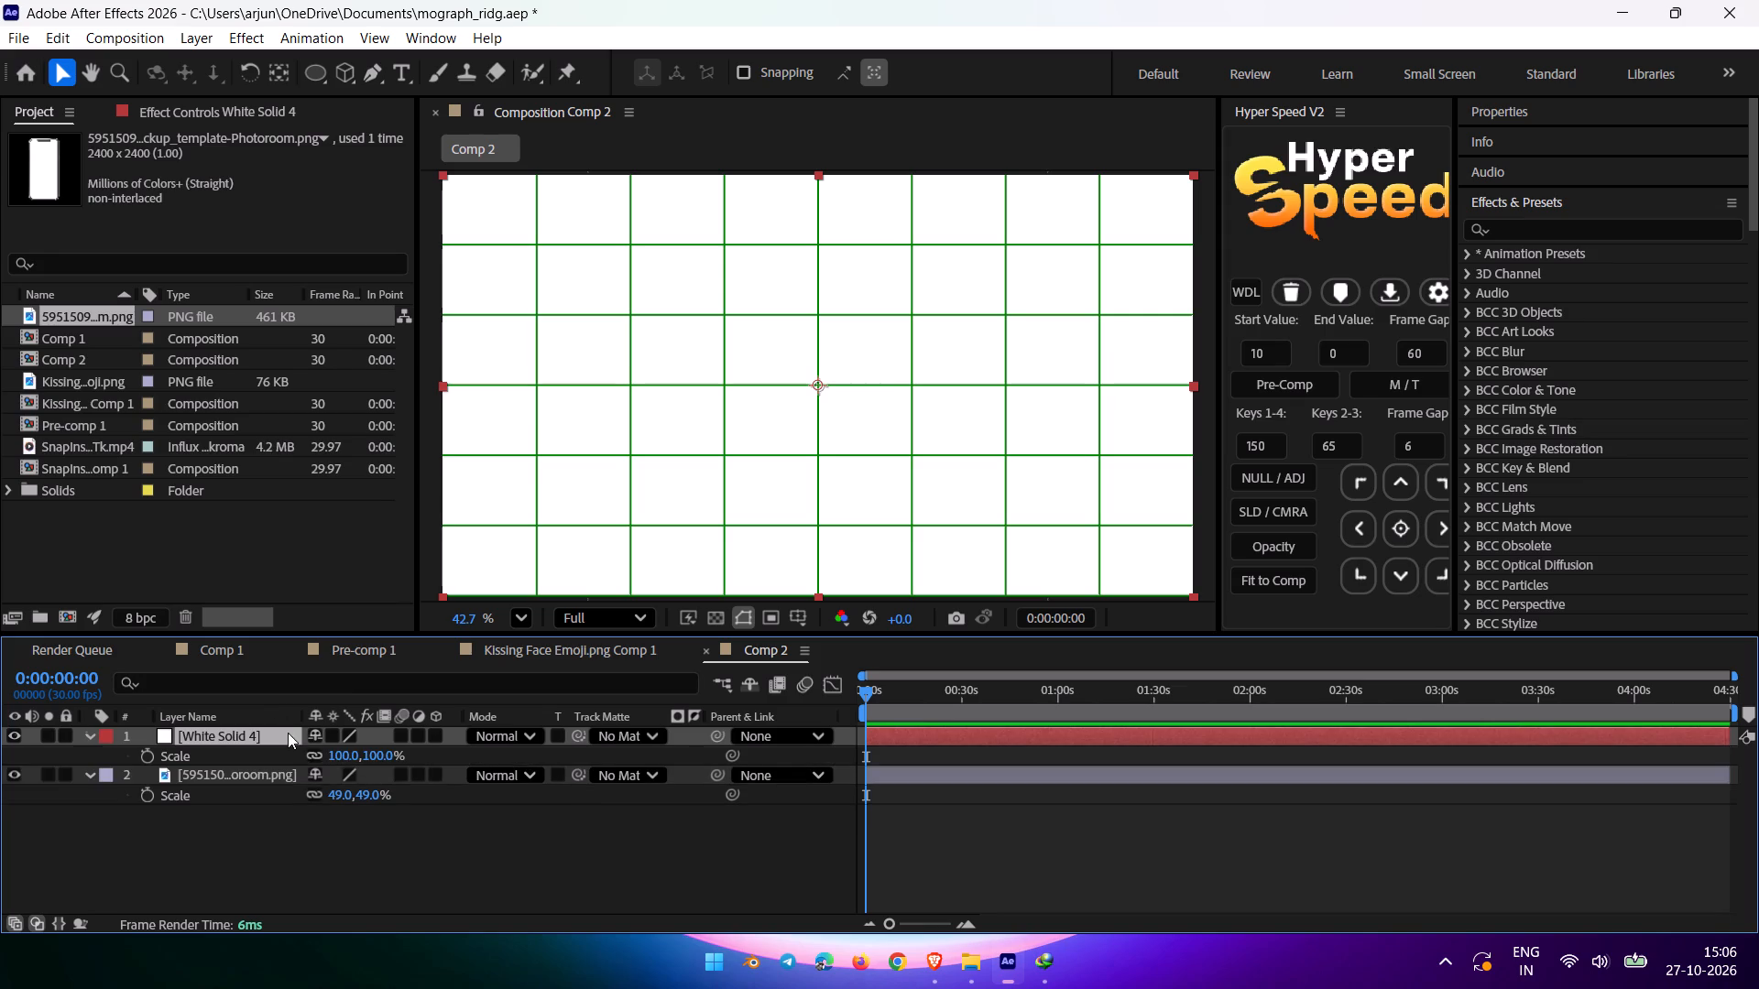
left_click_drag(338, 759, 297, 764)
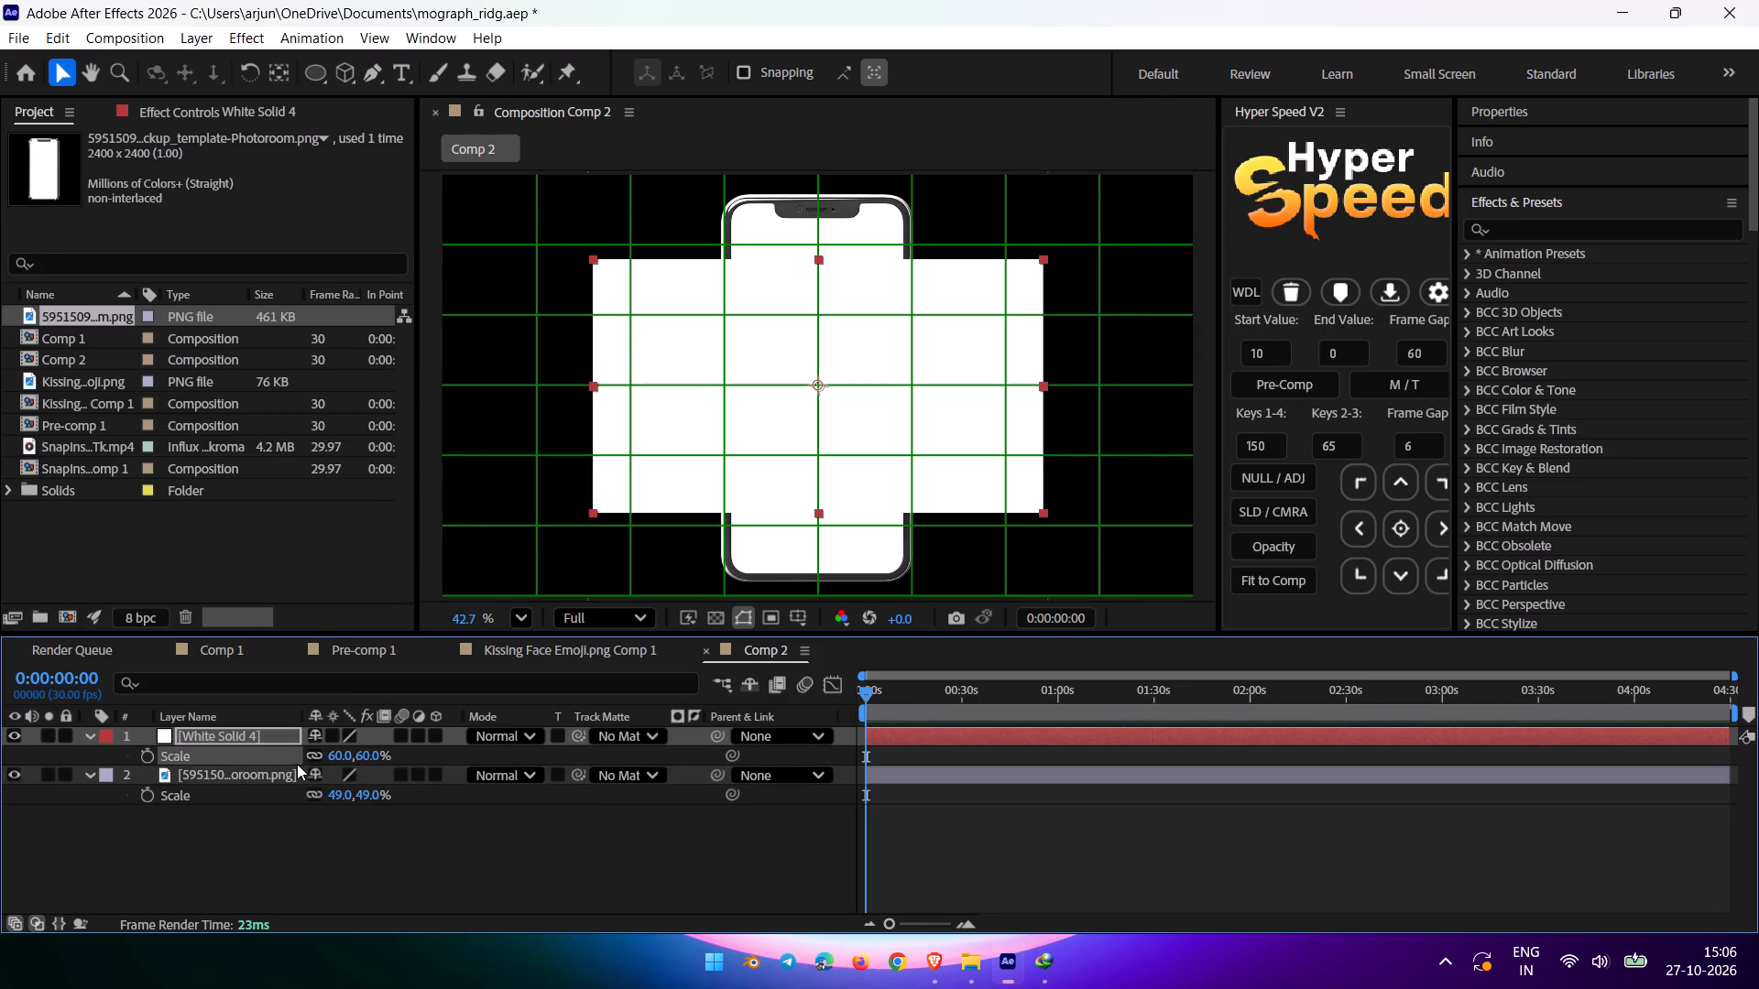
Rotate the white solid to 90° so that it stands upright over the phone.
key("r")
left_click_drag(339, 755, 401, 746)
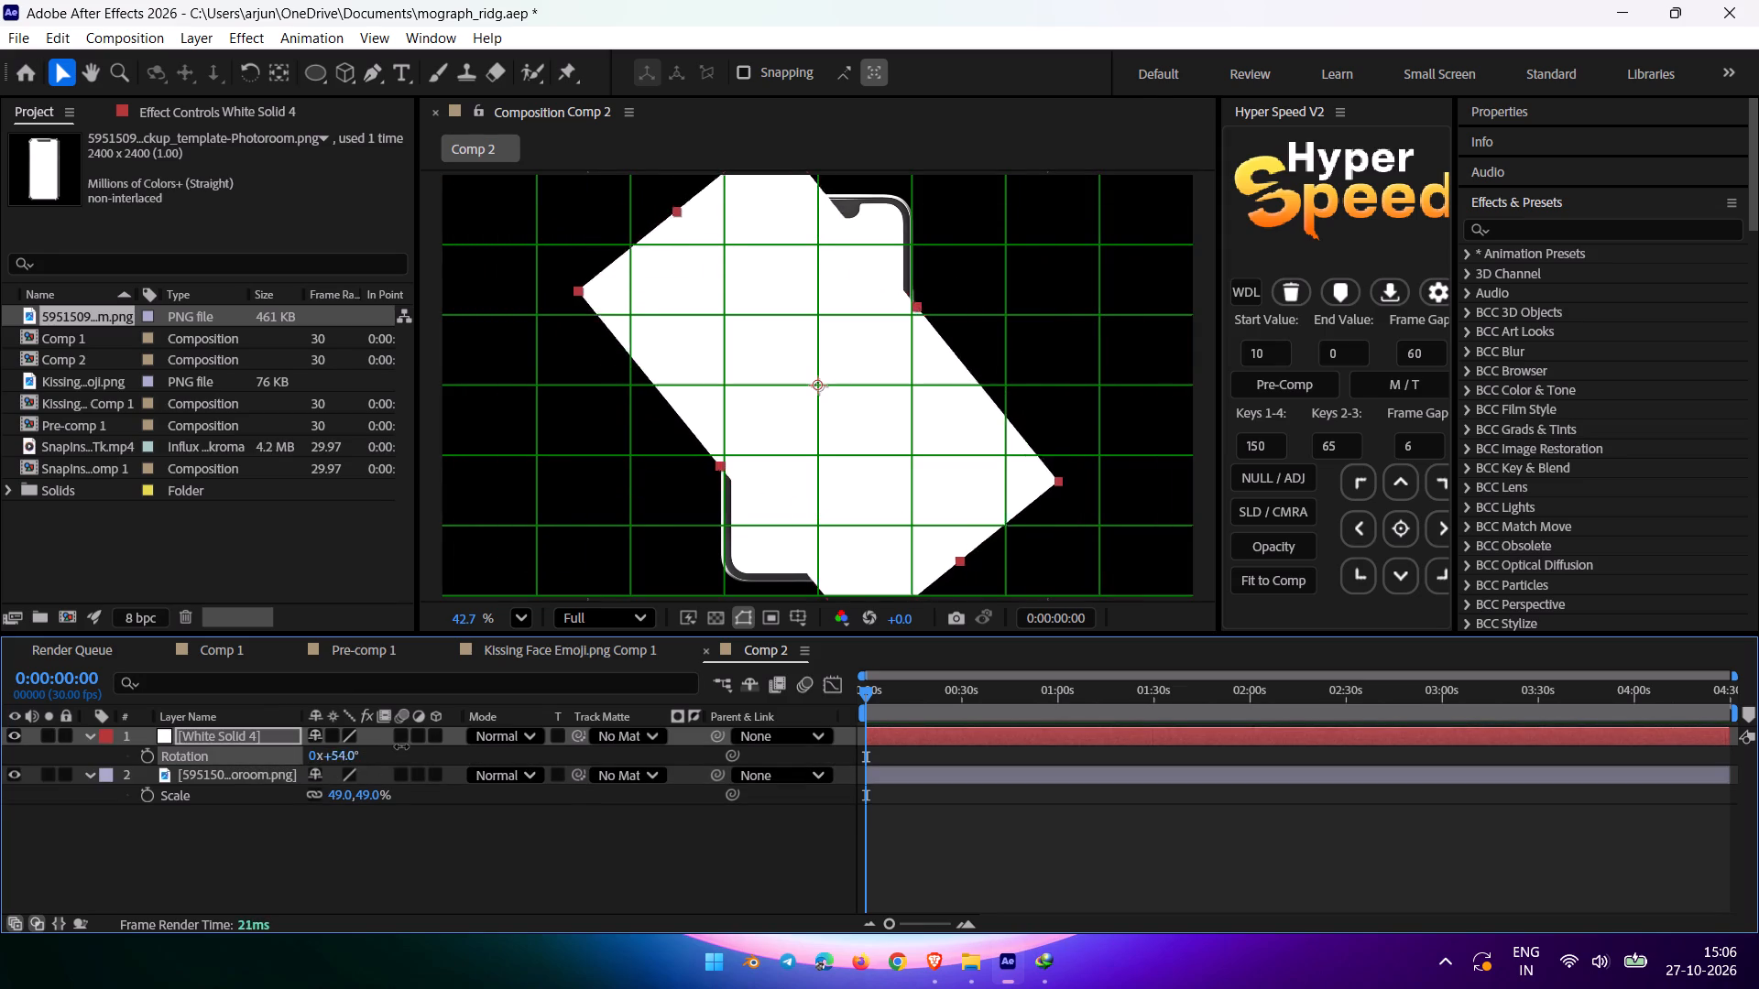
left_click_drag(401, 746, 470, 697)
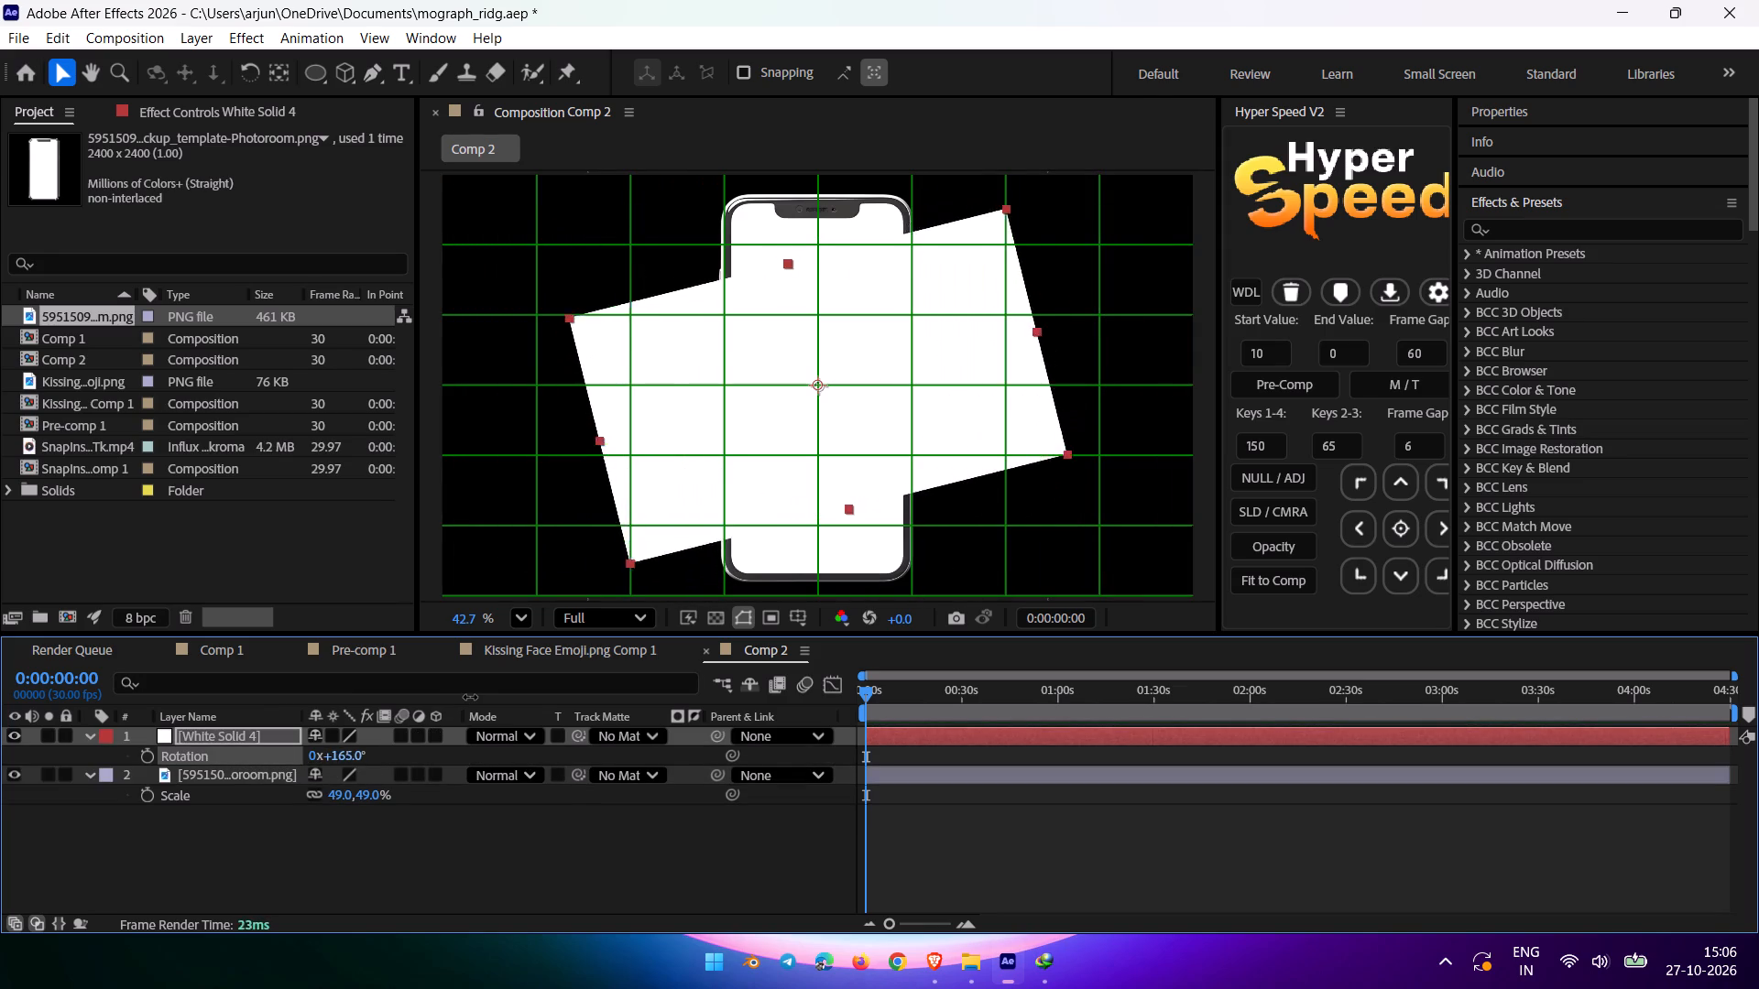
left_click_drag(470, 697, 458, 698)
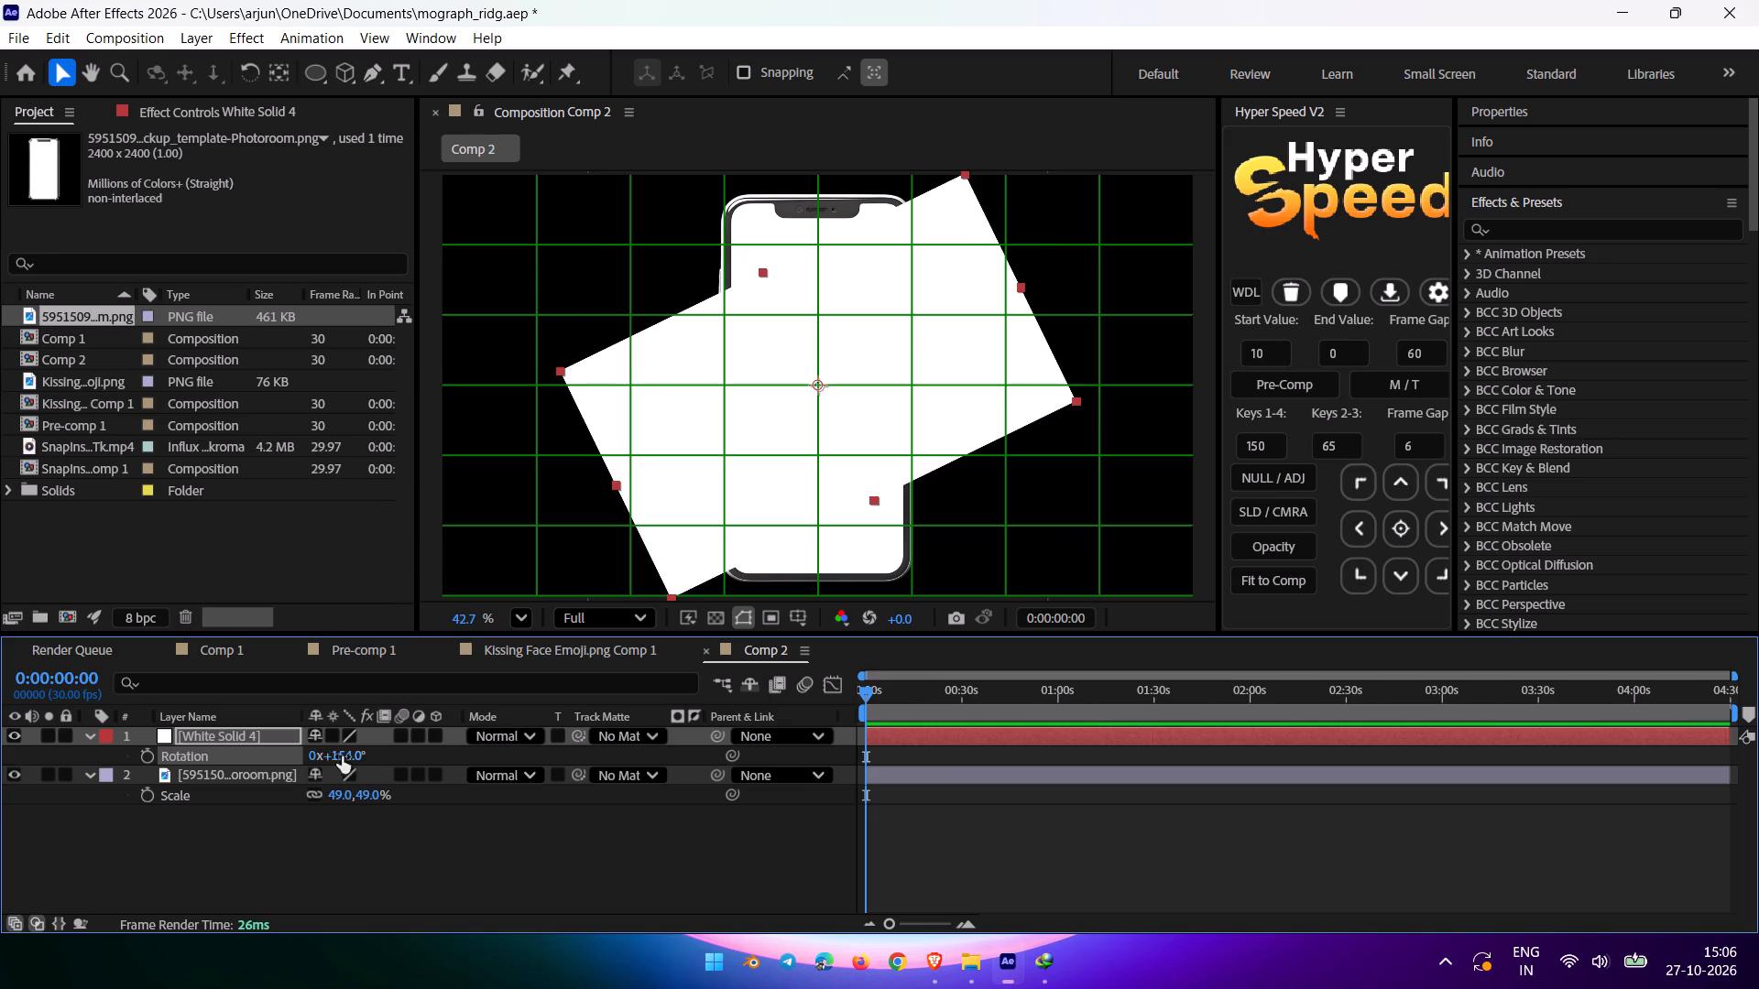
left_click_drag(342, 756, 284, 765)
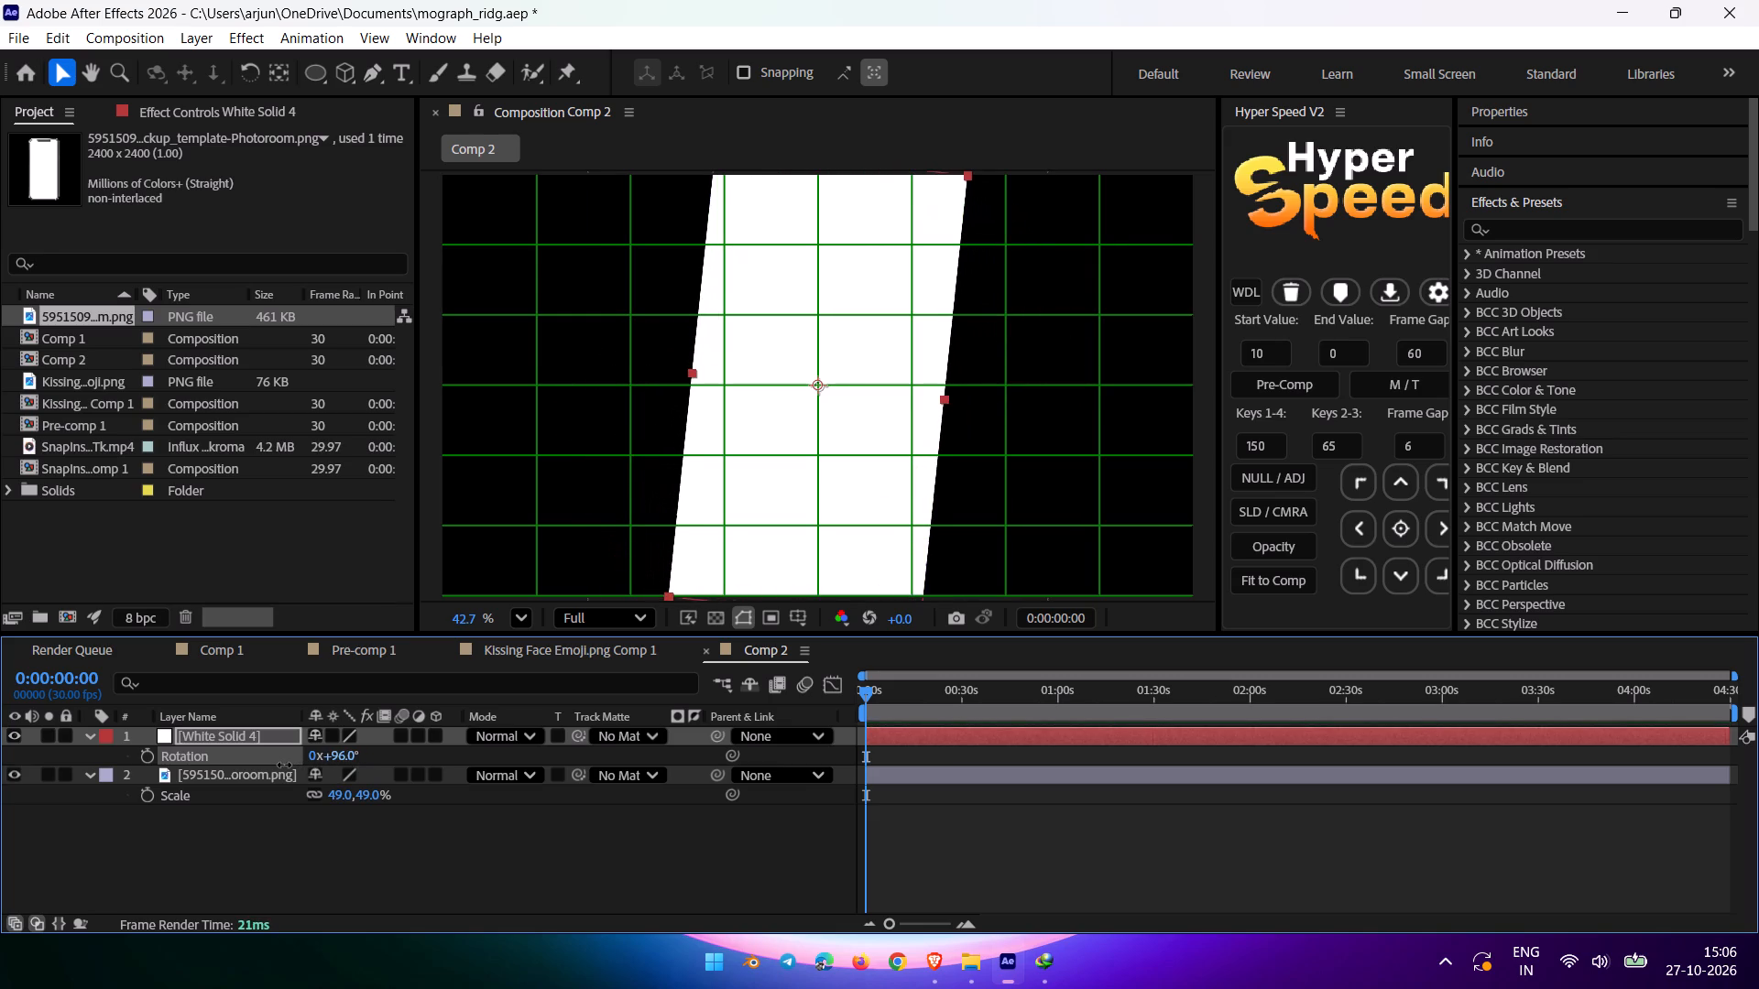
left_click_drag(284, 765, 279, 766)
left_click(344, 757)
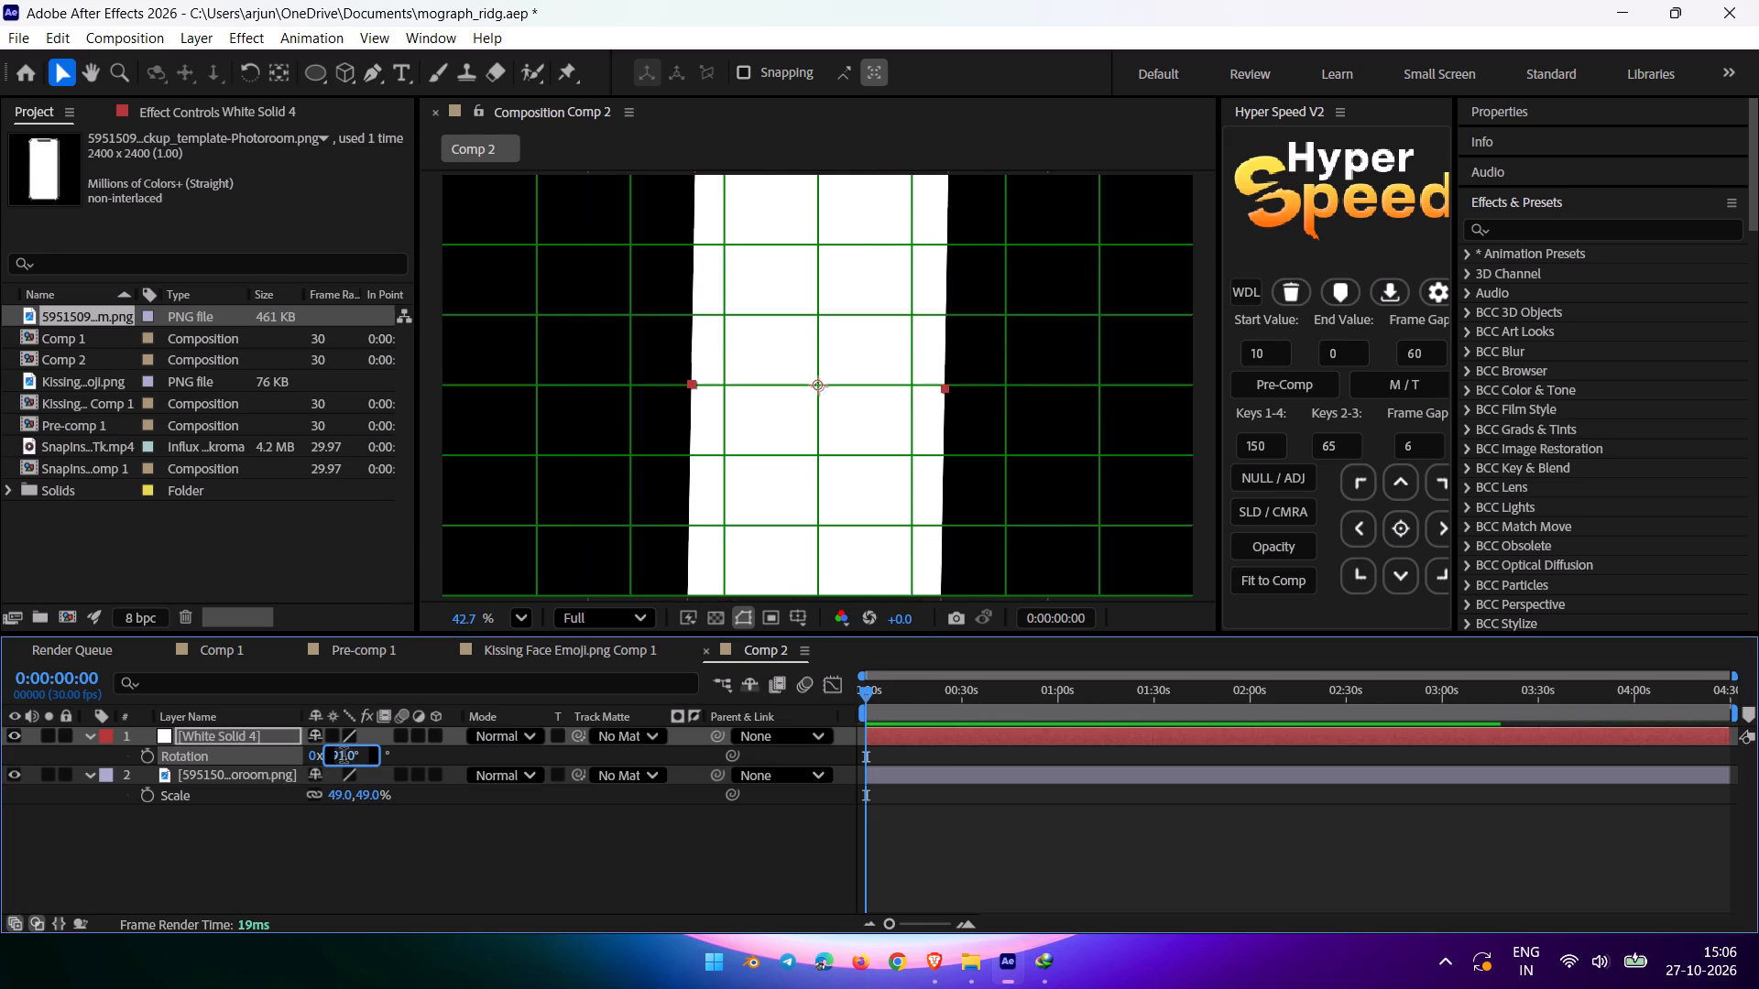
key("BackSpace")
type("90")
key("Return")
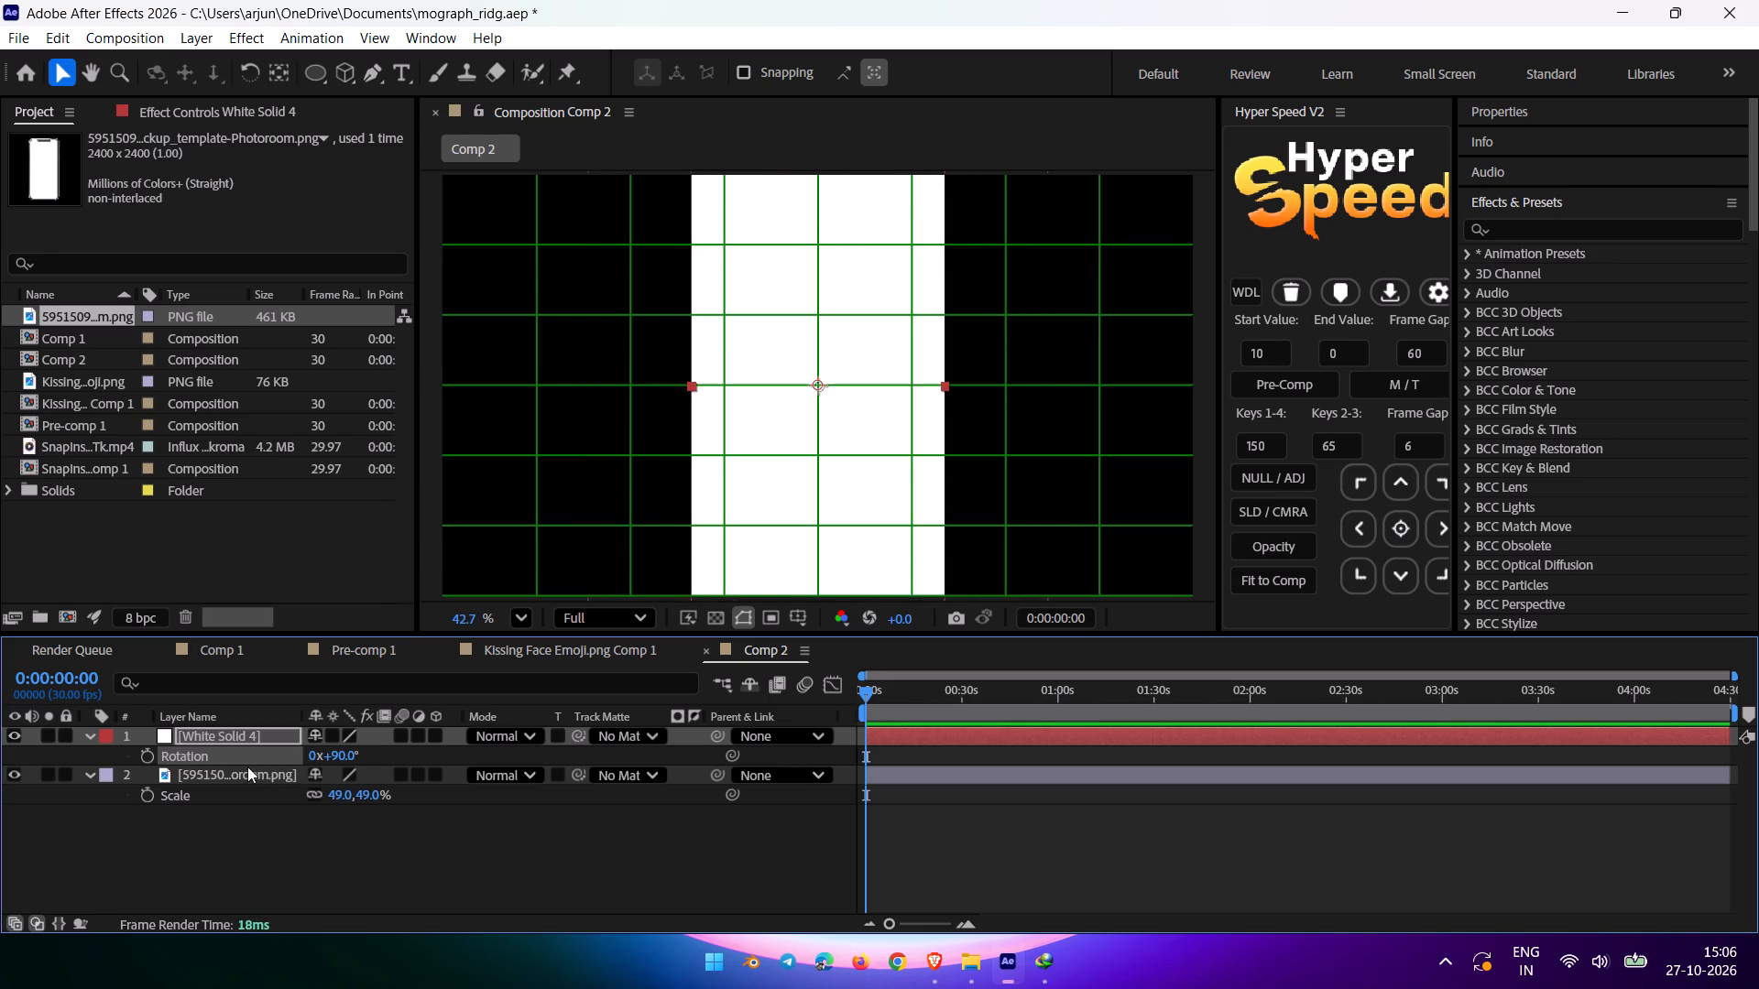
Fit the white solid to the phone screen with unlinked scale values of 49% and 31%.
key("s")
left_click_drag(337, 758, 297, 763)
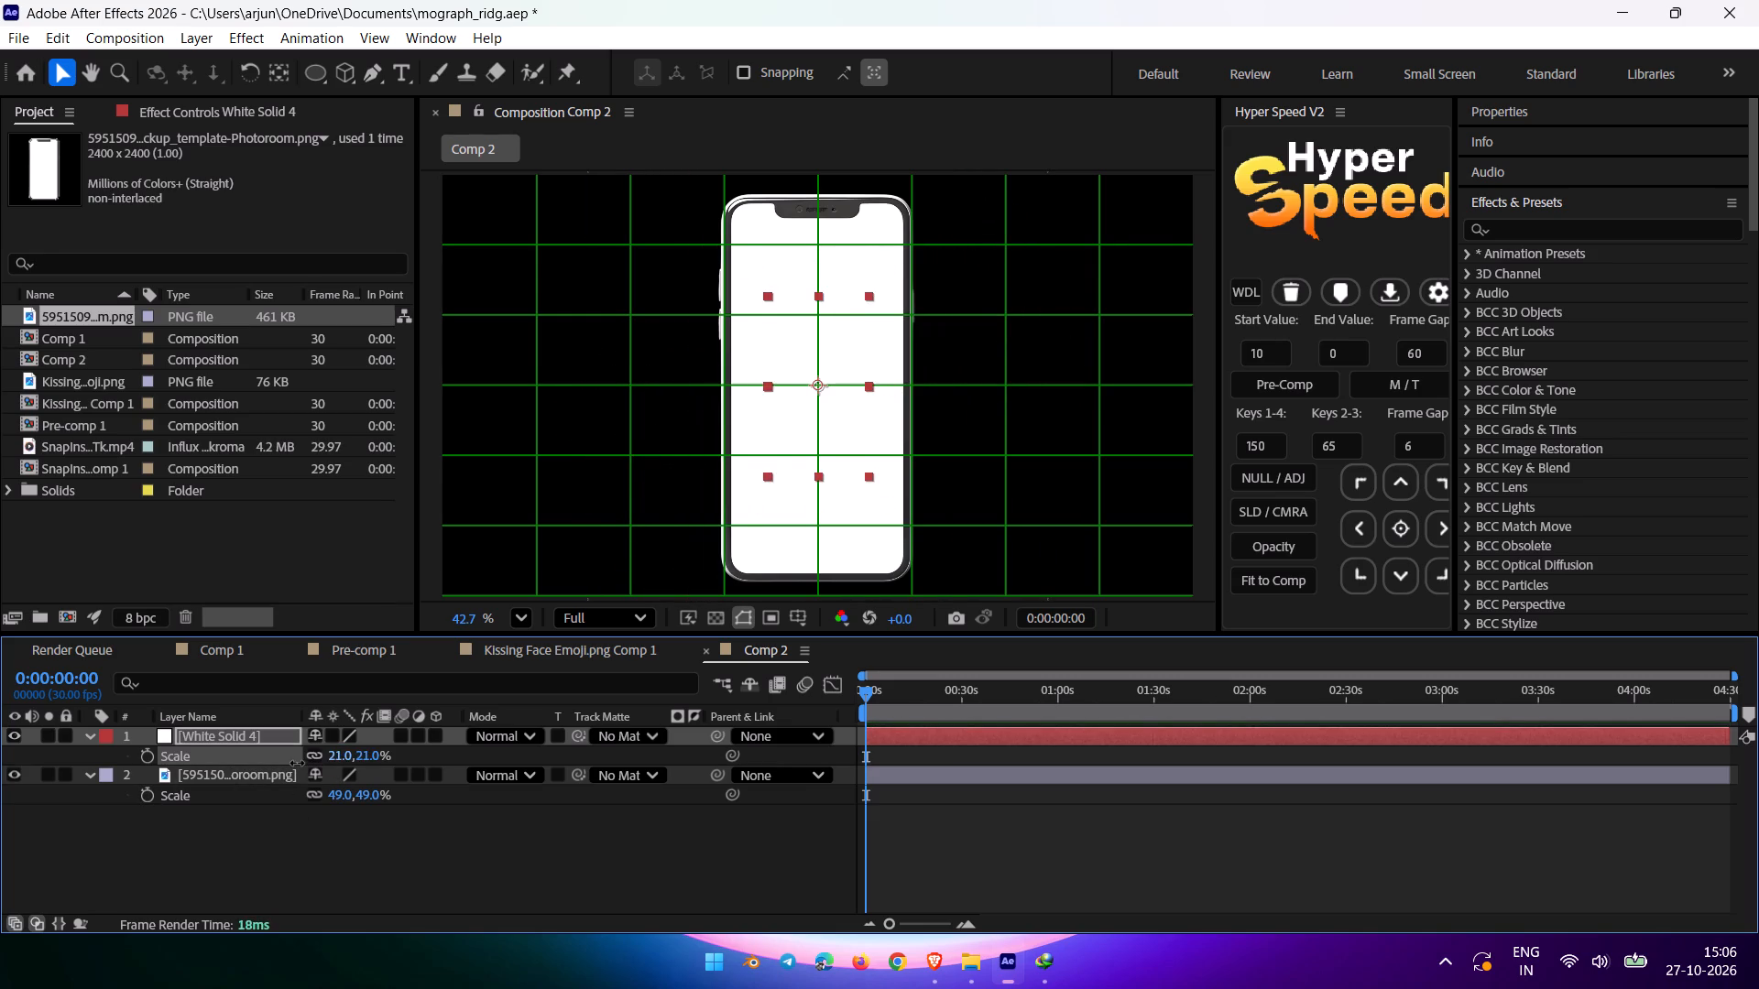
left_click_drag(297, 763, 308, 763)
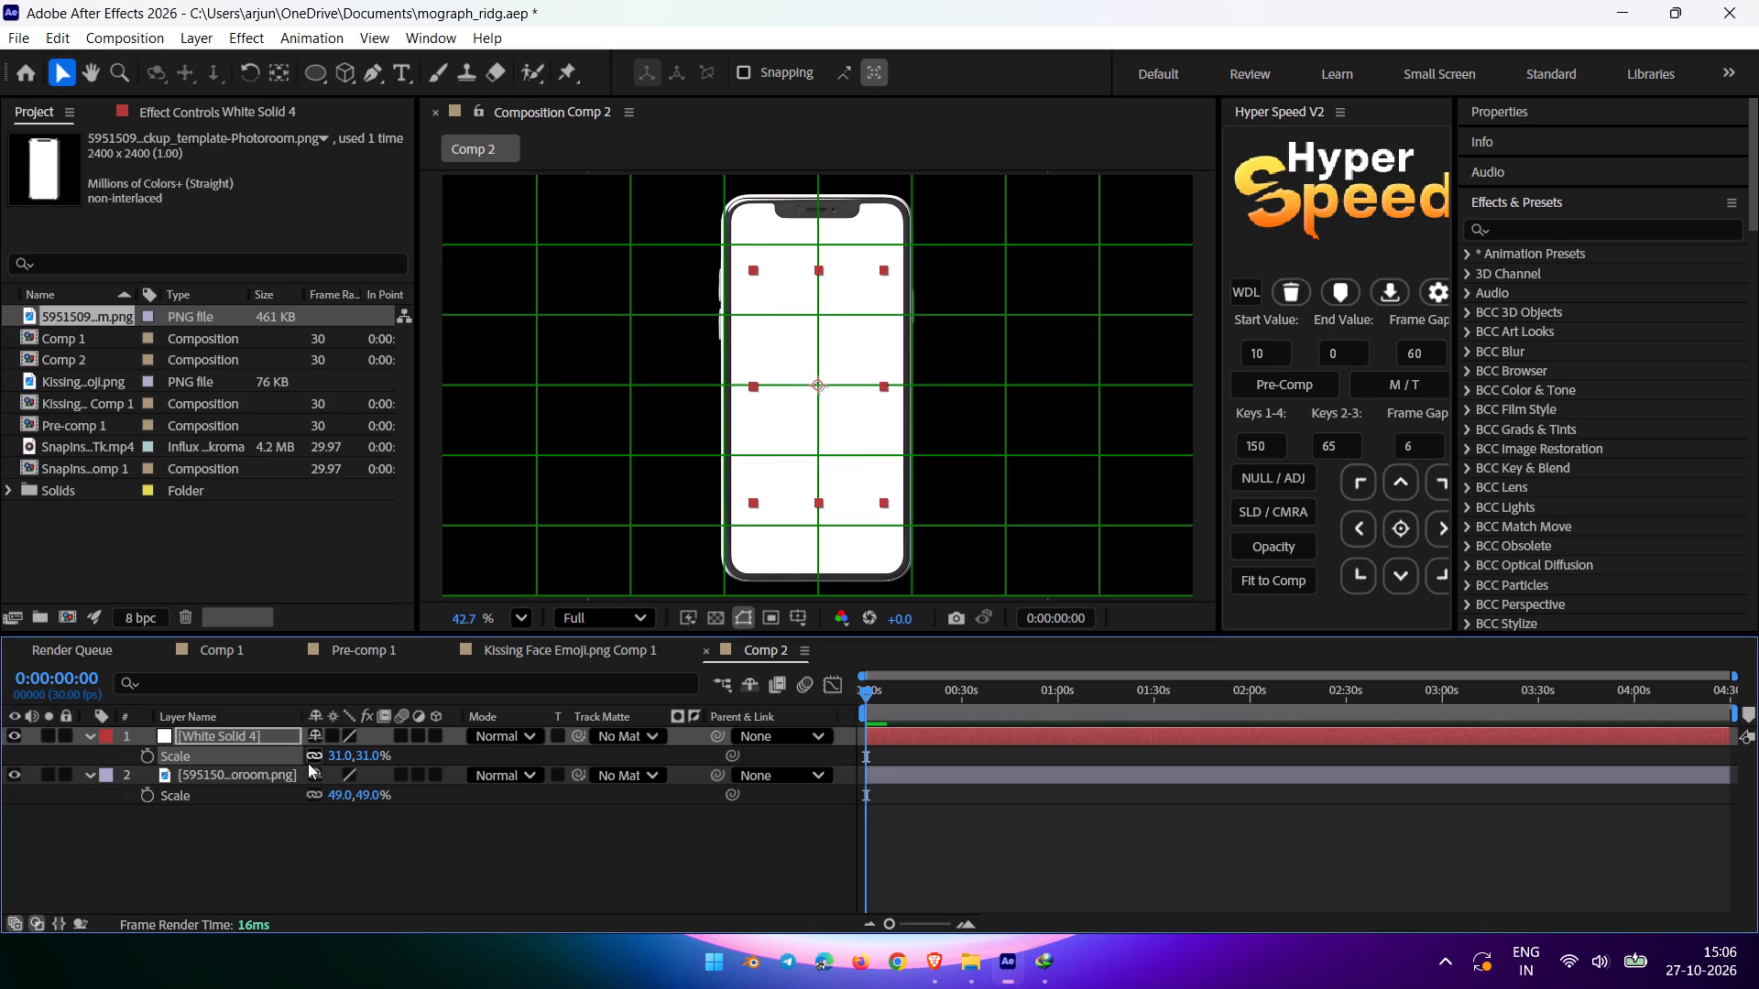
left_click(322, 752)
left_click(315, 754)
left_click_drag(330, 755, 334, 755)
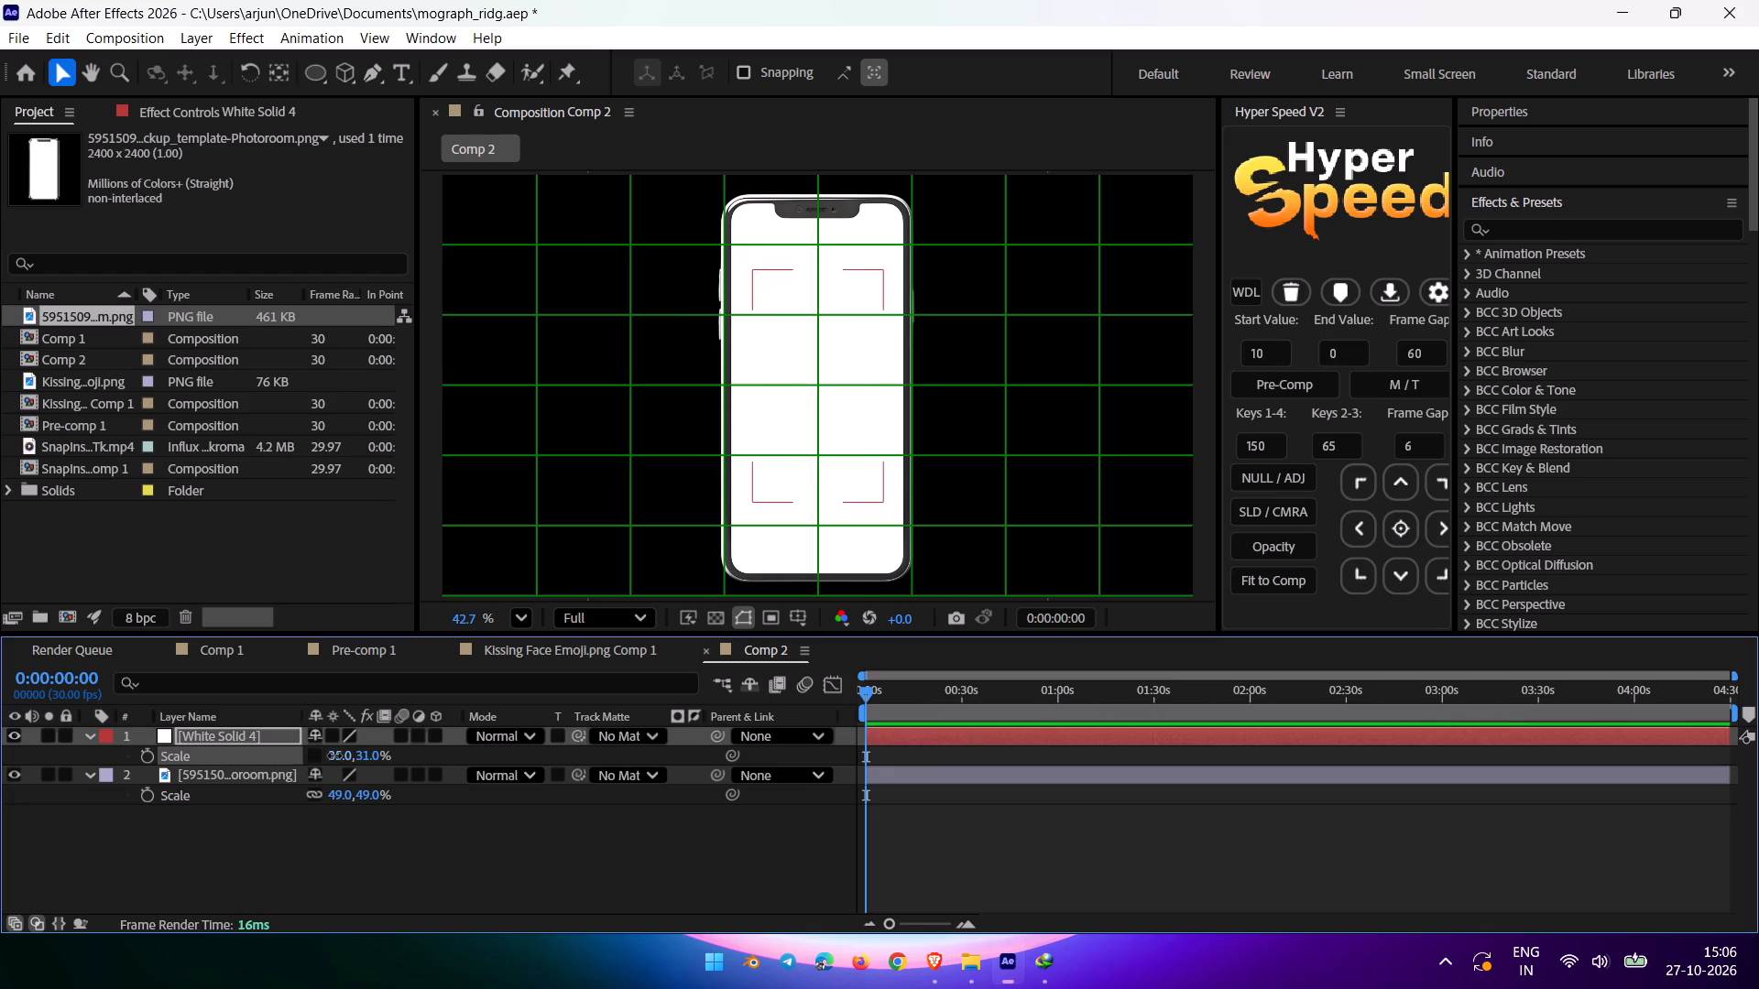
left_click_drag(334, 755, 345, 753)
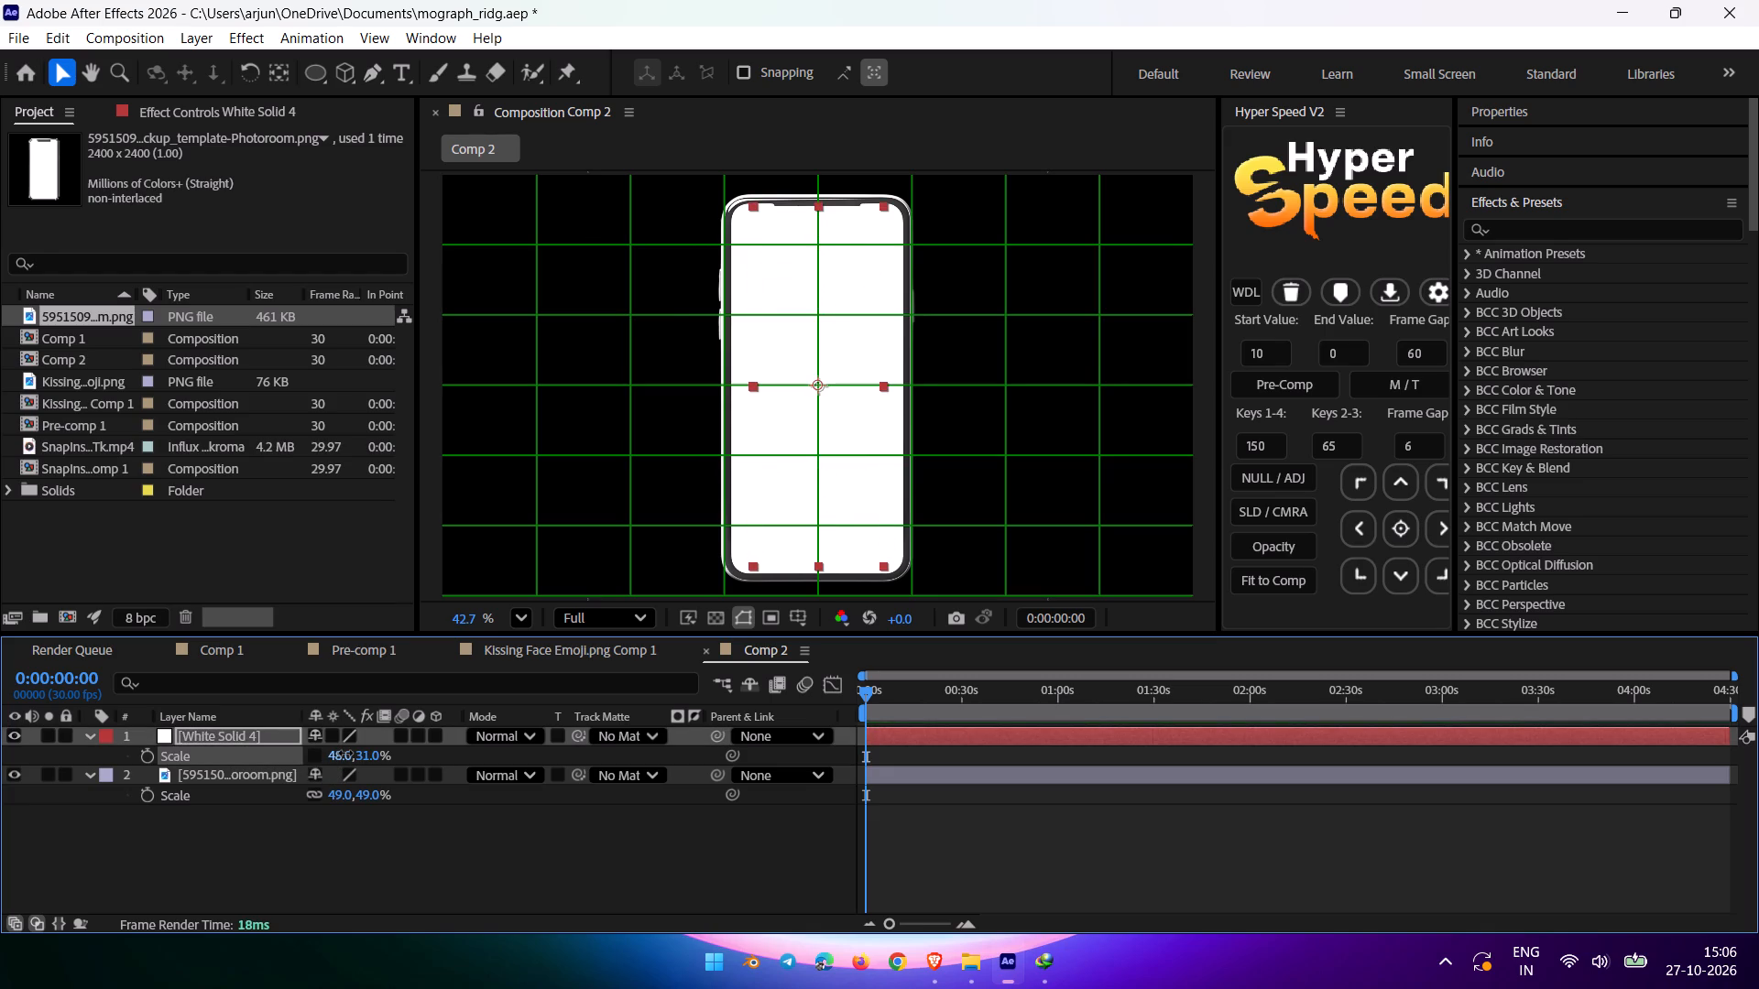
left_click_drag(345, 753, 351, 753)
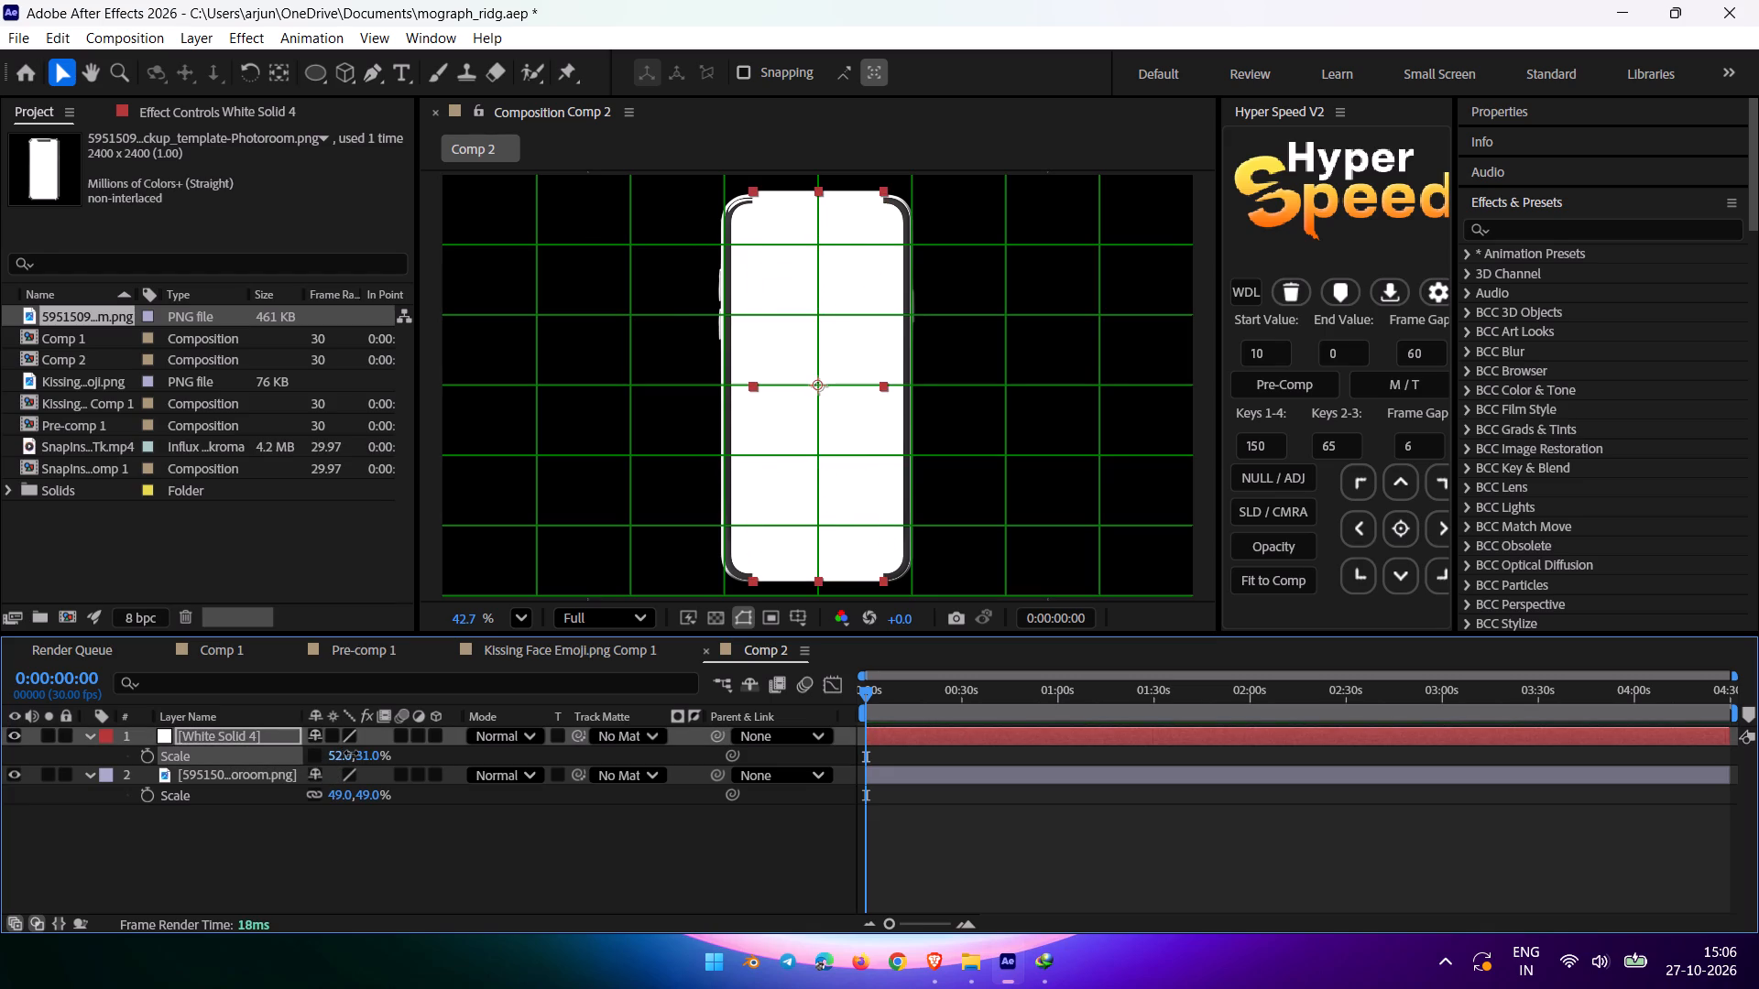
left_click_drag(351, 753, 344, 750)
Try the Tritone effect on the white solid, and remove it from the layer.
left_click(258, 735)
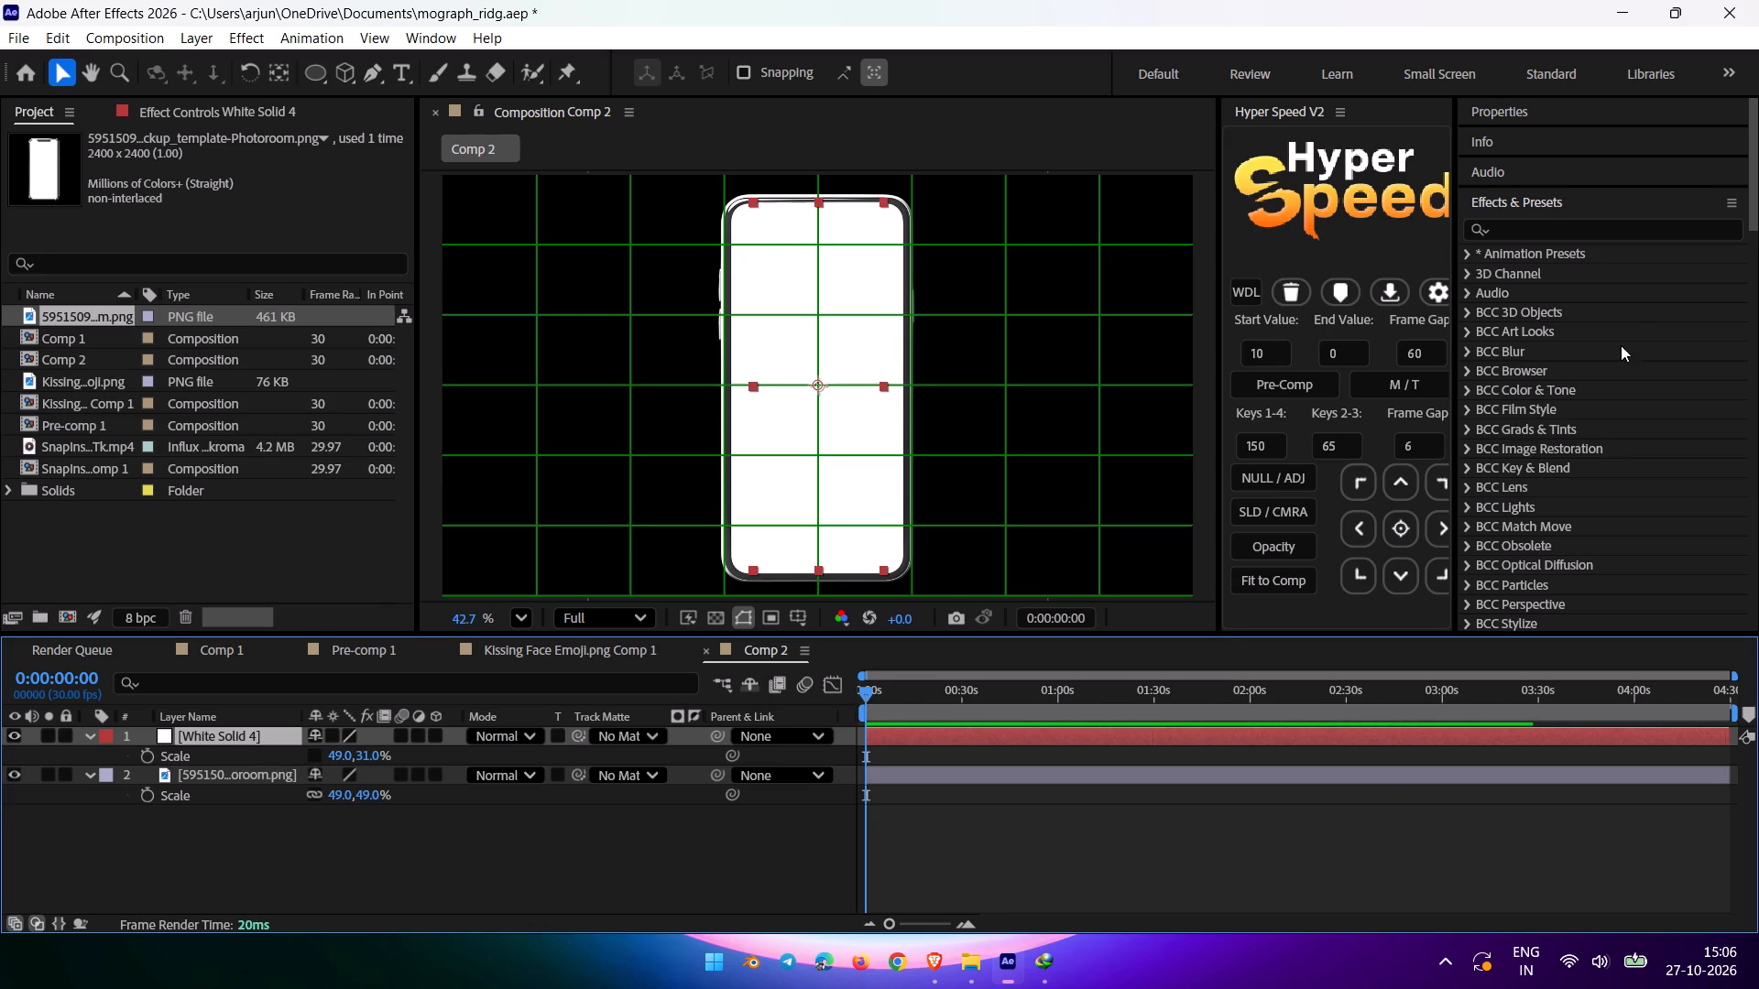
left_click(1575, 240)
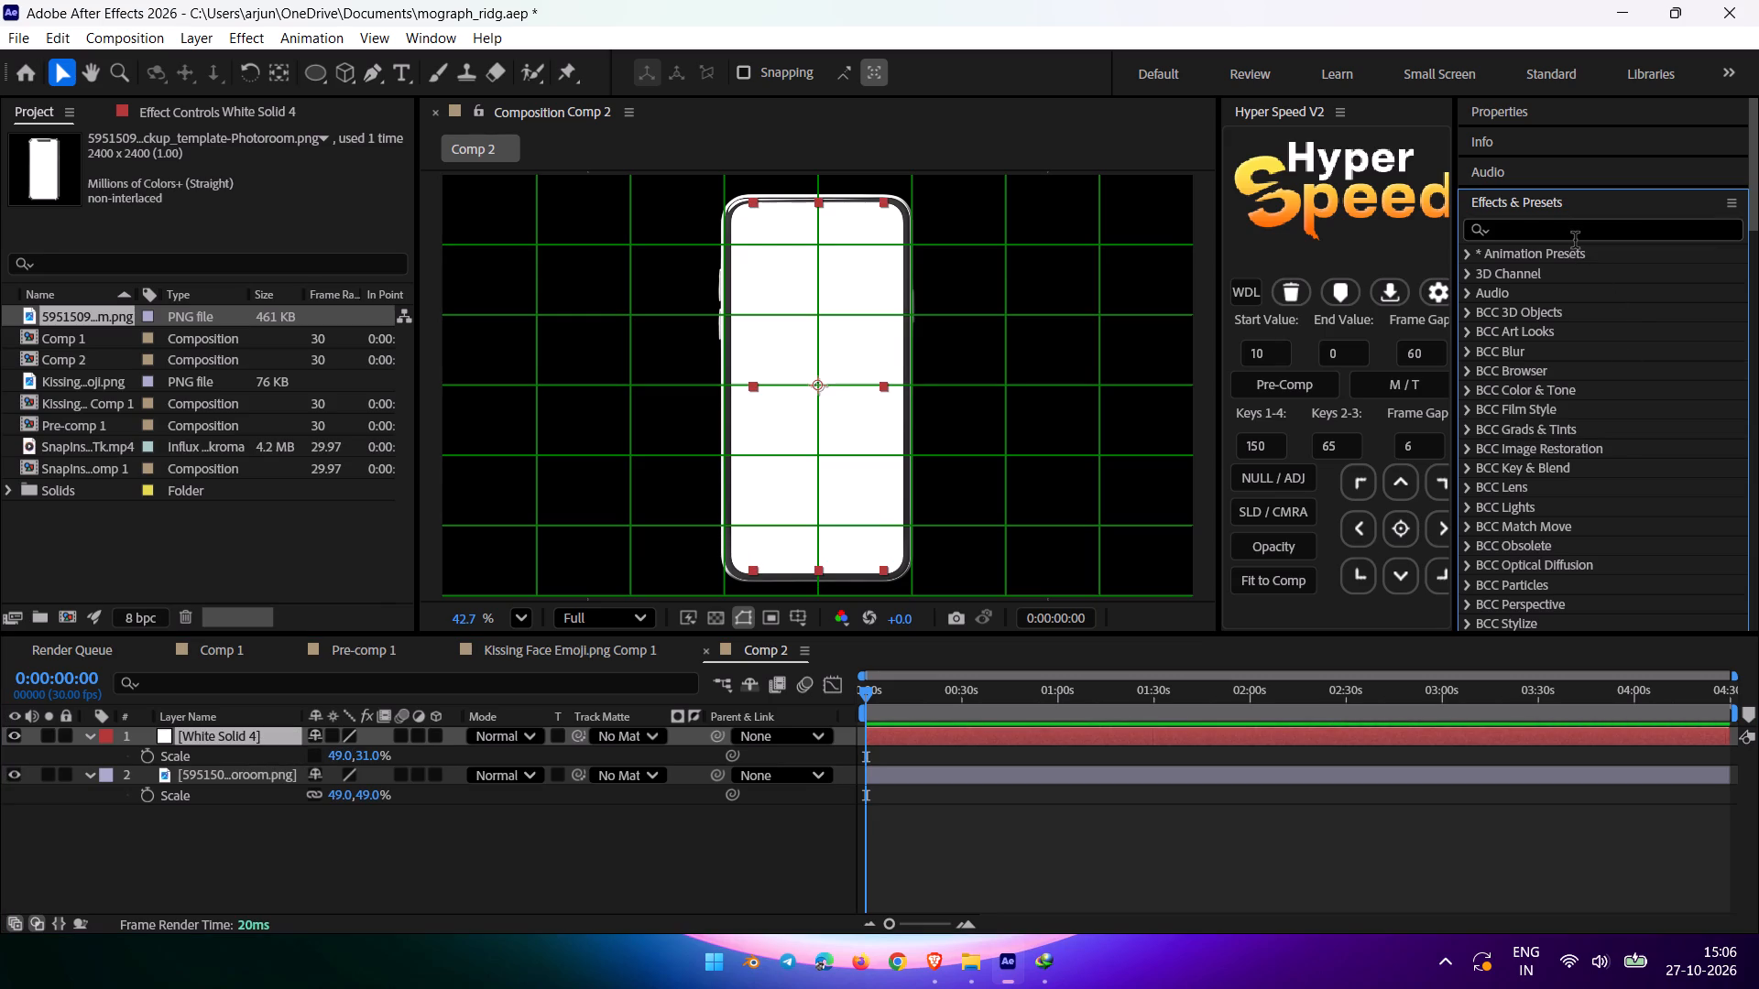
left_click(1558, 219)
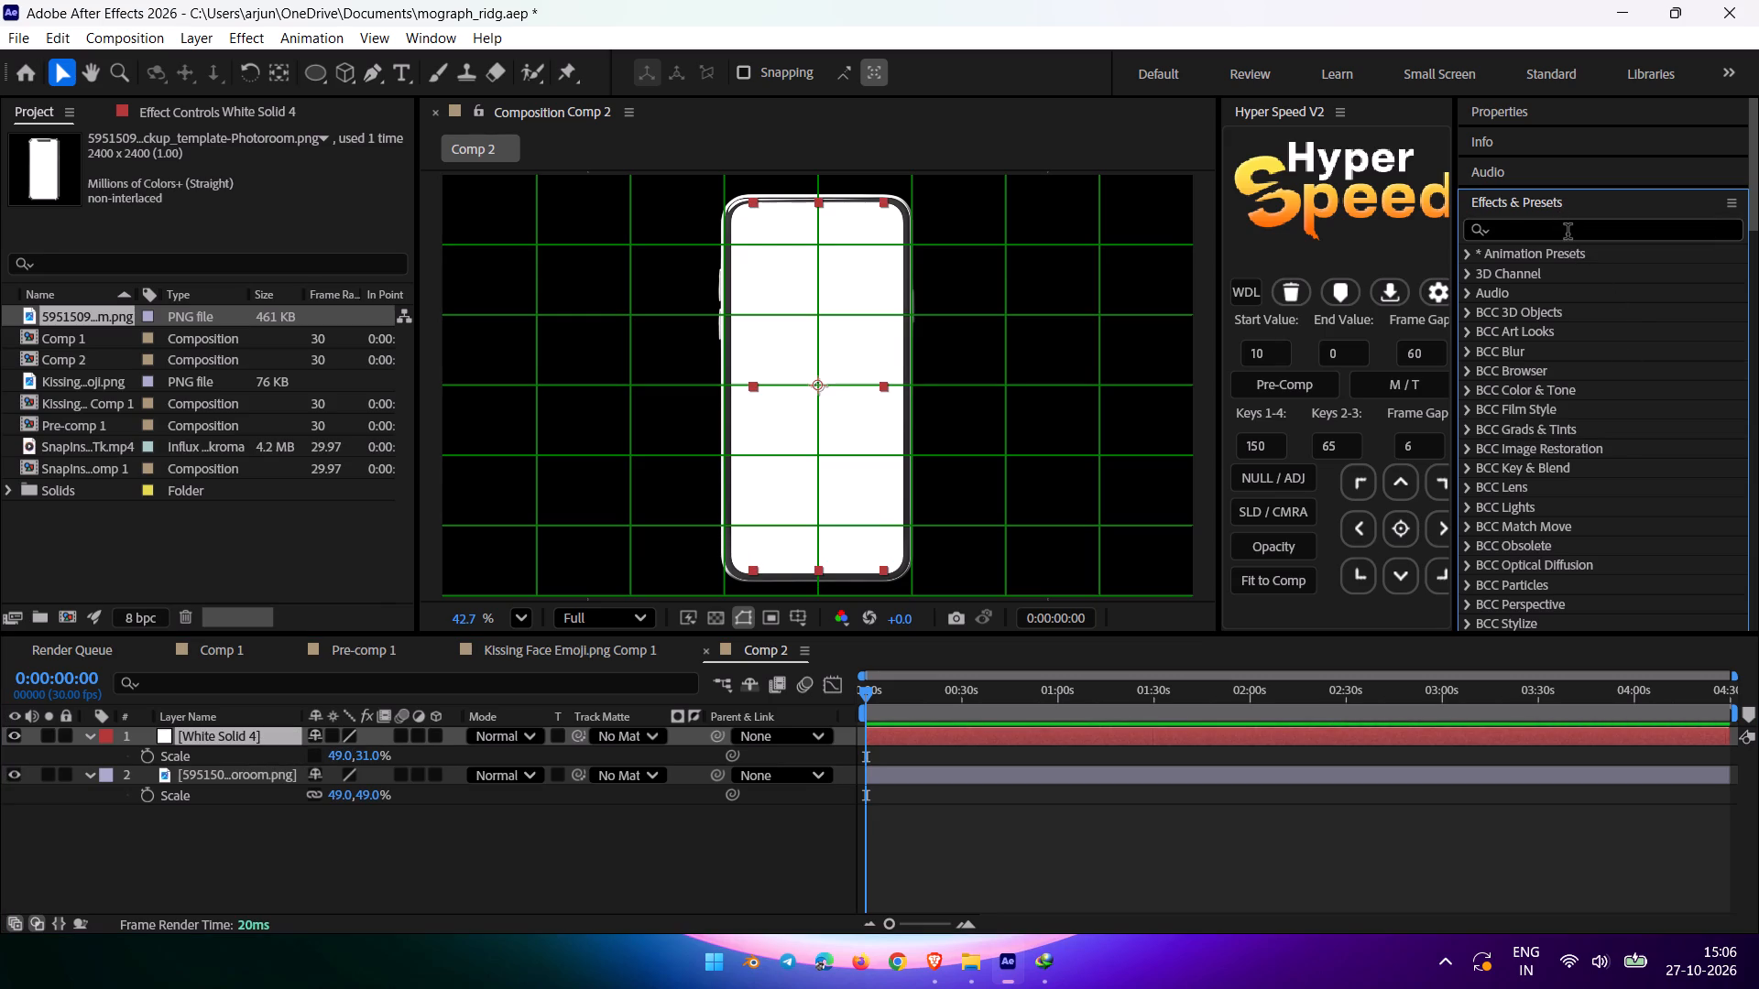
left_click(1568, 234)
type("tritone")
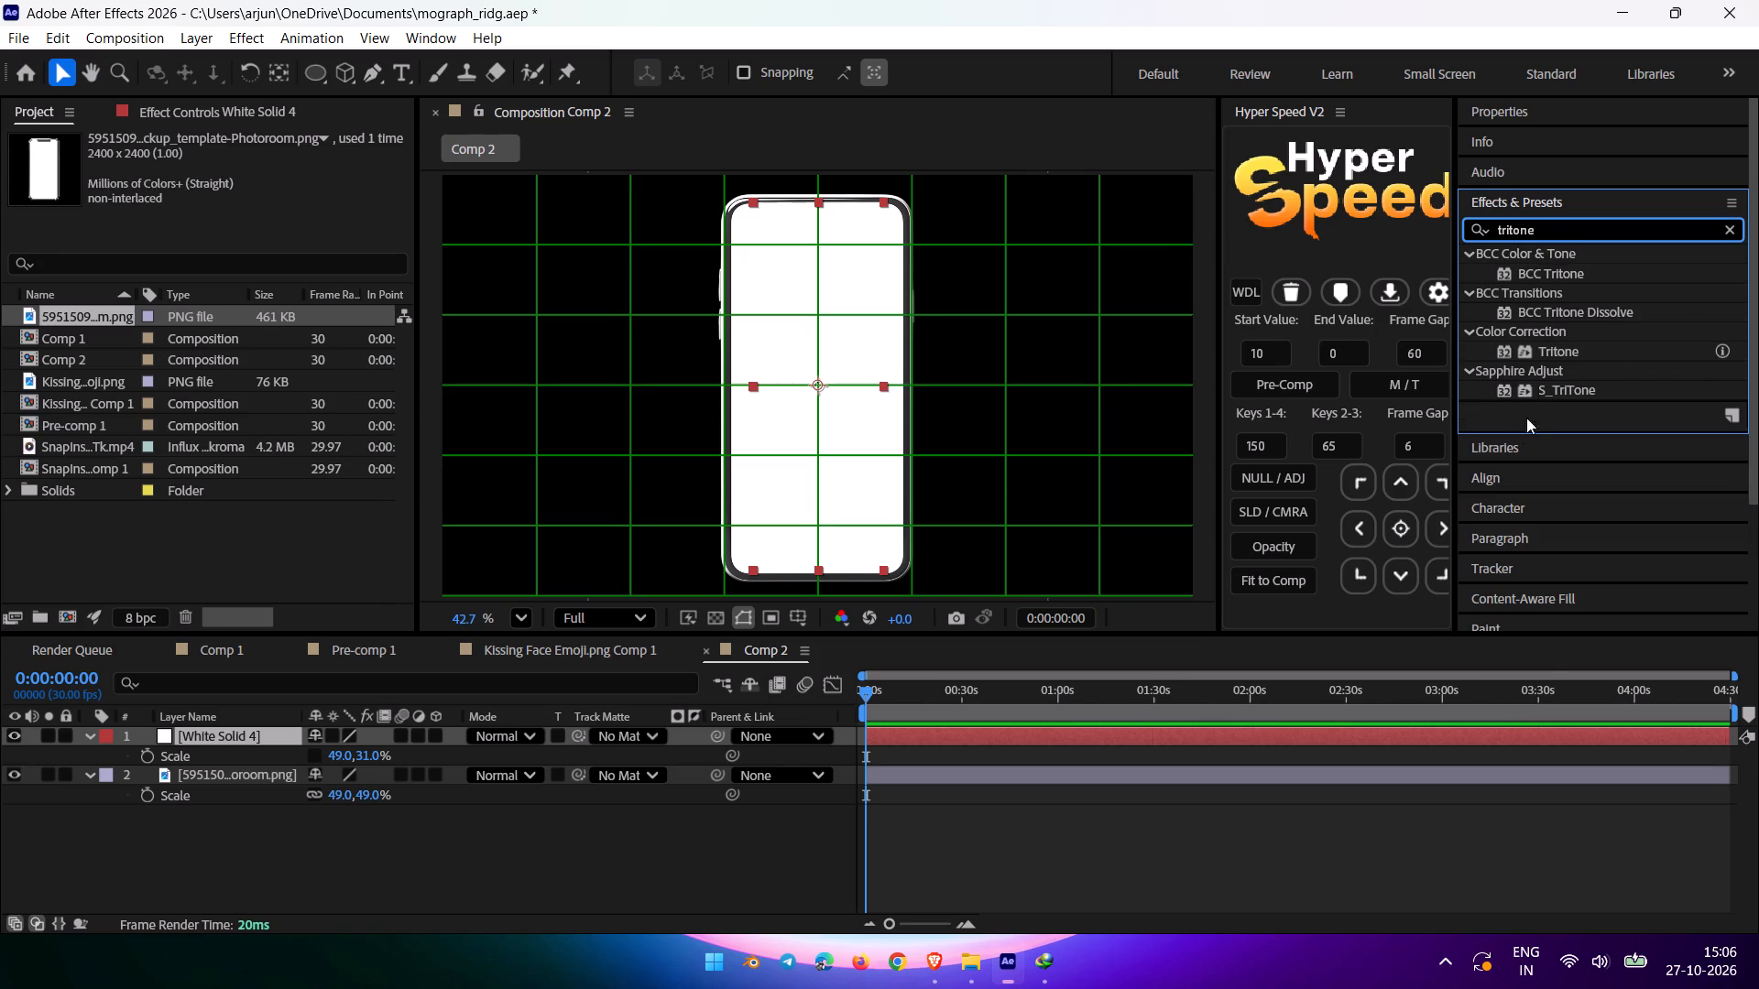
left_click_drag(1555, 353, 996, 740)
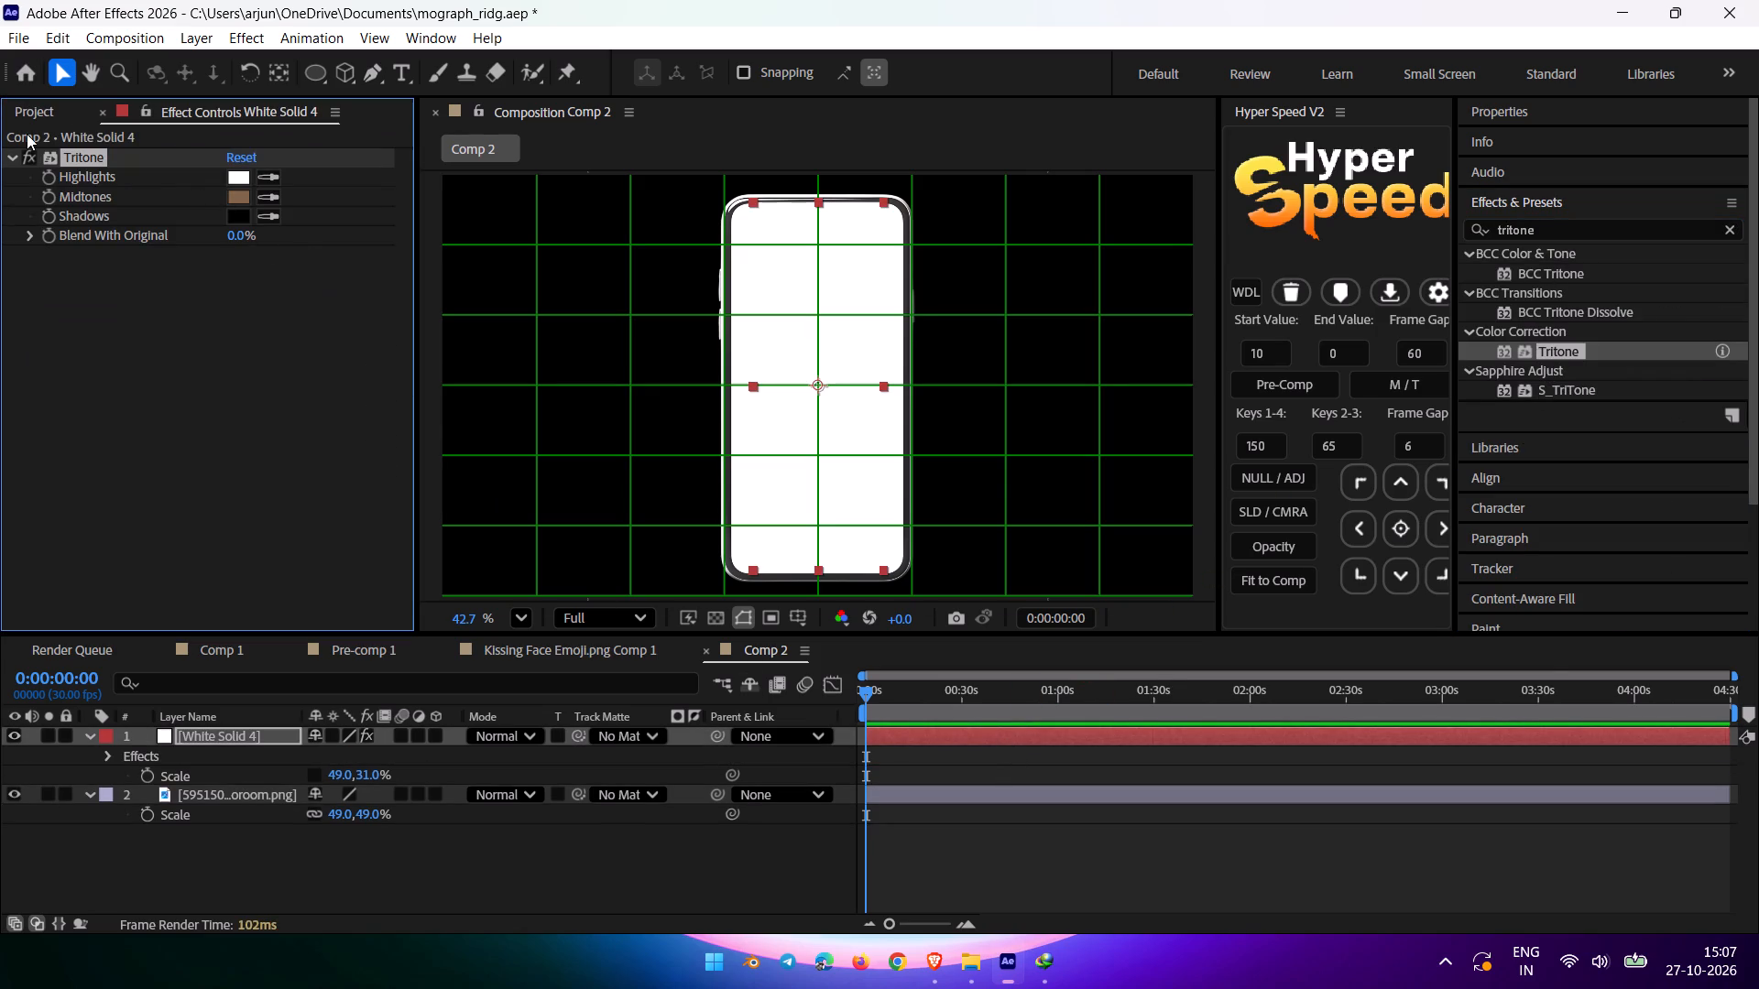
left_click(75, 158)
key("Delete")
Find the Invert effect by searching for "invert" and apply it to the white solid.
left_click(1585, 243)
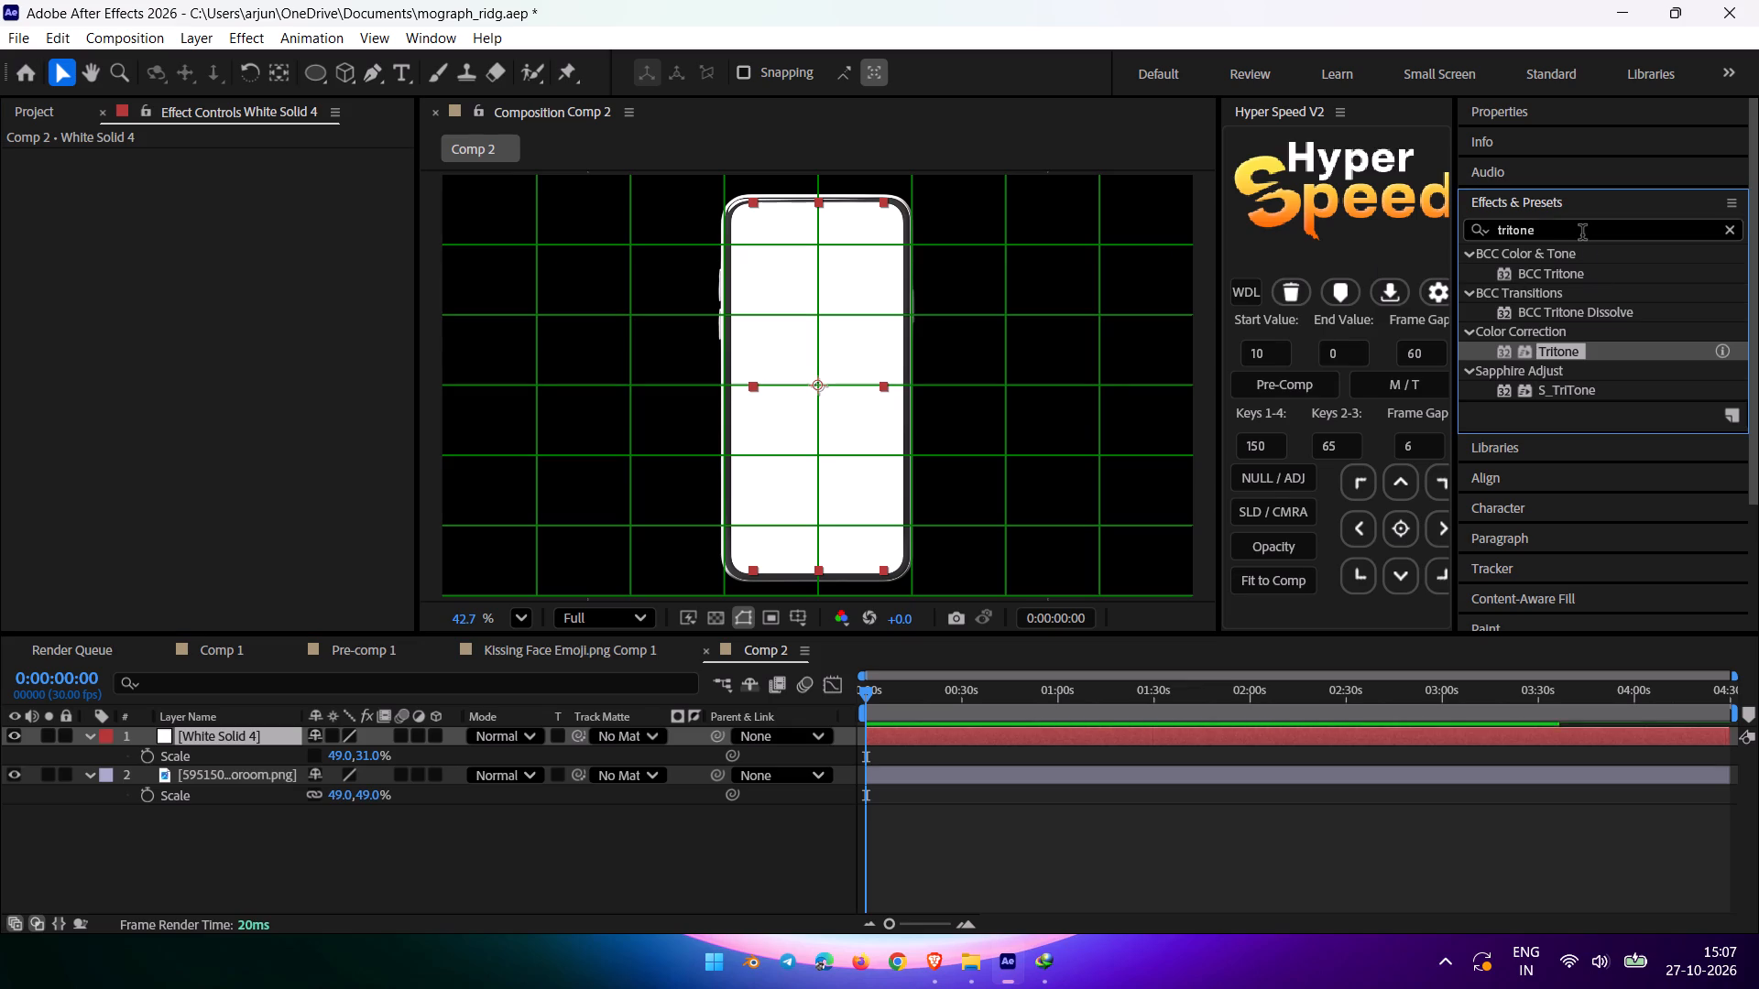
left_click(1582, 234)
key("BackSpace")
key("BackSpace")
key("BackSpace")
key("BackSpace")
key("BackSpace")
key("BackSpace")
key("BackSpace")
key("BackSpace")
key("BackSpace")
key("BackSpace")
key("BackSpace")
key("BackSpace")
key("BackSpace")
type("invert")
left_click_drag(1580, 391, 918, 396)
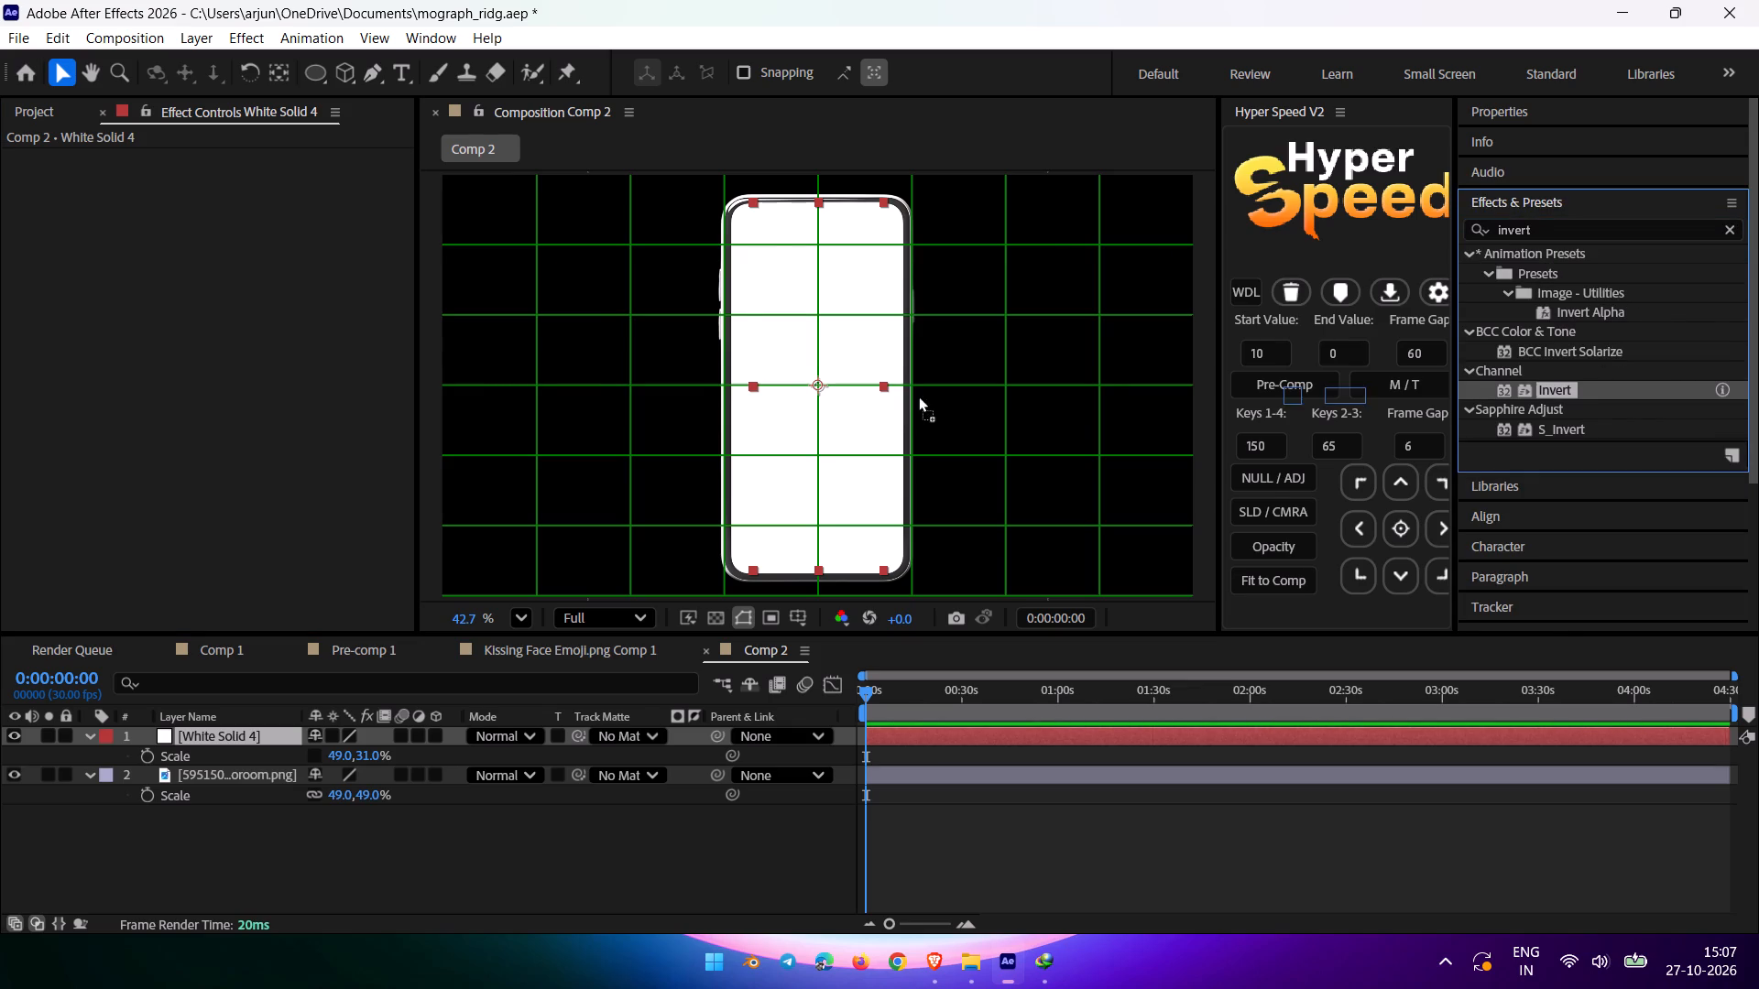
left_click_drag(918, 396, 258, 731)
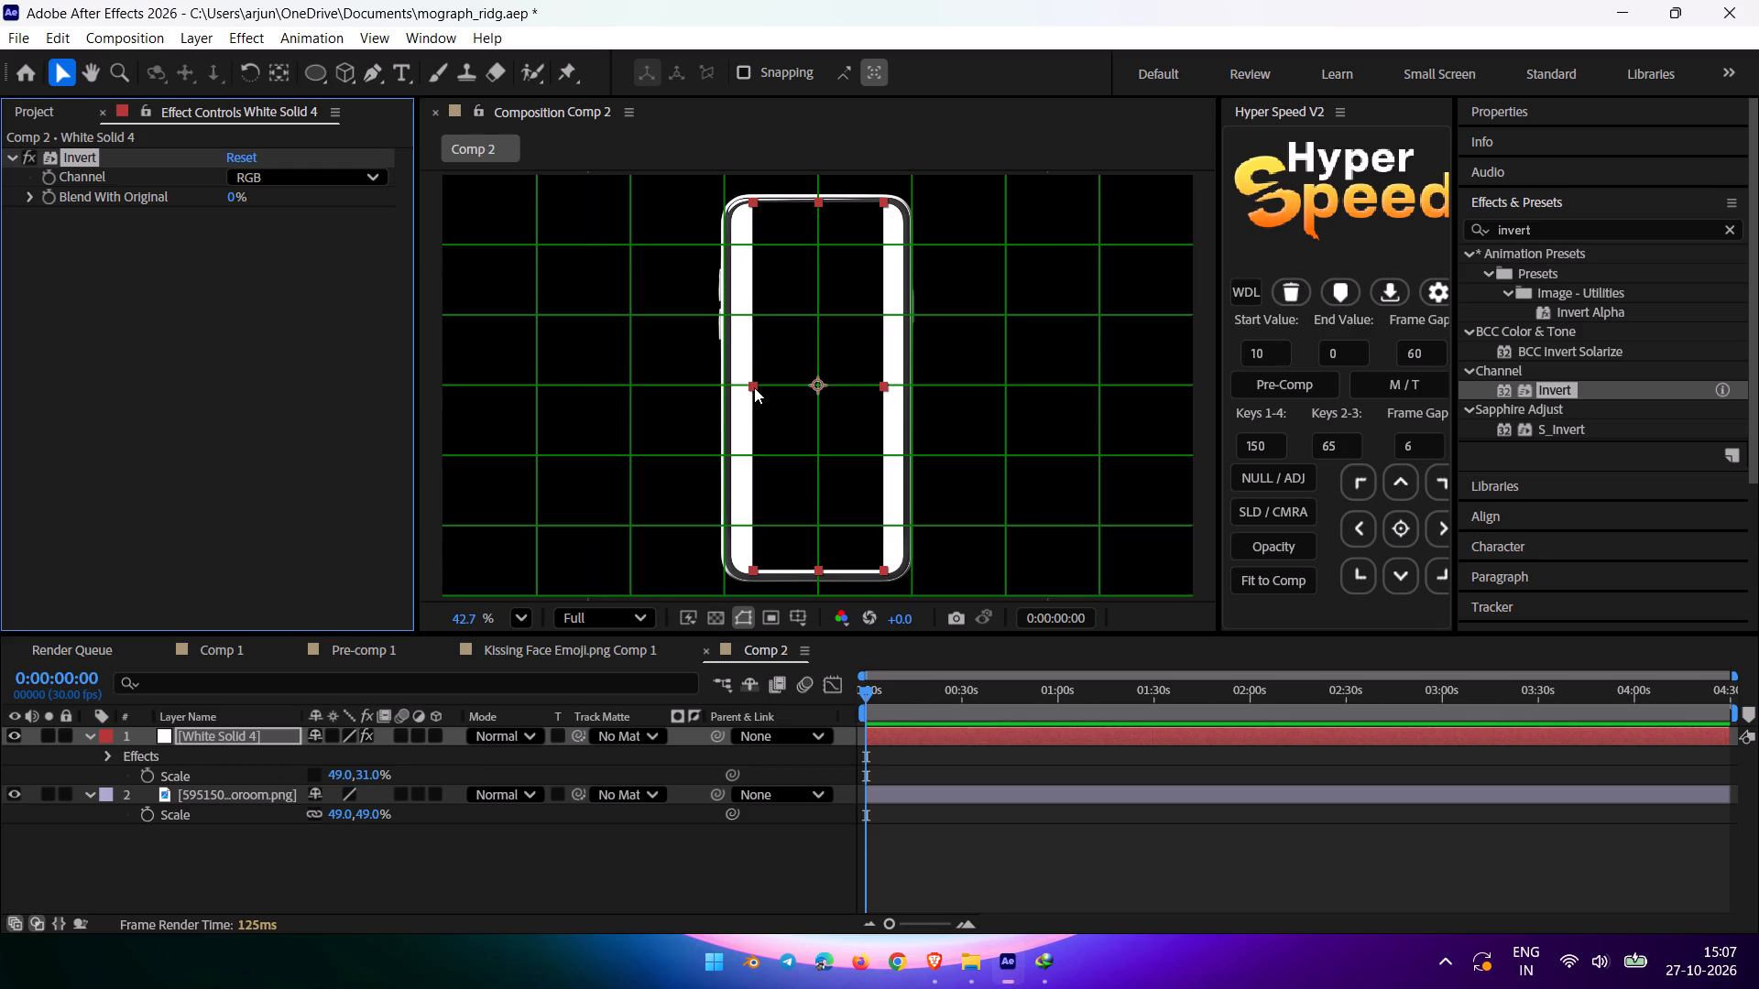
Nudge and stretch the inverted solid to cover the phone screen, with scale values of about 50.5% and 41.4%.
left_click_drag(754, 387, 735, 393)
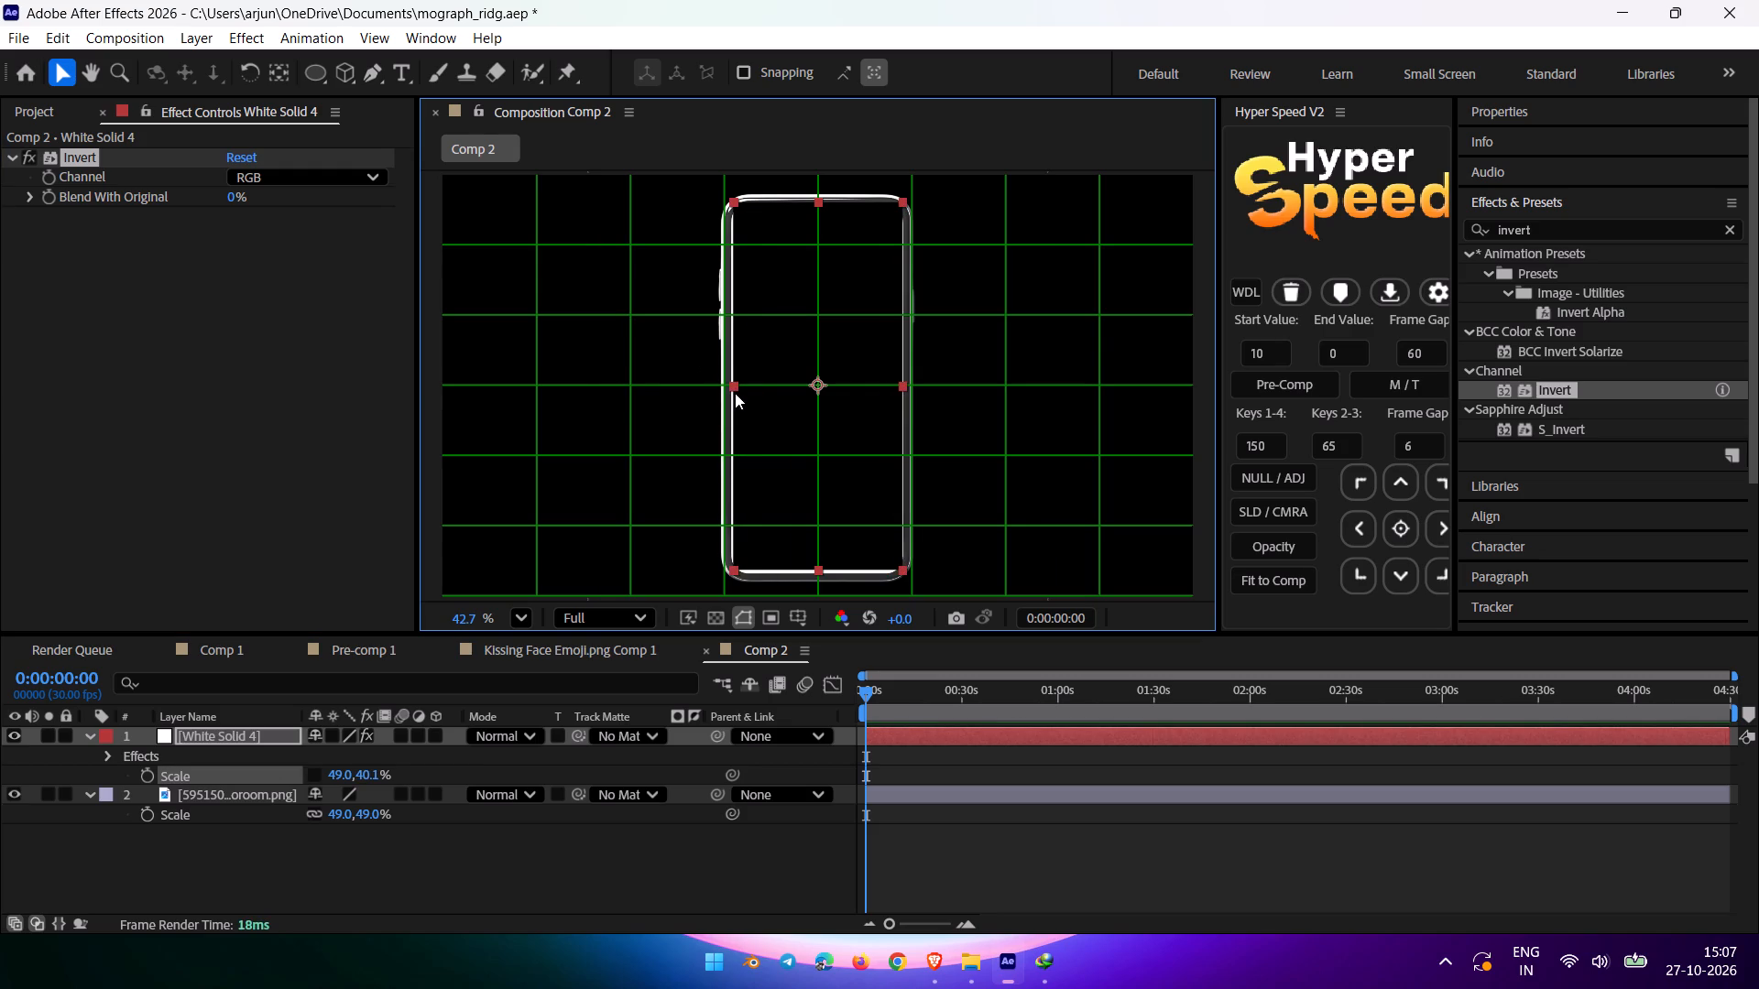
left_click_drag(735, 393, 733, 393)
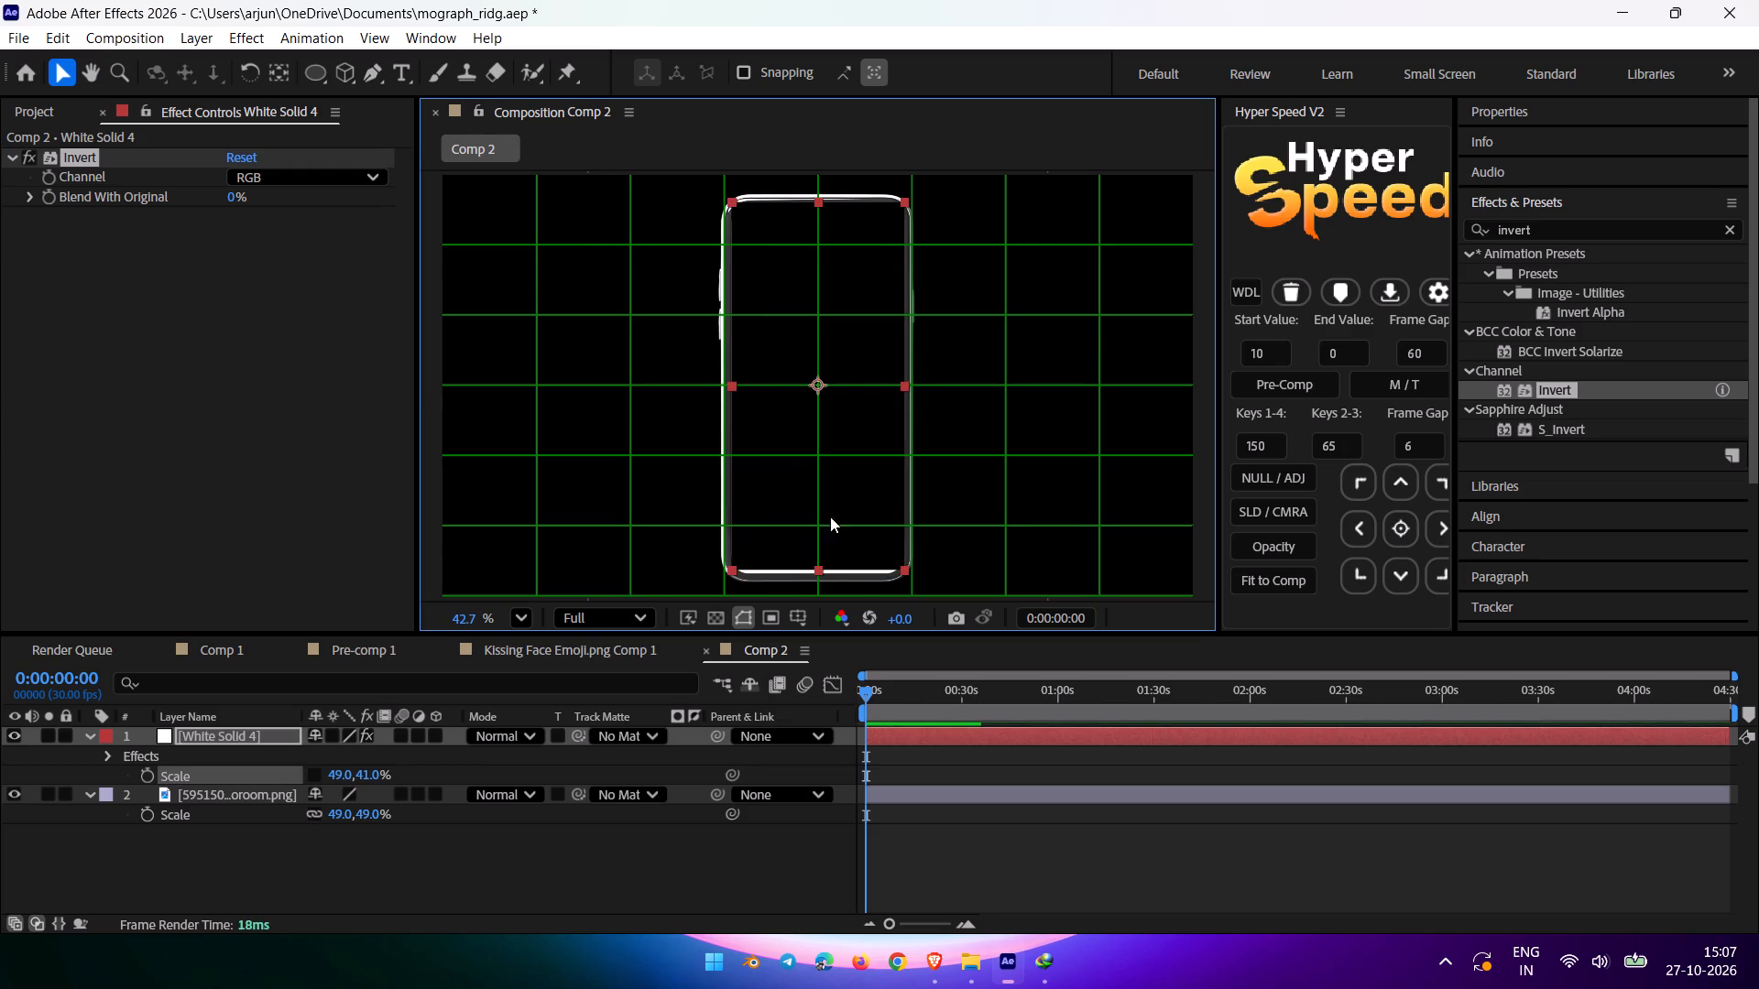
left_click(825, 498)
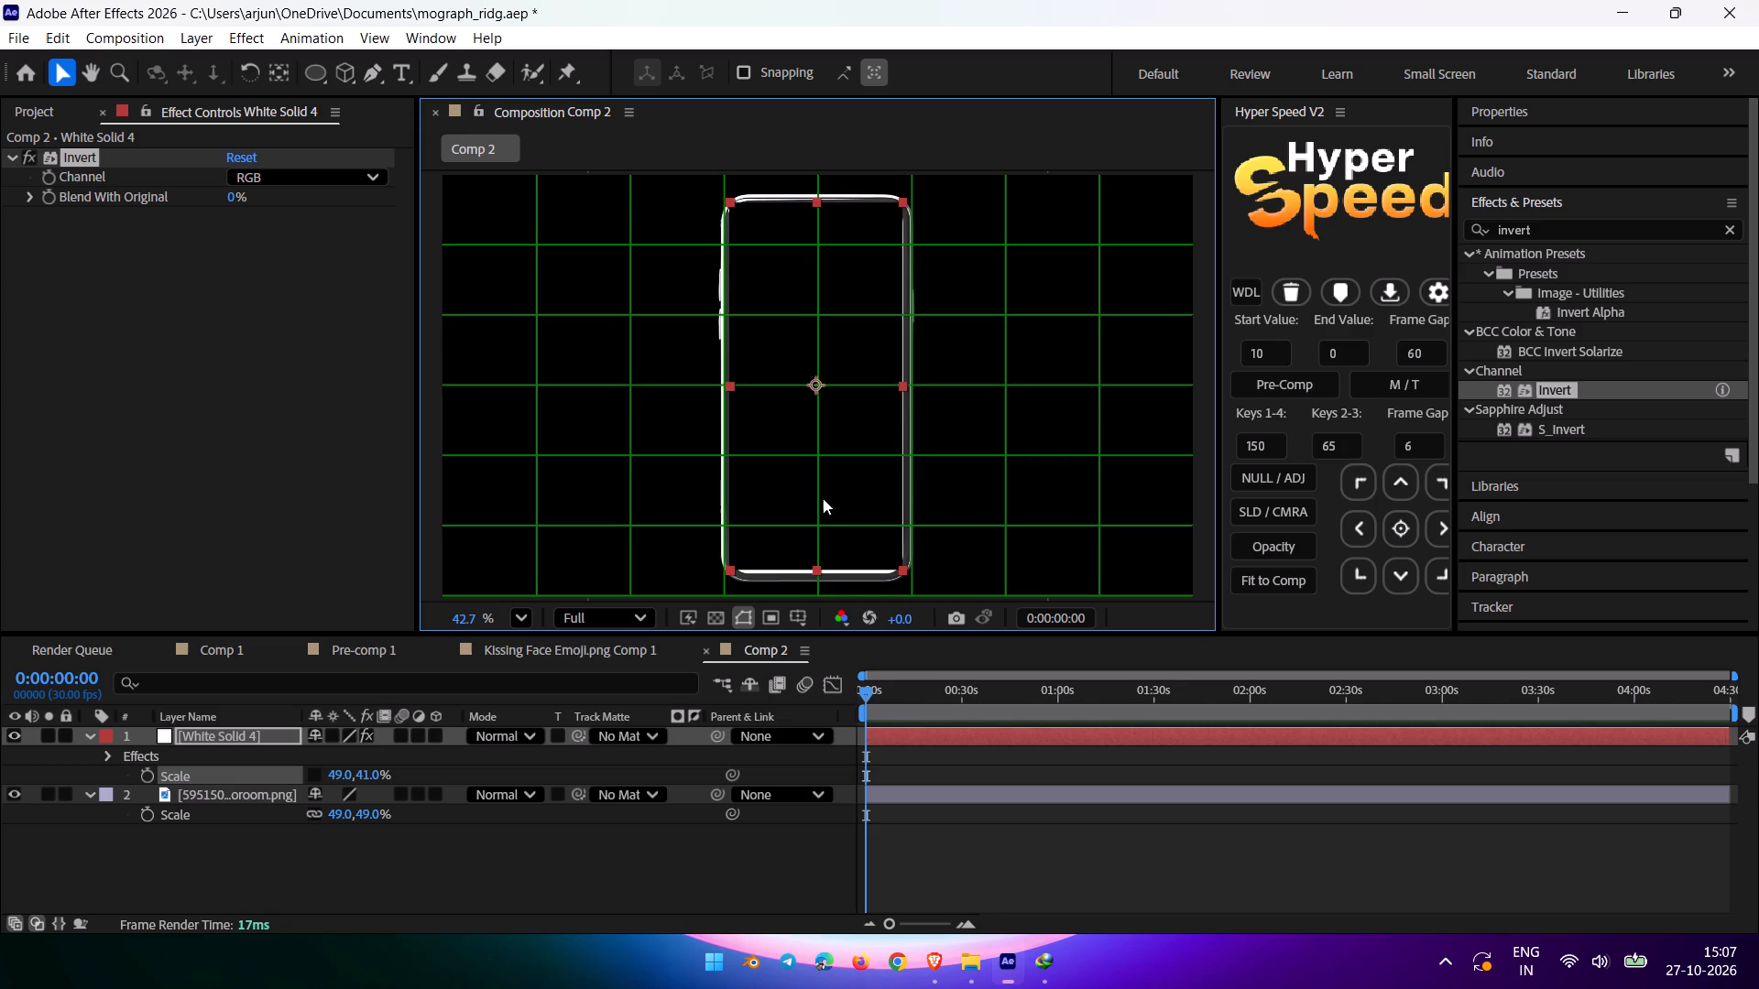
left_click(814, 568)
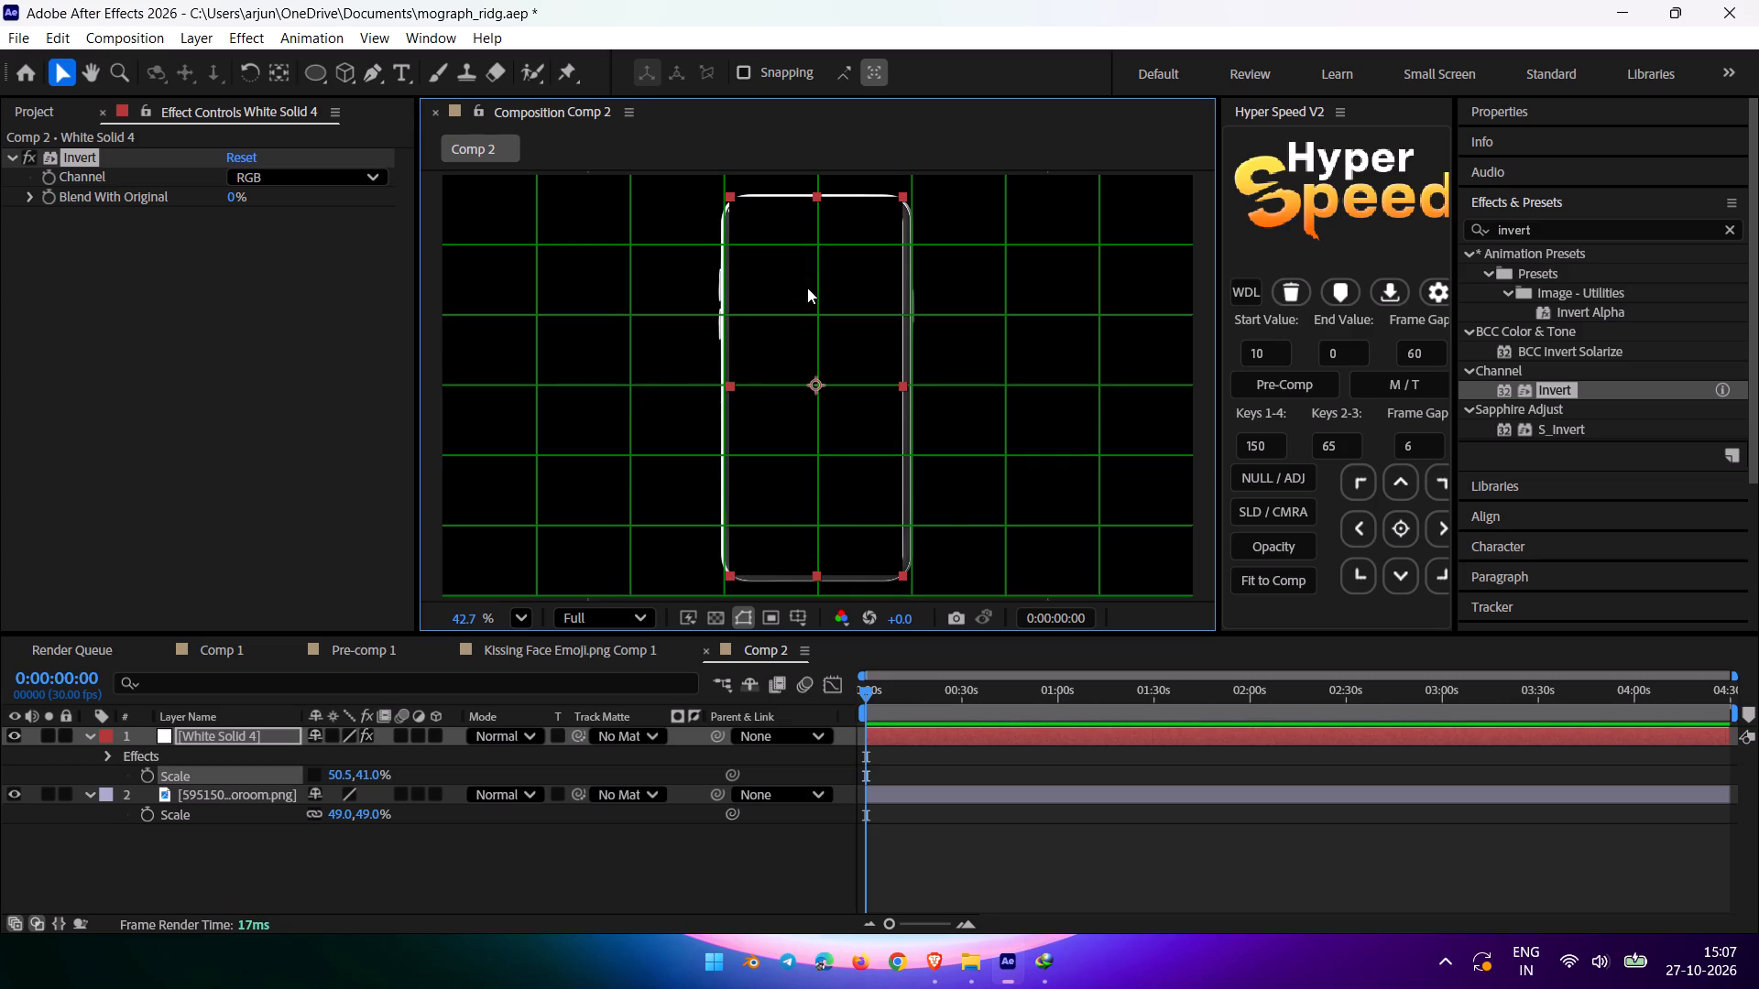
left_click(901, 384)
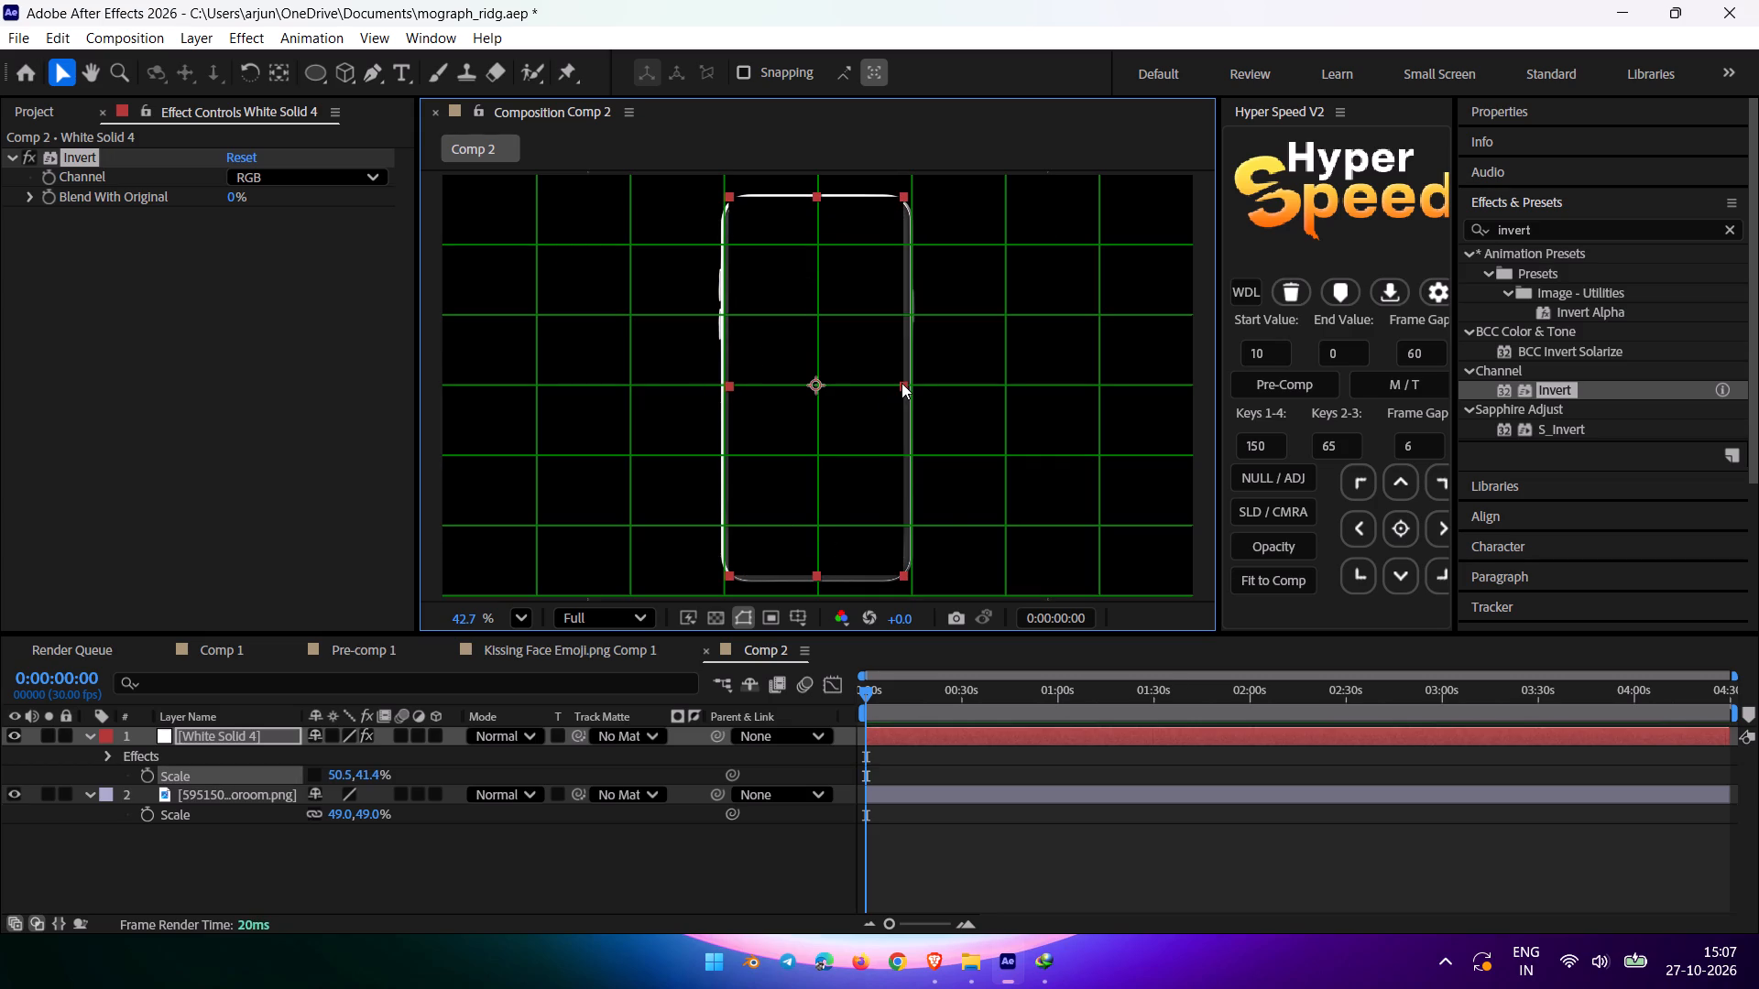
left_click(516, 882)
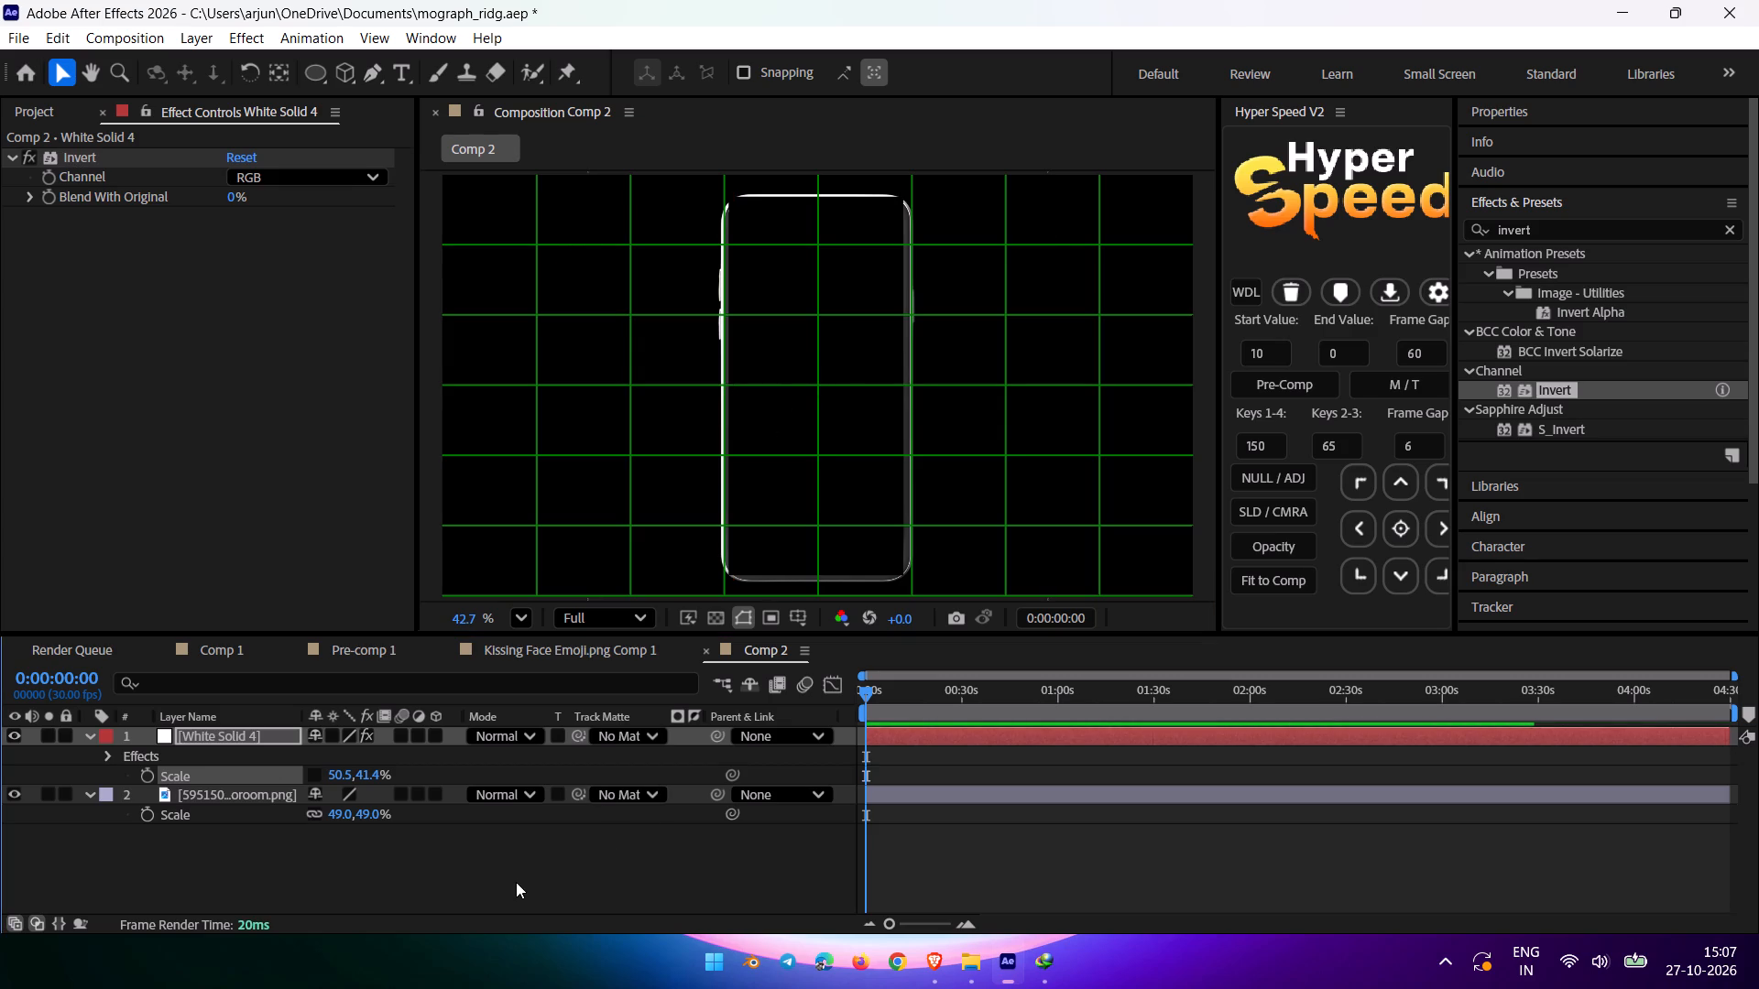
Collapse the properties of both layers and activate the Pen tool with the white solid selected.
left_click(93, 793)
left_click(87, 746)
left_click(87, 738)
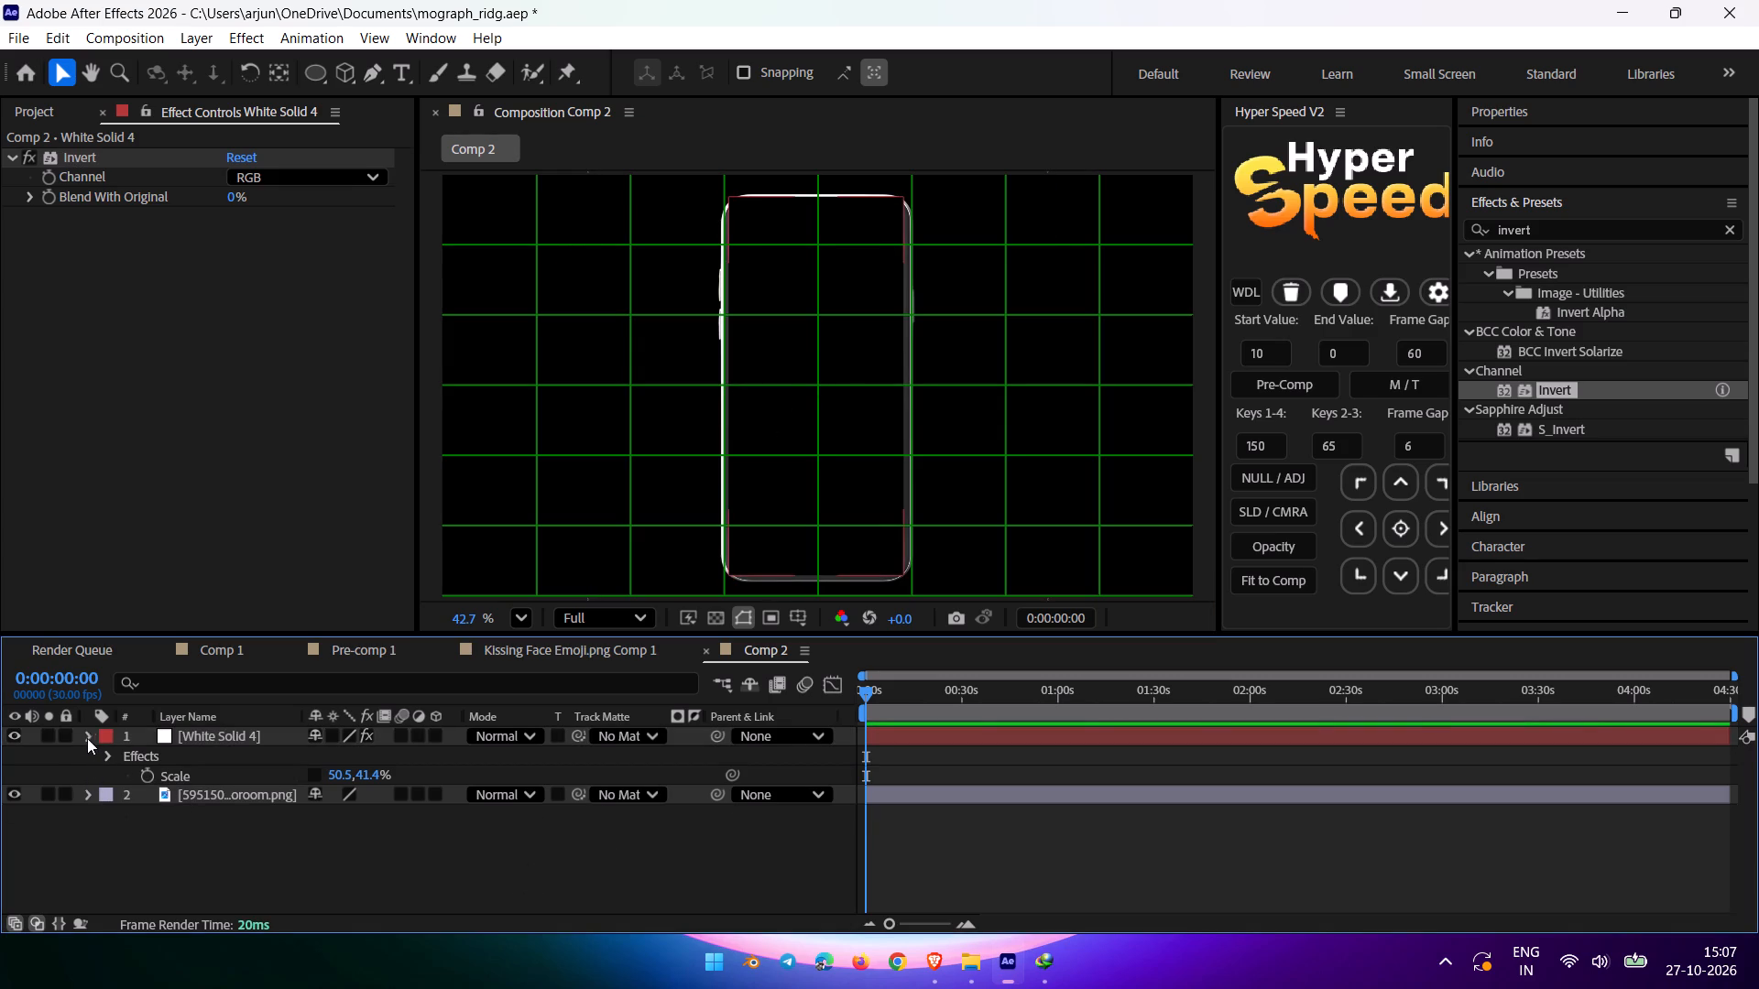
left_click(162, 801)
left_click(220, 741)
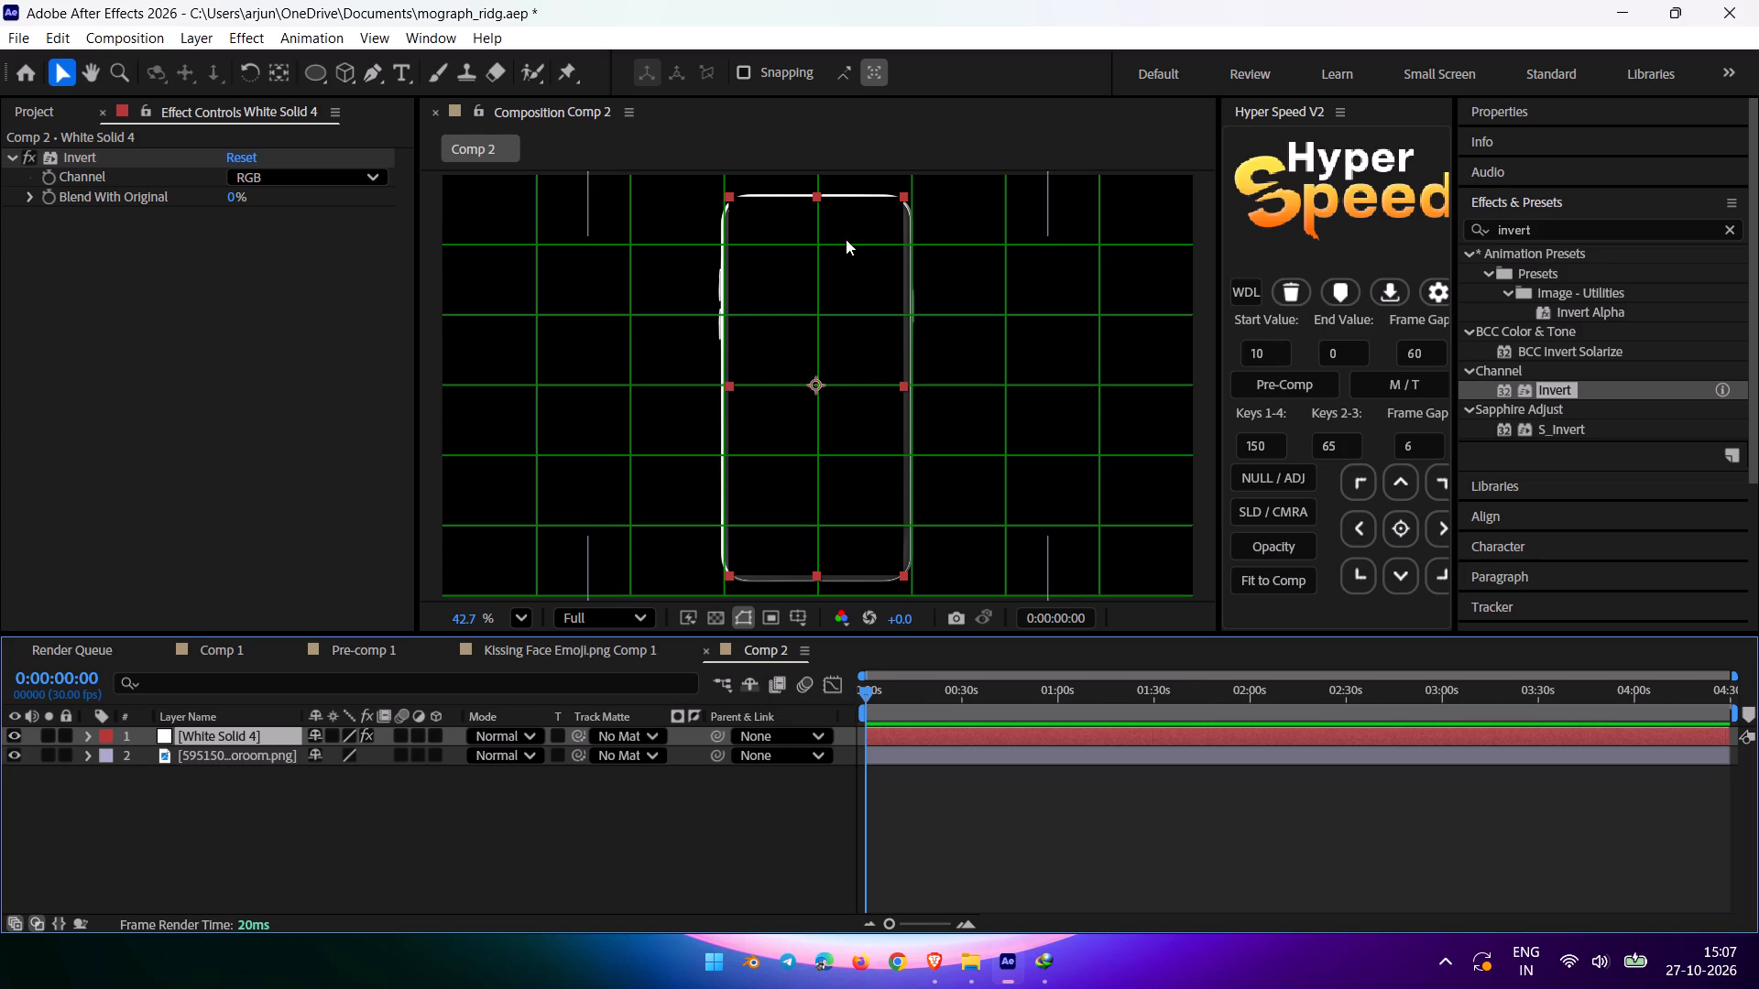
left_click(361, 72)
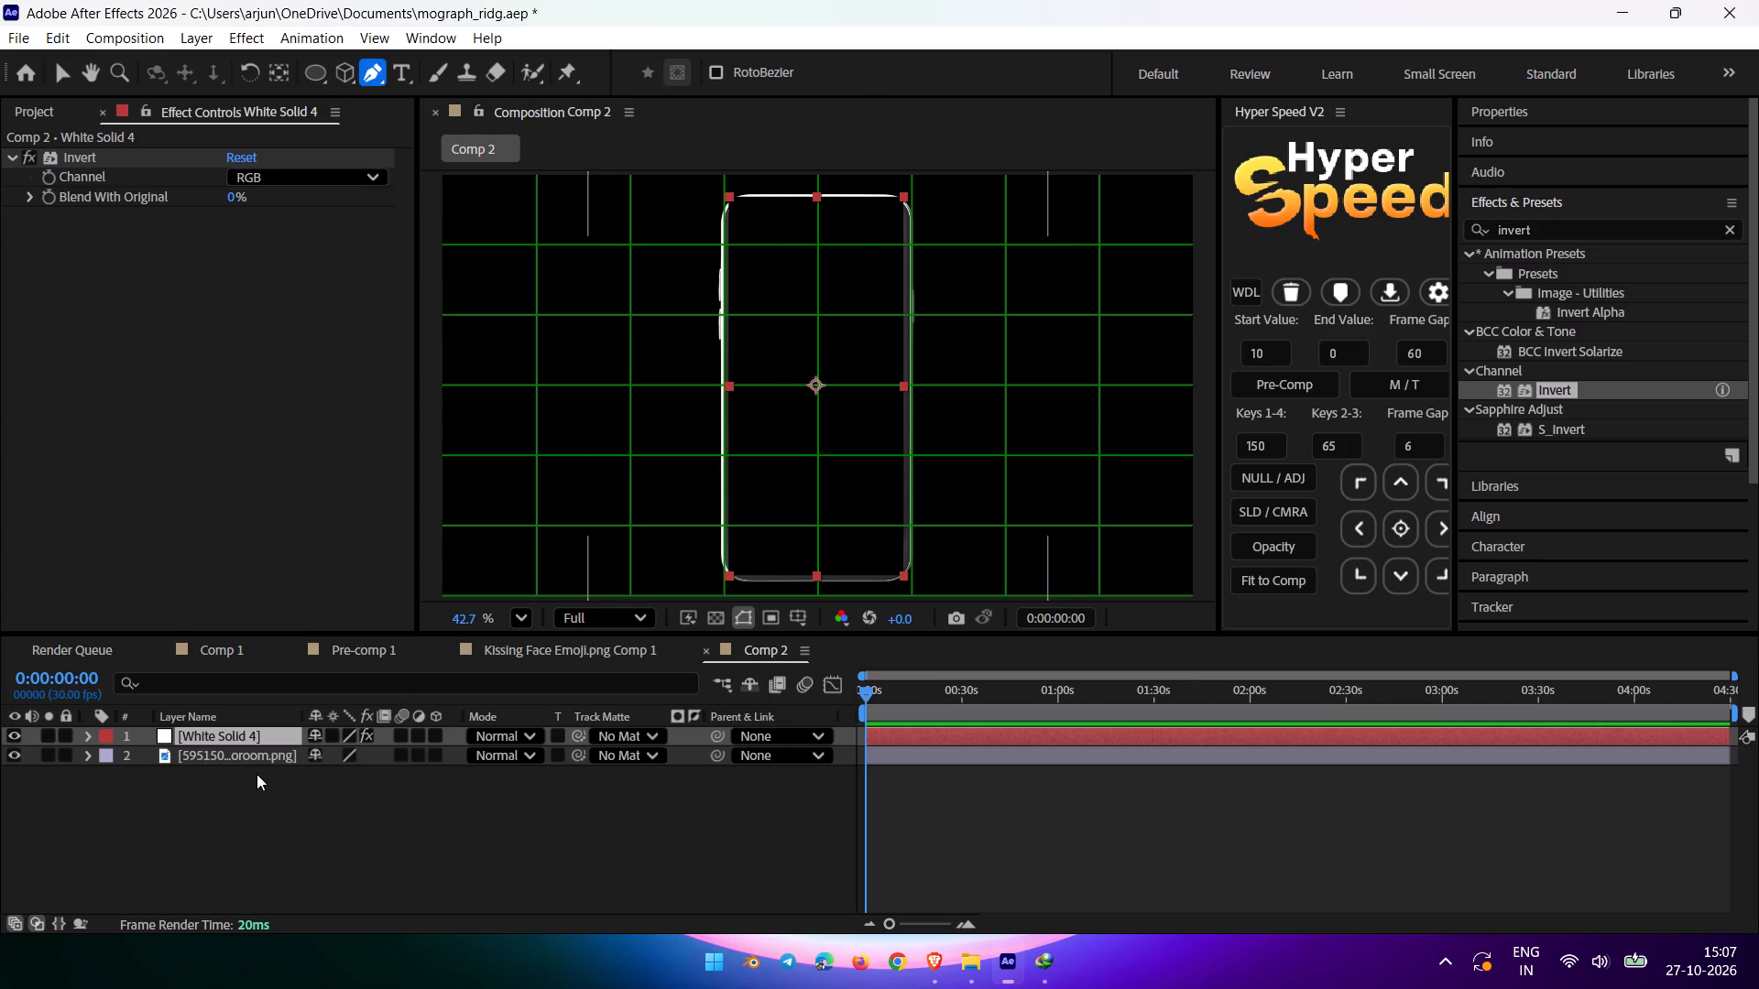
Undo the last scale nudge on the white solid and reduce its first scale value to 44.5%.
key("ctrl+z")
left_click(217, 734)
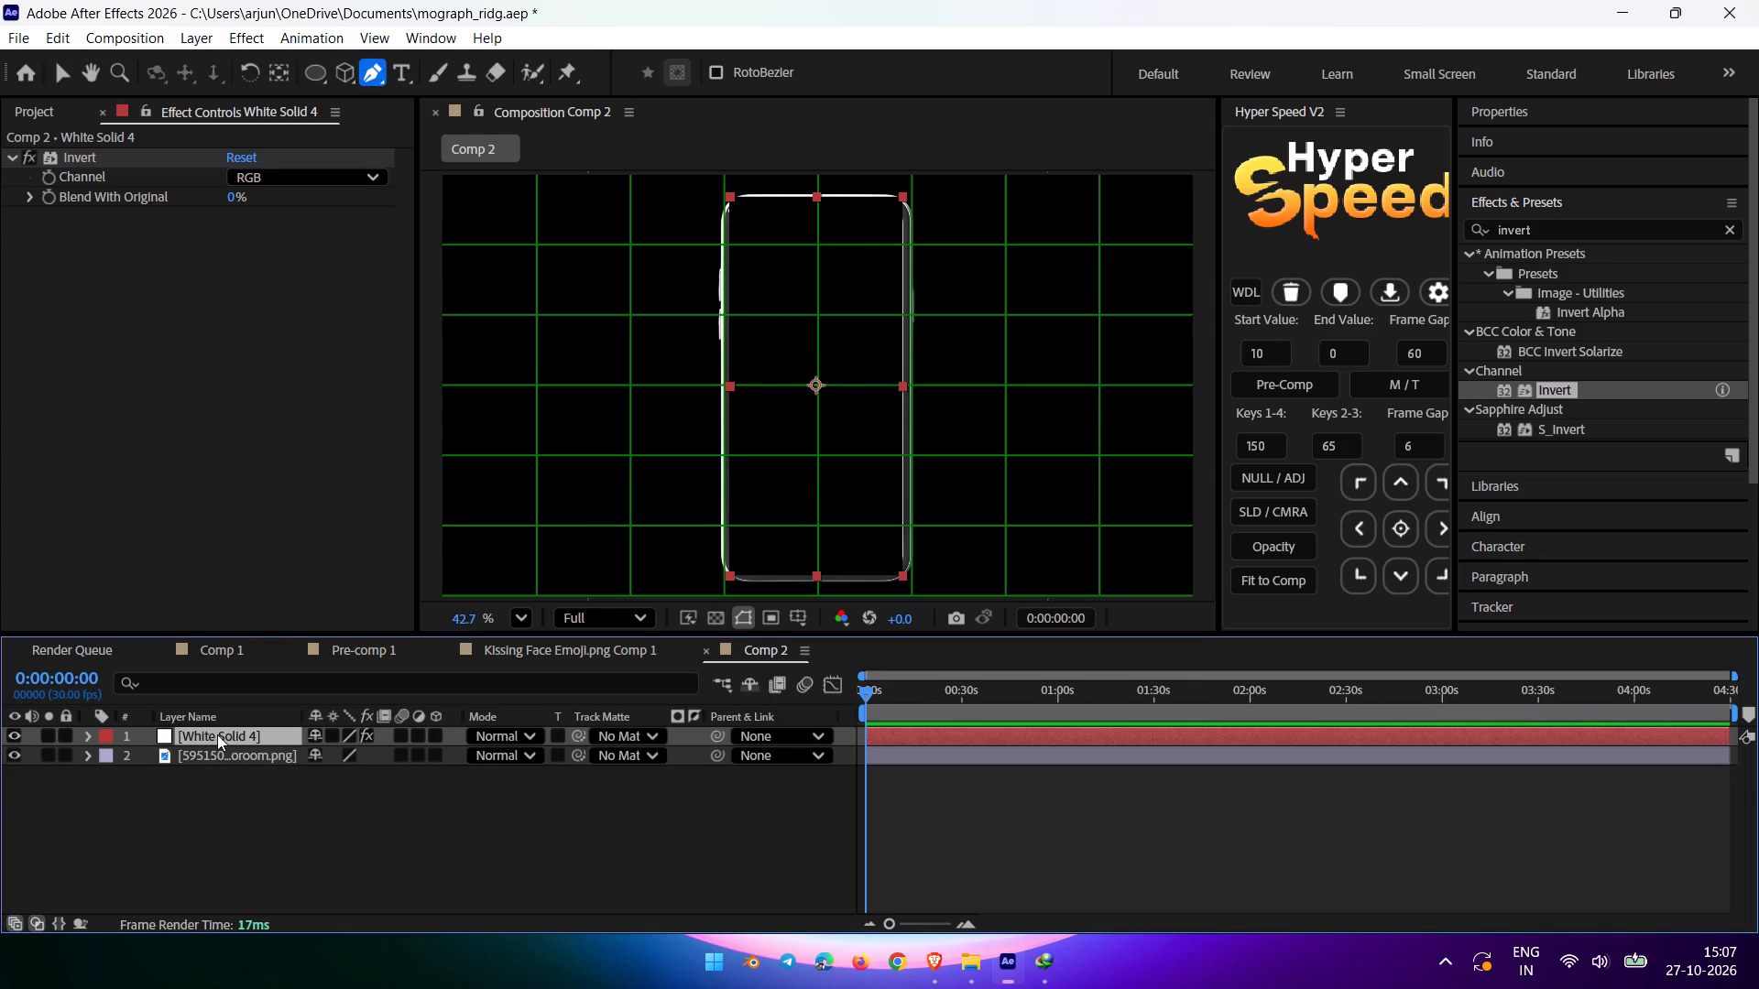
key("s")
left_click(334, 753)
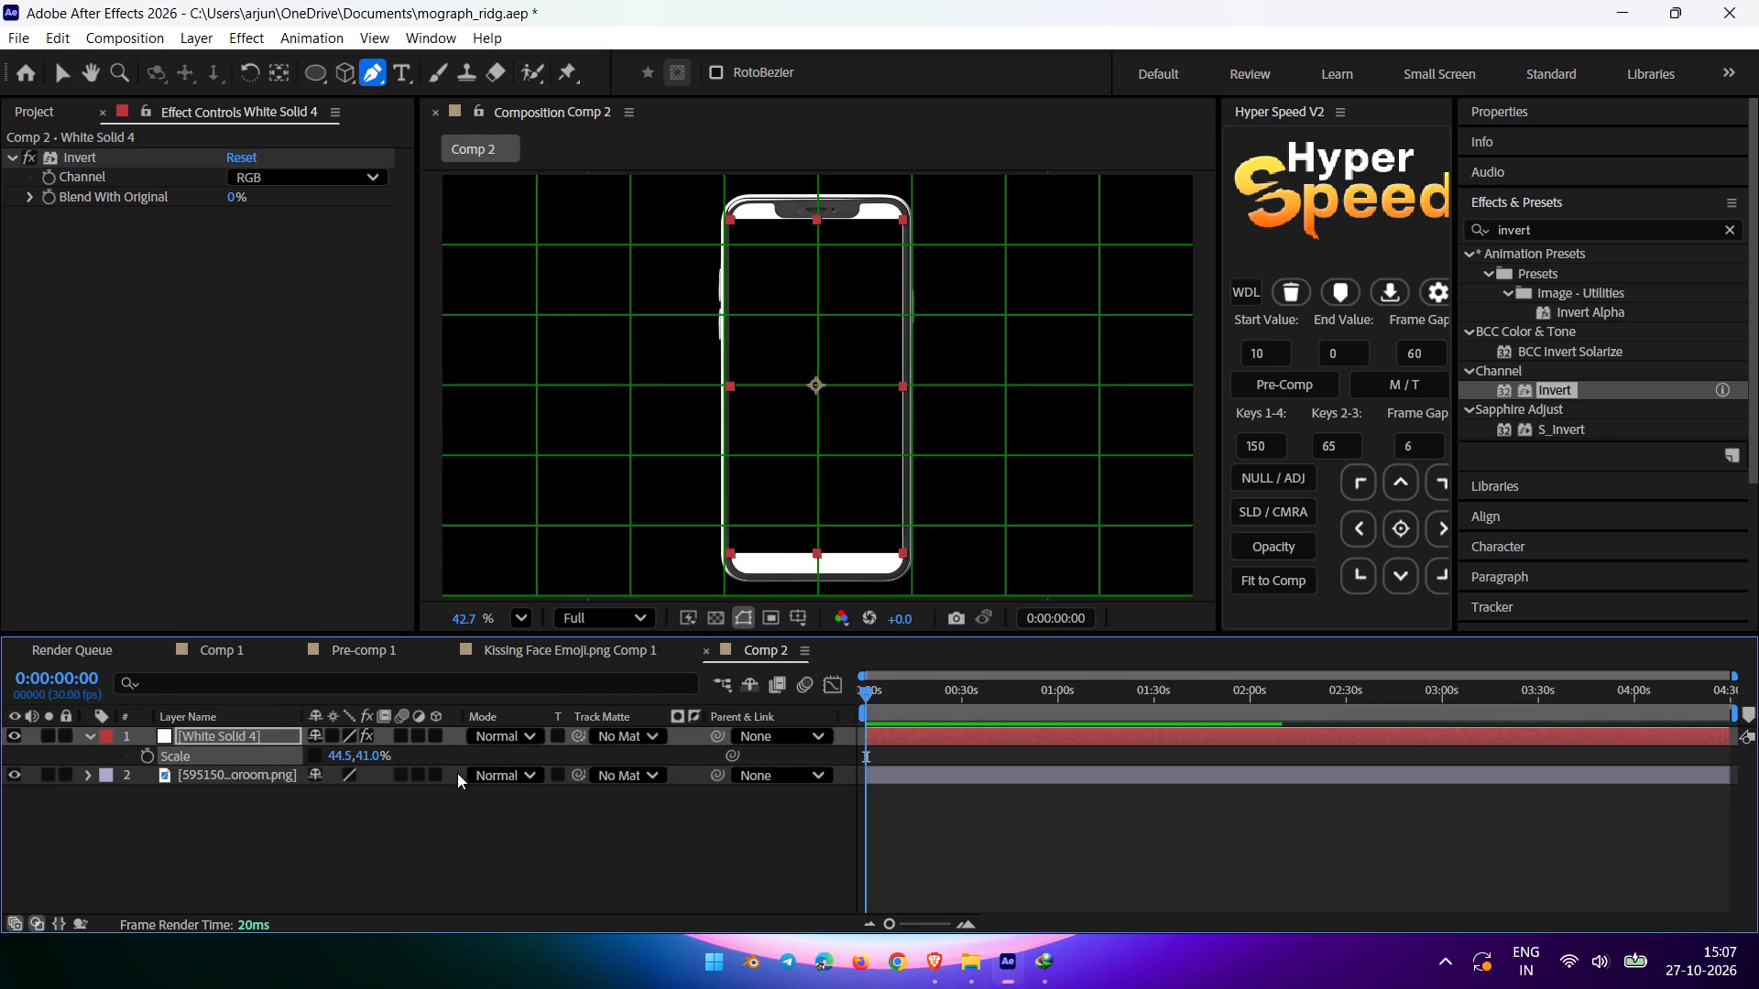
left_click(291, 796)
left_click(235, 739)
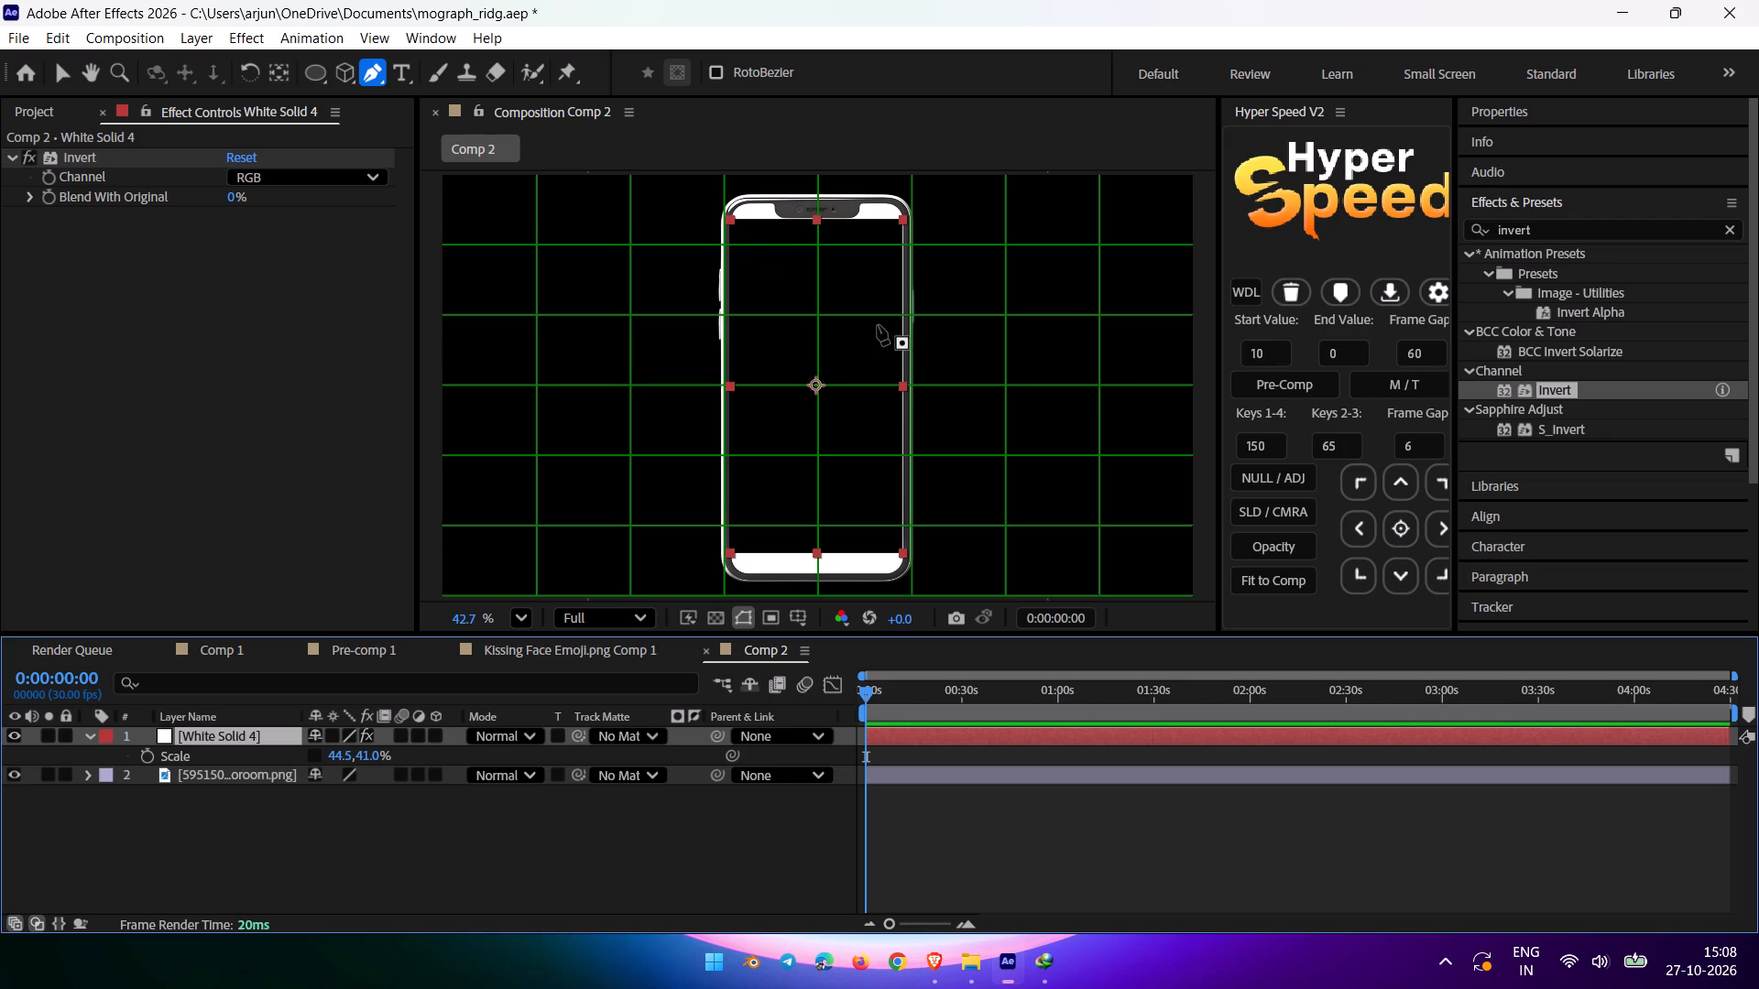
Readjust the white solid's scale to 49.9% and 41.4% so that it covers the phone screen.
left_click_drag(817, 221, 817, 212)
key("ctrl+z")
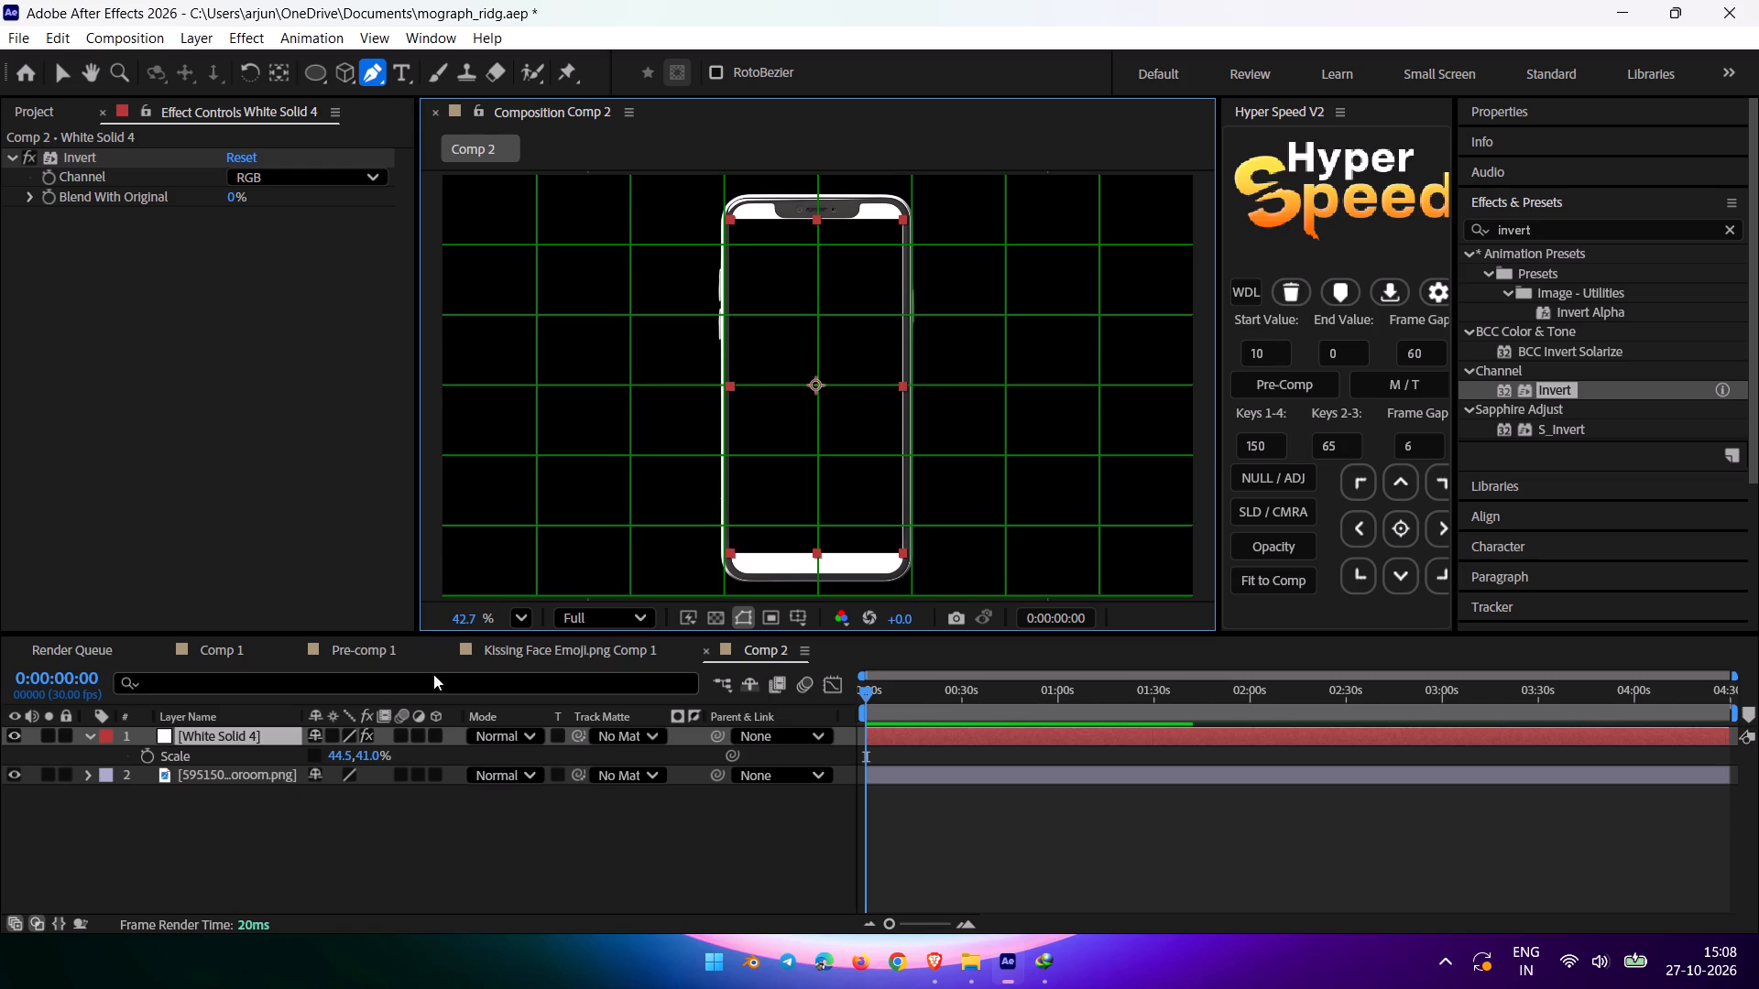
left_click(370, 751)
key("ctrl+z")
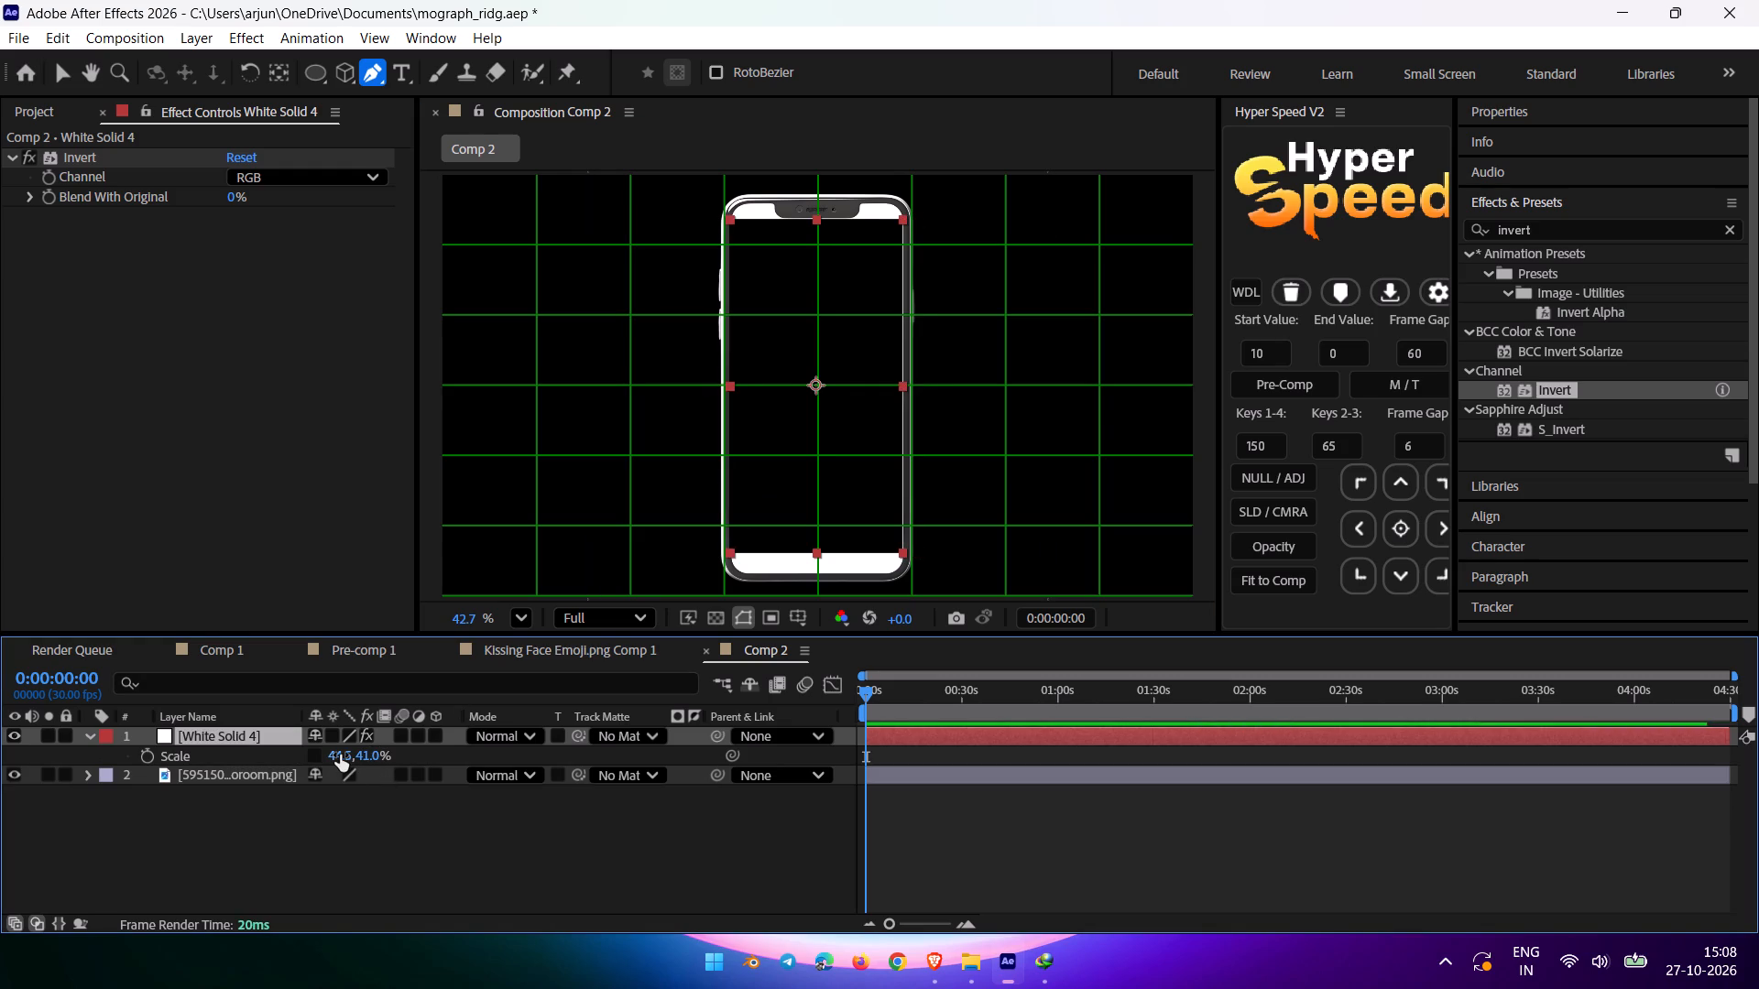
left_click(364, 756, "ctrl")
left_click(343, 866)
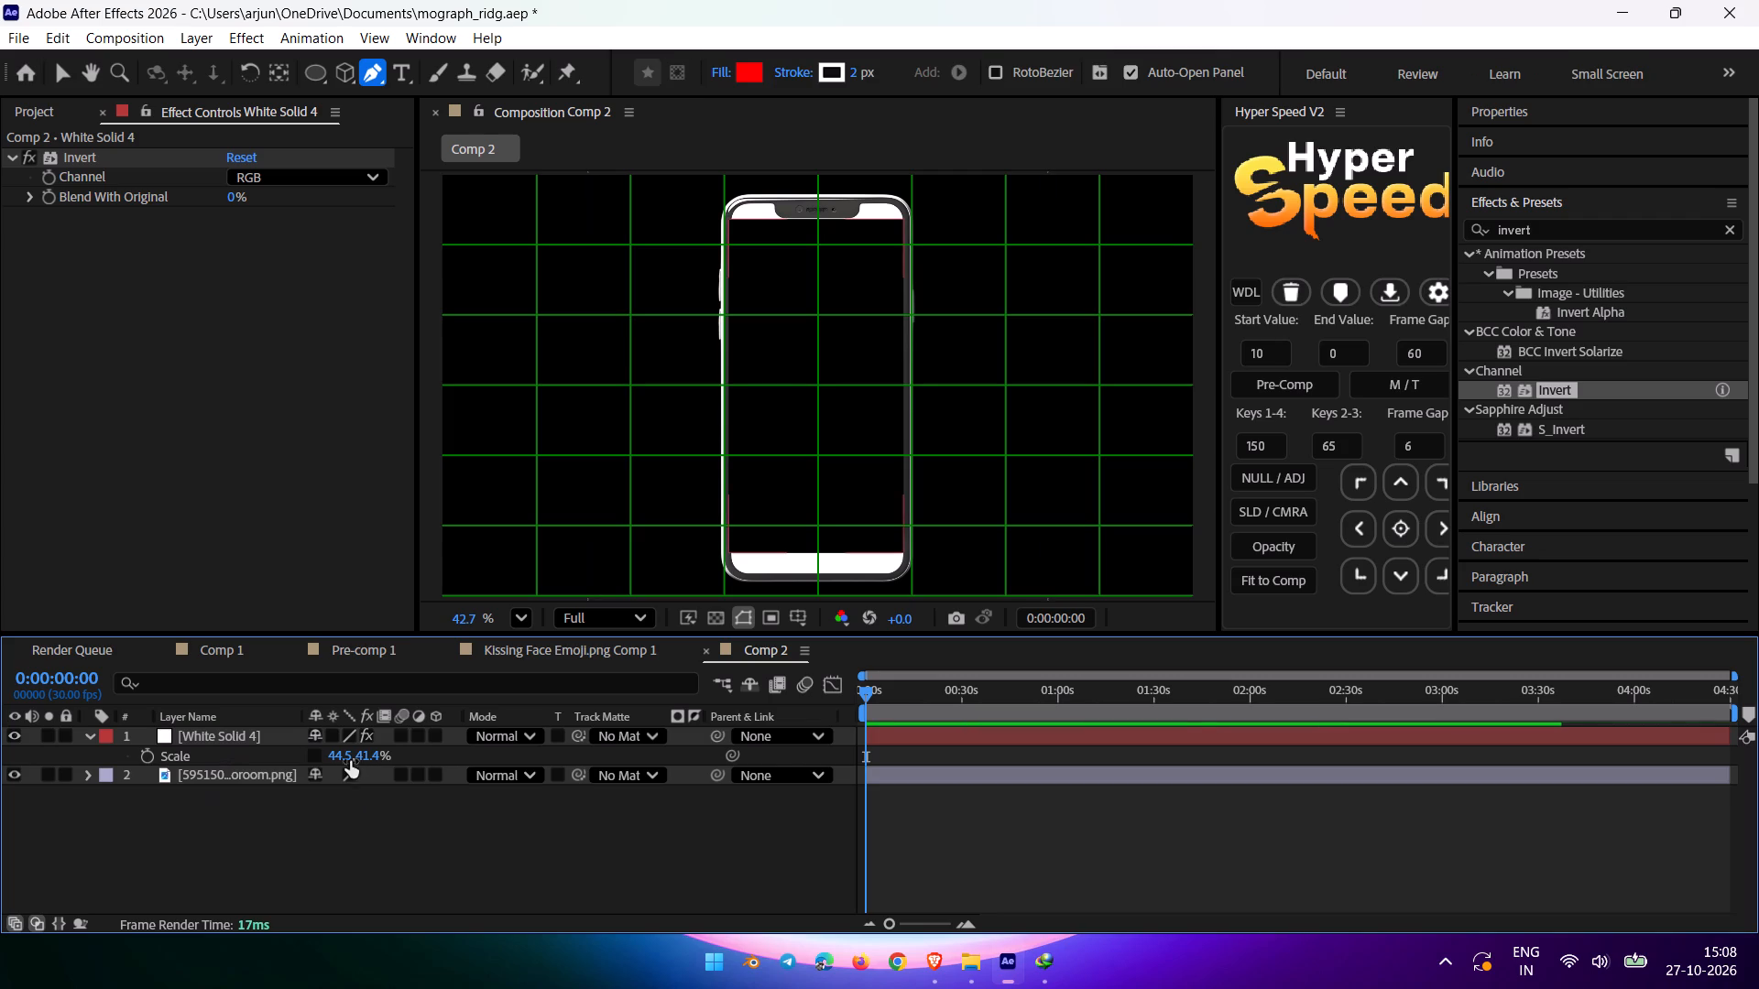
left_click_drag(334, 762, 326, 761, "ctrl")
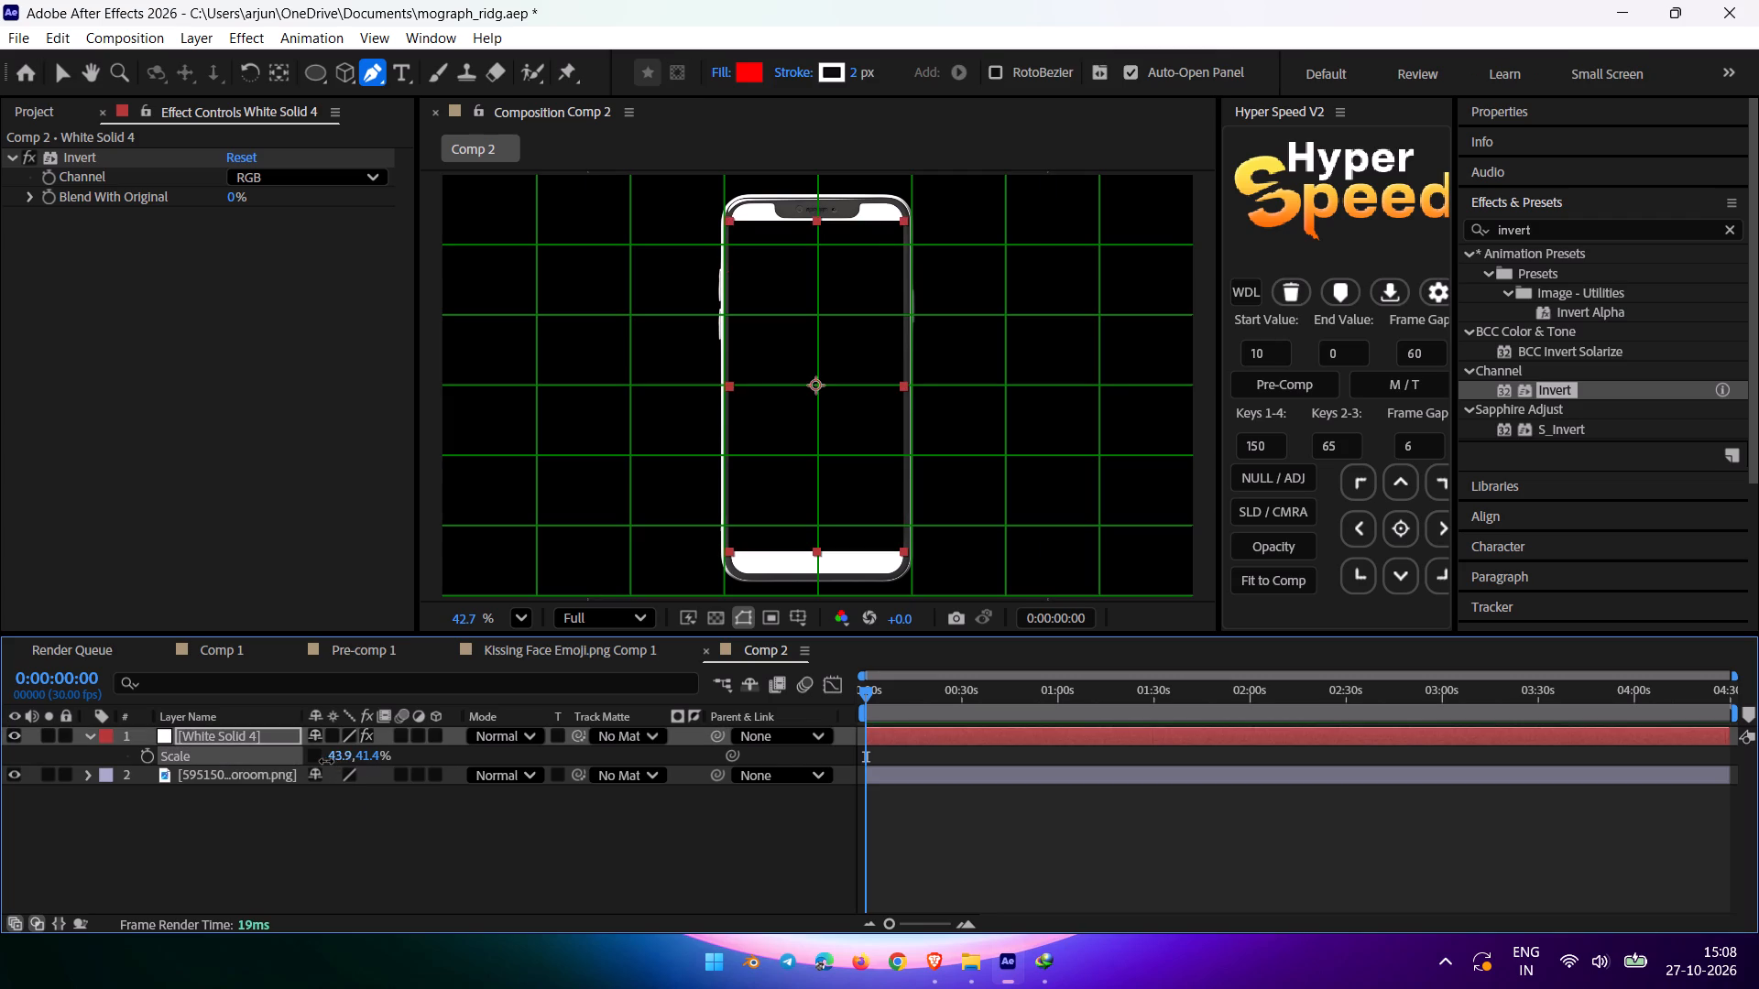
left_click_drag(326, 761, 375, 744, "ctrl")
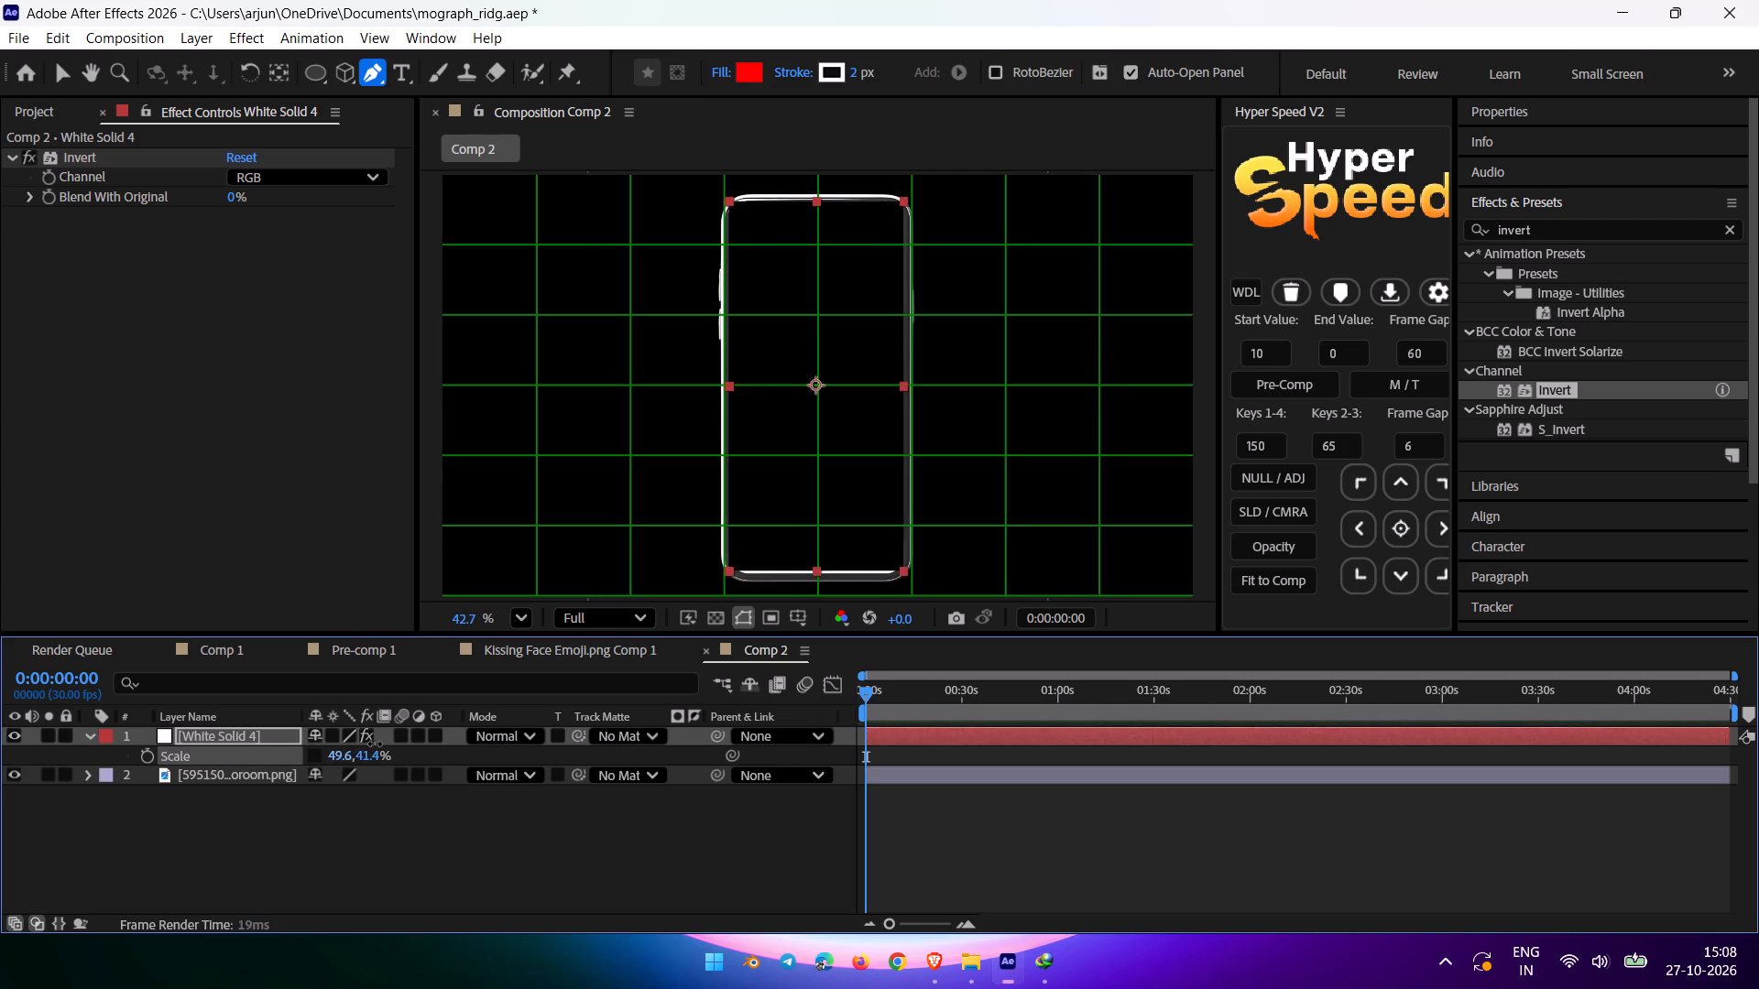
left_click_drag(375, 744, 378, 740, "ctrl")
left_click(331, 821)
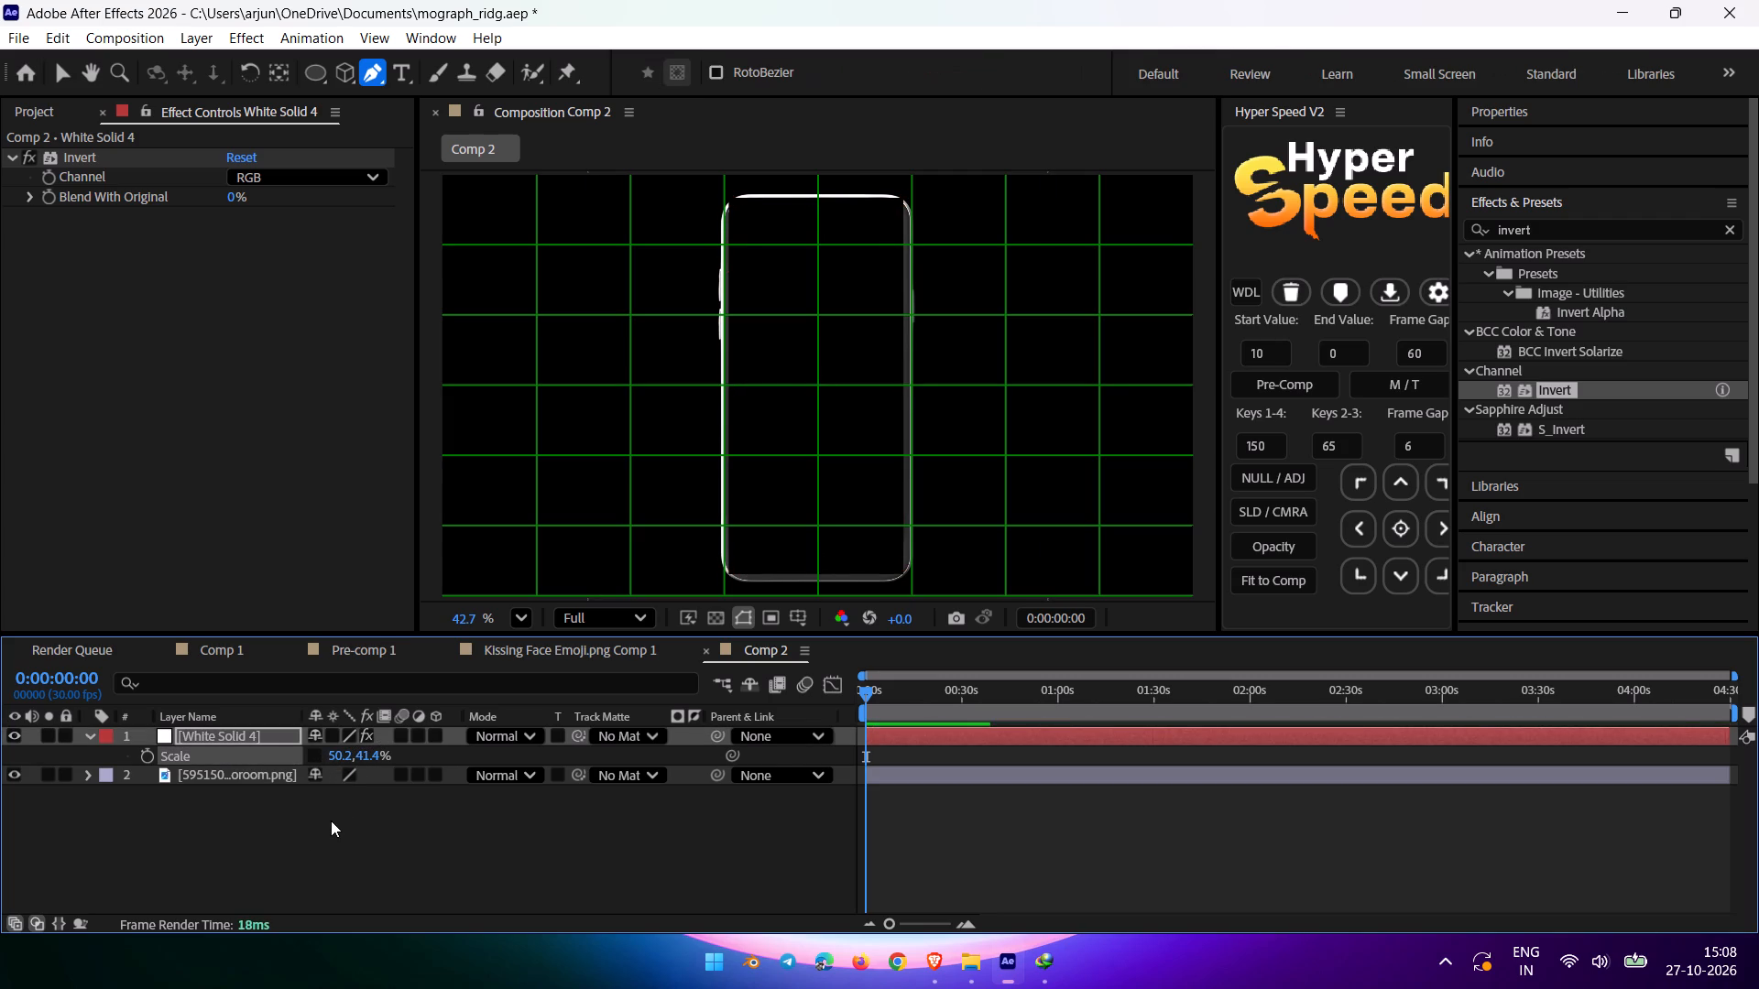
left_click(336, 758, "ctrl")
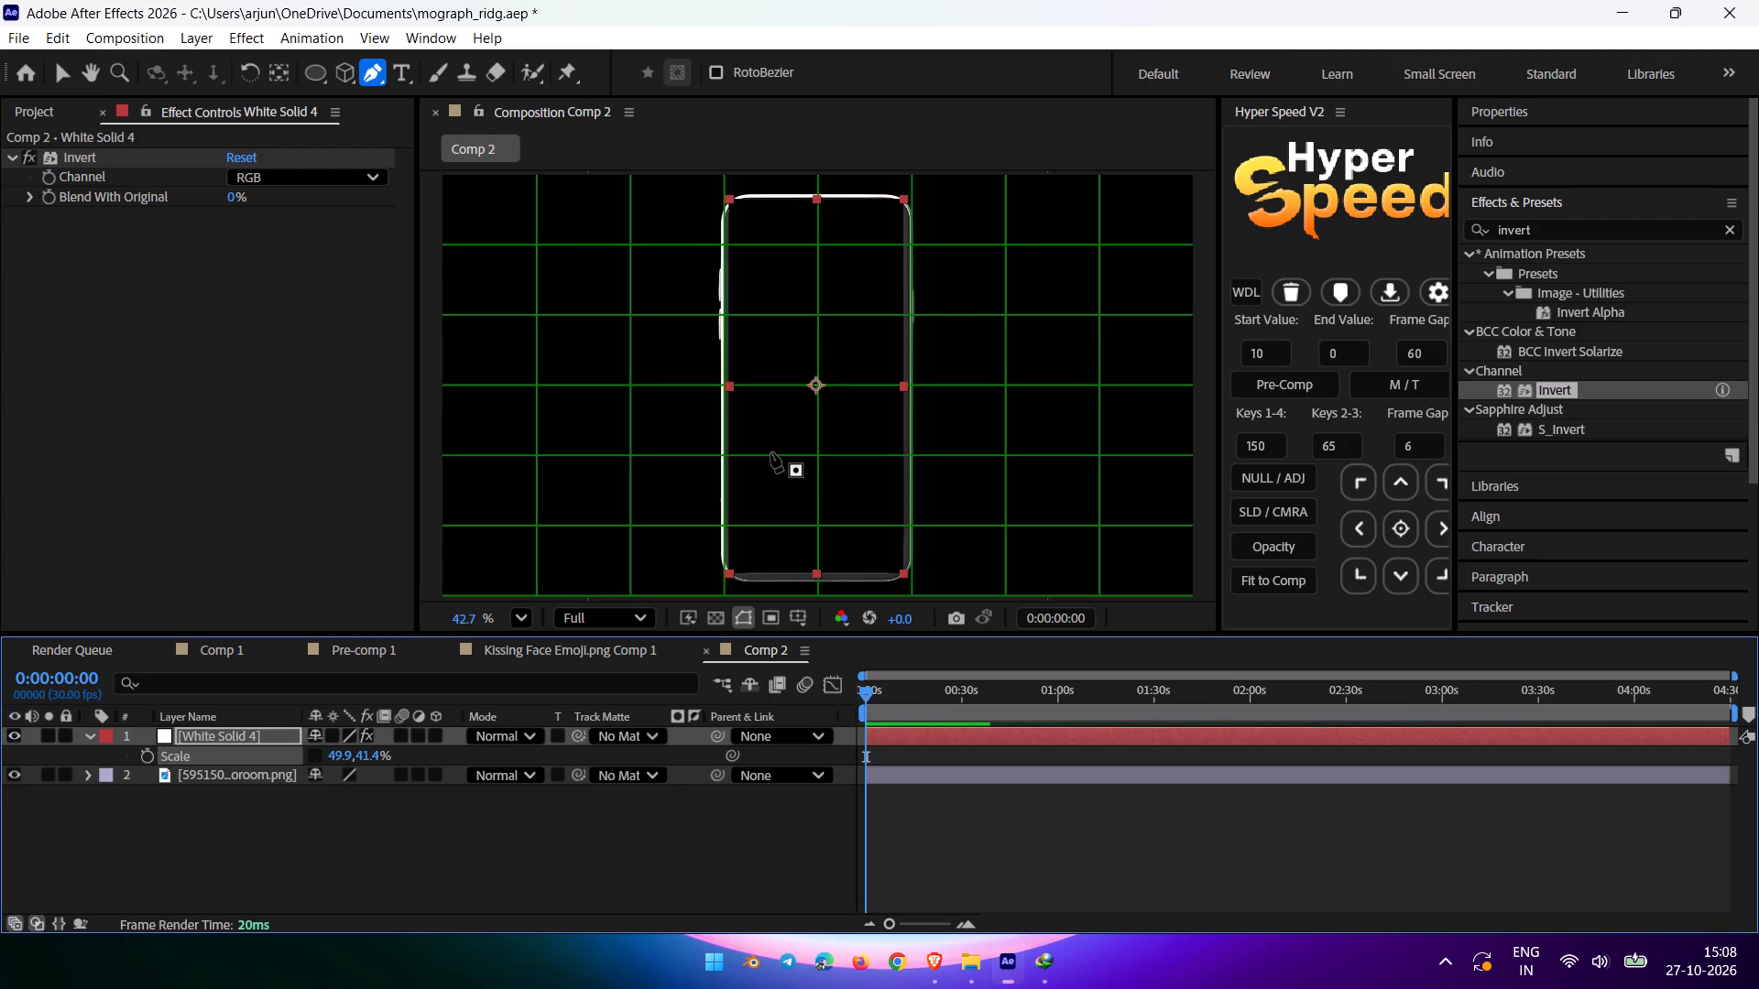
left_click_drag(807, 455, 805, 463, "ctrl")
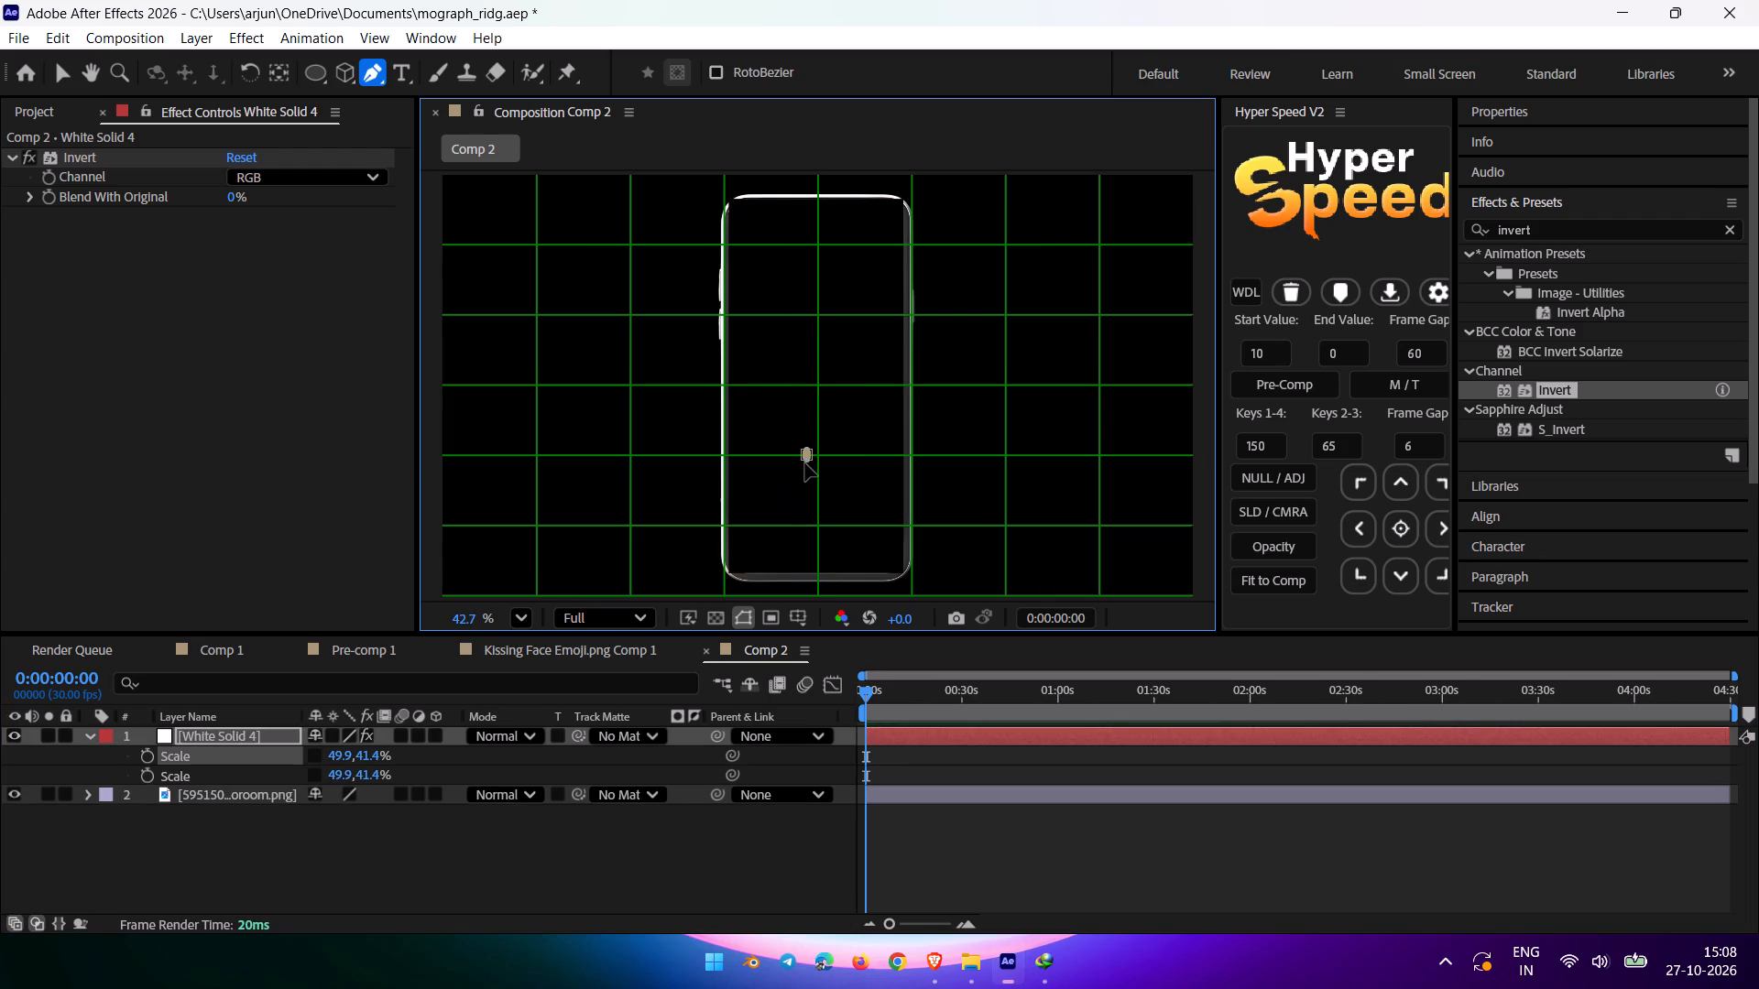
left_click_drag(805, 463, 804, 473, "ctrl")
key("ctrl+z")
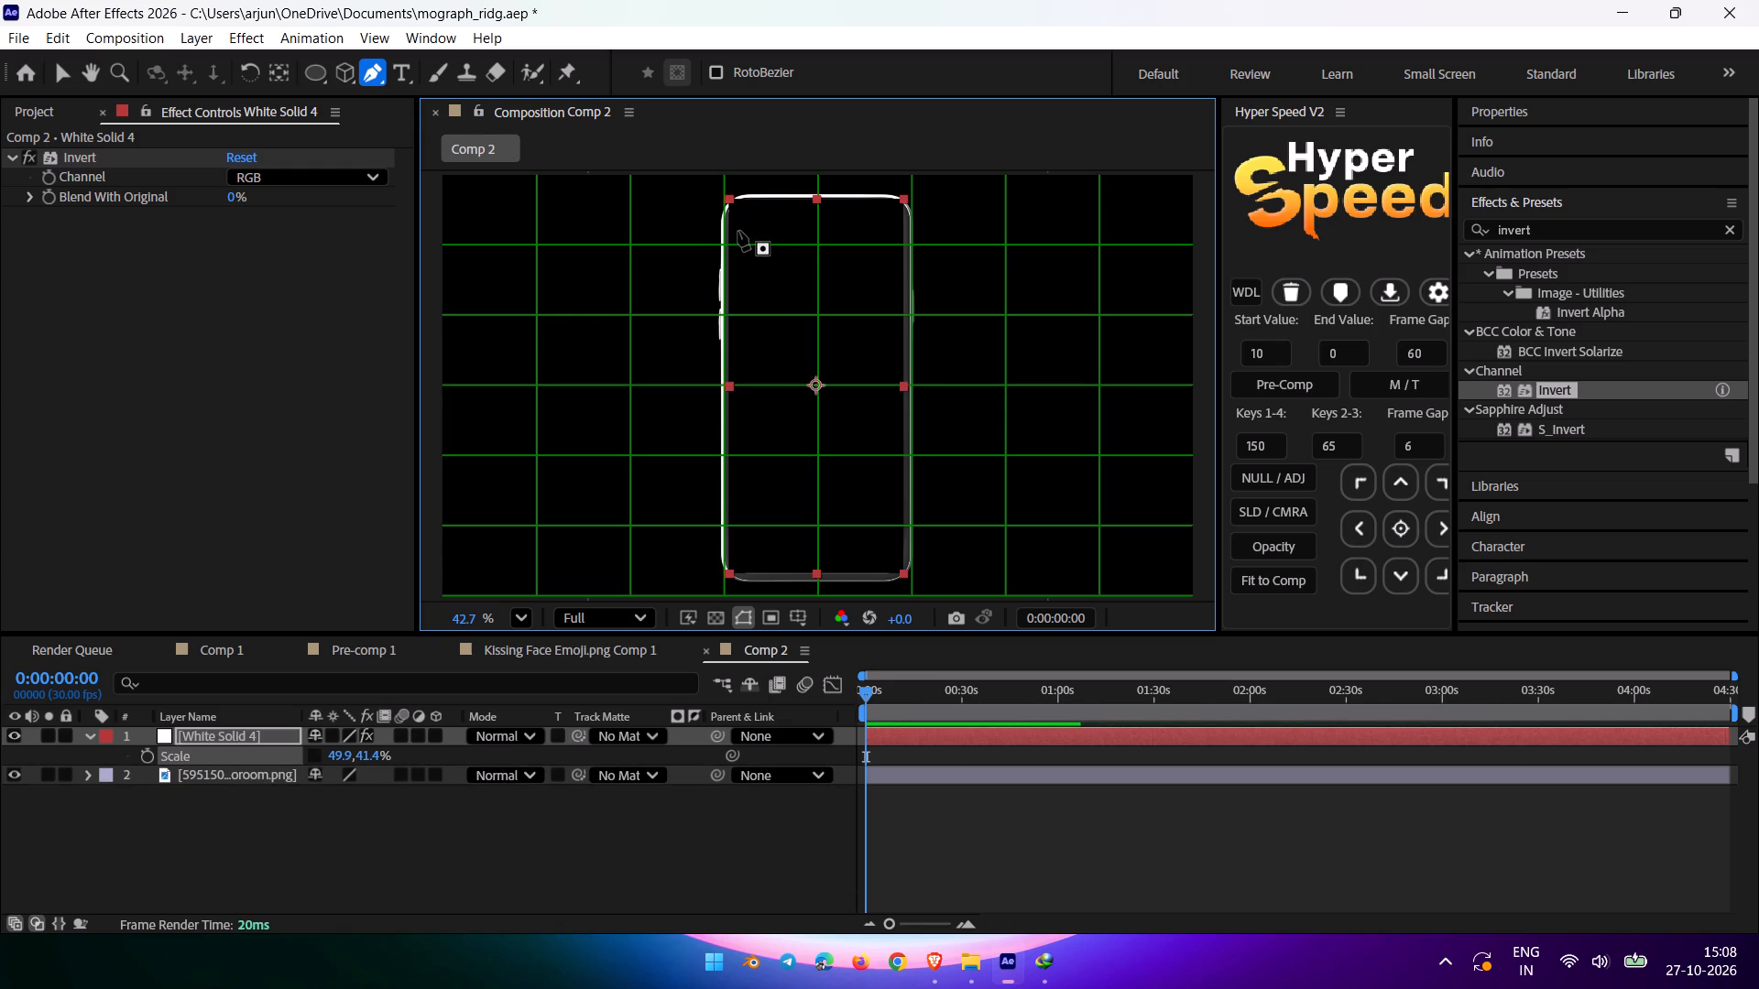
Start a Pen mask on the white solid at the phone's upper-left corner, undoing the last extra point.
scroll(739, 239, "up", 3)
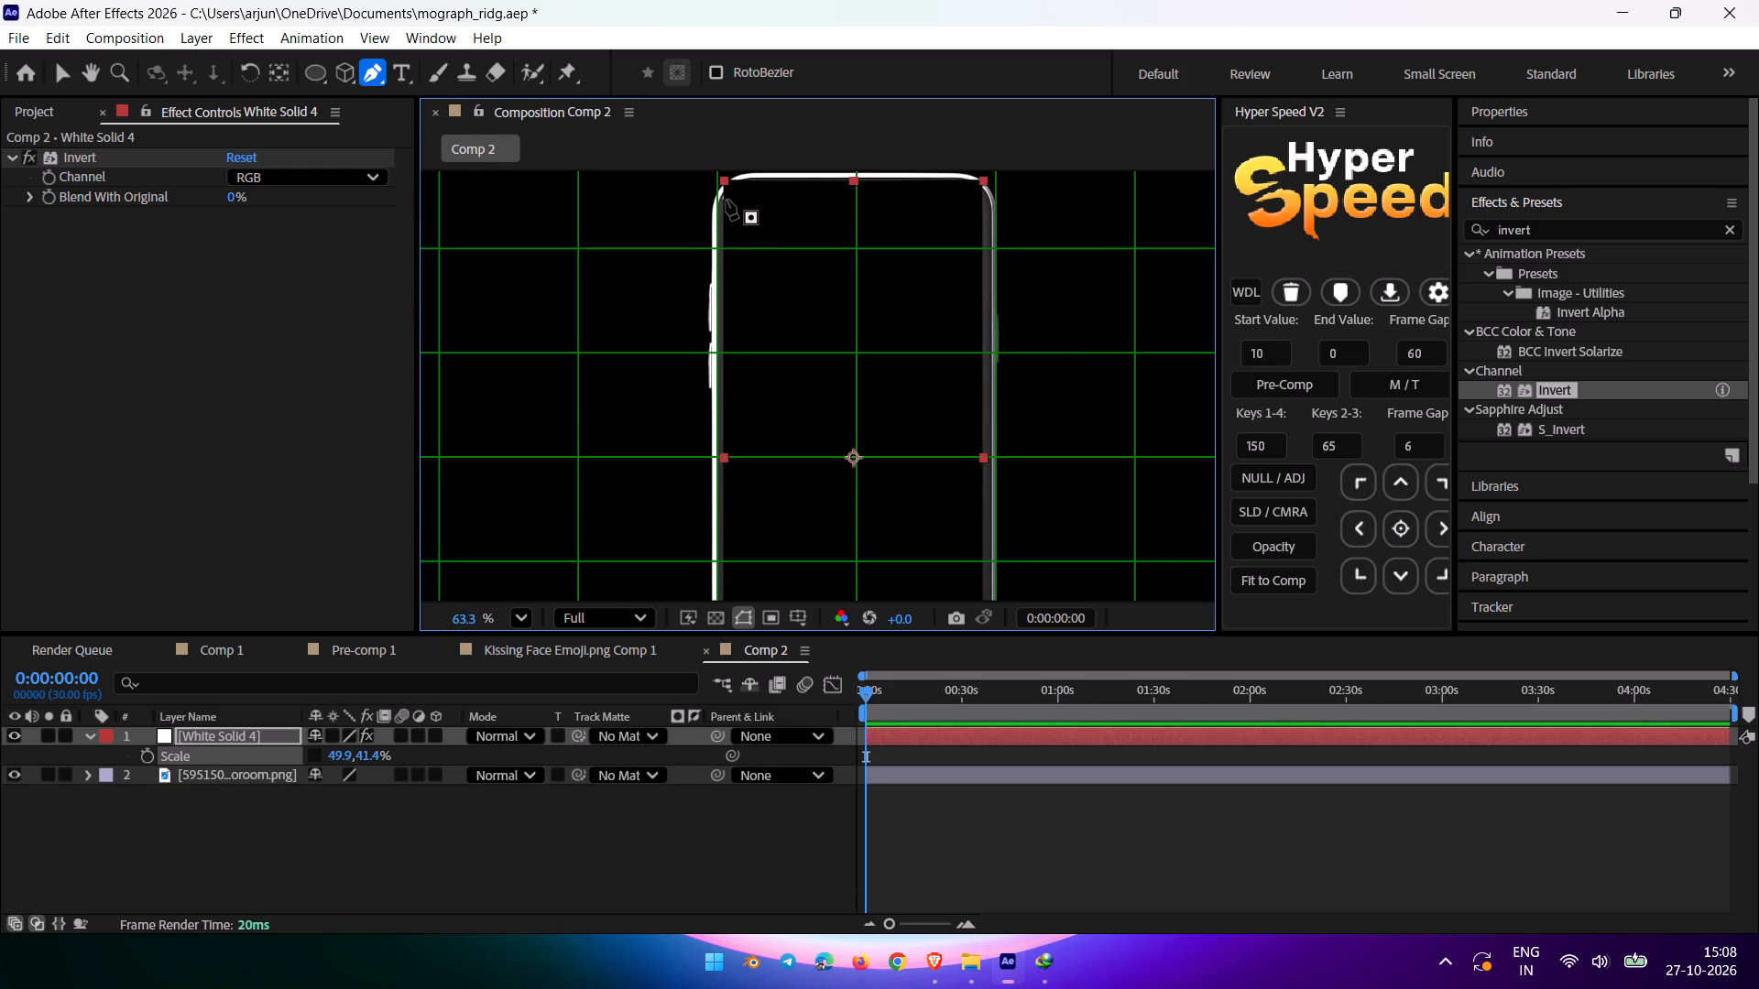
left_click(727, 199)
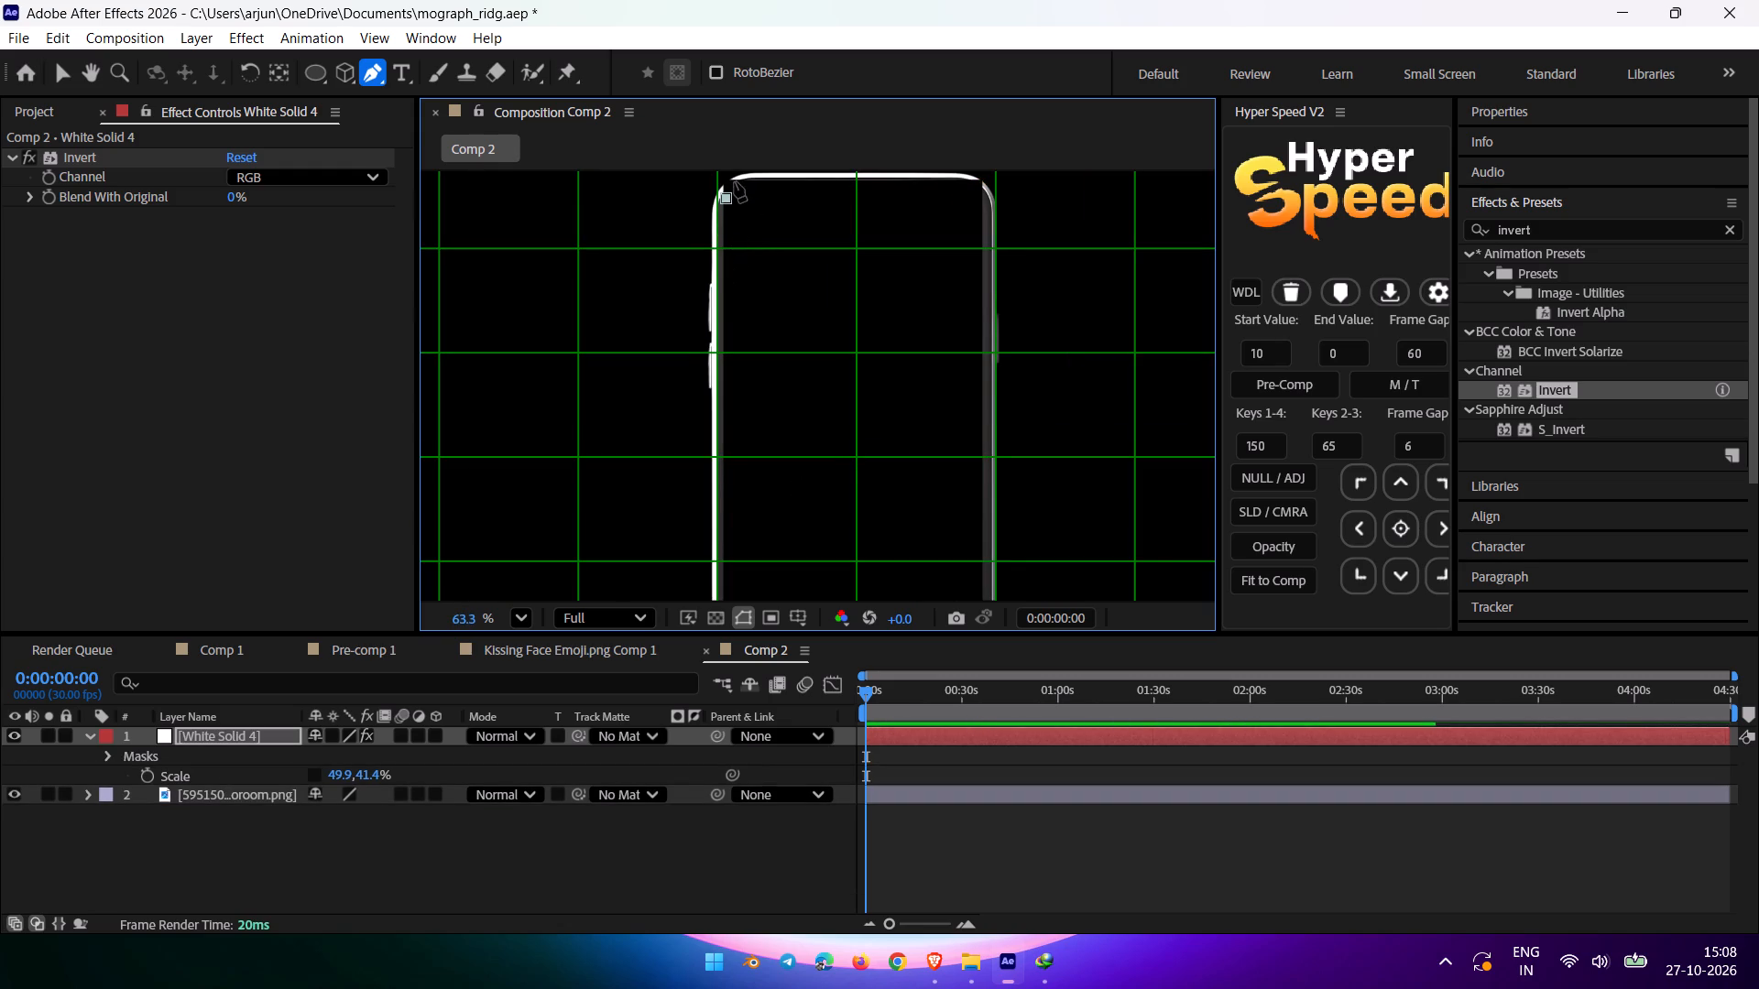
left_click(736, 188)
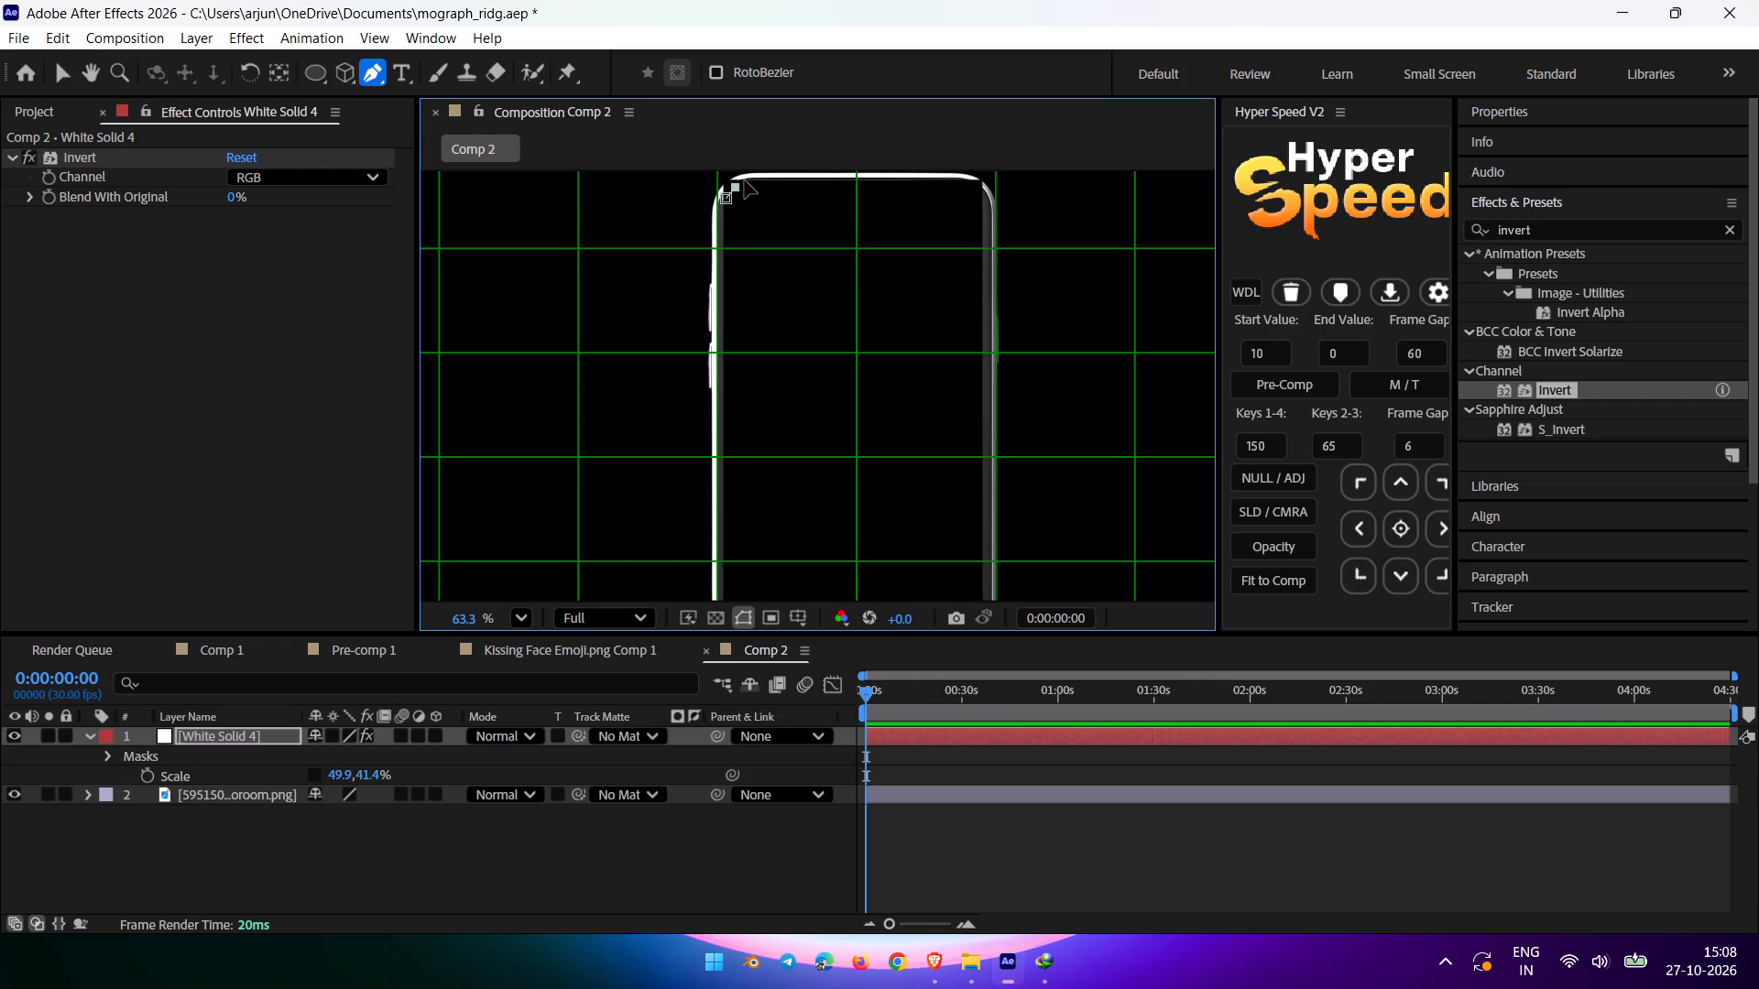
left_click(745, 180)
key("ctrl+z")
Enlarge the white solid beyond the phone's edges with scale values of 51.2% and 45.1%.
left_click_drag(342, 771, 347, 771, "ctrl")
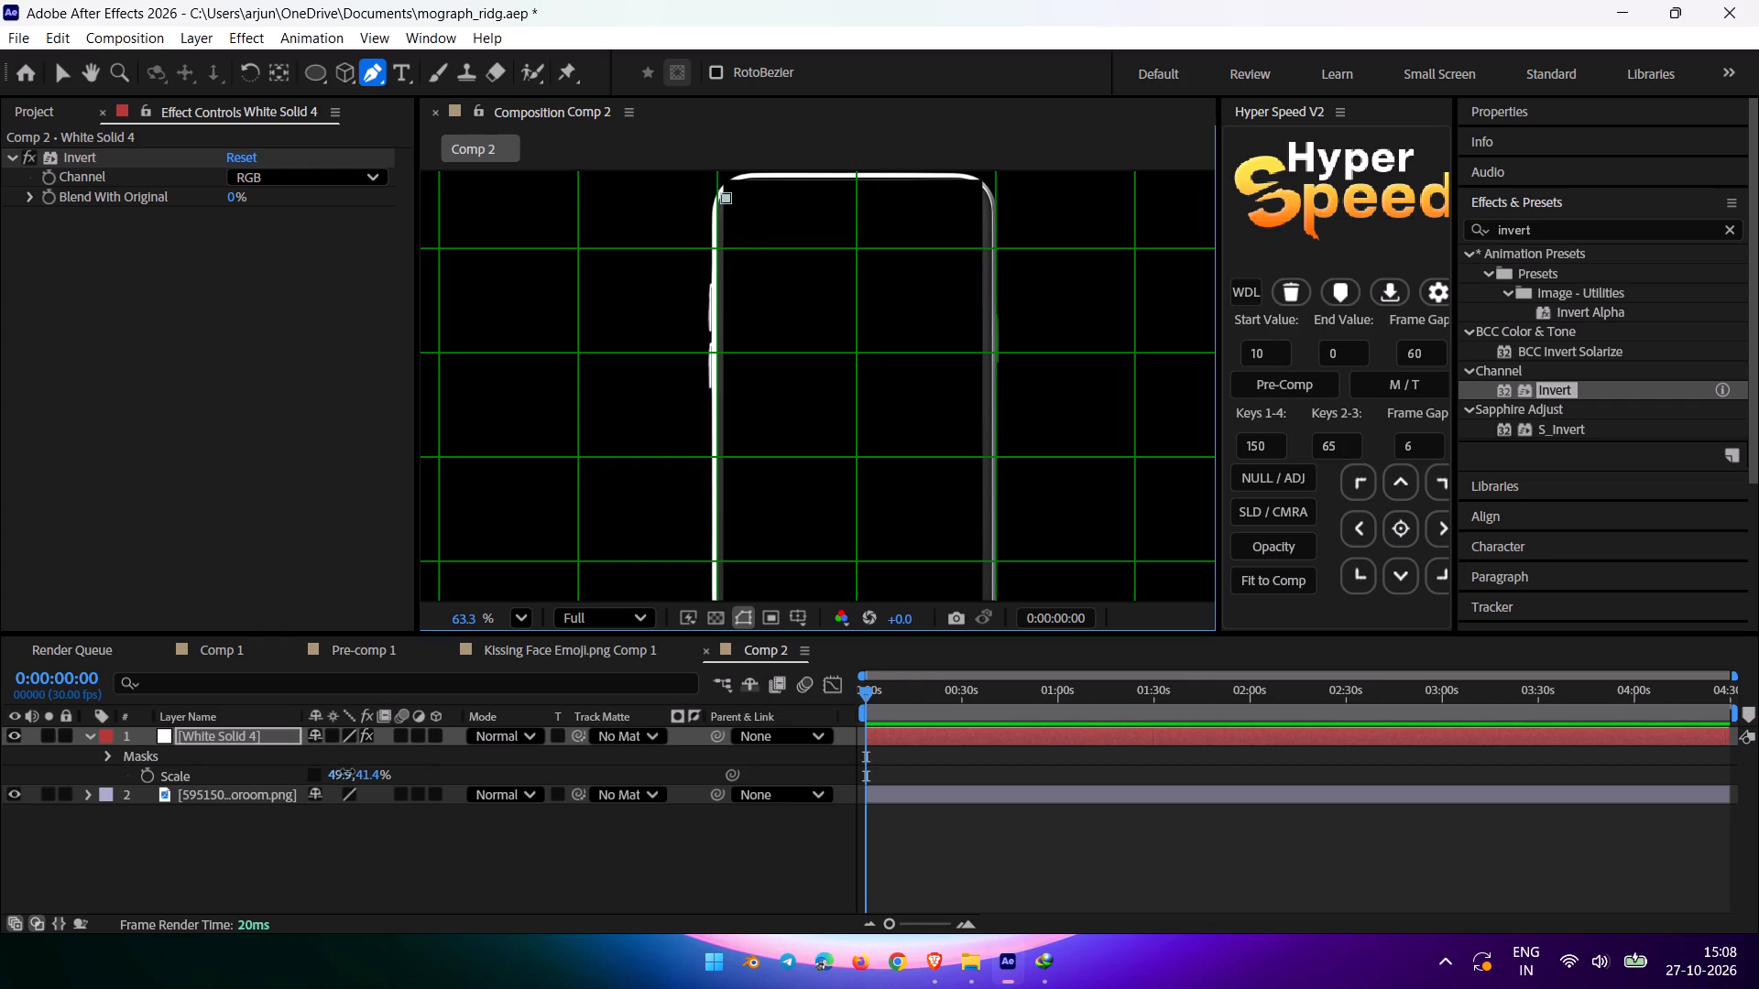
left_click_drag(347, 771, 355, 770, "ctrl")
left_click_drag(369, 771, 407, 766, "ctrl")
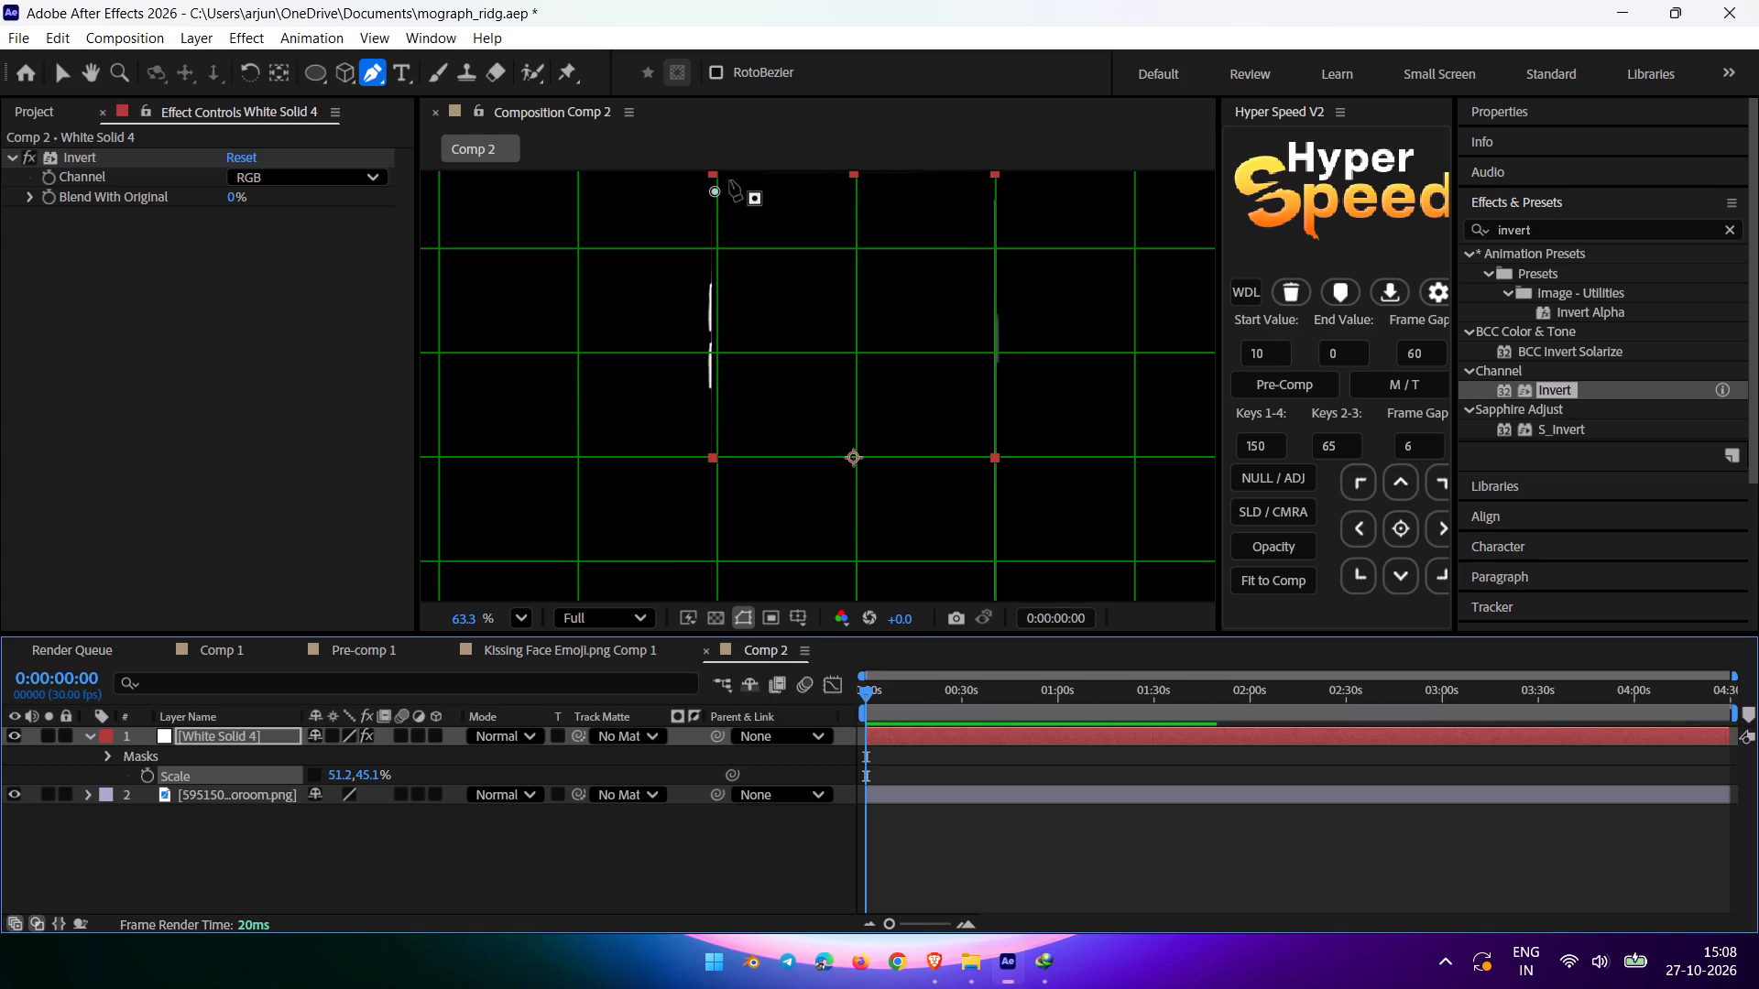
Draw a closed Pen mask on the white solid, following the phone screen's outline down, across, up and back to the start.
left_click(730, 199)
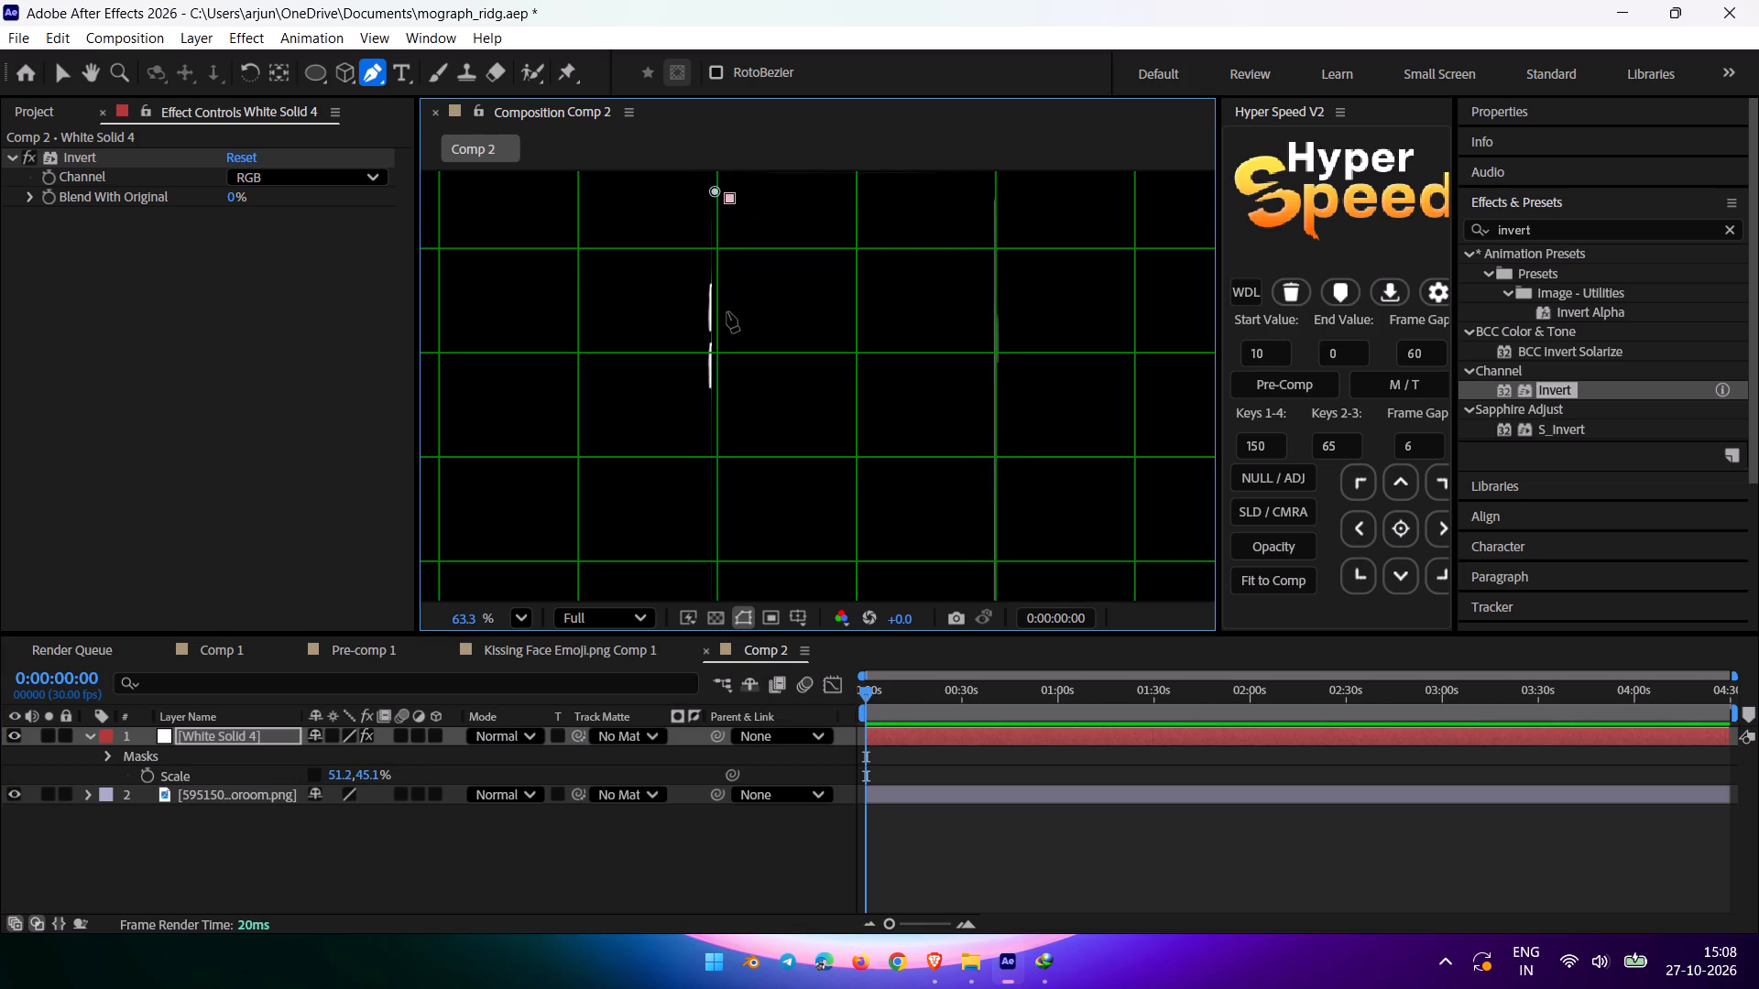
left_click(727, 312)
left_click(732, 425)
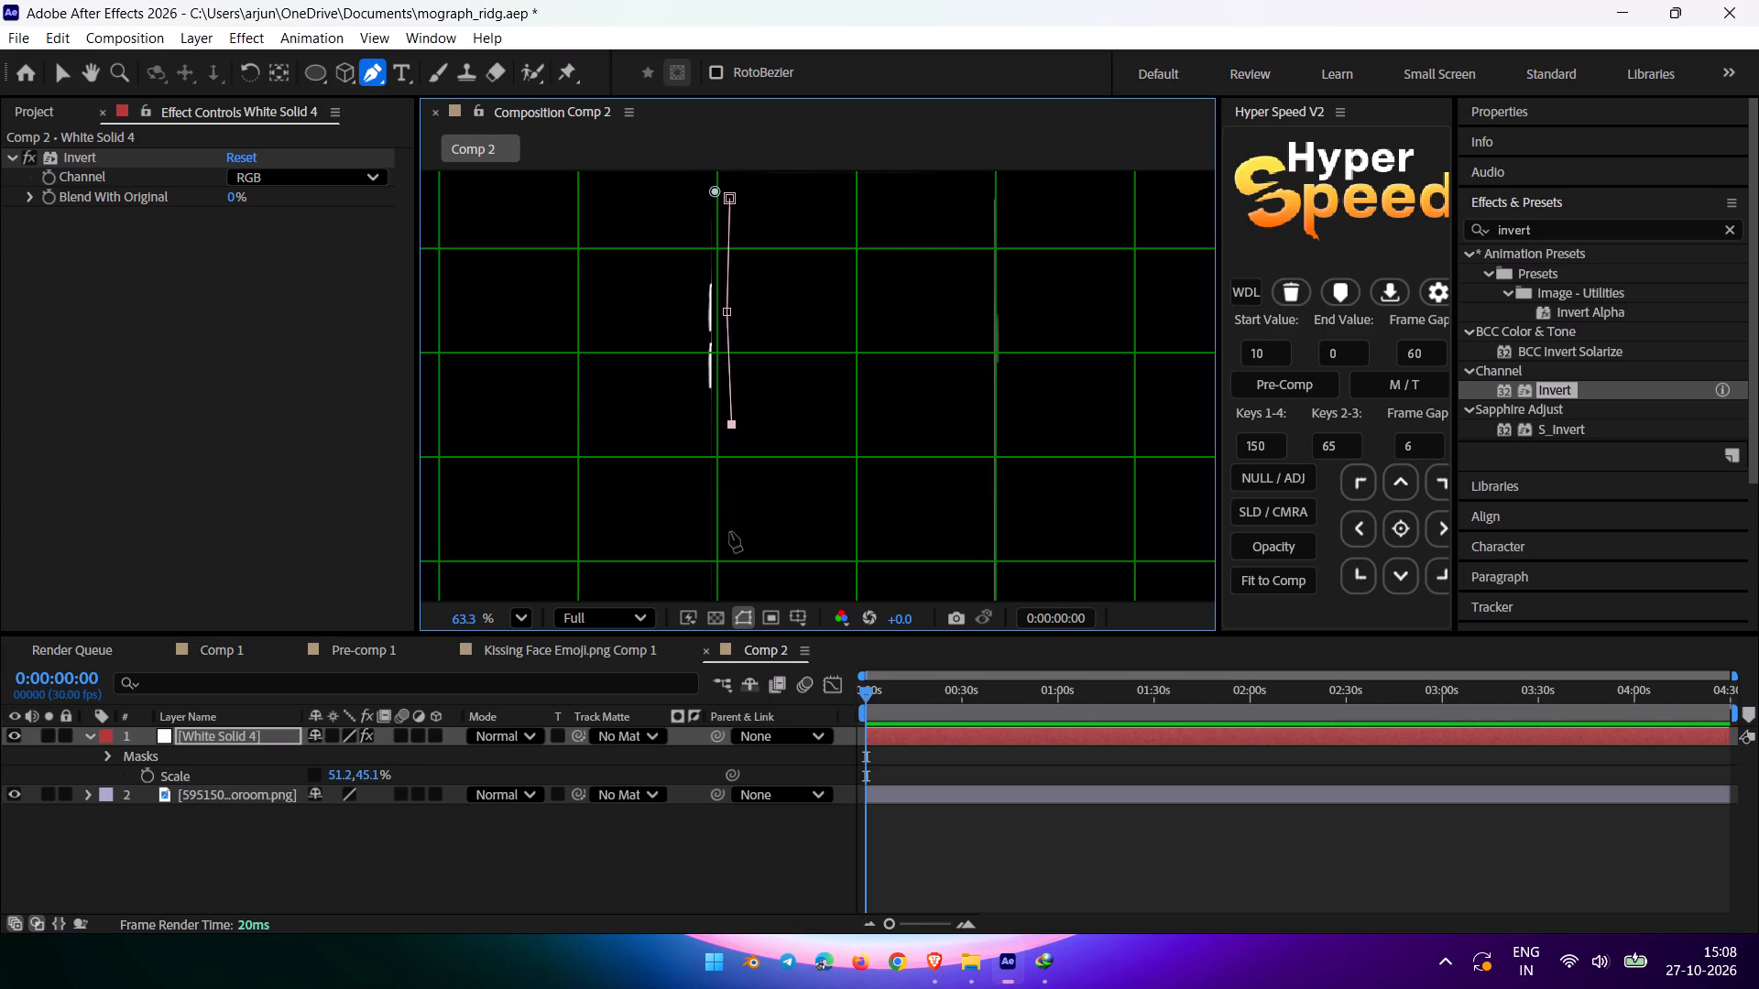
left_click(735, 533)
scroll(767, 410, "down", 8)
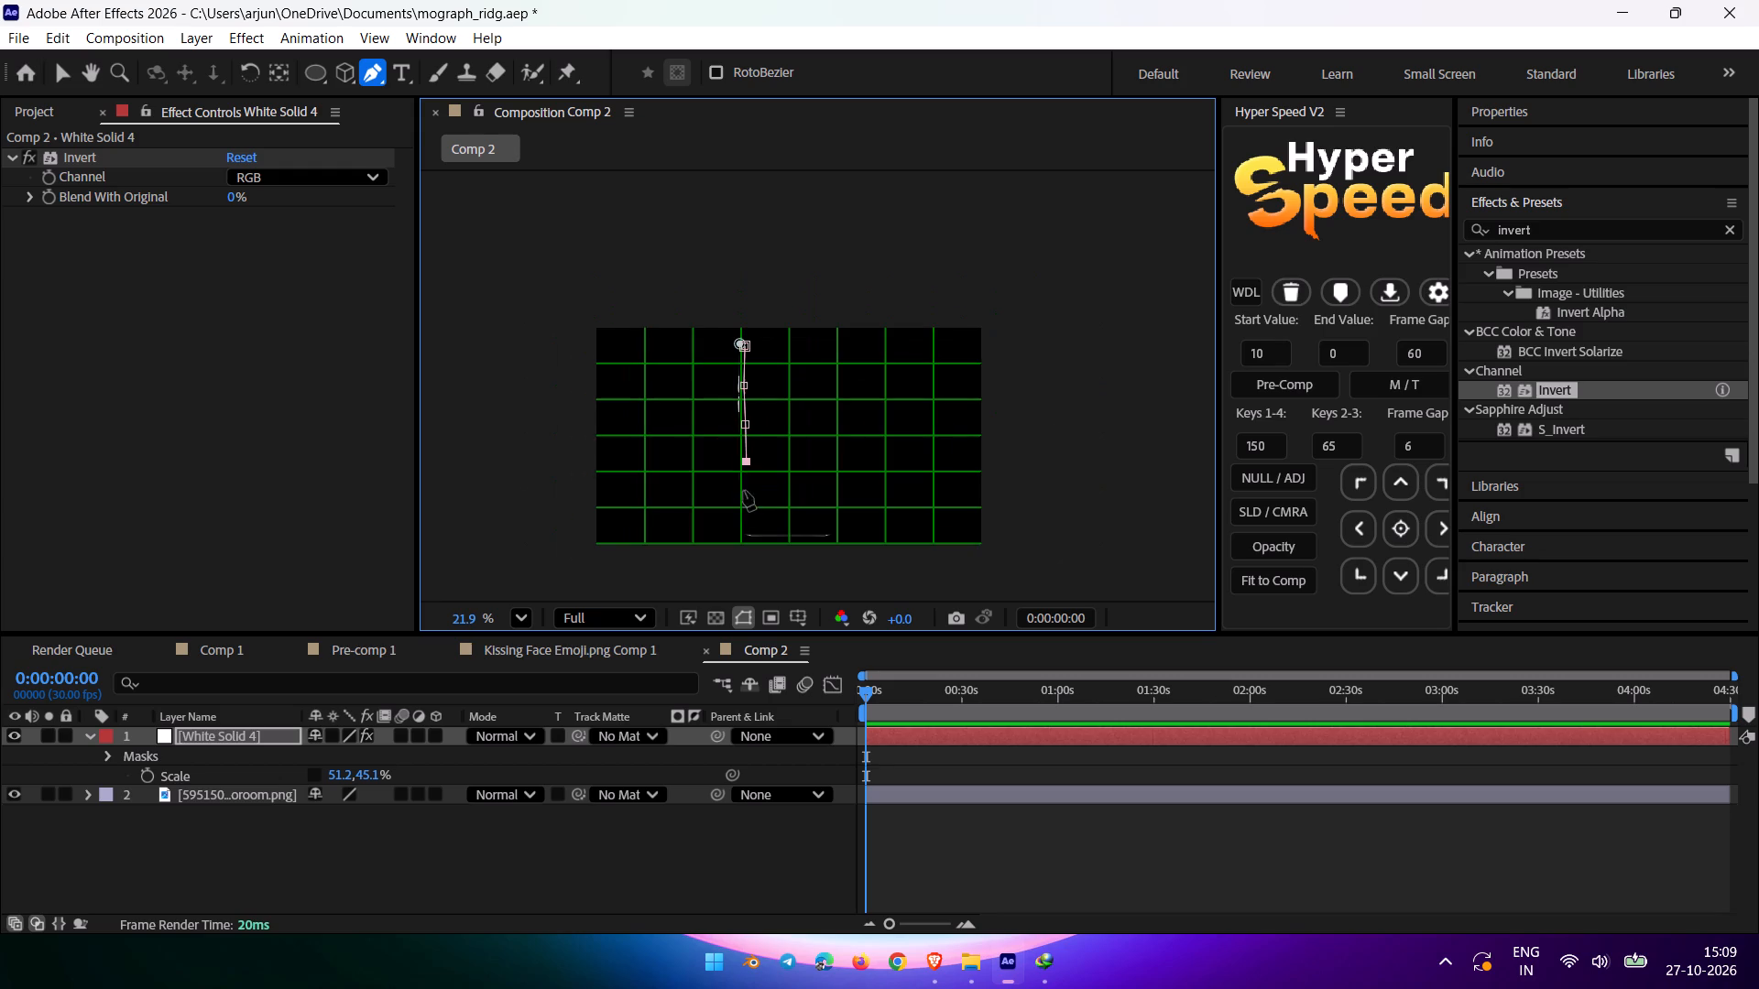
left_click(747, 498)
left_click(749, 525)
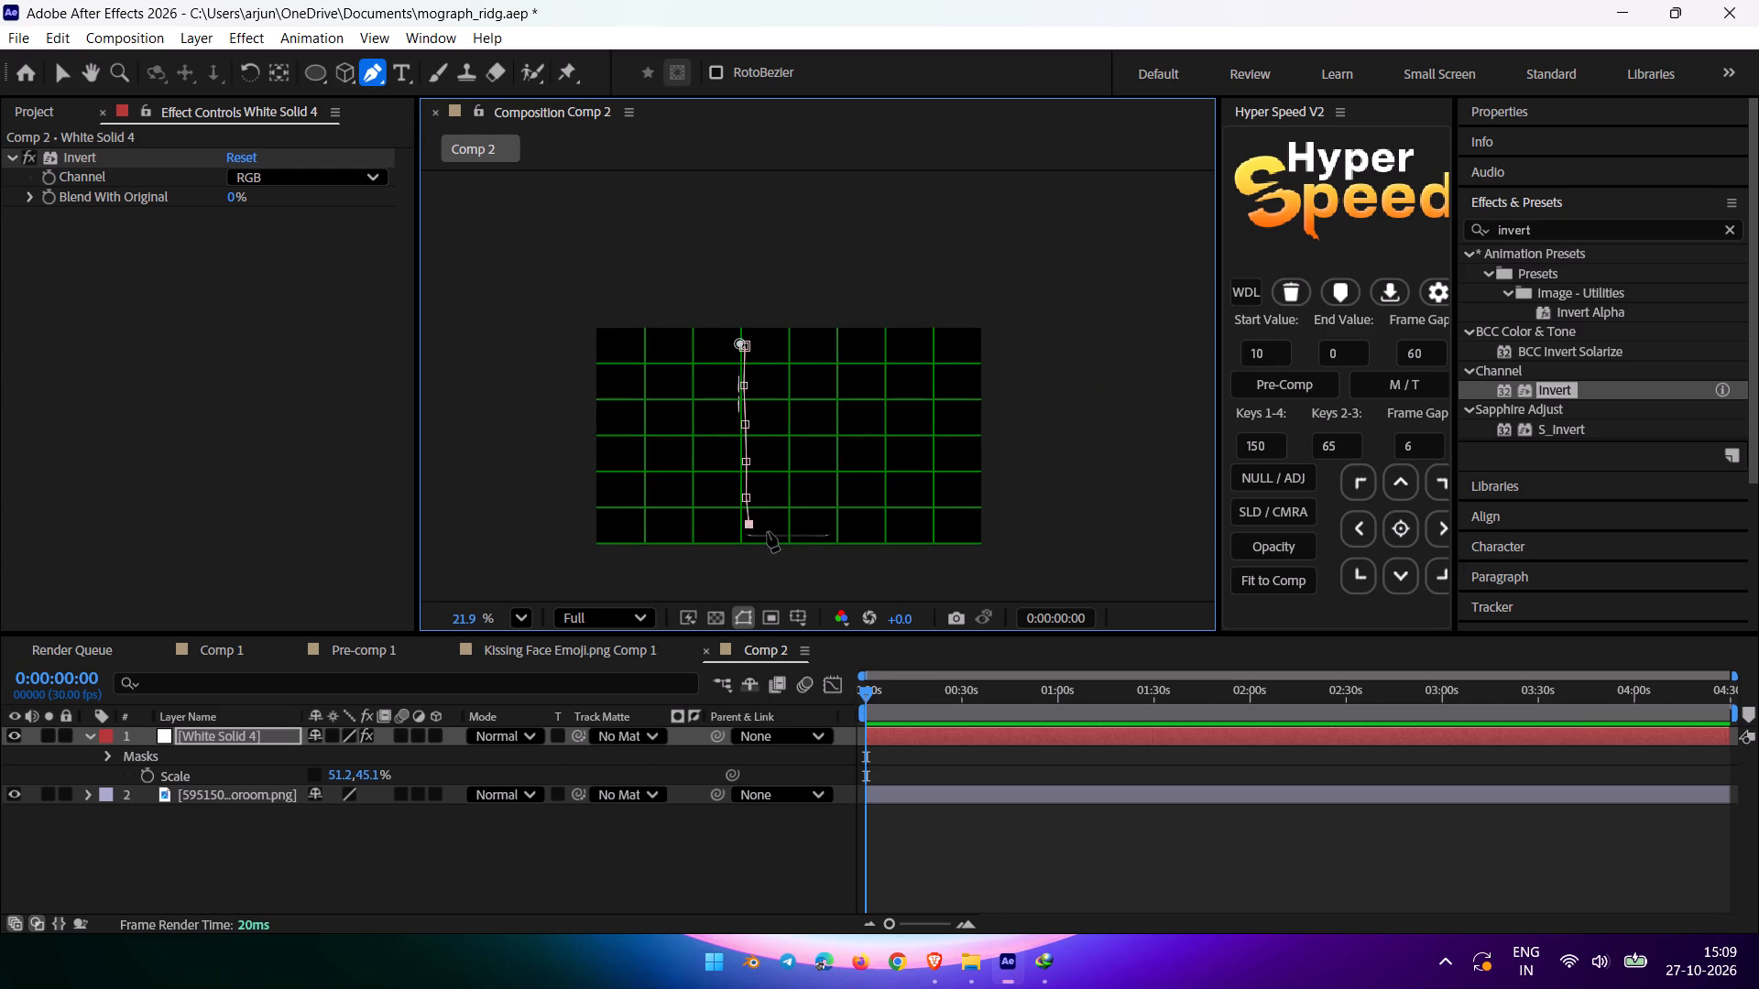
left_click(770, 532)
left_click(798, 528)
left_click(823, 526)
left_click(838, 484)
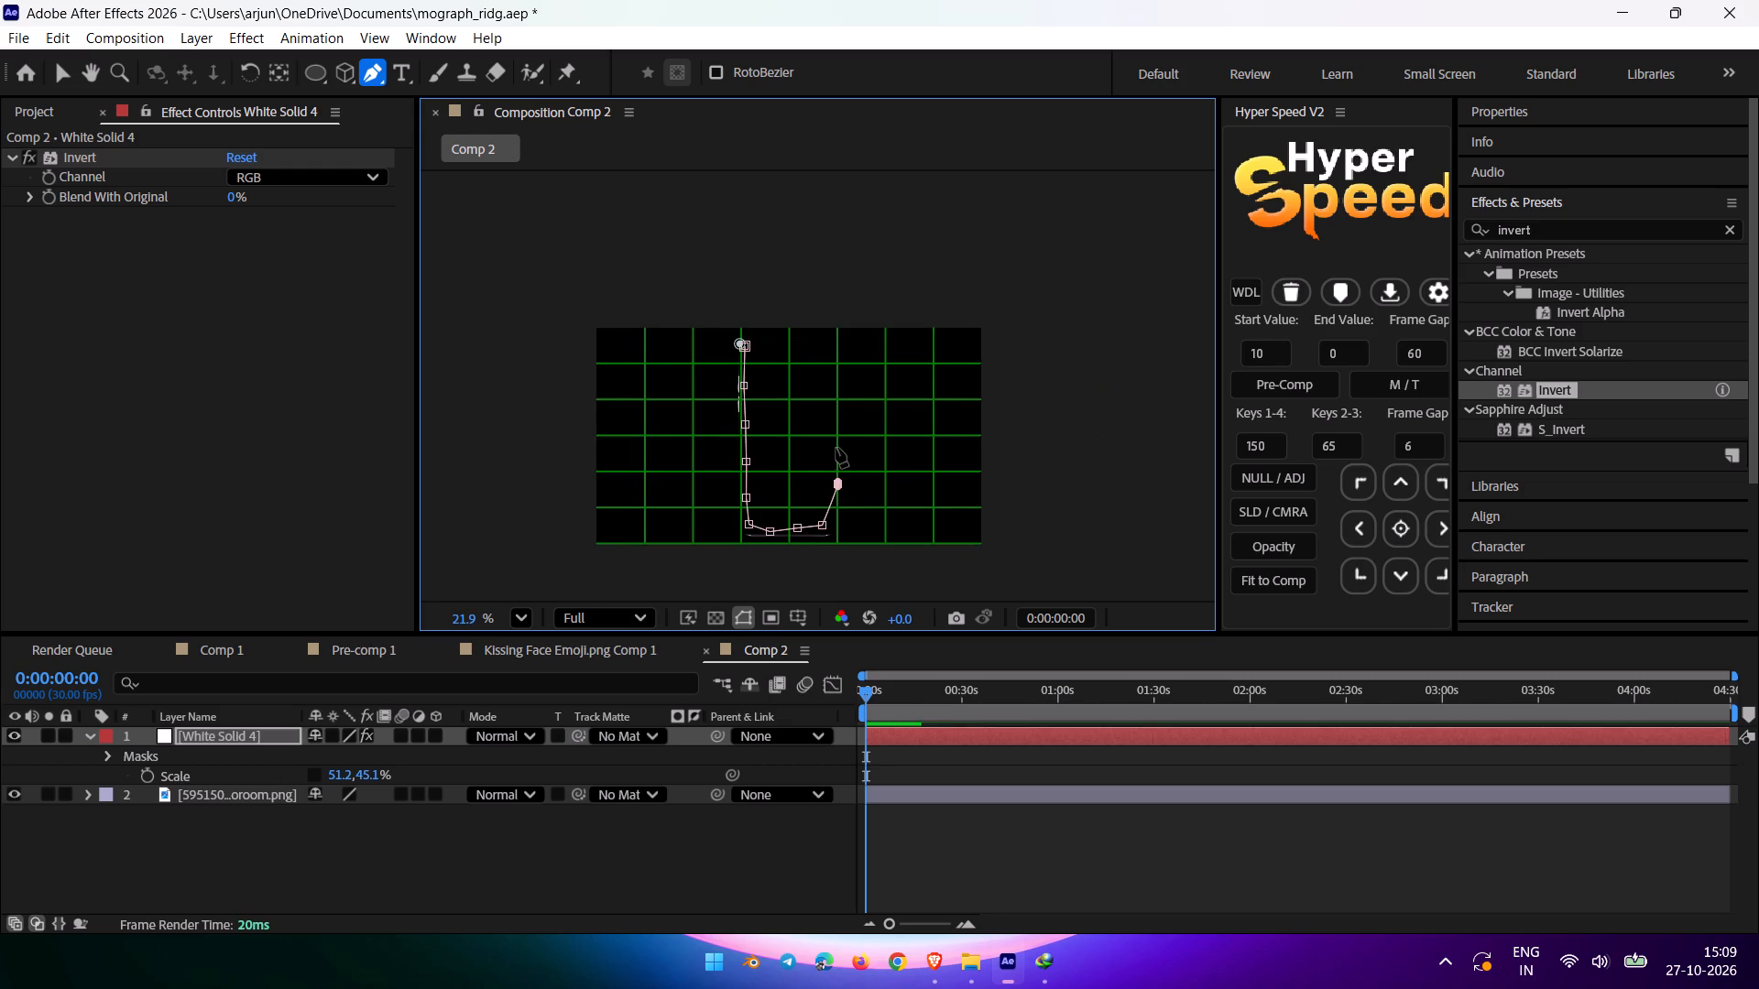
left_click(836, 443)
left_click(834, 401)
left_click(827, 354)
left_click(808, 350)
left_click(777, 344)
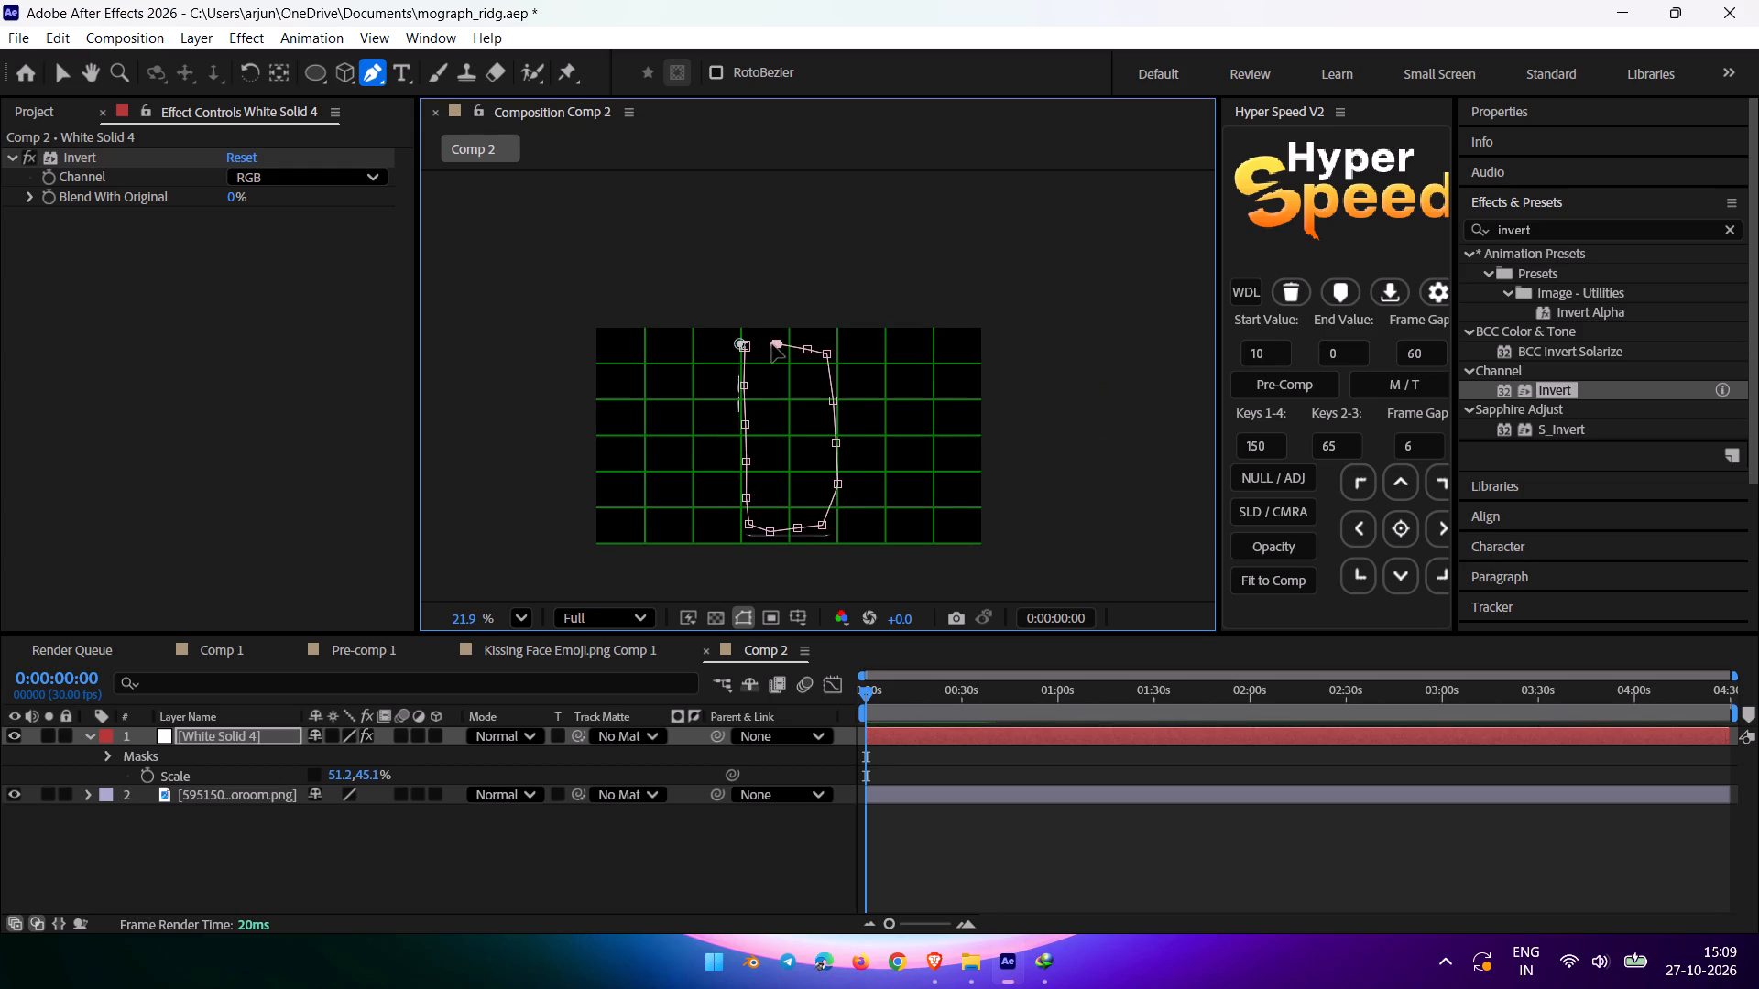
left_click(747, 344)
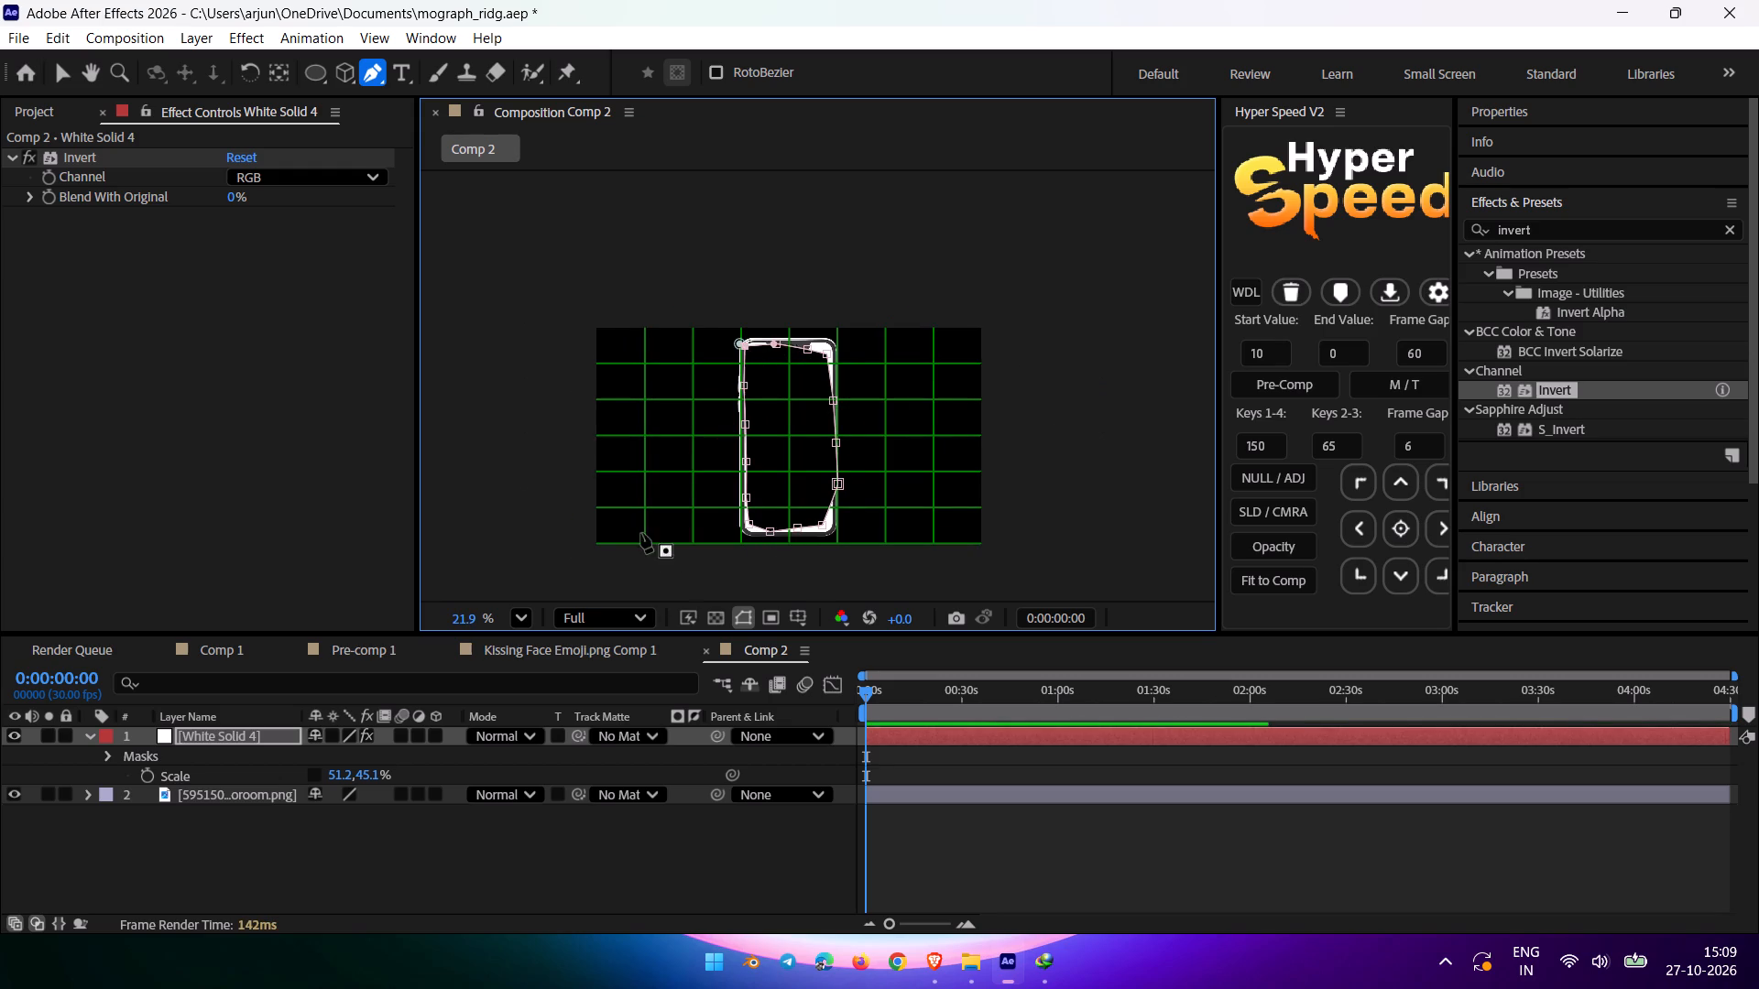
Delete the white solid layer from Comp 2.
left_click(554, 851)
left_click(244, 731)
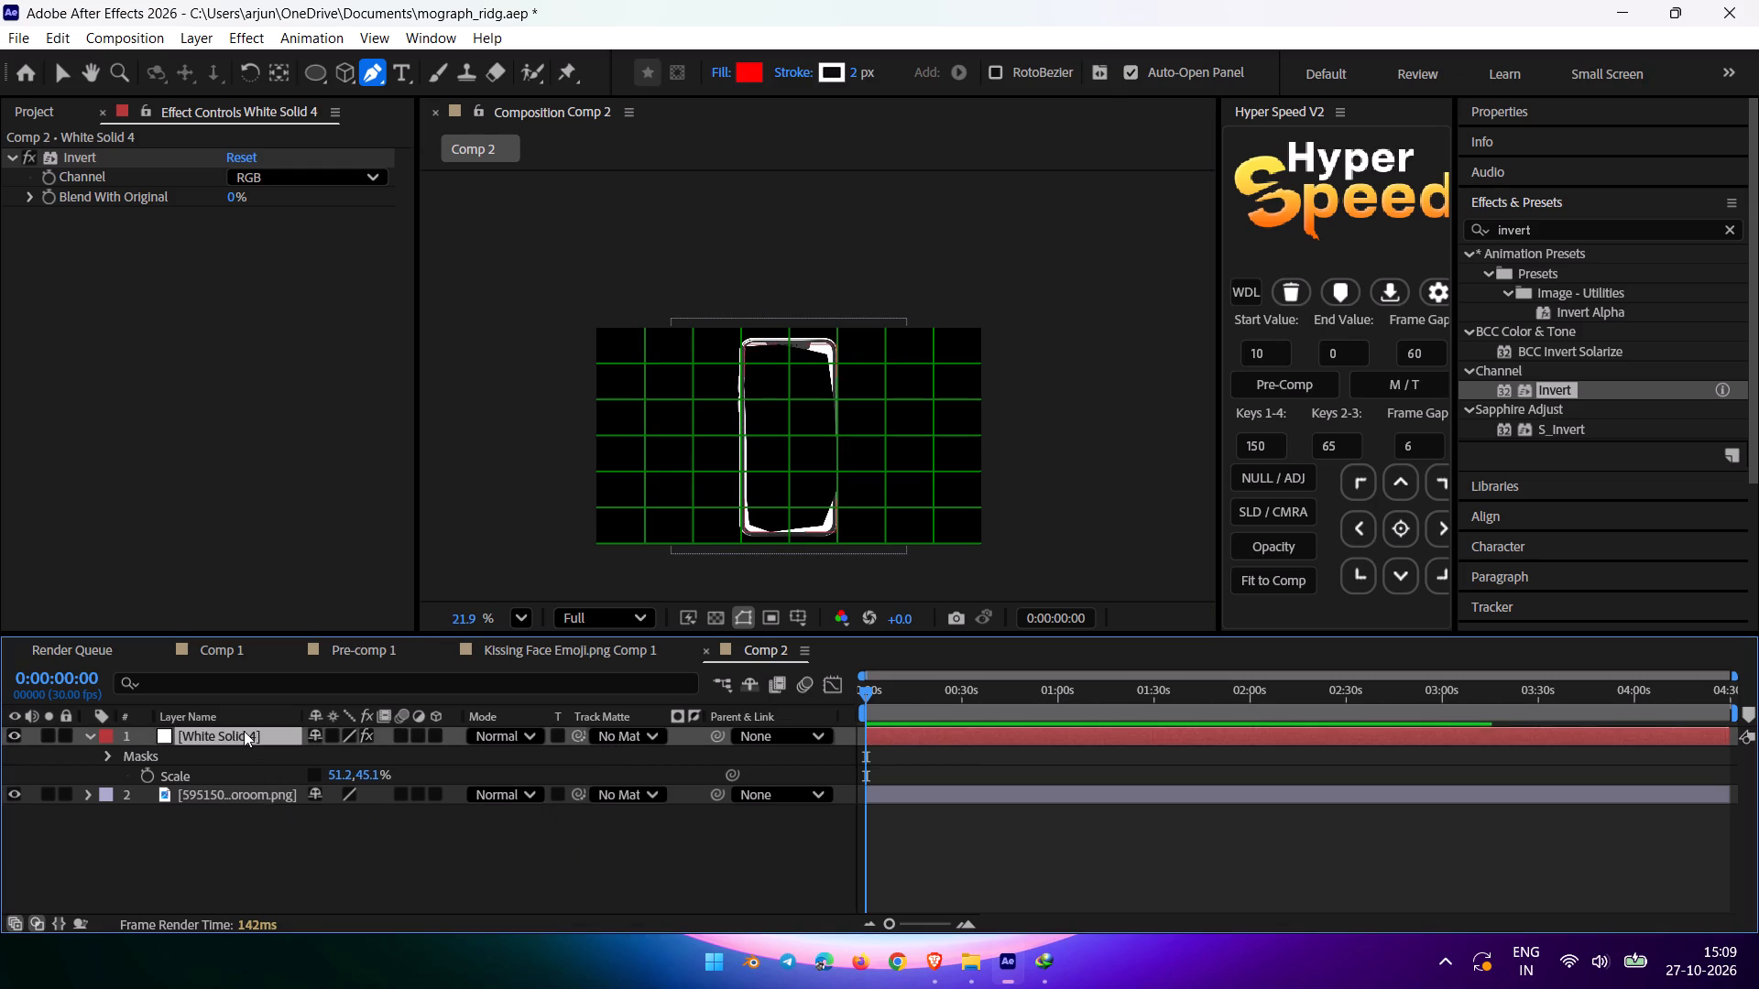
key("u")
scroll(742, 436, "up", 6)
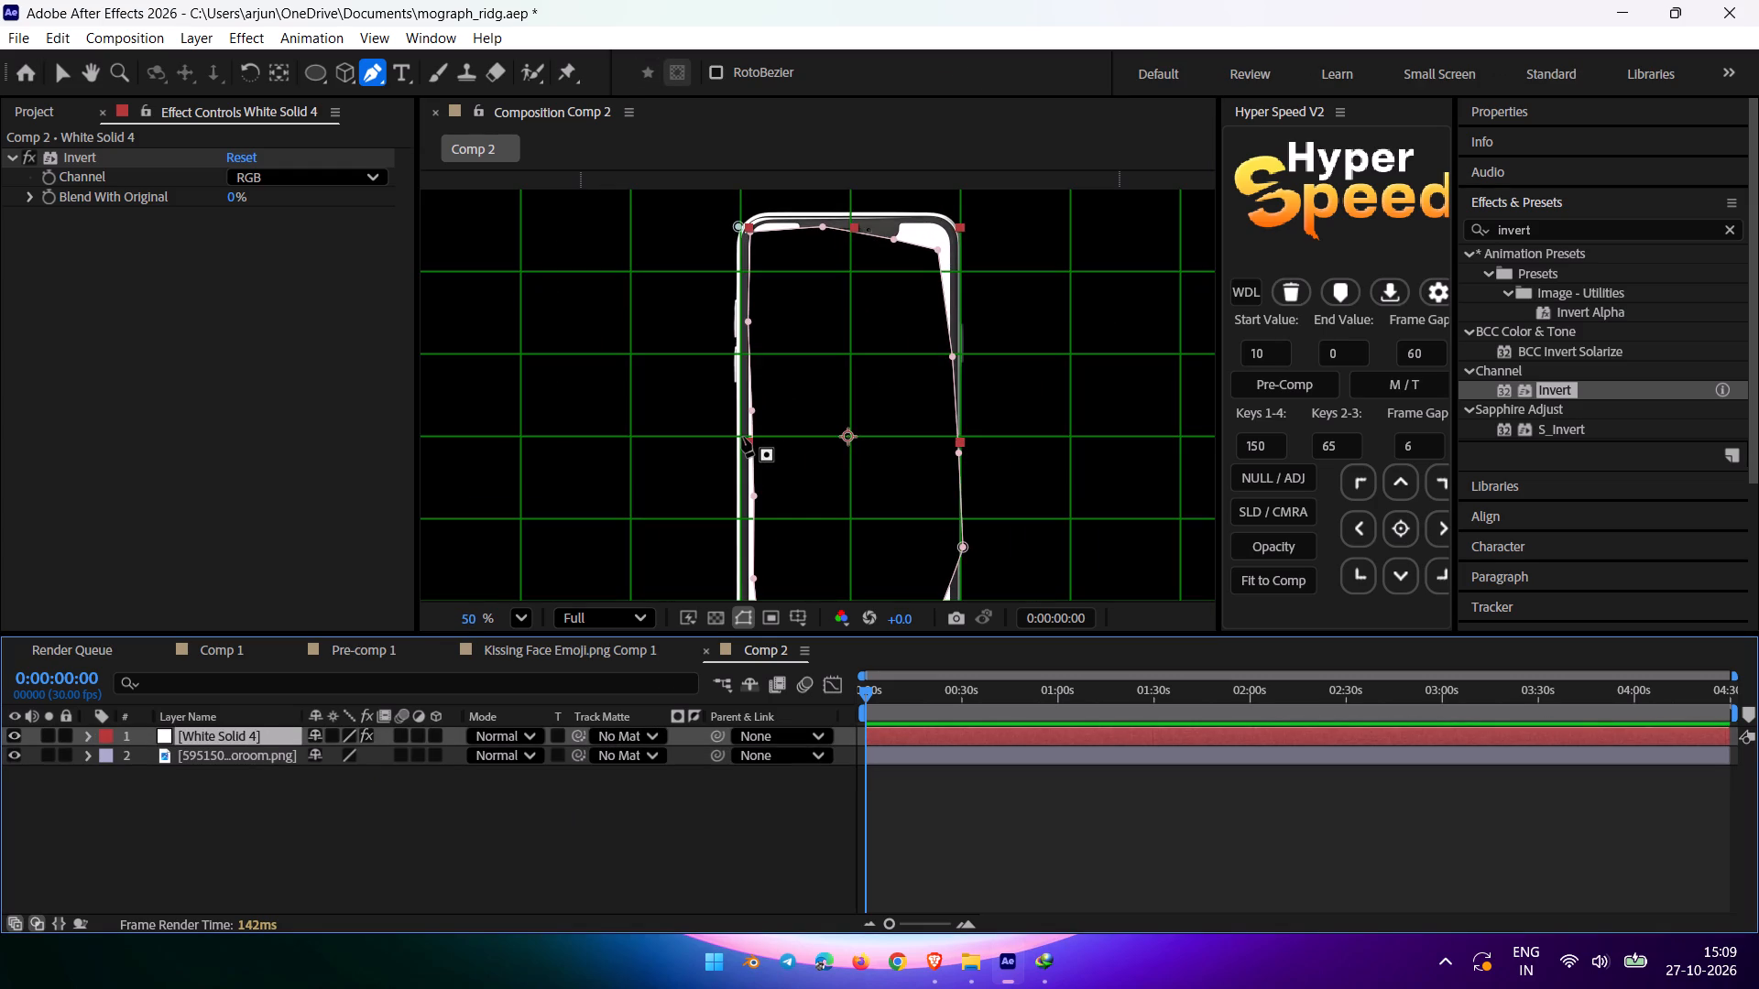
left_click(275, 738)
key("Delete")
left_click(406, 855)
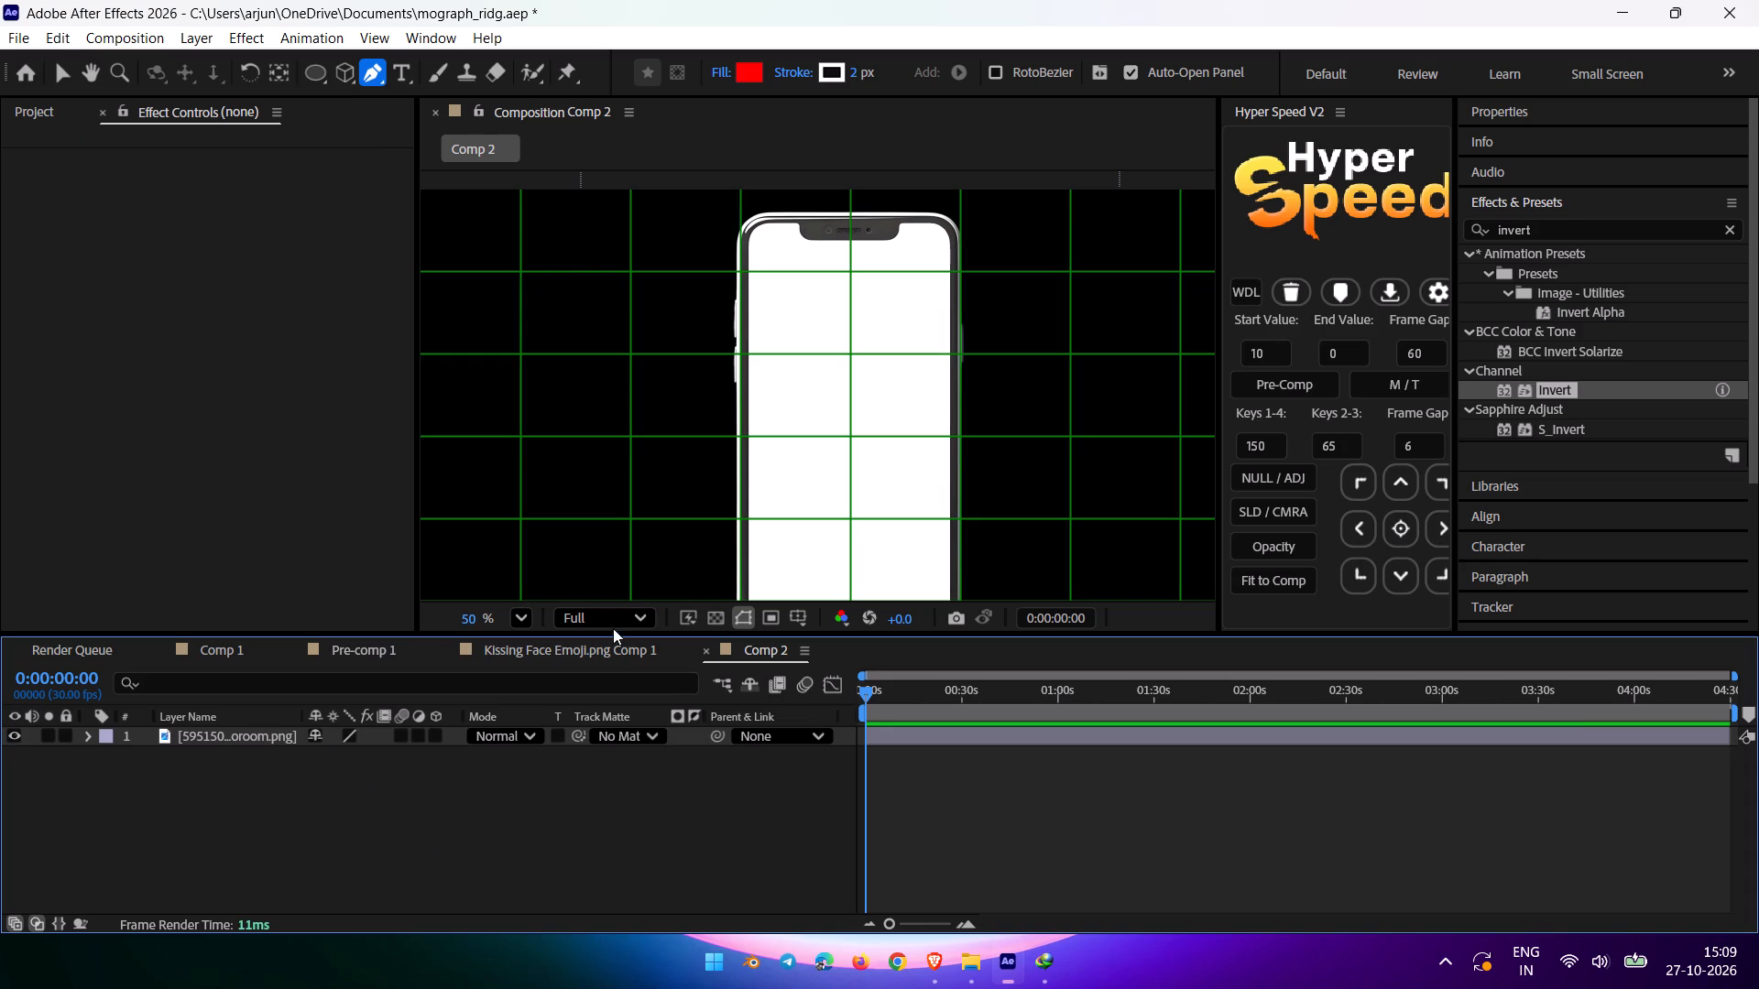
Isolate the phone's white screen on the smartphone PNG layer using Roto Brush strokes around the screen area.
left_click(531, 74)
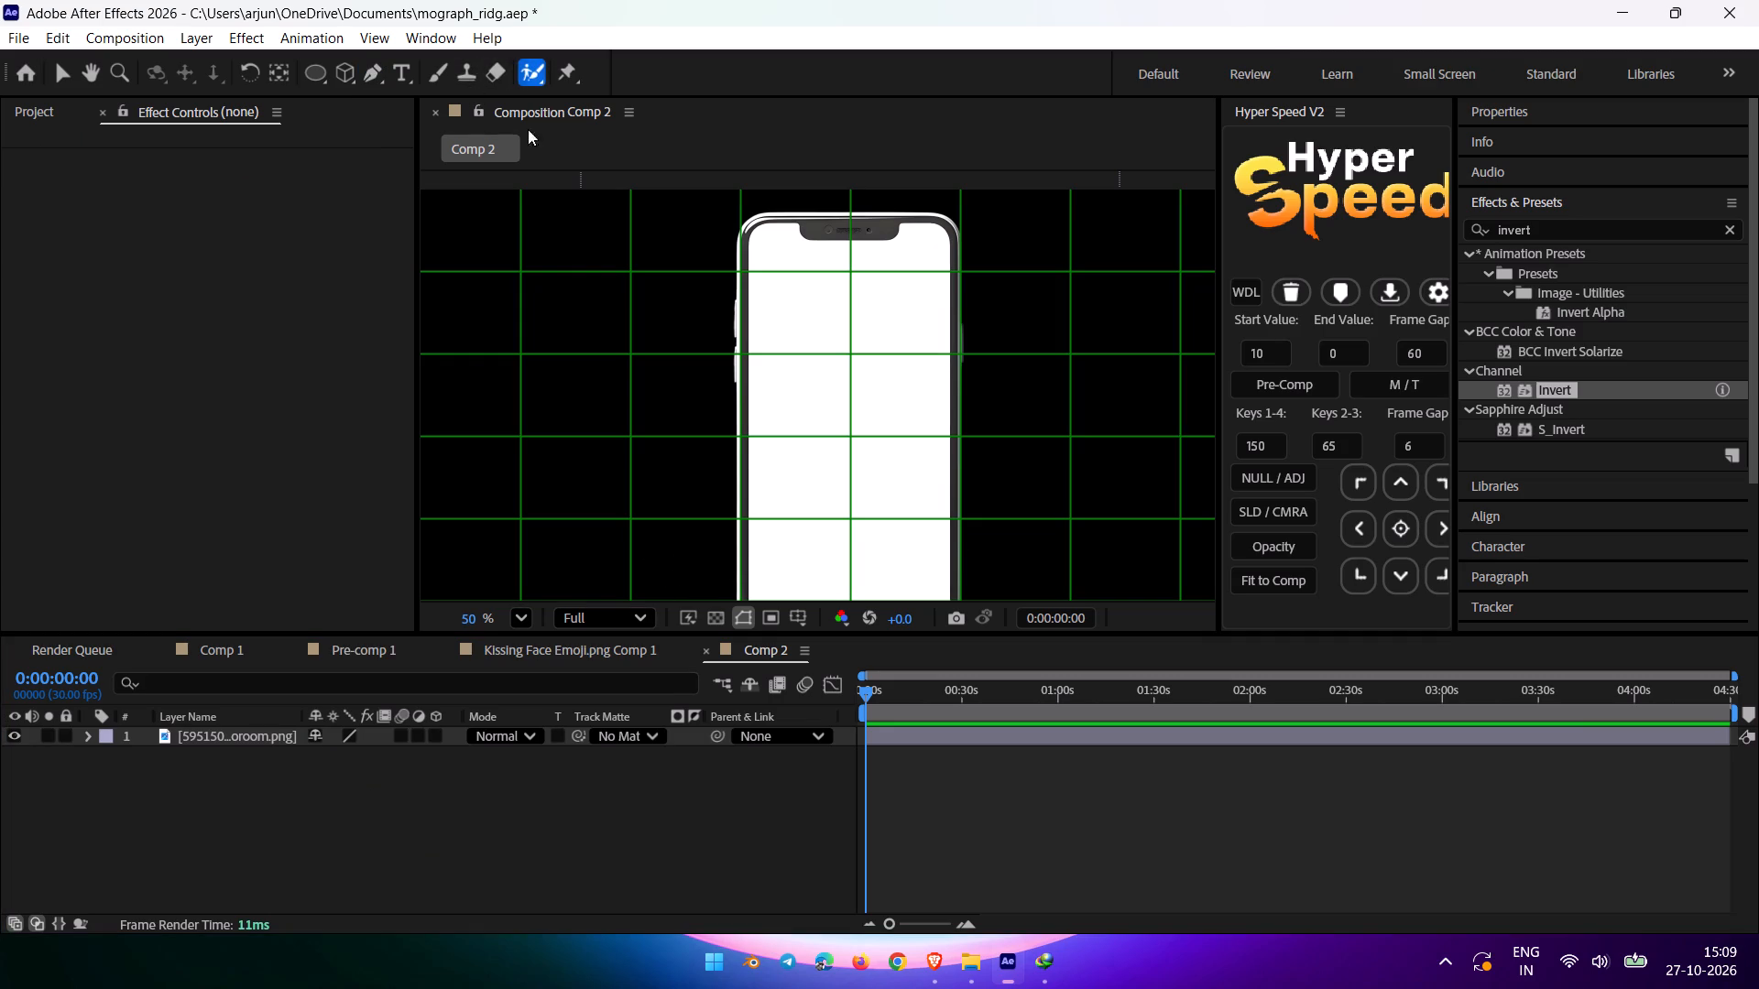
left_click(343, 844)
double_click(194, 735)
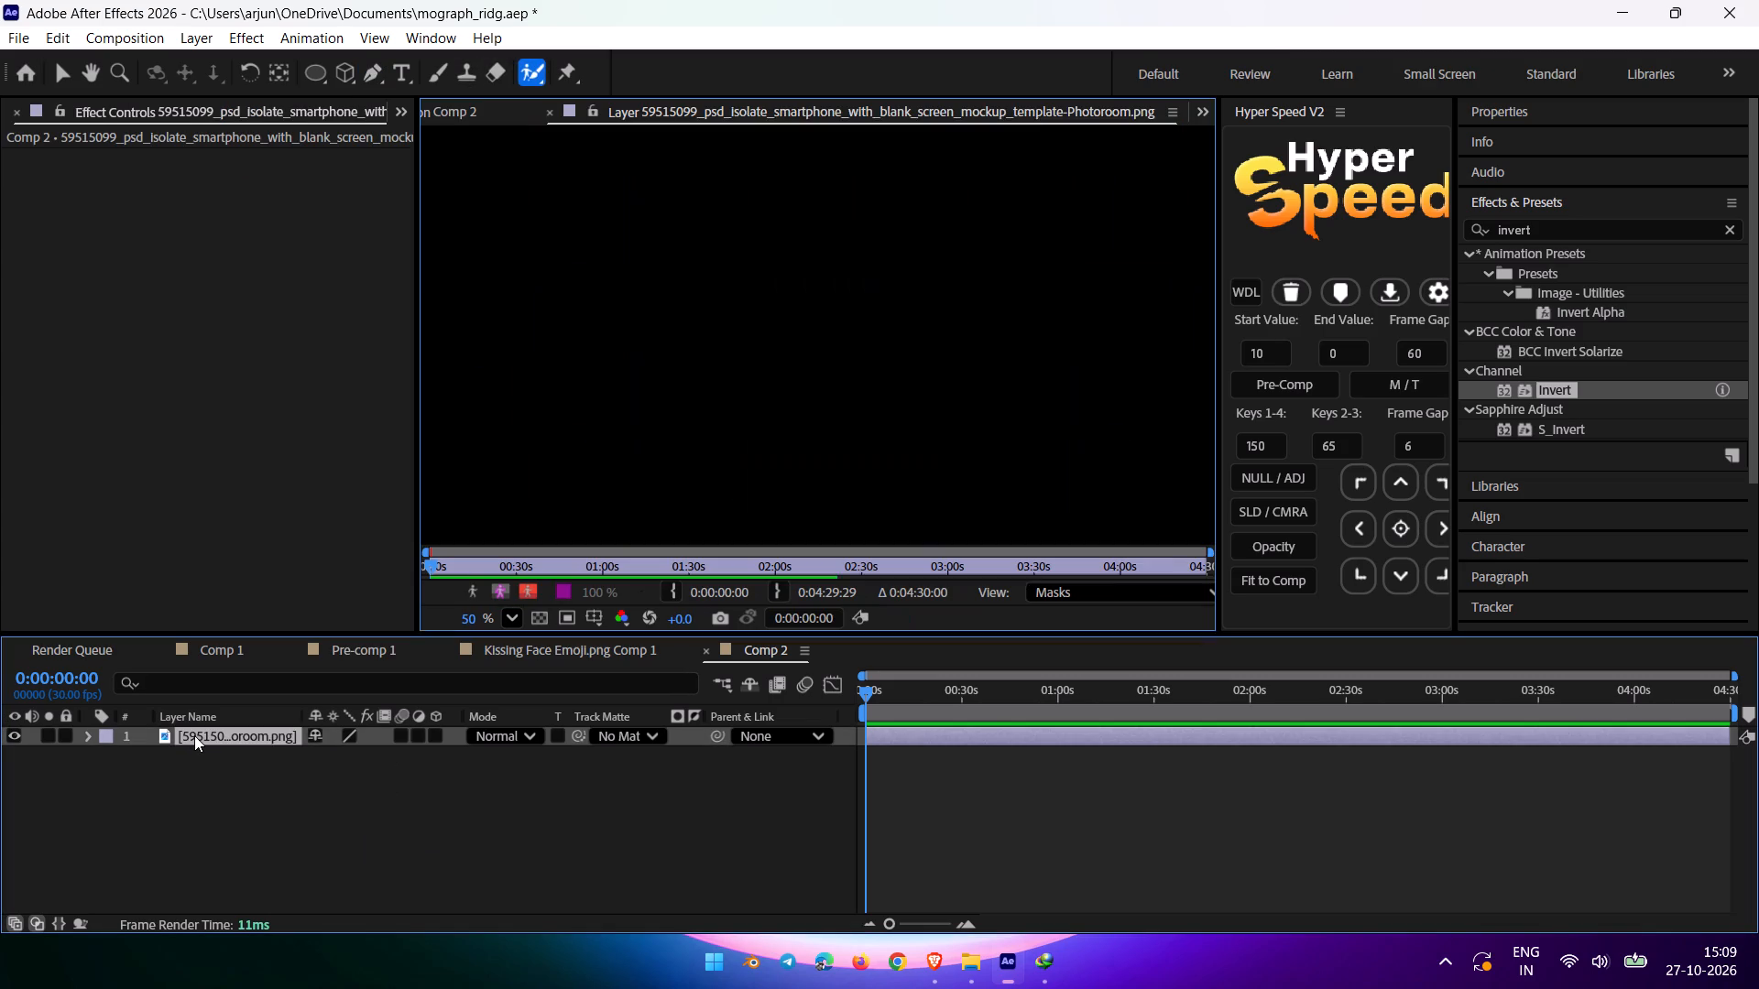
scroll(738, 331, "down", 5)
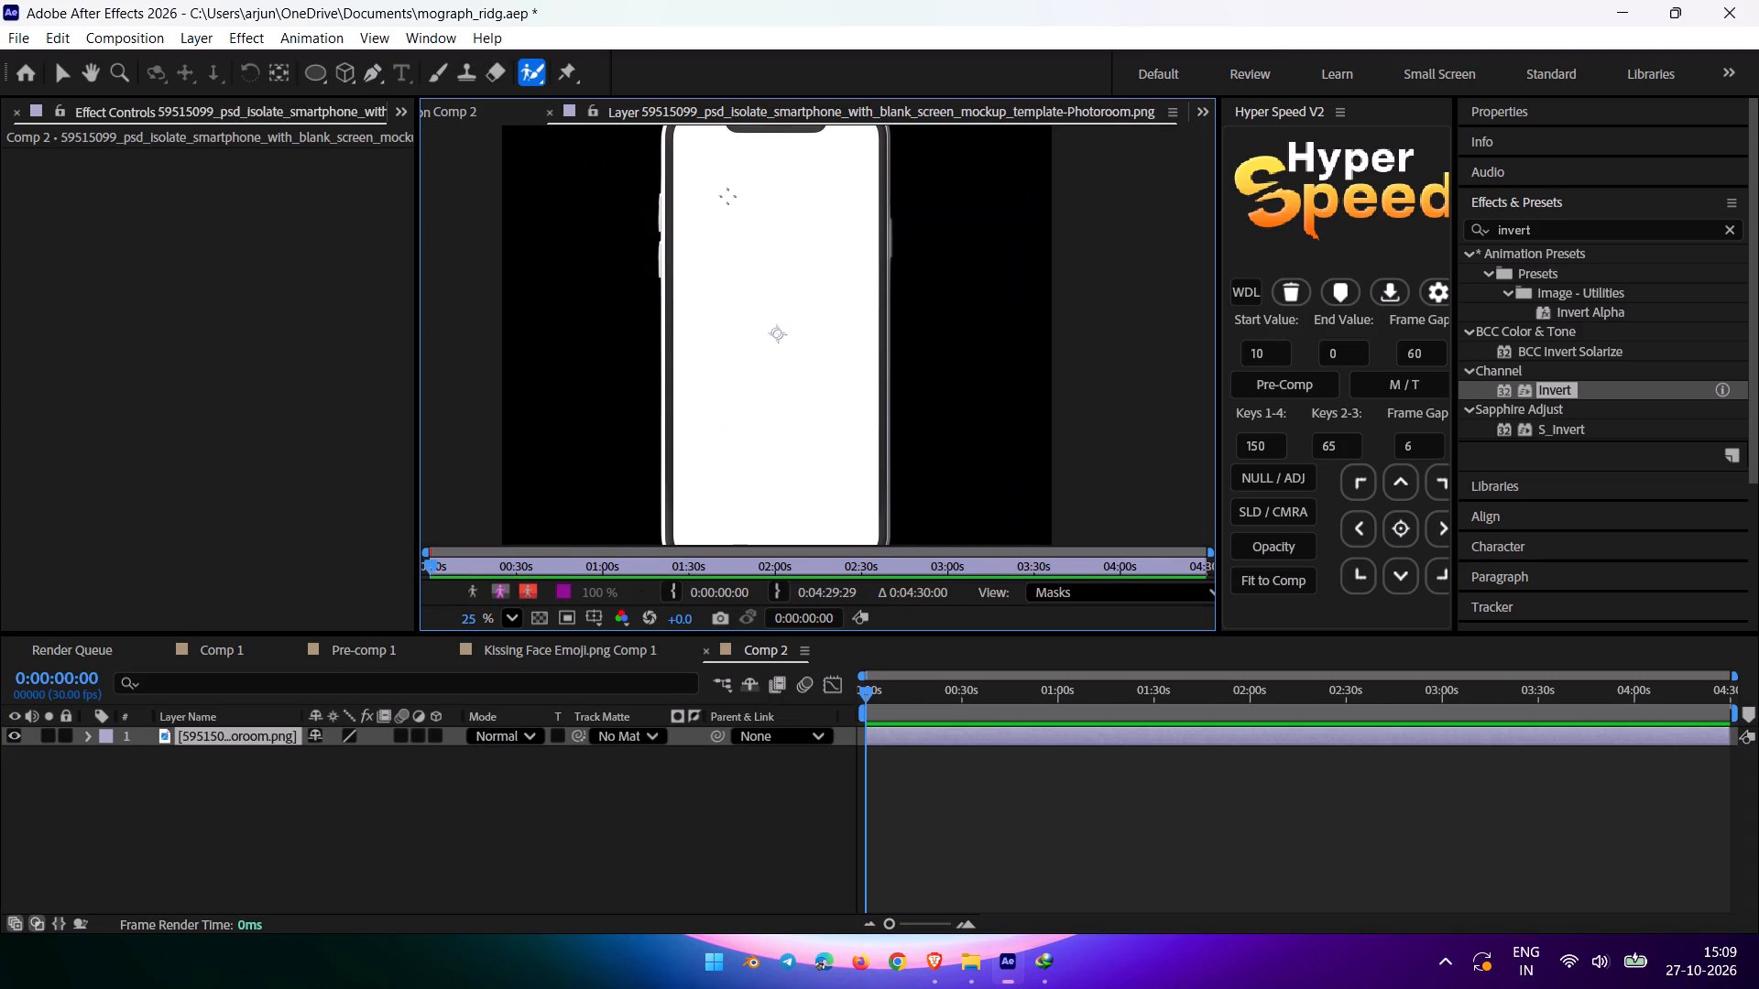
left_click_drag(707, 140, 795, 178)
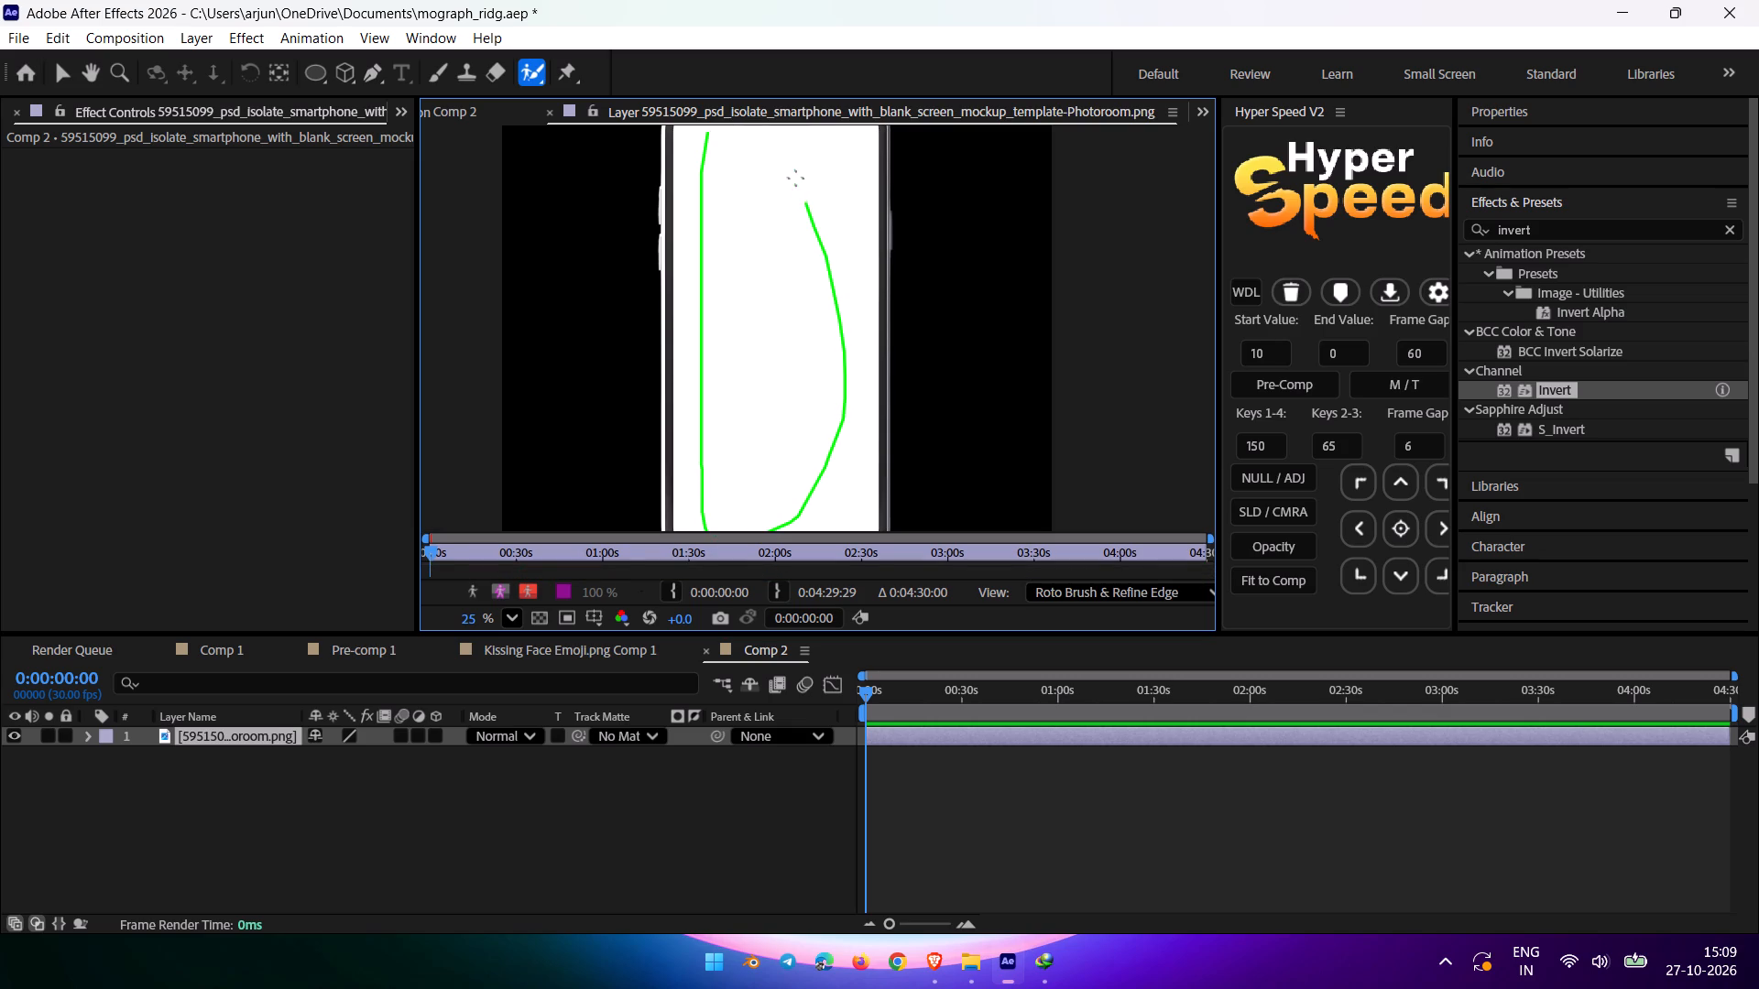
left_click_drag(795, 178, 681, 129)
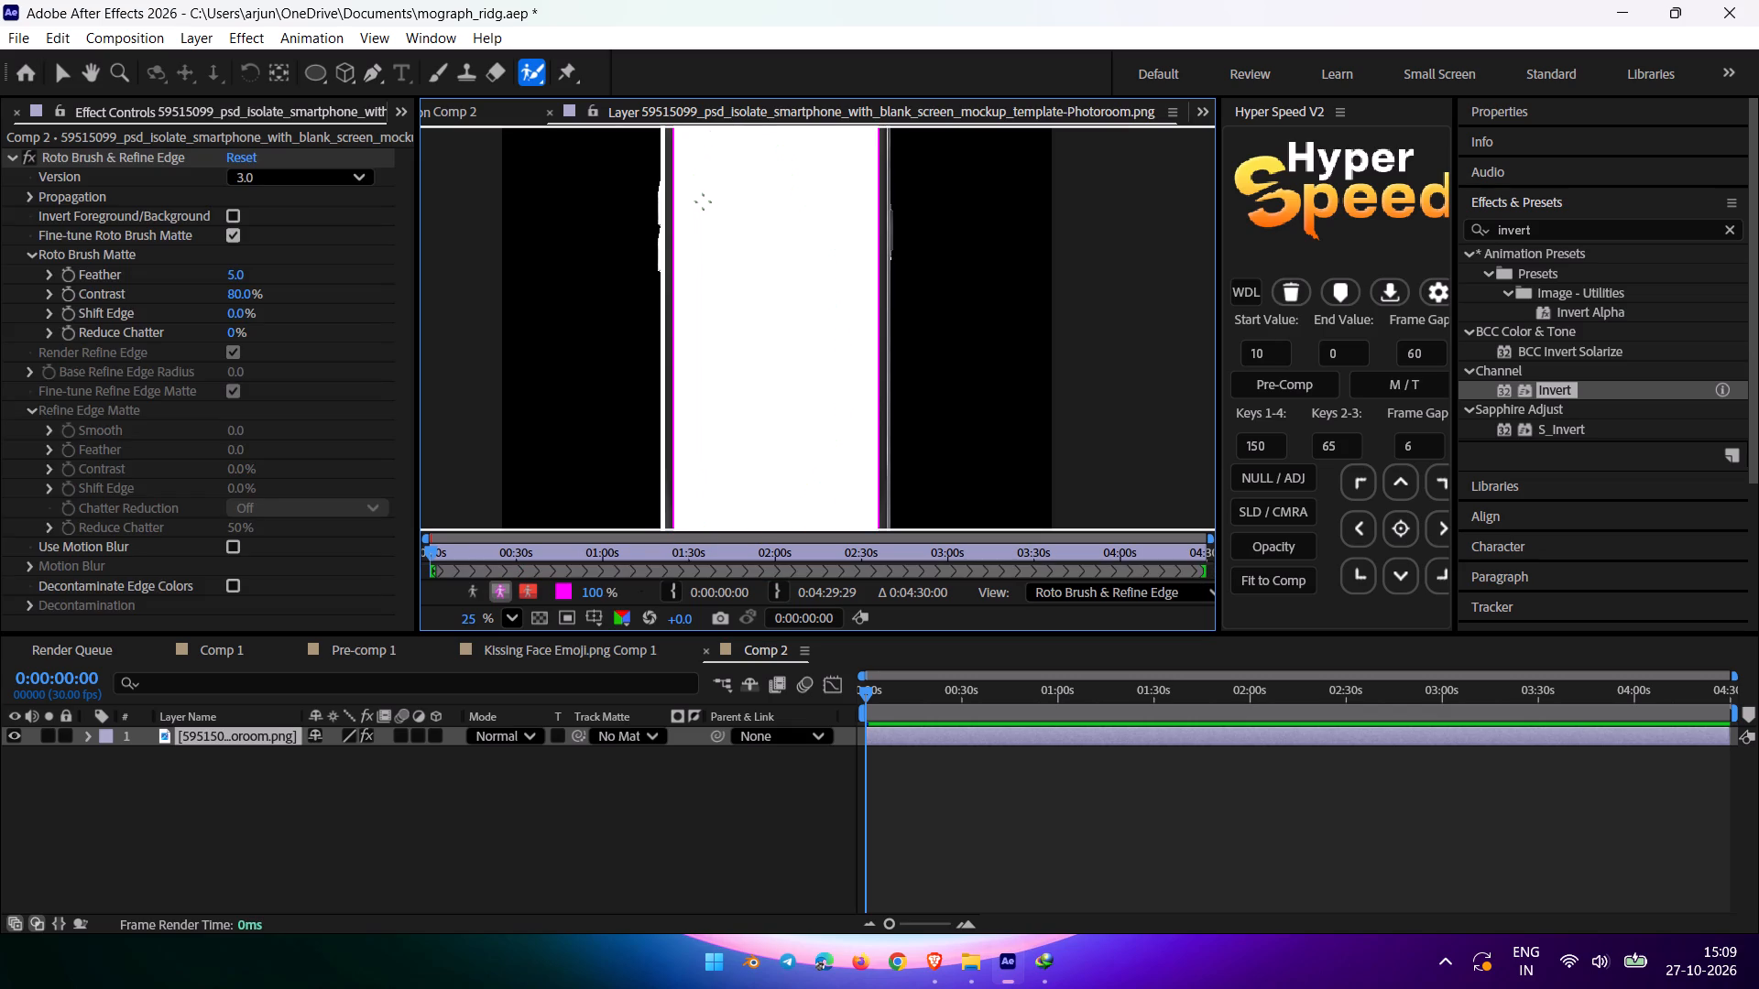
scroll(716, 233, "down", 3)
scroll(716, 233, "up", 1)
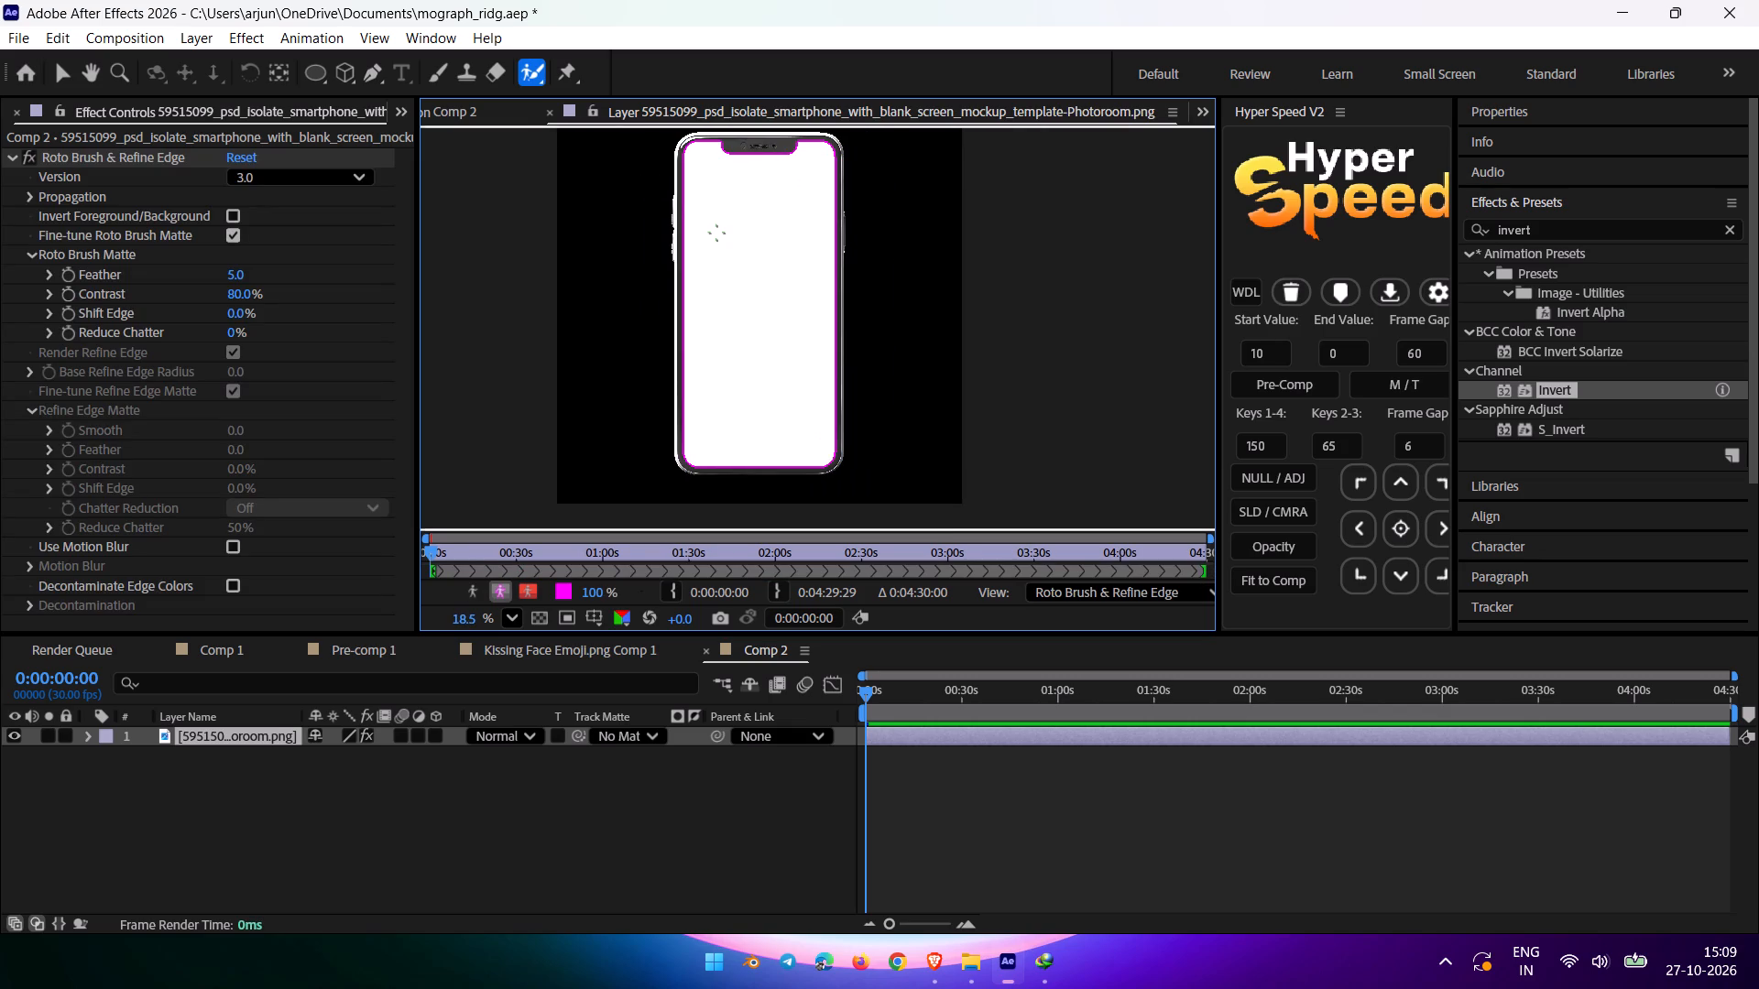
Switch the phone layer's view to Masks and back to Roto Brush & Refine Edge.
left_click(1060, 597)
left_click(650, 800)
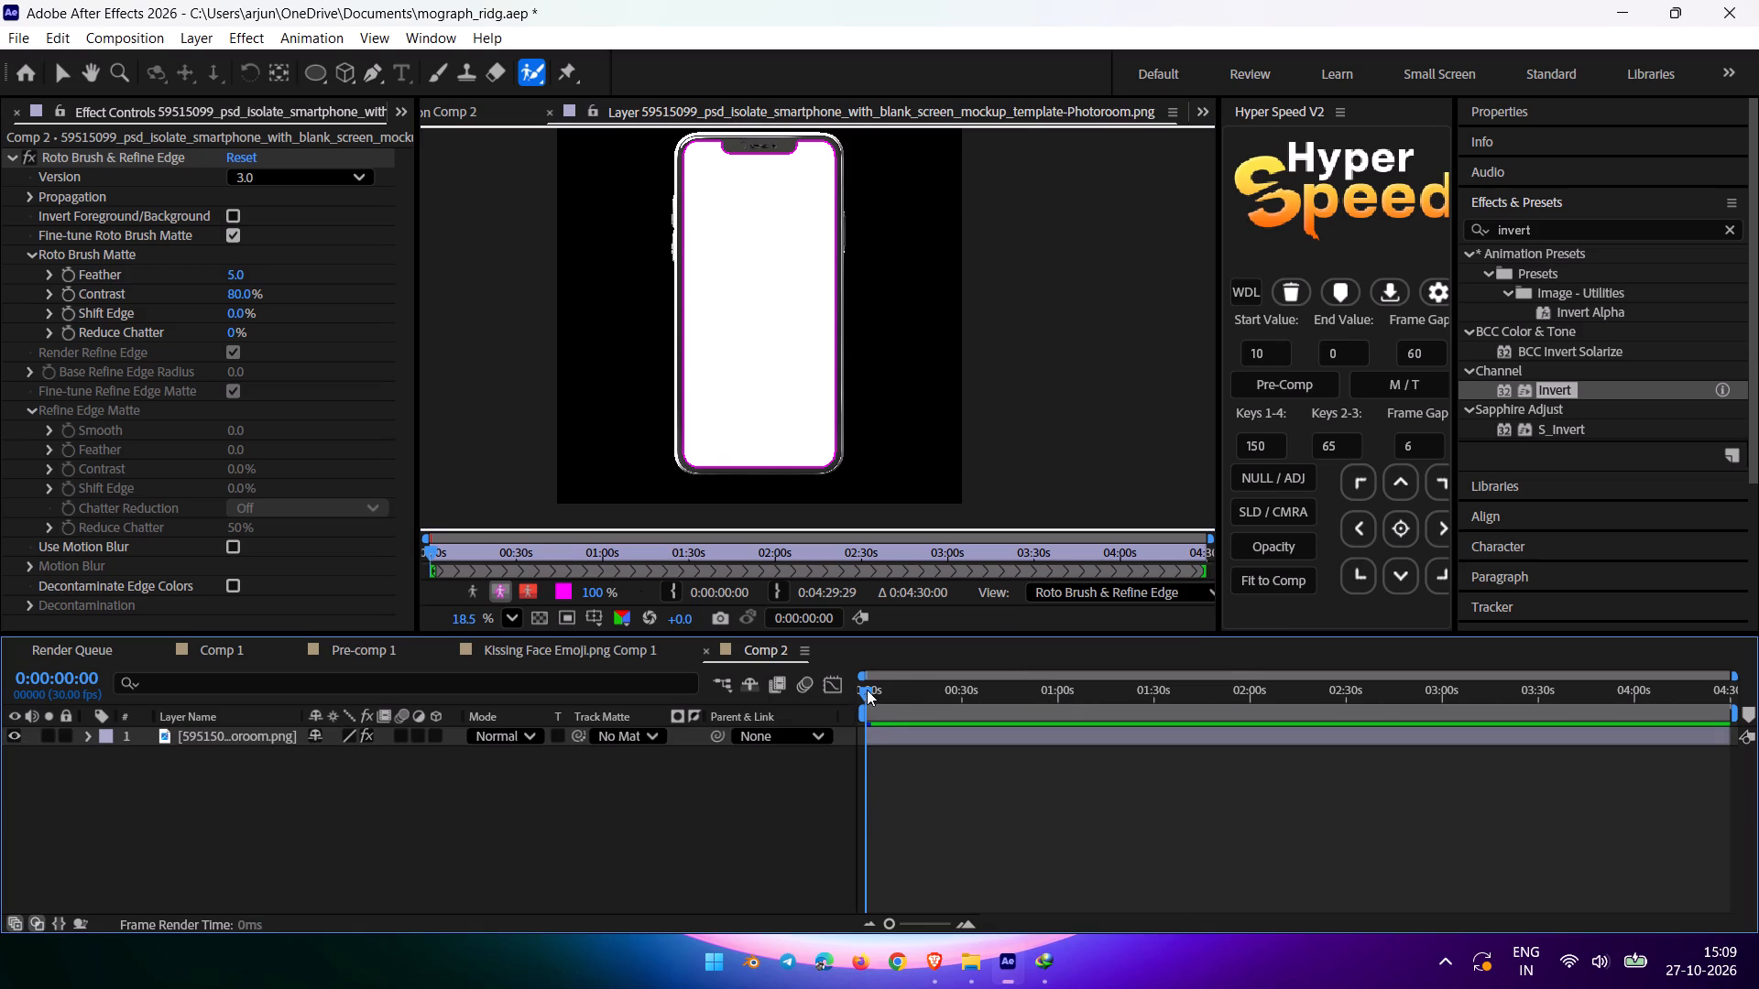
left_click_drag(867, 690, 805, 707)
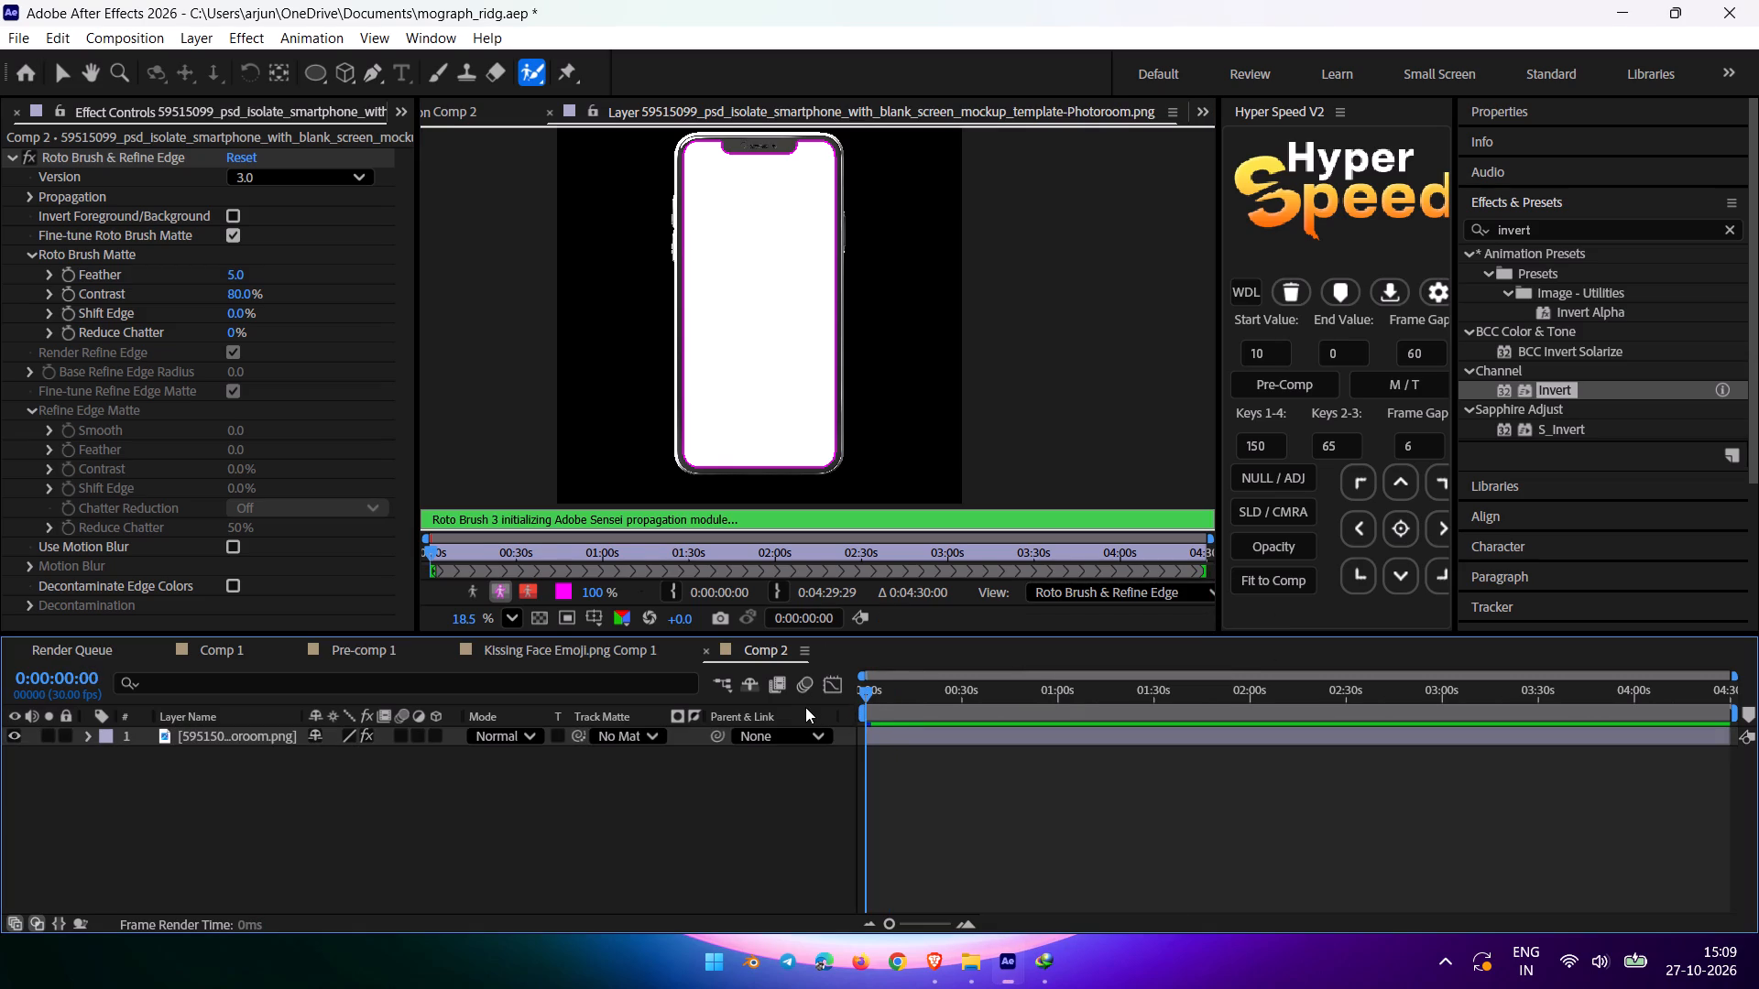
left_click(1052, 597)
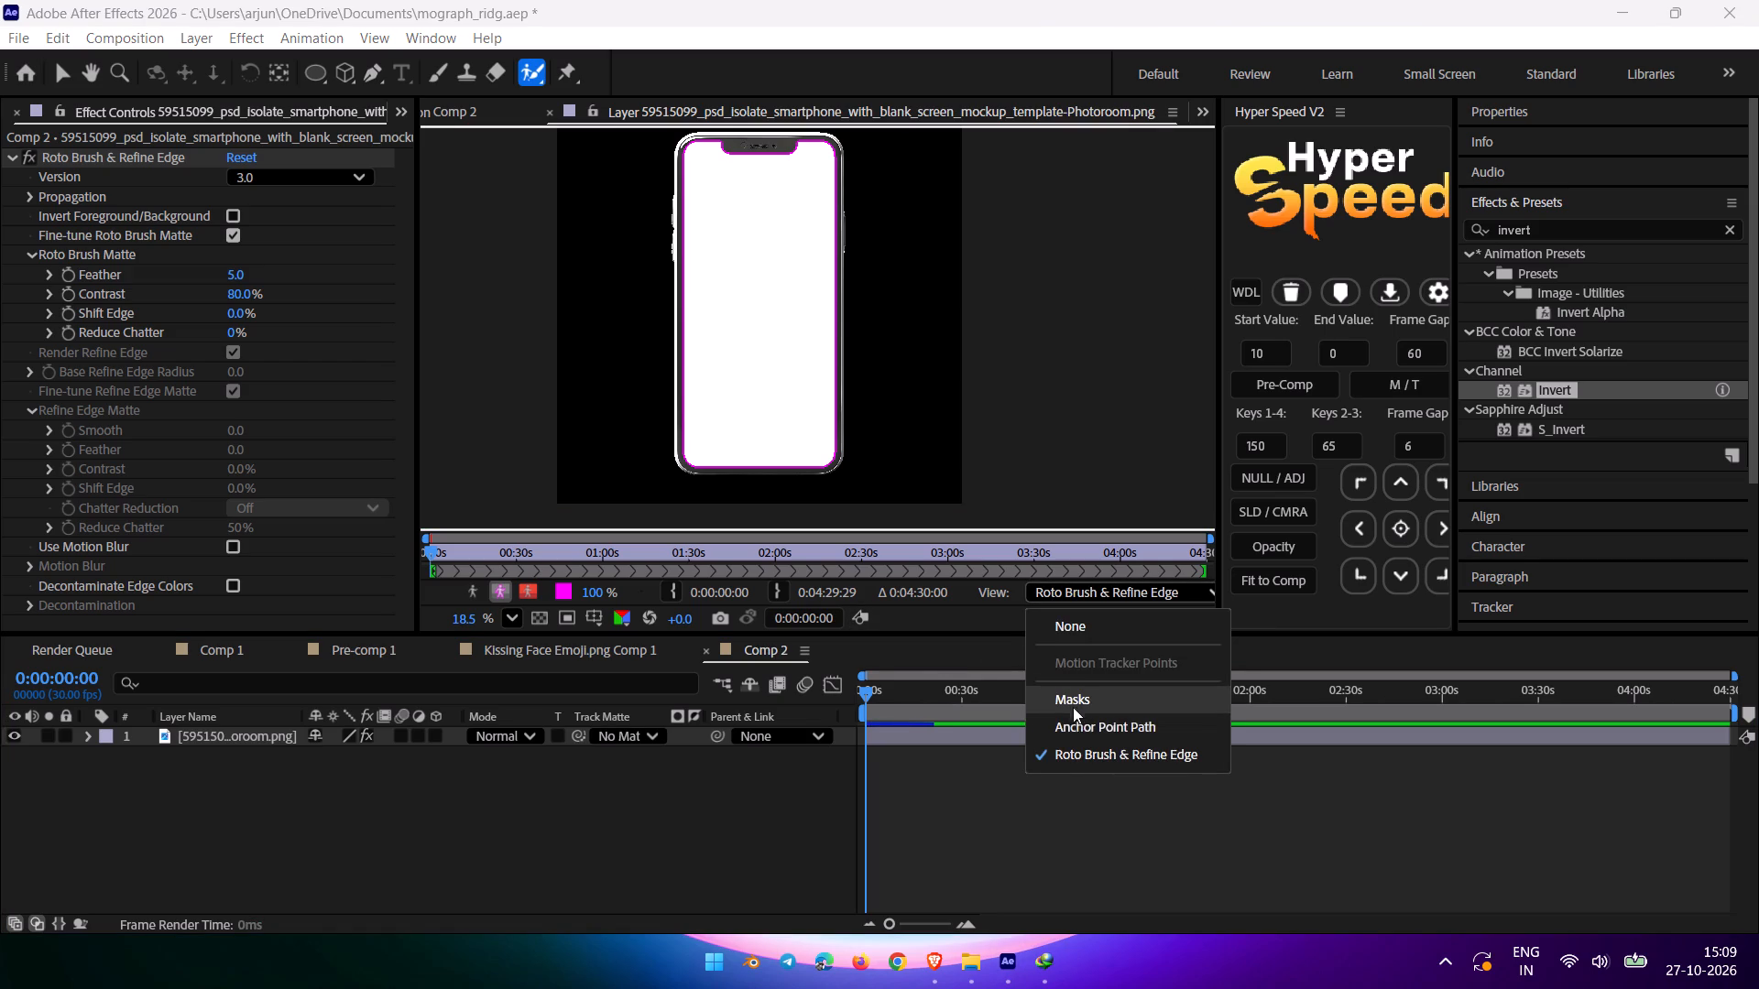
left_click(1065, 693)
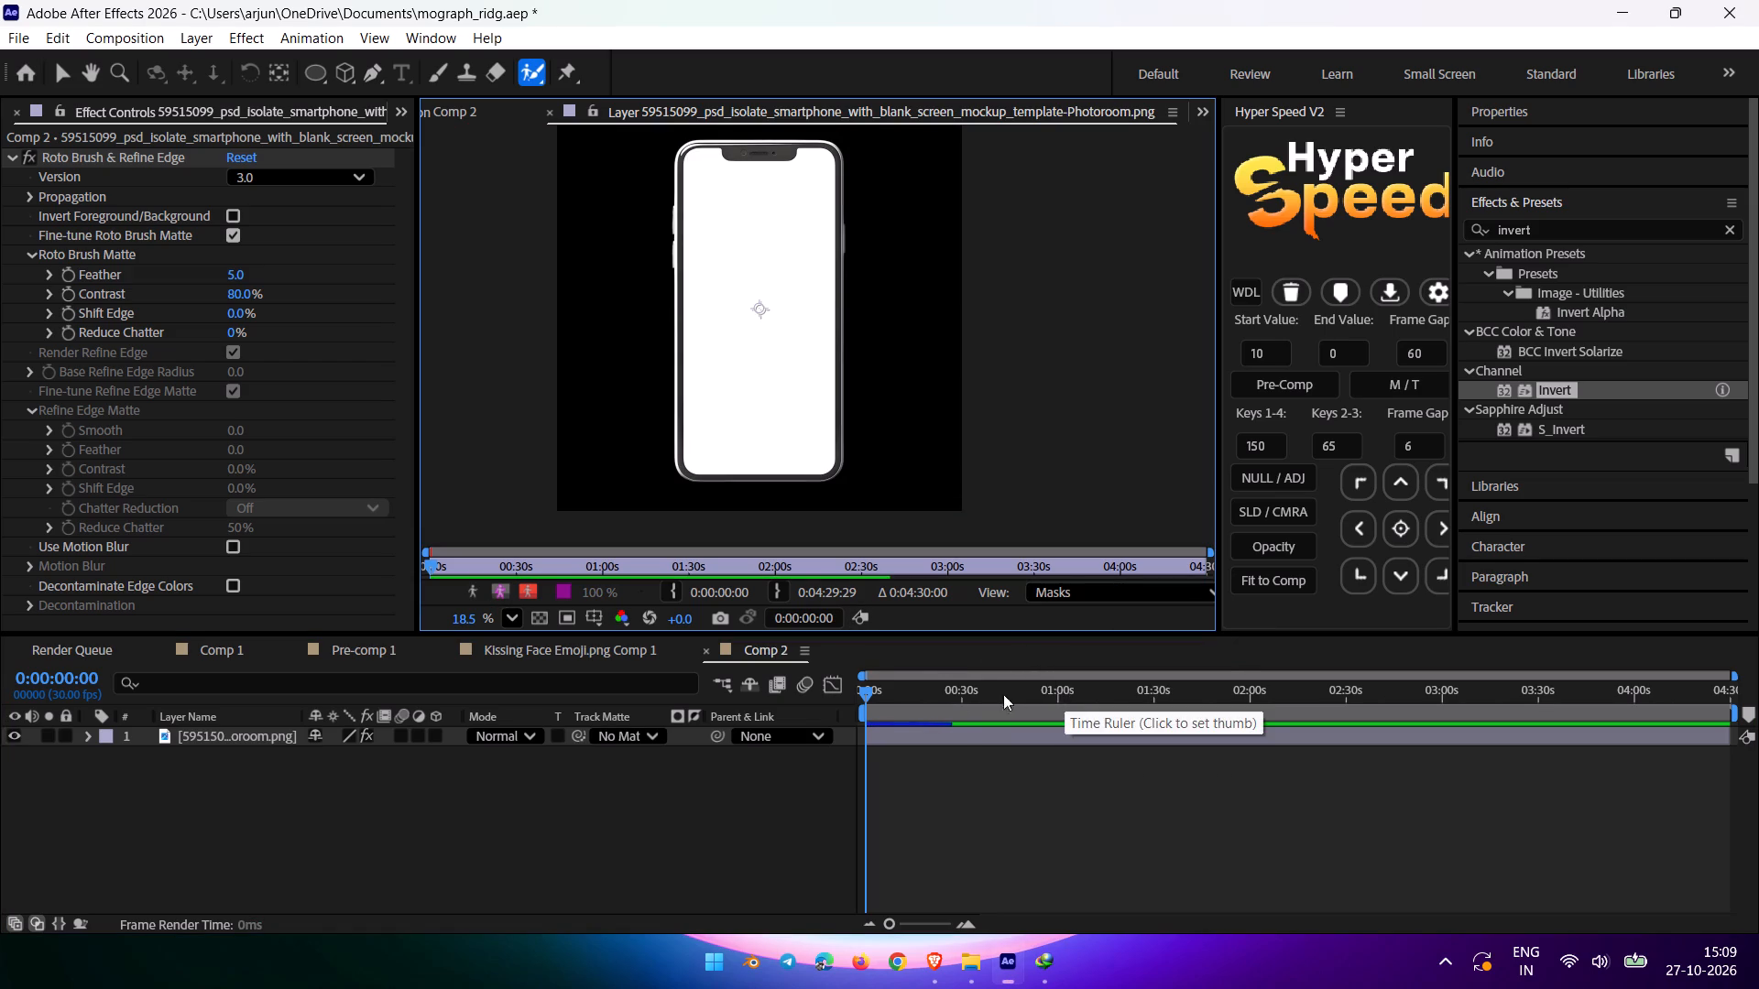
left_click(1071, 598)
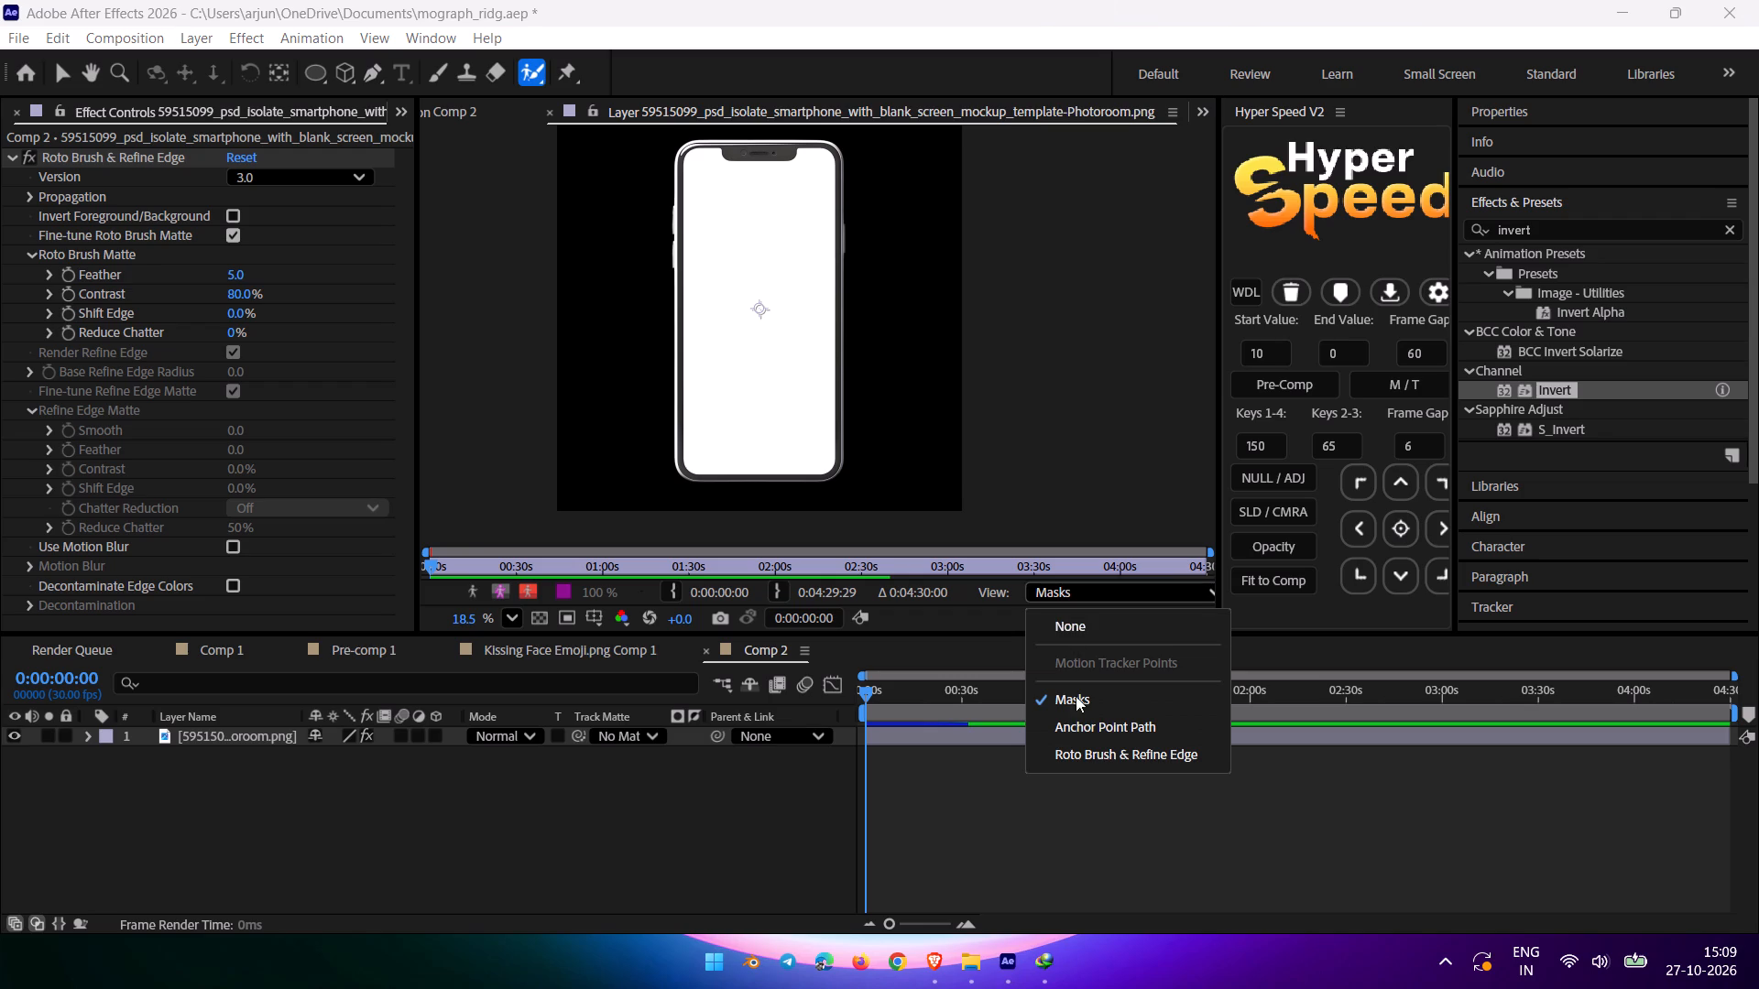
left_click(1076, 745)
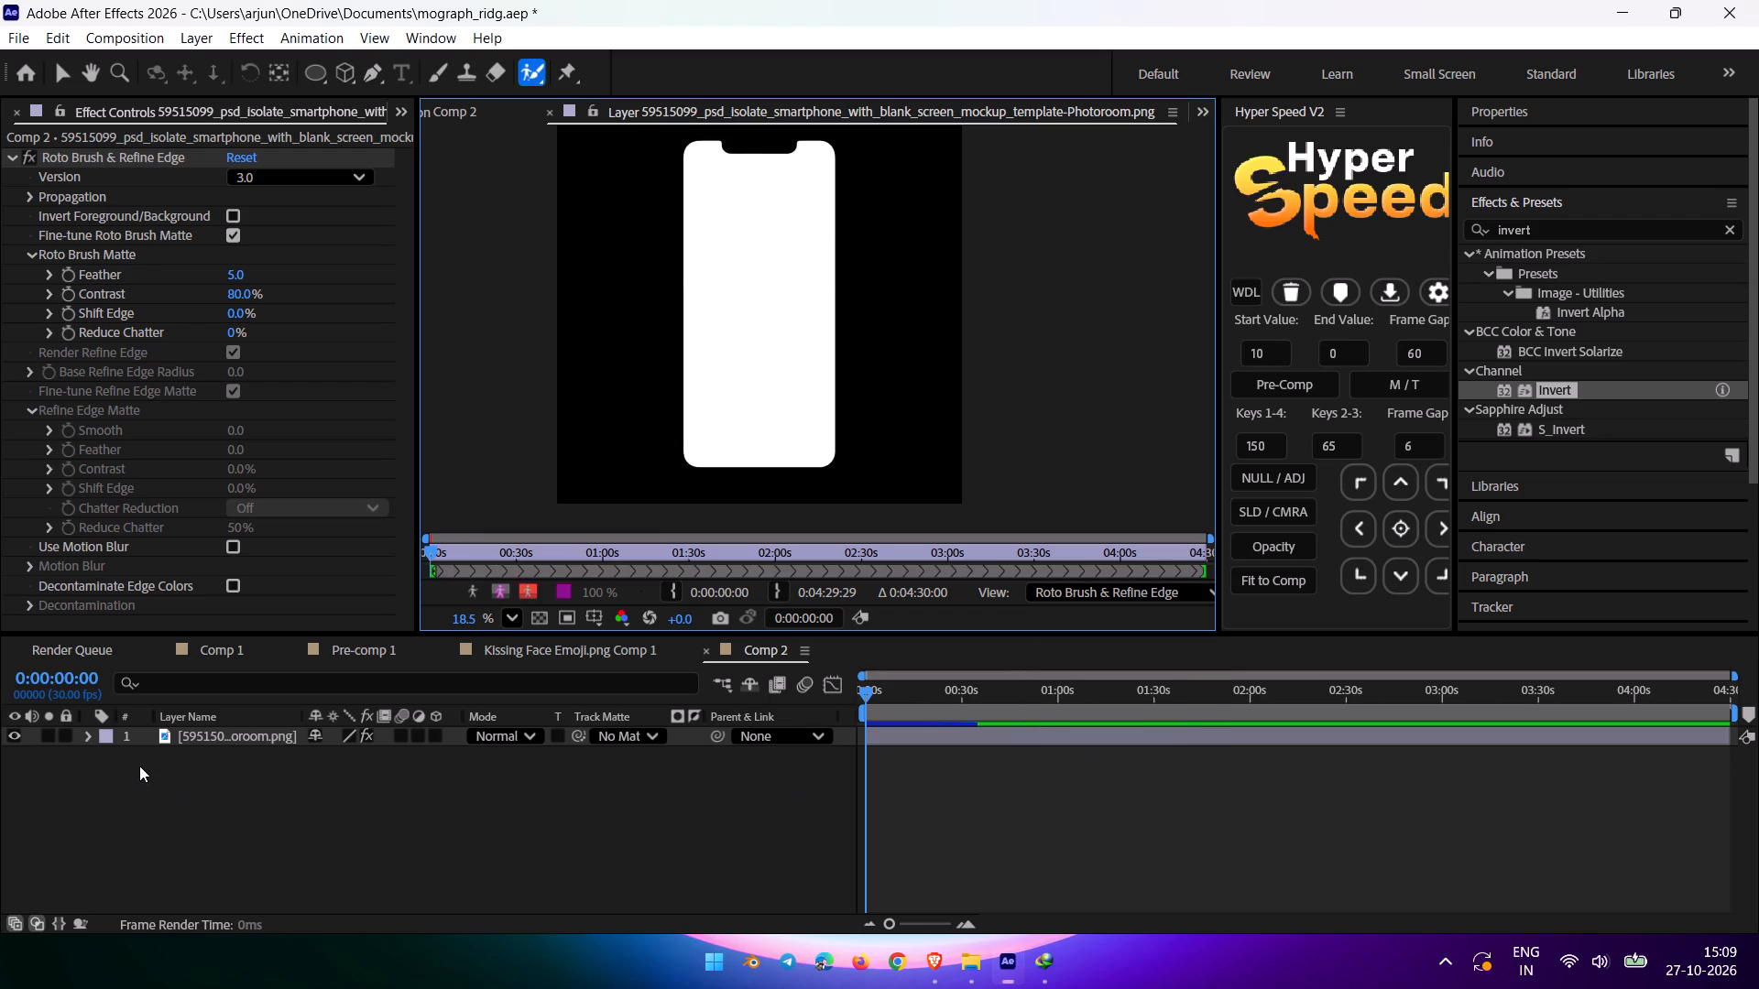
Close the phone's layer view and return to the Comp 2 composition.
left_click(1177, 113)
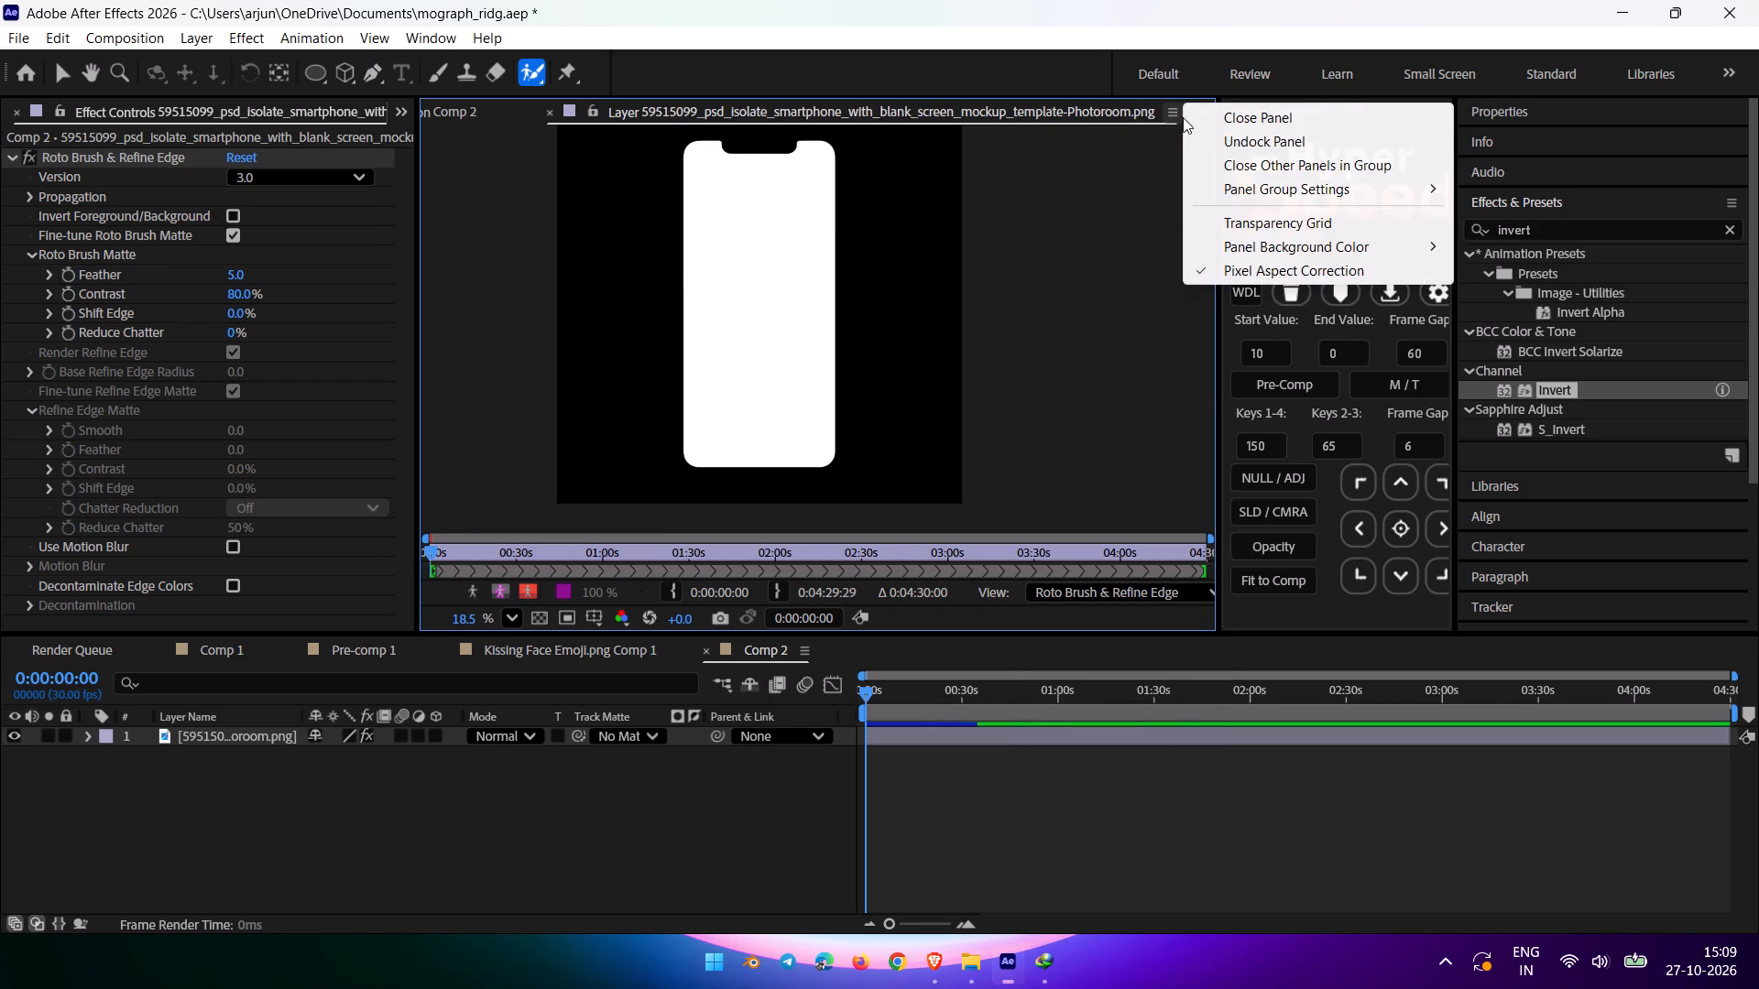
left_click(1197, 117)
left_click(655, 785)
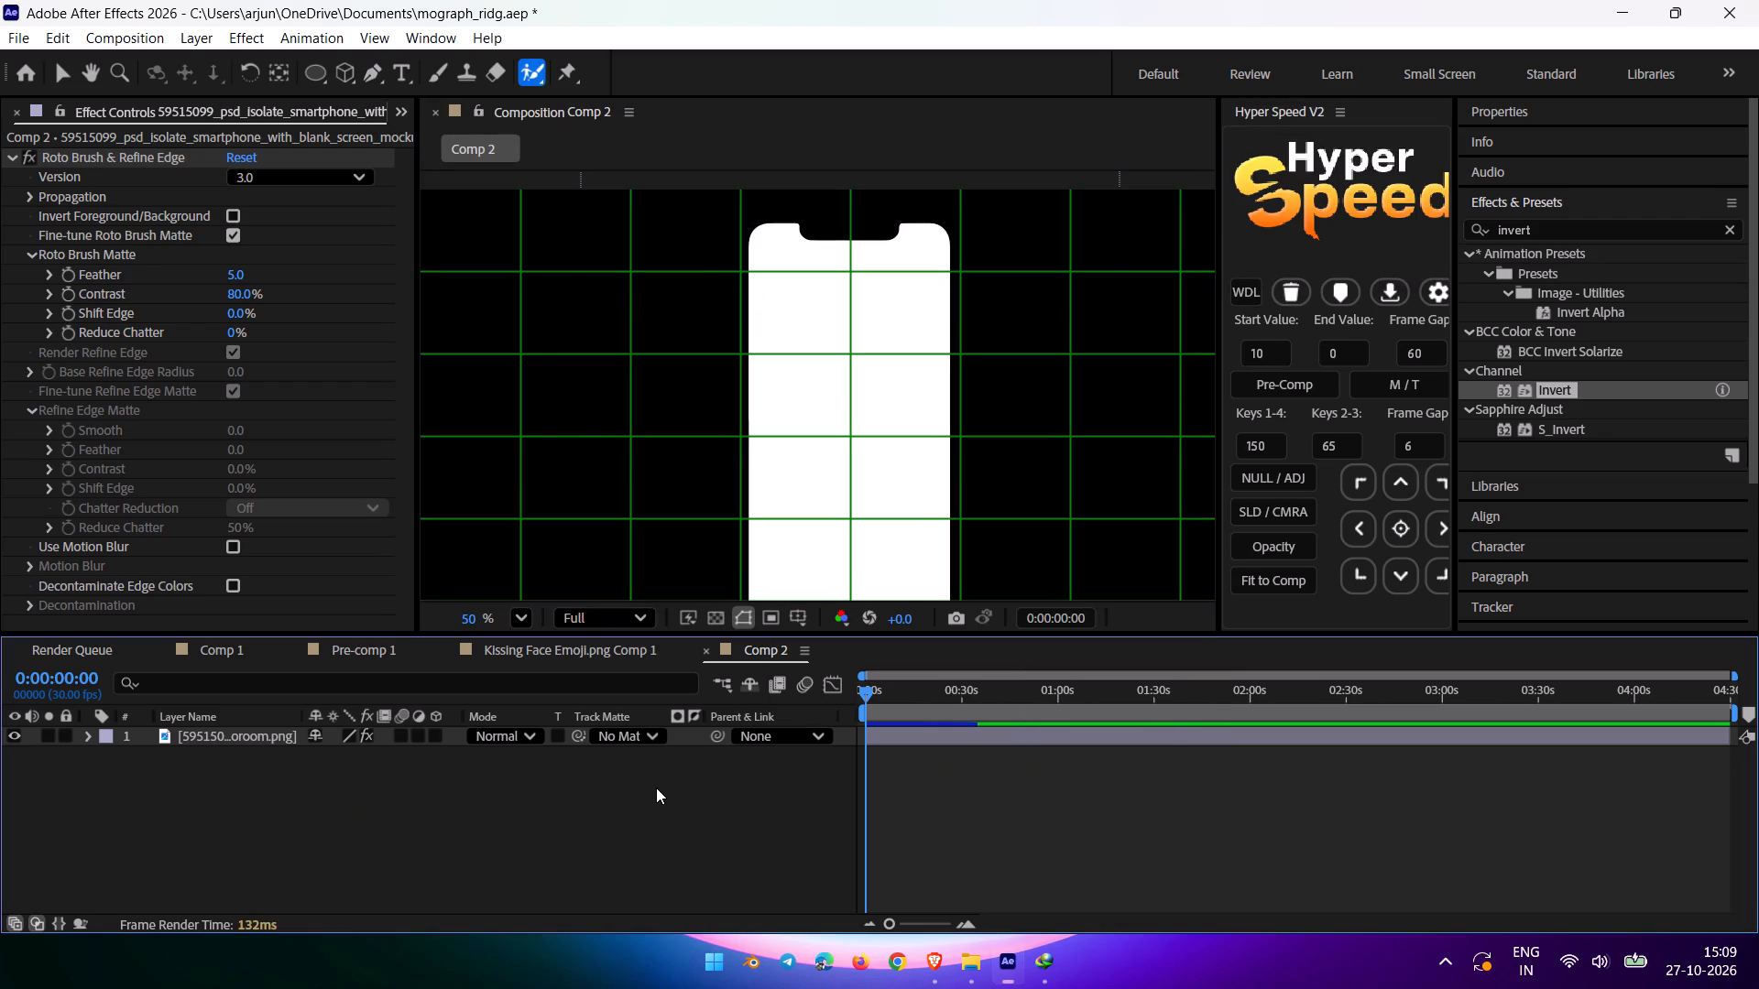
scroll(610, 385, "down", 2)
left_click(300, 839)
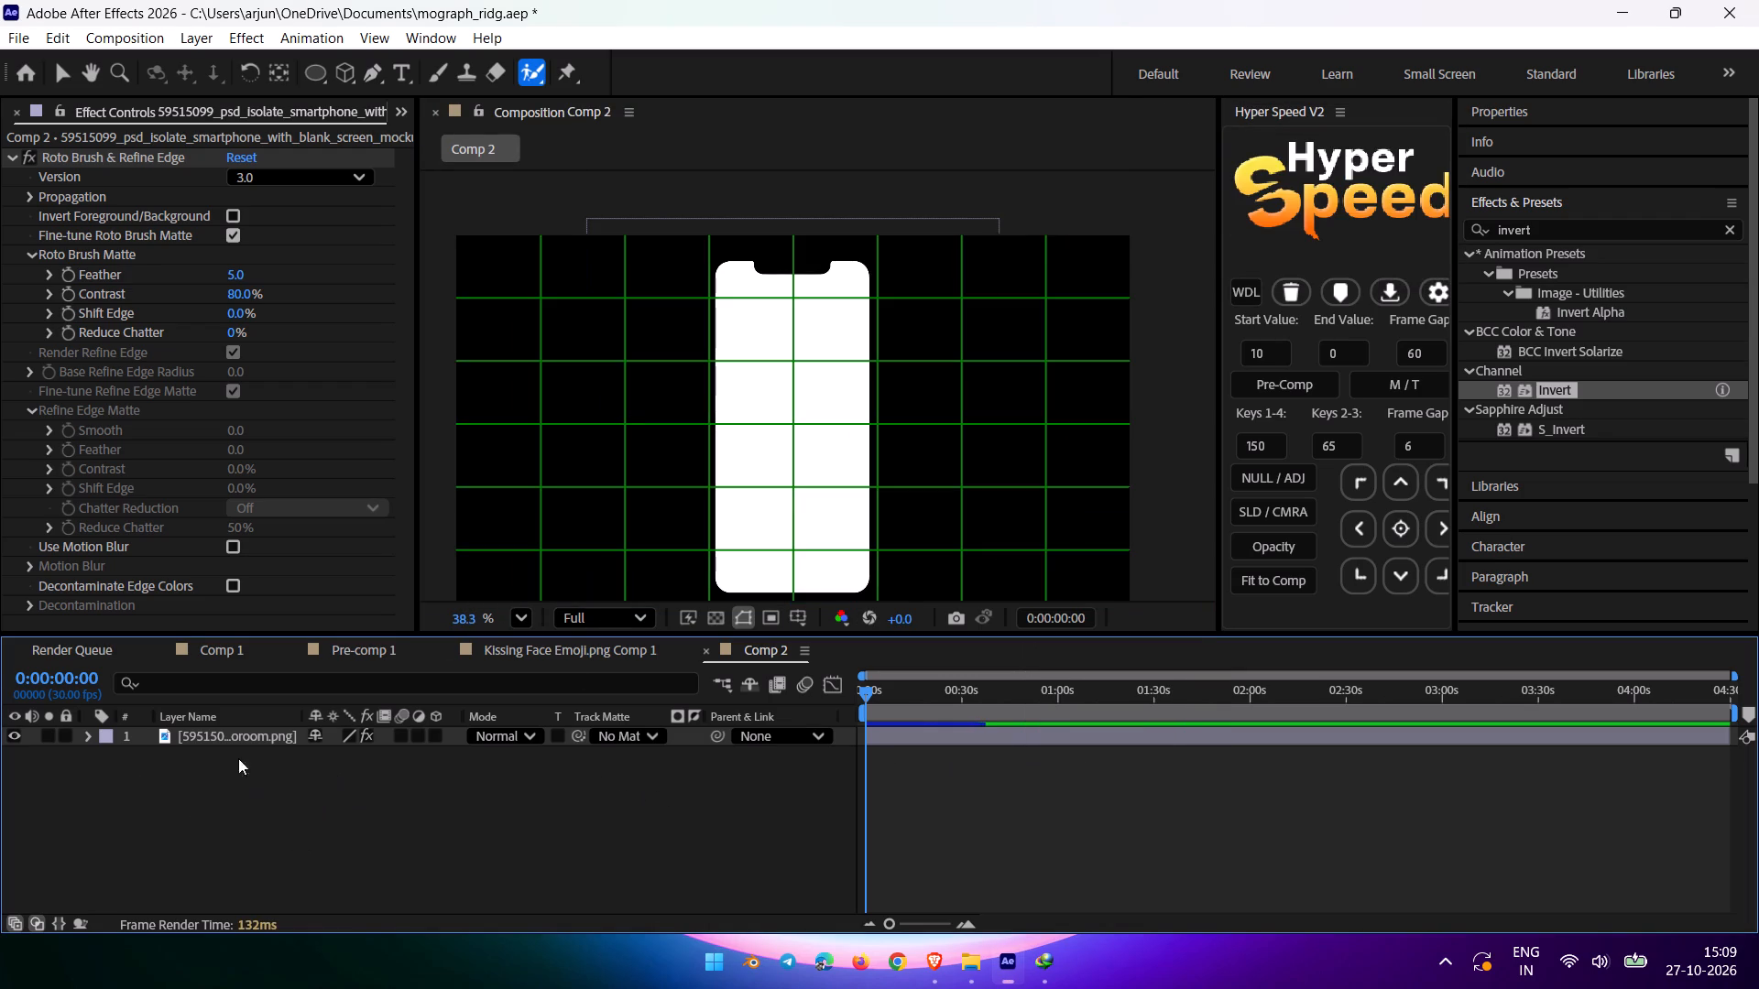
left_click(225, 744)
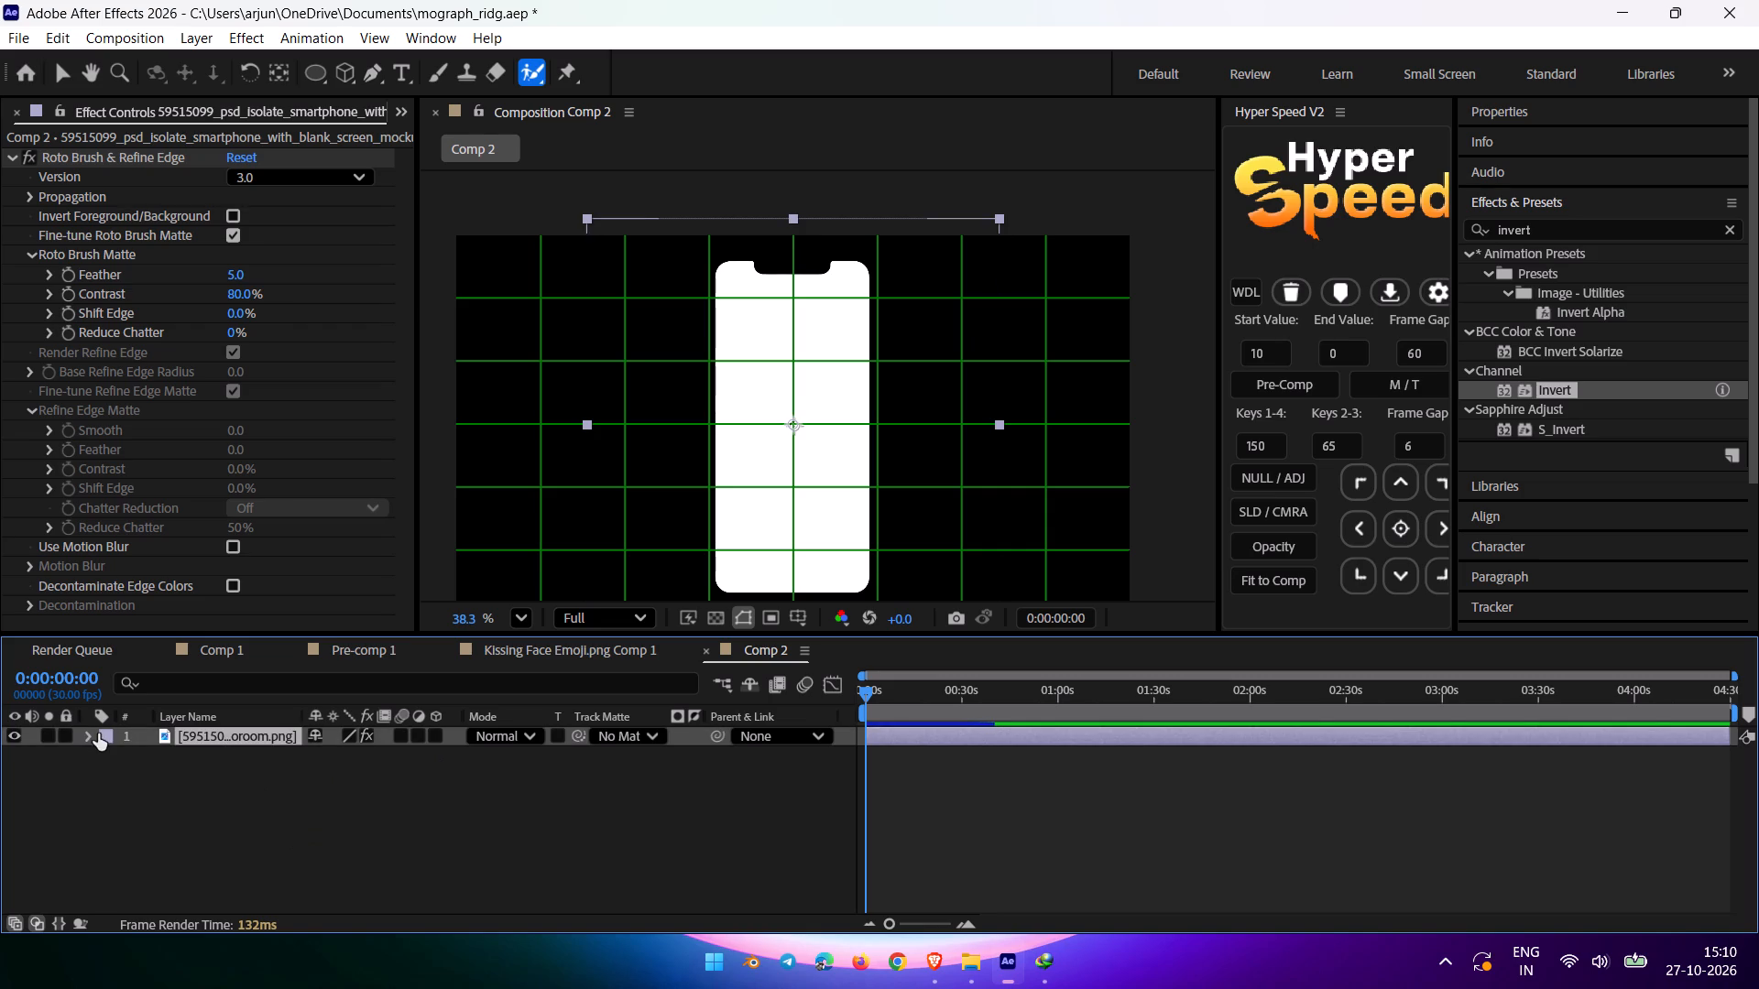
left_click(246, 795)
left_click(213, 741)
Save the project.
key("ctrl+s")
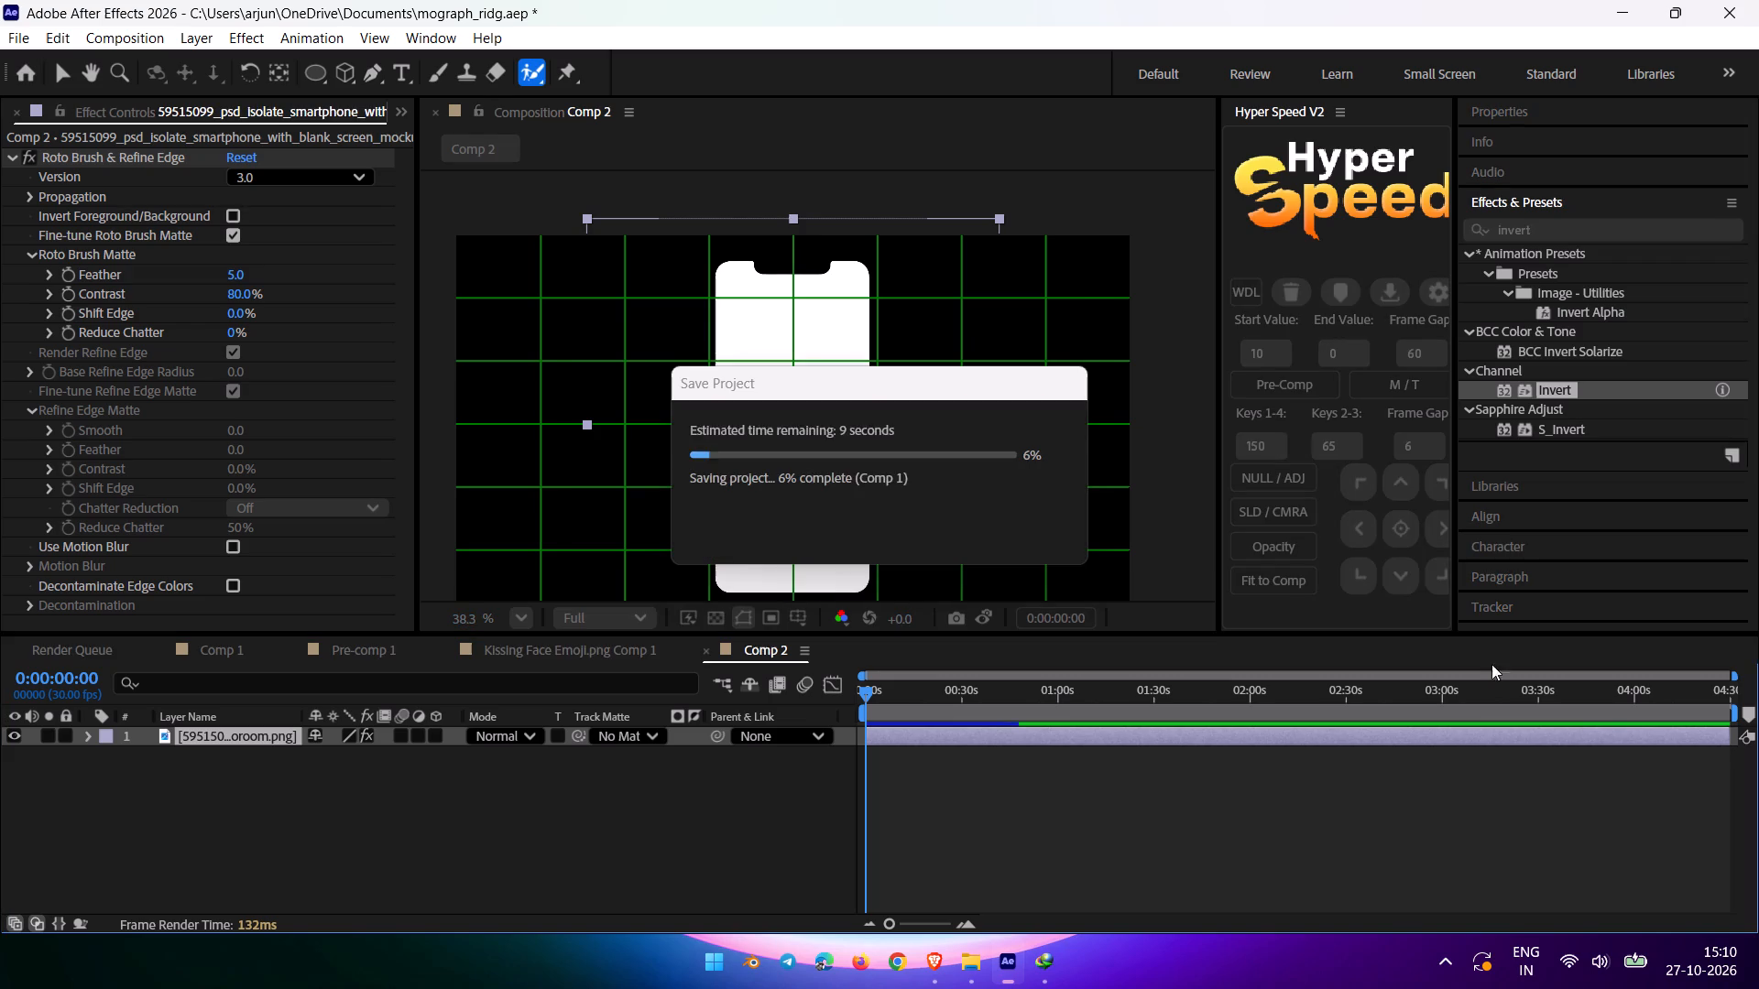
Close After Effects and the other open windows to return to the desktop.
triple_click(1758, 0)
triple_click(1758, 0)
triple_click(1758, 0)
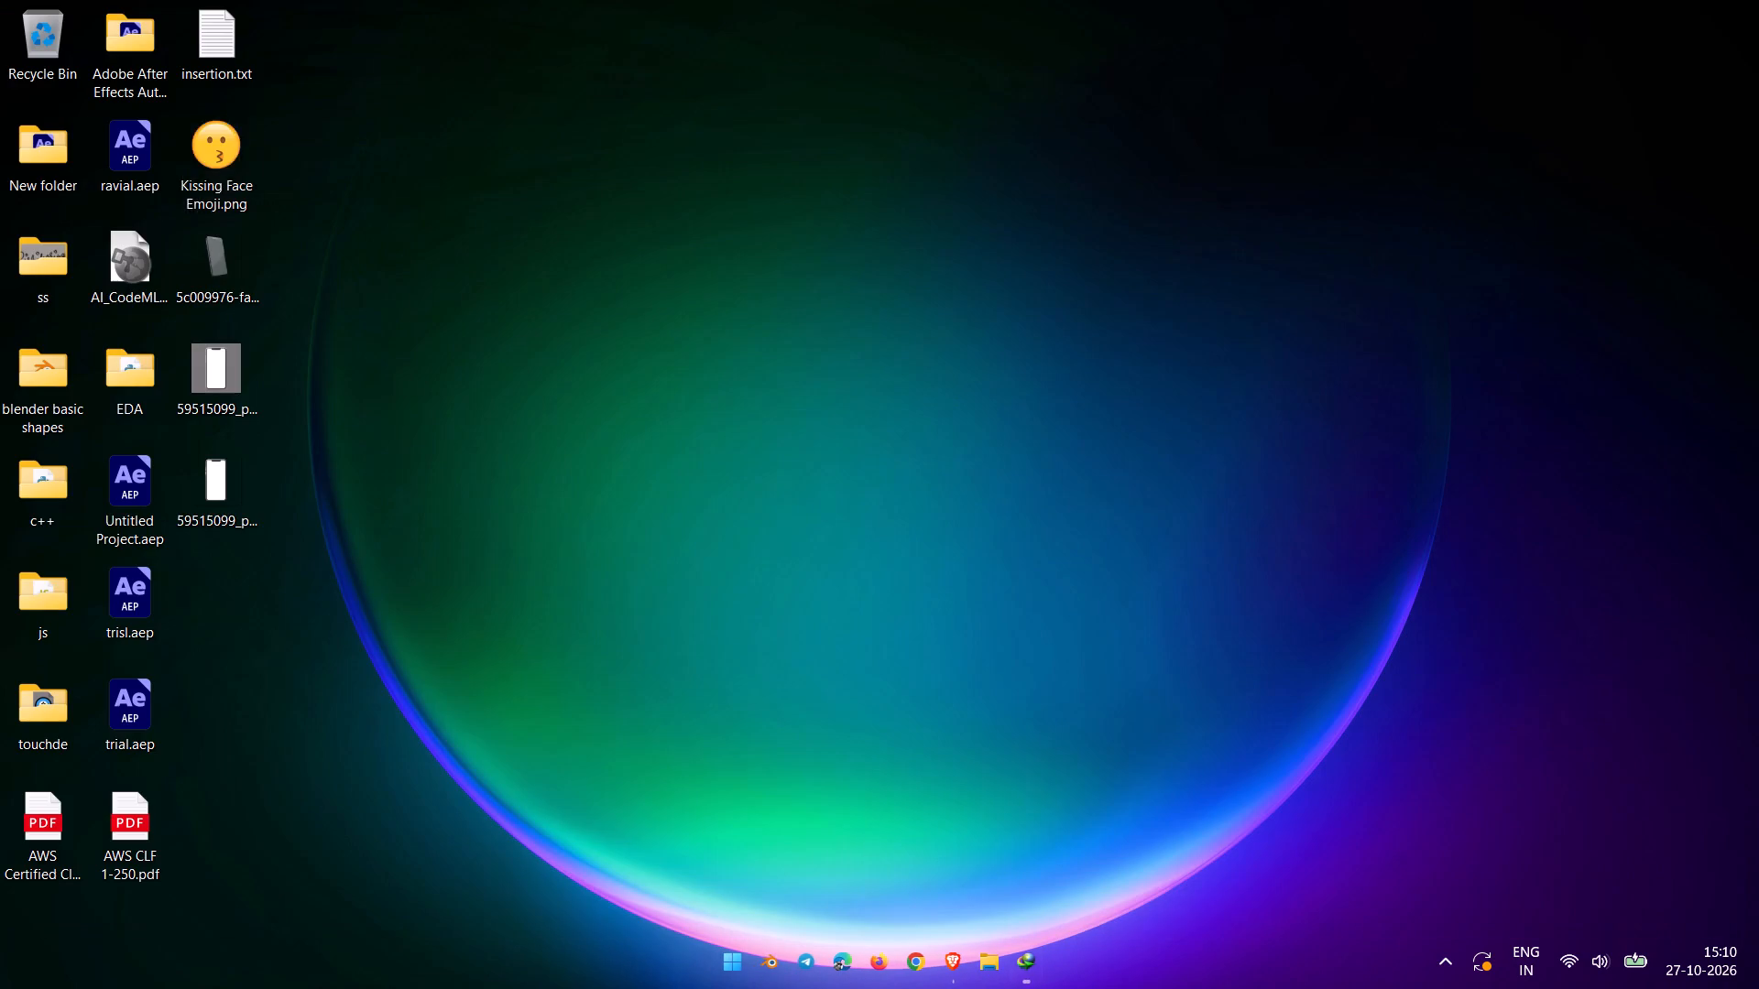
double_click(1758, 0)
left_click(570, 90)
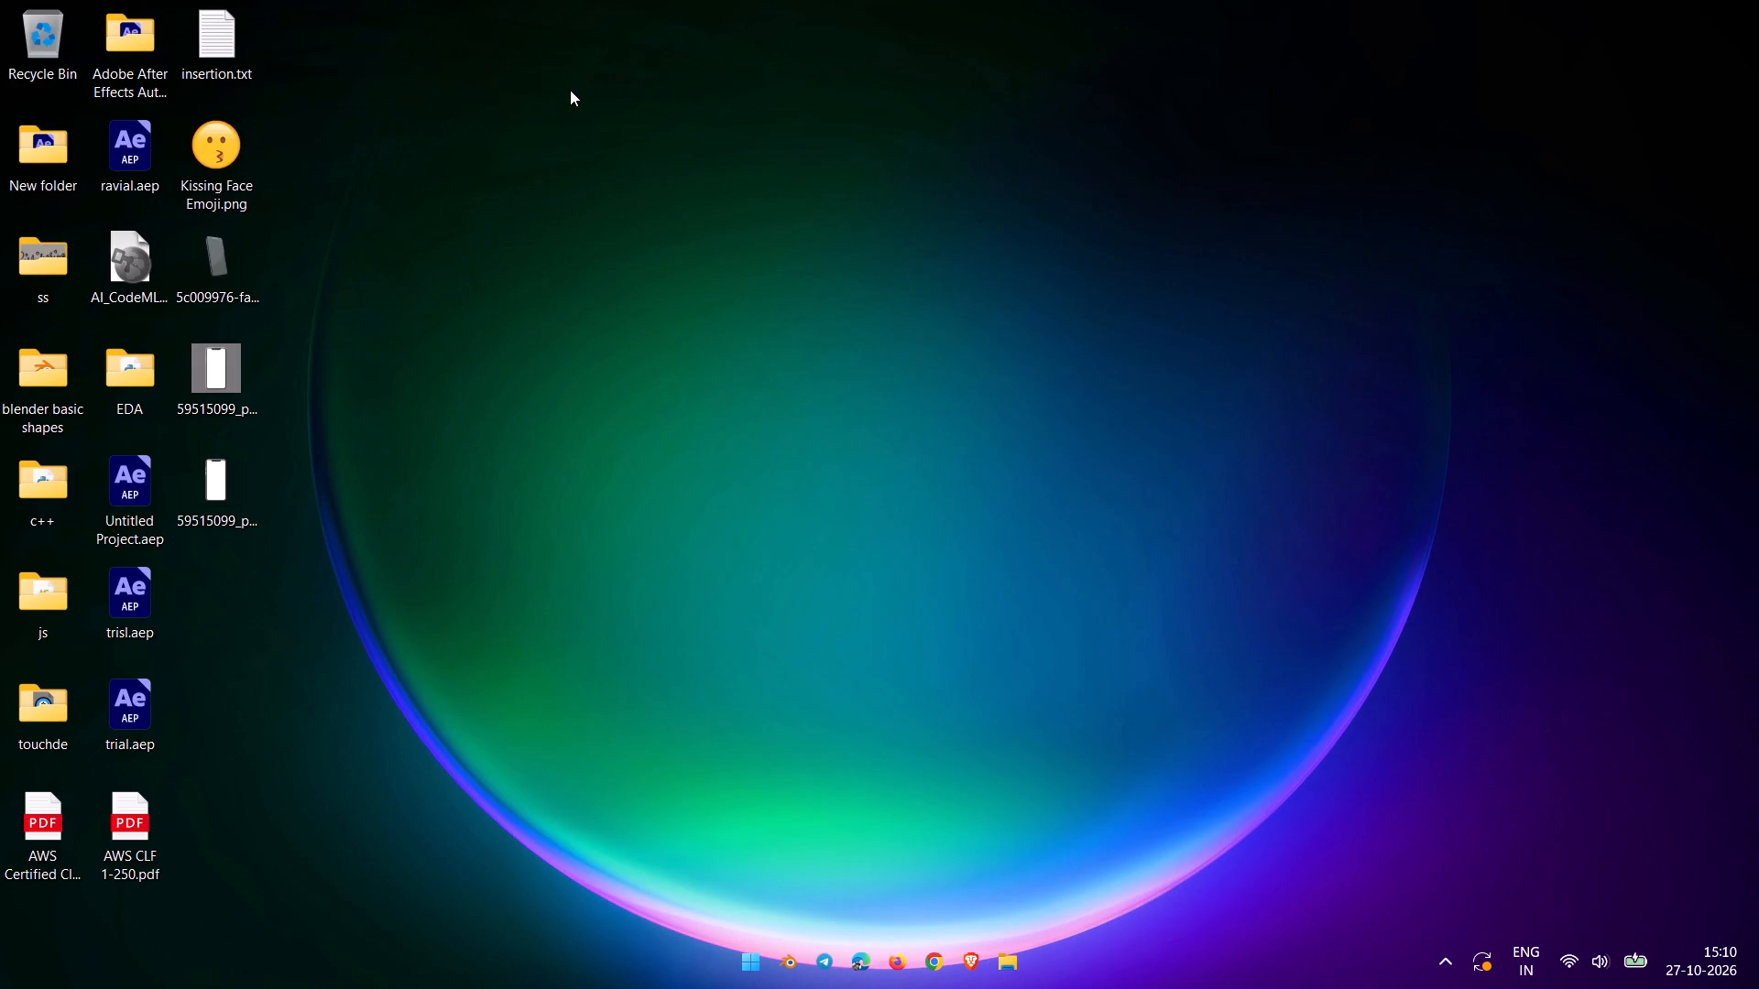